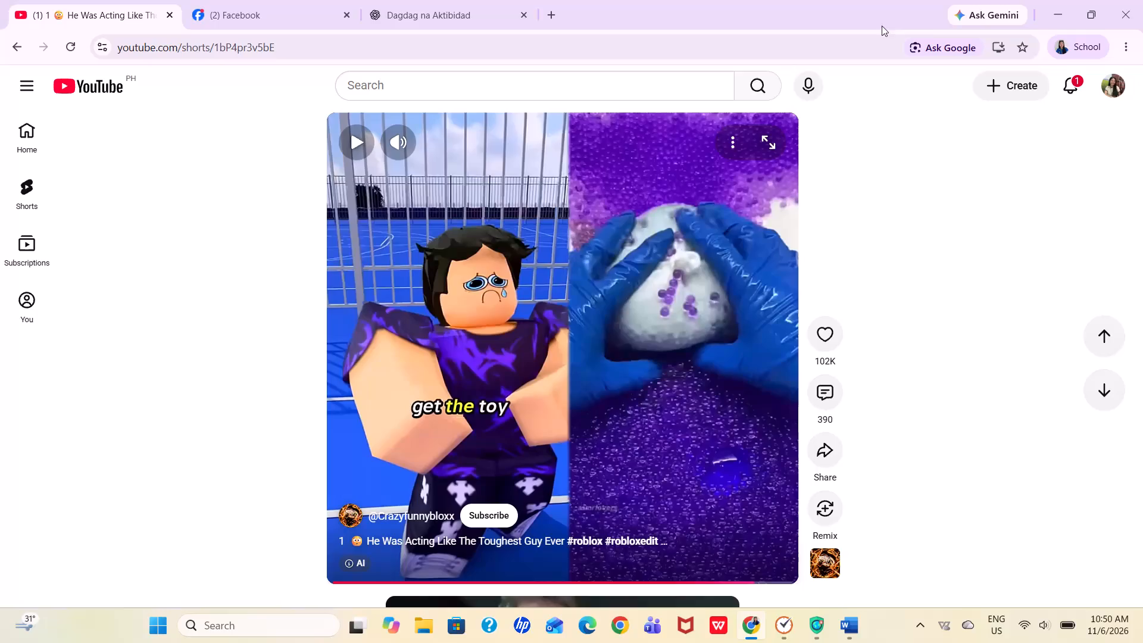
Switch to the ARAL PAN 6 lesson plan in Word and undo the series of recent edits to its table.
{"action": "left_click", "coordinate": [1057, 17]}
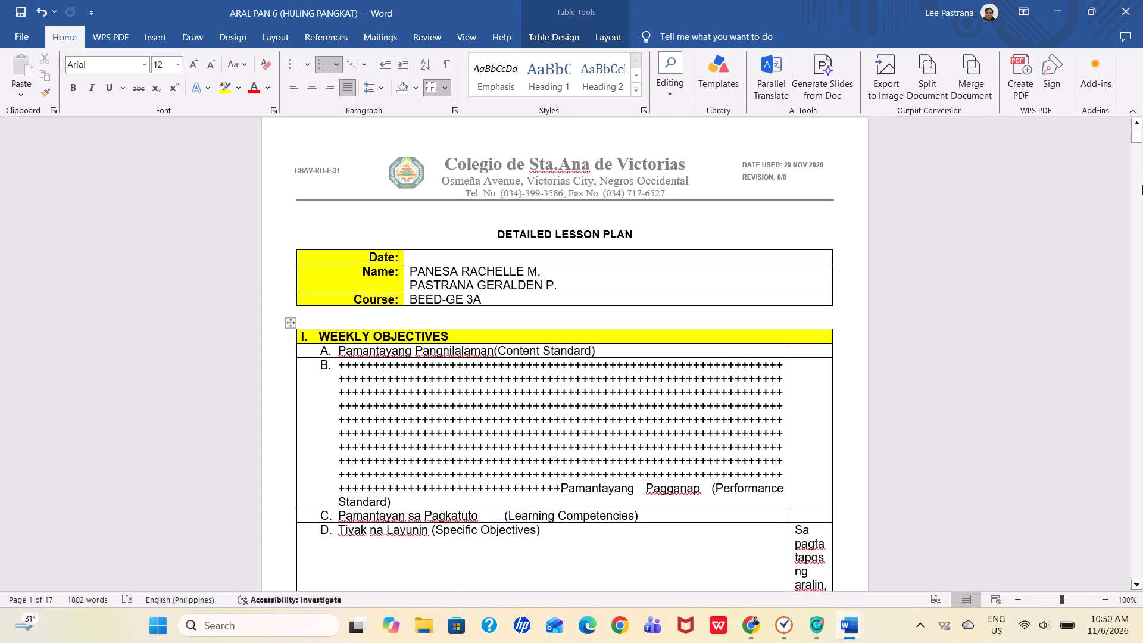
{"action": "left_click_drag", "start_coordinate": [1133, 133], "coordinate": [1127, 145]}
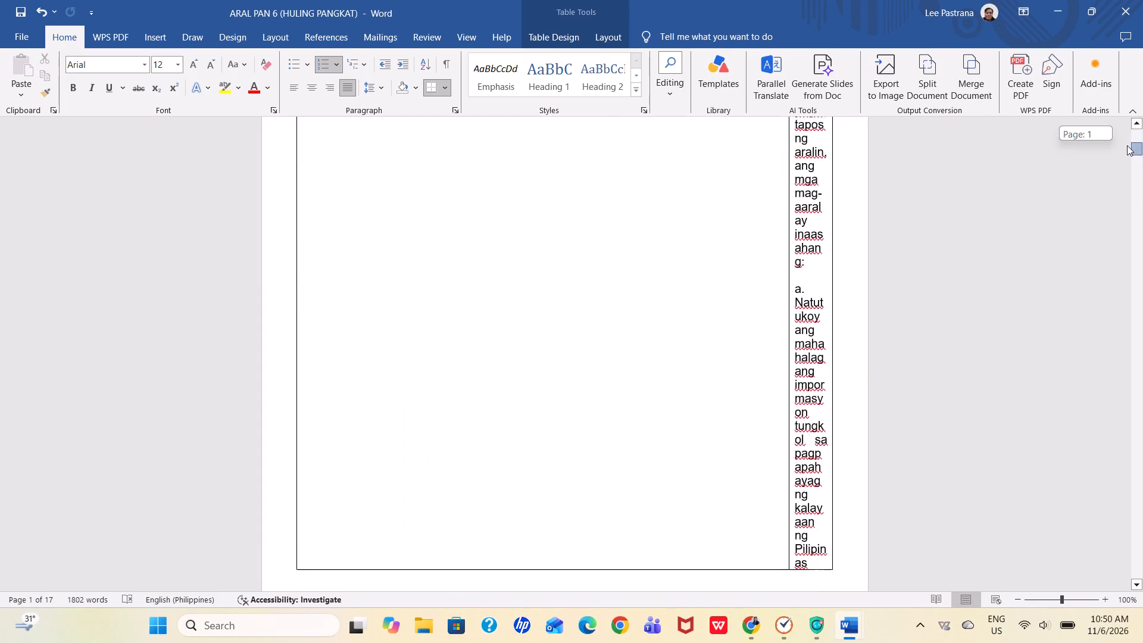
{"action": "left_click_drag", "start_coordinate": [1127, 145], "coordinate": [1128, 137]}
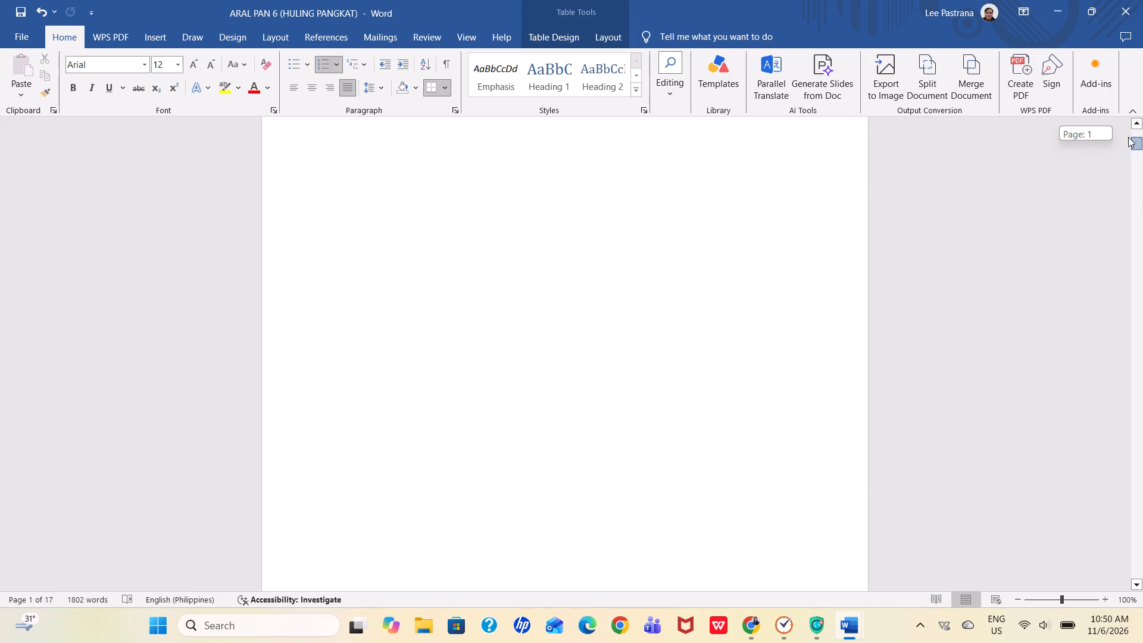
{"action": "left_click_drag", "start_coordinate": [1128, 137], "coordinate": [1126, 111]}
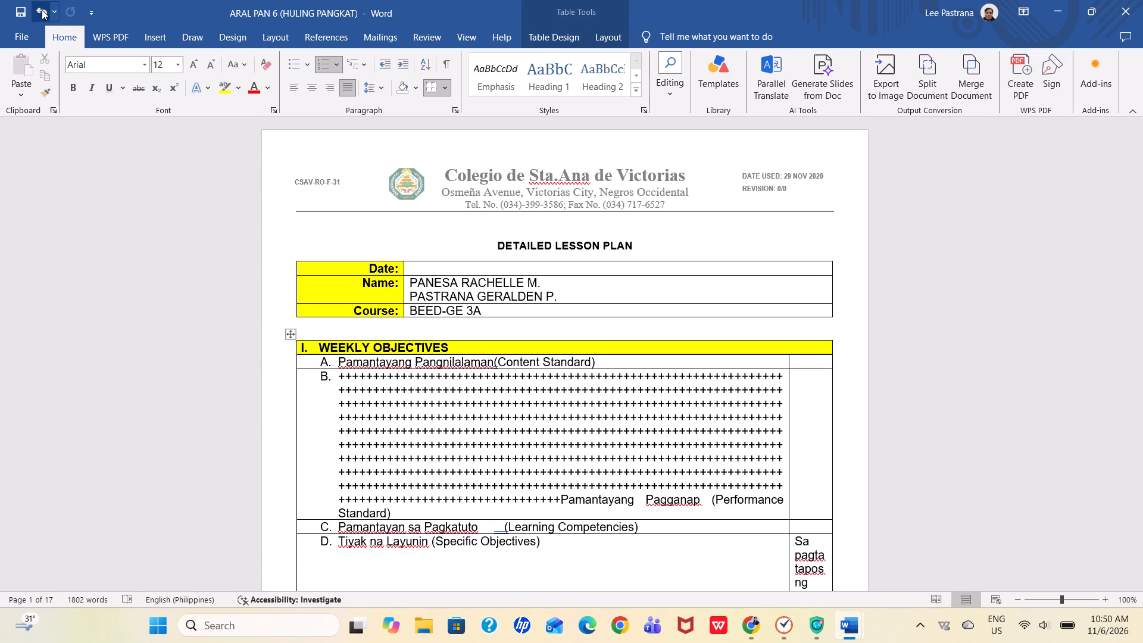
{"action": "left_click", "coordinate": [42, 10]}
{"action": "triple_click", "coordinate": [42, 10]}
{"action": "triple_click", "coordinate": [42, 10]}
{"action": "left_click", "coordinate": [42, 10]}
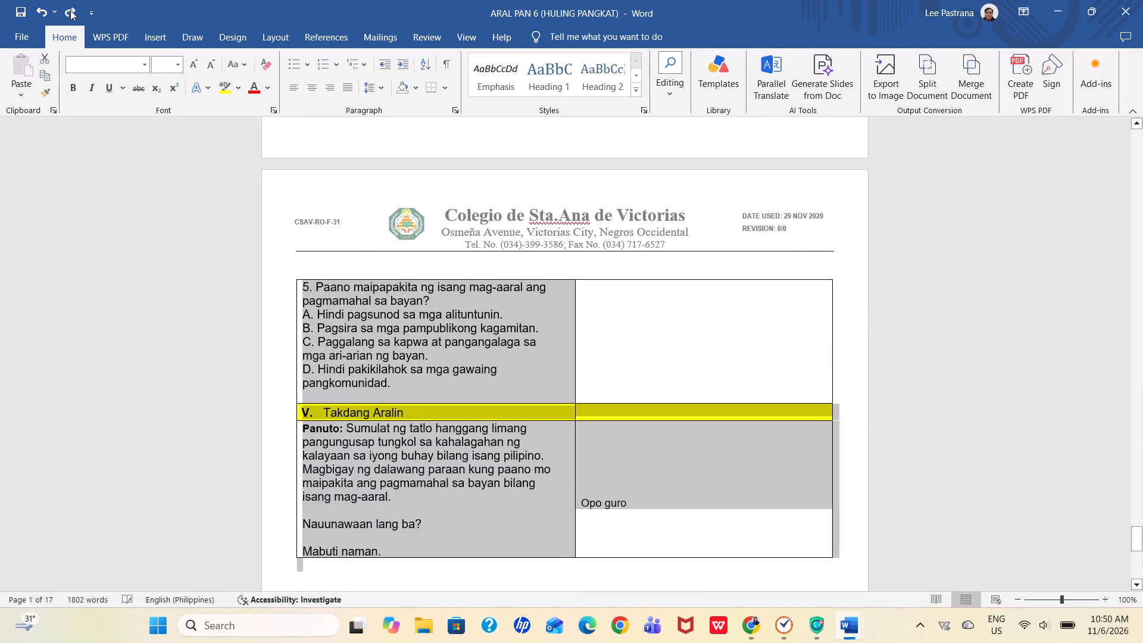
{"action": "left_click", "coordinate": [72, 10]}
{"action": "left_click", "coordinate": [1033, 450]}
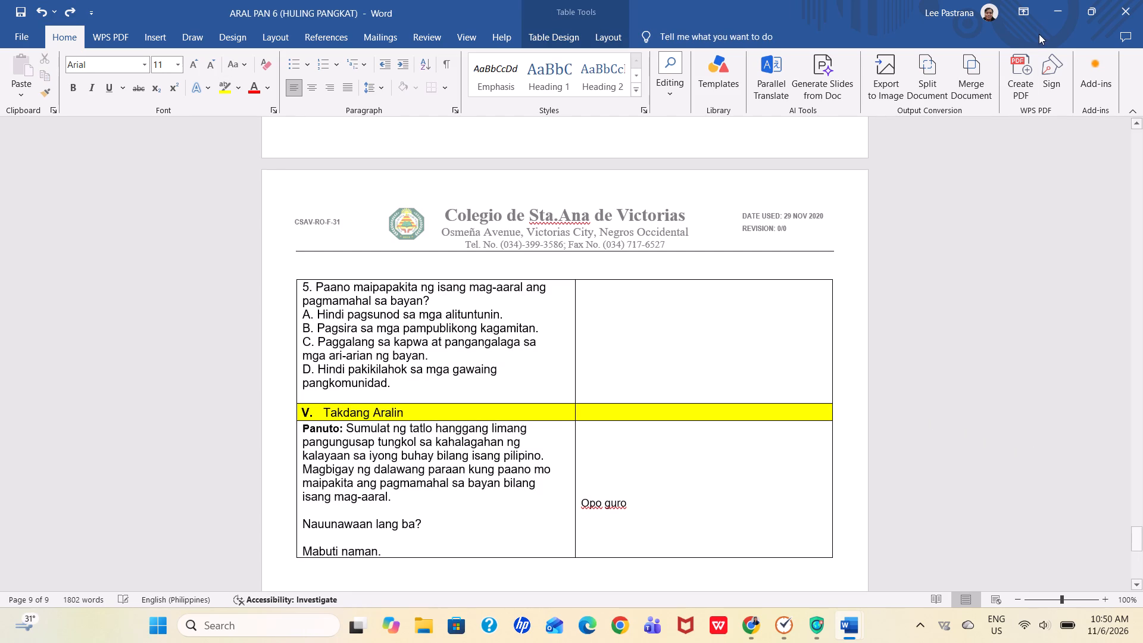
{"action": "left_click_drag", "start_coordinate": [1064, 17], "coordinate": [1048, 2]}
{"action": "left_click", "coordinate": [1055, 10]}
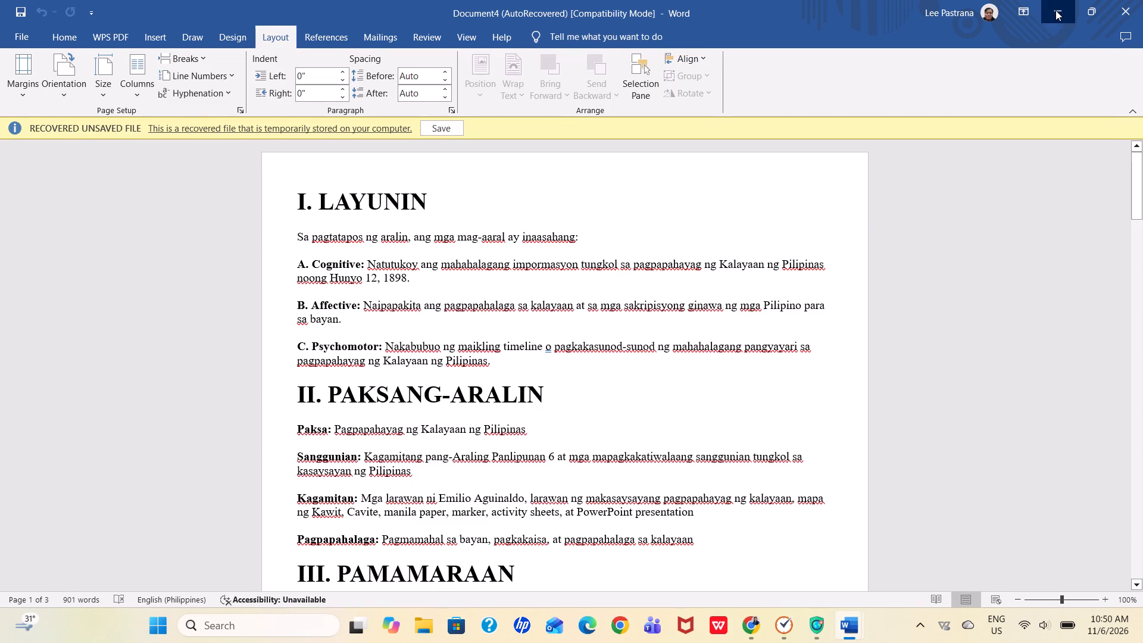
Minimize the Word windows, switch to the Facebook page in Chrome and open the Messenger chat list.
{"action": "left_click", "coordinate": [1055, 10]}
{"action": "triple_click", "coordinate": [1055, 10]}
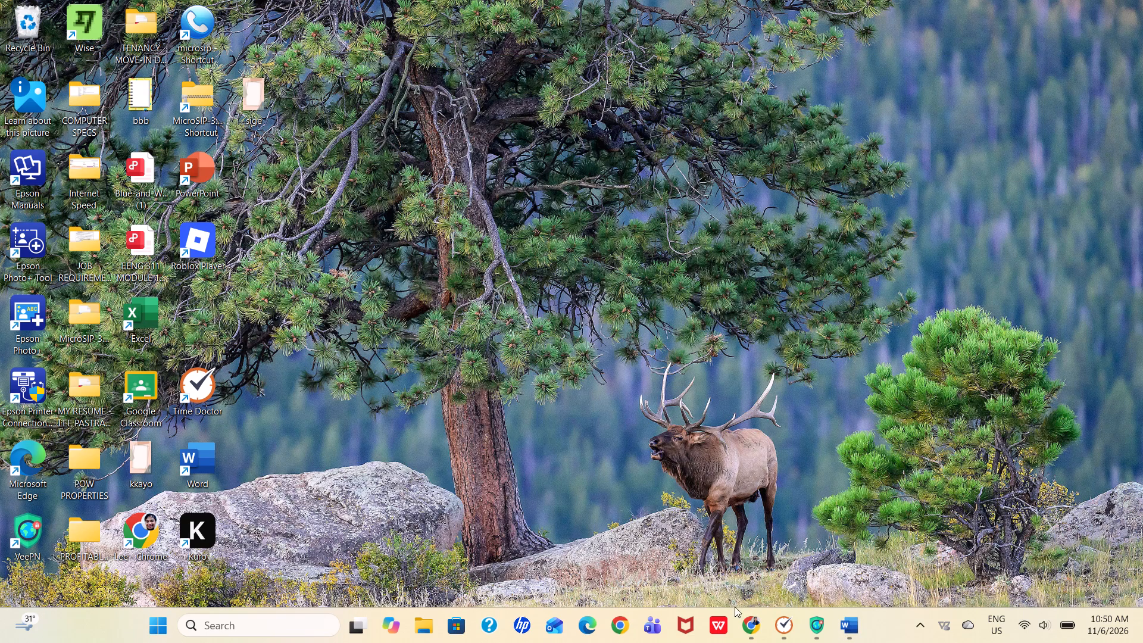
{"action": "left_click", "coordinate": [755, 632]}
{"action": "left_click", "coordinate": [211, 0]}
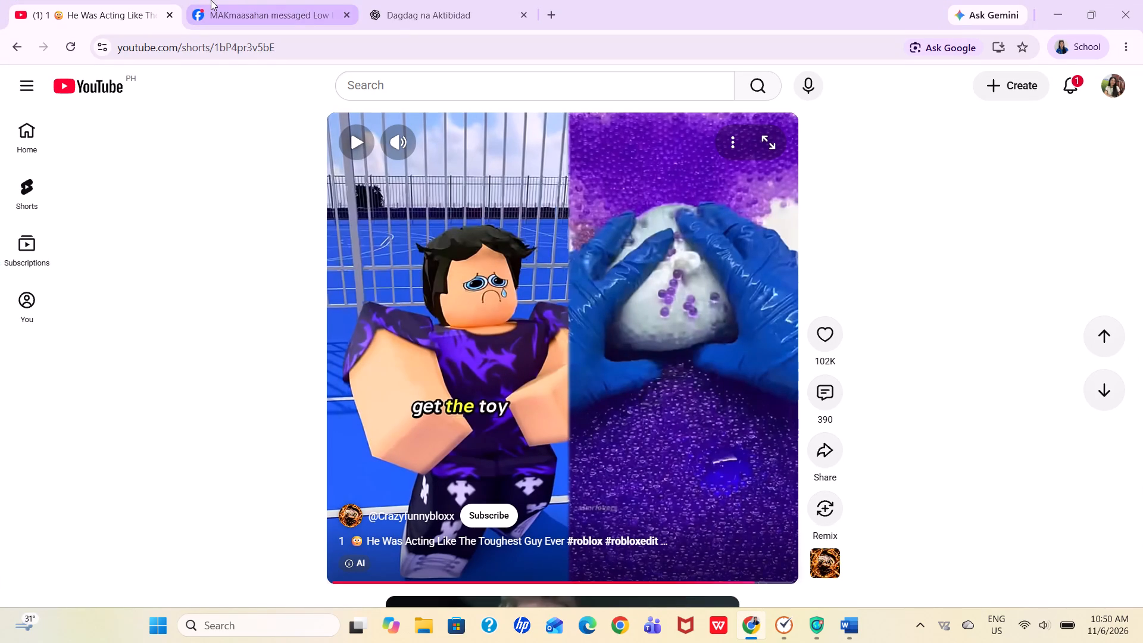
{"action": "left_click", "coordinate": [1036, 80]}
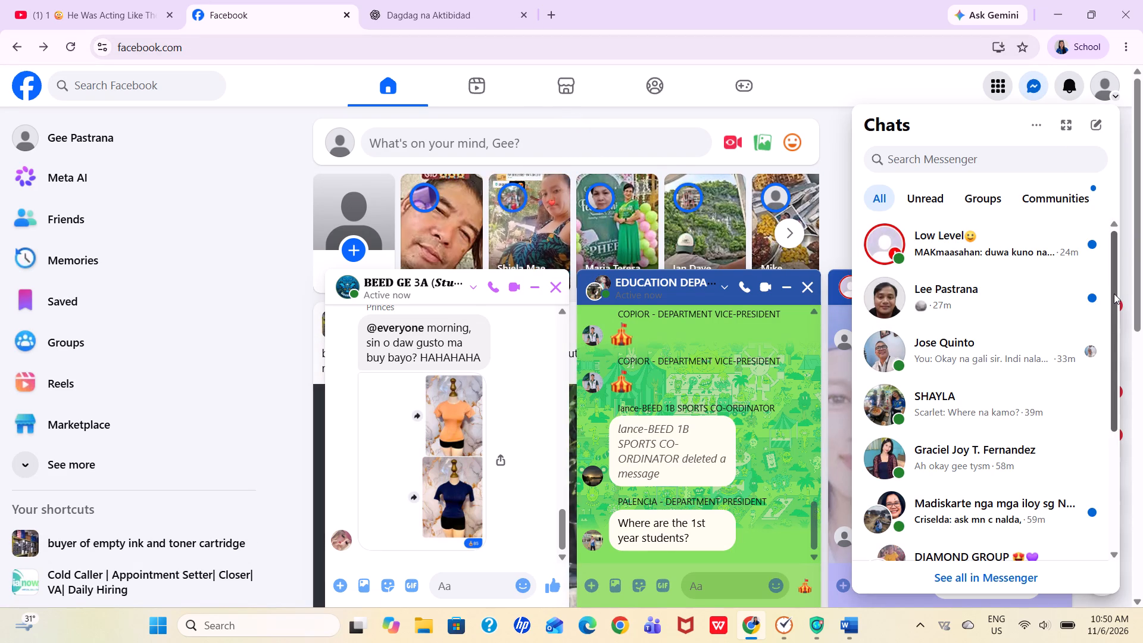
Search the Messenger chats for "educ" and open the BEED 3A_EDUC 316 group conversation.
{"action": "left_click_drag", "start_coordinate": [1114, 294], "coordinate": [1096, 342]}
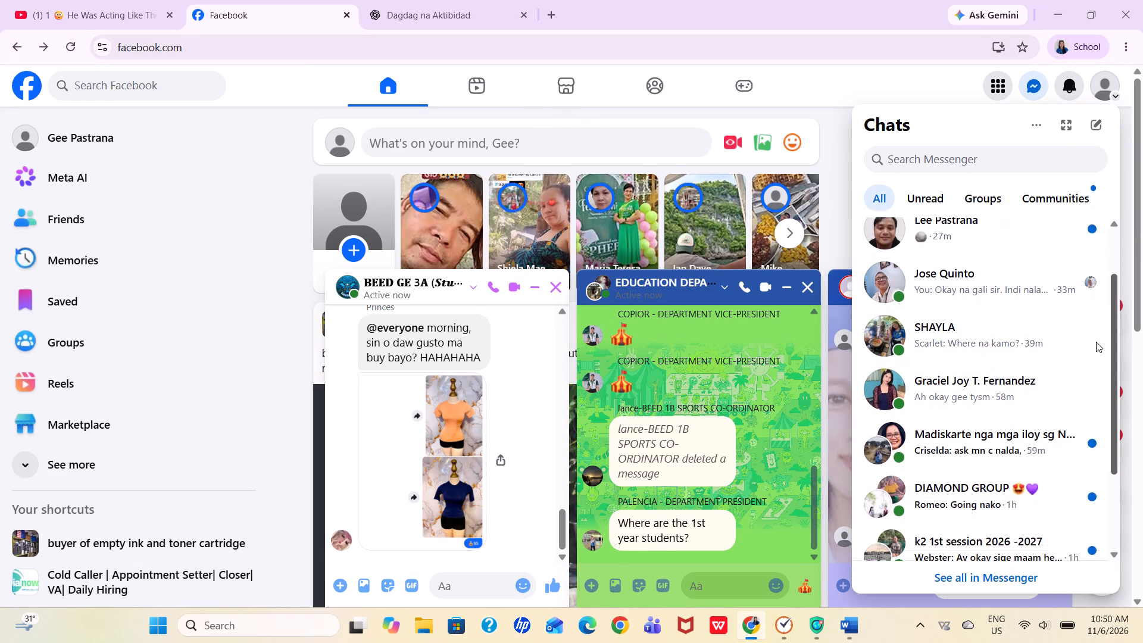
{"action": "left_click_drag", "start_coordinate": [1096, 342], "coordinate": [1095, 436]}
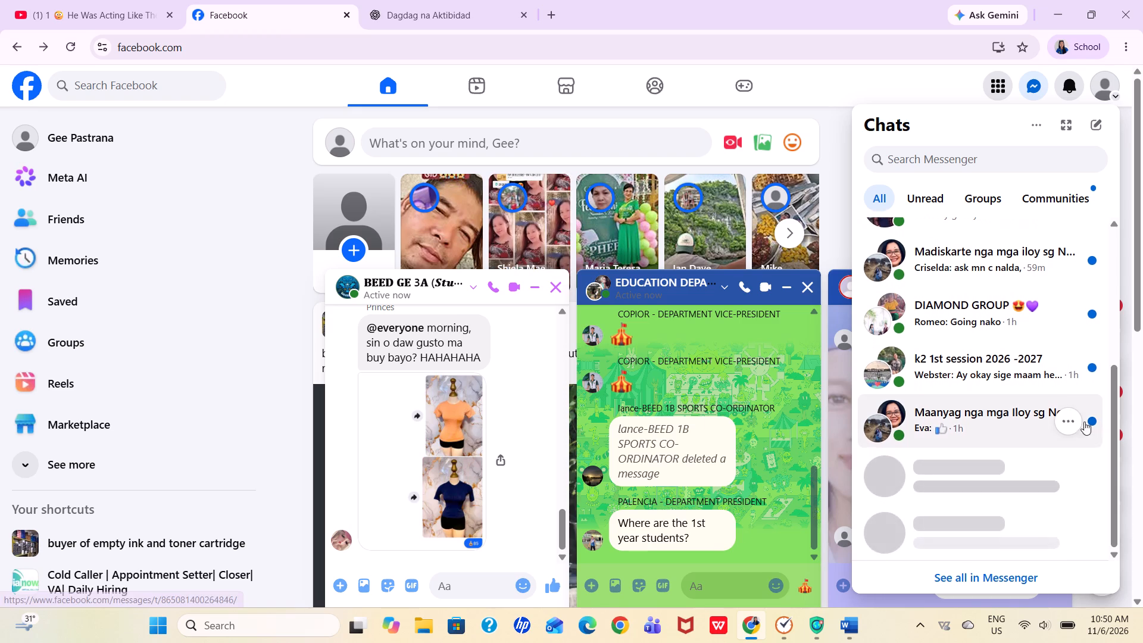
{"action": "left_click", "coordinate": [950, 163]}
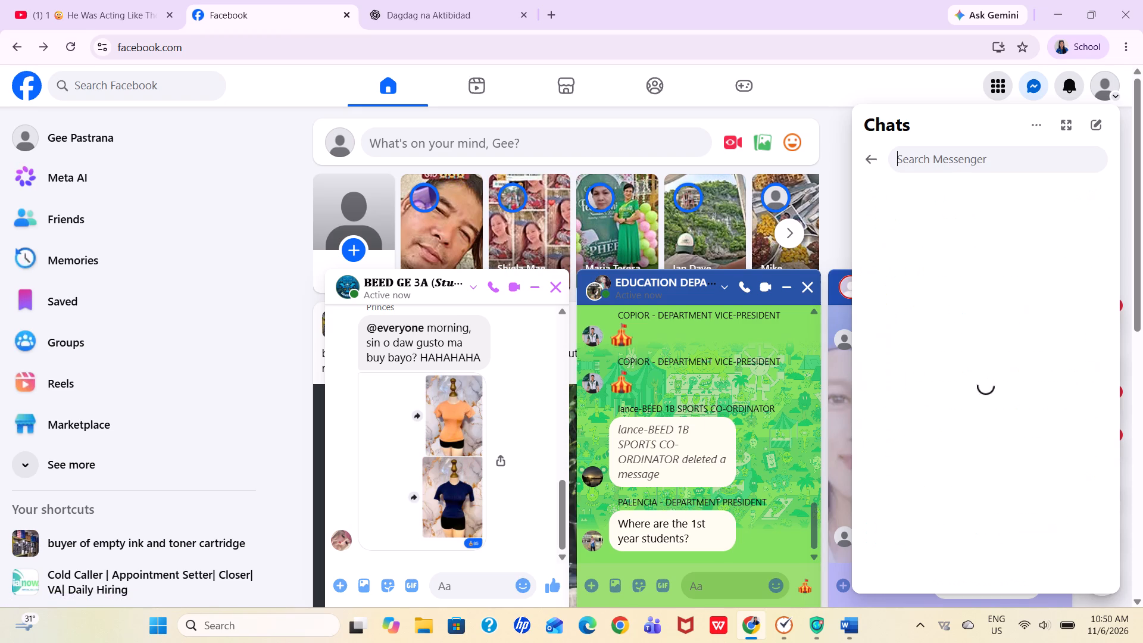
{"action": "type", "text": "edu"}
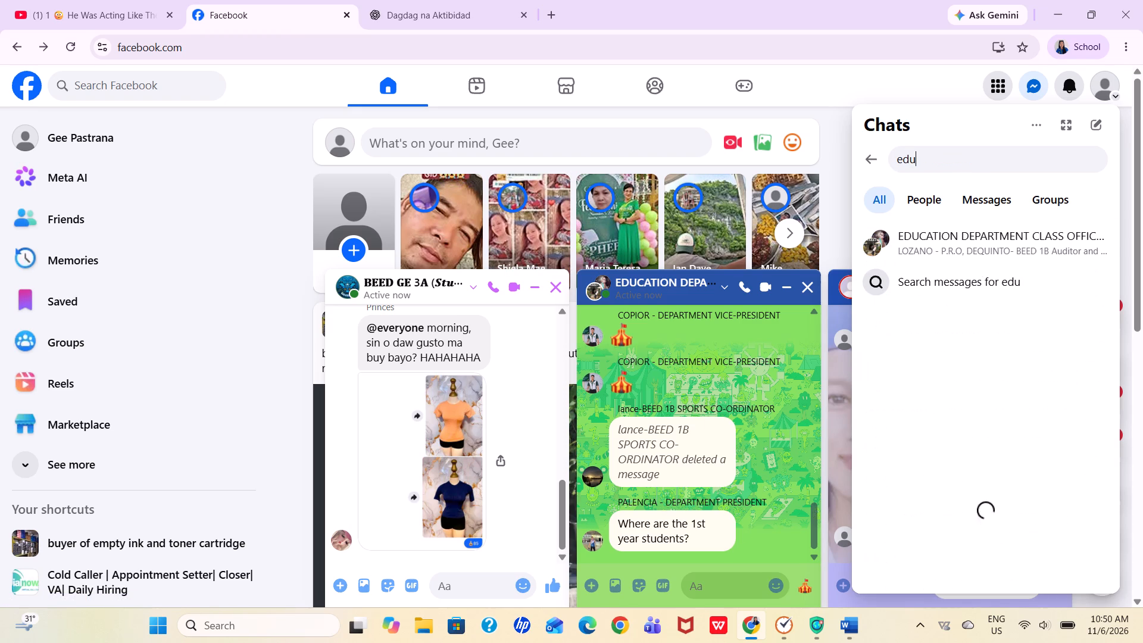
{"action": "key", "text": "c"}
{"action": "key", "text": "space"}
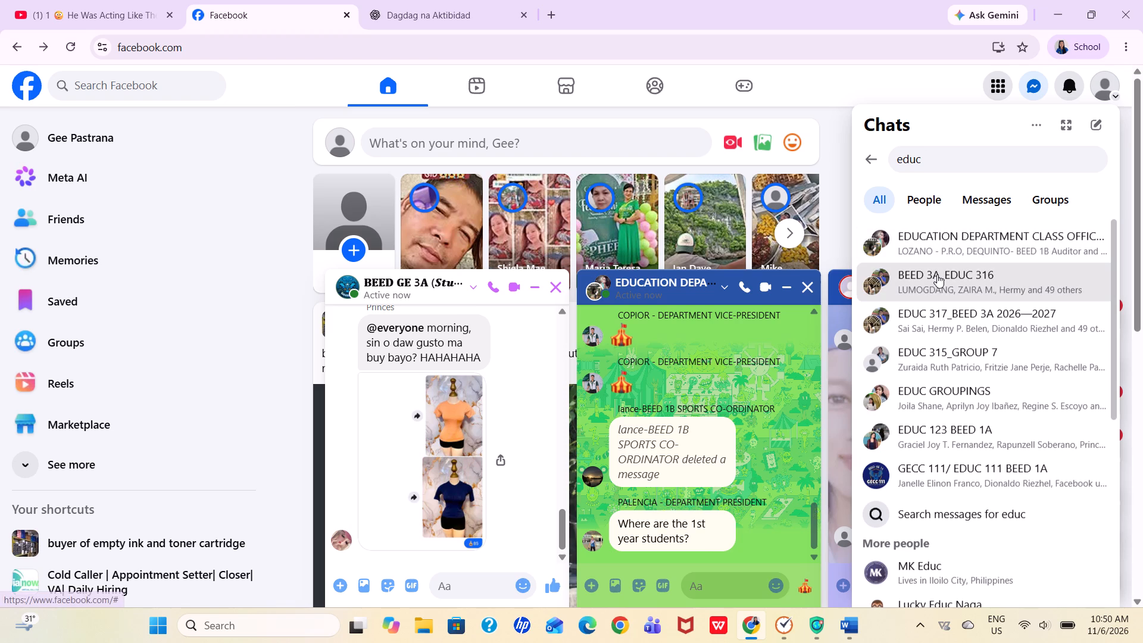
{"action": "left_click", "coordinate": [937, 274]}
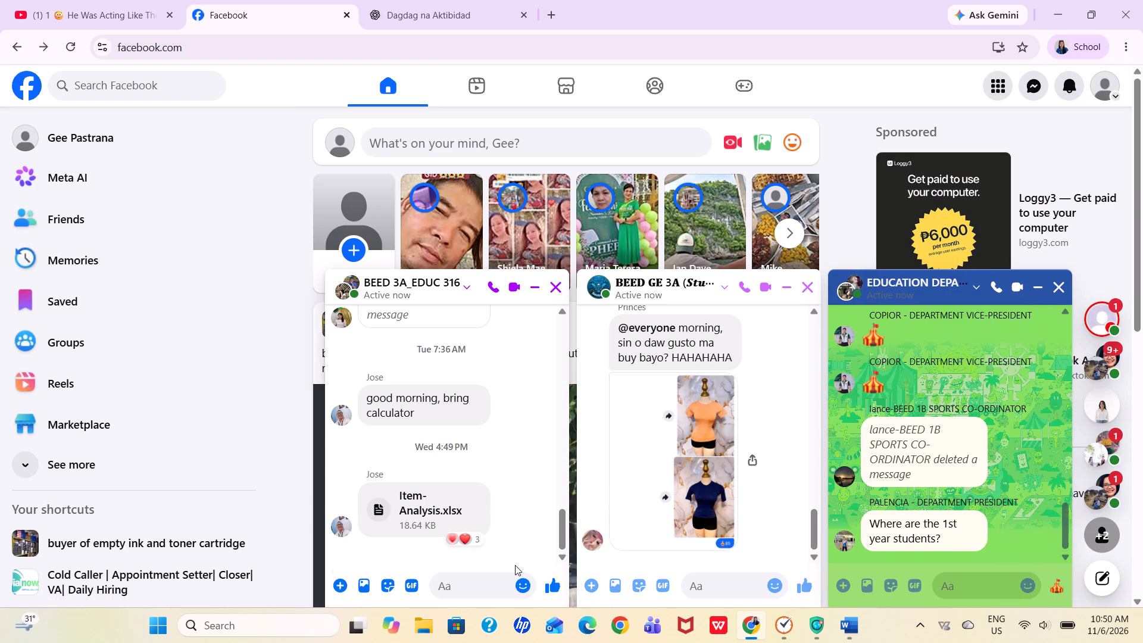
Download the Item-Analysis.xlsx file shared in the BEED 3A_EDUC 316 conversation.
{"action": "left_click", "coordinate": [417, 500]}
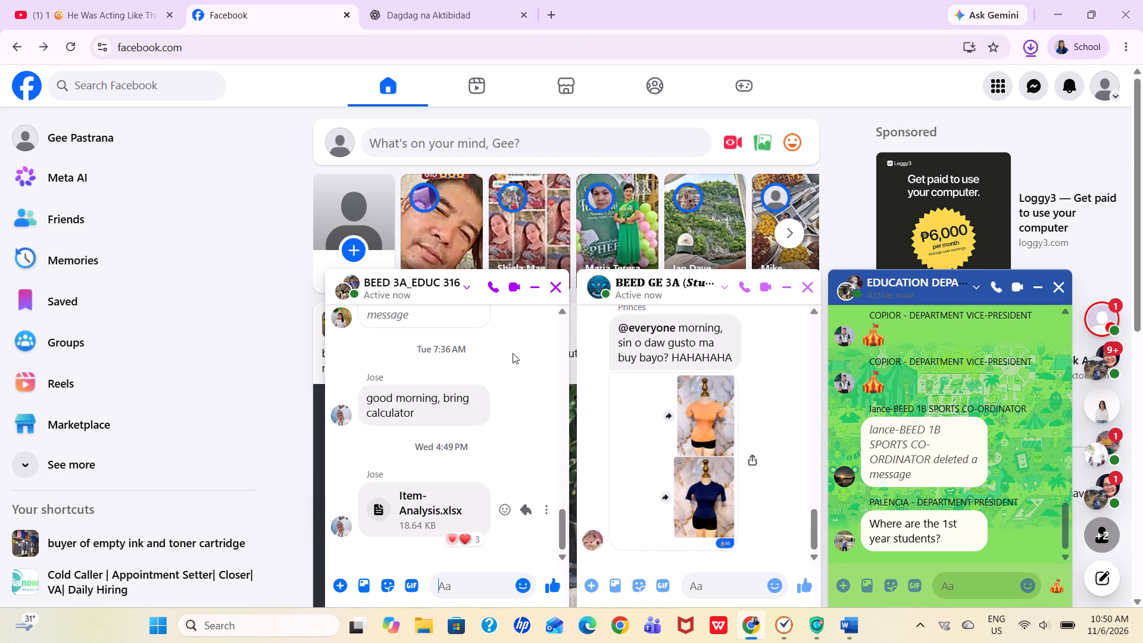
Minimize Chrome and launch Excel from the desktop.
{"action": "left_click", "coordinate": [1050, 1]}
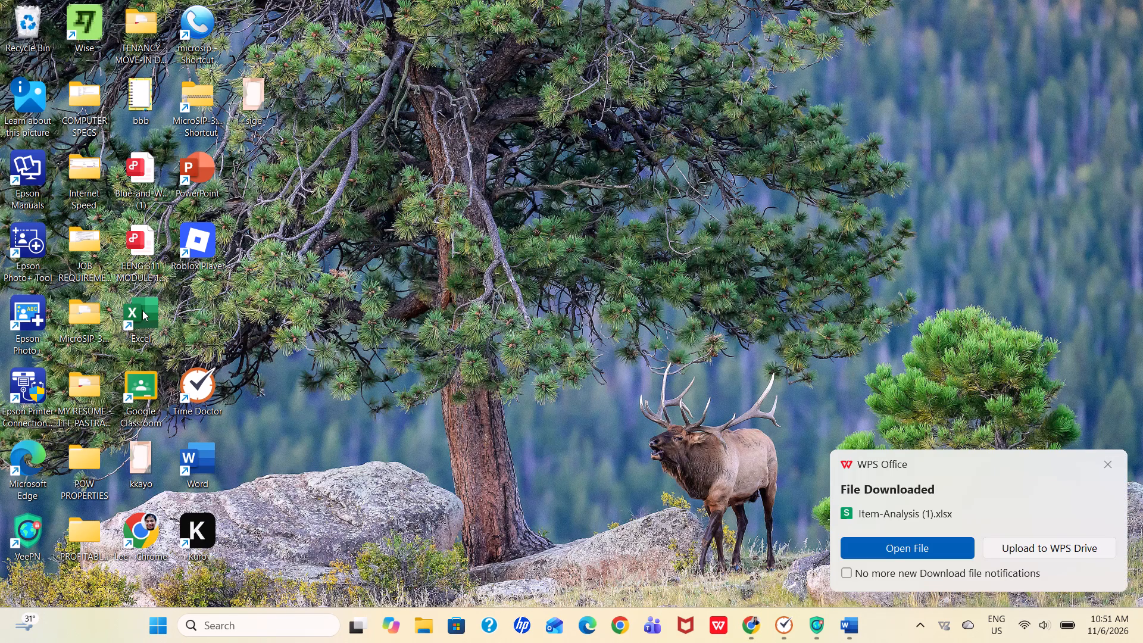
{"action": "double_click", "coordinate": [142, 310]}
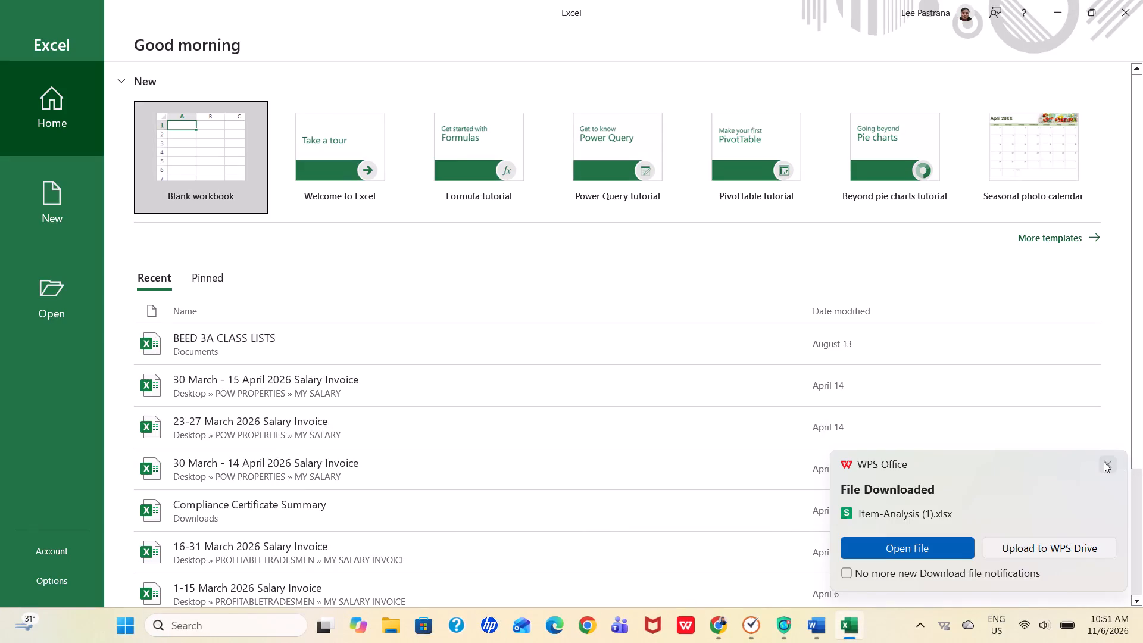
In Excel, open the Item-Analysis (1) workbook from the Downloads folder and enable editing.
{"action": "left_click", "coordinate": [1104, 462]}
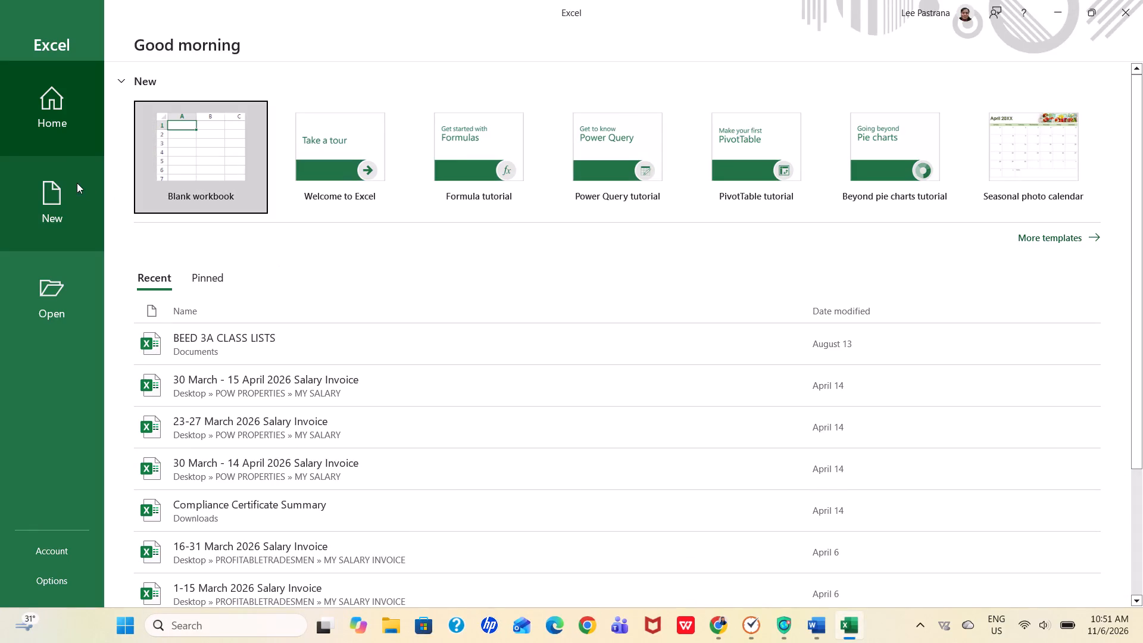
{"action": "left_click", "coordinate": [65, 311]}
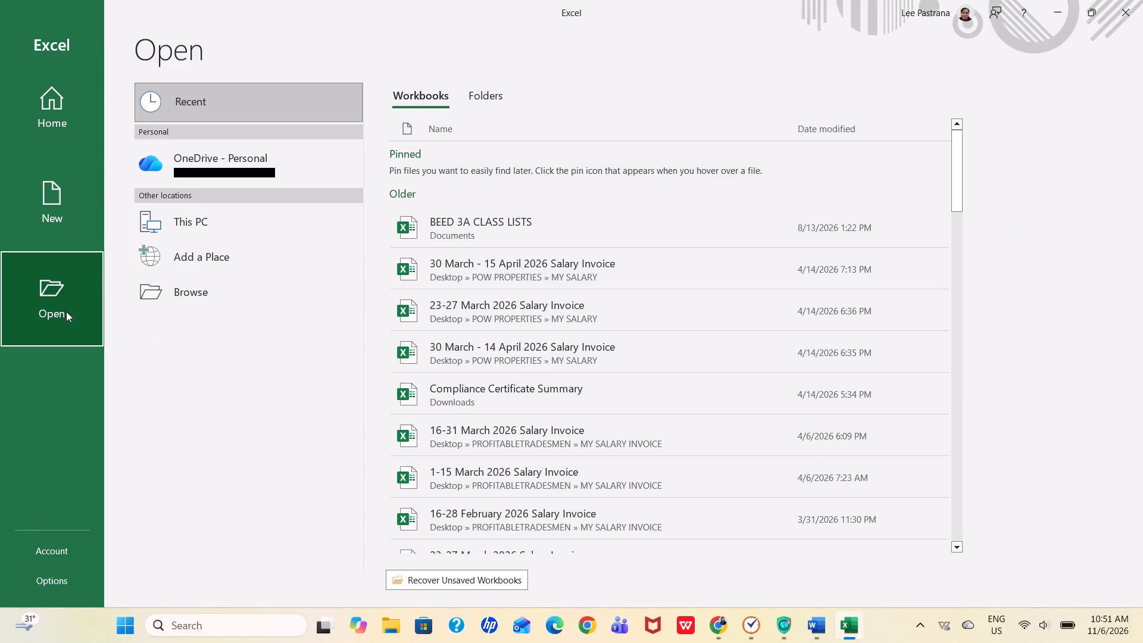
{"action": "left_click", "coordinate": [195, 287]}
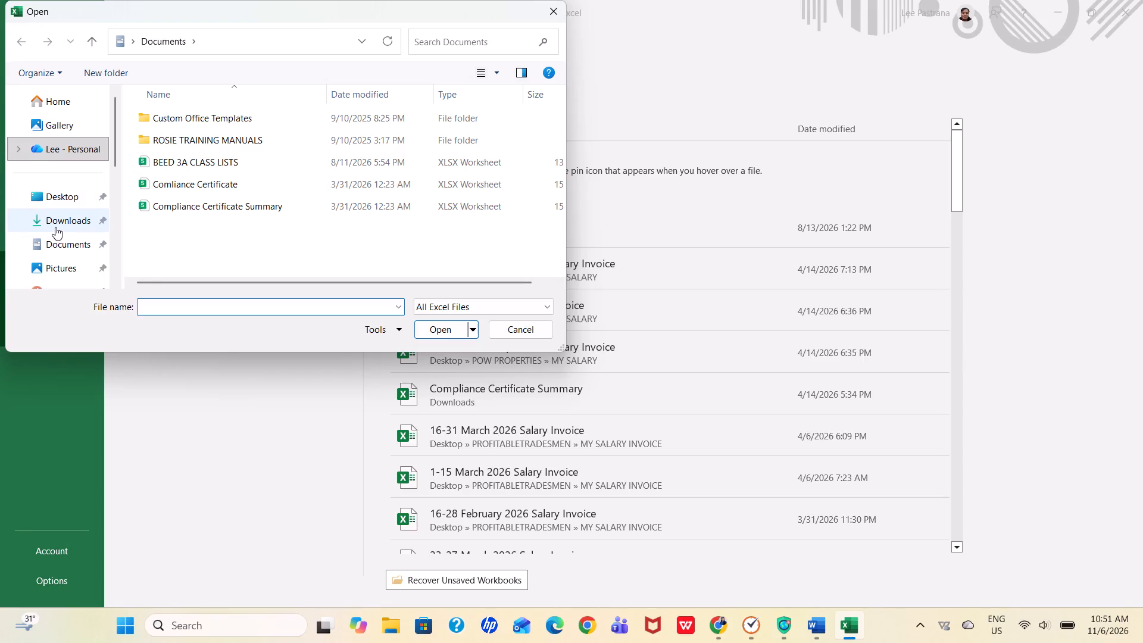
{"action": "left_click", "coordinate": [55, 227]}
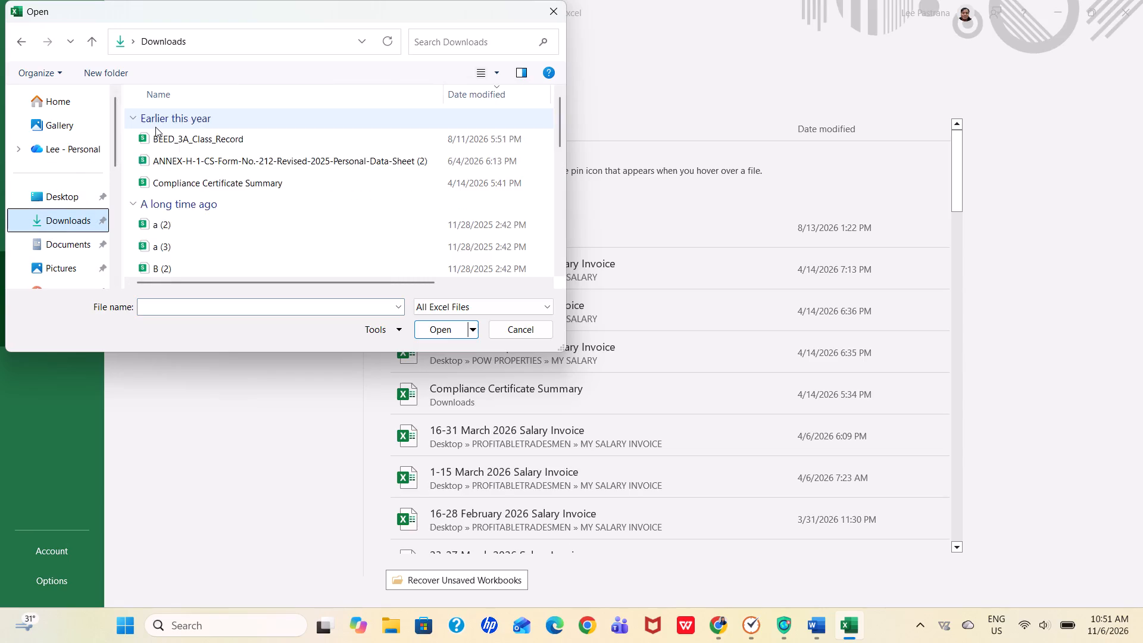
{"action": "left_click", "coordinate": [193, 140]}
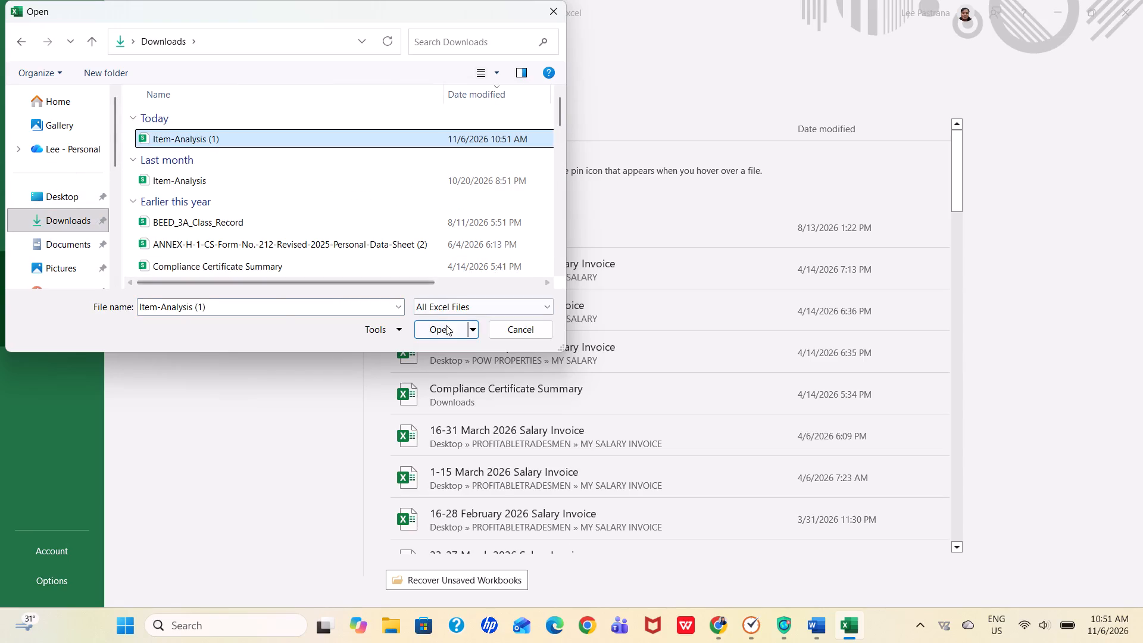
{"action": "left_click", "coordinate": [445, 325]}
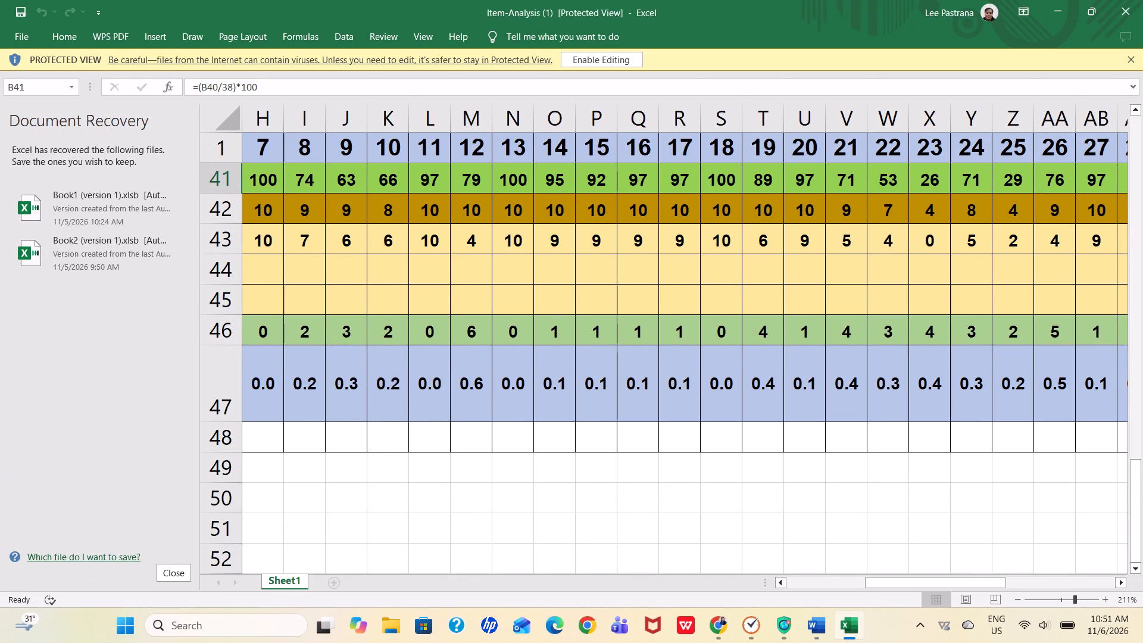
{"action": "left_click", "coordinate": [586, 60]}
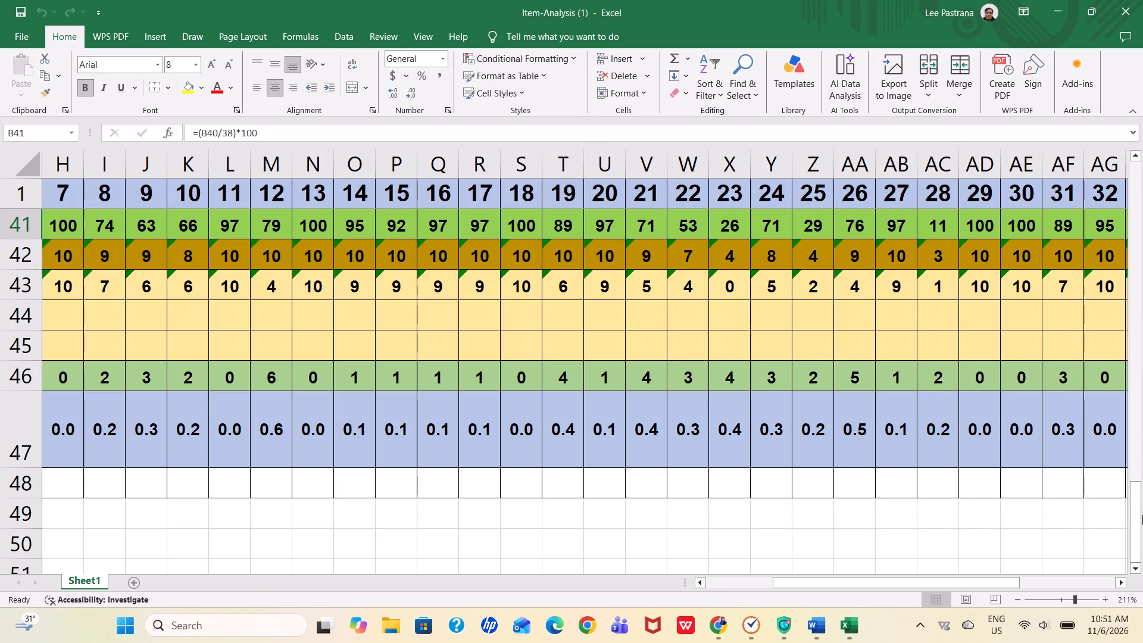
Examine Sheet1 from the item header and student response rows down to the summary rows beneath them.
{"action": "left_click_drag", "start_coordinate": [1139, 513], "coordinate": [1141, 363]}
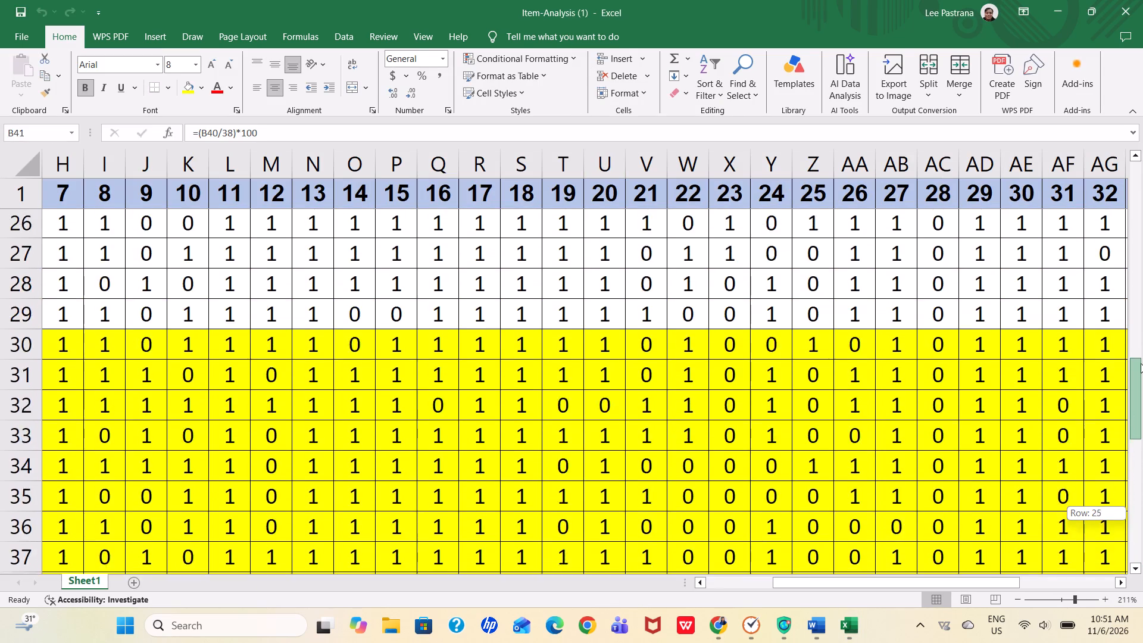
{"action": "left_click_drag", "start_coordinate": [1141, 363], "coordinate": [1136, 111]}
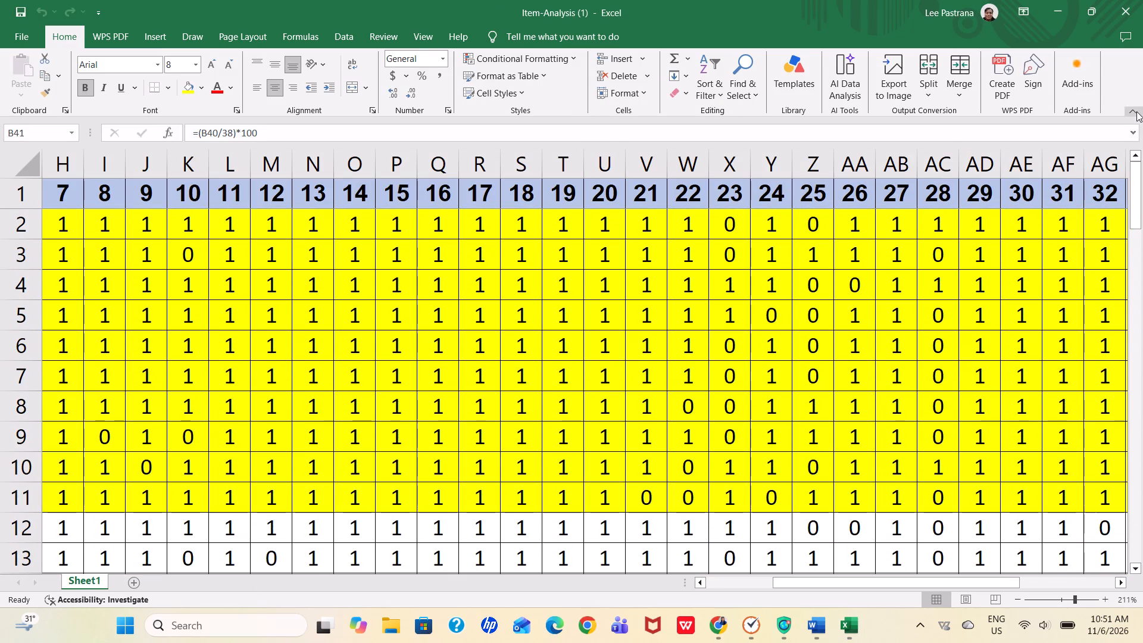
{"action": "left_click_drag", "start_coordinate": [1135, 175], "coordinate": [1135, 167]}
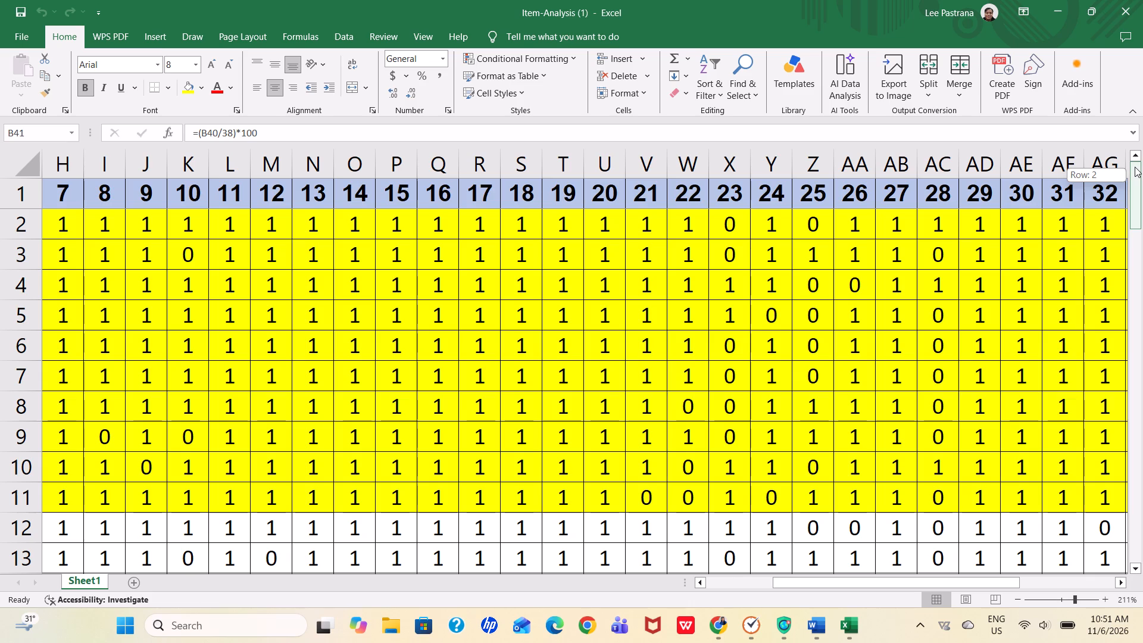
{"action": "left_click_drag", "start_coordinate": [1135, 167], "coordinate": [1135, 164]}
{"action": "left_click_drag", "start_coordinate": [1135, 164], "coordinate": [1135, 171]}
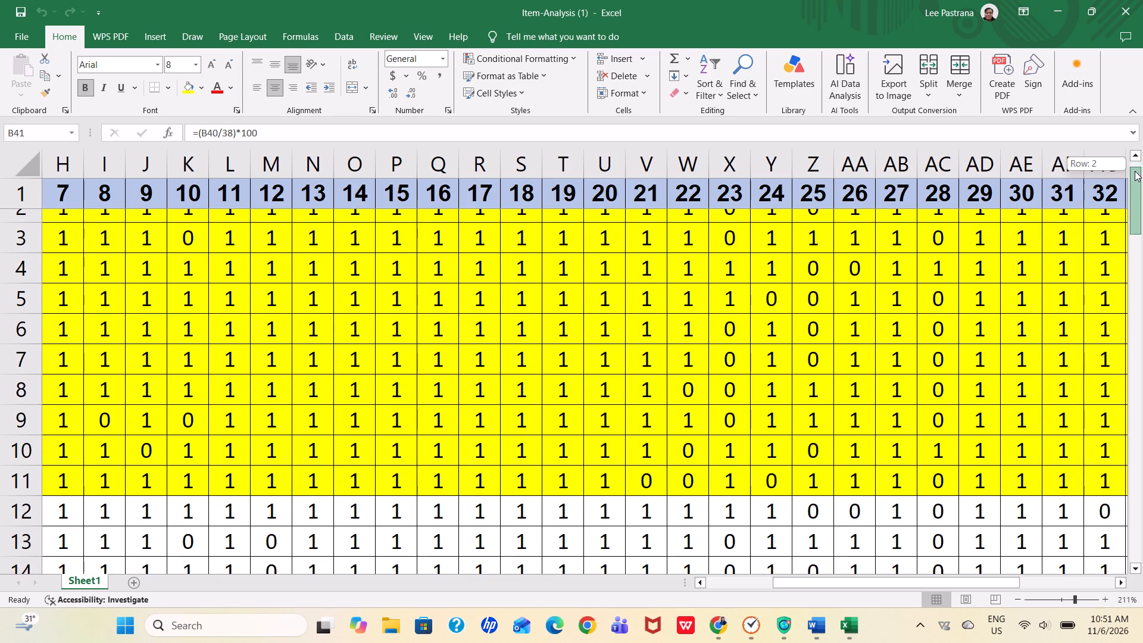
{"action": "left_click_drag", "start_coordinate": [1135, 171], "coordinate": [1142, 454]}
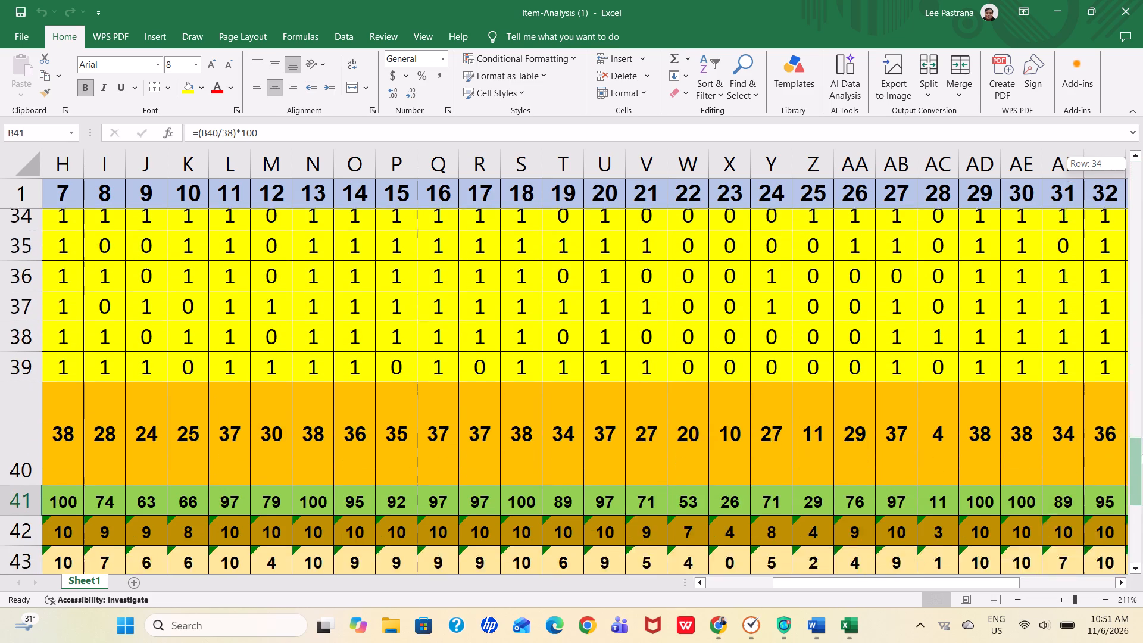
{"action": "left_click_drag", "start_coordinate": [1142, 454], "coordinate": [1142, 541]}
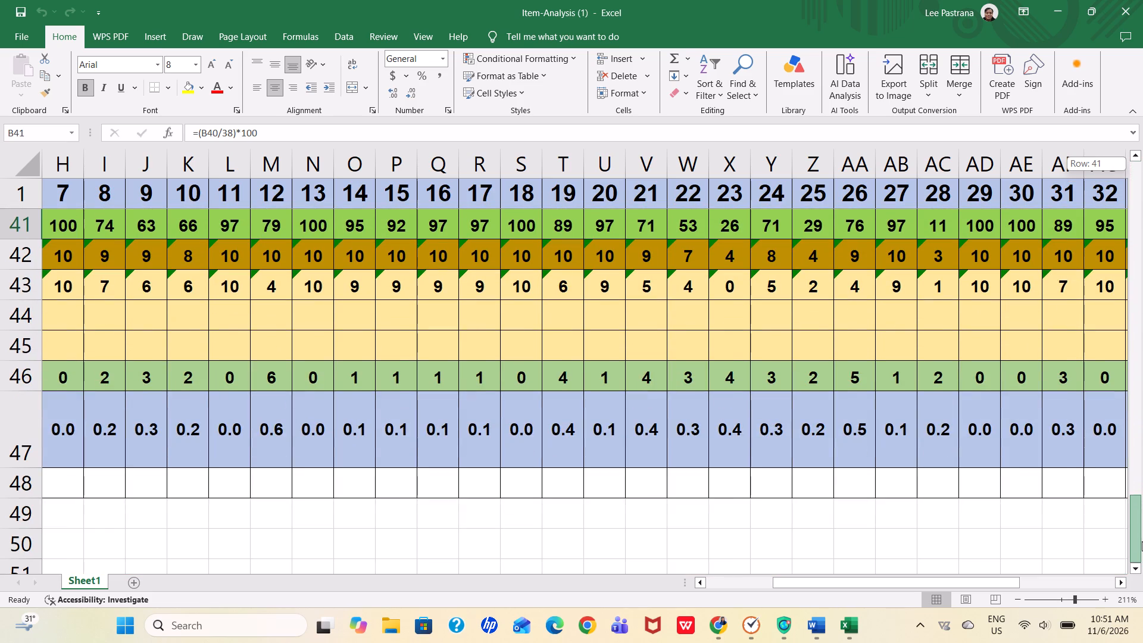
{"action": "left_click_drag", "start_coordinate": [1142, 541], "coordinate": [1116, 148]}
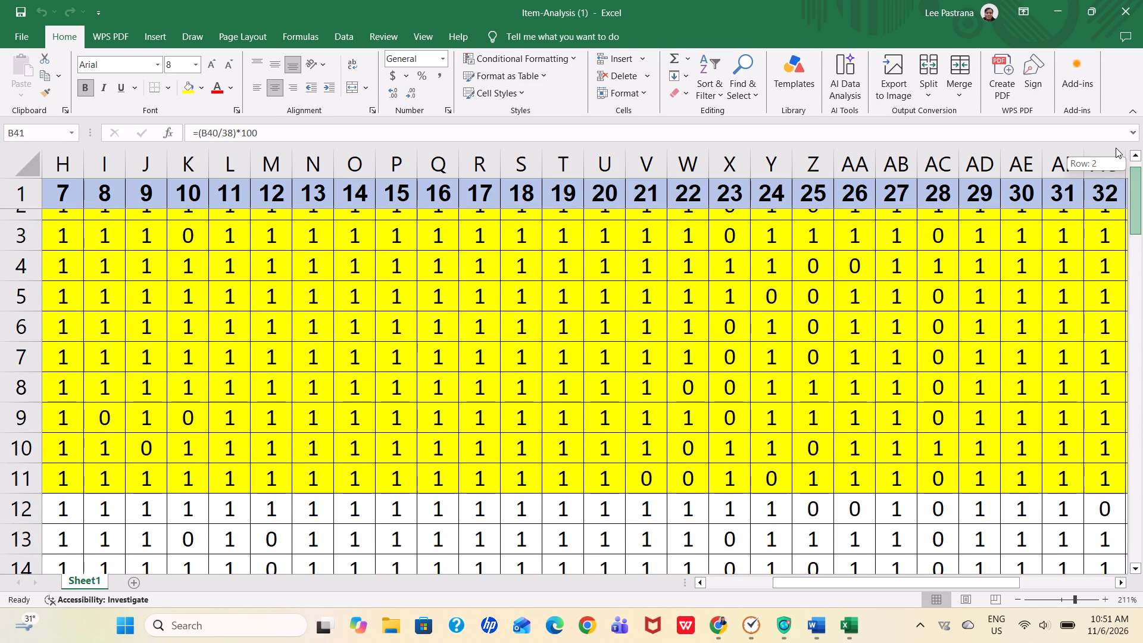
{"action": "left_click_drag", "start_coordinate": [1116, 148], "coordinate": [1115, 139]}
{"action": "left_click", "coordinate": [1138, 186]}
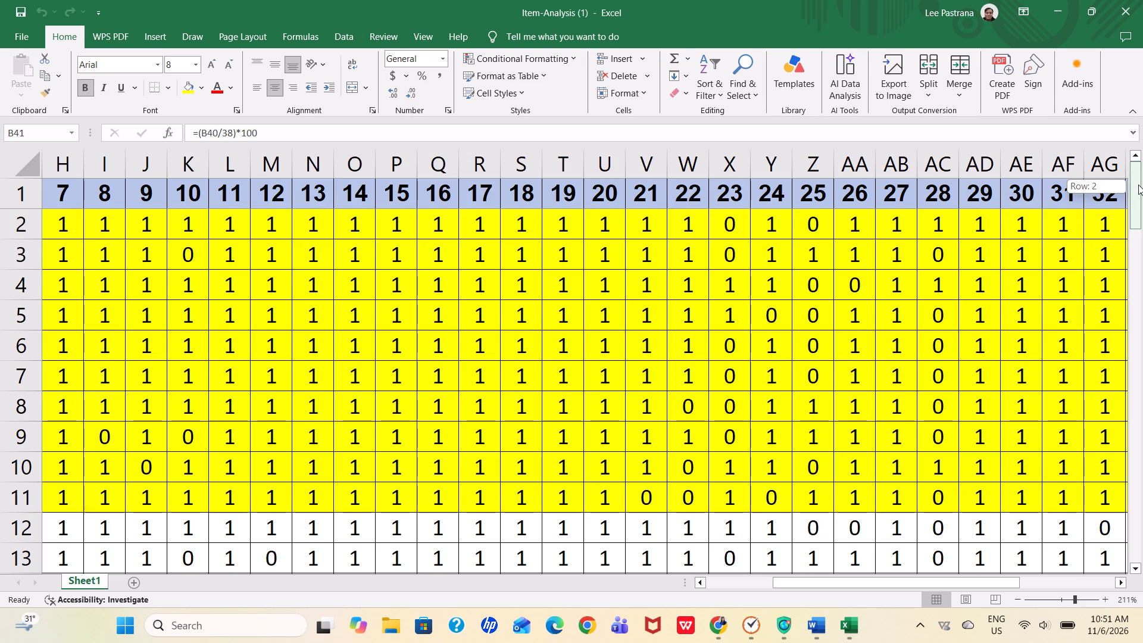
{"action": "left_click", "coordinate": [64, 195]}
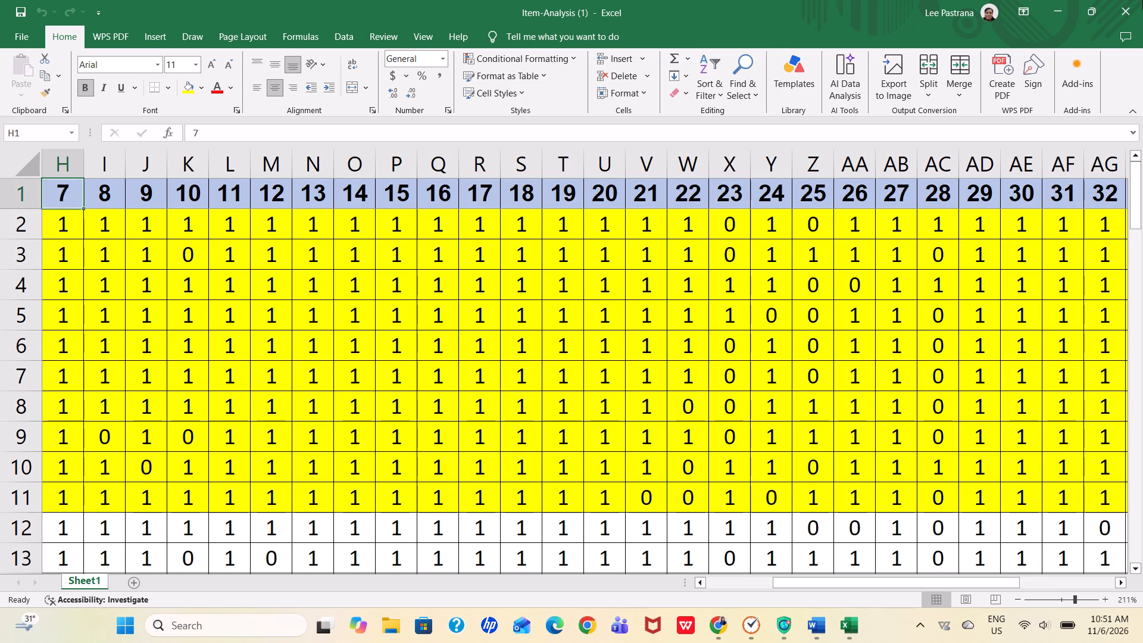
Leave the workbook for the desktop and launch the app with the black K logo.
{"action": "left_click", "coordinate": [1057, 5]}
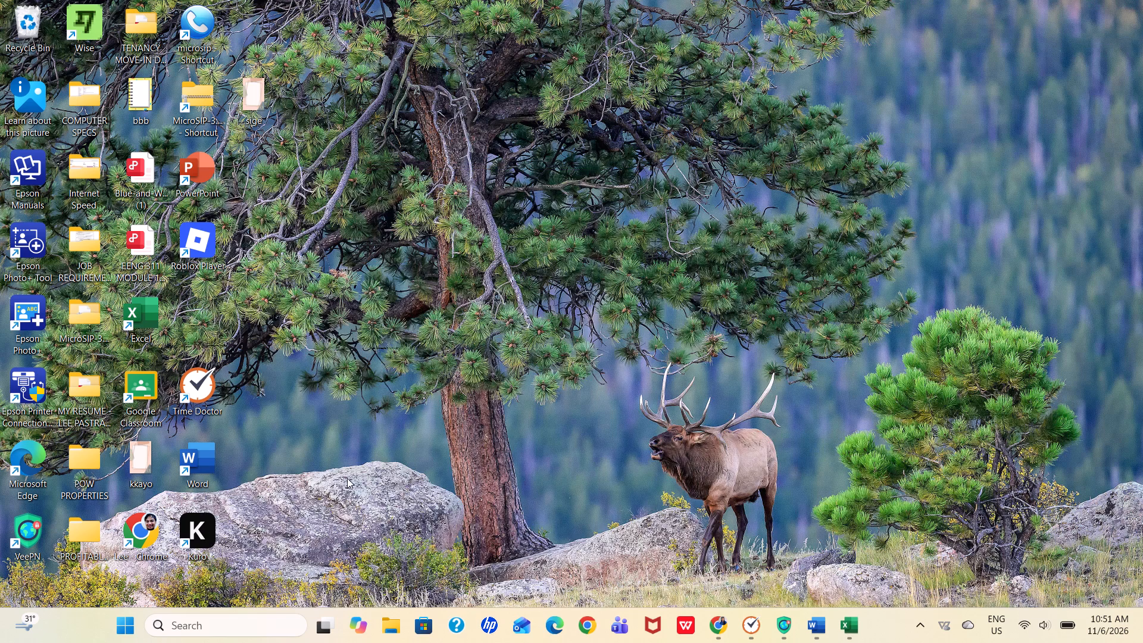
{"action": "double_click", "coordinate": [198, 533]}
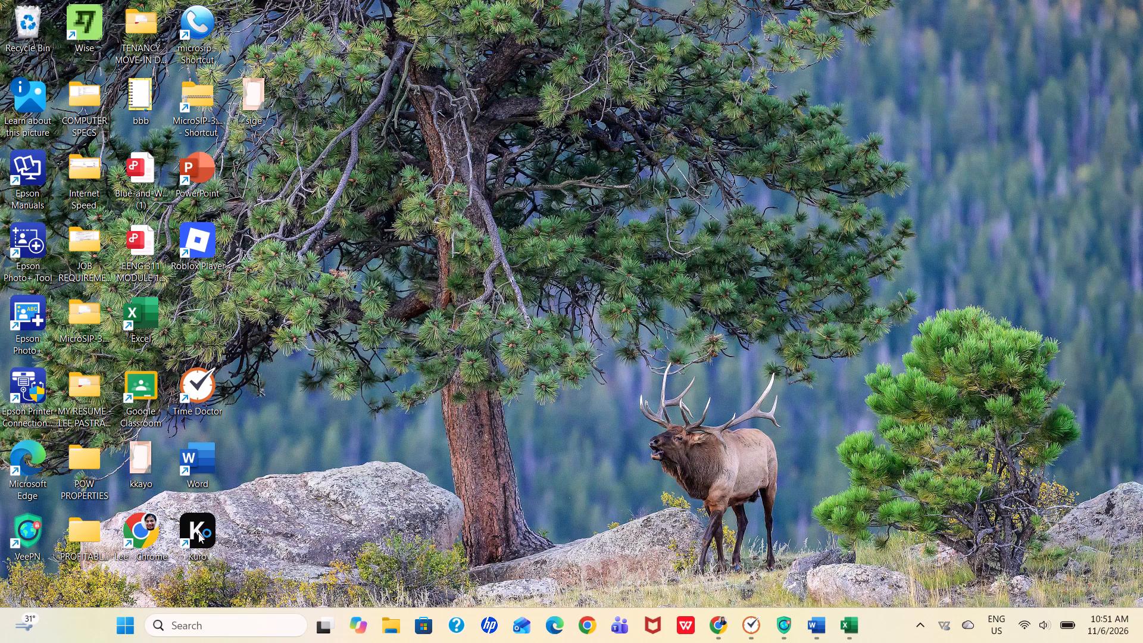
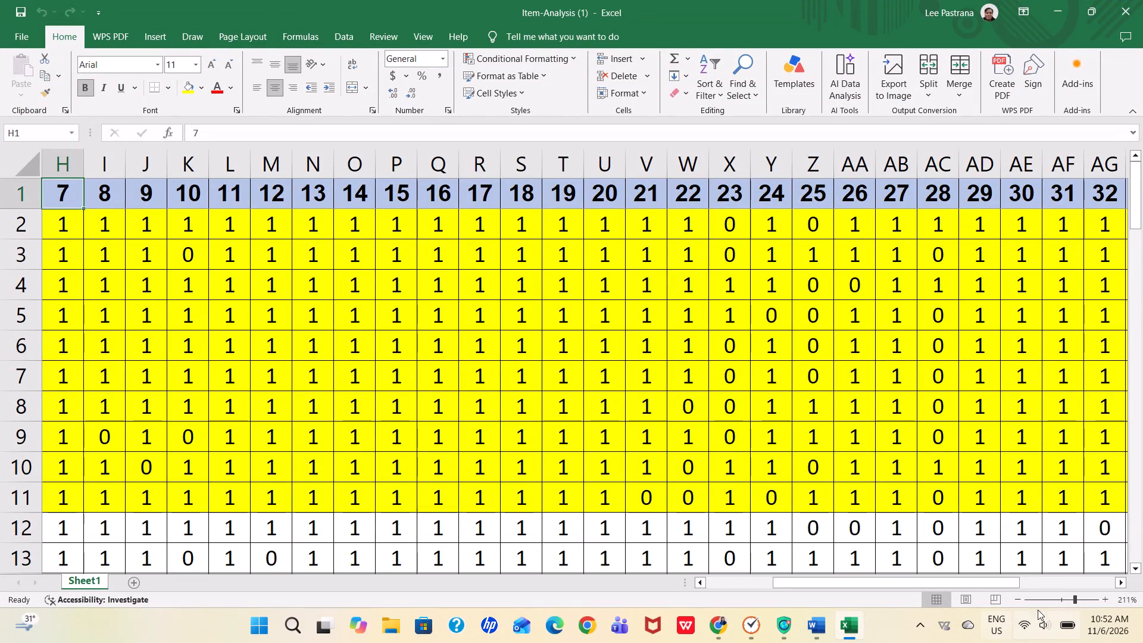
Zoom Sheet1 out to 91% and bring the full item table into view, starting from the Student Number column.
{"action": "left_click", "coordinate": [1053, 597]}
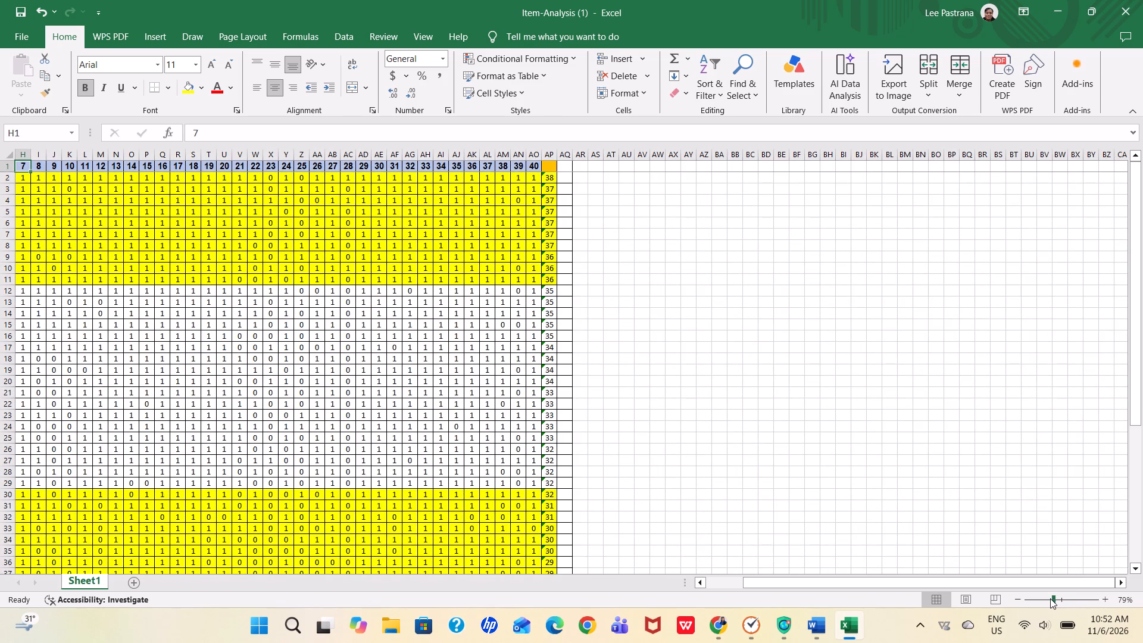
{"action": "left_click", "coordinate": [1058, 598]}
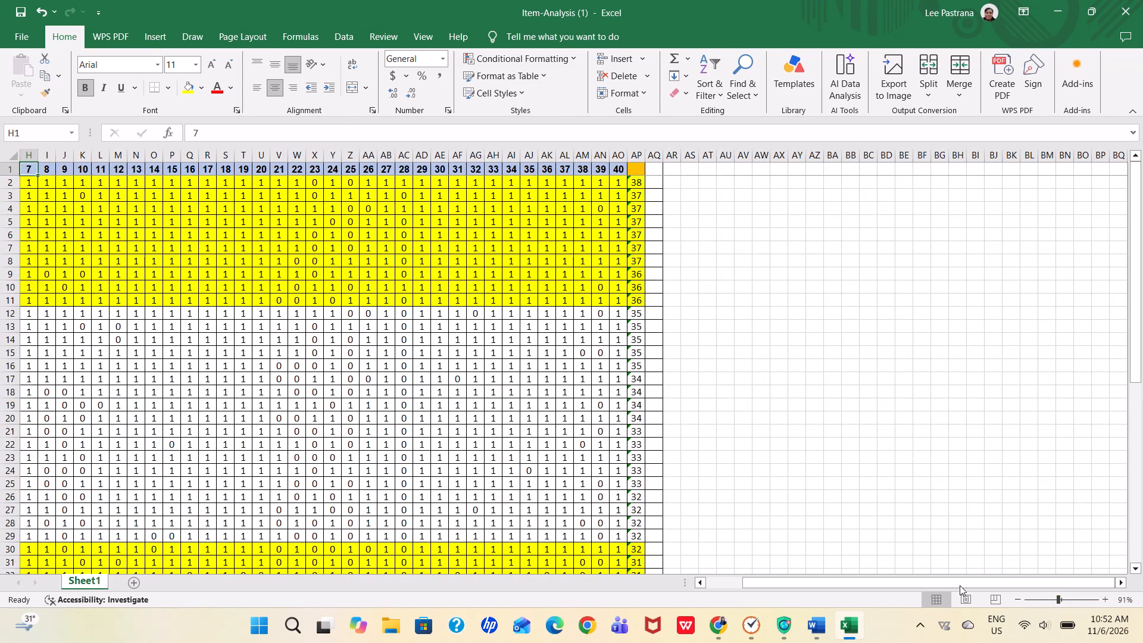
{"action": "left_click_drag", "start_coordinate": [954, 585], "coordinate": [883, 583]}
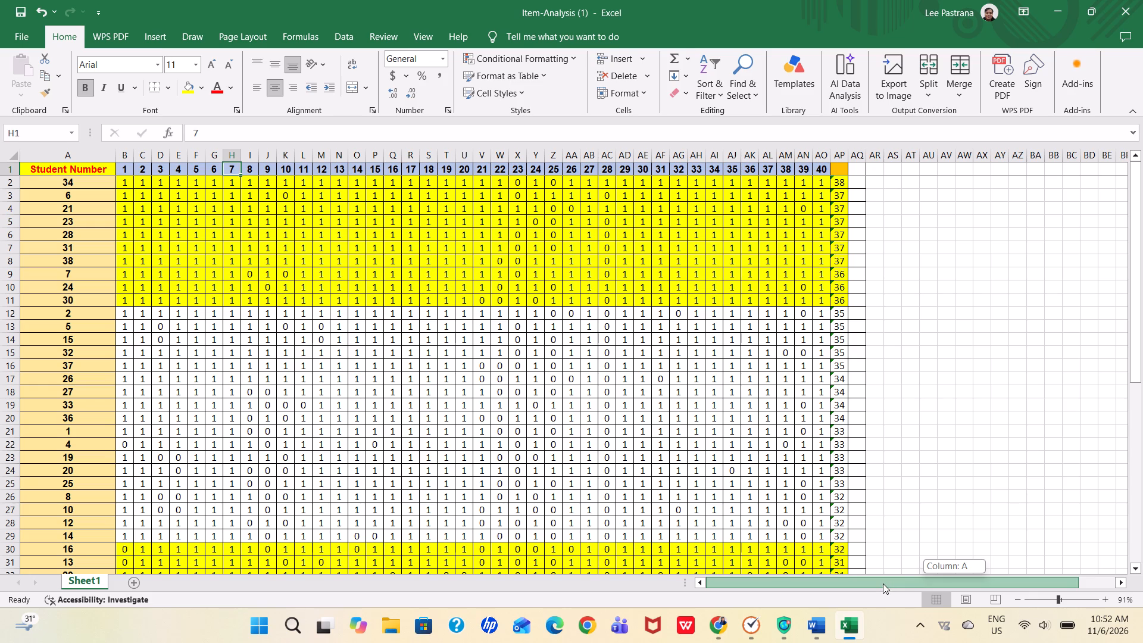
{"action": "left_click_drag", "start_coordinate": [883, 583], "coordinate": [883, 583]}
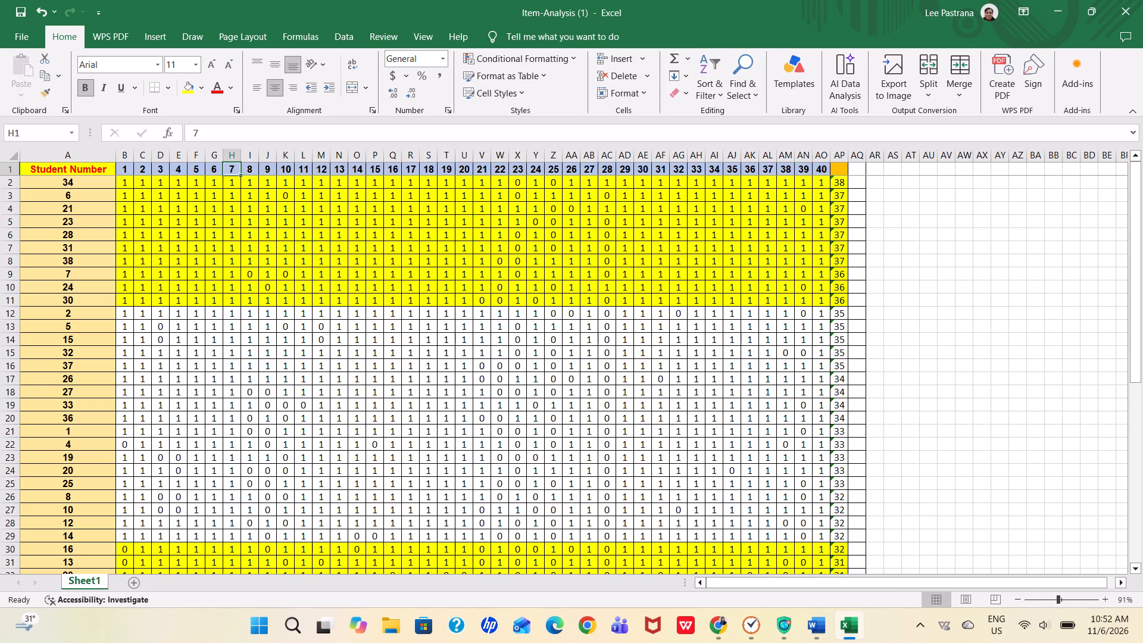
{"action": "left_click_drag", "start_coordinate": [1140, 333], "coordinate": [1141, 323]}
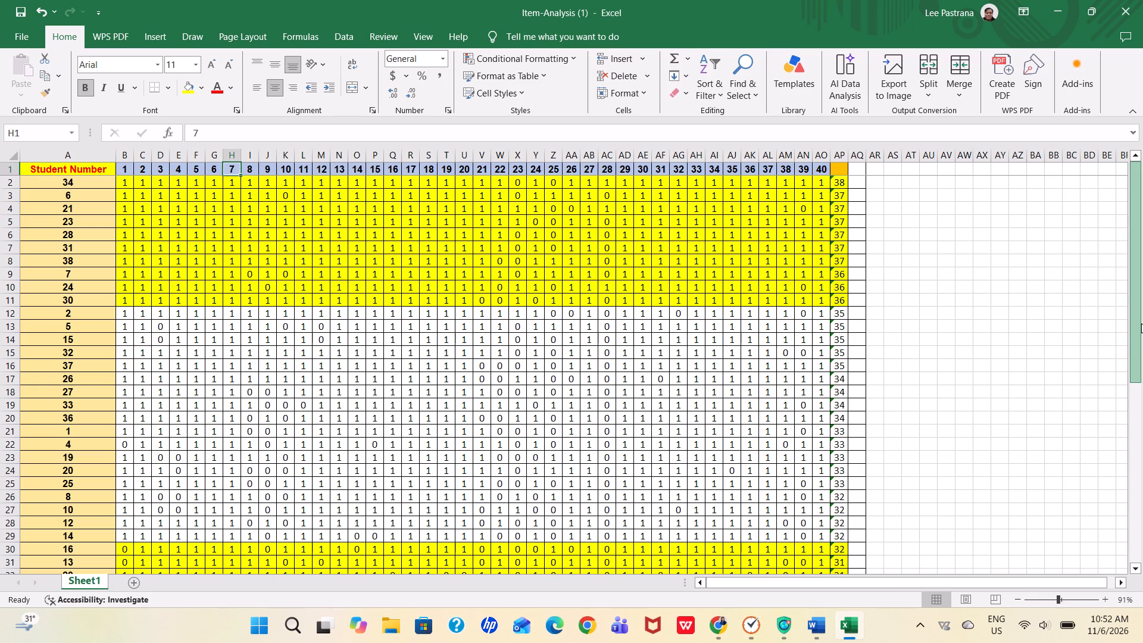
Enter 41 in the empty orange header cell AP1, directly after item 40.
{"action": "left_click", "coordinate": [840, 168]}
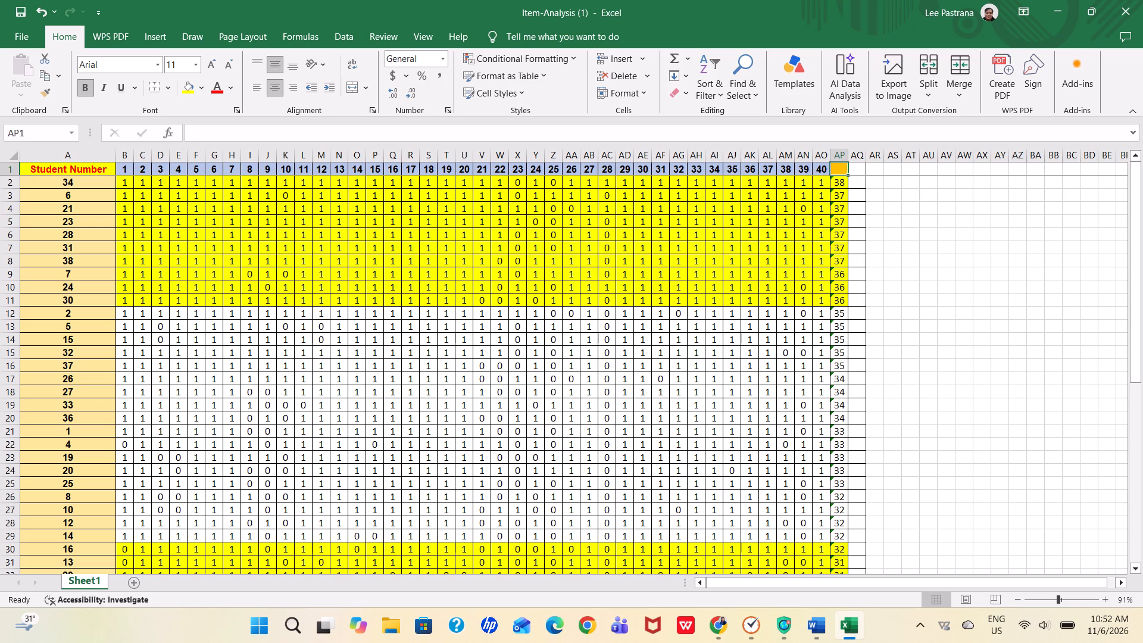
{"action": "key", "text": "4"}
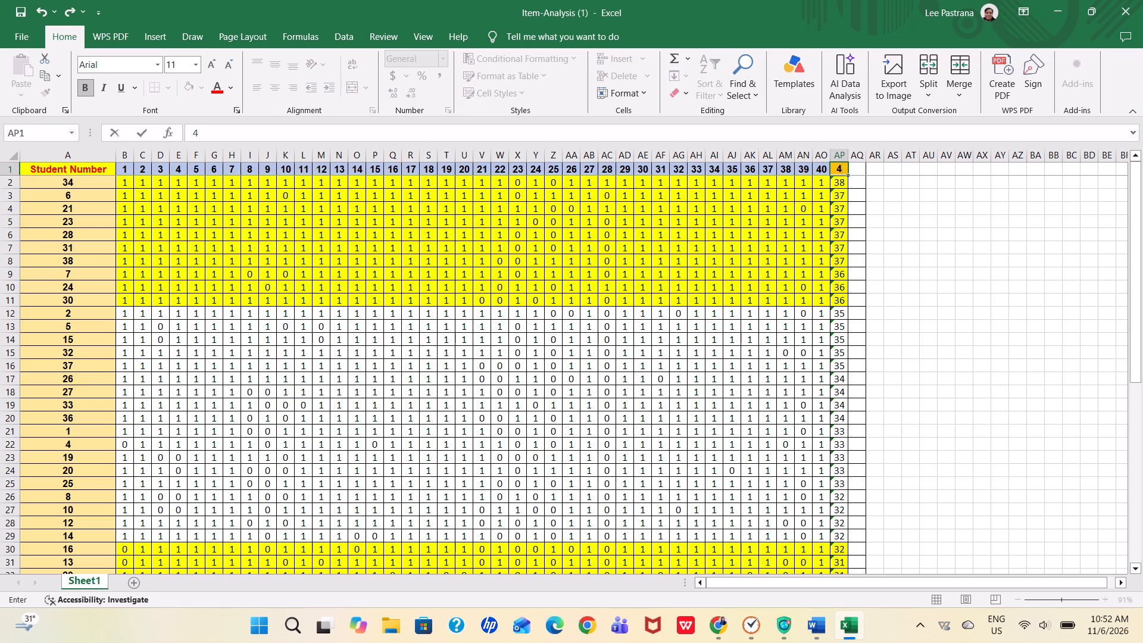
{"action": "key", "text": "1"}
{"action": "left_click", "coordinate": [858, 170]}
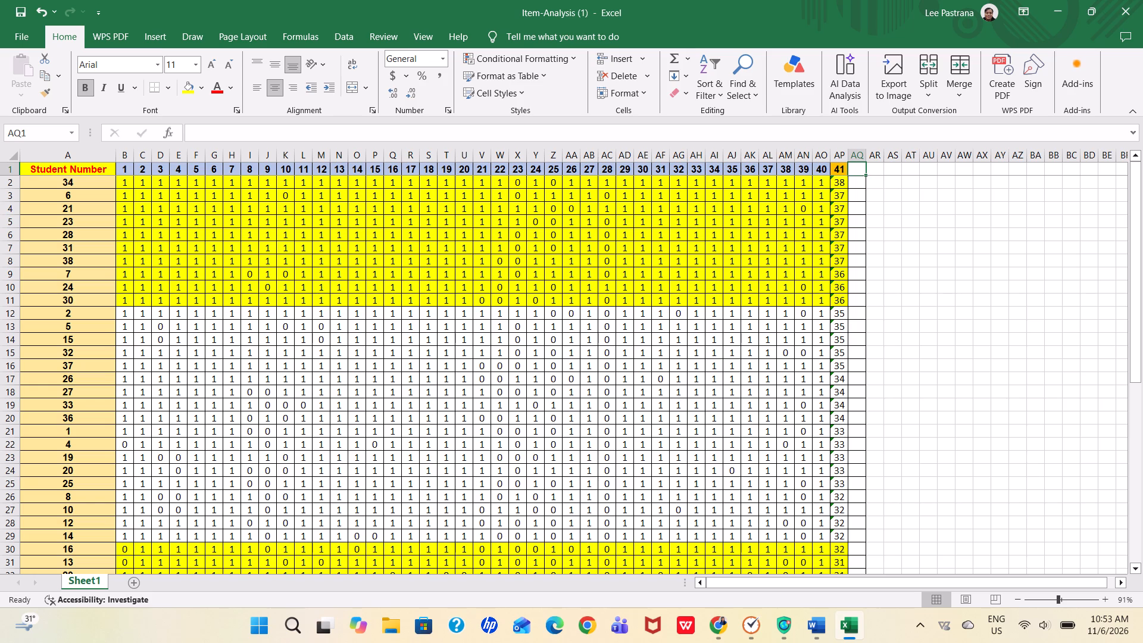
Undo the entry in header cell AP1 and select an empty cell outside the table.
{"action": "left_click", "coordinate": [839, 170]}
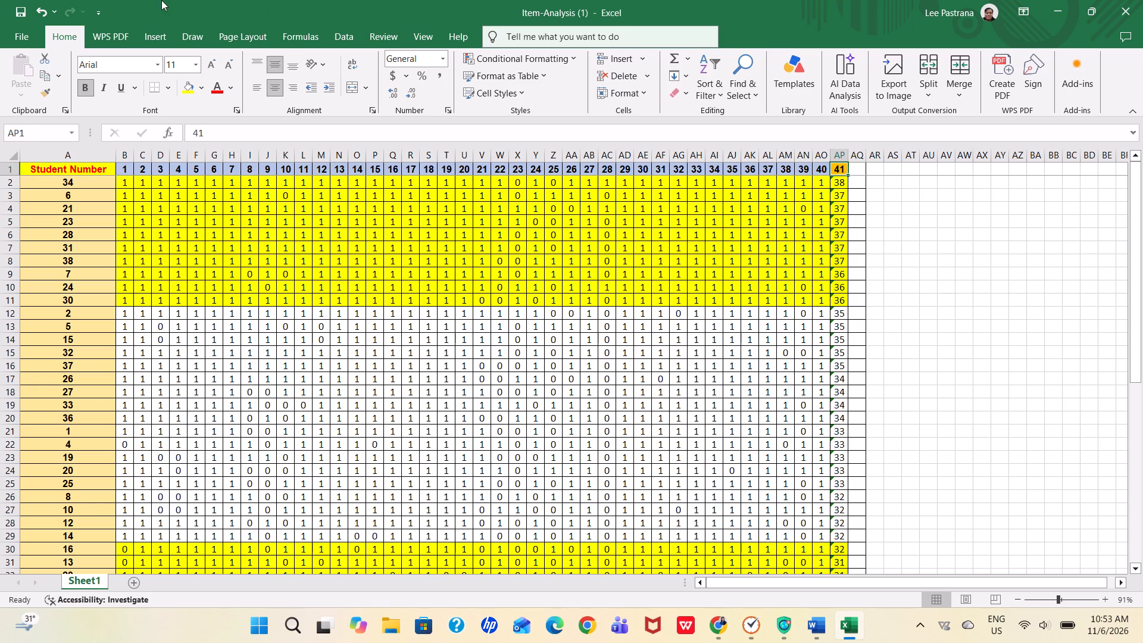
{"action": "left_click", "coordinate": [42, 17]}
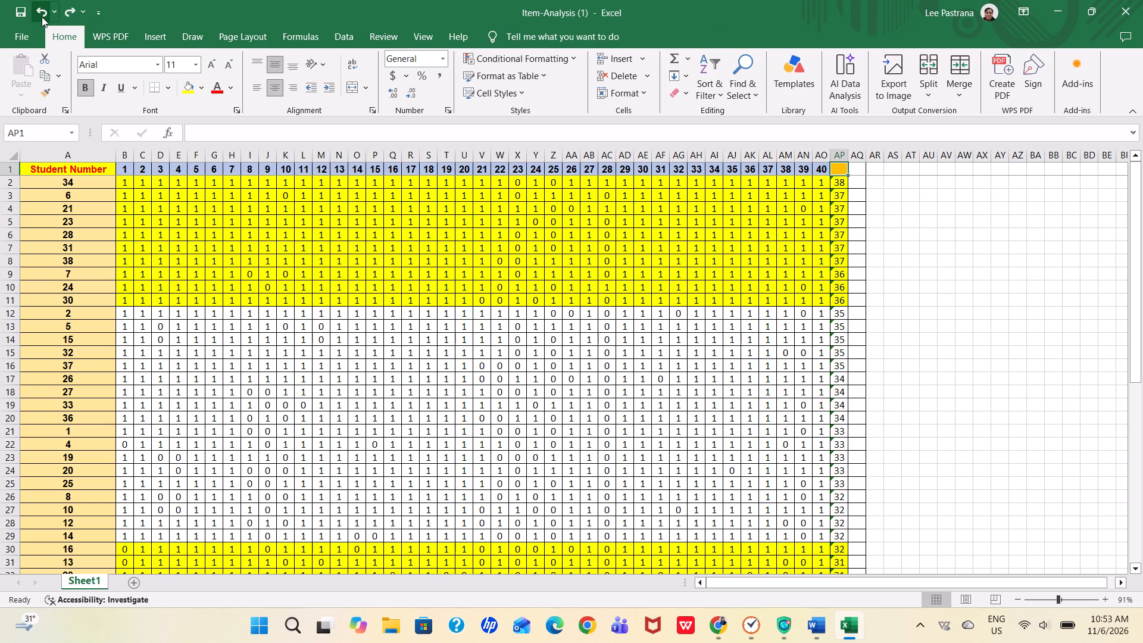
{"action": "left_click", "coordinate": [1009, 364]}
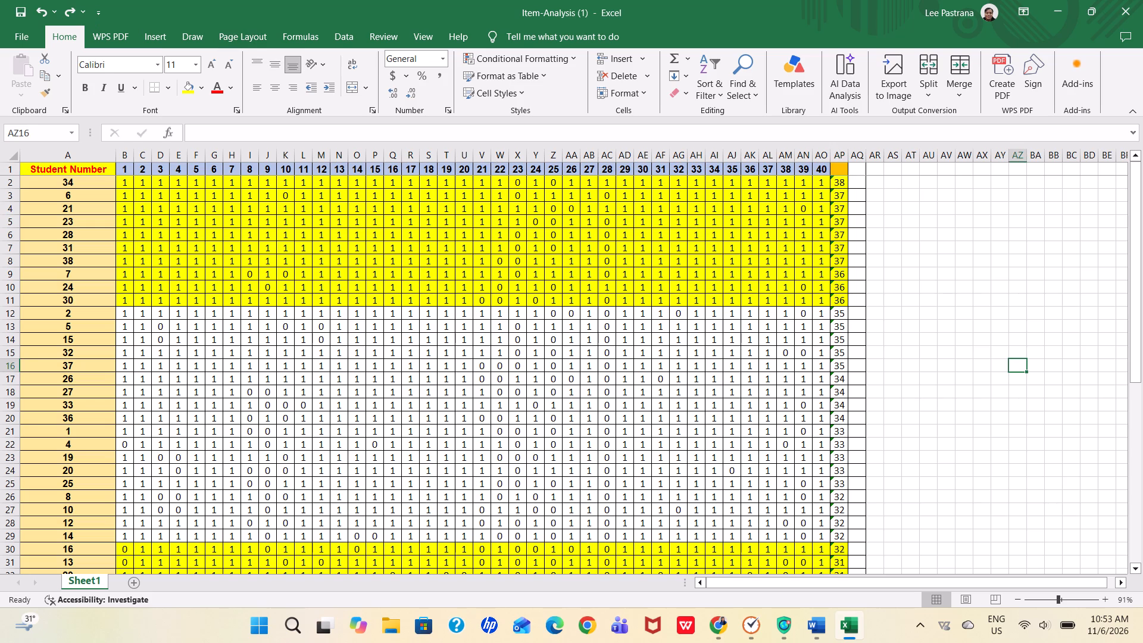
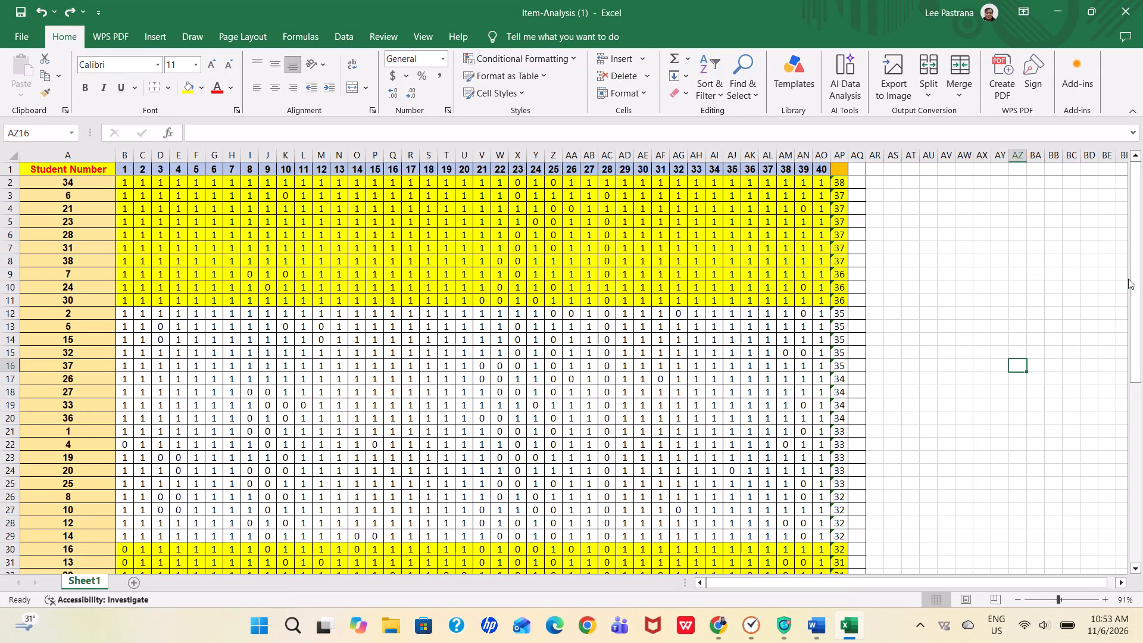
Enter item numbers 41 to 45 in header cells AP1 to AT1, continuing the row after item 40.
{"action": "left_click_drag", "start_coordinate": [1142, 280], "coordinate": [1137, 280]}
{"action": "left_click_drag", "start_coordinate": [1137, 280], "coordinate": [1117, 445]}
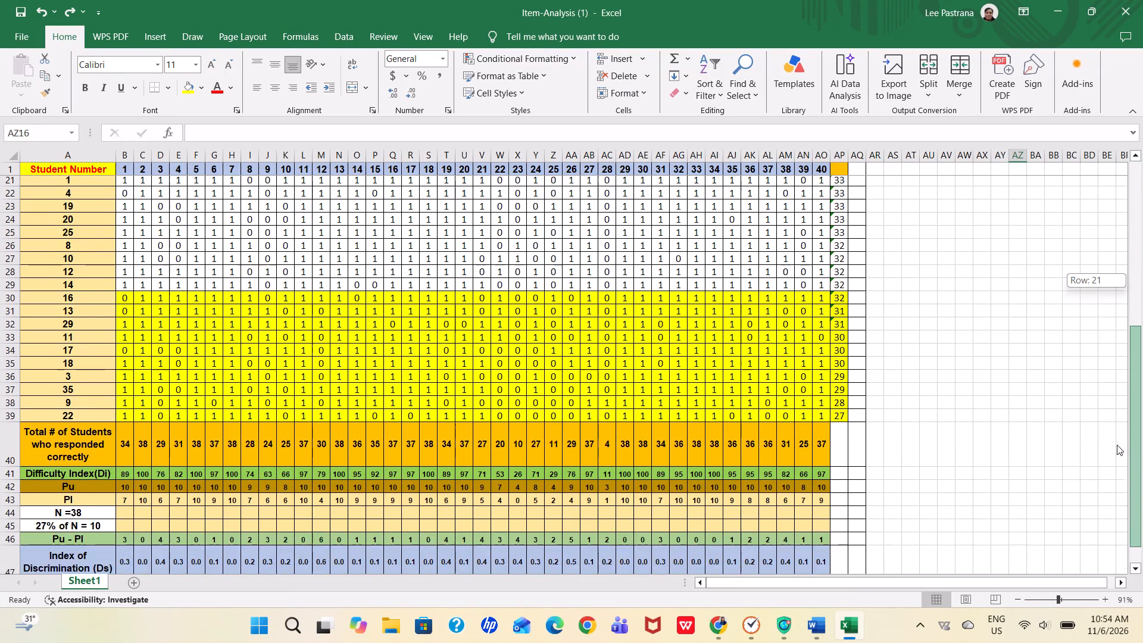
{"action": "left_click_drag", "start_coordinate": [1117, 445], "coordinate": [1142, 232]}
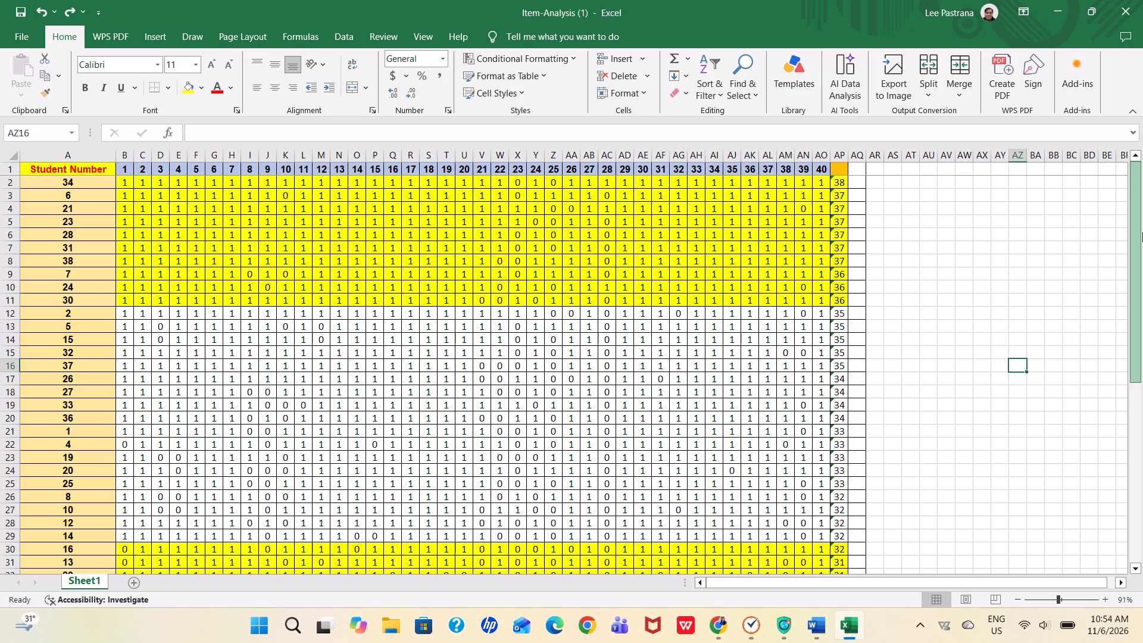
{"action": "left_click", "coordinate": [842, 167]}
{"action": "type", "text": "41"}
{"action": "key", "text": "Right"}
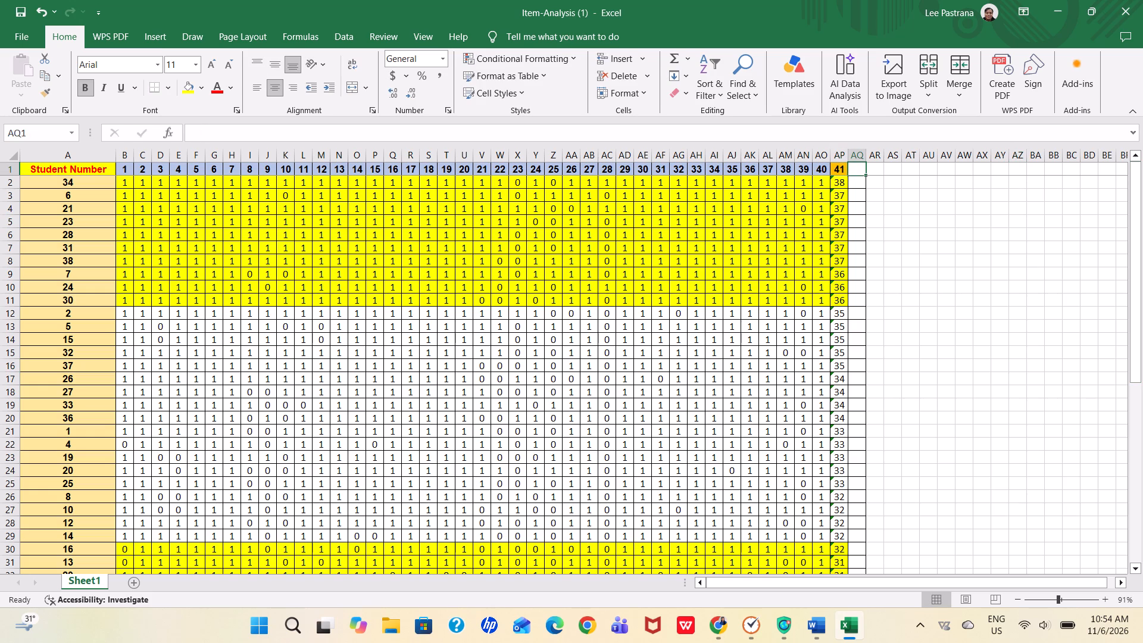
{"action": "type", "text": "42"}
{"action": "key", "text": "Right"}
{"action": "type", "text": "43"}
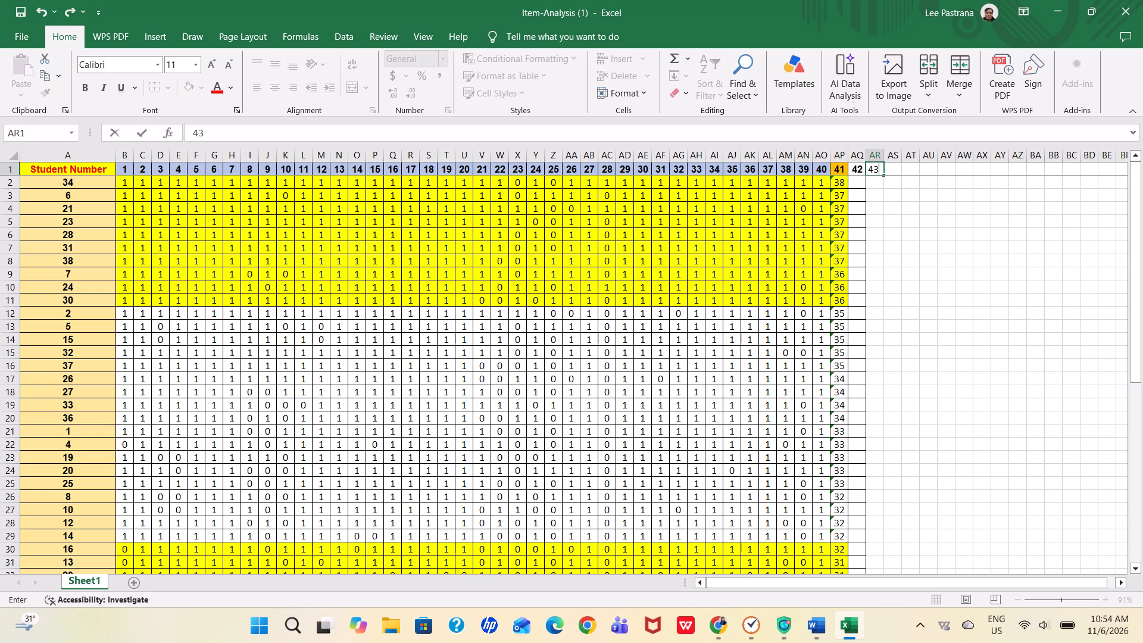
{"action": "key", "text": "Right"}
{"action": "type", "text": "43"}
{"action": "key", "text": "BackSpace"}
{"action": "key", "text": "4"}
{"action": "key", "text": "Right"}
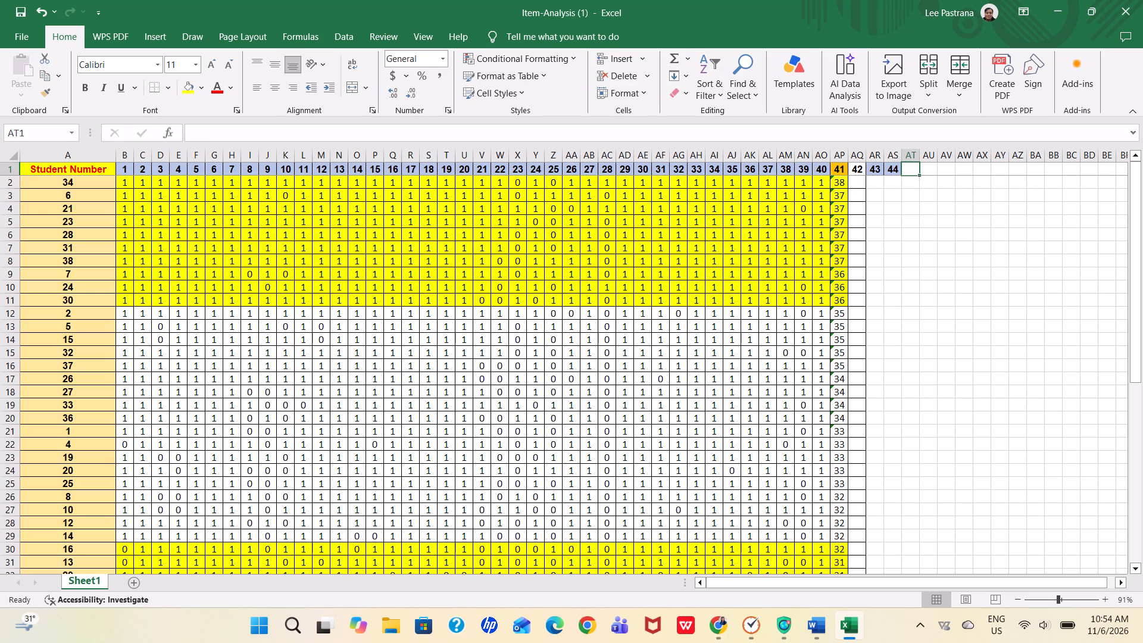
{"action": "type", "text": "45"}
{"action": "key", "text": "Right"}
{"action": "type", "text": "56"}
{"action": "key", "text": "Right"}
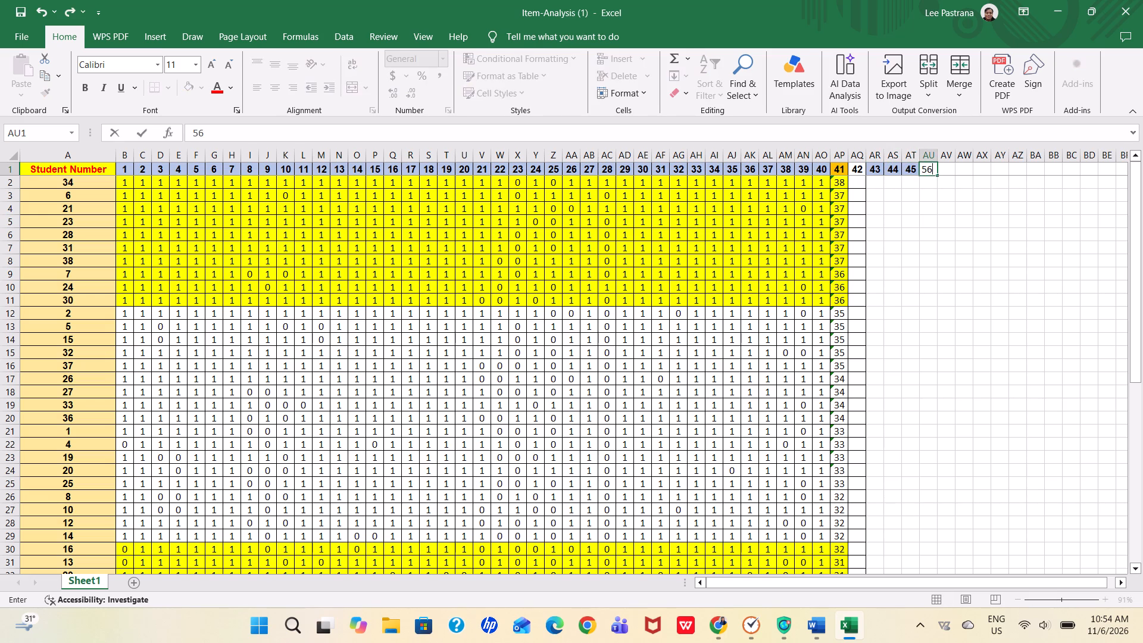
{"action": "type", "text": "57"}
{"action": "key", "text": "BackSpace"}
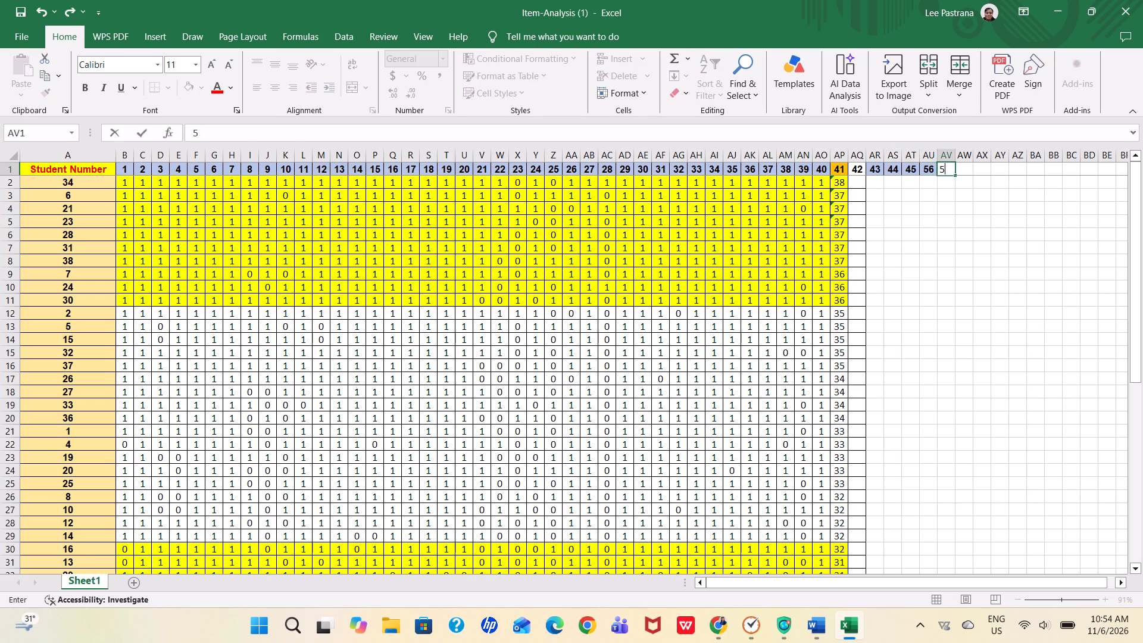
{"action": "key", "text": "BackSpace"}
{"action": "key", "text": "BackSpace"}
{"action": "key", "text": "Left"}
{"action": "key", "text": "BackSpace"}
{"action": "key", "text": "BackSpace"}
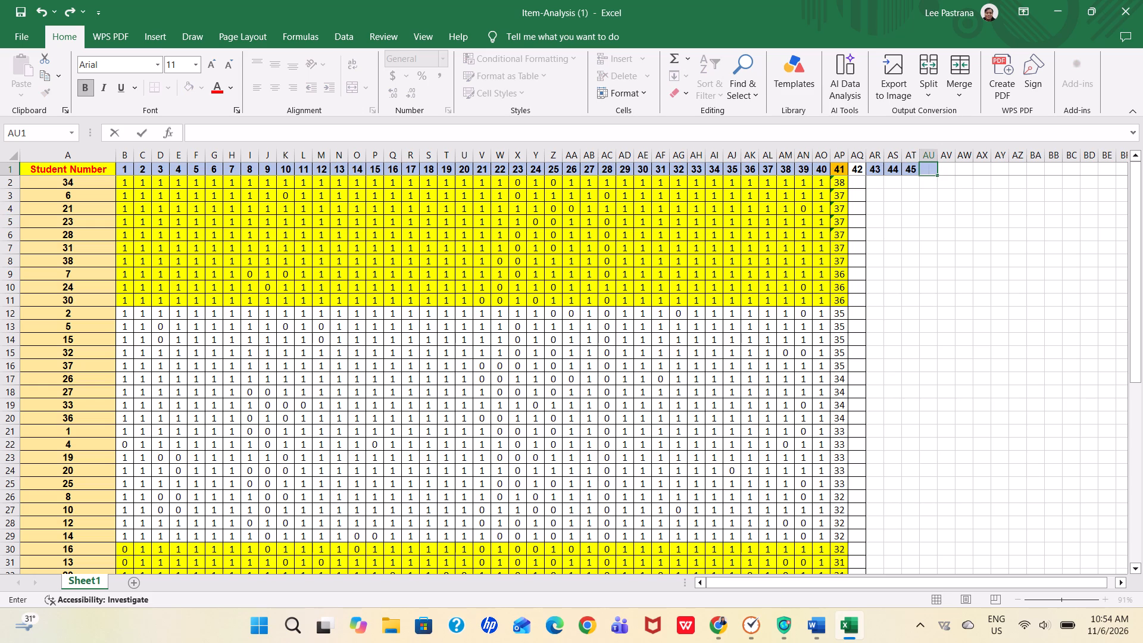
Enter item numbers 46 to 50 in header cells AU1 to AY1.
{"action": "type", "text": "46"}
{"action": "key", "text": "Right"}
{"action": "type", "text": "47"}
{"action": "key", "text": "Right"}
{"action": "type", "text": "48"}
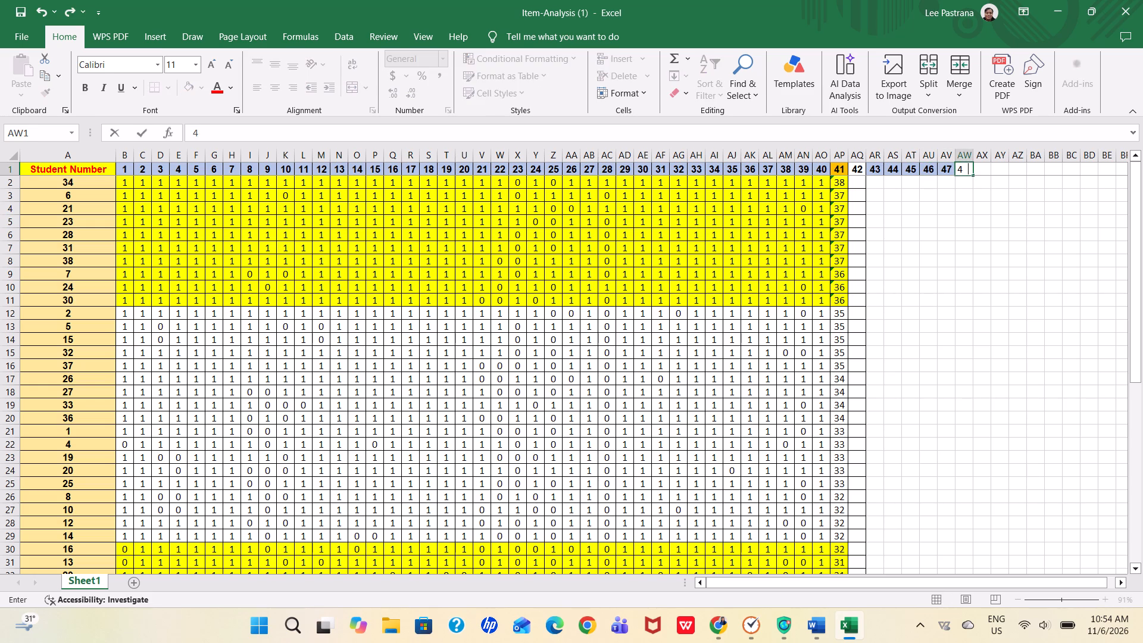
{"action": "key", "text": "Right"}
{"action": "type", "text": "49"}
{"action": "key", "text": "Right"}
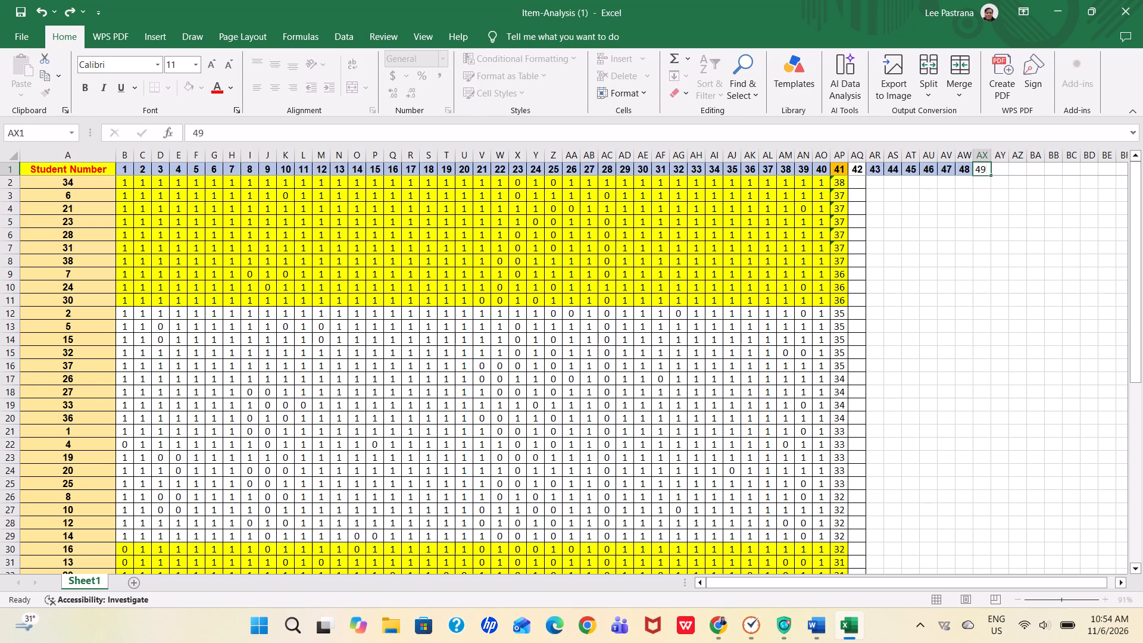
{"action": "type", "text": "50"}
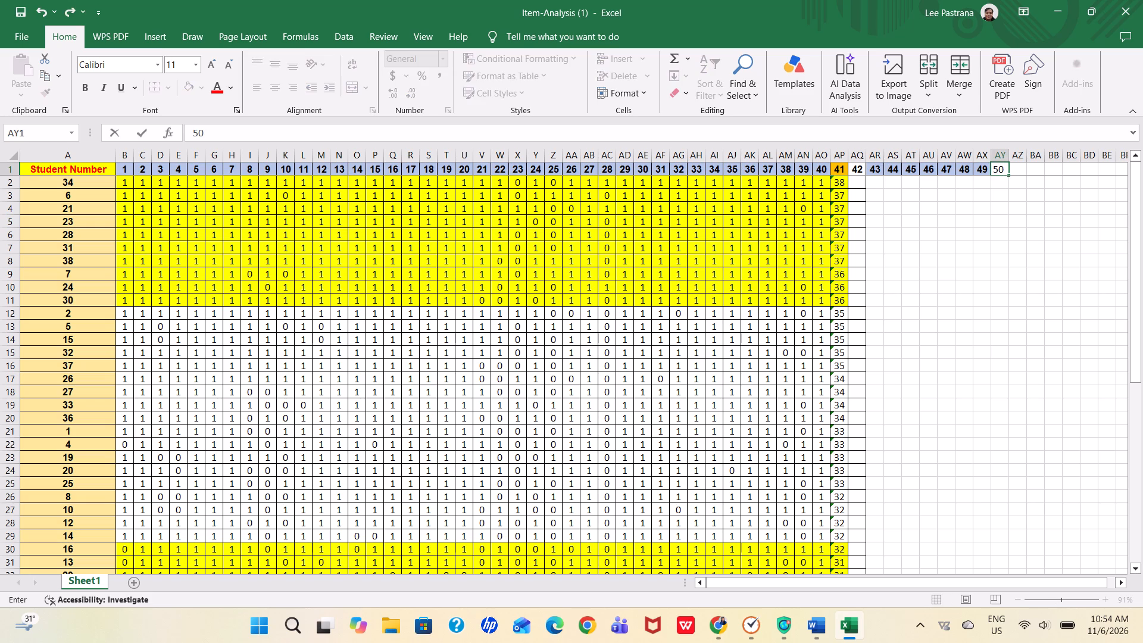
{"action": "key", "text": "Right"}
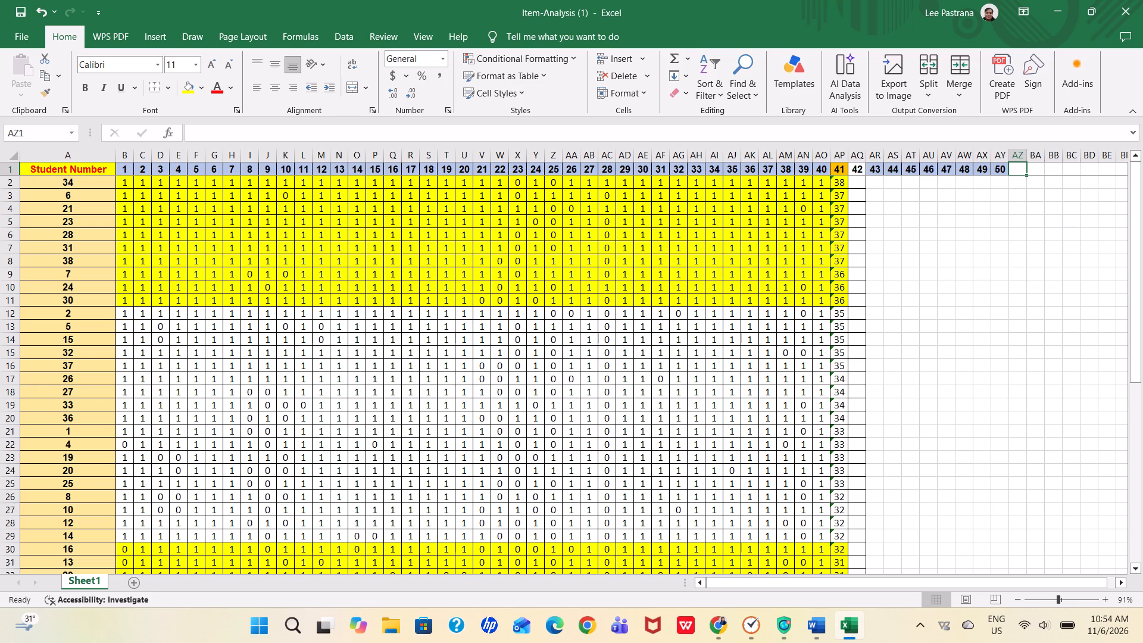
Clear the total scores of the ten highlighted top students in cells AP2 to AP11.
{"action": "left_click", "coordinate": [843, 300]}
{"action": "key", "text": "BackSpace"}
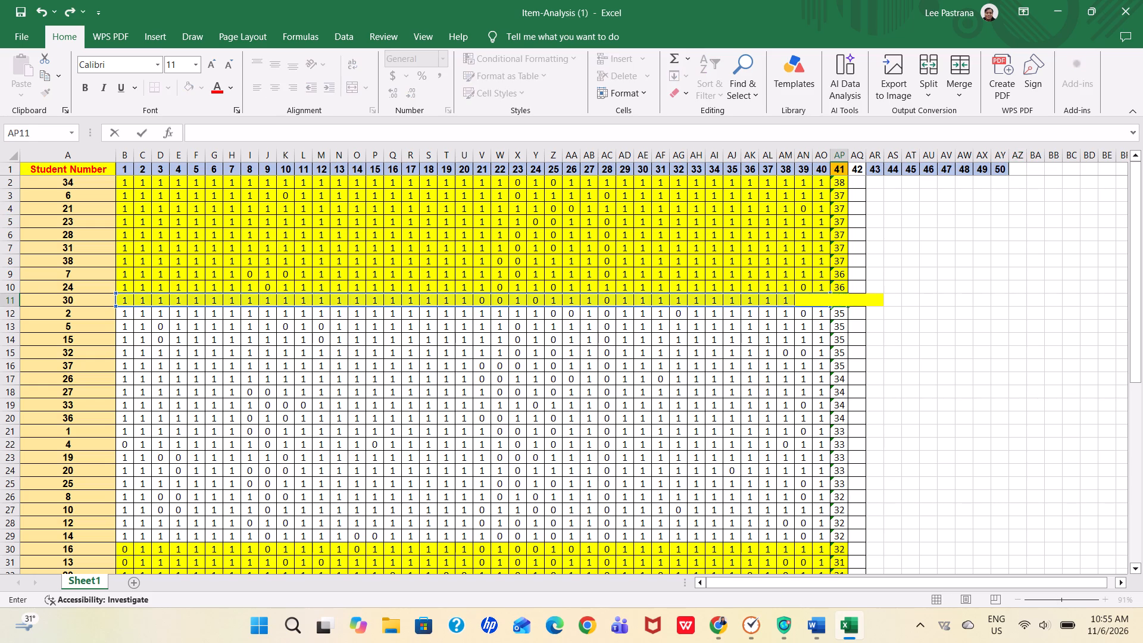
{"action": "key", "text": "Up"}
{"action": "key", "text": "BackSpace"}
{"action": "key", "text": "Up"}
{"action": "key", "text": "BackSpace"}
{"action": "key", "text": "Up"}
{"action": "key", "text": "BackSpace"}
{"action": "key", "text": "Up"}
{"action": "key", "text": "BackSpace"}
{"action": "key", "text": "Up"}
{"action": "key", "text": "BackSpace"}
{"action": "key", "text": "Up"}
{"action": "key", "text": "BackSpace"}
{"action": "key", "text": "Up"}
{"action": "key", "text": "BackSpace"}
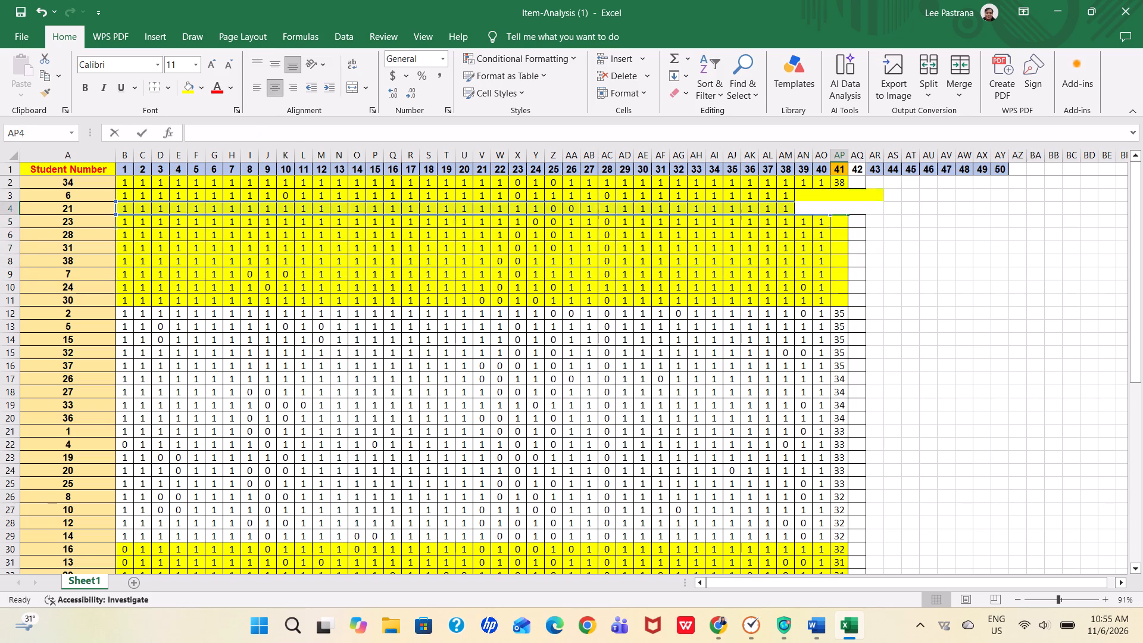
{"action": "key", "text": "Up"}
{"action": "key", "text": "BackSpace"}
{"action": "key", "text": "Up"}
{"action": "key", "text": "BackSpace"}
{"action": "key", "text": "Down"}
{"action": "key", "text": "Down"}
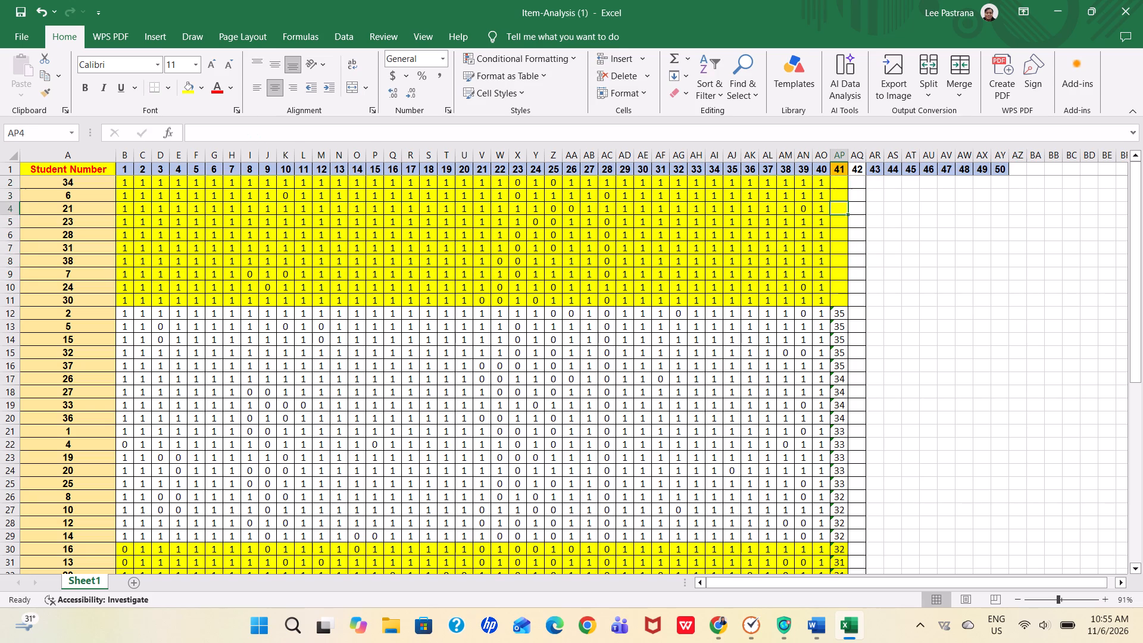
{"action": "key", "text": "Down"}
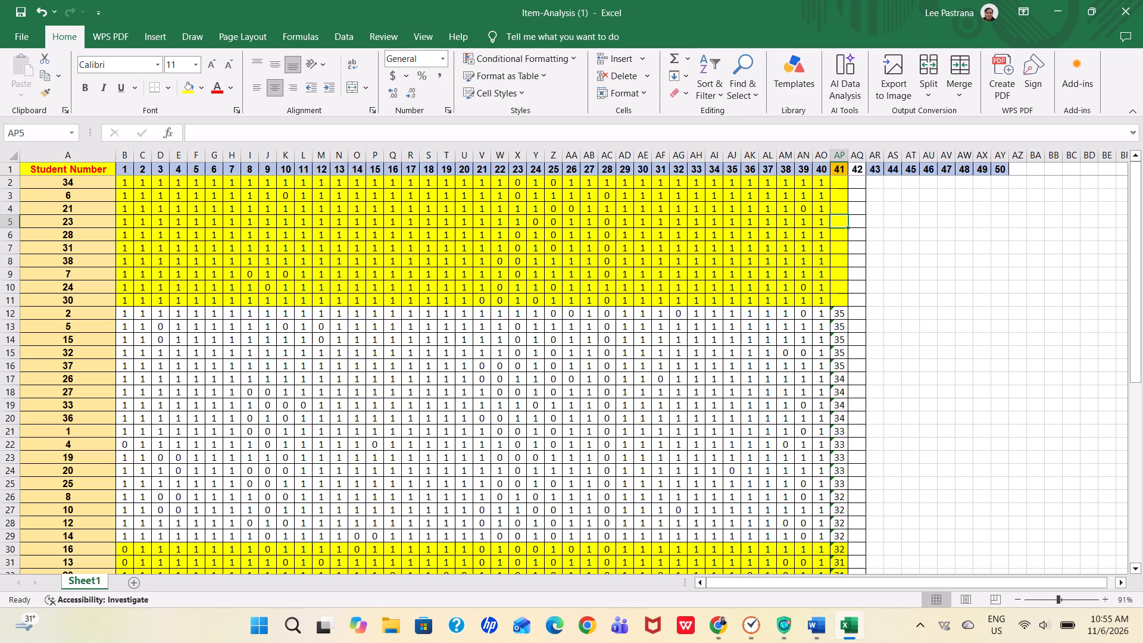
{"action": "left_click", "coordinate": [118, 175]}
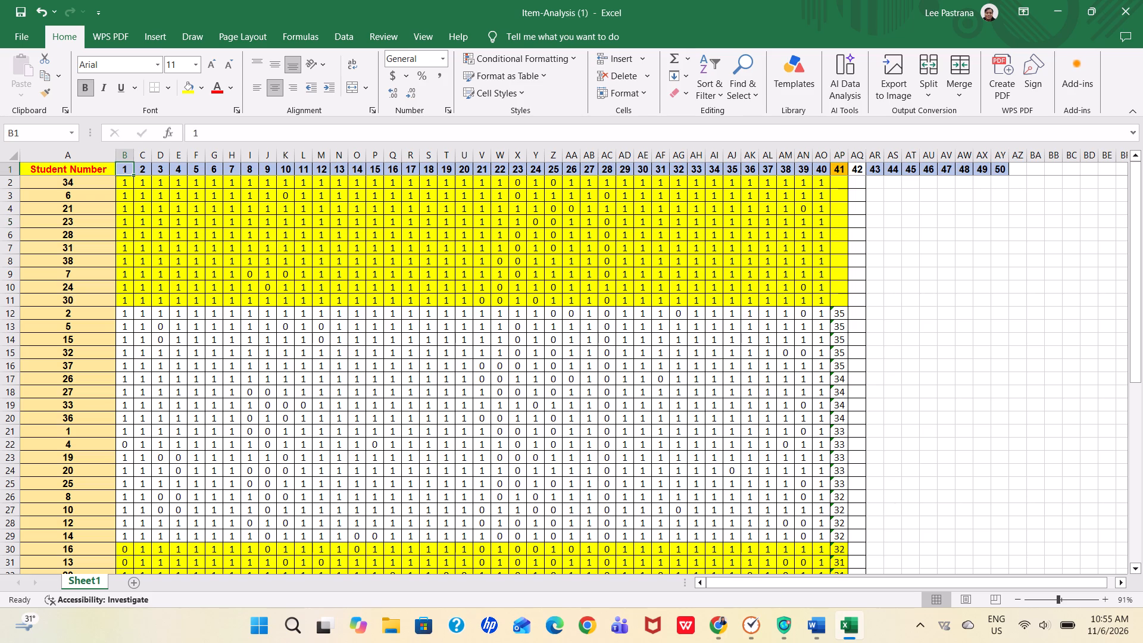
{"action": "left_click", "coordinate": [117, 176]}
Switch to File Explorer and search the Downloads folder for "beed3a classlist".
{"action": "left_click", "coordinate": [391, 623]}
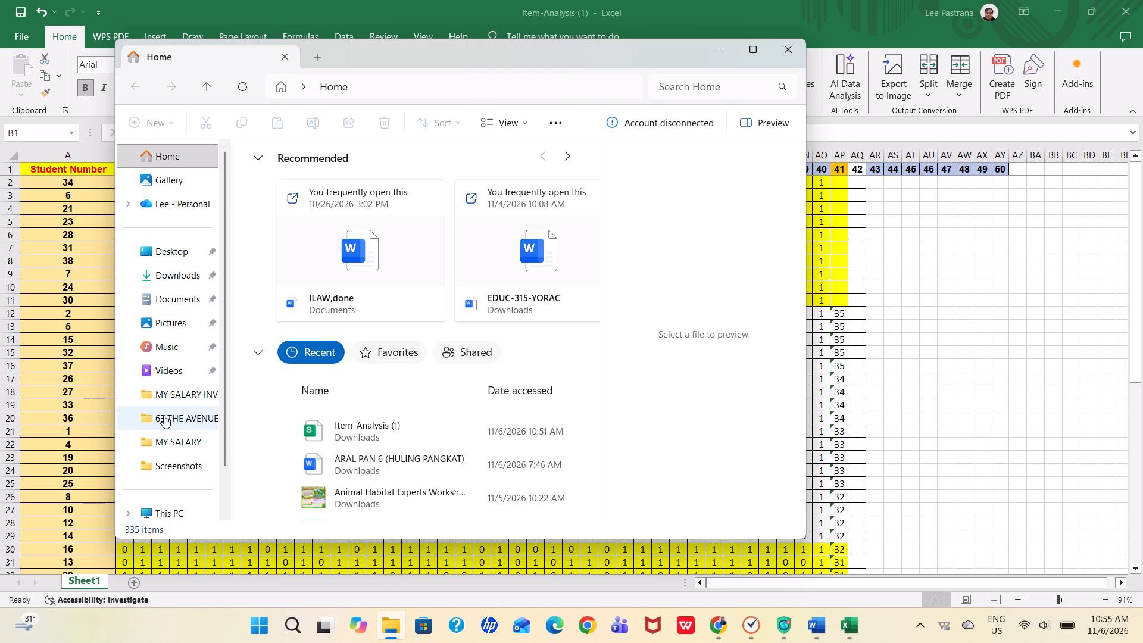
{"action": "left_click", "coordinate": [182, 272]}
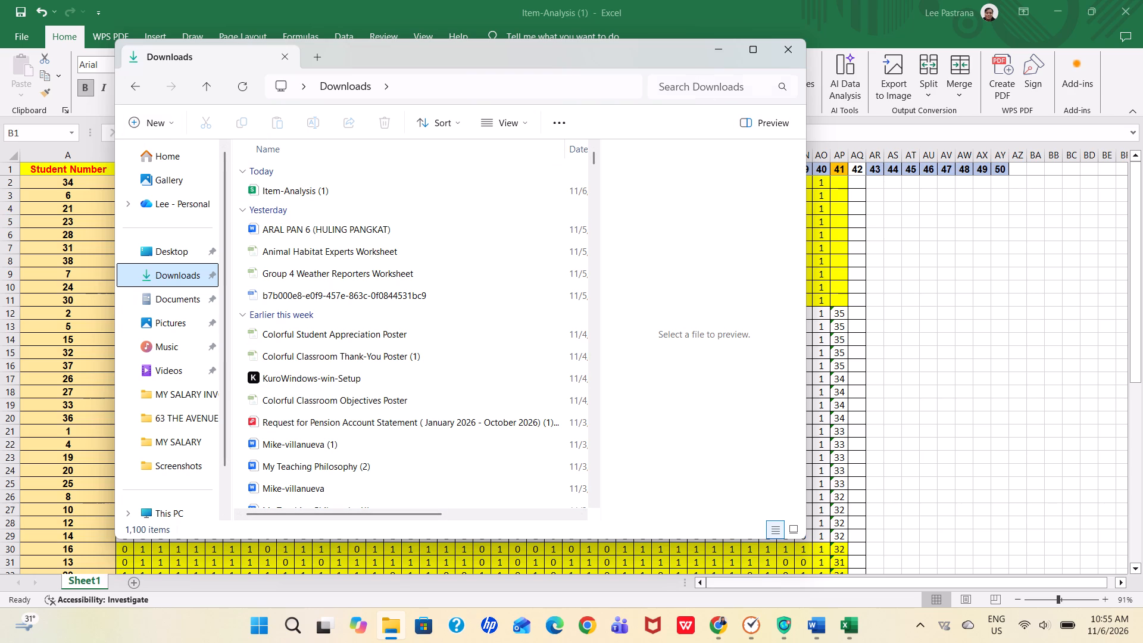
{"action": "left_click", "coordinate": [694, 89]}
{"action": "type", "text": "beed"}
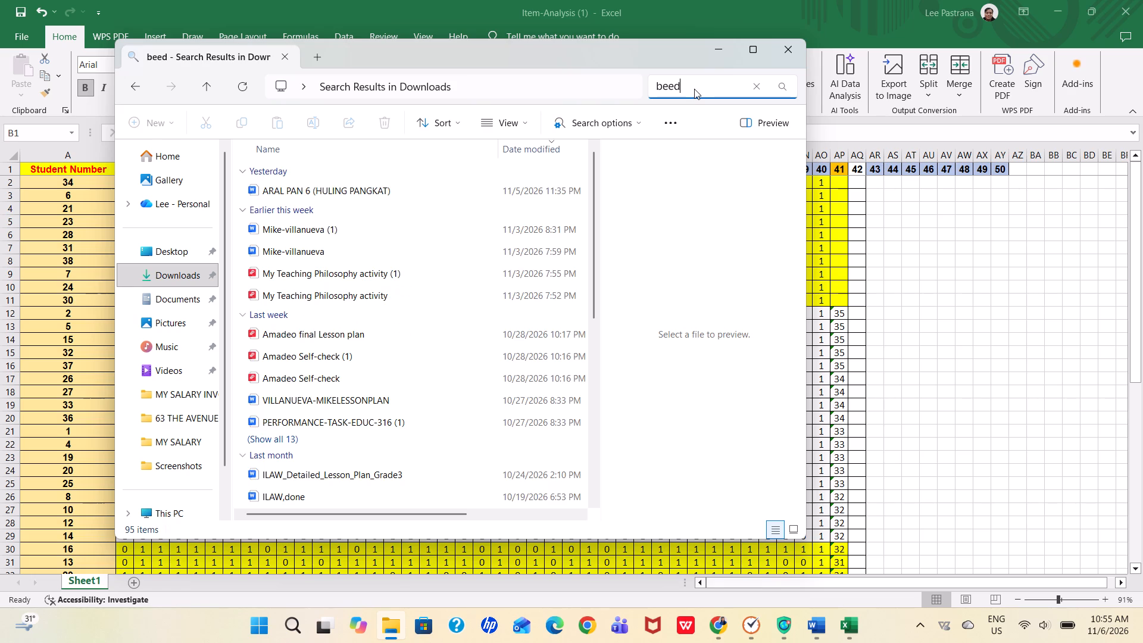
{"action": "type", "text": "3a"}
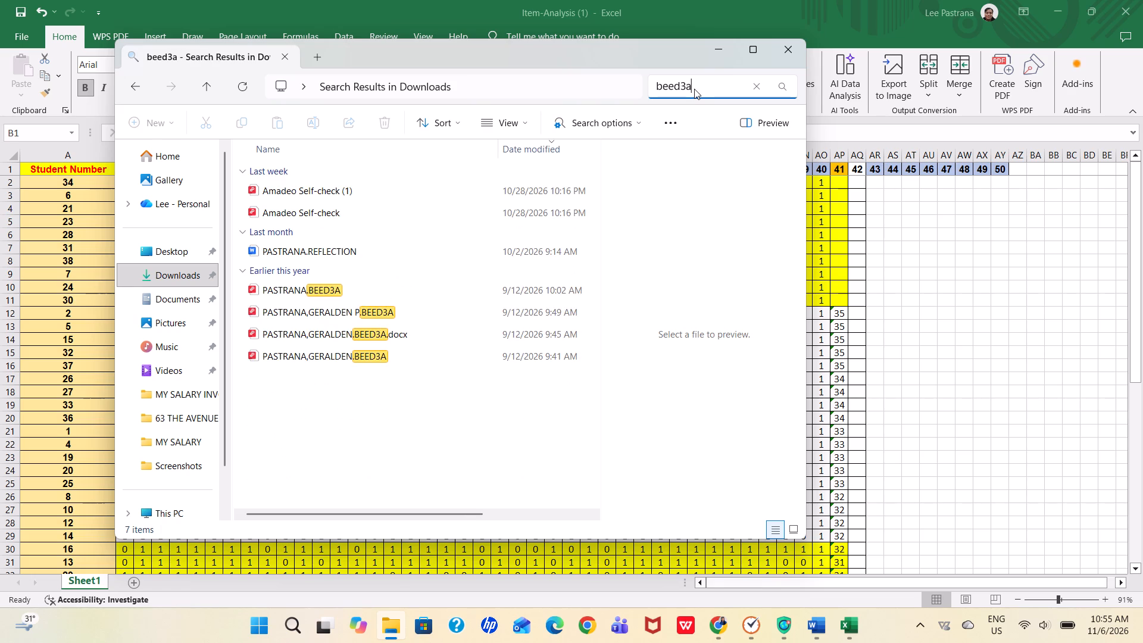
{"action": "key", "text": "space"}
{"action": "key", "text": "c"}
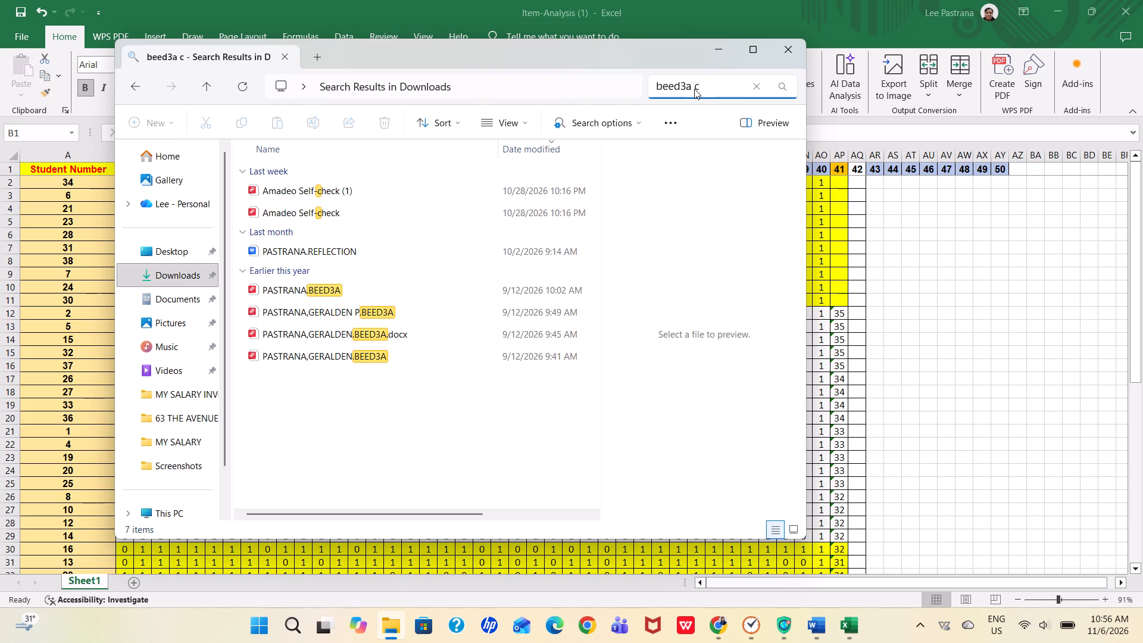
{"action": "type", "text": "la"}
{"action": "type", "text": "ss"}
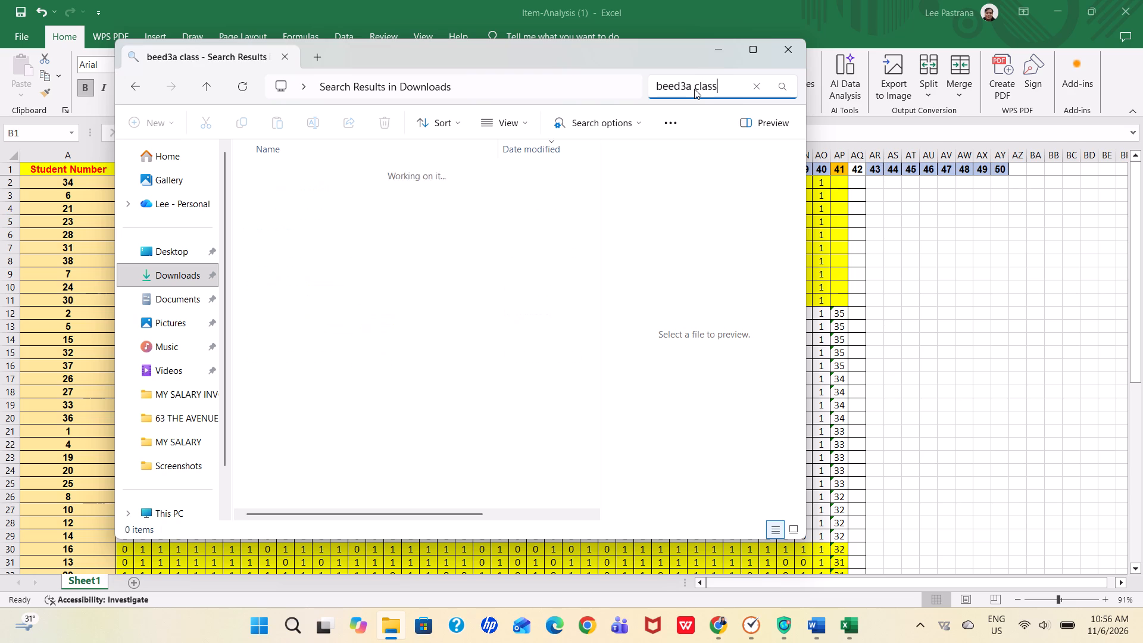
{"action": "left_click", "coordinate": [694, 89]}
{"action": "key", "text": "l"}
{"action": "type", "text": "ist"}
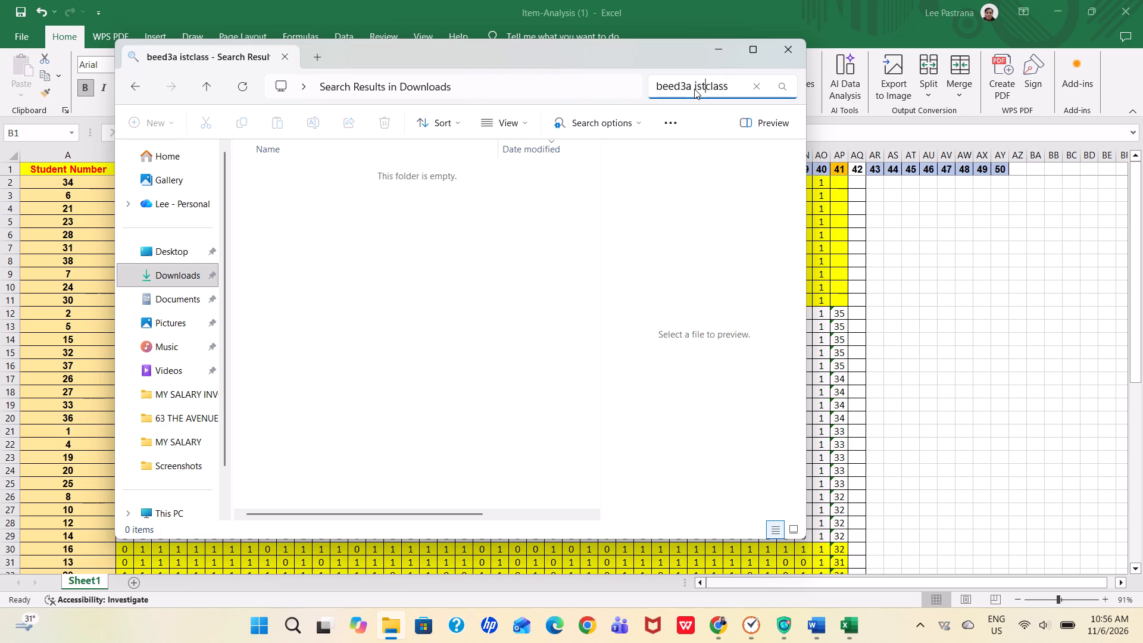
{"action": "key", "text": "BackSpace"}
{"action": "key", "text": "BackSpace"}
{"action": "key", "text": "BackSpace"}
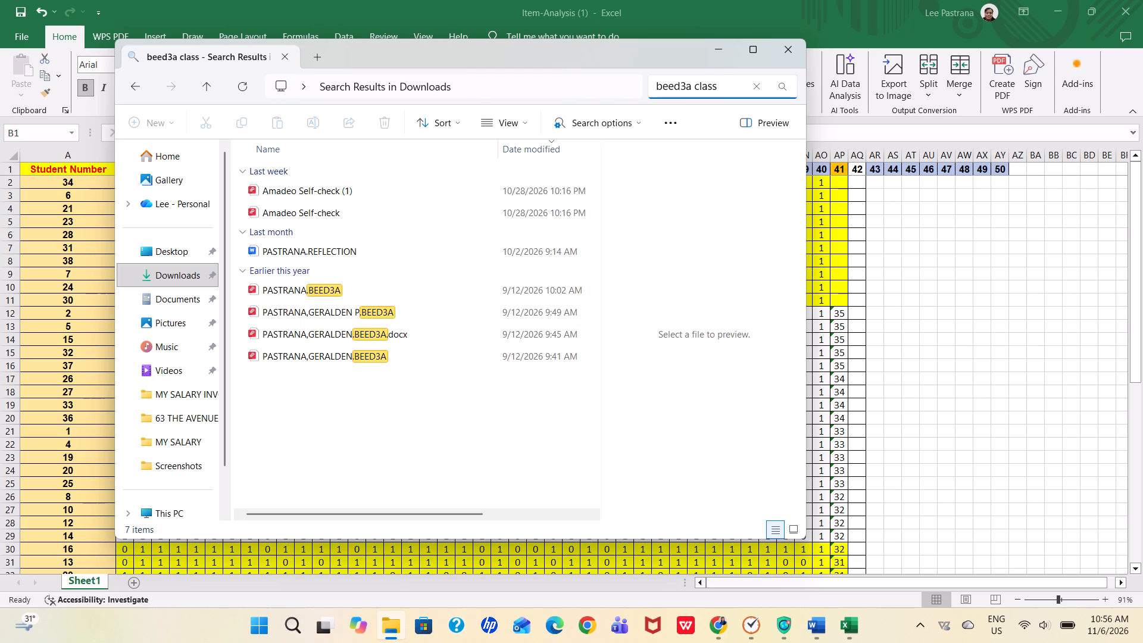
{"action": "left_click", "coordinate": [720, 88]}
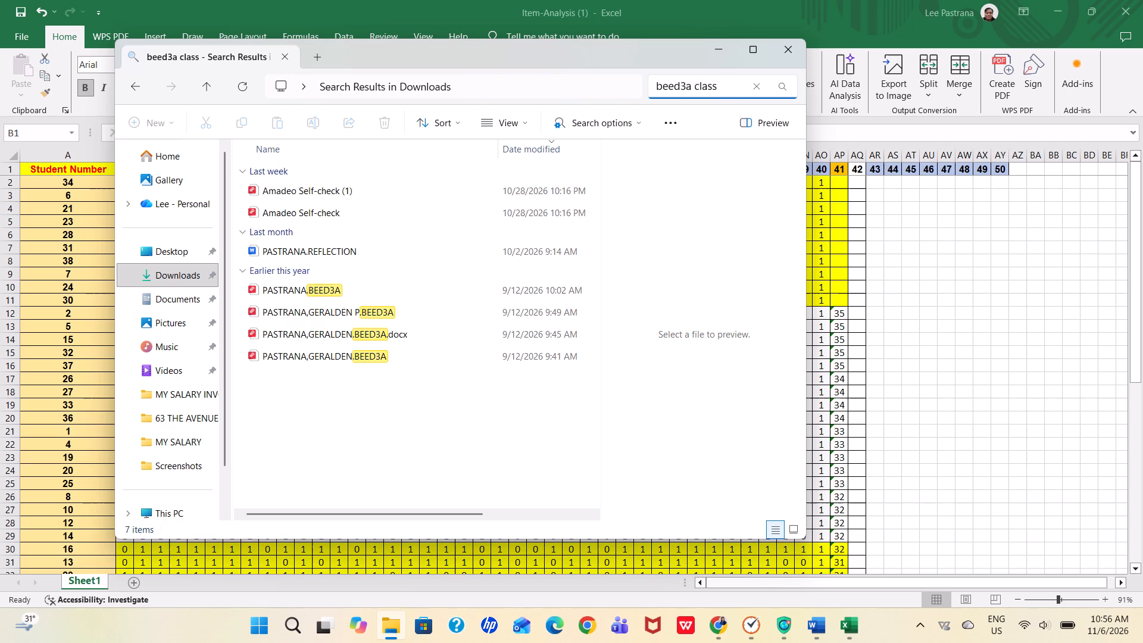
{"action": "type", "text": "list"}
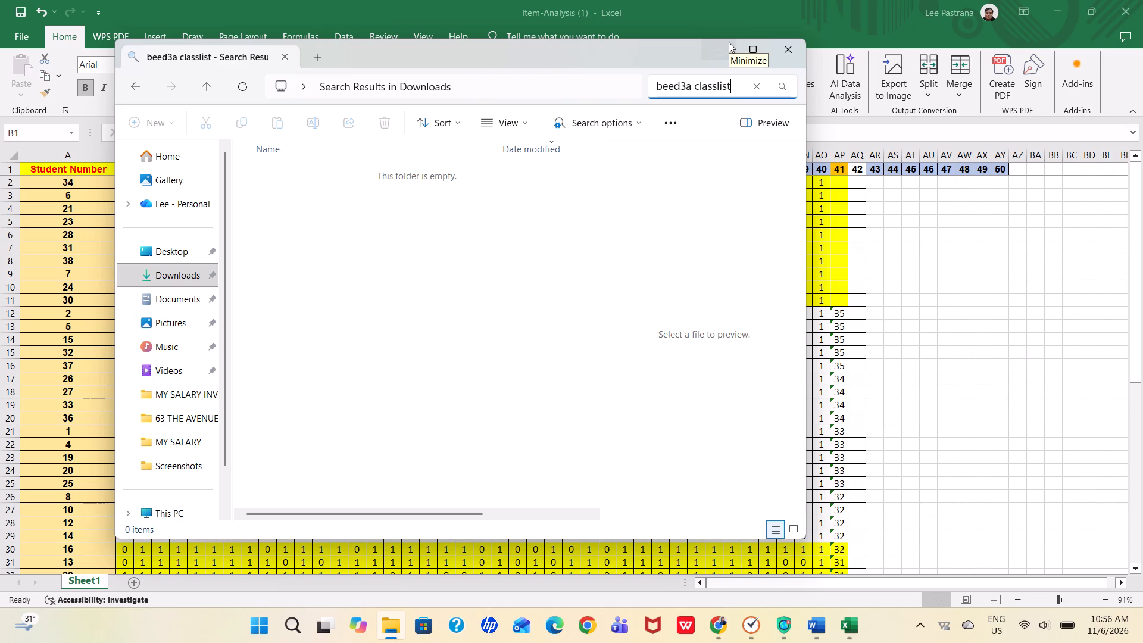
Clear the Downloads search and minimize the File Explorer window to return to the workbook.
{"action": "key", "text": "BackSpace"}
{"action": "key", "text": "BackSpace"}
{"action": "key", "text": "BackSpace"}
{"action": "key", "text": "BackSpace"}
{"action": "key", "text": "BackSpace"}
{"action": "key", "text": "BackSpace"}
{"action": "key", "text": "BackSpace"}
{"action": "key", "text": "BackSpace"}
{"action": "key", "text": "BackSpace"}
{"action": "key", "text": "BackSpace"}
{"action": "key", "text": "BackSpace"}
{"action": "key", "text": "BackSpace"}
{"action": "key", "text": "BackSpace"}
{"action": "key", "text": "BackSpace"}
{"action": "key", "text": "BackSpace"}
{"action": "key", "text": "BackSpace"}
{"action": "key", "text": "BackSpace"}
{"action": "key", "text": "BackSpace"}
{"action": "key", "text": "BackSpace"}
{"action": "key", "text": "BackSpace"}
{"action": "key", "text": "BackSpace"}
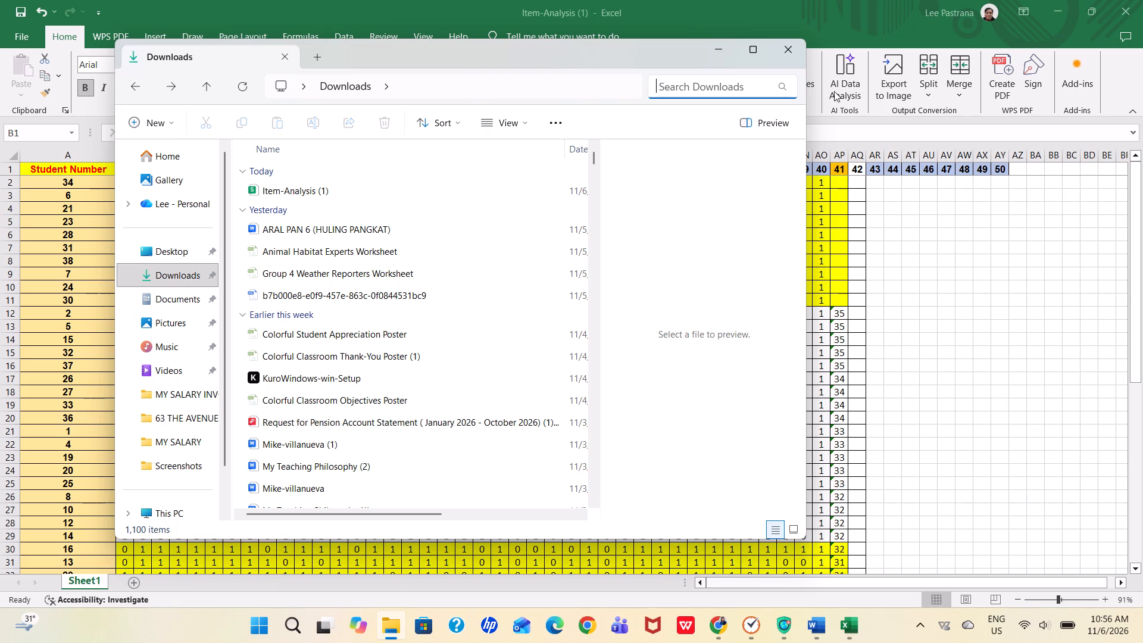
{"action": "left_click", "coordinate": [726, 43]}
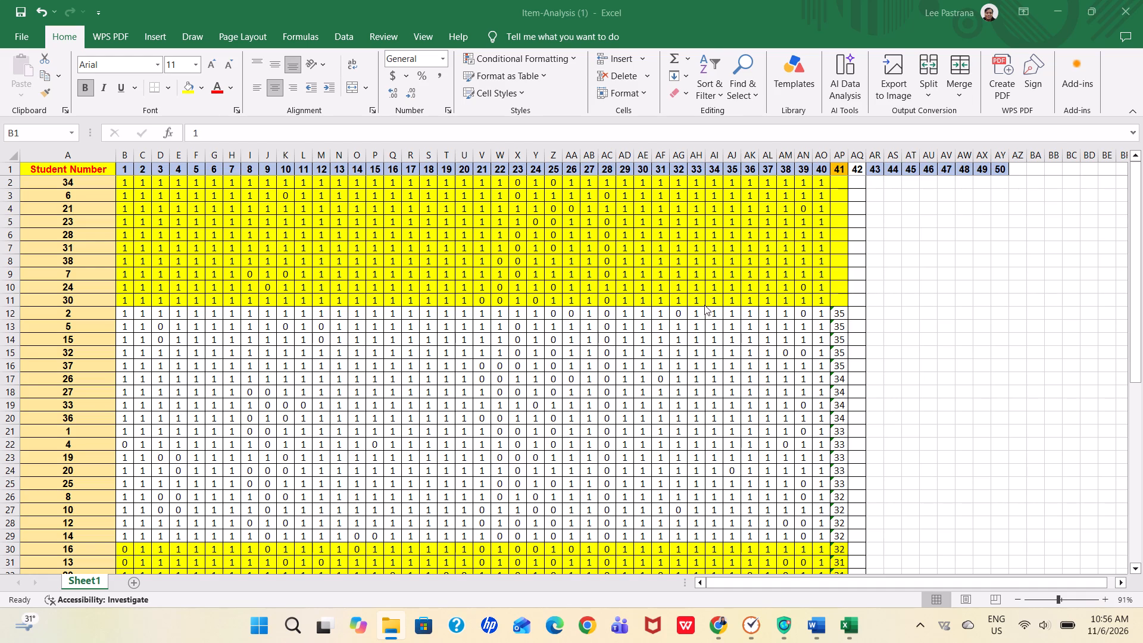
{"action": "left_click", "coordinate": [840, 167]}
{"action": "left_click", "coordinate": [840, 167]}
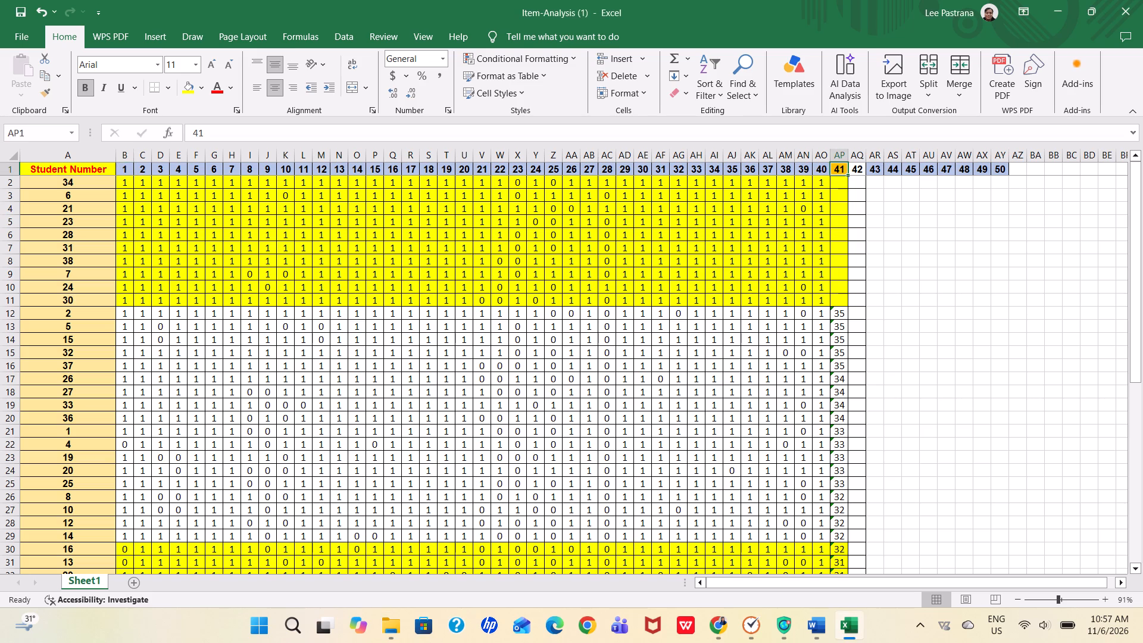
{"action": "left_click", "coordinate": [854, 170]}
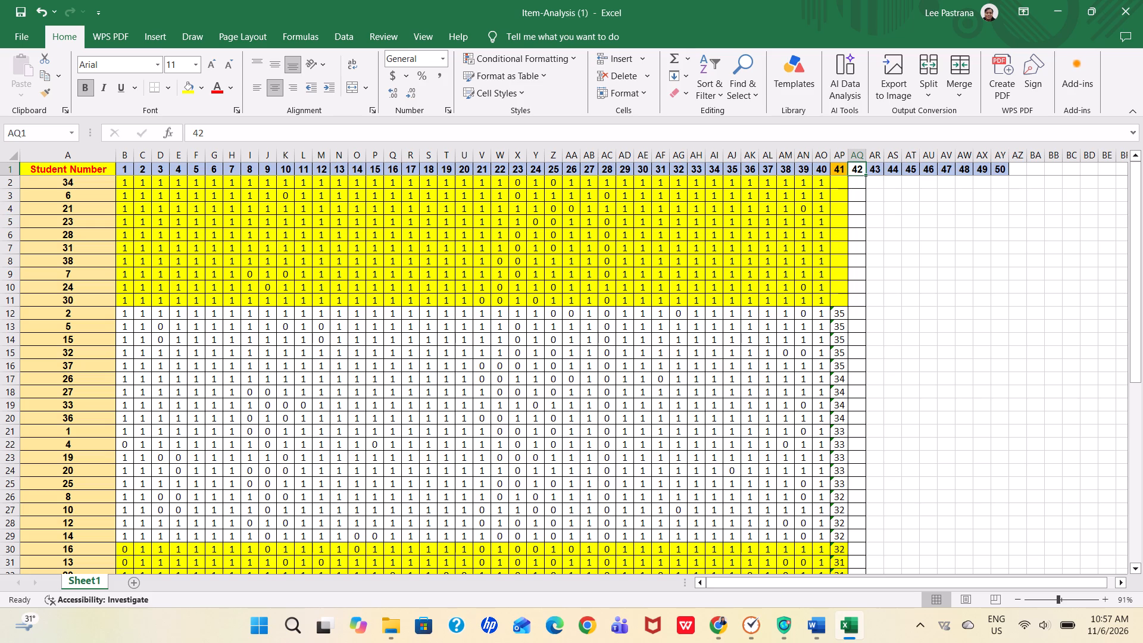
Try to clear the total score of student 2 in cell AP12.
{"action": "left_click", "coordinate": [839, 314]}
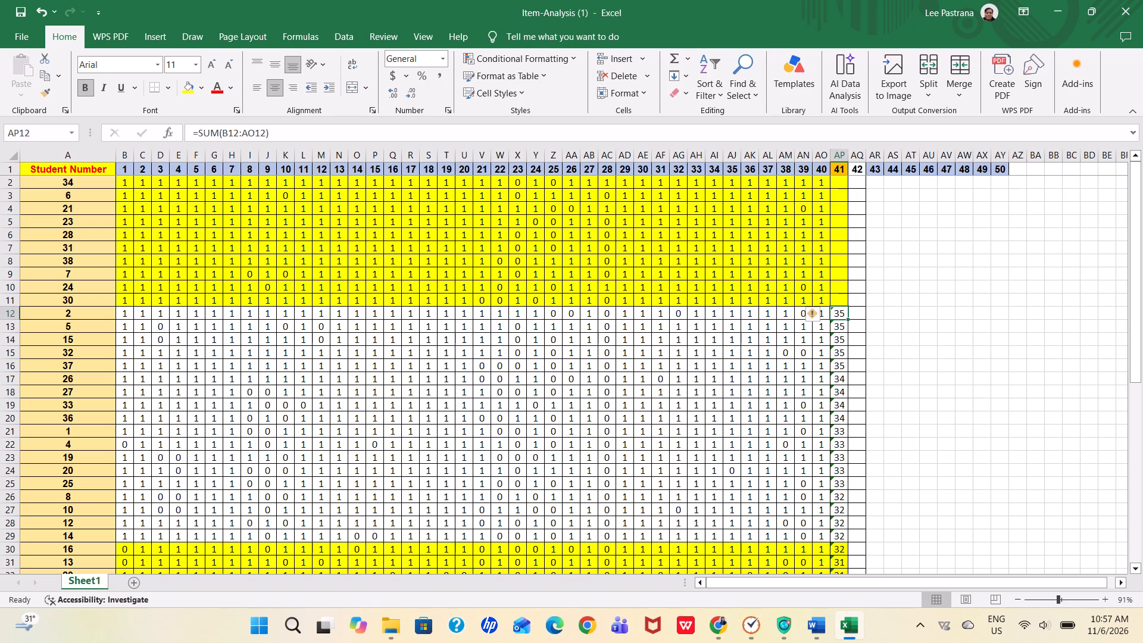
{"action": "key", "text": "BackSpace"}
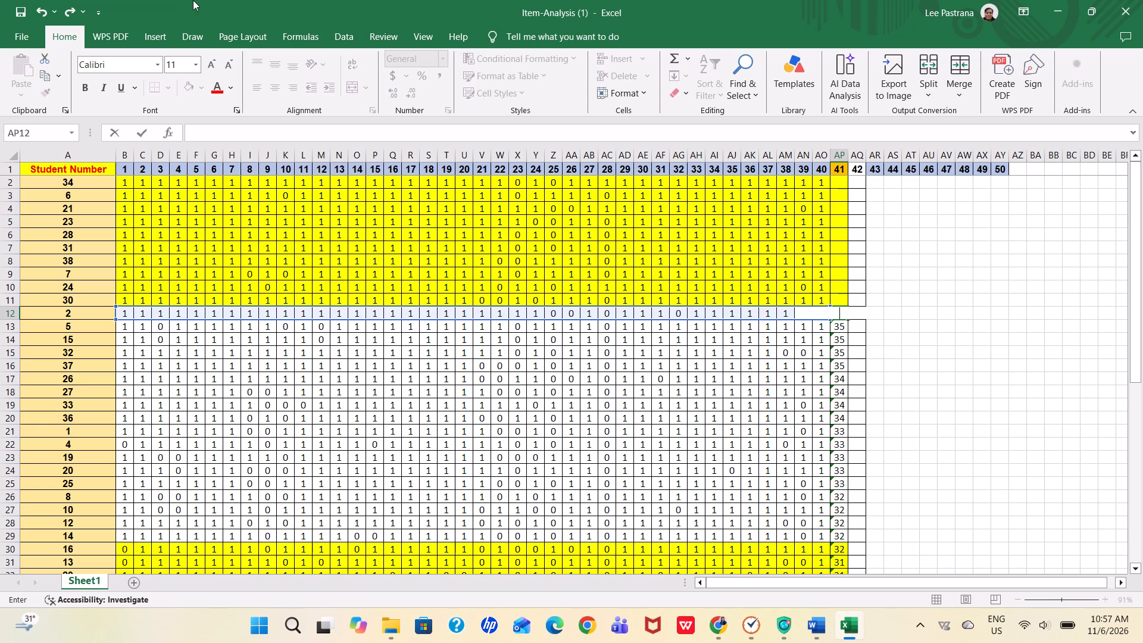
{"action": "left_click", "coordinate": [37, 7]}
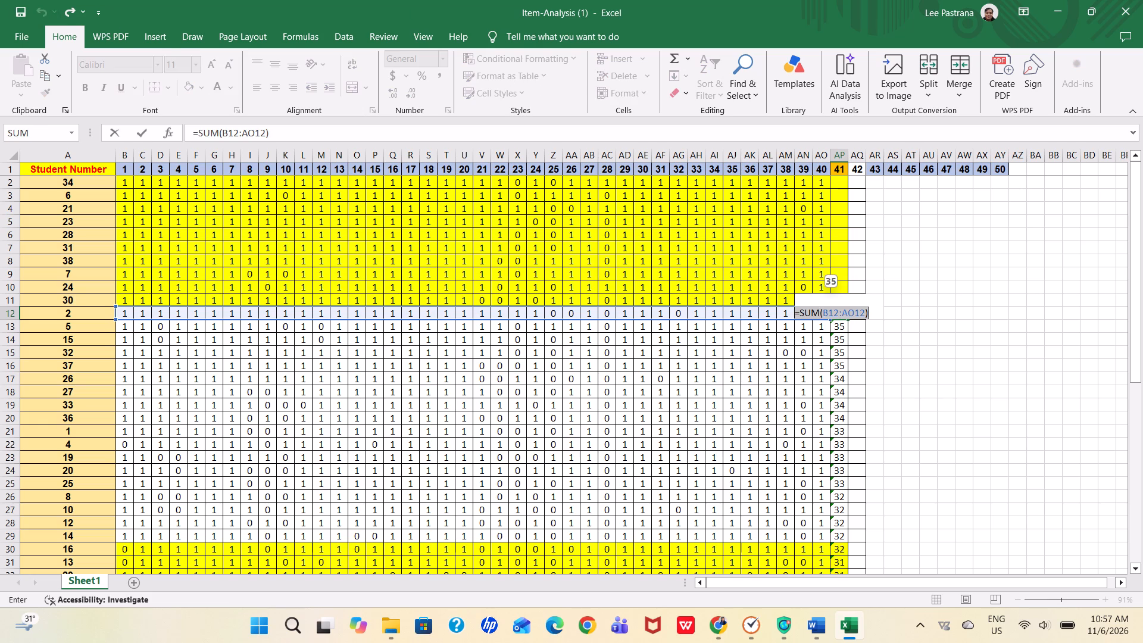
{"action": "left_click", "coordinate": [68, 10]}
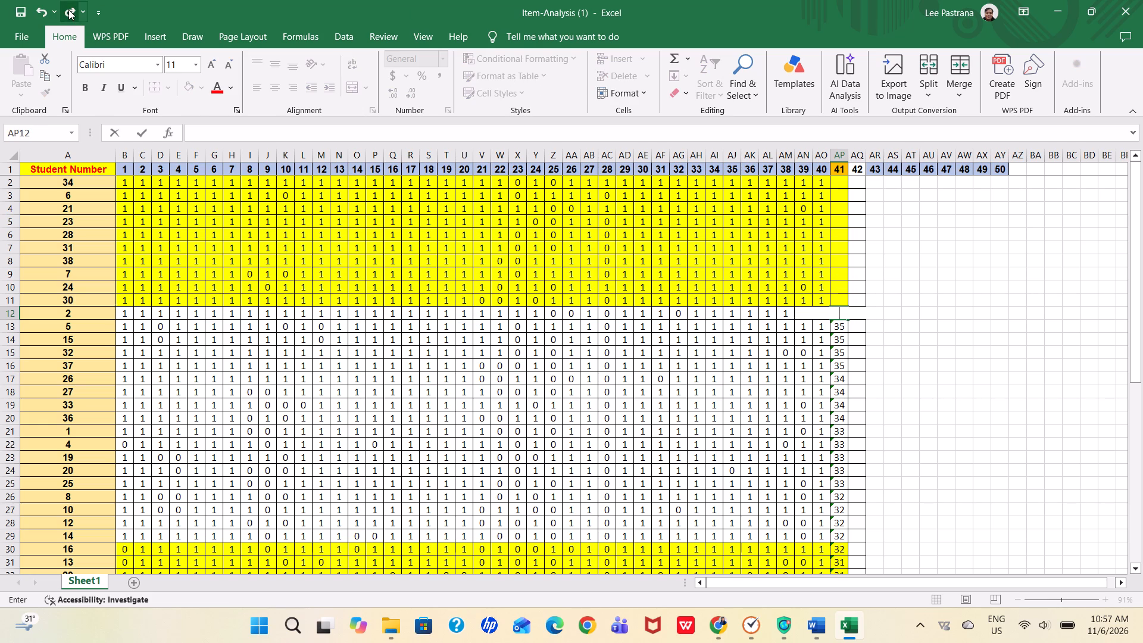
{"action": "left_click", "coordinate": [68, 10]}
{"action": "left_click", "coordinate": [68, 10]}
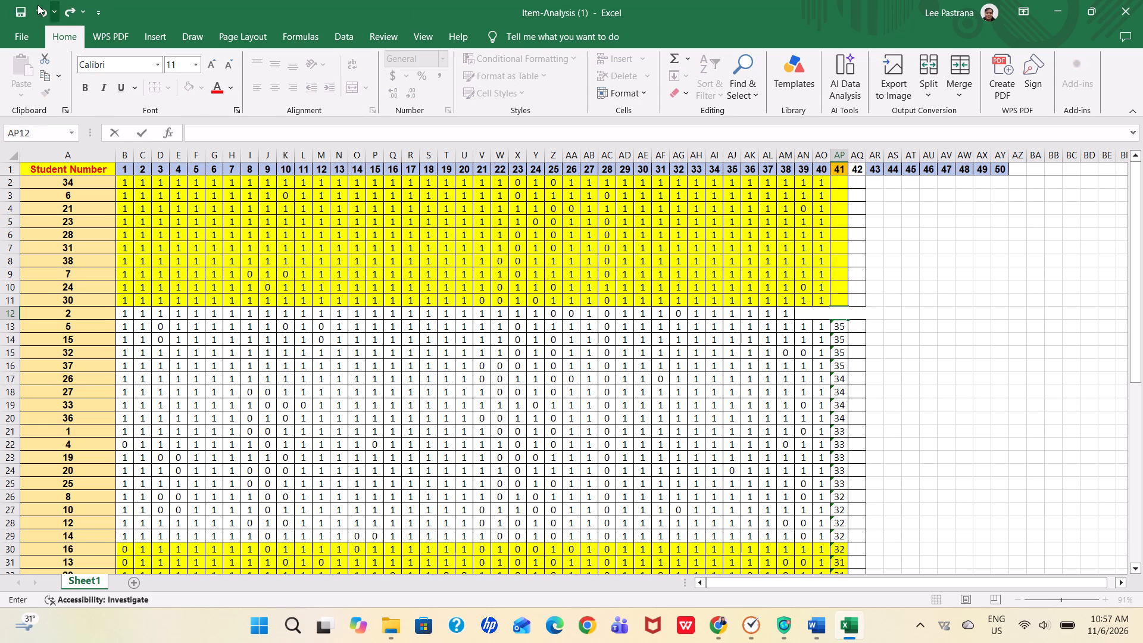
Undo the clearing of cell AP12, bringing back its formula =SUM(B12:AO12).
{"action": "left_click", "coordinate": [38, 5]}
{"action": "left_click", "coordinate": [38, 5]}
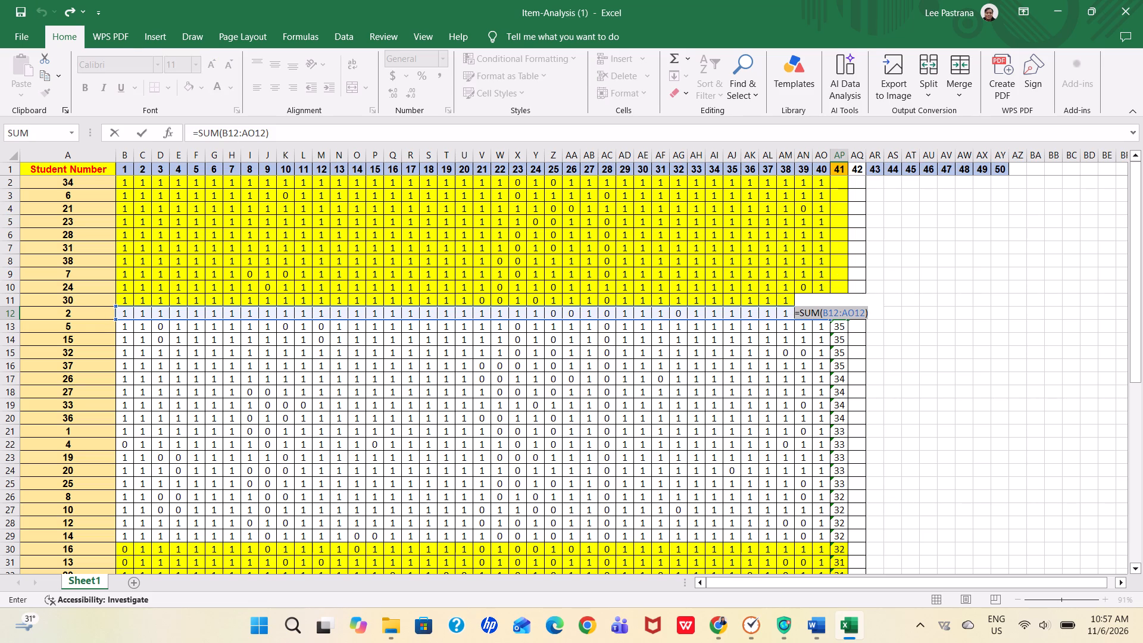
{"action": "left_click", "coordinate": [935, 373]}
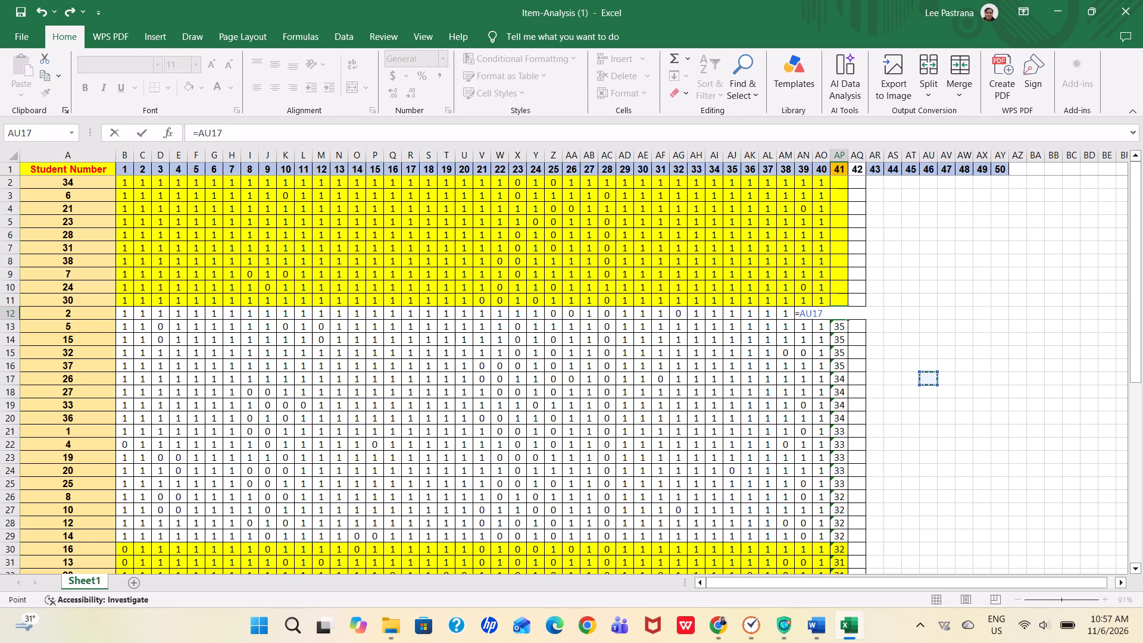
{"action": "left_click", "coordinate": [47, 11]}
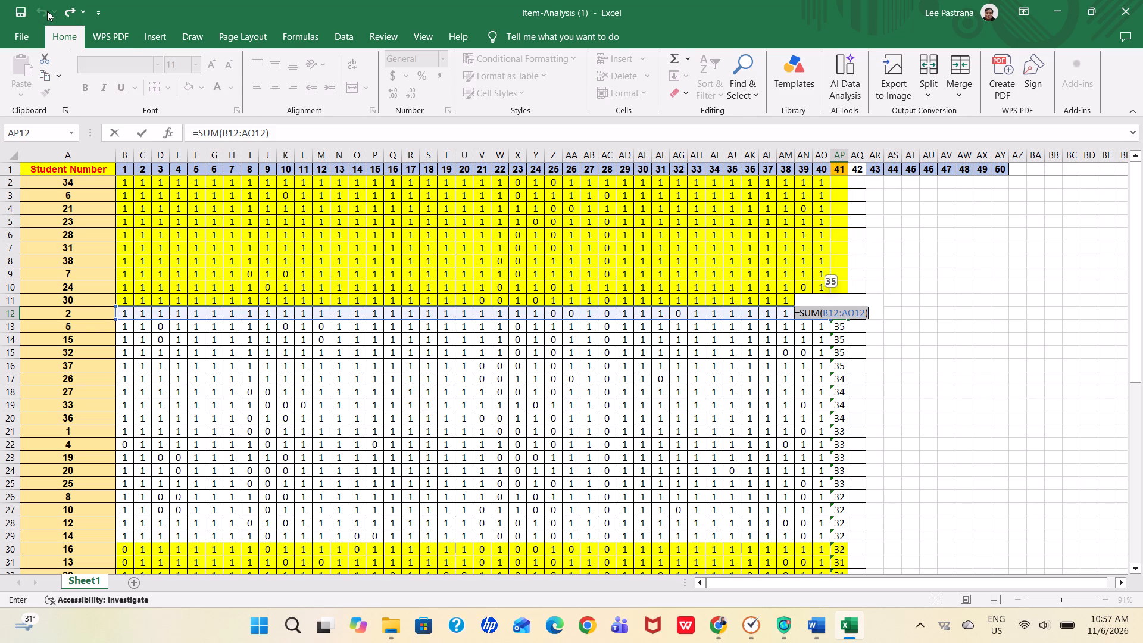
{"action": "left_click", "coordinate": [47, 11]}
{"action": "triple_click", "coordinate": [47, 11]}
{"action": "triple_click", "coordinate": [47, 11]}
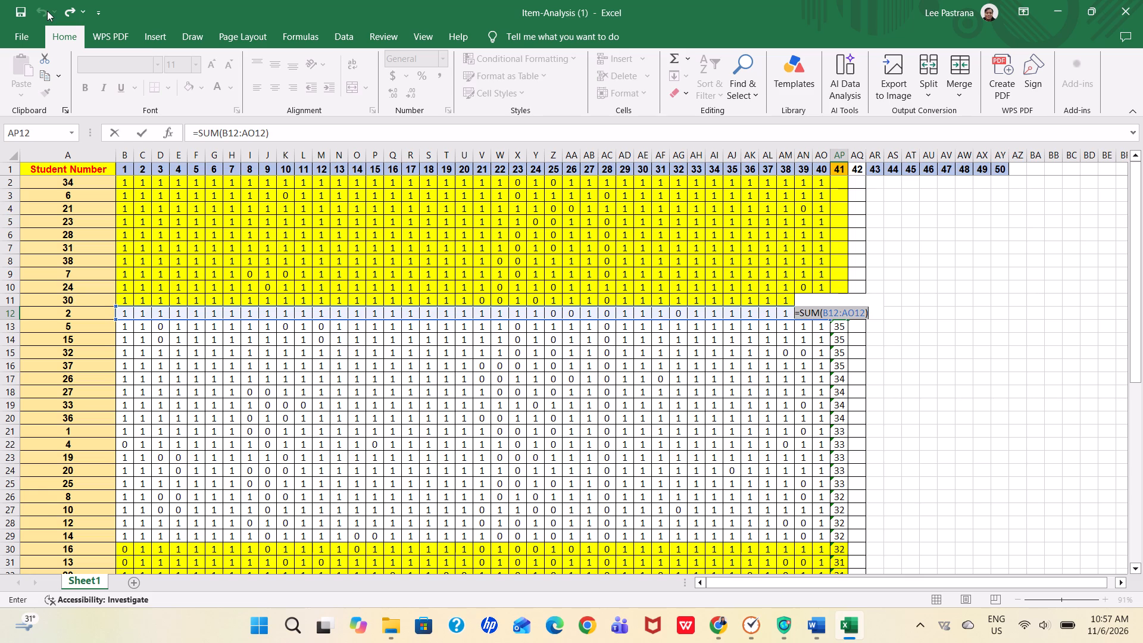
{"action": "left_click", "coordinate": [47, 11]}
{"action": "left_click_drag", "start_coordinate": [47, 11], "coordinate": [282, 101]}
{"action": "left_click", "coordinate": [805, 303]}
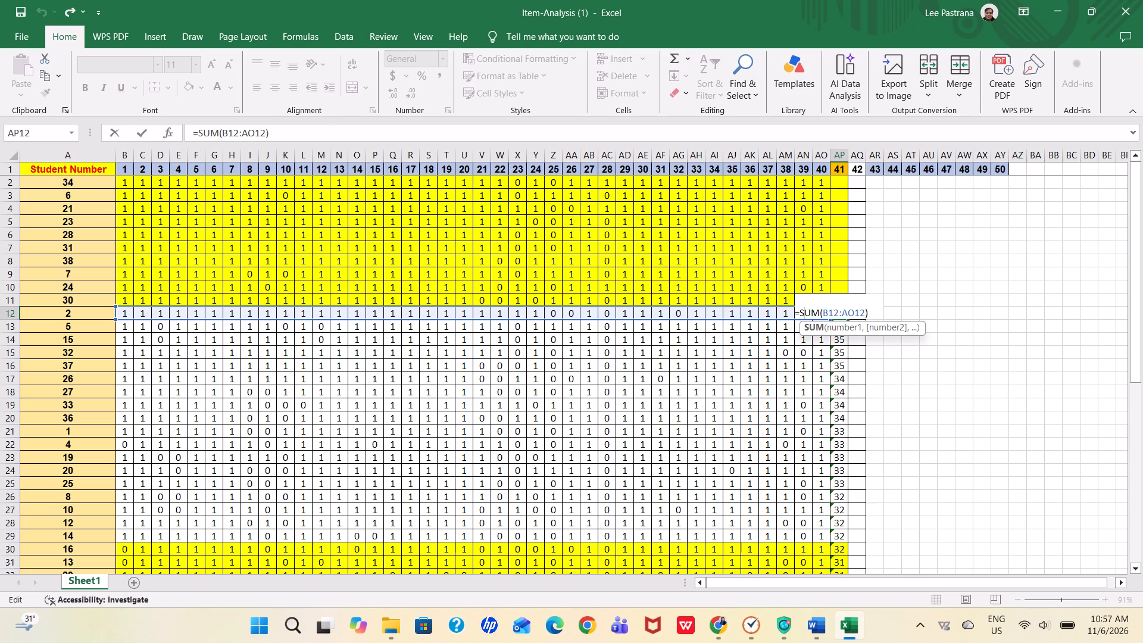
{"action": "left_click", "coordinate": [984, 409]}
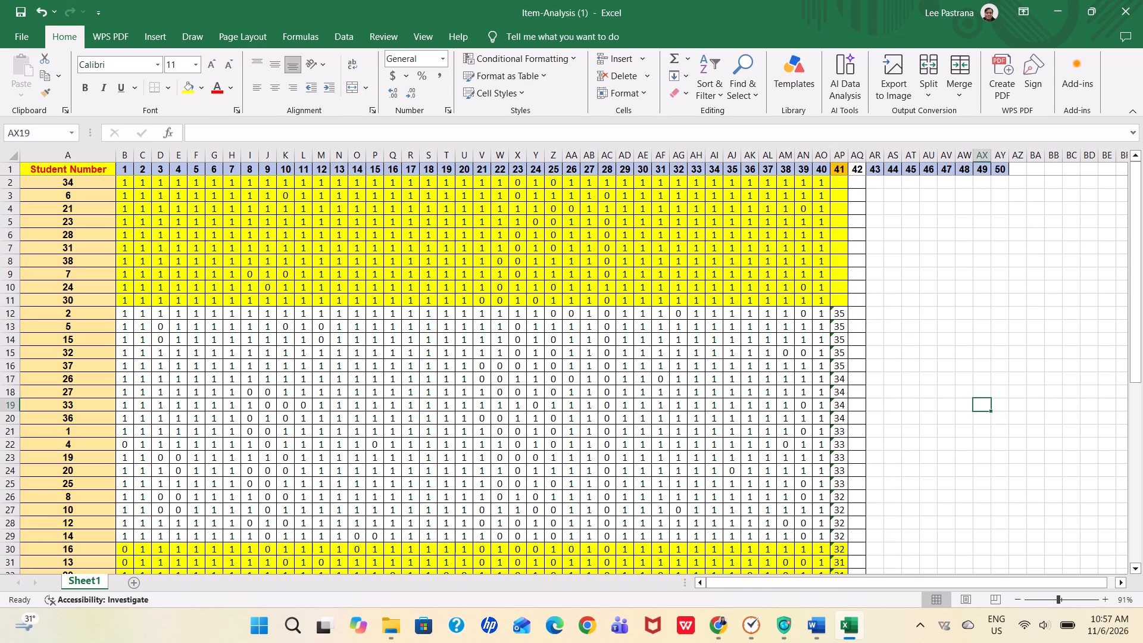
Edit the total formula in cell AP12, inserting a reference to AZ9 before AO12 in the sum range.
{"action": "left_click", "coordinate": [845, 314]}
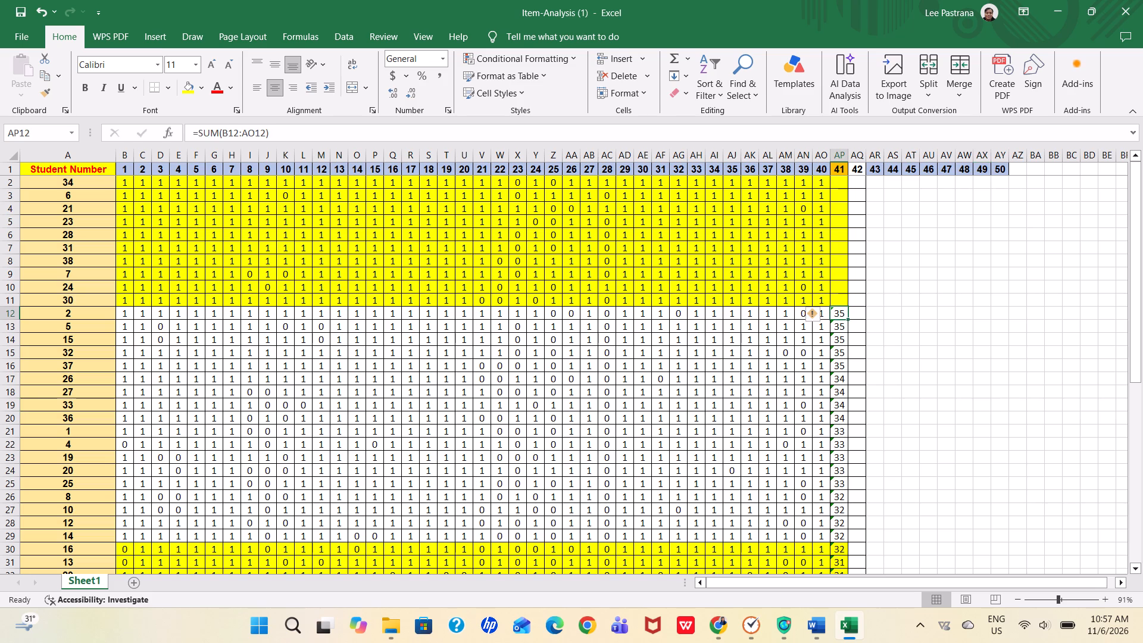
{"action": "double_click", "coordinate": [845, 314]}
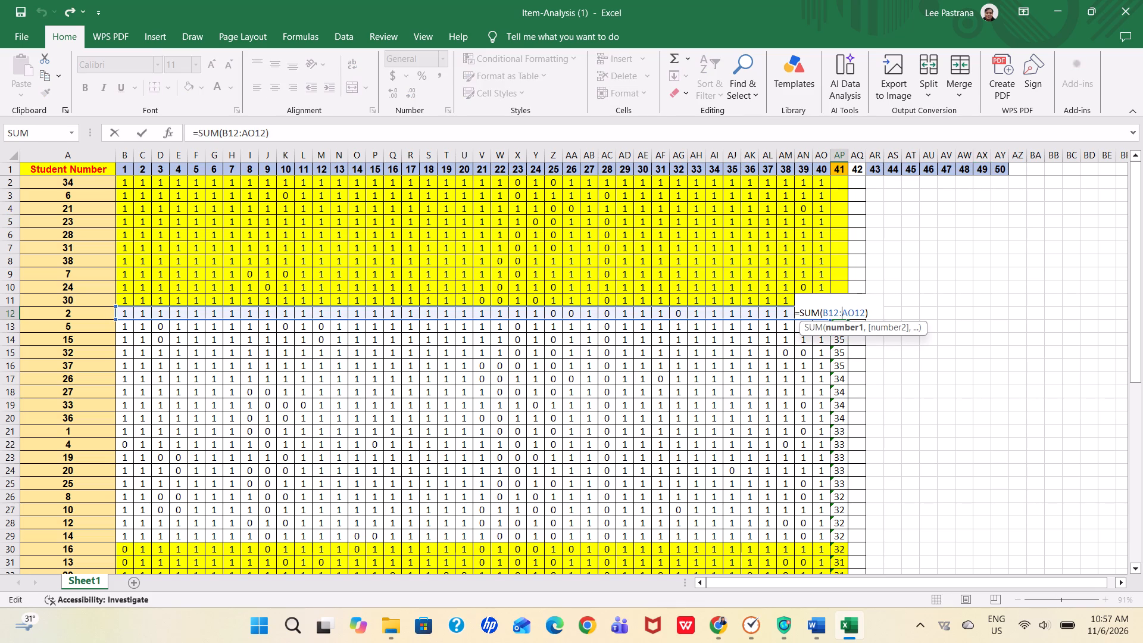
{"action": "left_click", "coordinate": [1013, 387]}
{"action": "double_click", "coordinate": [1013, 387]}
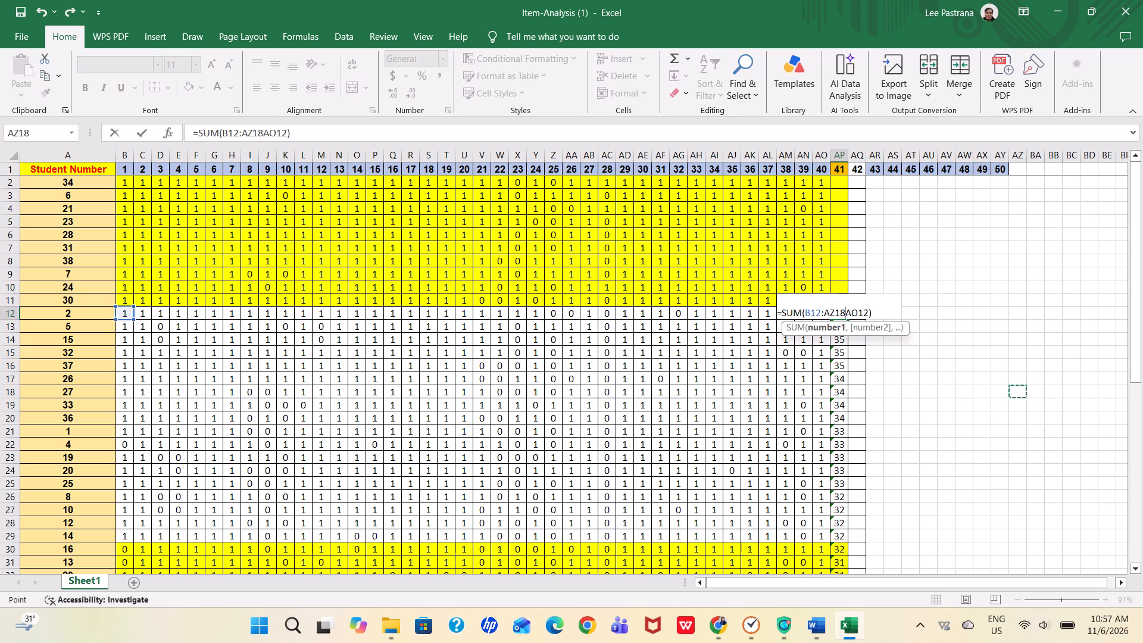
{"action": "left_click", "coordinate": [1105, 470]}
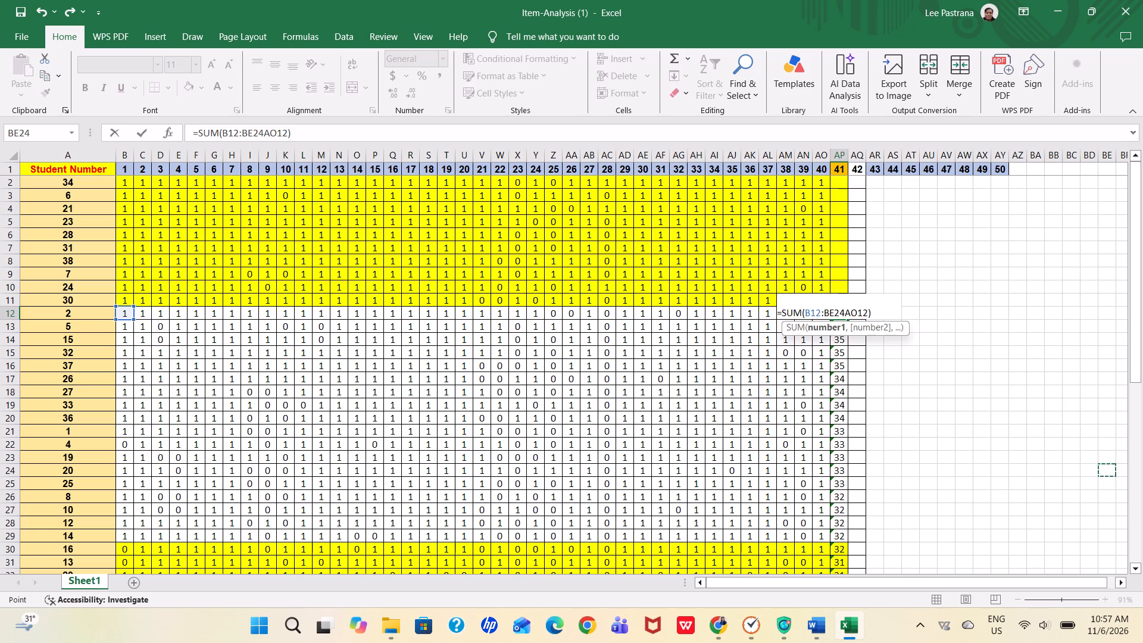
{"action": "left_click", "coordinate": [1013, 168]}
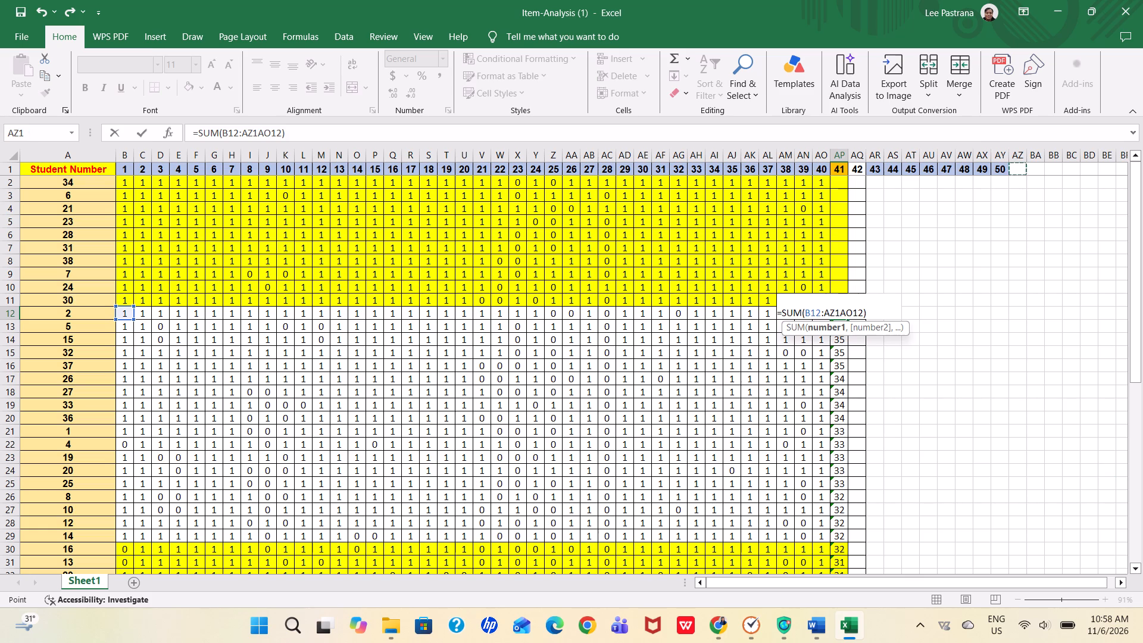
{"action": "left_click", "coordinate": [1013, 168]}
{"action": "left_click", "coordinate": [1020, 185]}
{"action": "left_click", "coordinate": [1020, 185]}
{"action": "left_click", "coordinate": [1025, 276]}
Undo and redo the last reference change in AP12, and enter the formula as =SUM(B12:AZ9AO12).
{"action": "left_click", "coordinate": [408, 601]}
{"action": "left_click", "coordinate": [46, 11]}
{"action": "left_click", "coordinate": [46, 11]}
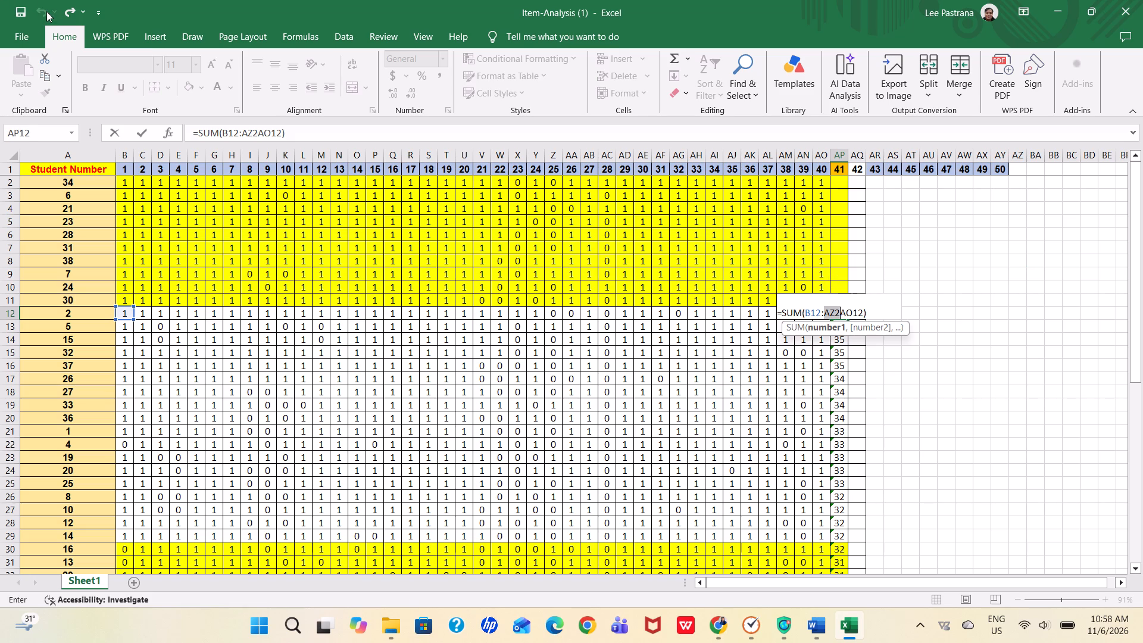
{"action": "double_click", "coordinate": [46, 11]}
{"action": "triple_click", "coordinate": [46, 11]}
{"action": "left_click", "coordinate": [46, 11]}
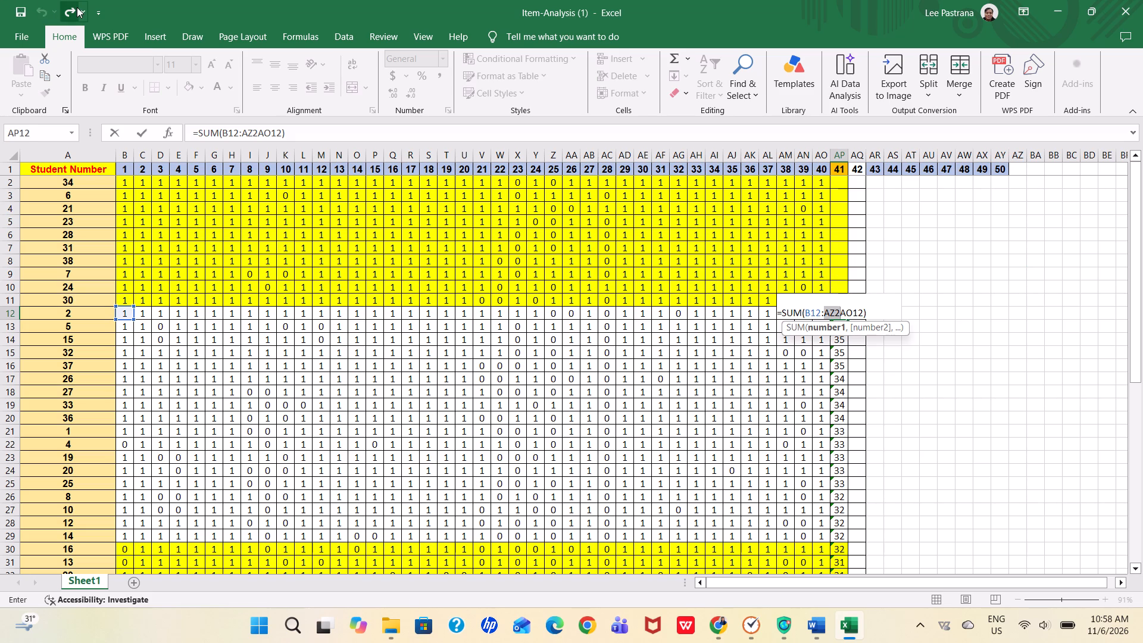
{"action": "left_click", "coordinate": [75, 7]}
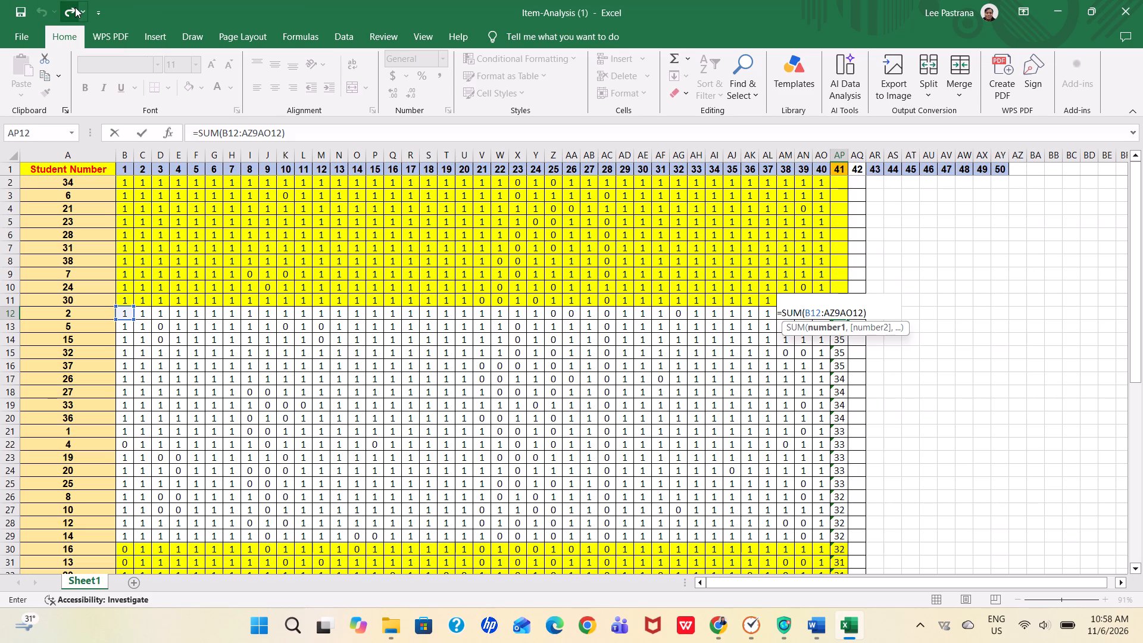
{"action": "left_click", "coordinate": [75, 7]}
{"action": "triple_click", "coordinate": [75, 7]}
{"action": "triple_click", "coordinate": [75, 7]}
{"action": "double_click", "coordinate": [75, 7]}
{"action": "left_click_drag", "start_coordinate": [75, 7], "coordinate": [441, 102]}
{"action": "left_click", "coordinate": [836, 244]}
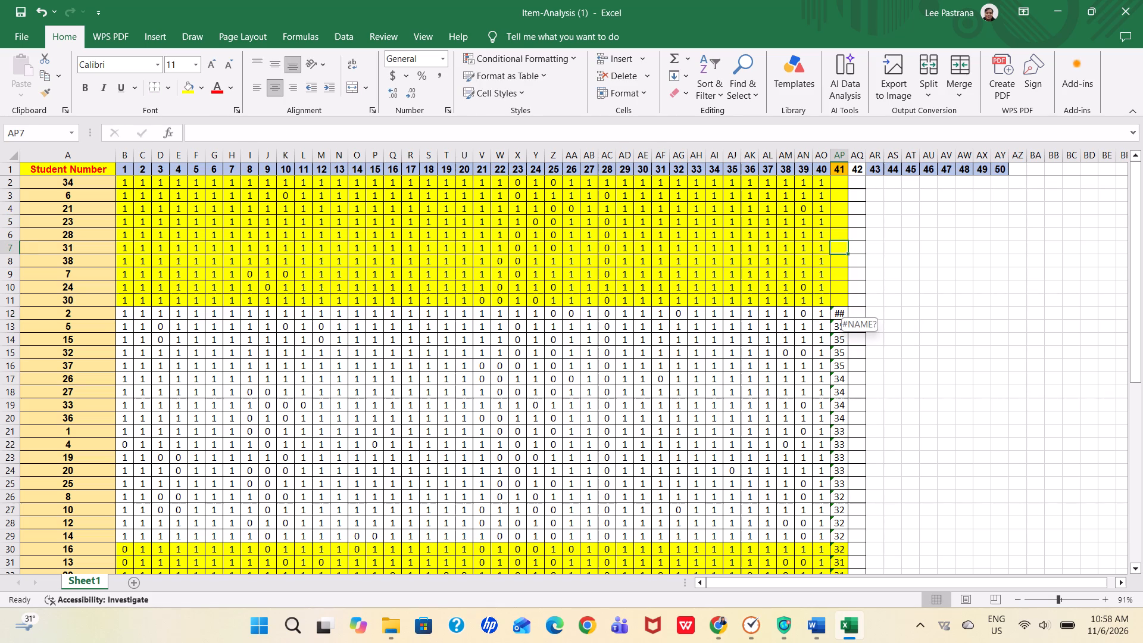
Select student 2's total score in cell AP12.
{"action": "left_click", "coordinate": [847, 314]}
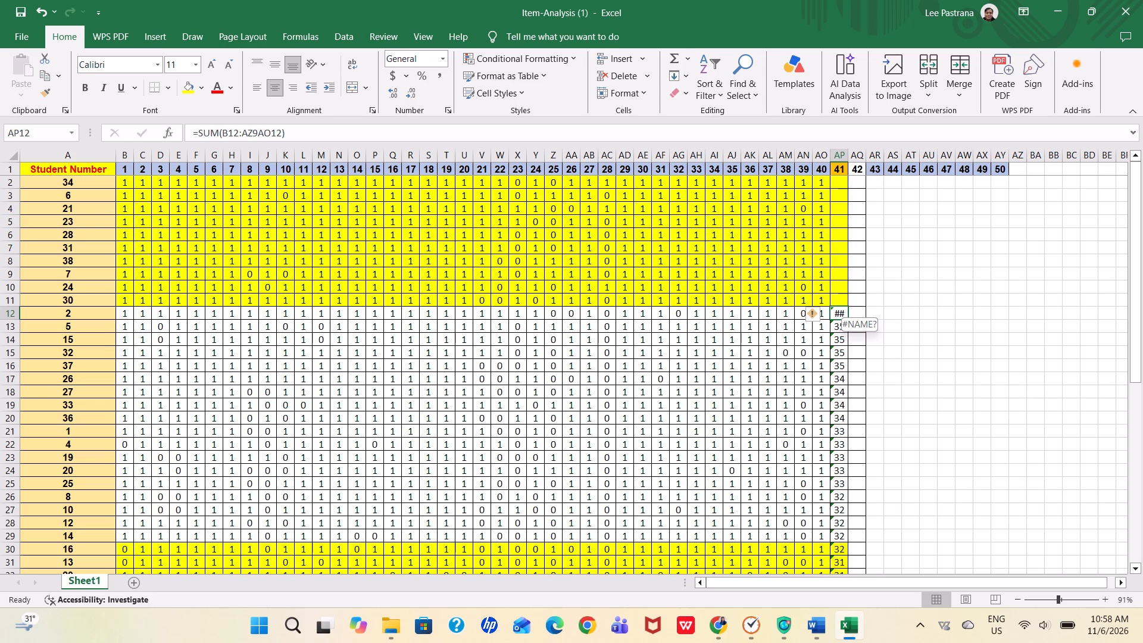
{"action": "left_click", "coordinate": [836, 313]}
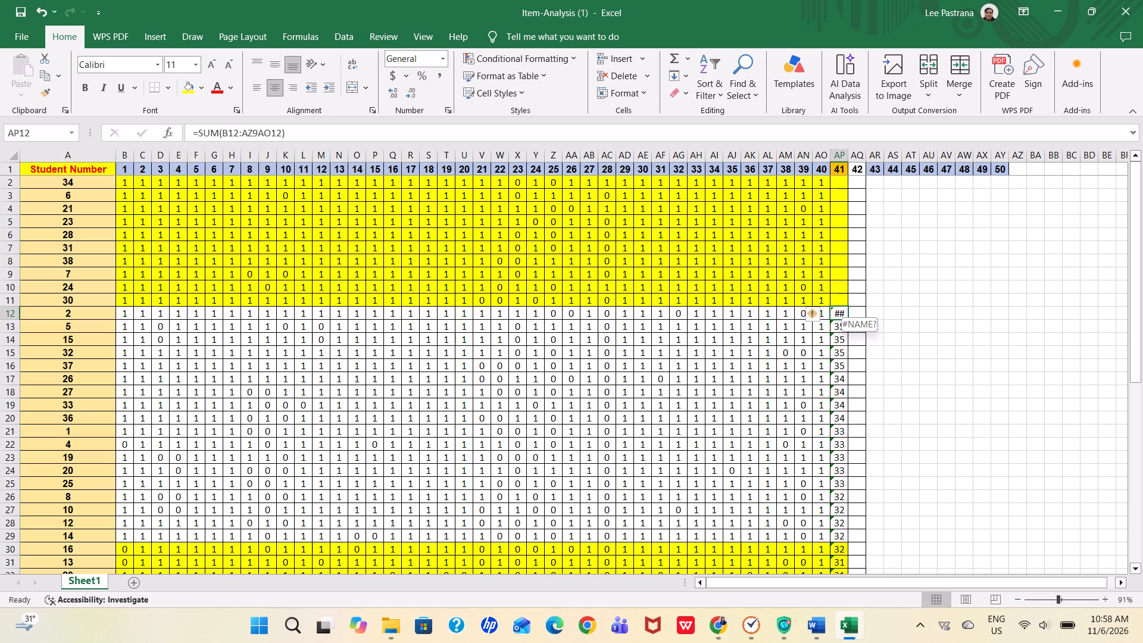
{"action": "left_click", "coordinate": [839, 314]}
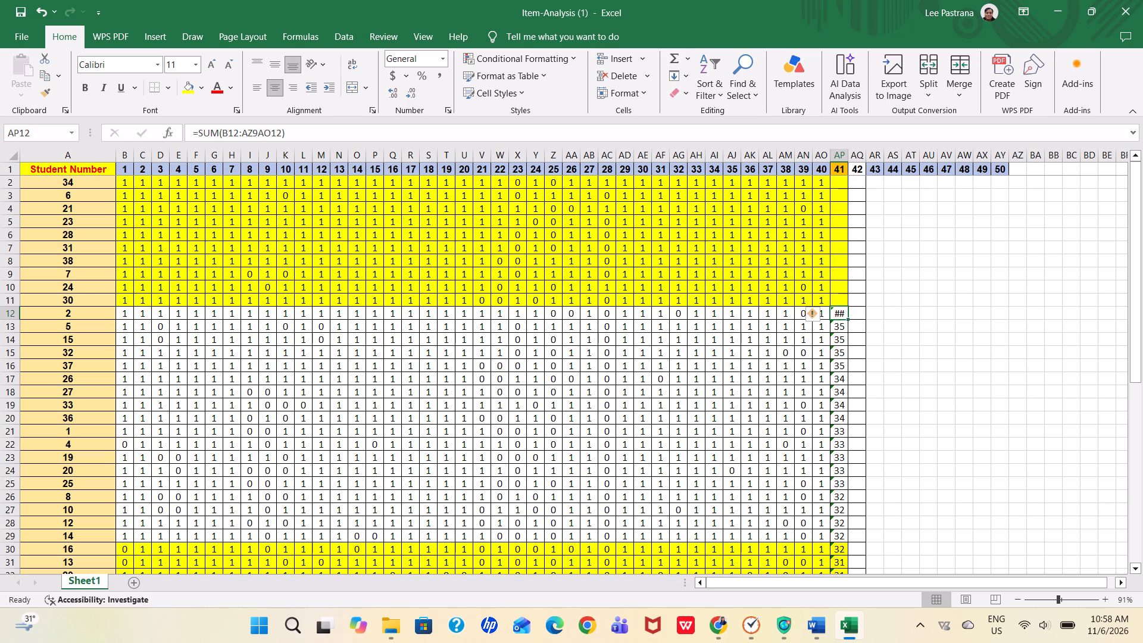
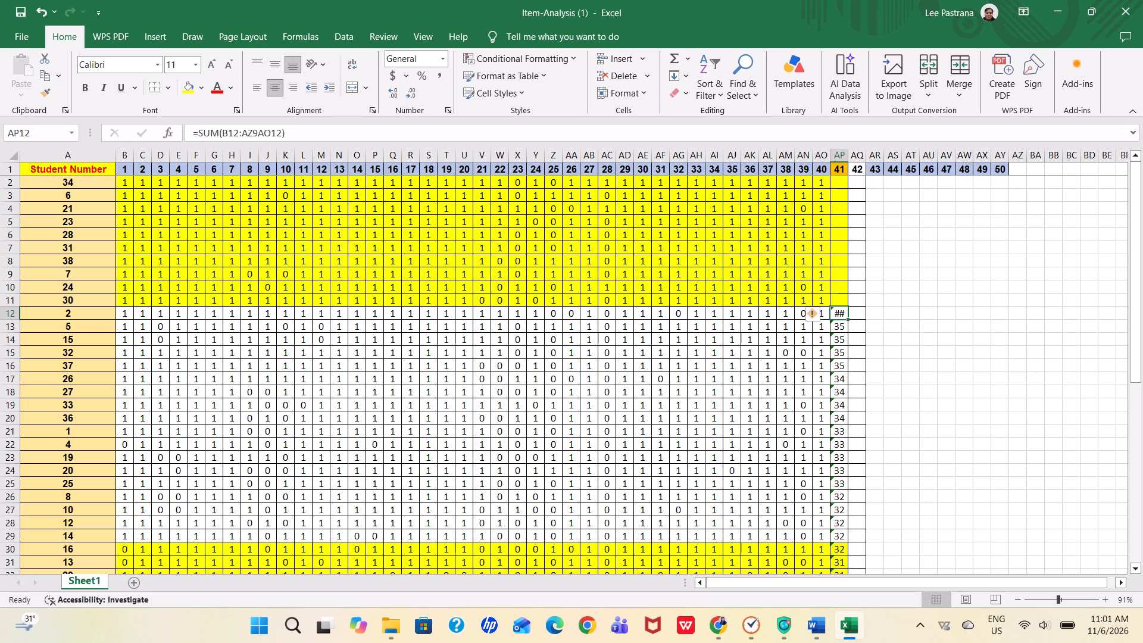
Replace the first student number in cell A2 with 16.
{"action": "left_click", "coordinate": [75, 183]}
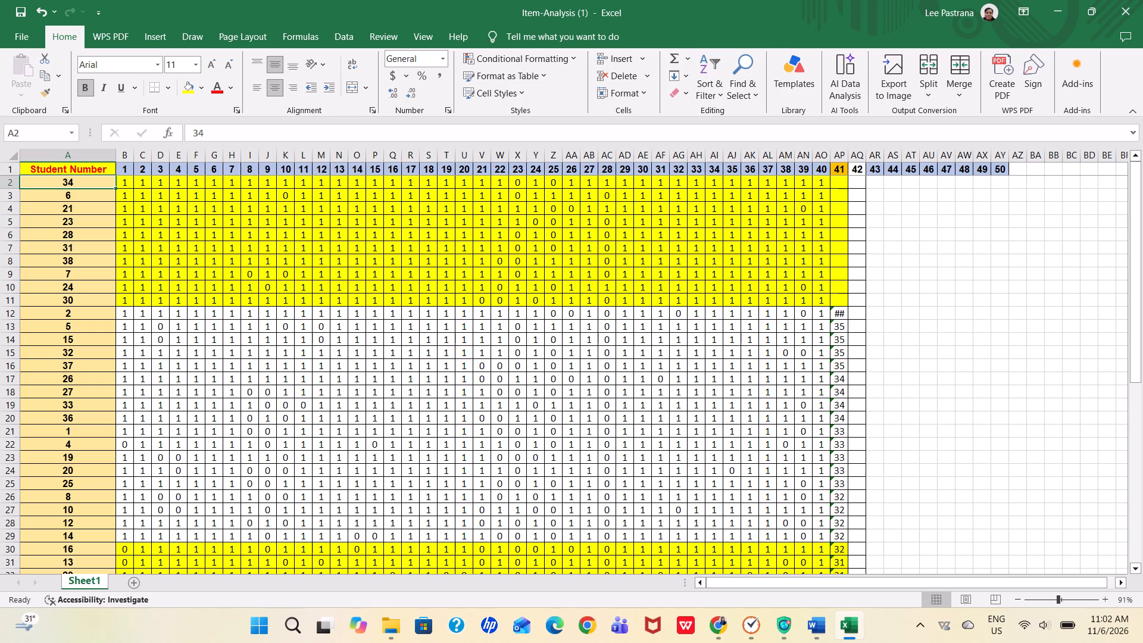
{"action": "left_click", "coordinate": [75, 183]}
{"action": "key", "text": "1"}
{"action": "key", "text": "6"}
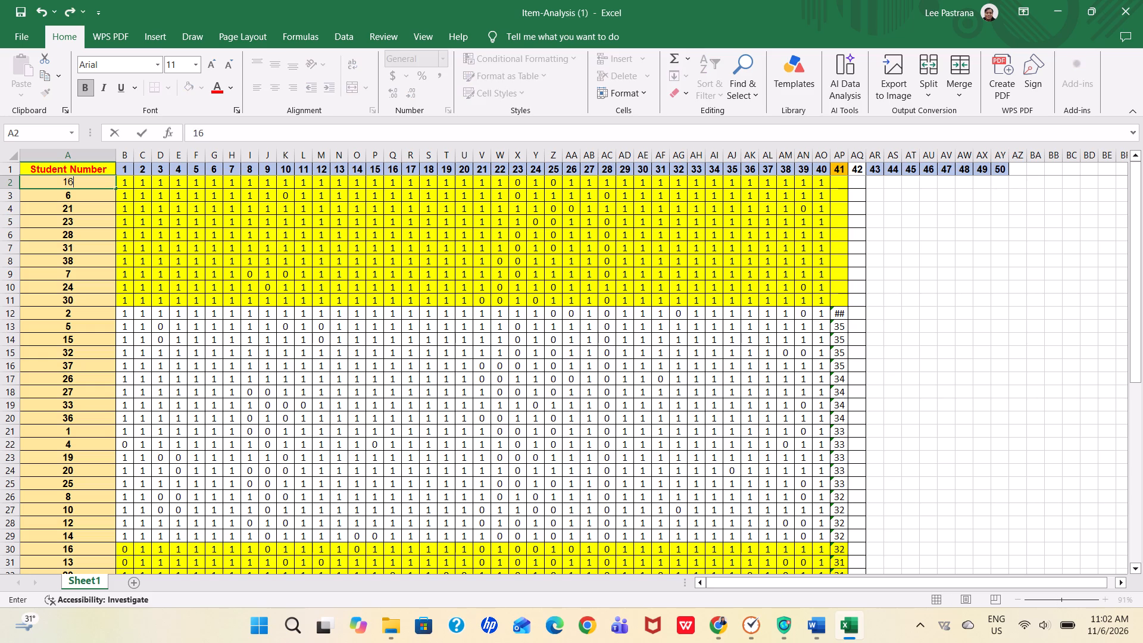
{"action": "key", "text": "Down"}
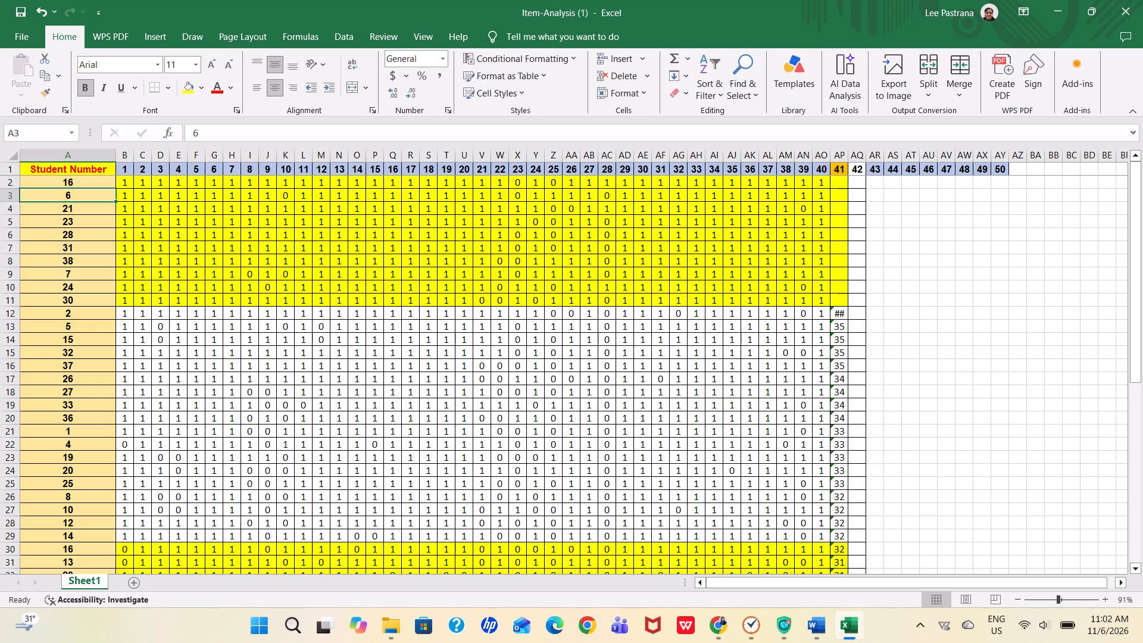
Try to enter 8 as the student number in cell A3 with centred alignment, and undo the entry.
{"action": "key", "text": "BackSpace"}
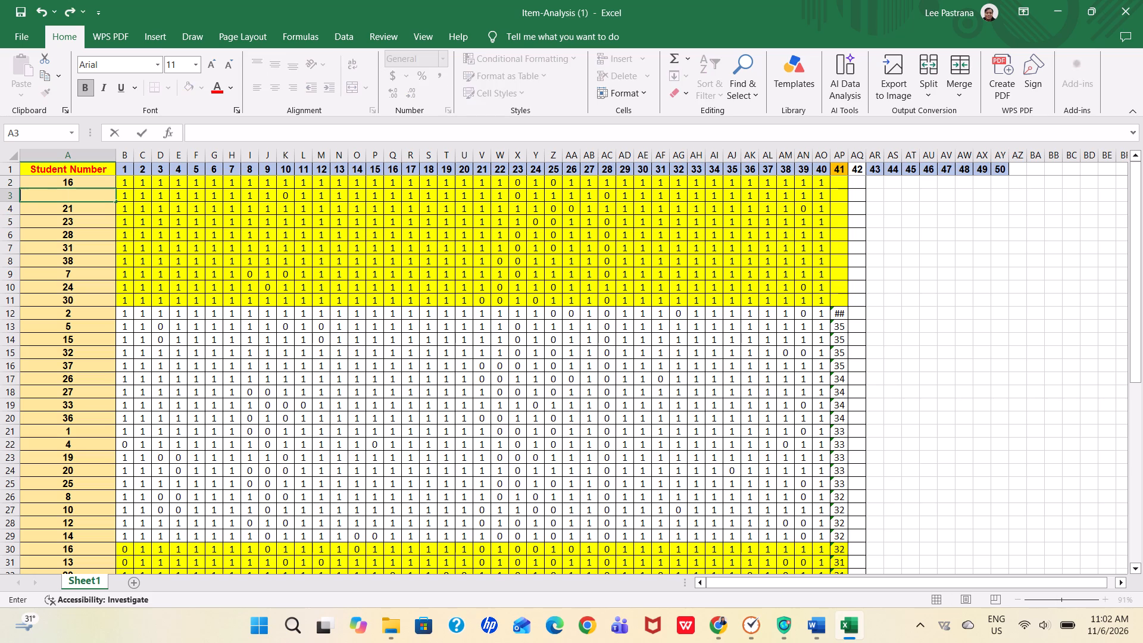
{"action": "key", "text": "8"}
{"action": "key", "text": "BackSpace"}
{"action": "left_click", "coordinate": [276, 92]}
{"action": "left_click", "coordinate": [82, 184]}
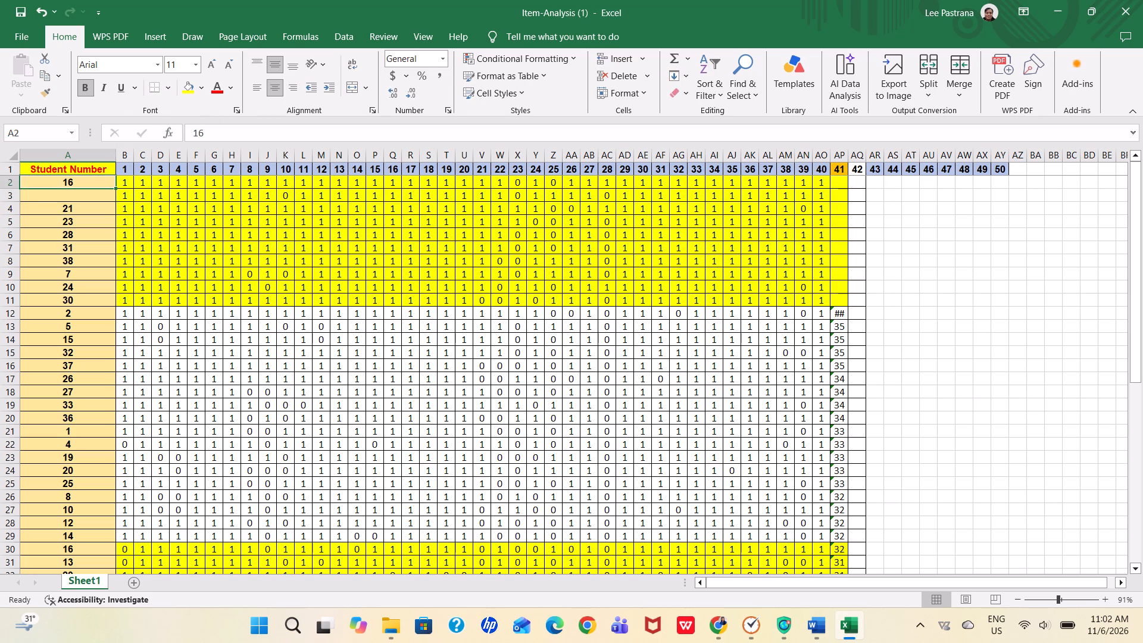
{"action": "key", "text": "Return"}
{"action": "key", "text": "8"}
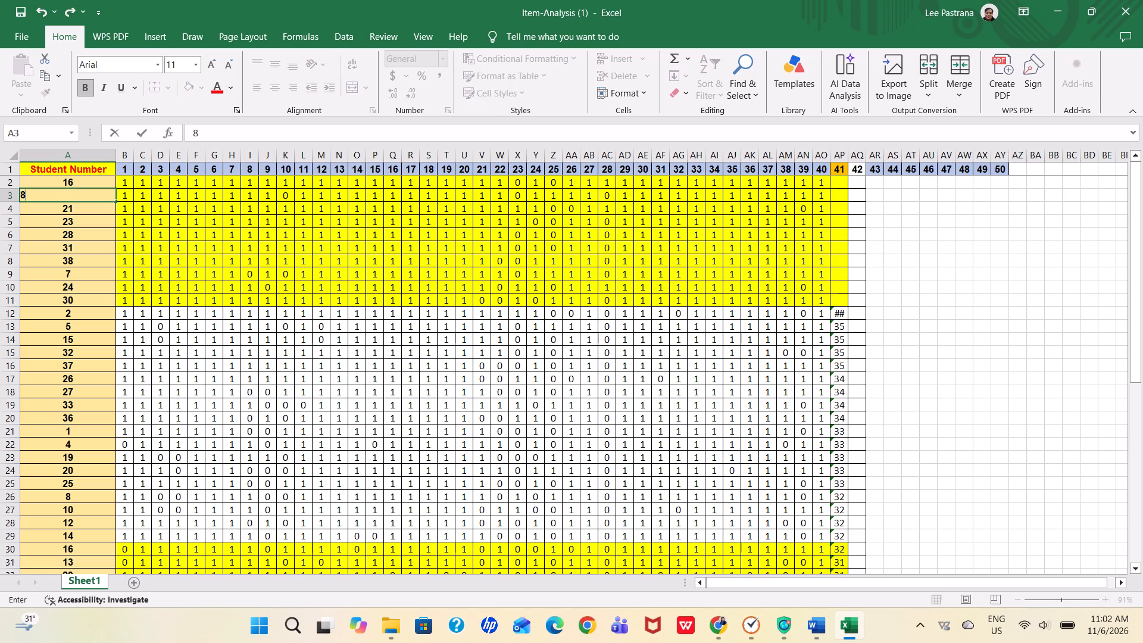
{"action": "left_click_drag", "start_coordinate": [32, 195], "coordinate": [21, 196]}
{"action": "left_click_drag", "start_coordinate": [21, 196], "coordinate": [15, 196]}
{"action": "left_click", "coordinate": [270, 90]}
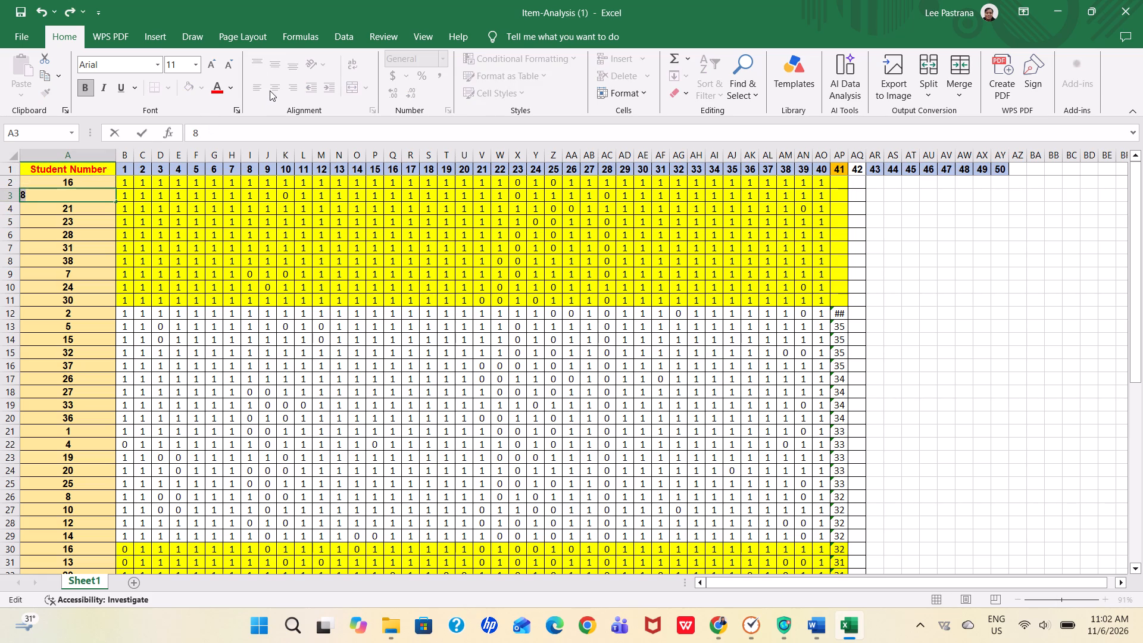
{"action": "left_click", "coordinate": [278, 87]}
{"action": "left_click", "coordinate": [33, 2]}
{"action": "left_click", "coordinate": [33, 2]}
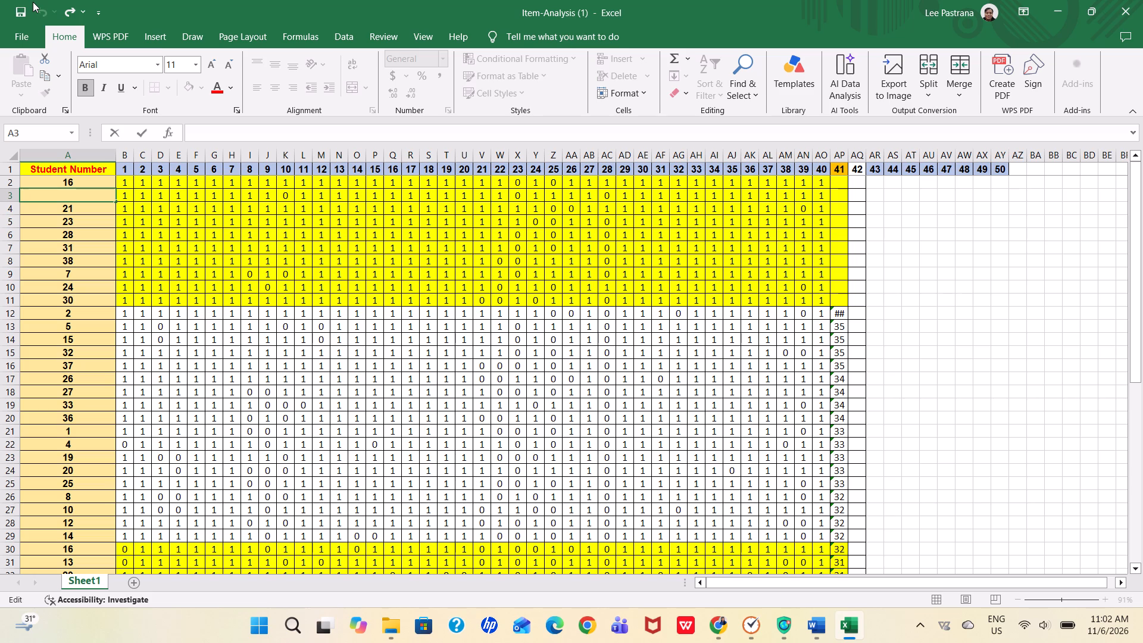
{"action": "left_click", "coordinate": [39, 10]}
Enter 8 as the student number in cell A3, padded with leading spaces to centre it.
{"action": "key", "text": "space"}
{"action": "key", "text": "space"}
{"action": "key", "text": "space"}
{"action": "key", "text": "space"}
{"action": "key", "text": "space"}
{"action": "key", "text": "space"}
{"action": "key", "text": "space"}
{"action": "key", "text": "space"}
{"action": "key", "text": "space"}
{"action": "key", "text": "space"}
{"action": "key", "text": "space"}
{"action": "key", "text": "space"}
{"action": "key", "text": "space"}
{"action": "key", "text": "space"}
{"action": "key", "text": "space"}
{"action": "key", "text": "8"}
{"action": "key", "text": "Down"}
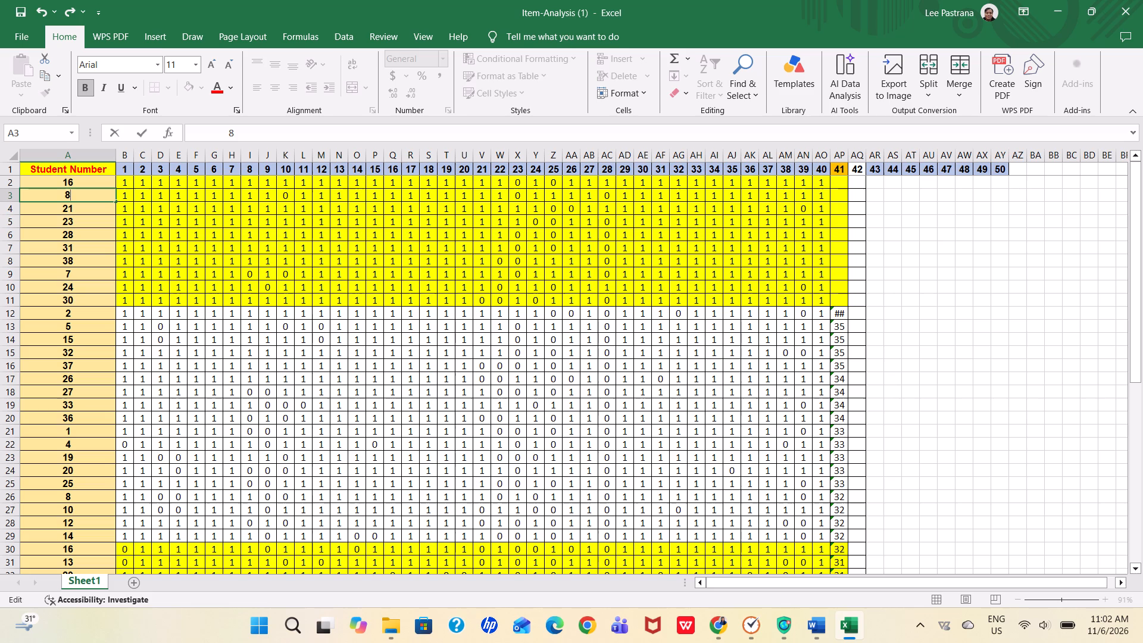
{"action": "key", "text": "Down"}
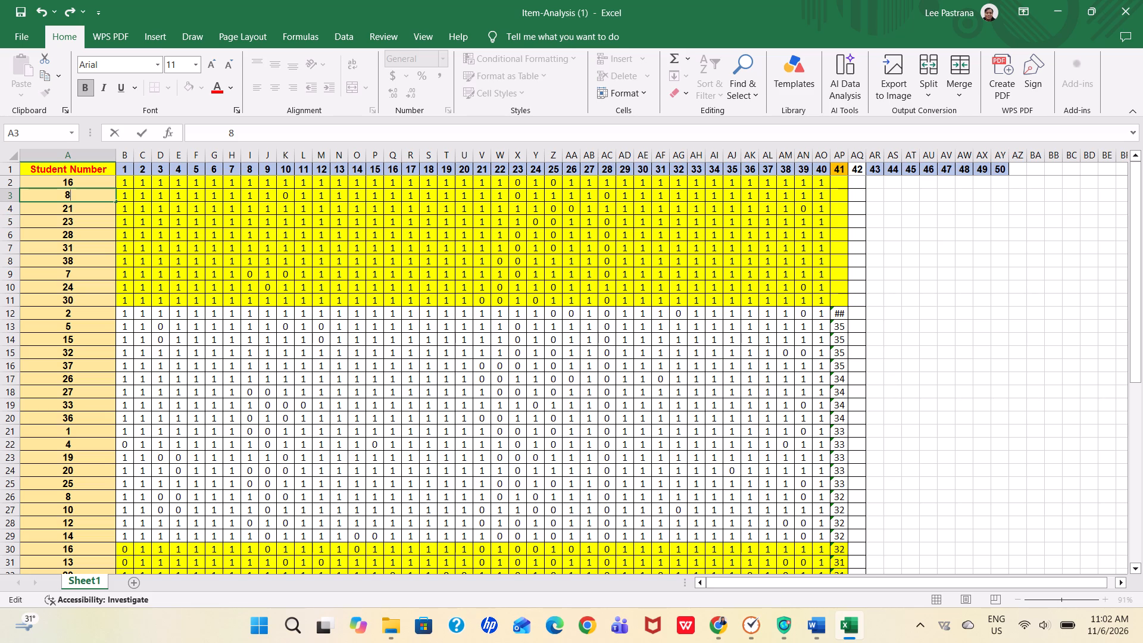
{"action": "key", "text": "Down"}
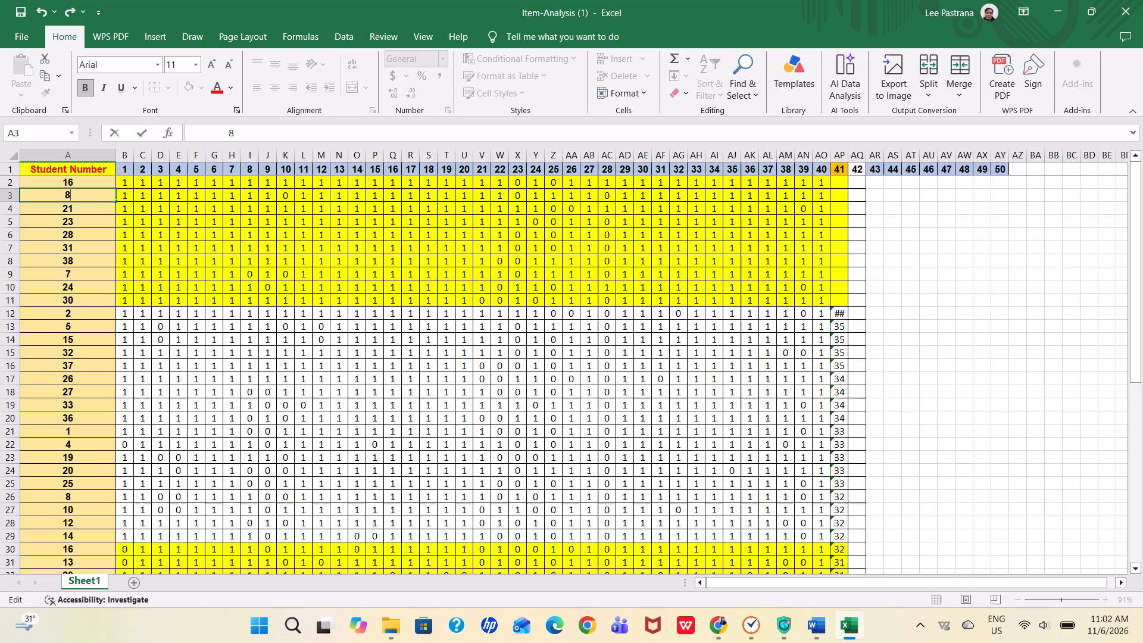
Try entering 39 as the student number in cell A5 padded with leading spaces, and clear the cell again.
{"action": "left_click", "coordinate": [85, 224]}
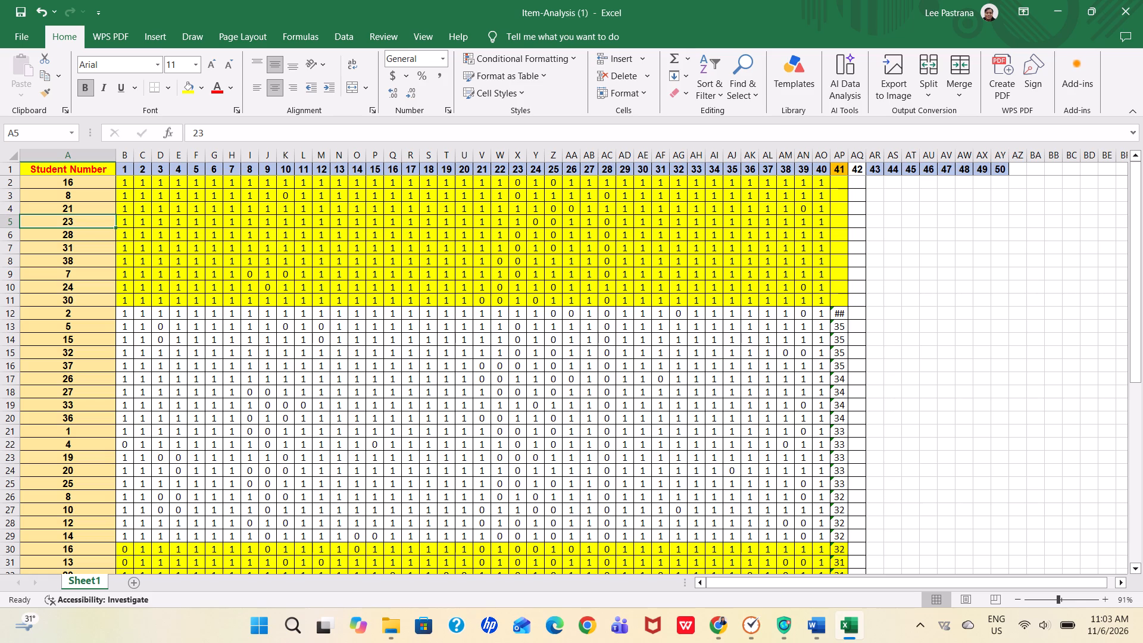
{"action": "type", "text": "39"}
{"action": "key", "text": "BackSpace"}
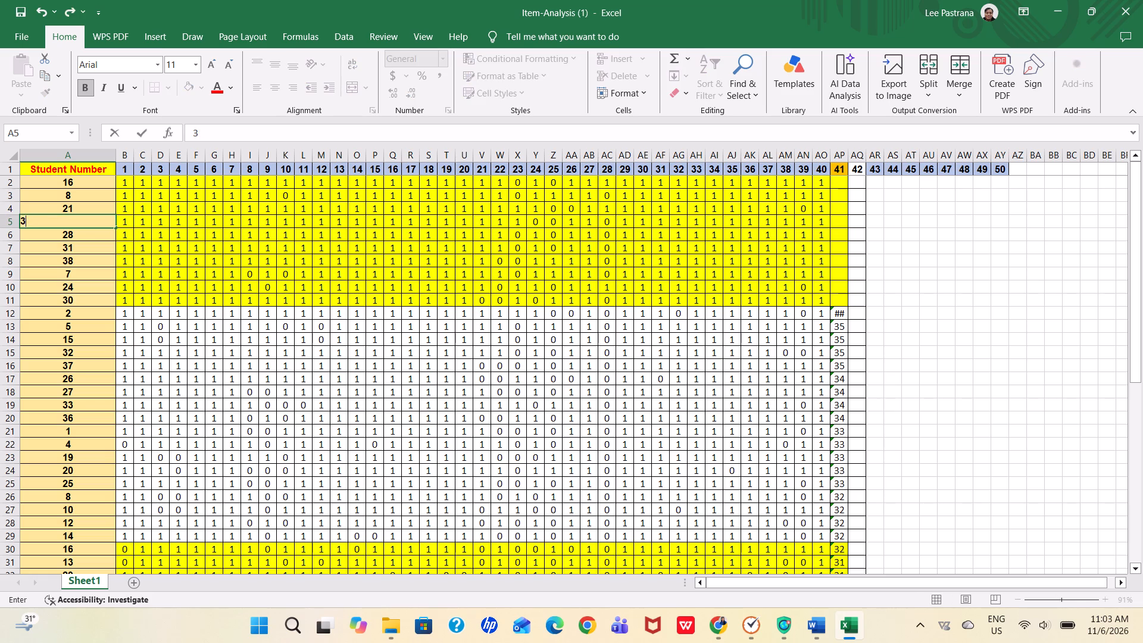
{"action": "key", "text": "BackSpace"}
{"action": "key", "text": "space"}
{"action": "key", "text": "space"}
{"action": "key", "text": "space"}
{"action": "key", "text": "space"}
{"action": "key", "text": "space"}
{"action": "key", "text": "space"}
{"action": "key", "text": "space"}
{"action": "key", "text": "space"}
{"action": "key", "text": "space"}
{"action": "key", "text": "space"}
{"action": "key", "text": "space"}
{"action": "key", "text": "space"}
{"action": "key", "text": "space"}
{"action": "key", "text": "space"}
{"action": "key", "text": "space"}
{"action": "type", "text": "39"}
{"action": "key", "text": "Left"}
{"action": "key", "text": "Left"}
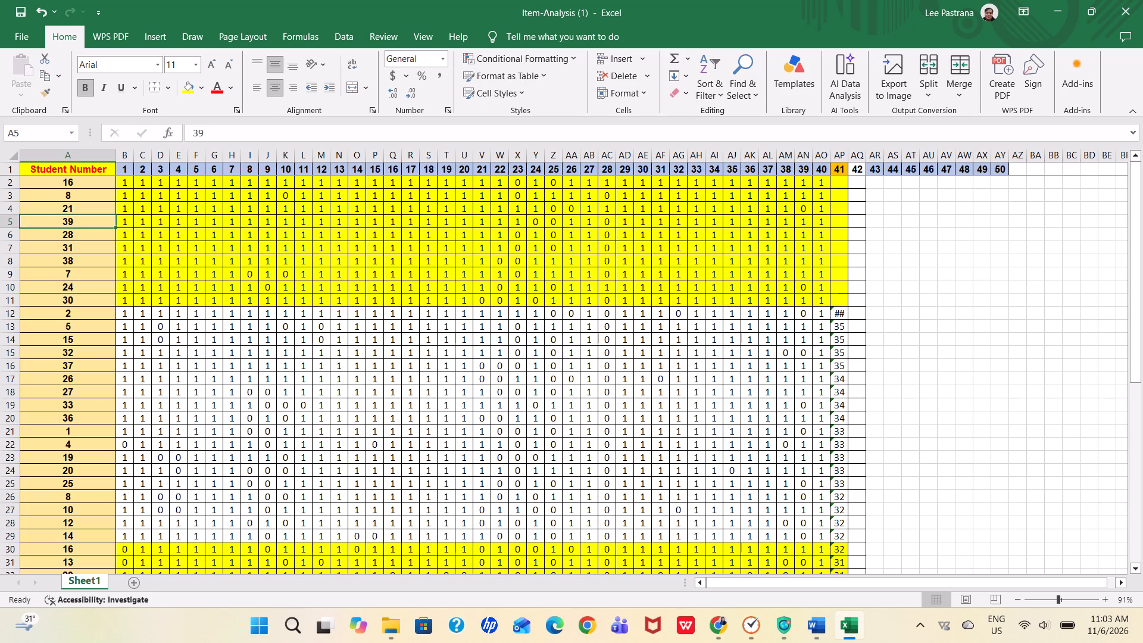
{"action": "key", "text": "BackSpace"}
Enter the student numbers 39, 30, 24, 11 and 28 in cells A5 to A9.
{"action": "left_click", "coordinate": [79, 222]}
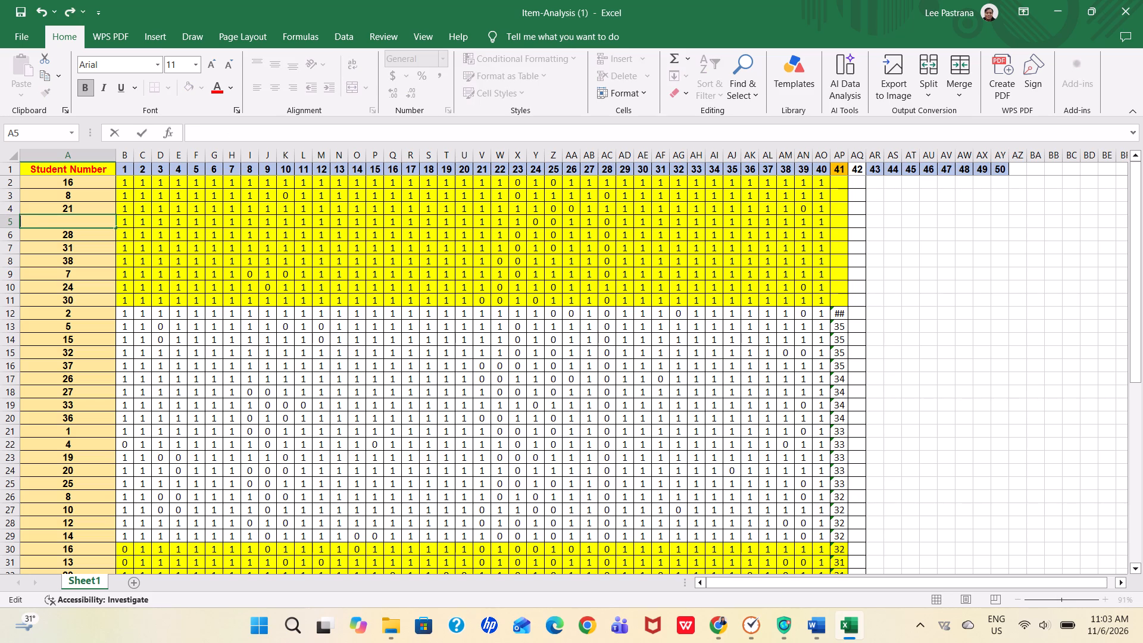
{"action": "type", "text": "39"}
{"action": "key", "text": "Return"}
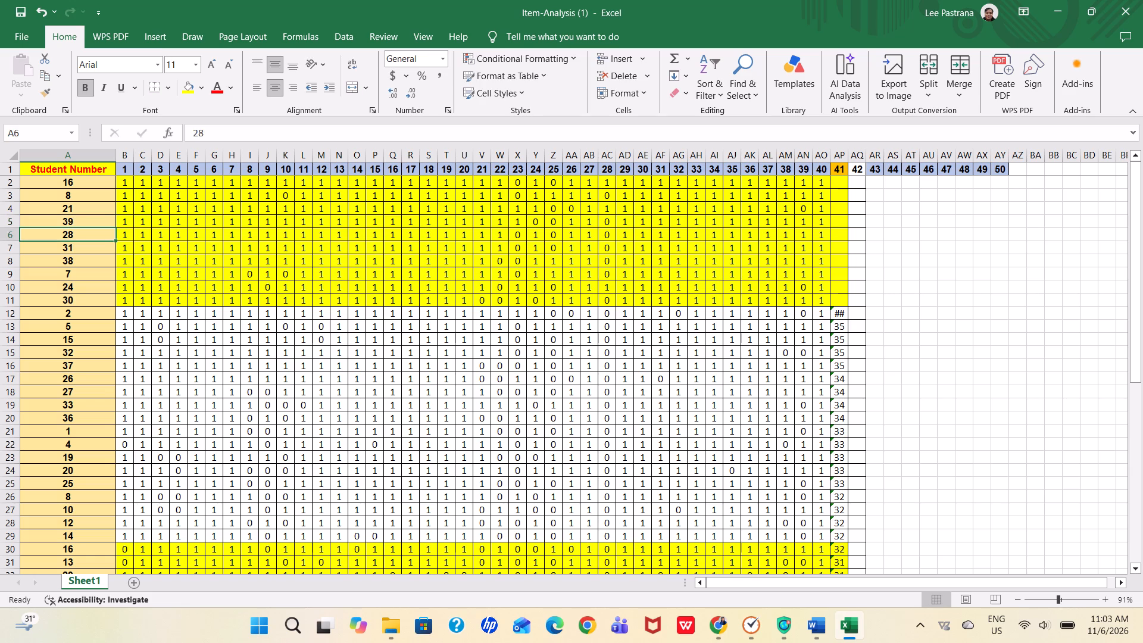
{"action": "type", "text": "30"}
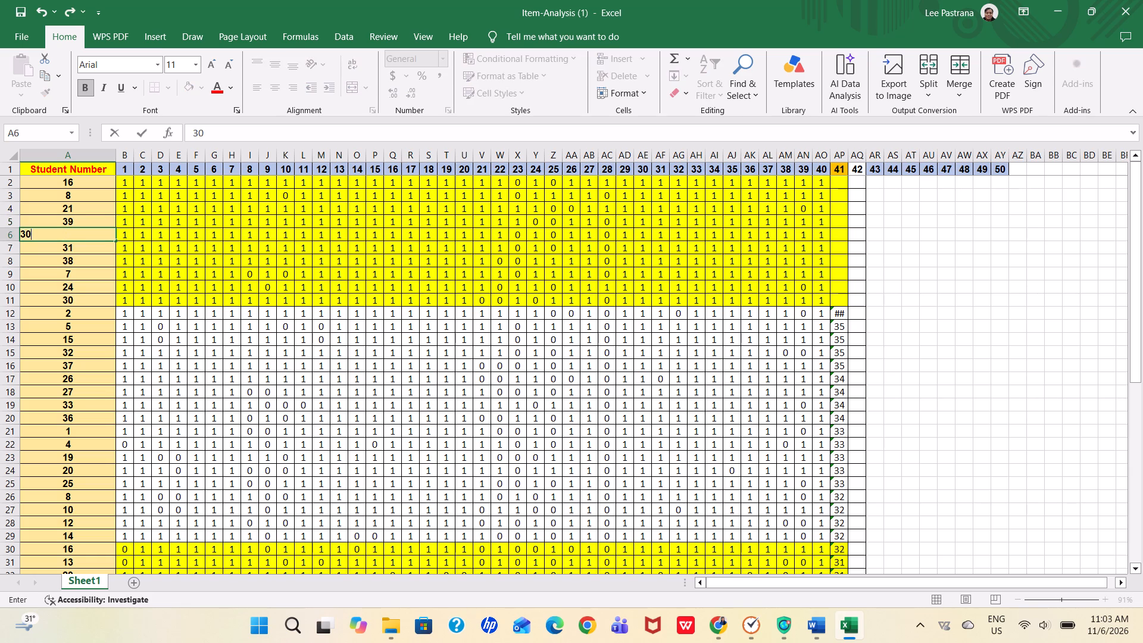
{"action": "key", "text": "Return"}
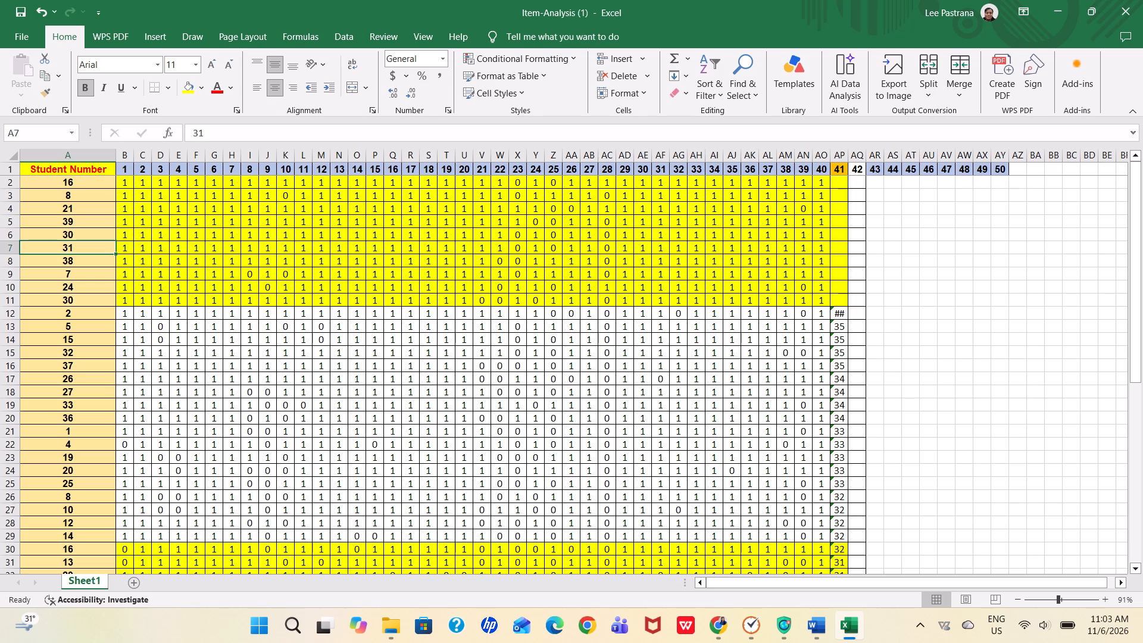
{"action": "type", "text": "24"}
{"action": "key", "text": "Return"}
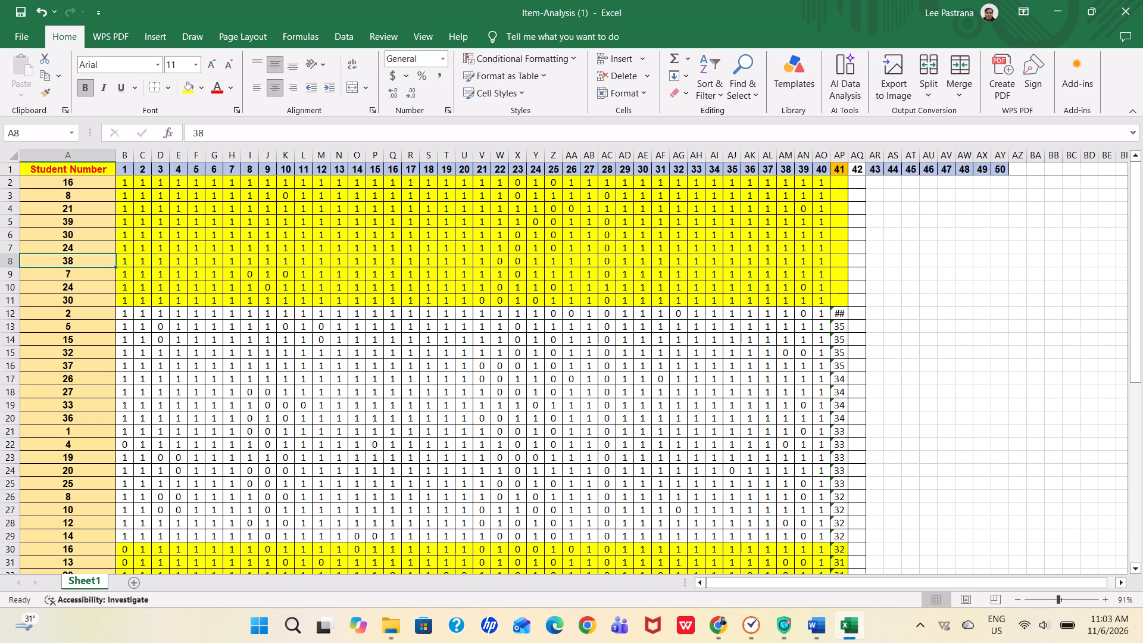
{"action": "type", "text": "11"}
{"action": "key", "text": "Return"}
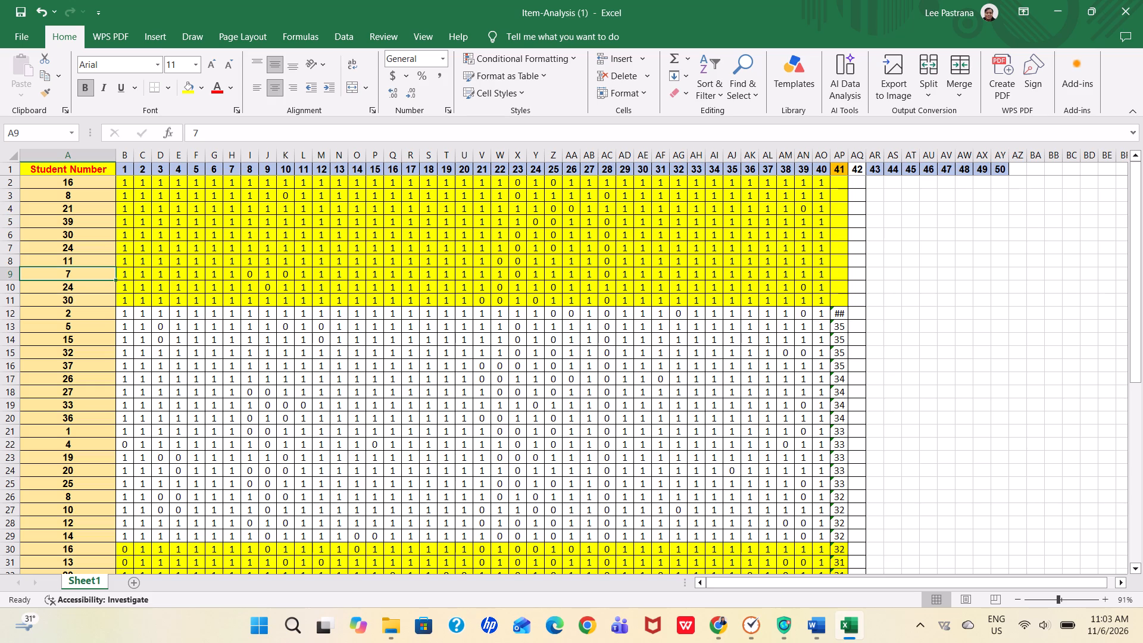
{"action": "type", "text": "28"}
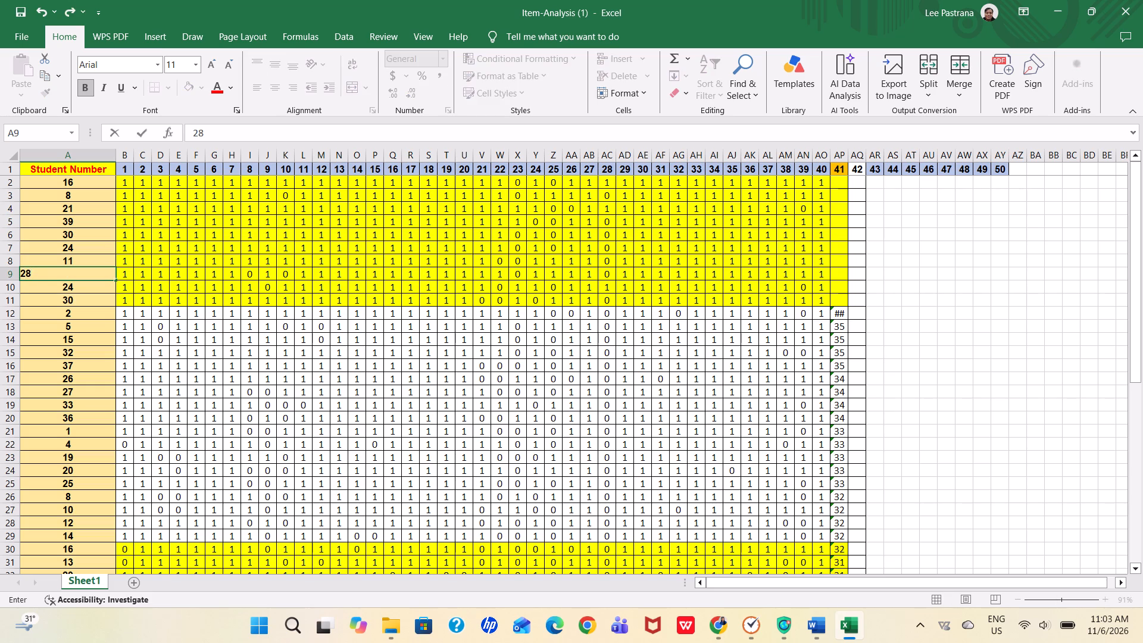
{"action": "key", "text": "Return"}
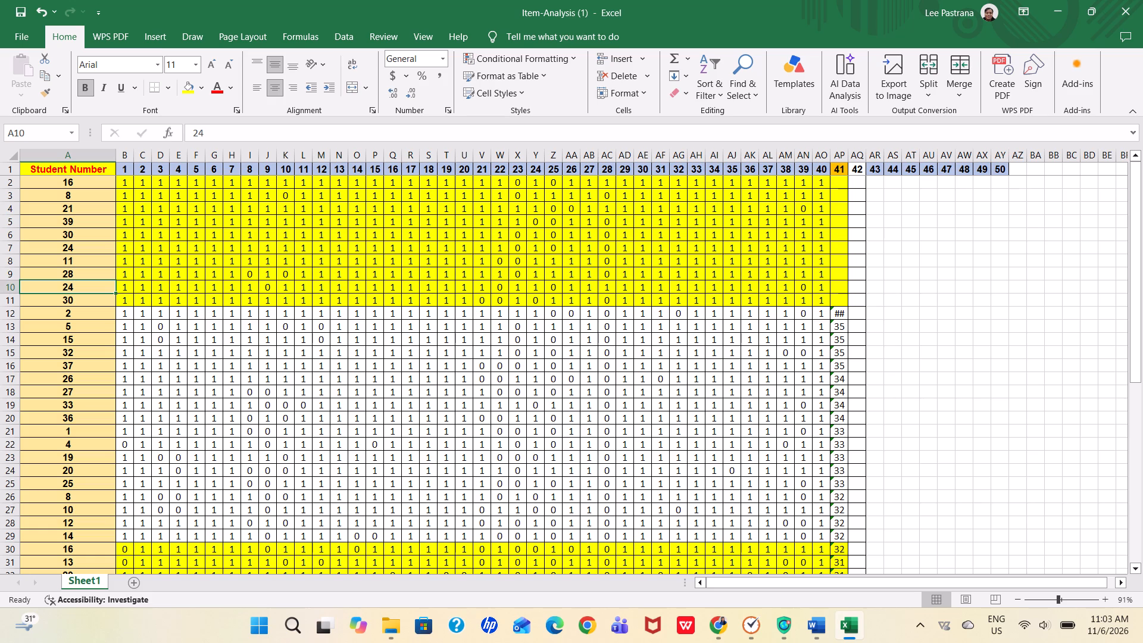
Replace the student numbers in cells A10 to A12 with 34, 40 and 26.
{"action": "key", "text": "3"}
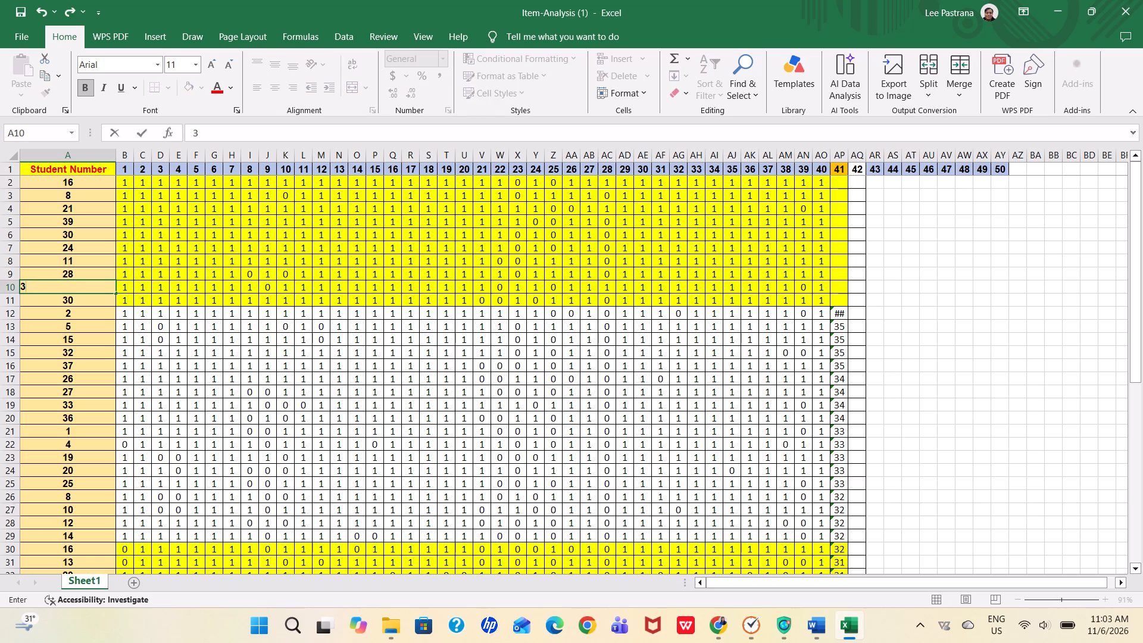
{"action": "key", "text": "4"}
{"action": "key", "text": "Return"}
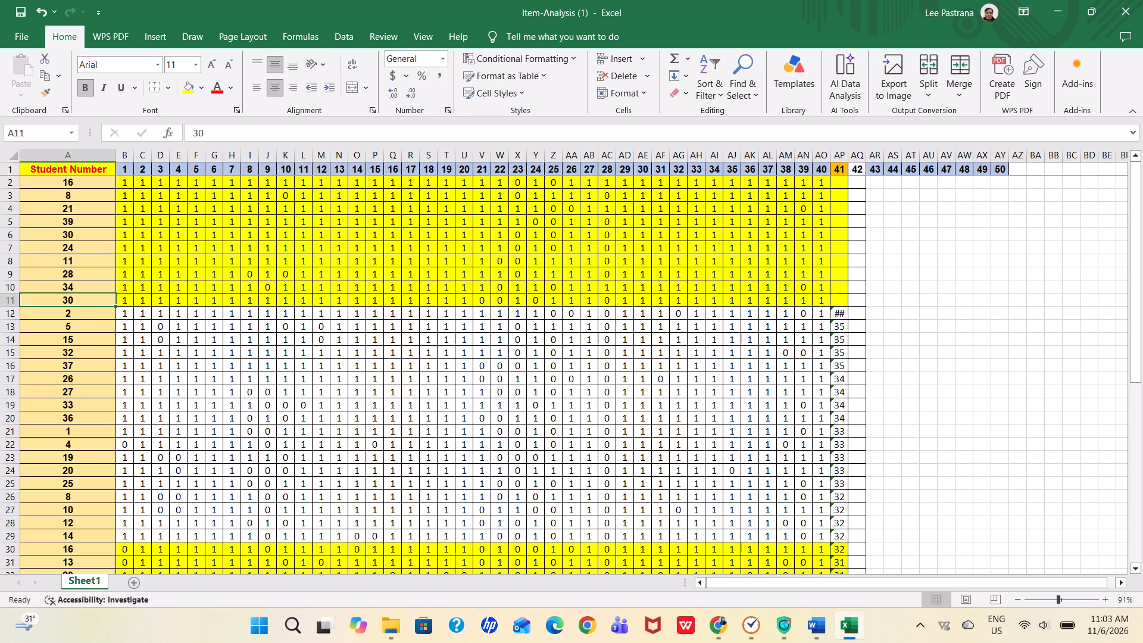
{"action": "type", "text": "40"}
{"action": "key", "text": "Return"}
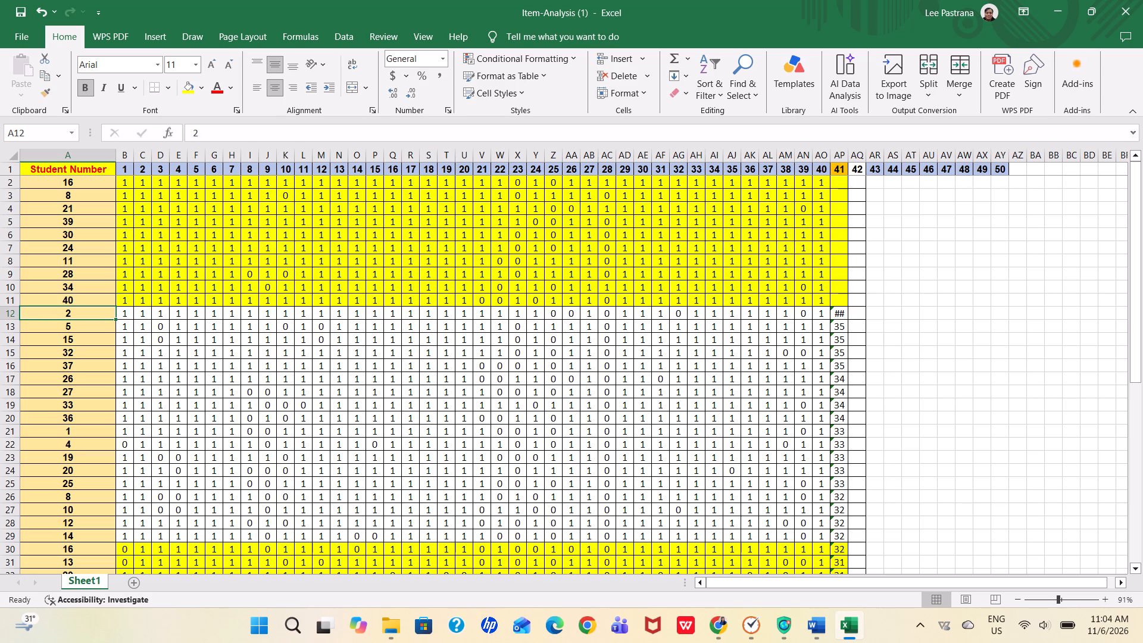
{"action": "type", "text": "26"}
{"action": "key", "text": "Return"}
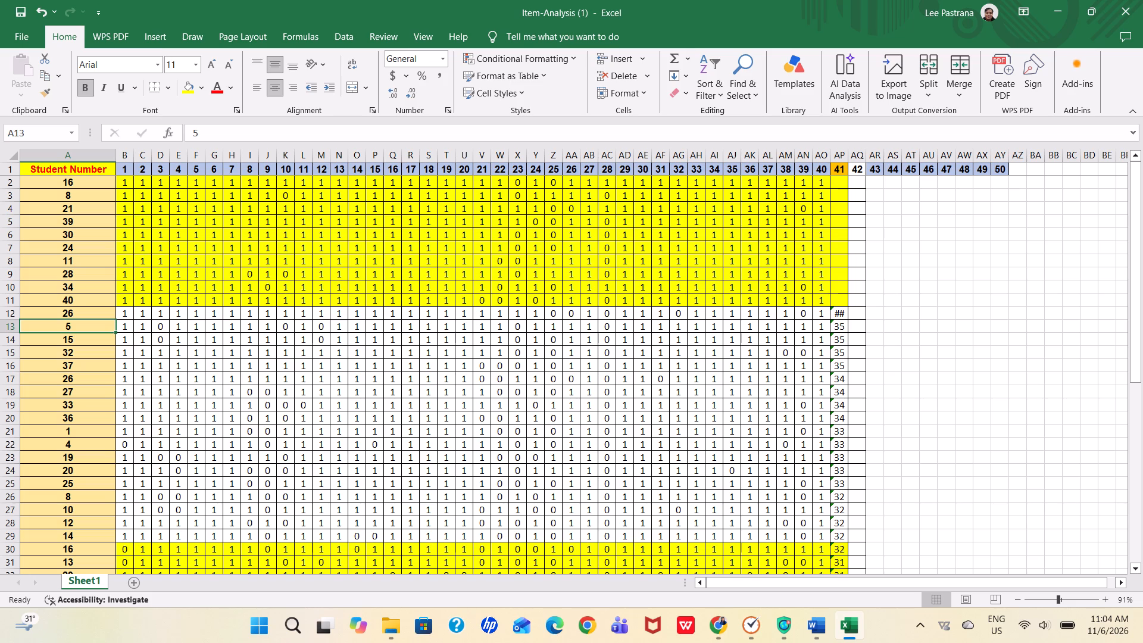
Replace the student numbers in cells A13 to A16 with 23, 29, 27 and 18.
{"action": "type", "text": "23"}
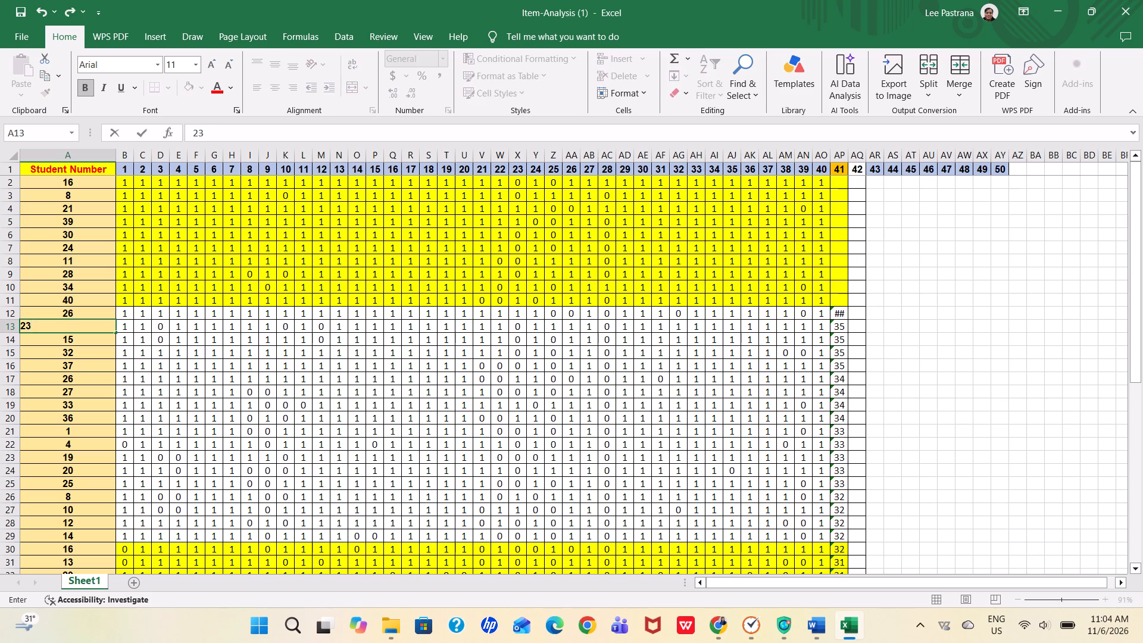
{"action": "key", "text": "Return"}
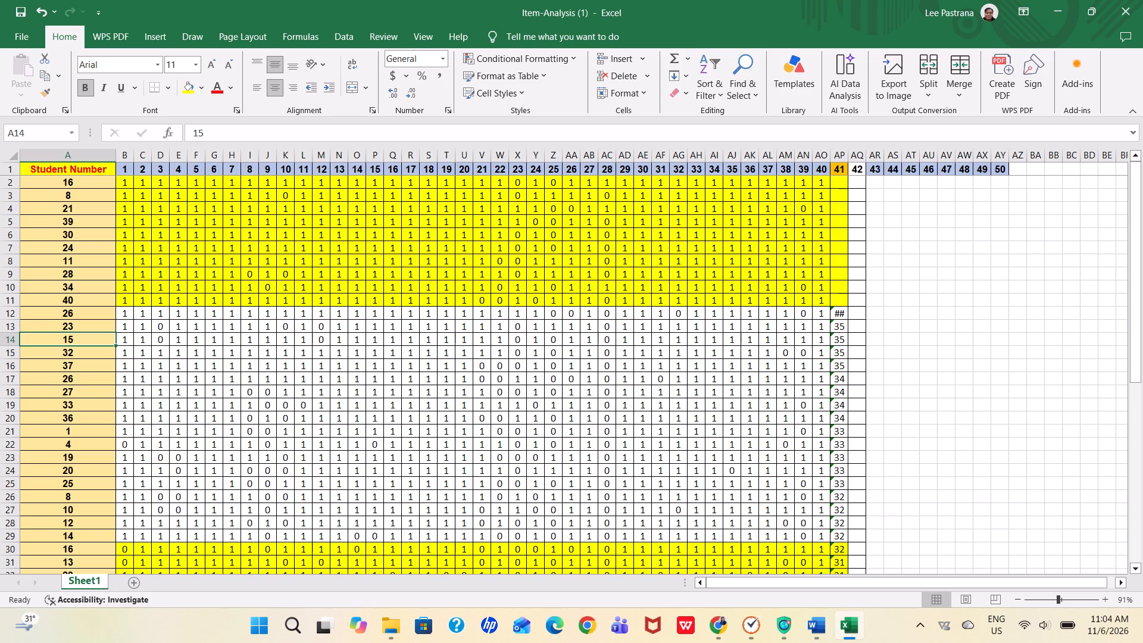
{"action": "type", "text": "29"}
{"action": "key", "text": "Return"}
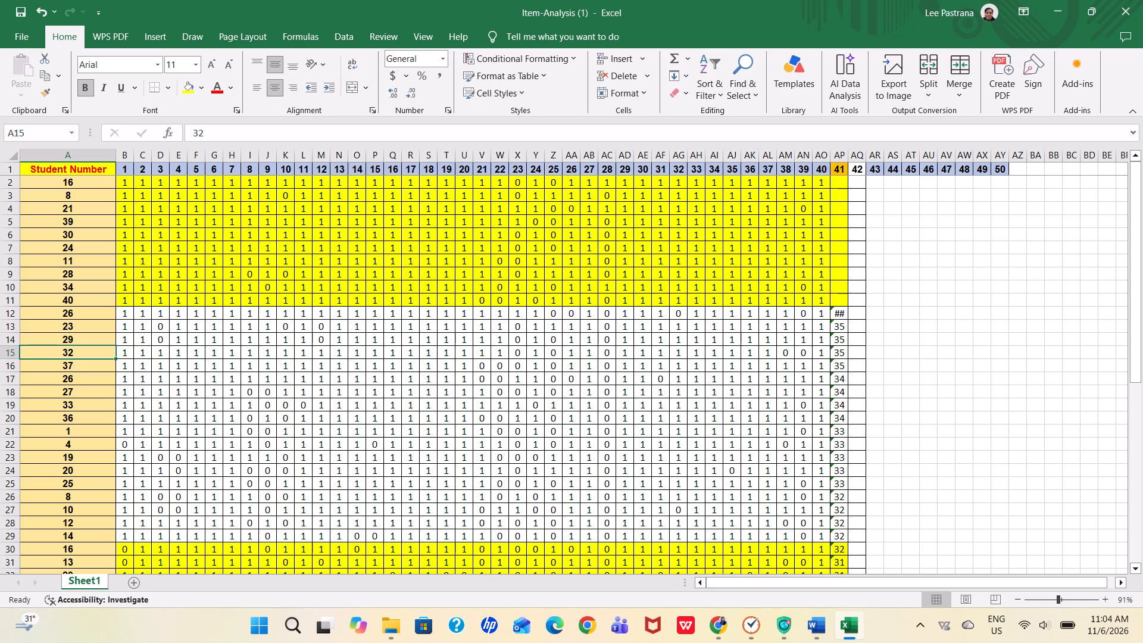
{"action": "type", "text": "27"}
{"action": "key", "text": "Return"}
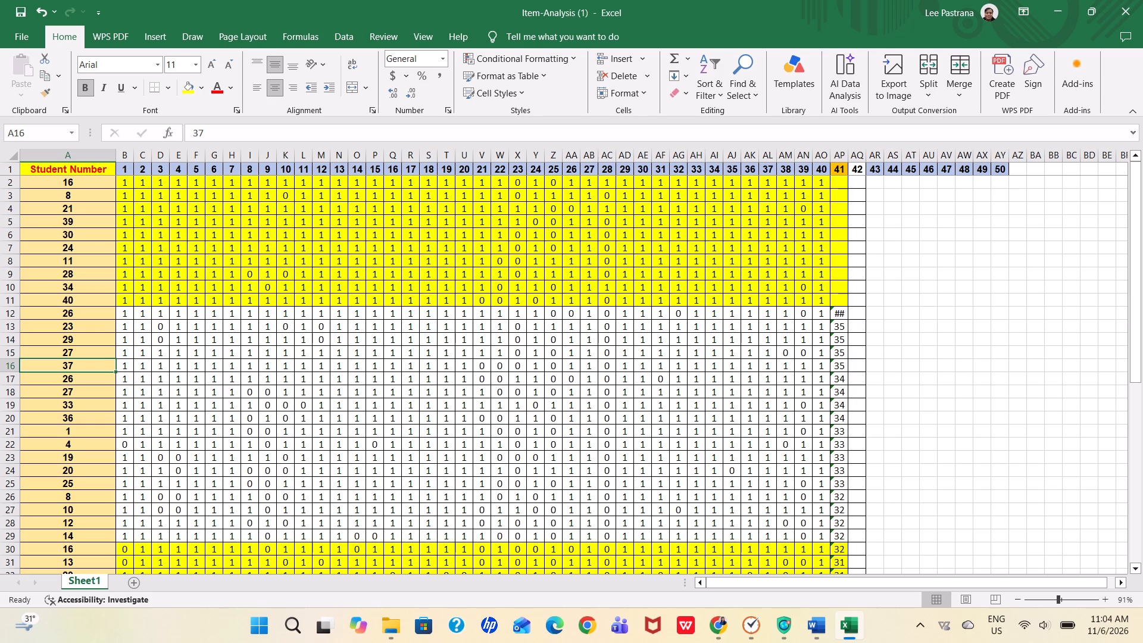
{"action": "type", "text": "17"}
{"action": "key", "text": "Return"}
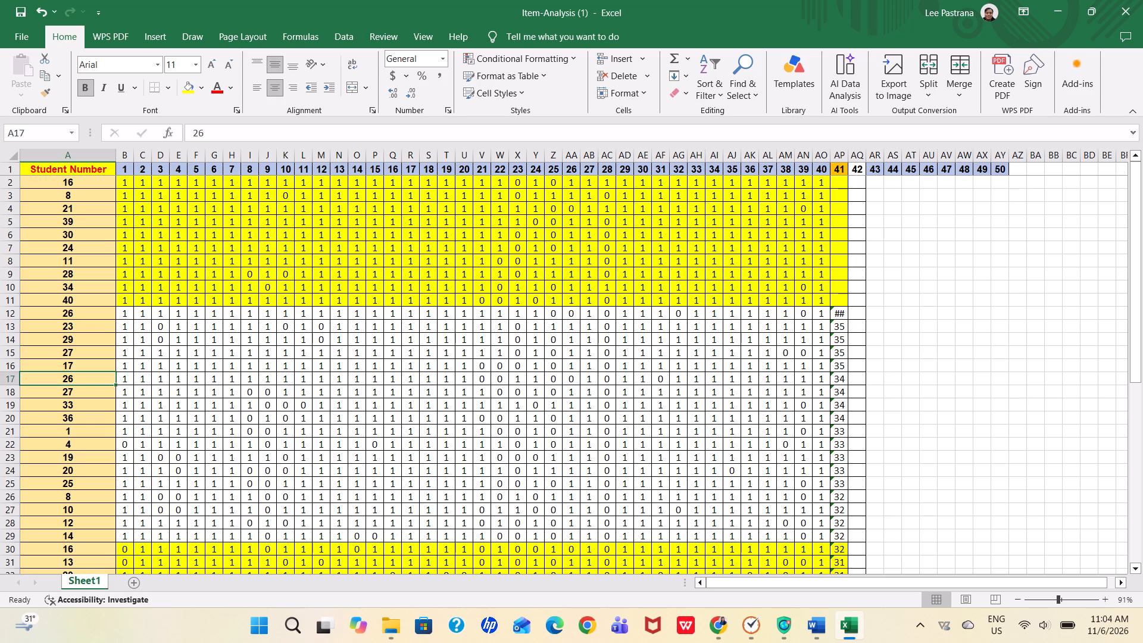
{"action": "key", "text": "Up"}
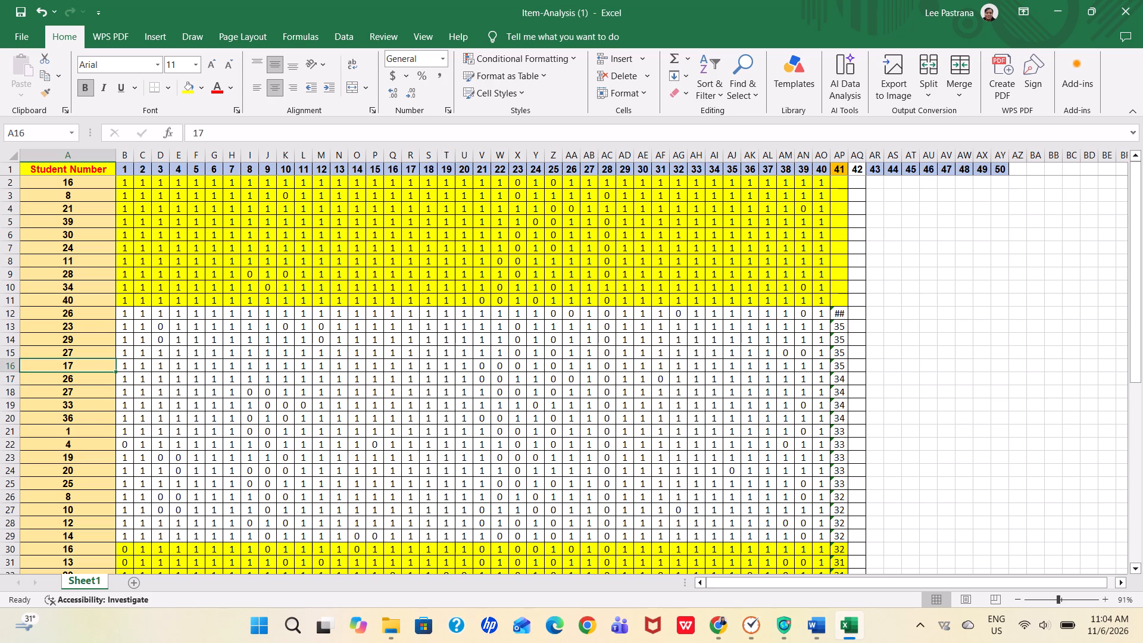
{"action": "key", "text": "1"}
{"action": "key", "text": "8"}
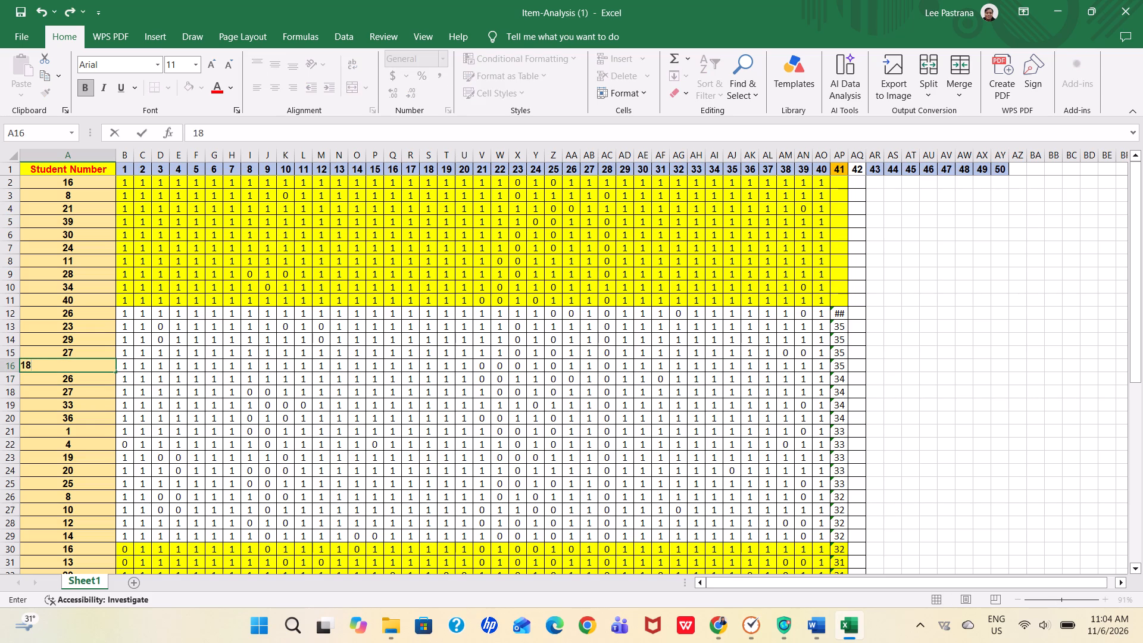
{"action": "key", "text": "Return"}
Replace the student numbers in cells A17 to A21 with 17, 41, 1, 25 and 22.
{"action": "type", "text": "17"}
{"action": "key", "text": "Return"}
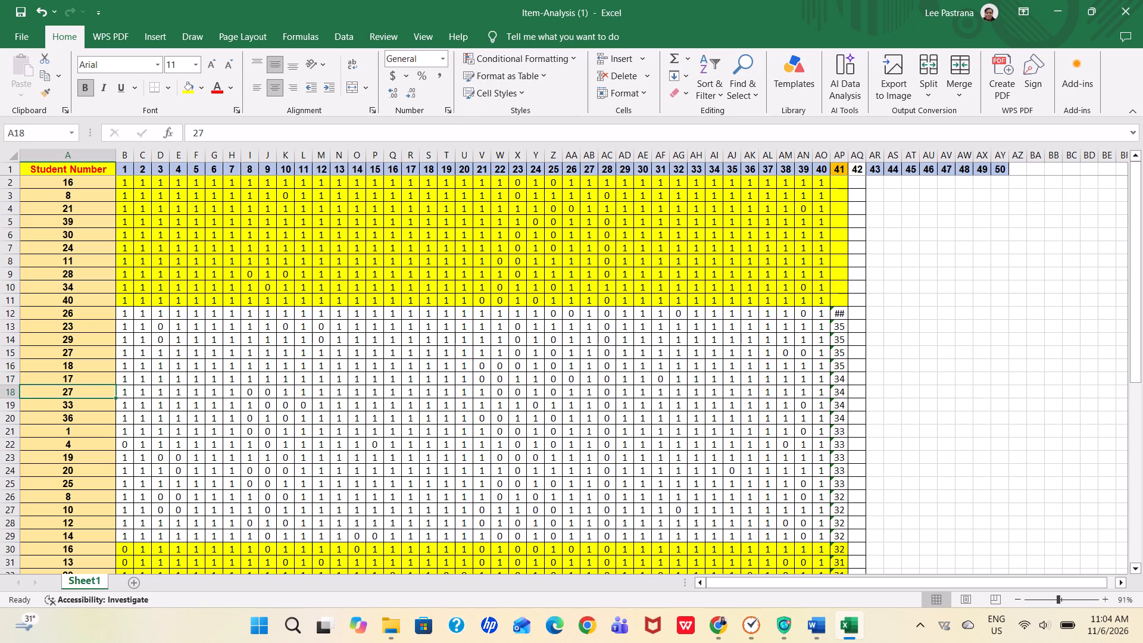
{"action": "type", "text": "41"}
{"action": "key", "text": "Return"}
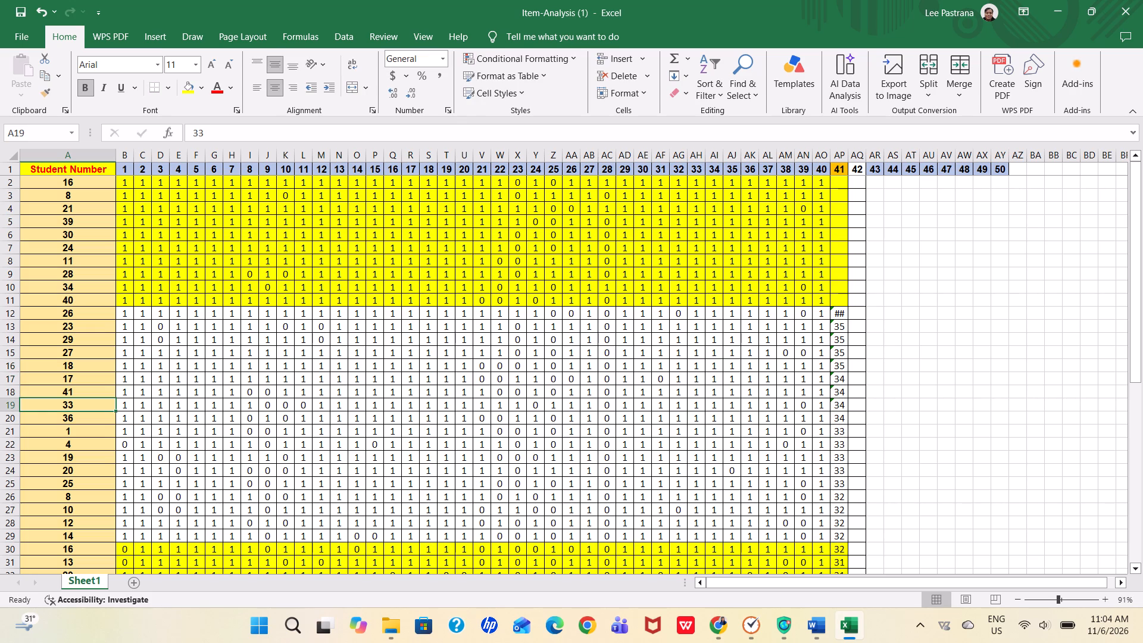
{"action": "key", "text": "1"}
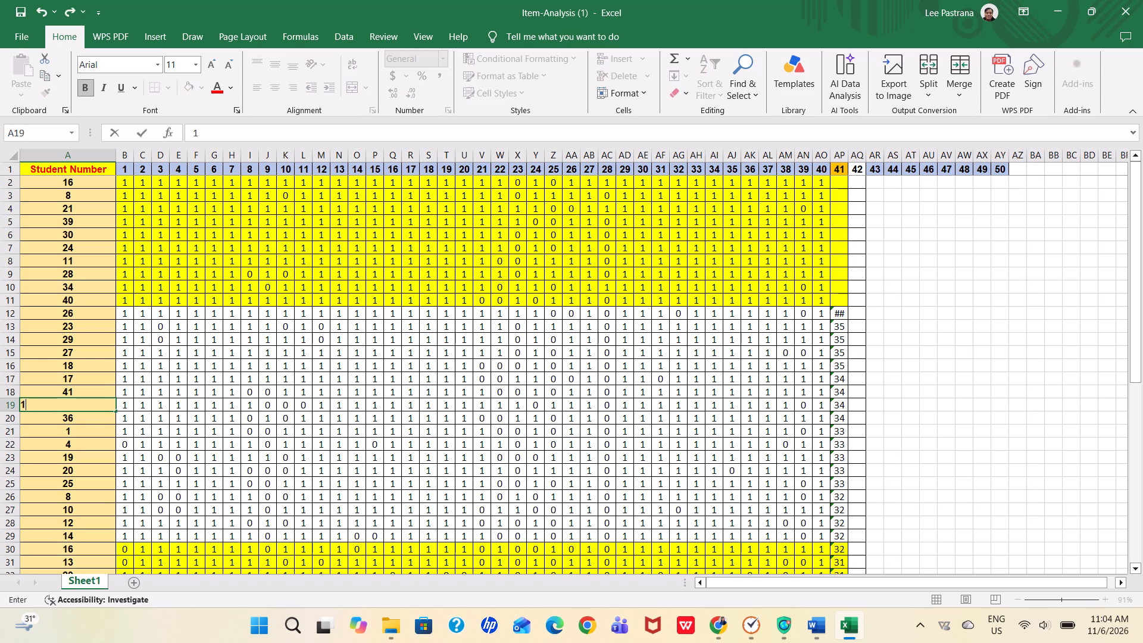
{"action": "key", "text": "Return"}
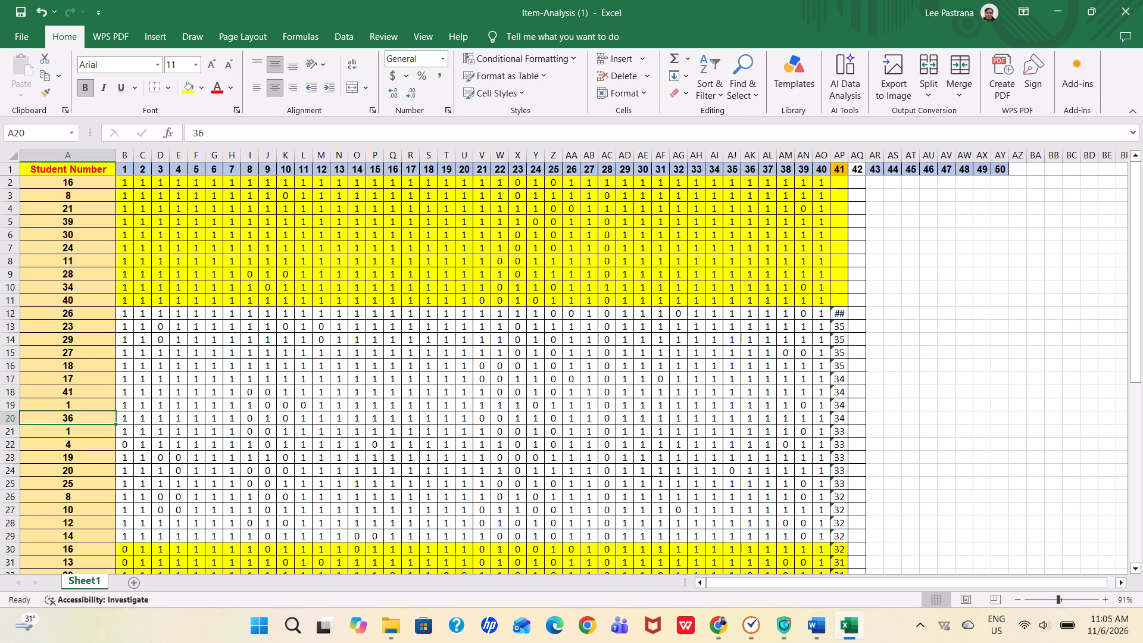
{"action": "type", "text": "25"}
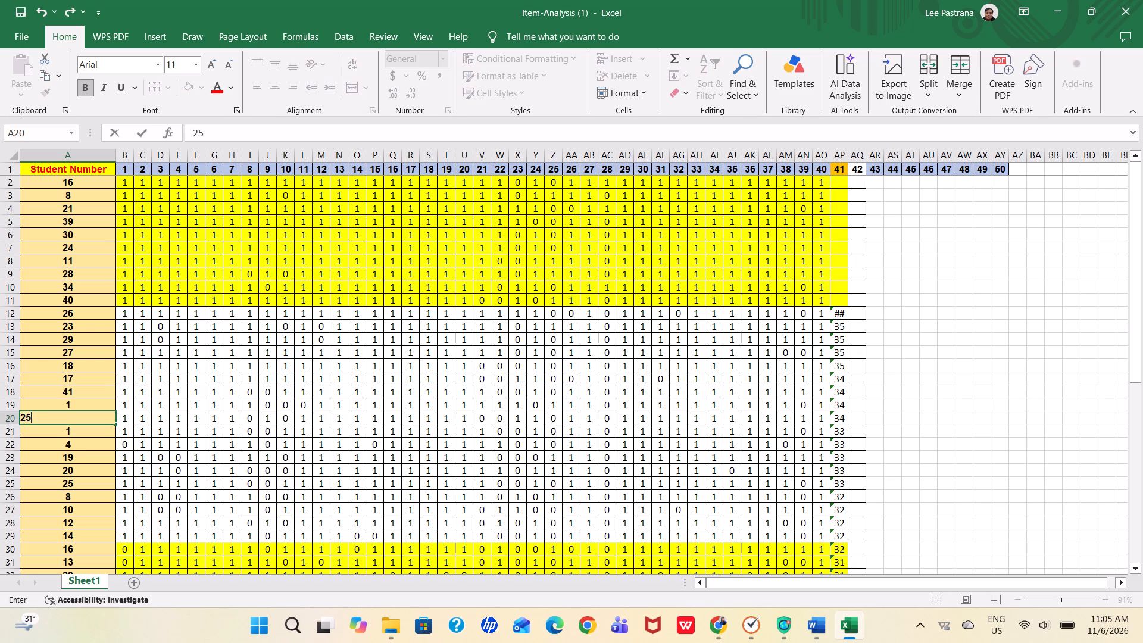
{"action": "key", "text": "Return"}
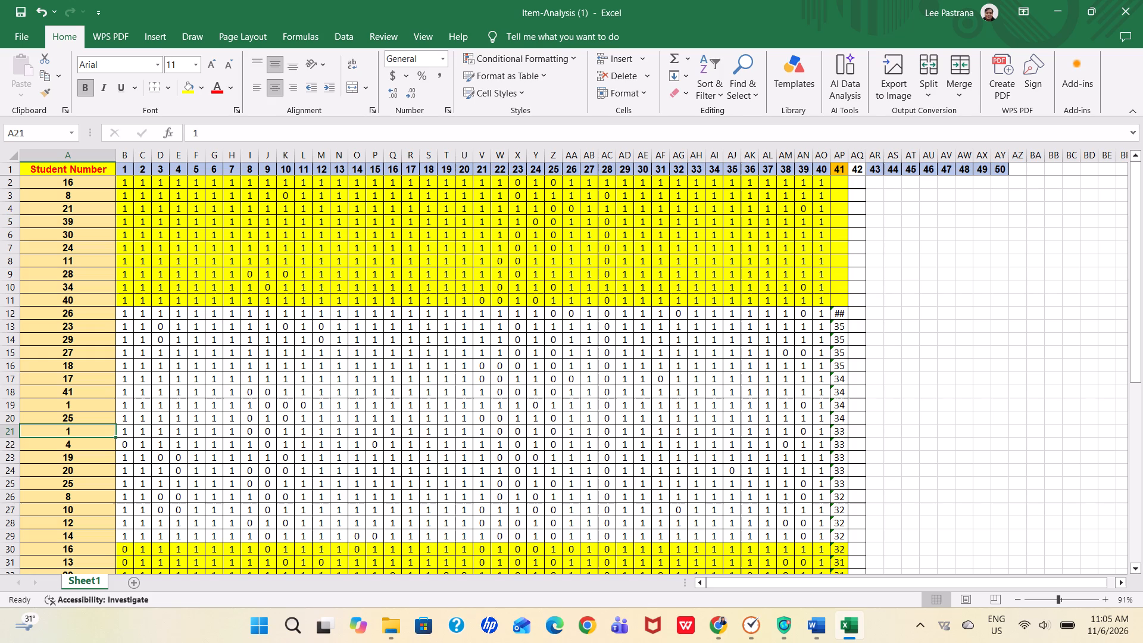
{"action": "type", "text": "22"}
{"action": "key", "text": "Return"}
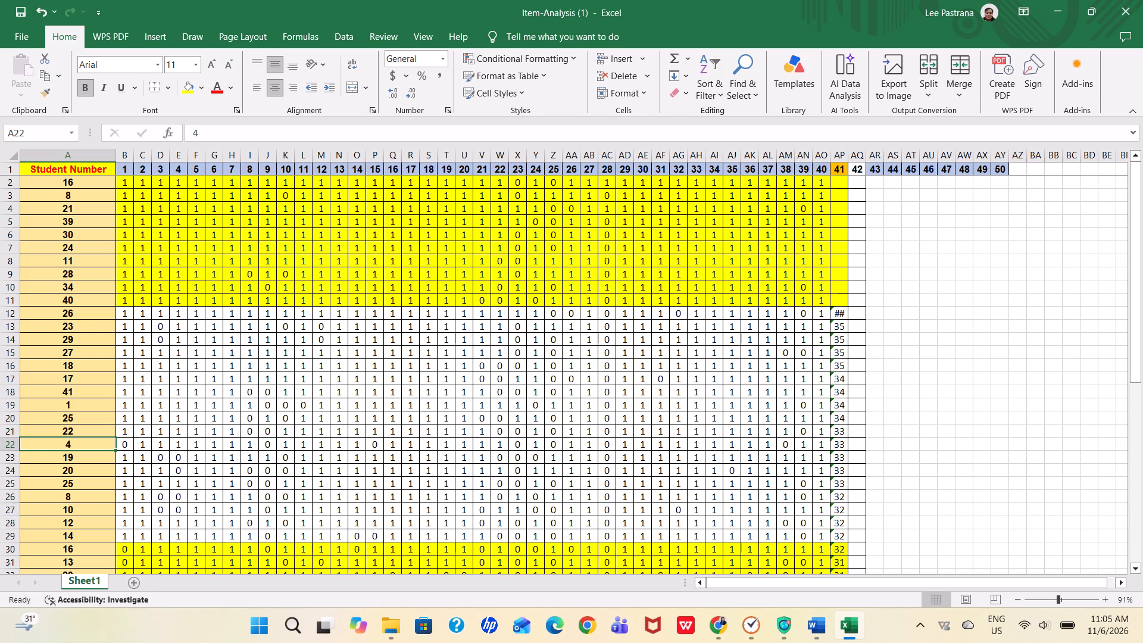
Replace the student numbers in cells A22 to A26 with 43, 5, 7, 13 and 20.
{"action": "type", "text": "43"}
{"action": "key", "text": "Return"}
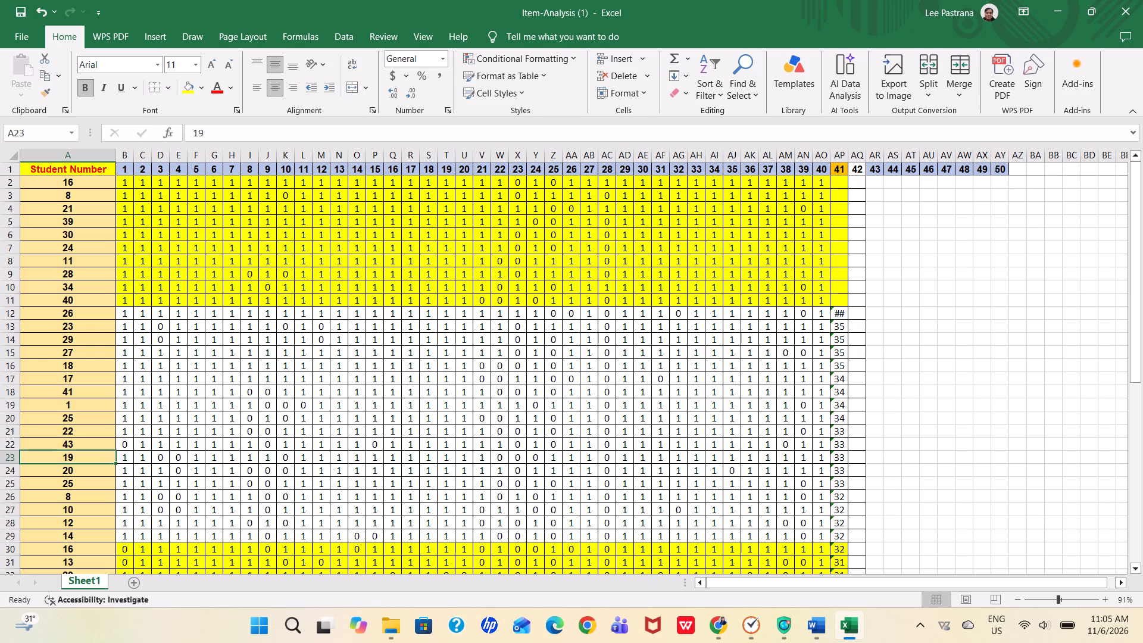
{"action": "key", "text": "5"}
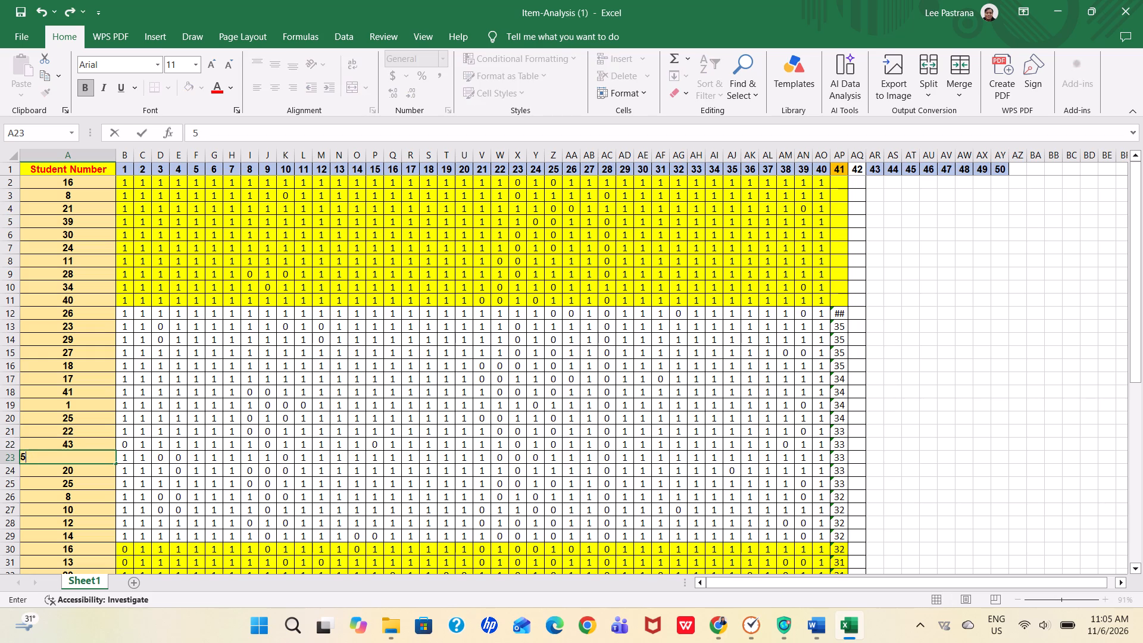
{"action": "key", "text": "Return"}
{"action": "key", "text": "7"}
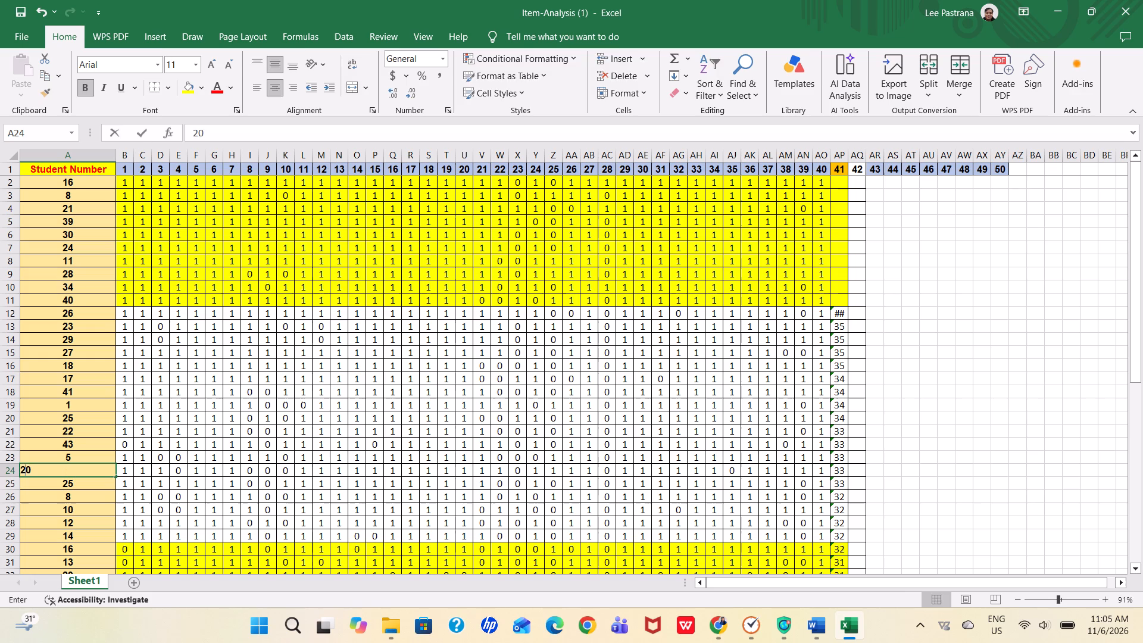
{"action": "key", "text": "Return"}
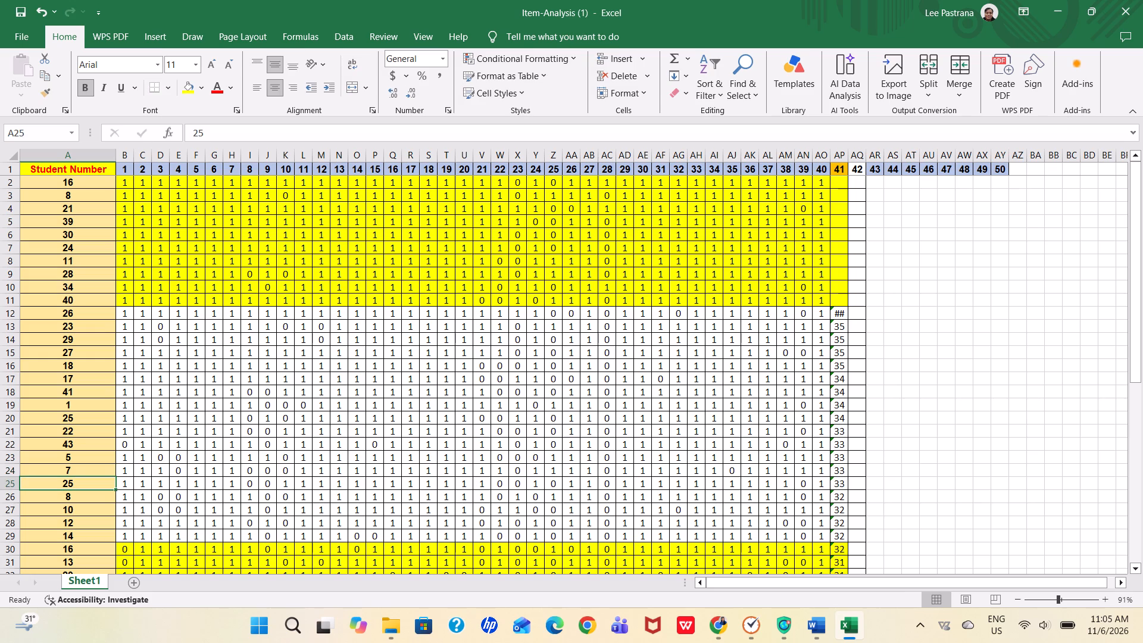
{"action": "key", "text": "1"}
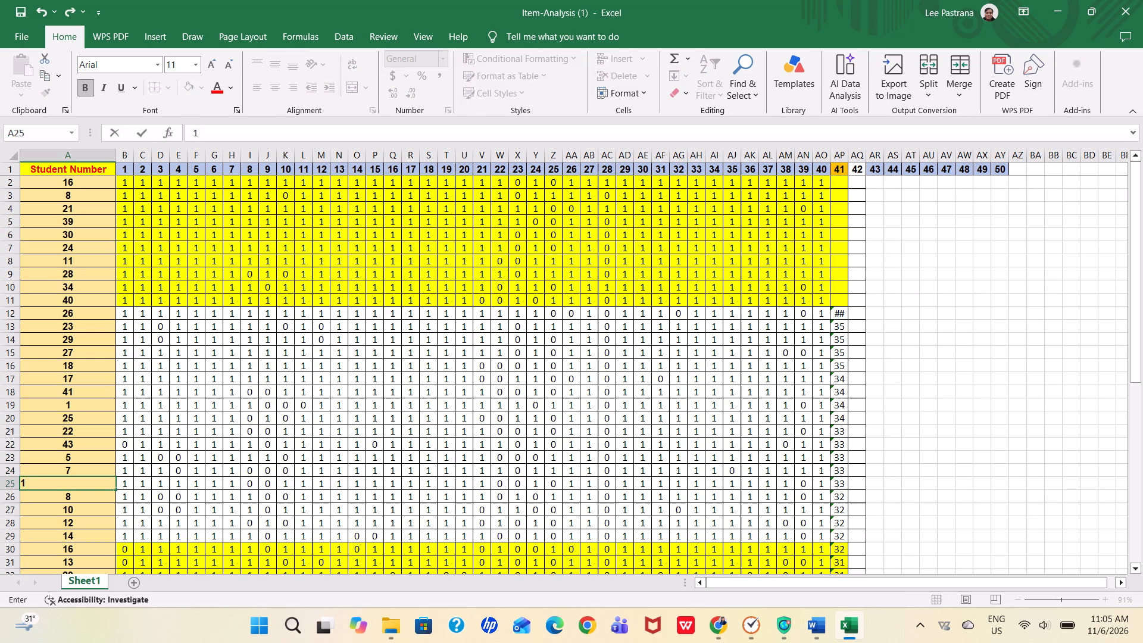
{"action": "key", "text": "3"}
{"action": "key", "text": "Return"}
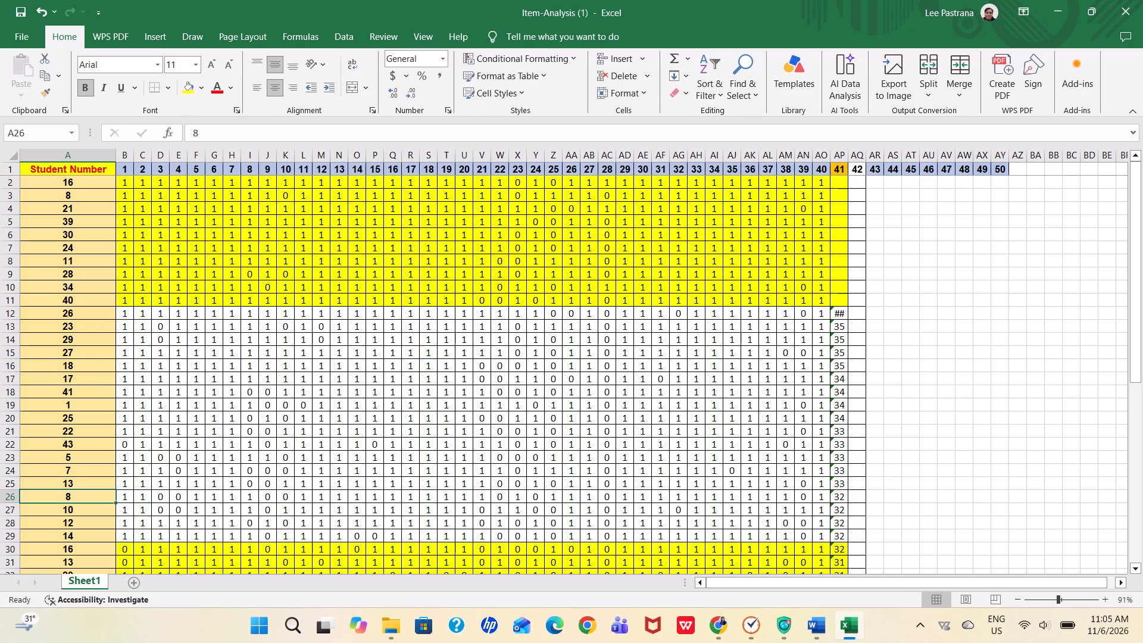
{"action": "type", "text": "20"}
{"action": "key", "text": "Return"}
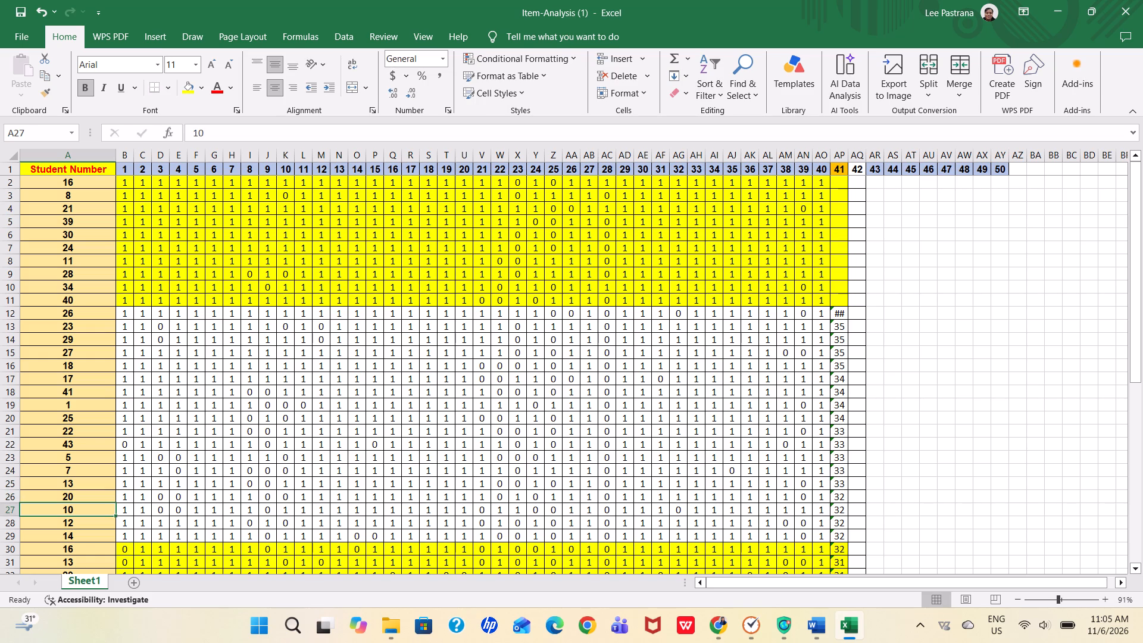
Enter the student numbers 10, 32 and 14 in cells A27 to A29.
{"action": "type", "text": "10"}
{"action": "key", "text": "Return"}
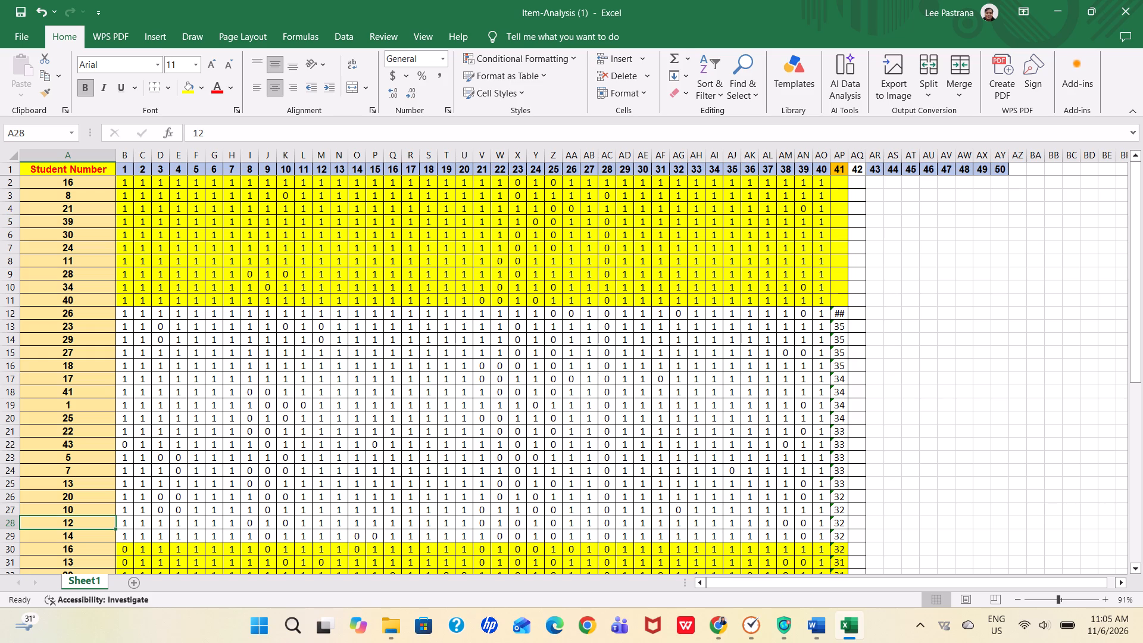
{"action": "type", "text": "31"}
{"action": "key", "text": "BackSpace"}
{"action": "key", "text": "2"}
{"action": "key", "text": "Return"}
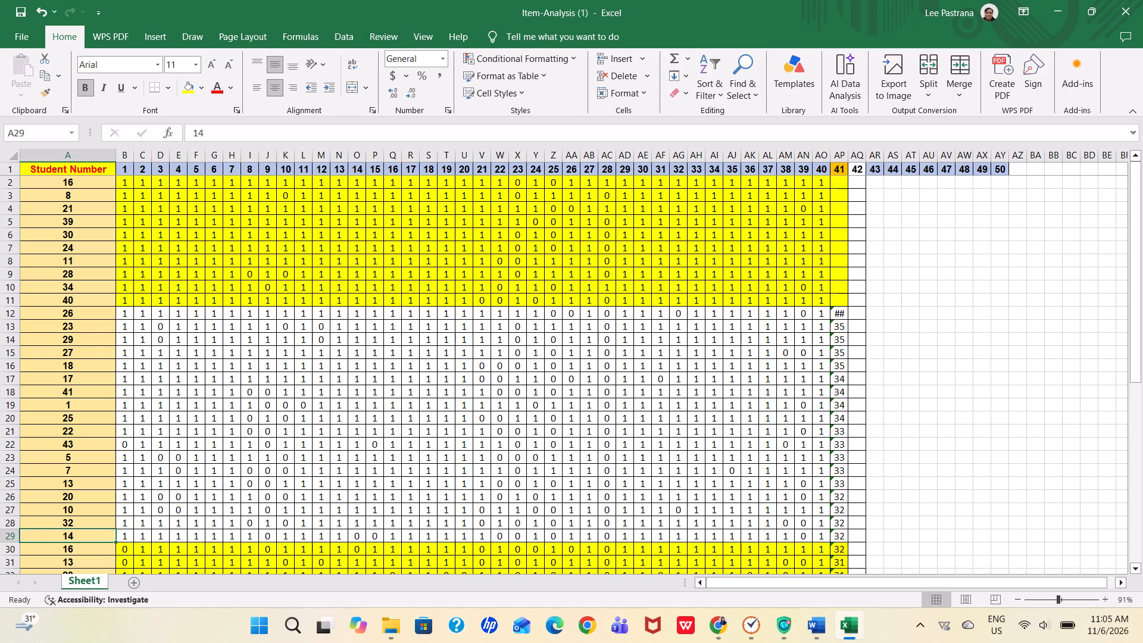
{"action": "type", "text": "14"}
{"action": "key", "text": "Return"}
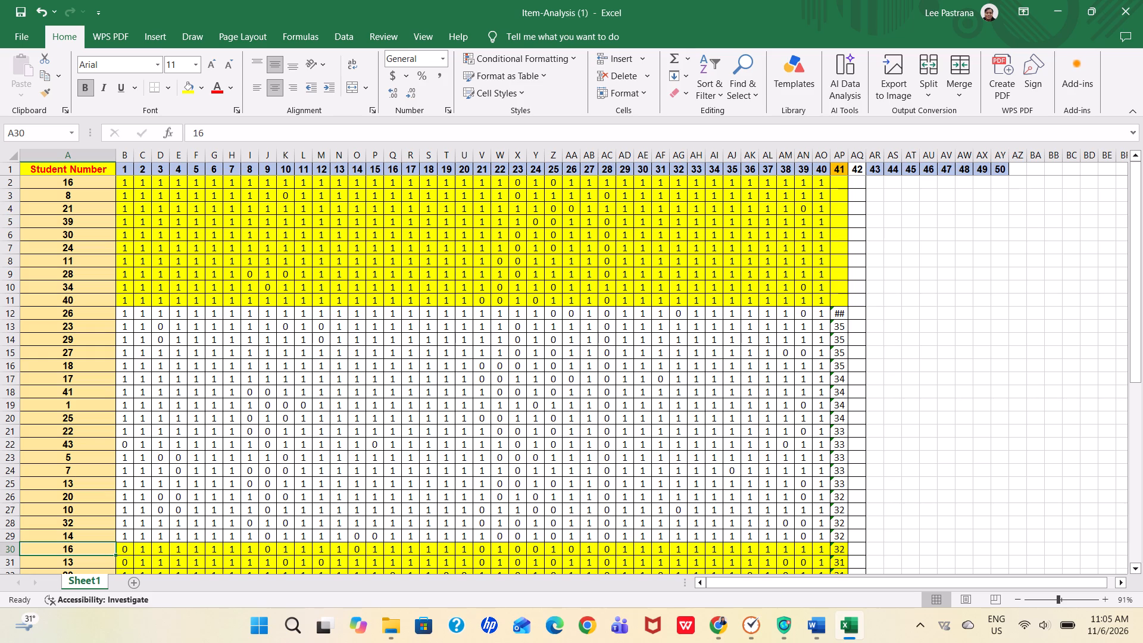
Replace the student numbers in cells A30 to A33 with 38, 4, 19 and 12.
{"action": "type", "text": "38"}
{"action": "key", "text": "Return"}
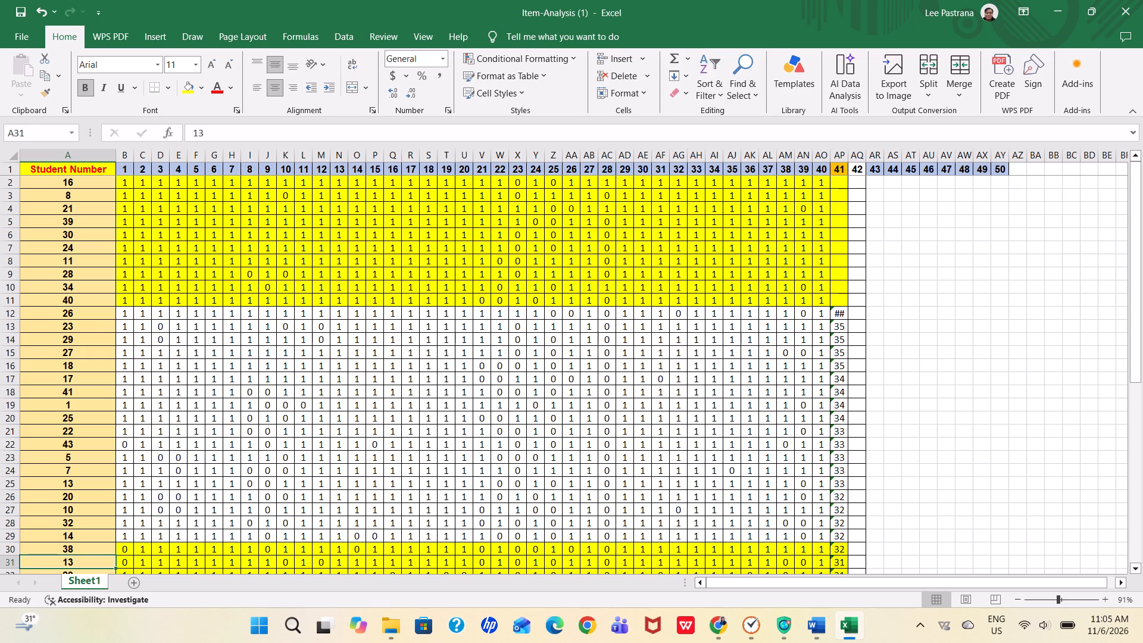
{"action": "key", "text": "4"}
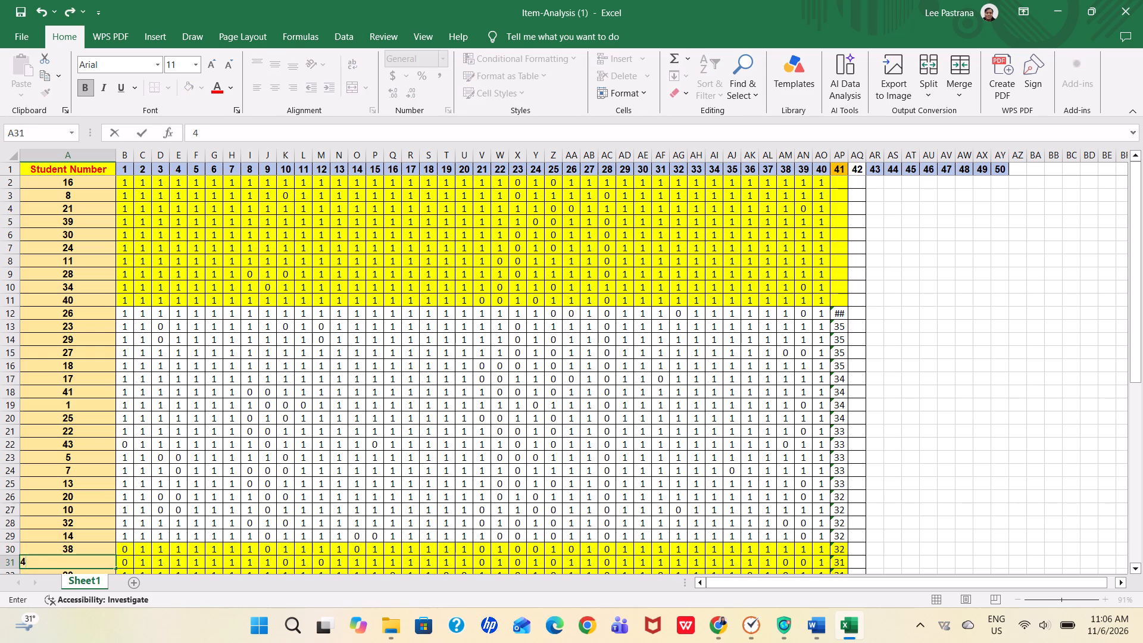
{"action": "key", "text": "Return"}
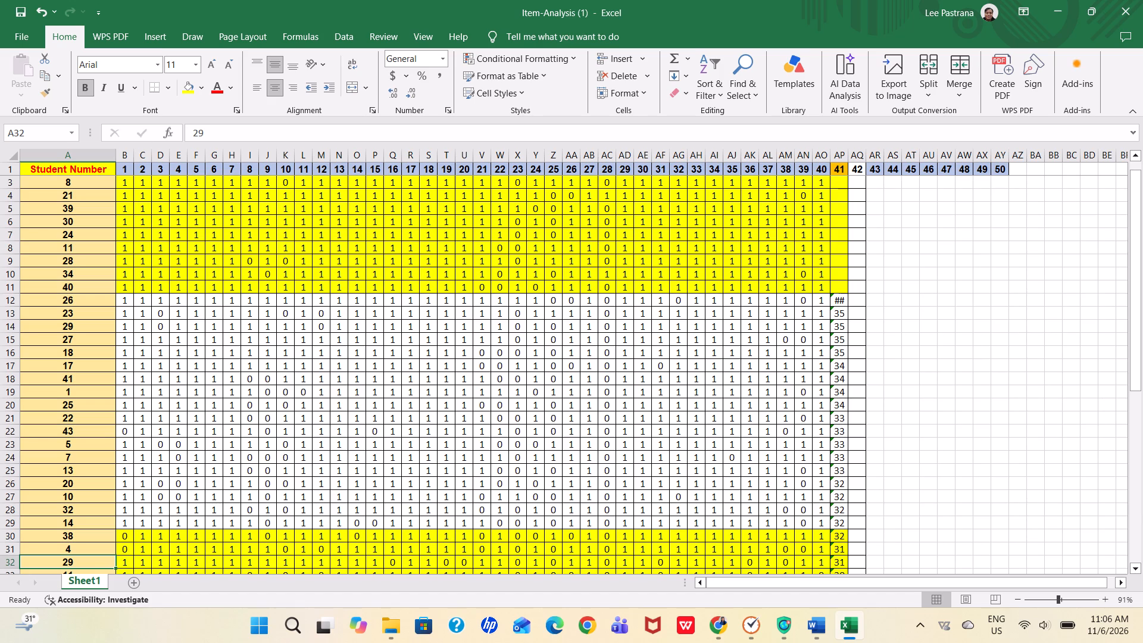
{"action": "type", "text": "19"}
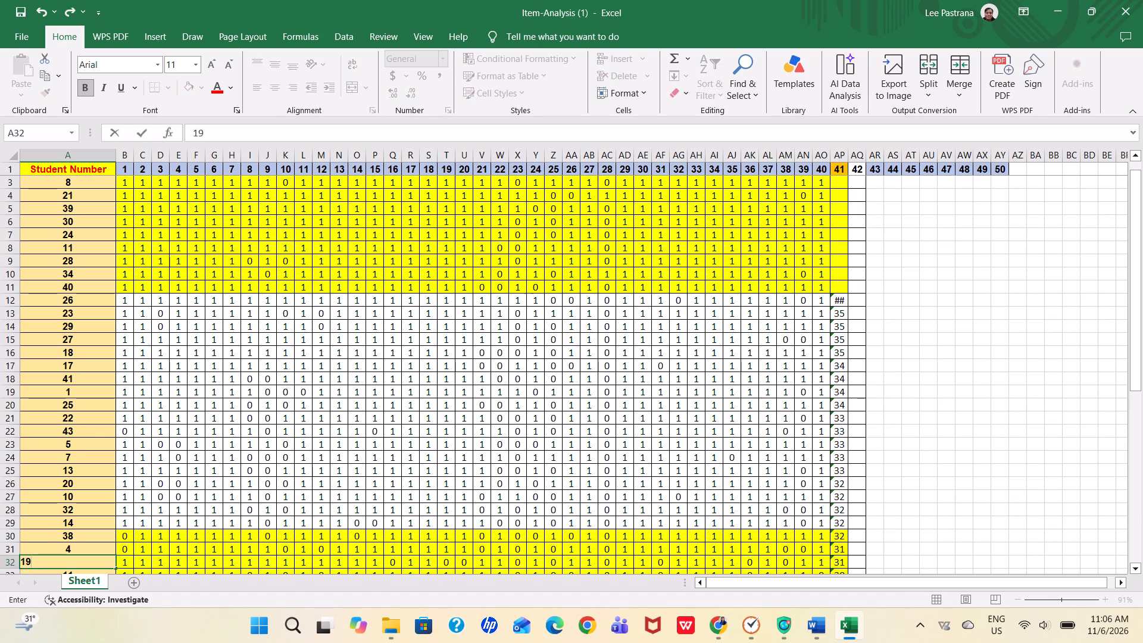
{"action": "key", "text": "Return"}
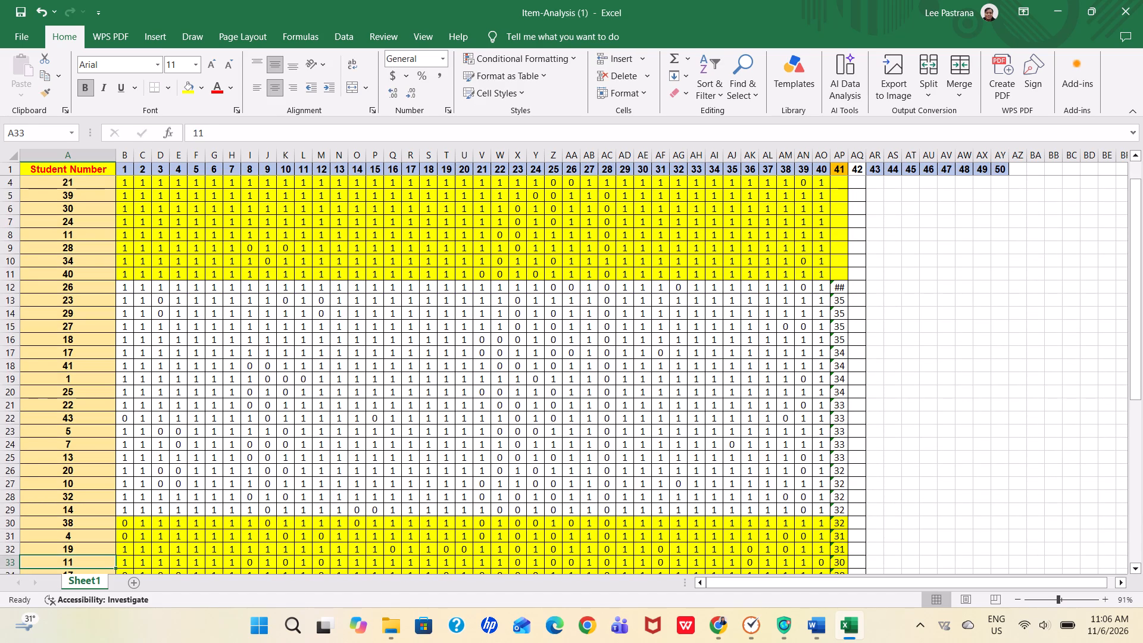
{"action": "type", "text": "12"}
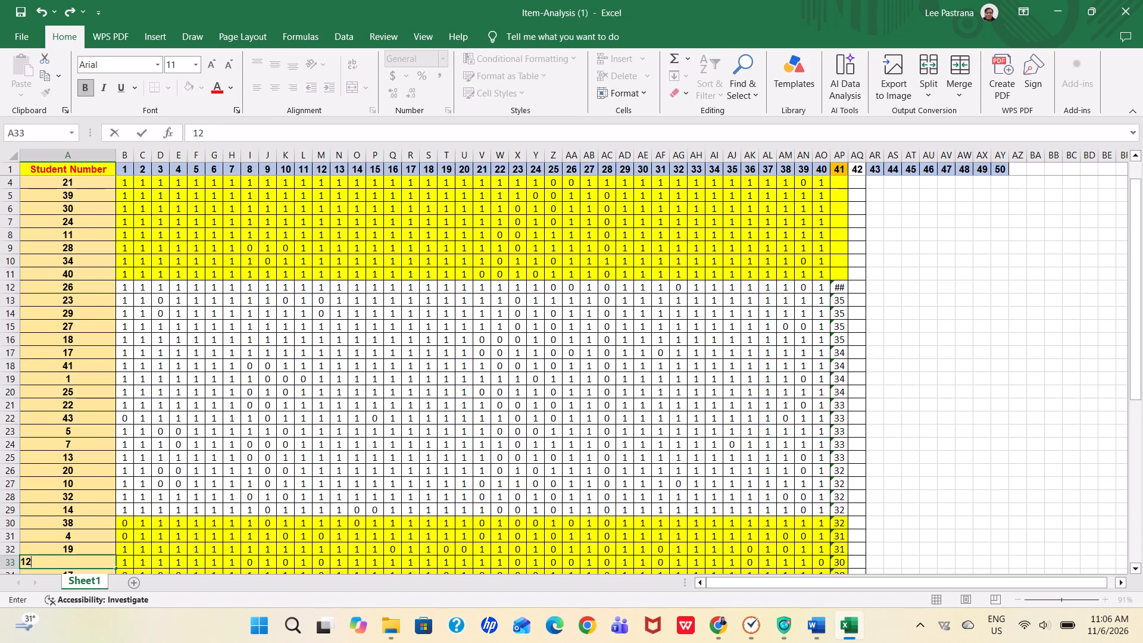
{"action": "key", "text": "Return"}
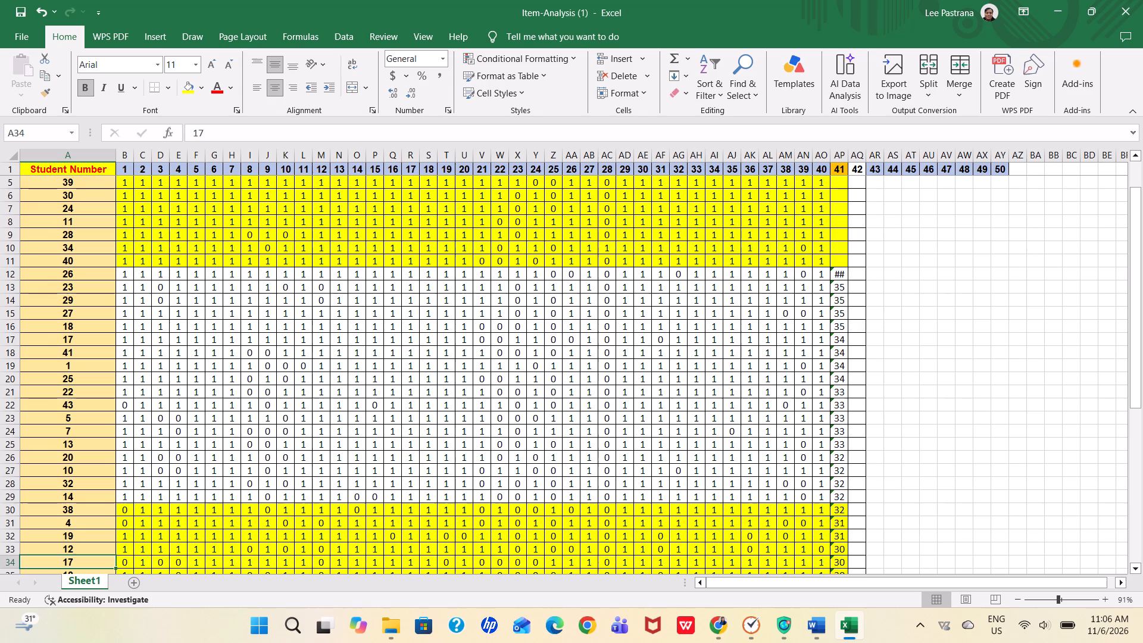
Replace the student numbers in cells A34 to A37 with 31, 36, 42 and 3.
{"action": "type", "text": "31"}
{"action": "key", "text": "Return"}
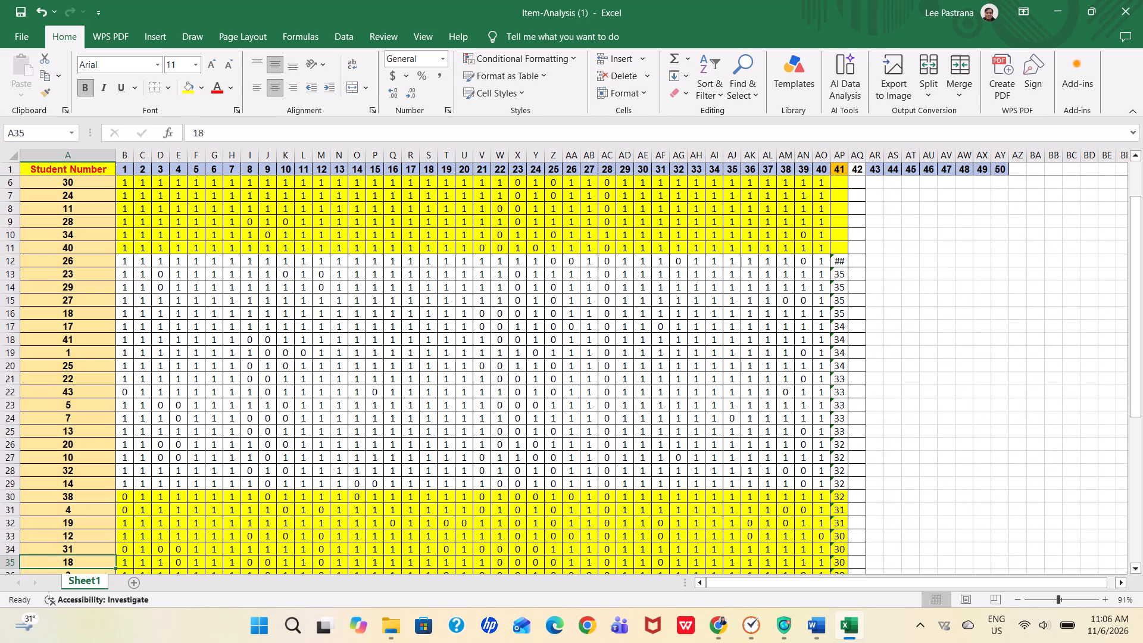
{"action": "type", "text": "36"}
{"action": "key", "text": "Return"}
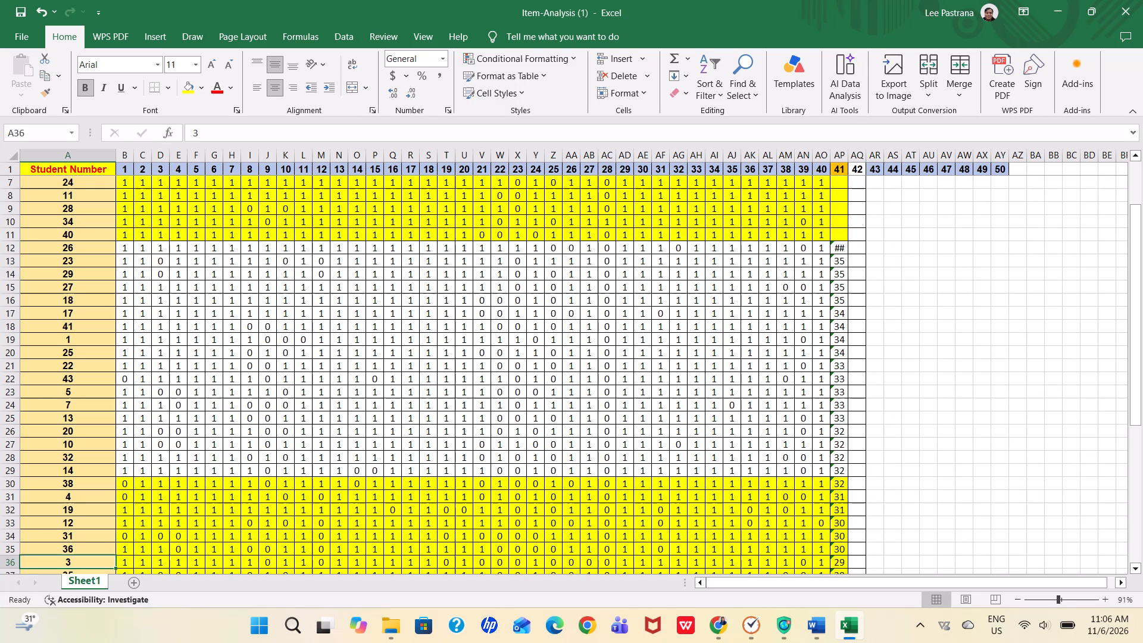
{"action": "type", "text": "42"}
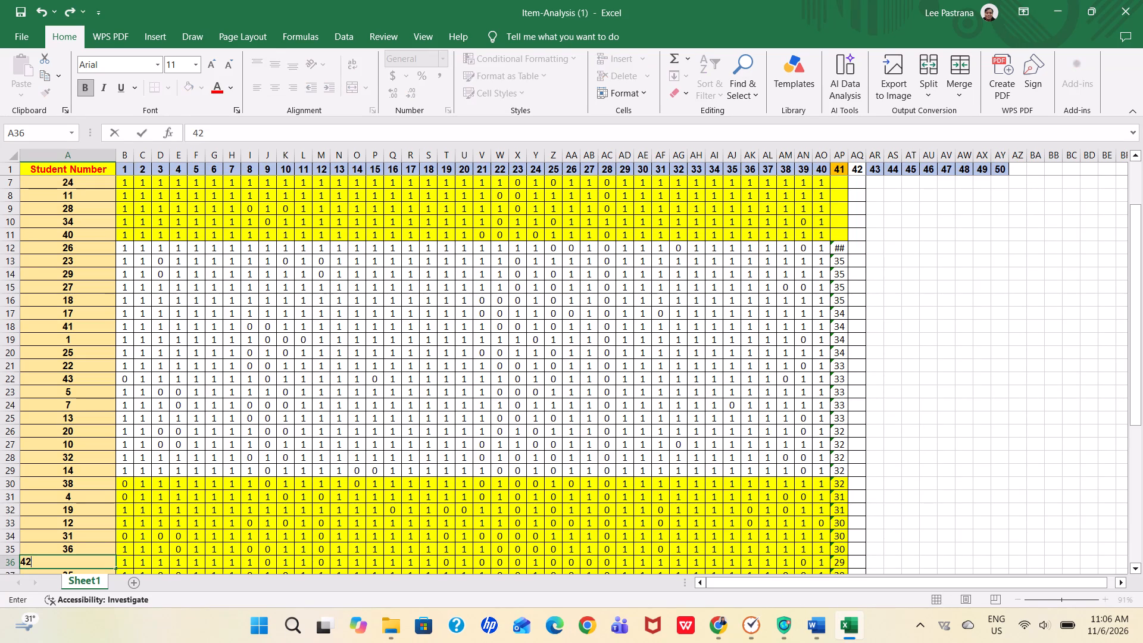
{"action": "key", "text": "Return"}
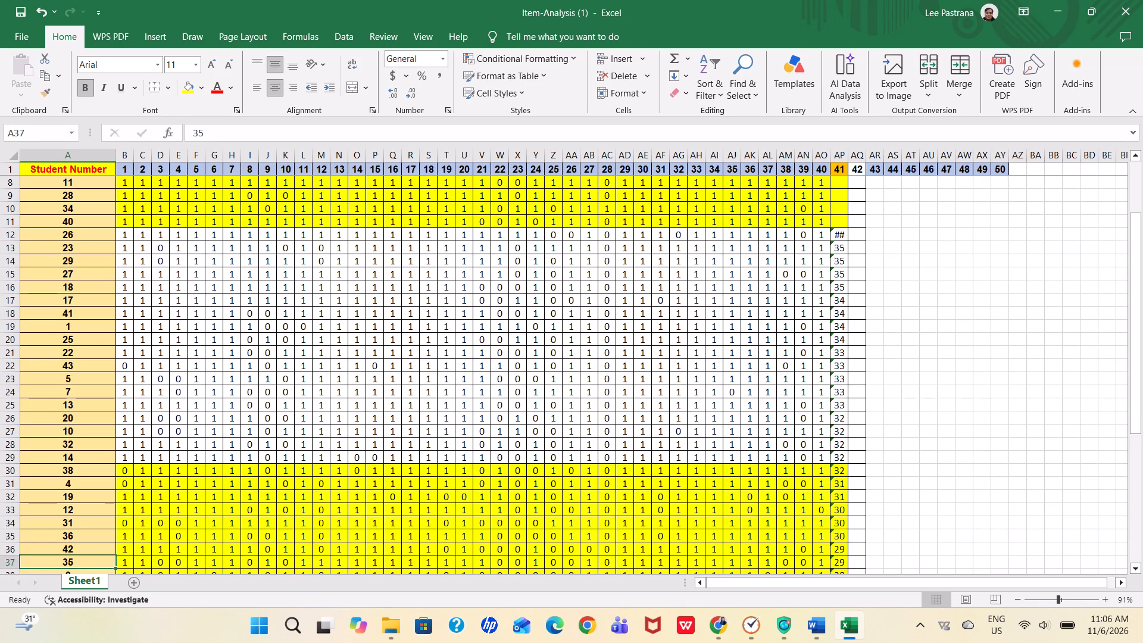
{"action": "key", "text": "3"}
{"action": "key", "text": "Return"}
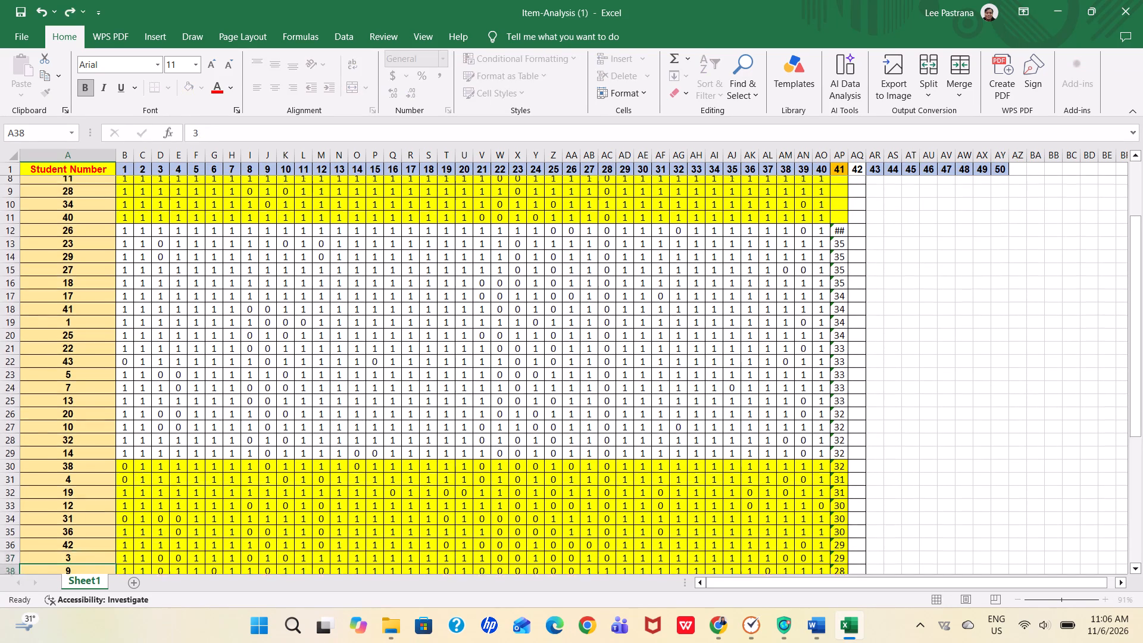
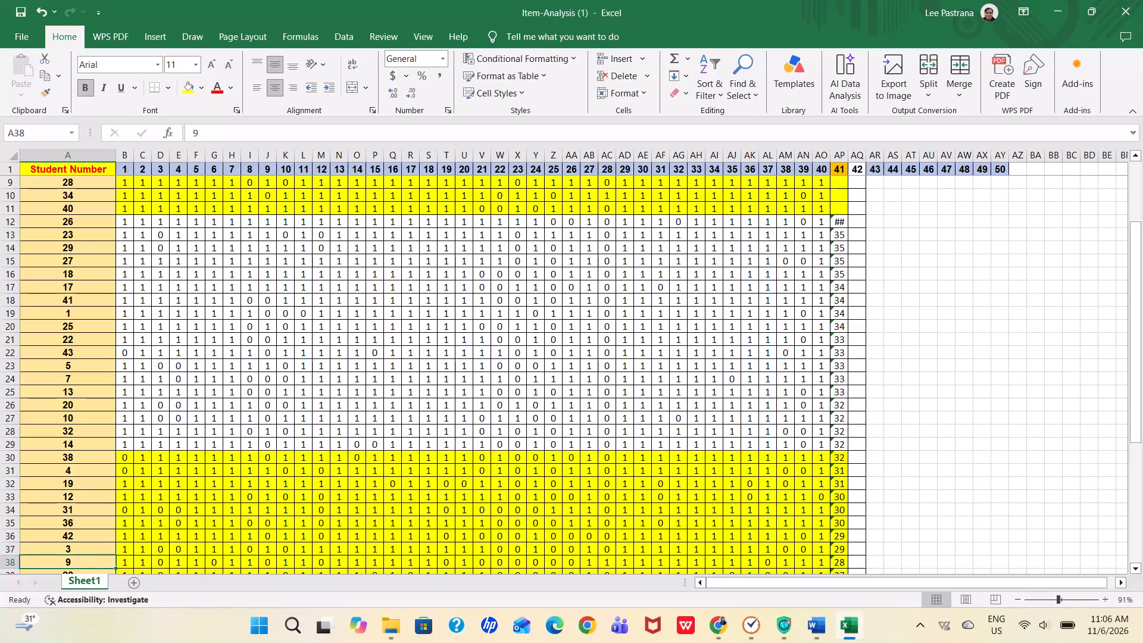
Replace the student numbers in cells A38 and A39 with 6 and 35.
{"action": "key", "text": "6"}
{"action": "key", "text": "Return"}
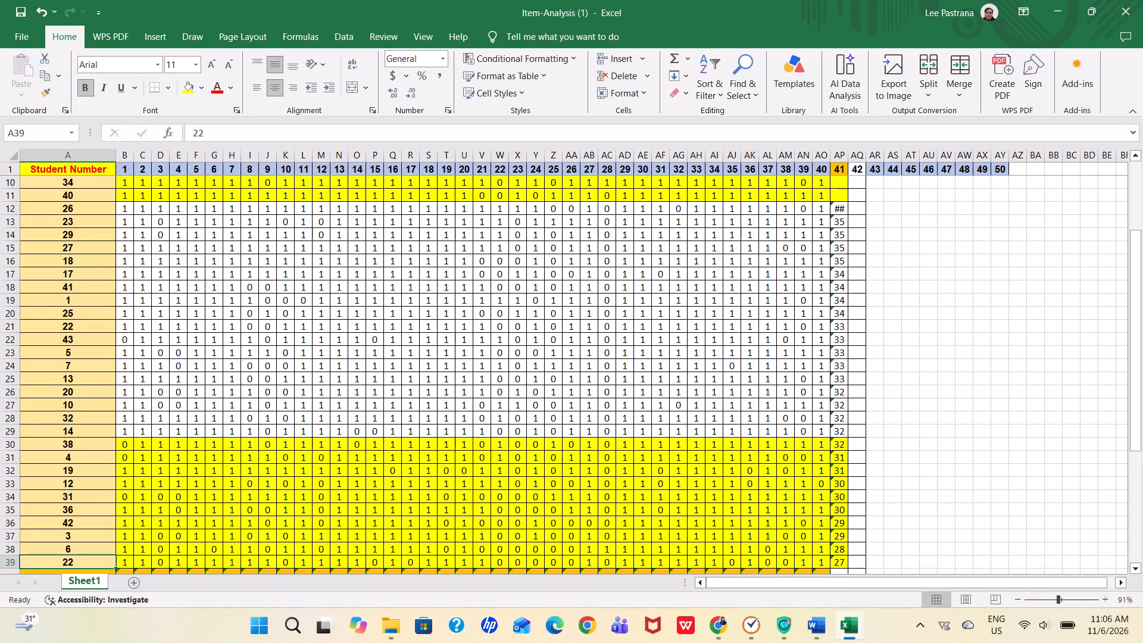
{"action": "type", "text": "35"}
{"action": "key", "text": "Return"}
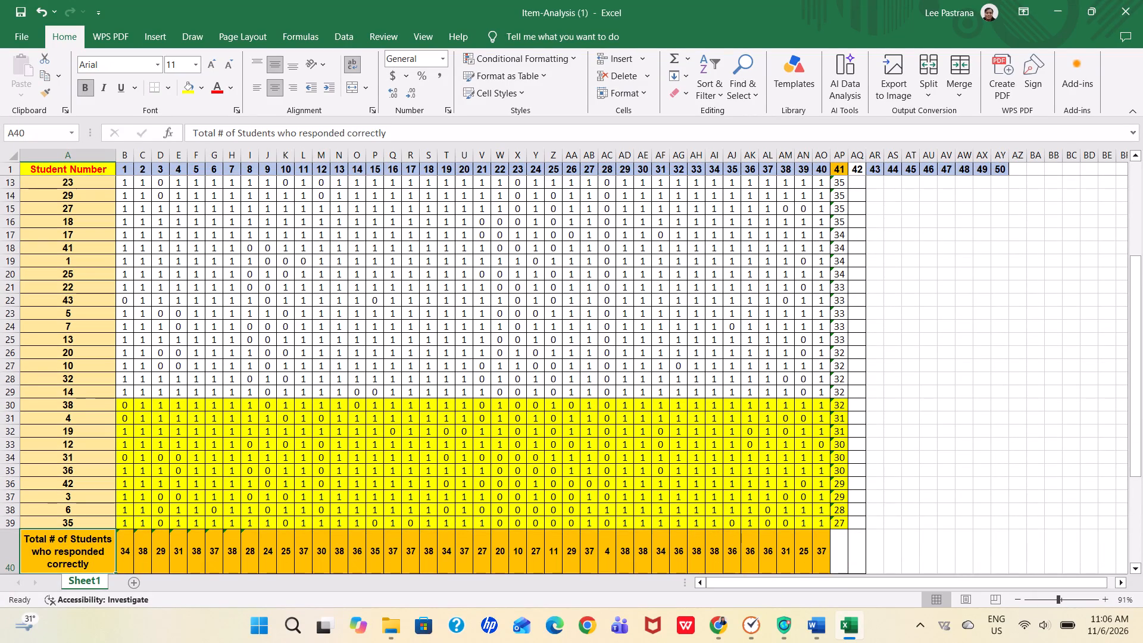
Overwrite the summary row labels in cells A40 to A44 with the student numbers 15, 33, 9, 37 and 2.
{"action": "key", "text": "BackSpace"}
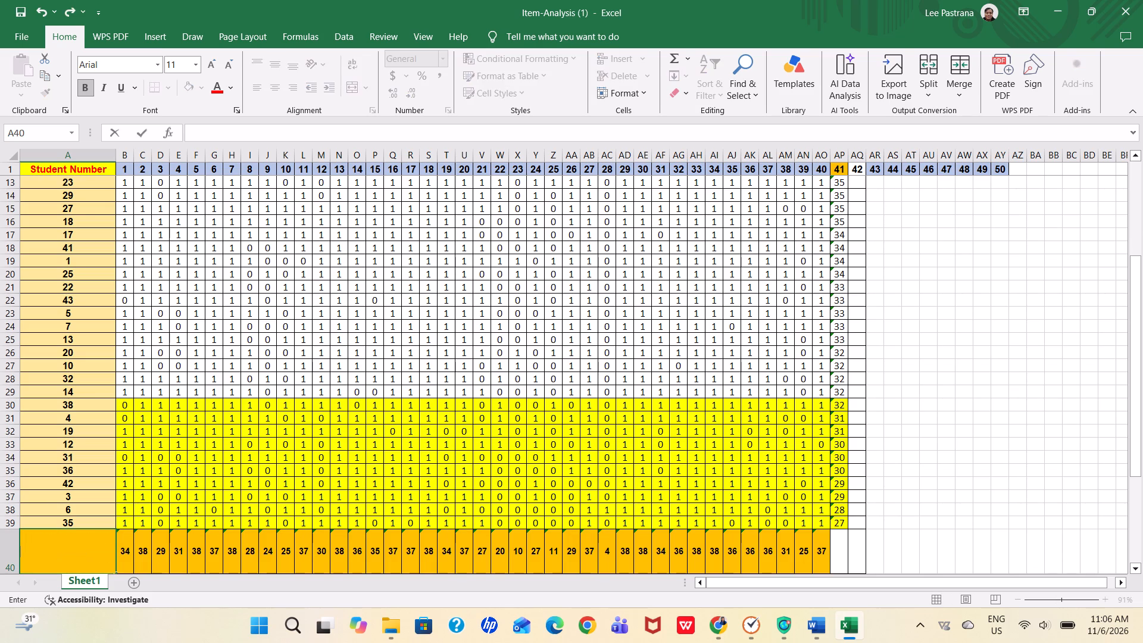
{"action": "type", "text": "15"}
{"action": "key", "text": "Return"}
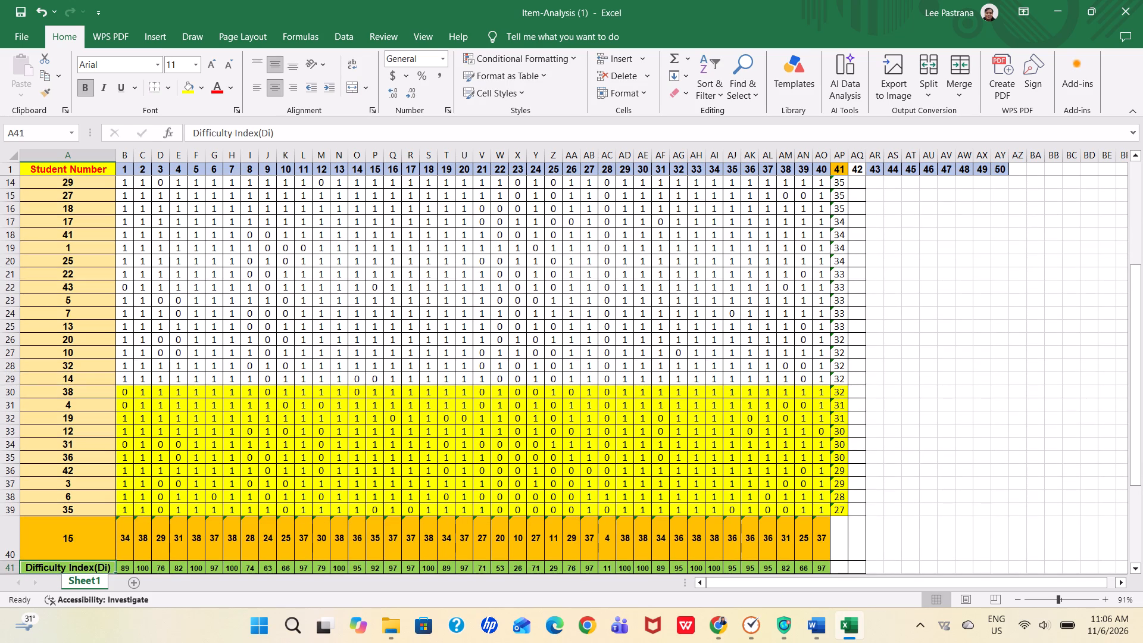
{"action": "type", "text": "33"}
{"action": "key", "text": "Return"}
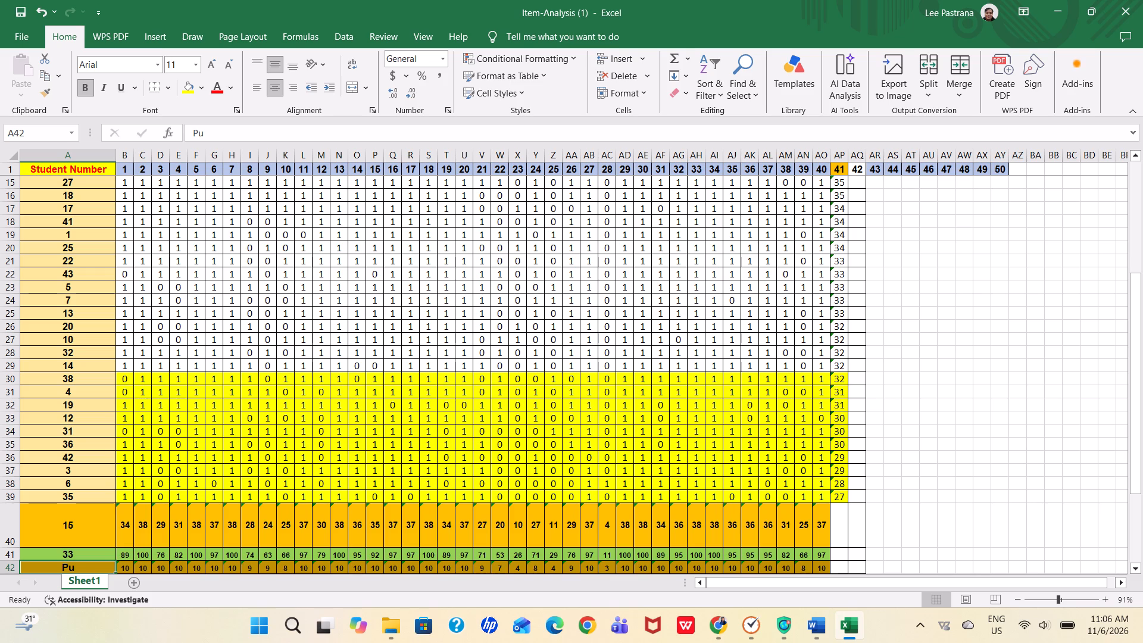
{"action": "key", "text": "9"}
{"action": "key", "text": "Return"}
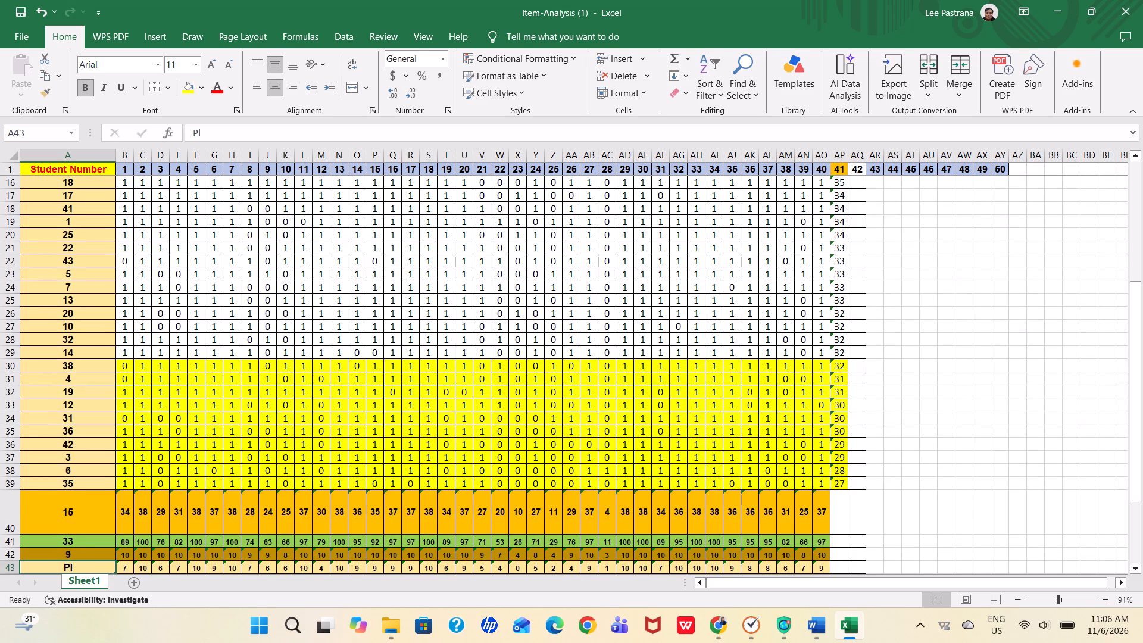
{"action": "type", "text": "37"}
{"action": "key", "text": "Return"}
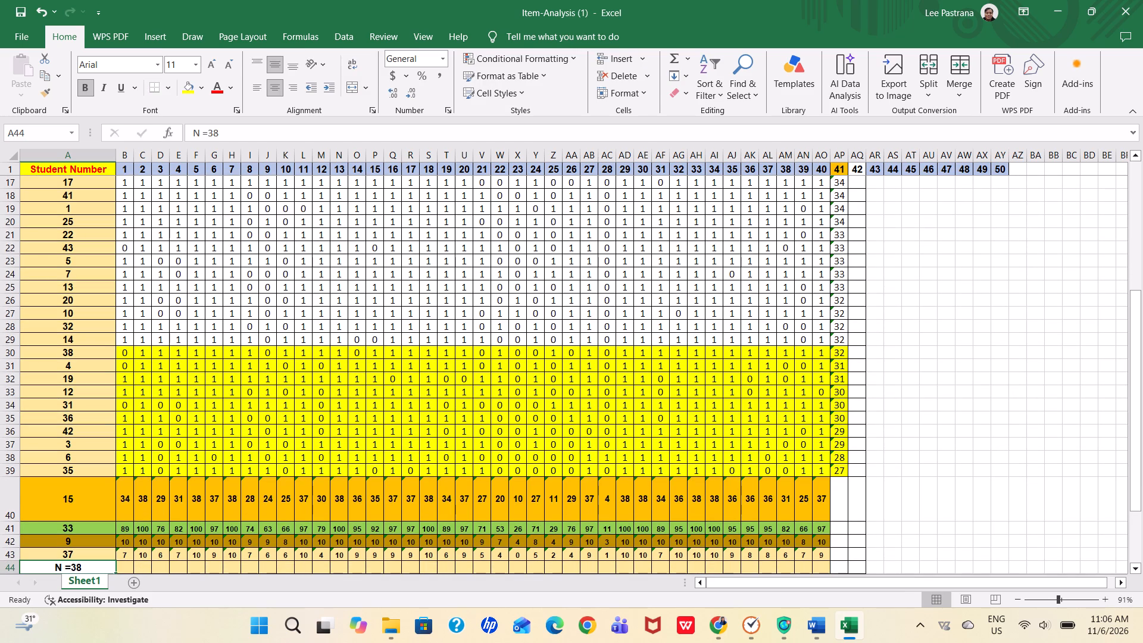
{"action": "key", "text": "2"}
{"action": "key", "text": "Return"}
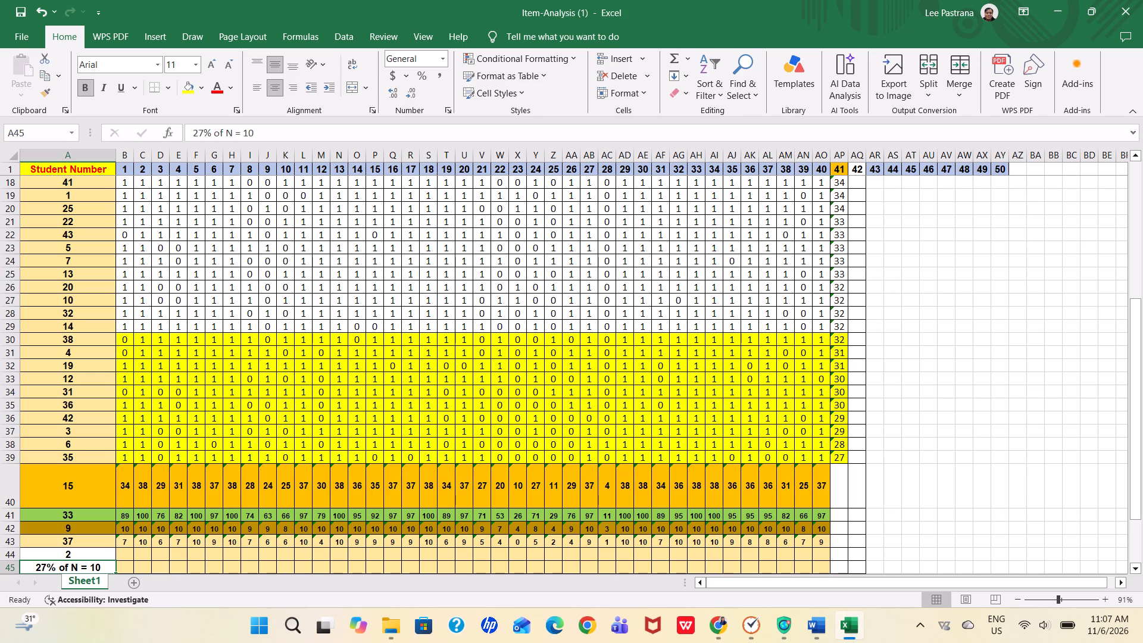
Add item number 51 to the header row in cell AZ1, after item 50.
{"action": "left_click_drag", "start_coordinate": [1137, 314], "coordinate": [1142, 192]}
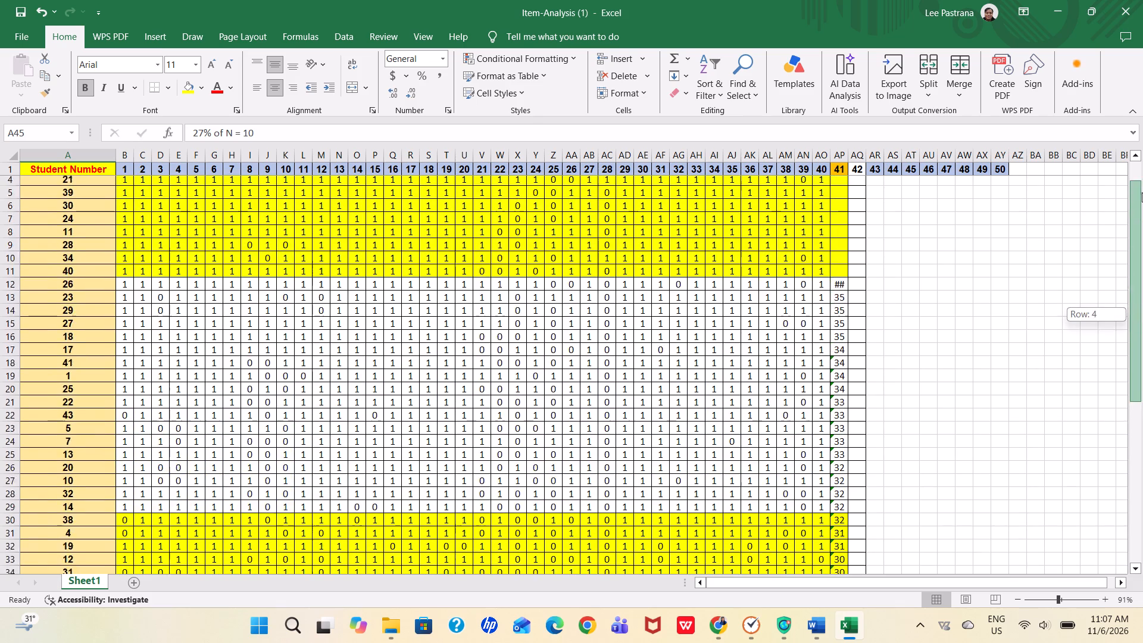
{"action": "left_click_drag", "start_coordinate": [1142, 192], "coordinate": [1141, 170]}
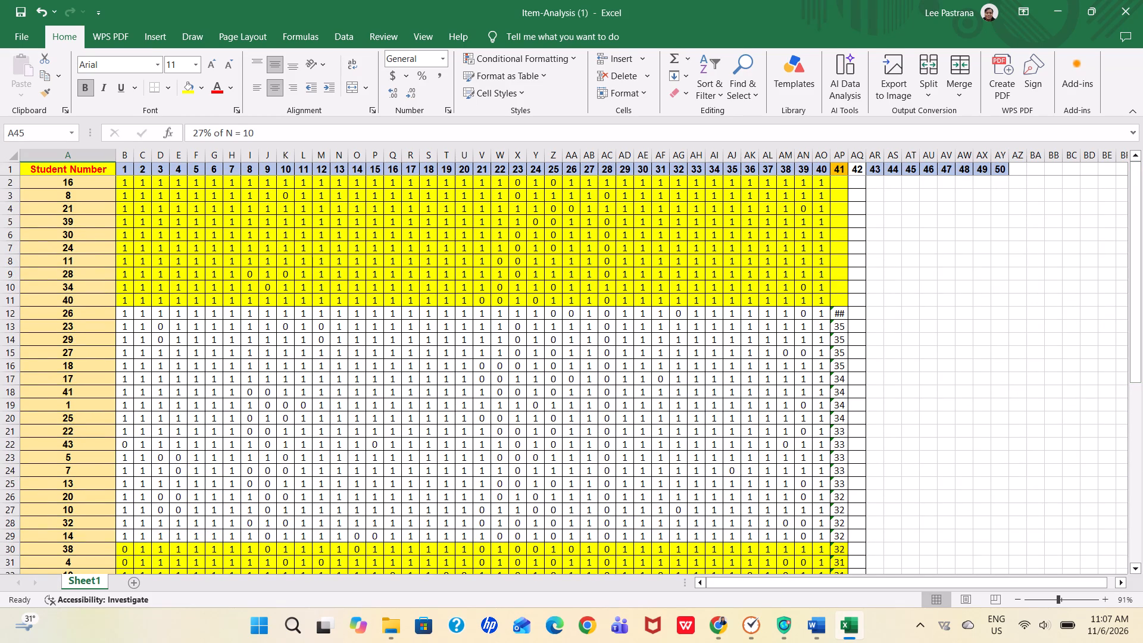
{"action": "left_click", "coordinate": [1020, 167]}
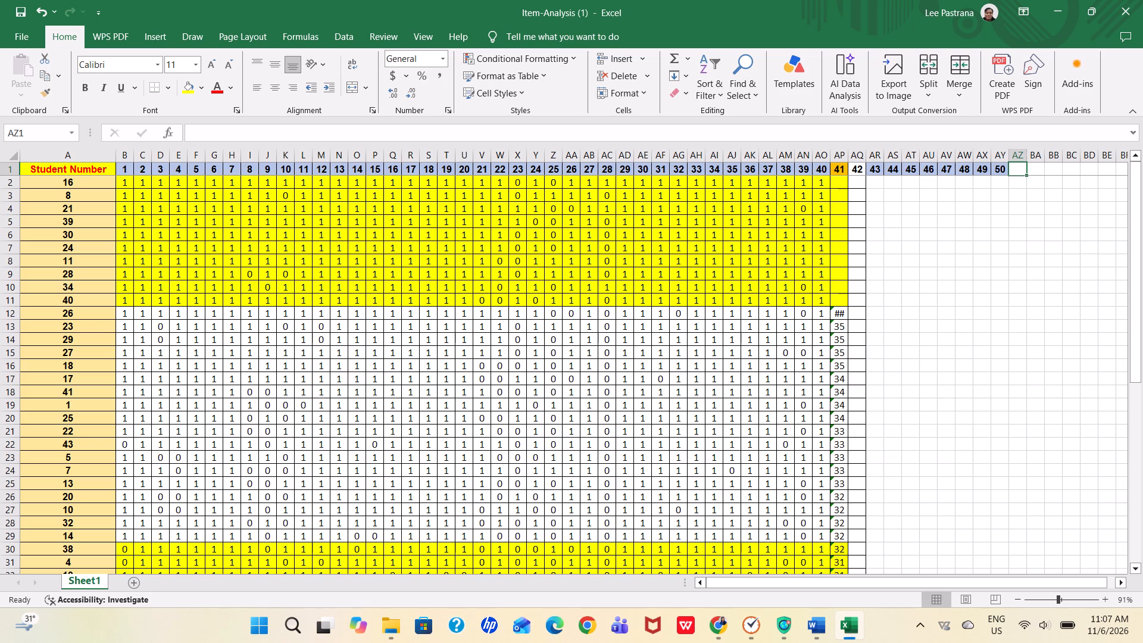
{"action": "type", "text": "51"}
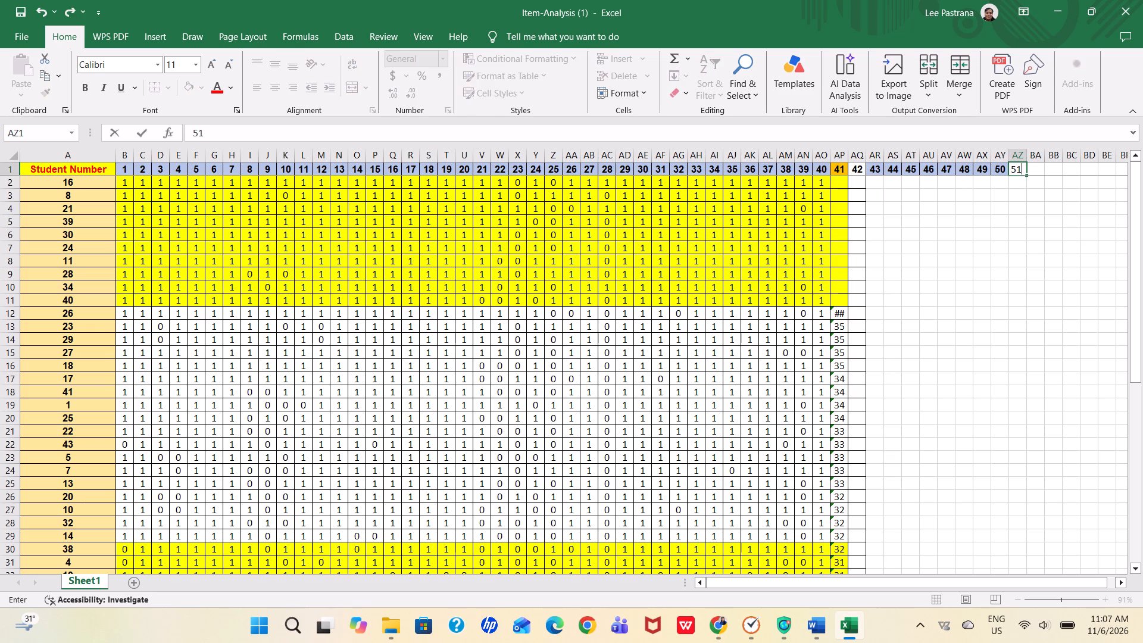
{"action": "left_click", "coordinate": [1000, 181]}
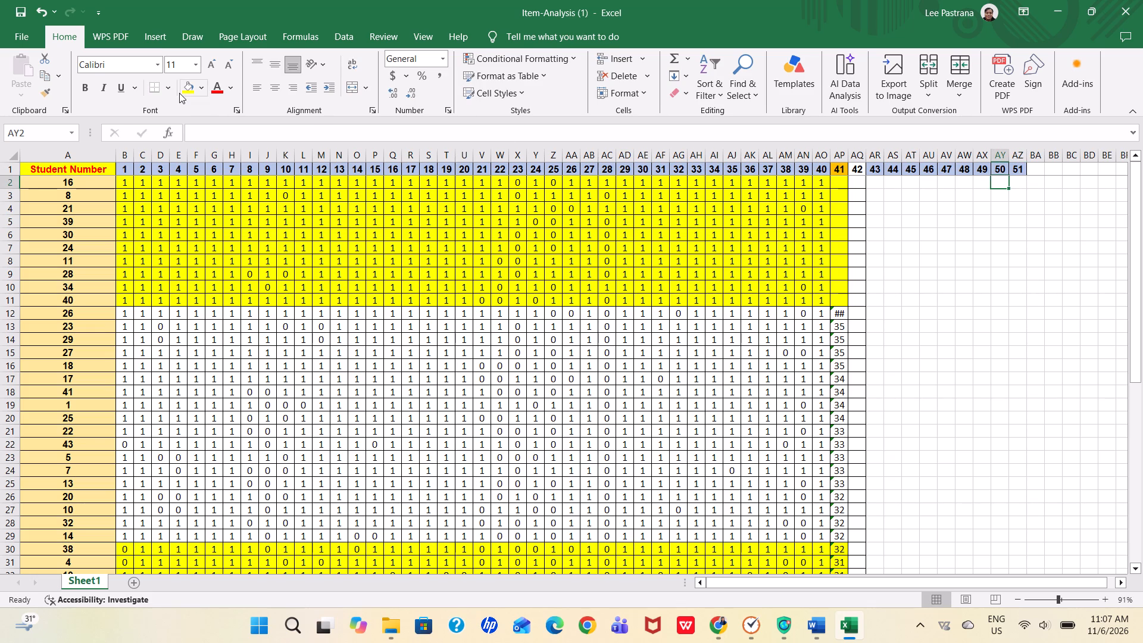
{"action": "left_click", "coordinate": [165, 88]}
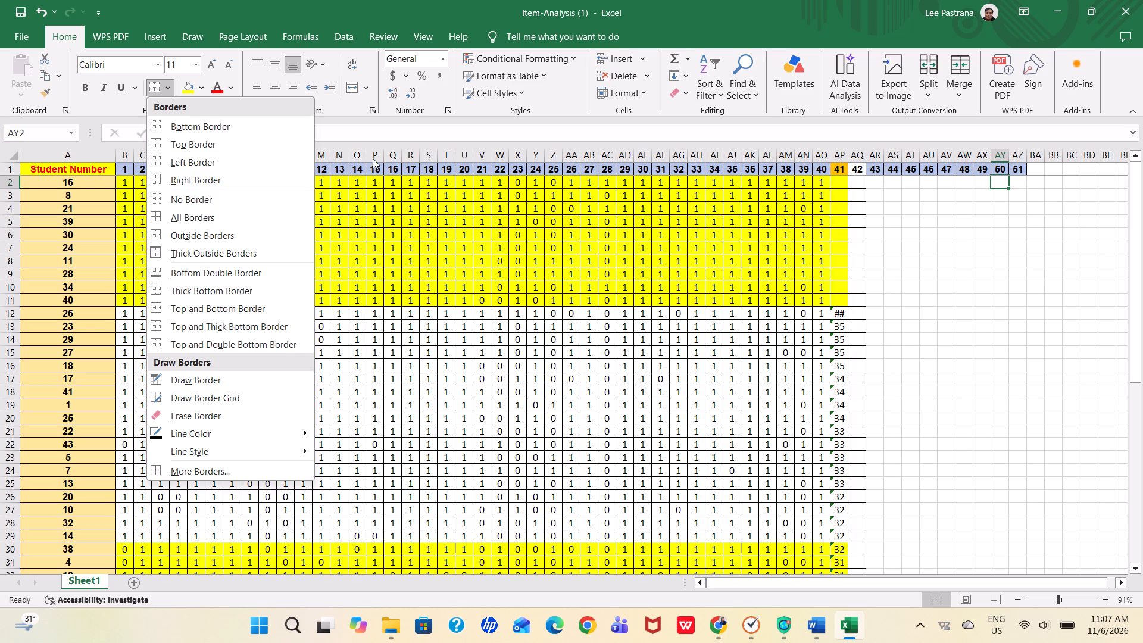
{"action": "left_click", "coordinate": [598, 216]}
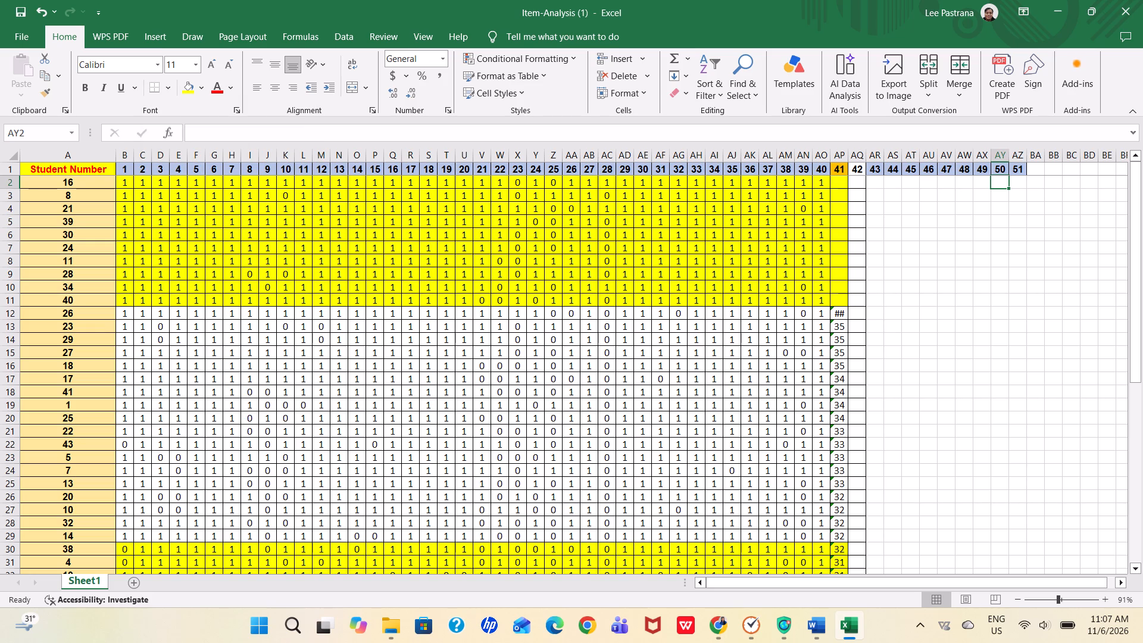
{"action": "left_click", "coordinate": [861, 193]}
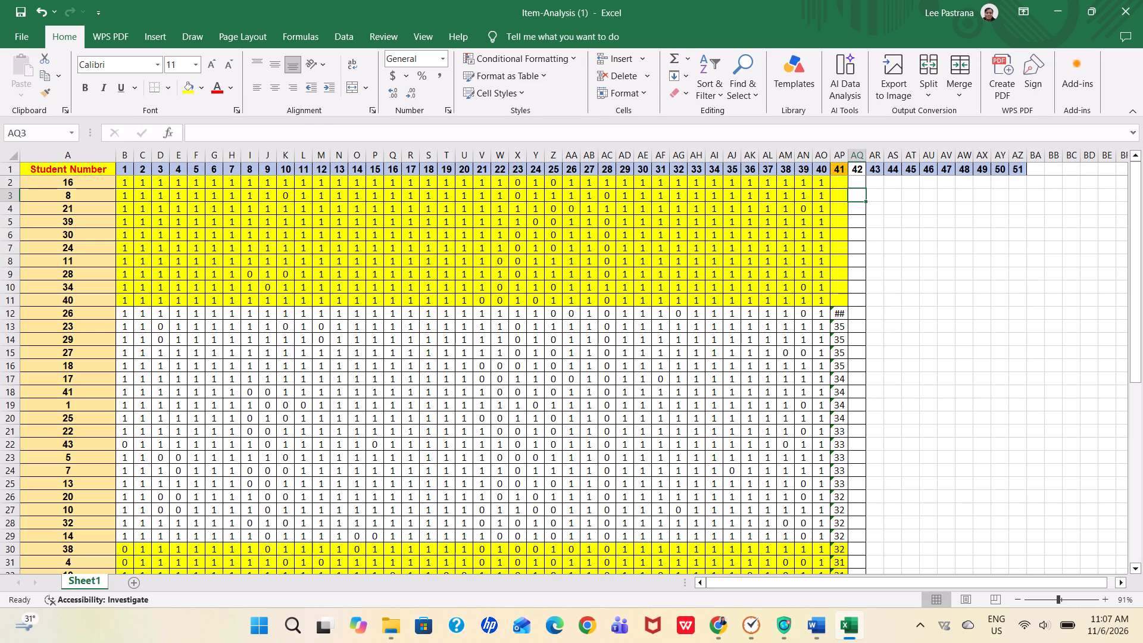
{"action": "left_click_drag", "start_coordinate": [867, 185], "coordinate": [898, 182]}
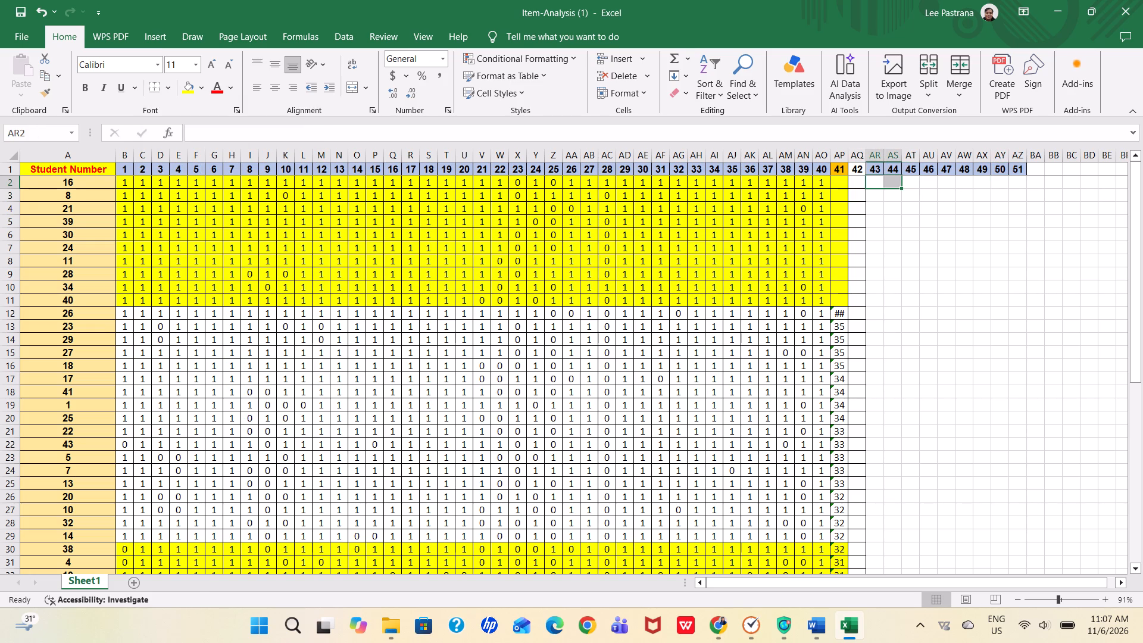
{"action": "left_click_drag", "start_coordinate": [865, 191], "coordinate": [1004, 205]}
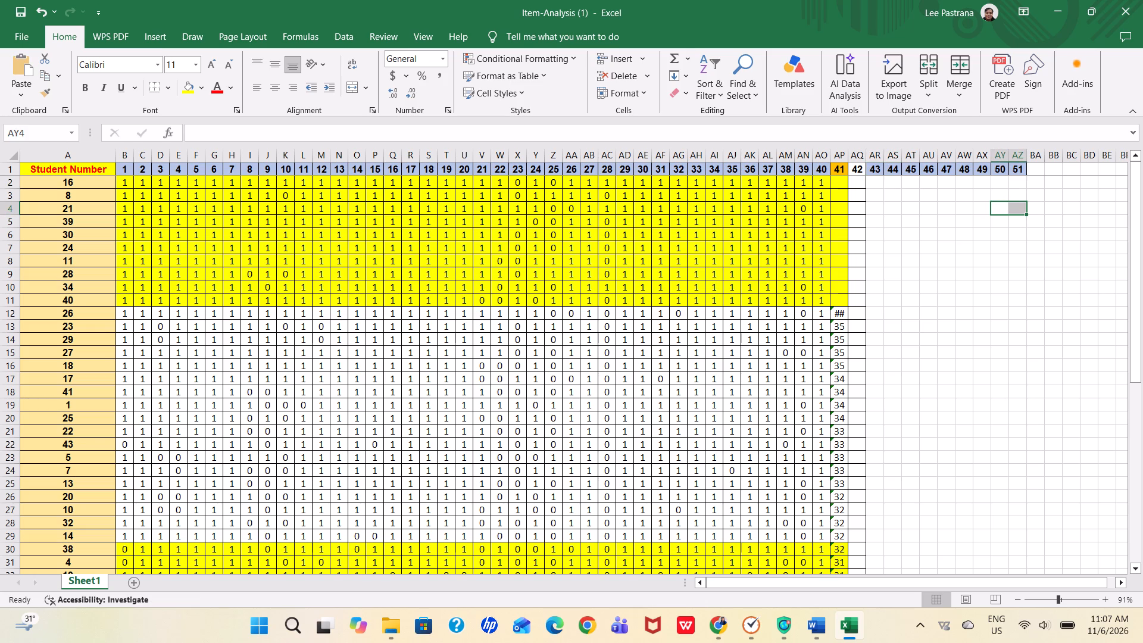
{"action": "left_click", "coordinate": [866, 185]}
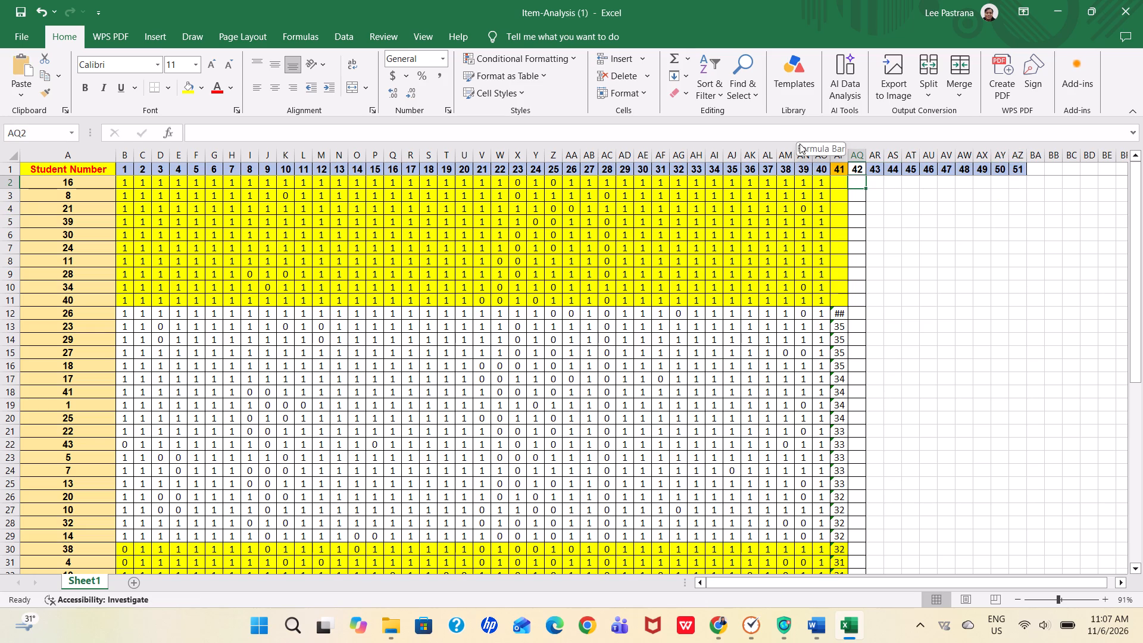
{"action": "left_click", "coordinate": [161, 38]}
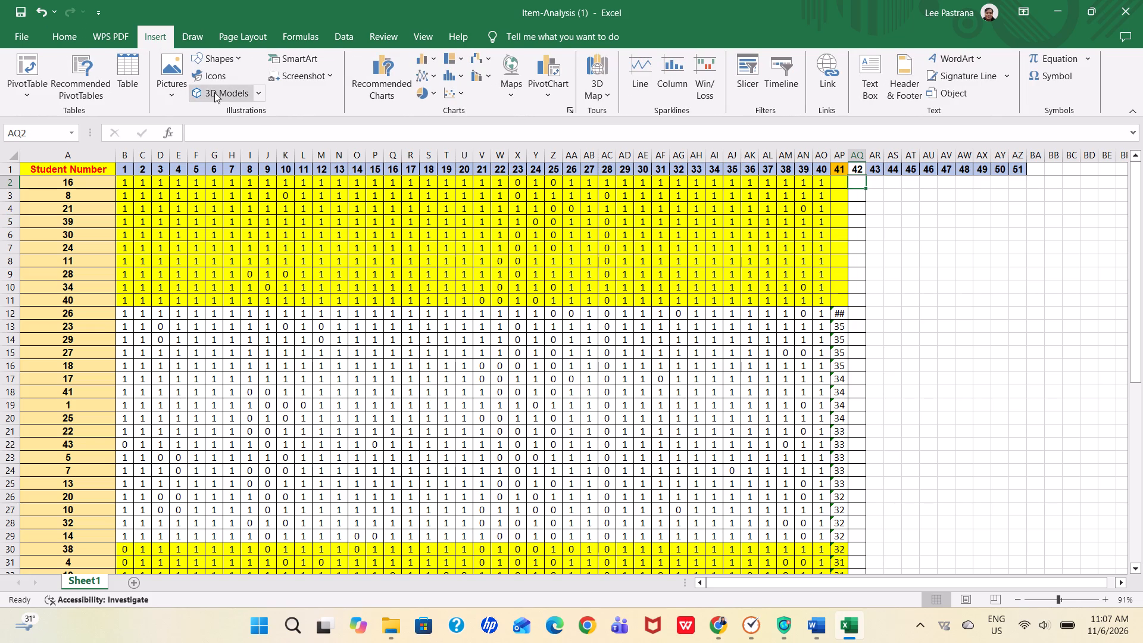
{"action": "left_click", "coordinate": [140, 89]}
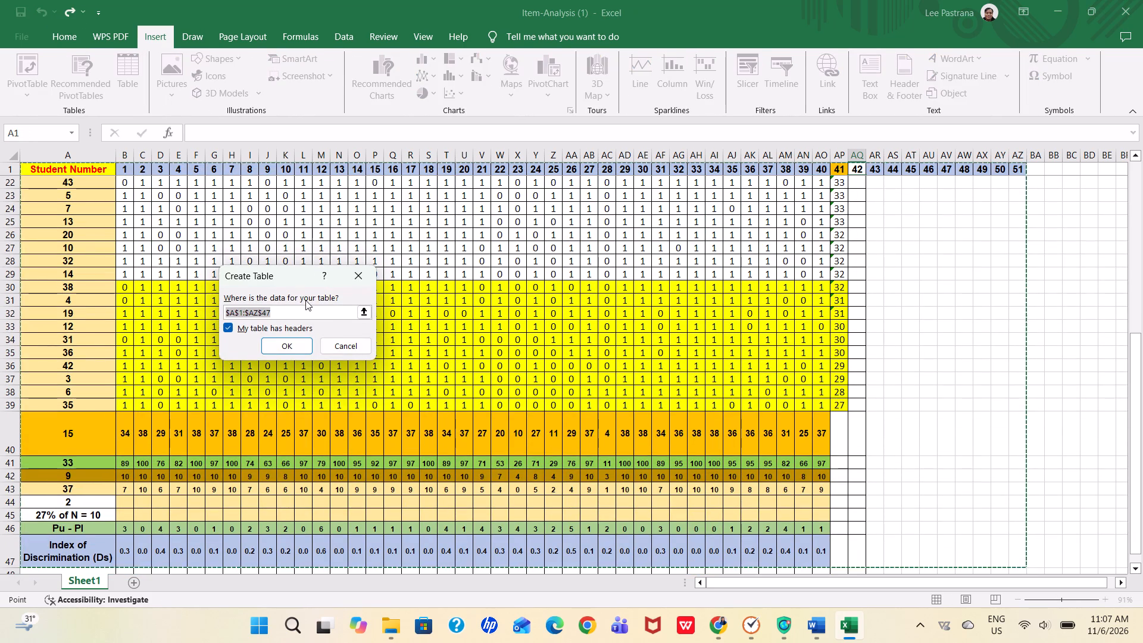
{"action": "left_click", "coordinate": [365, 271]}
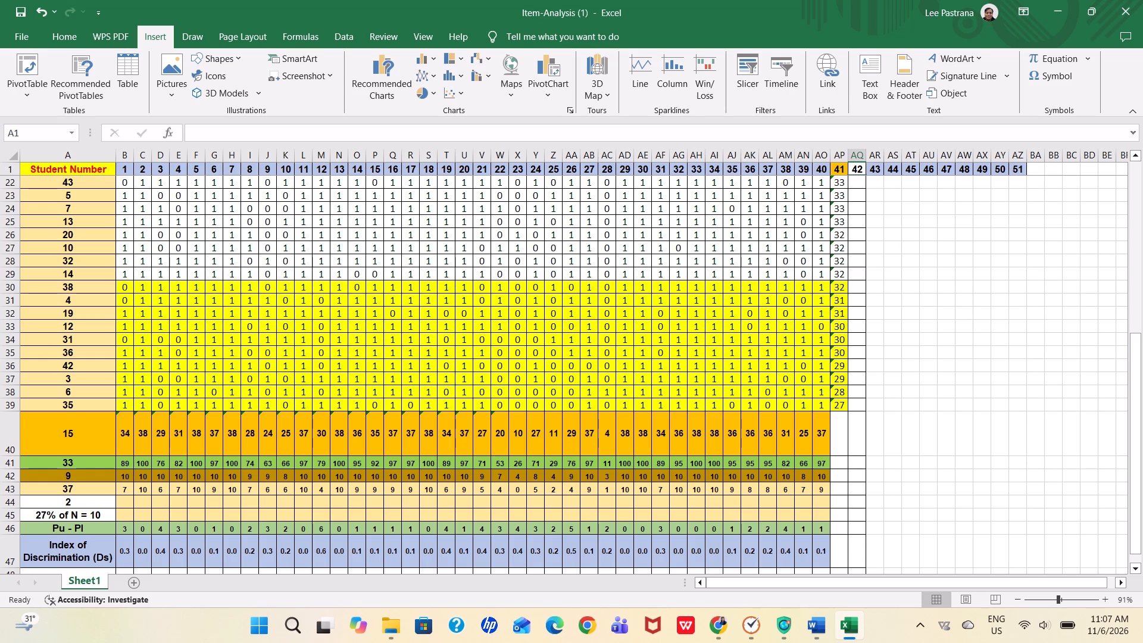
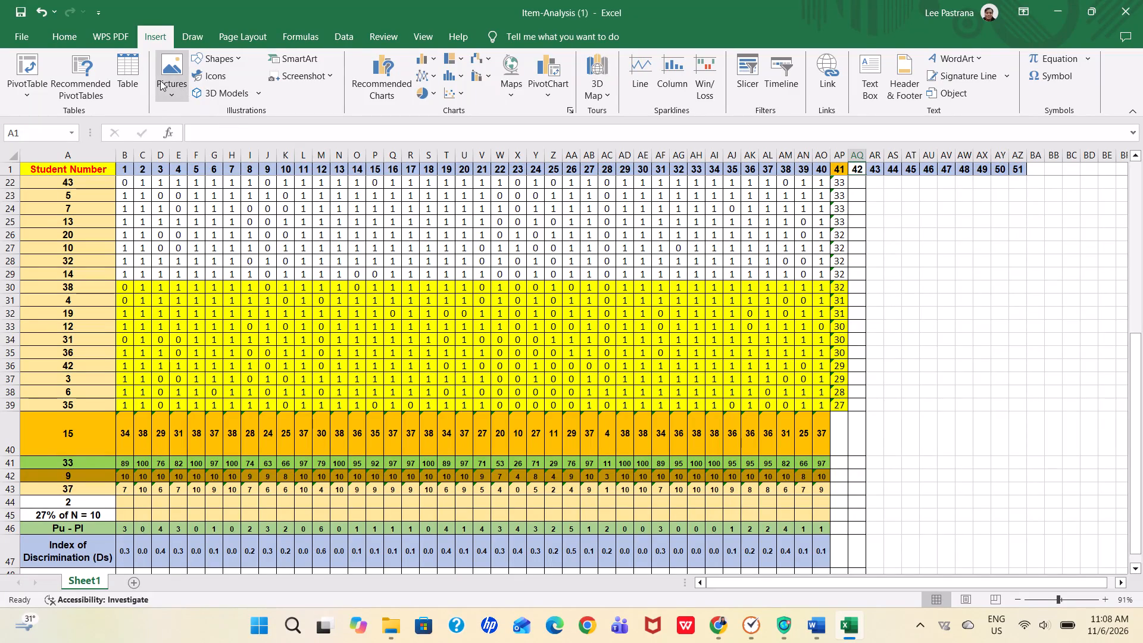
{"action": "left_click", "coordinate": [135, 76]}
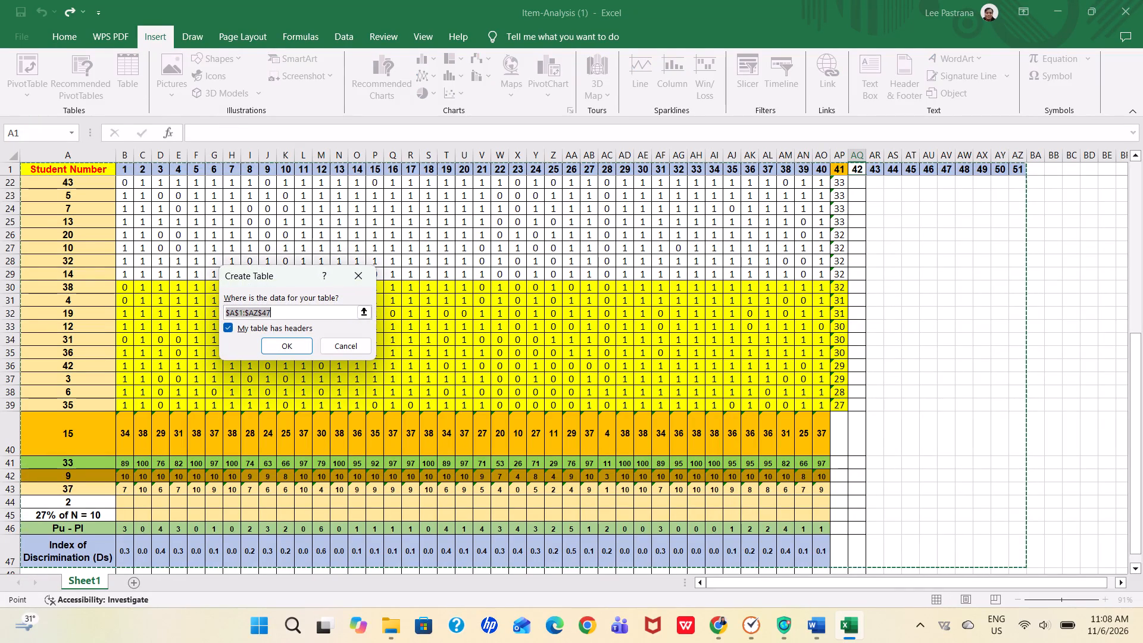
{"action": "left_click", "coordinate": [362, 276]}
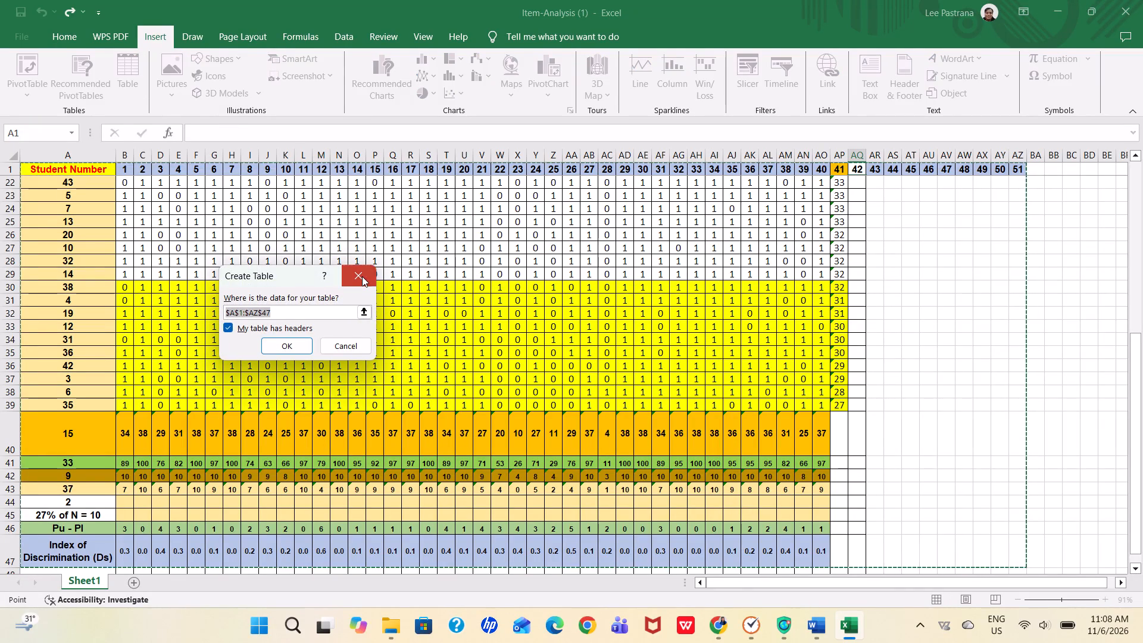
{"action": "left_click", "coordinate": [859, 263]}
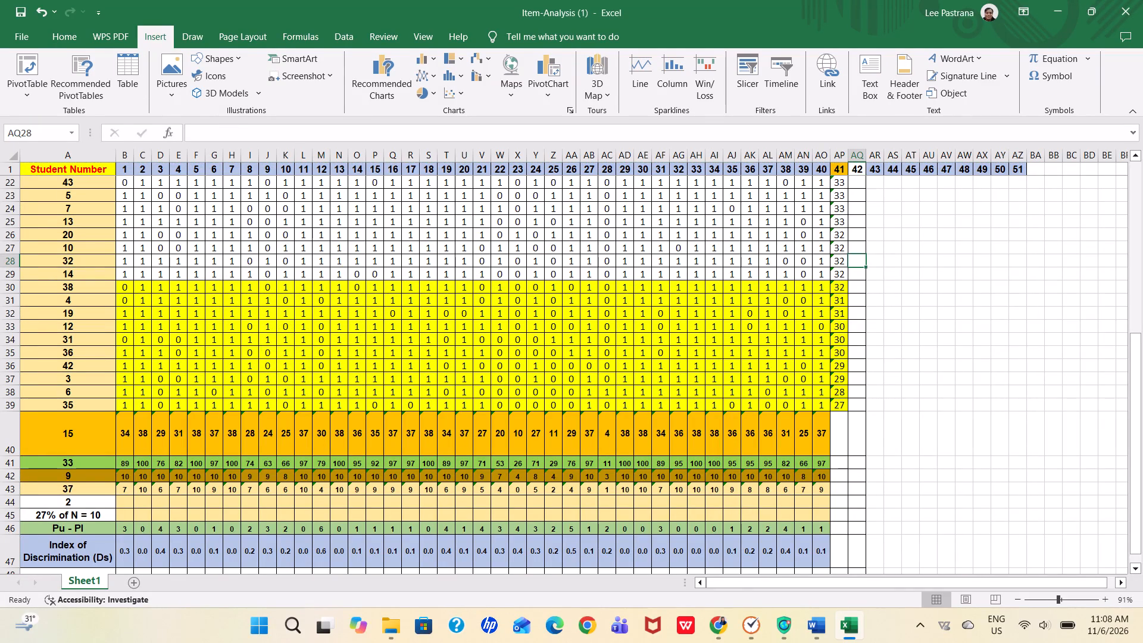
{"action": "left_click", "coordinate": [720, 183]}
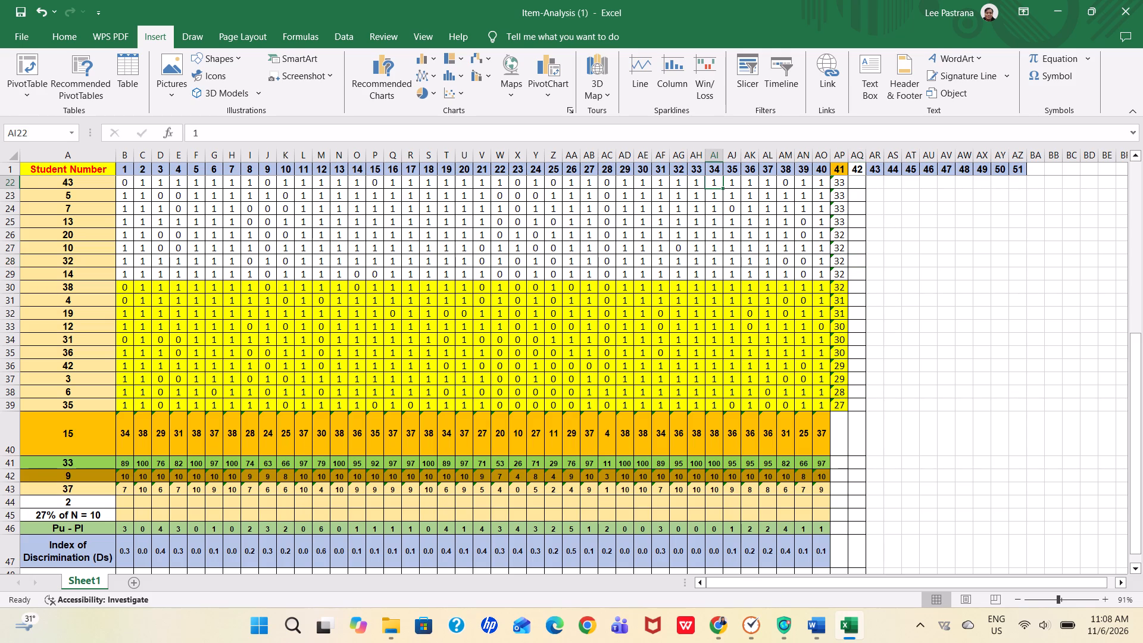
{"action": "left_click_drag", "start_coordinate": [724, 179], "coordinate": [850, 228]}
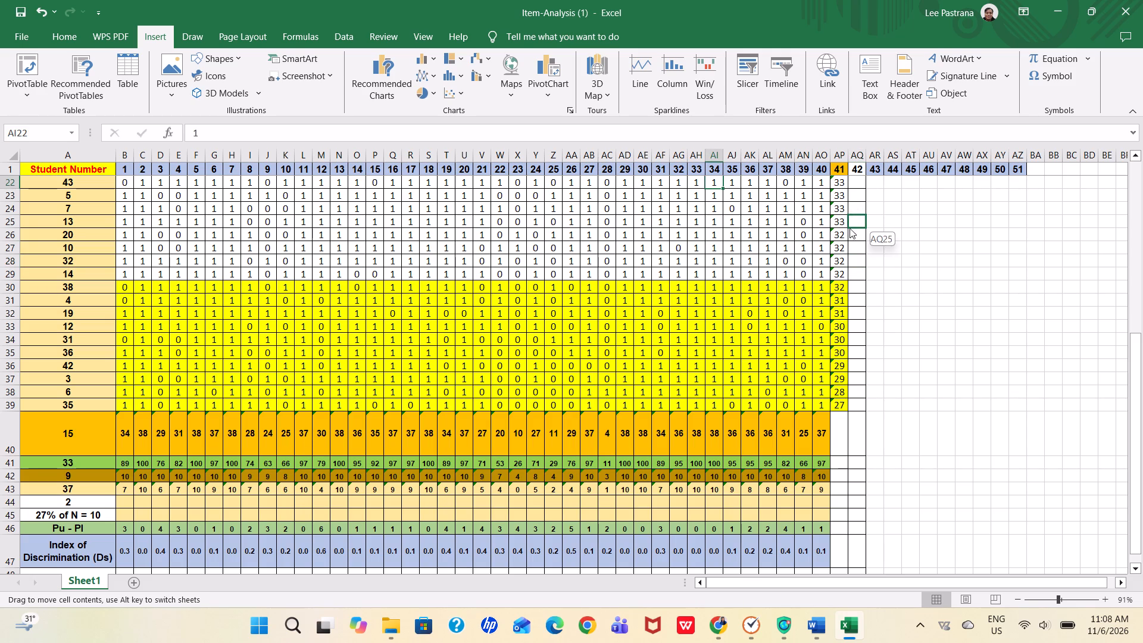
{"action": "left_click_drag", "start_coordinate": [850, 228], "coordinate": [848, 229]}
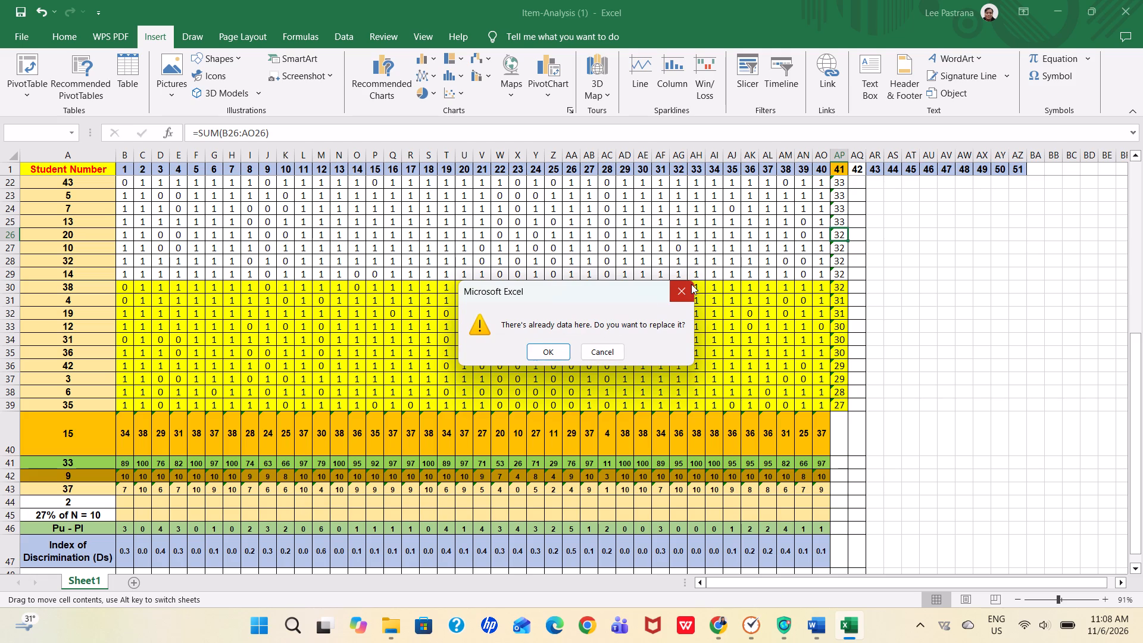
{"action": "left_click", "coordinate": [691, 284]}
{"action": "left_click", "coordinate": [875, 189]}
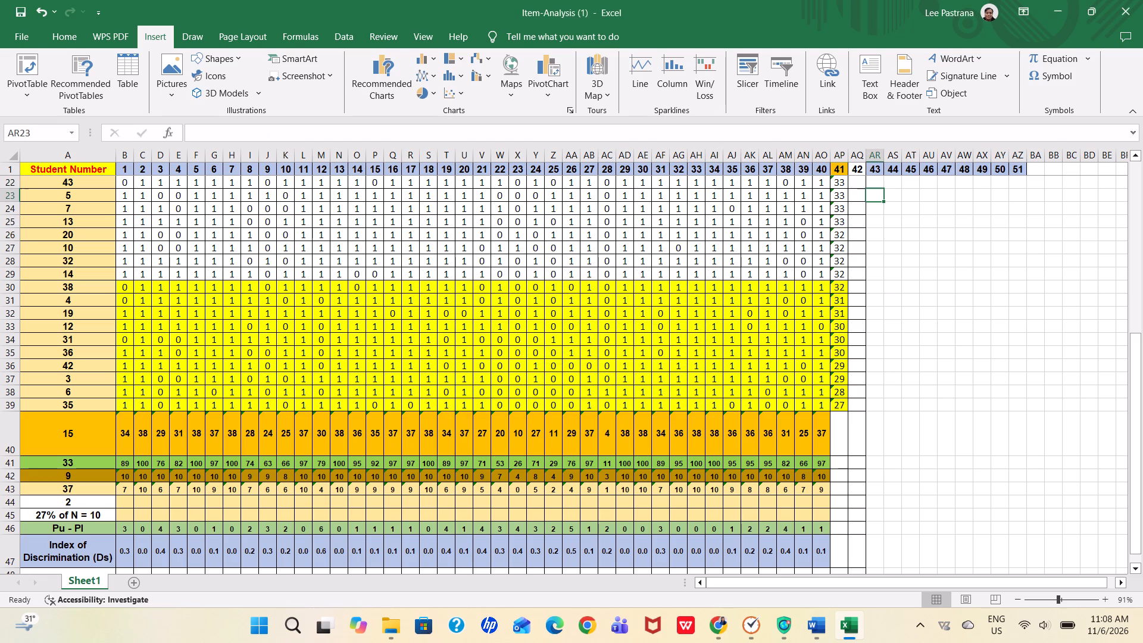
Enter the values 47, 47 and 46 in cells AZ2 to AZ4, under the header 51.
{"action": "left_click", "coordinate": [1016, 180]}
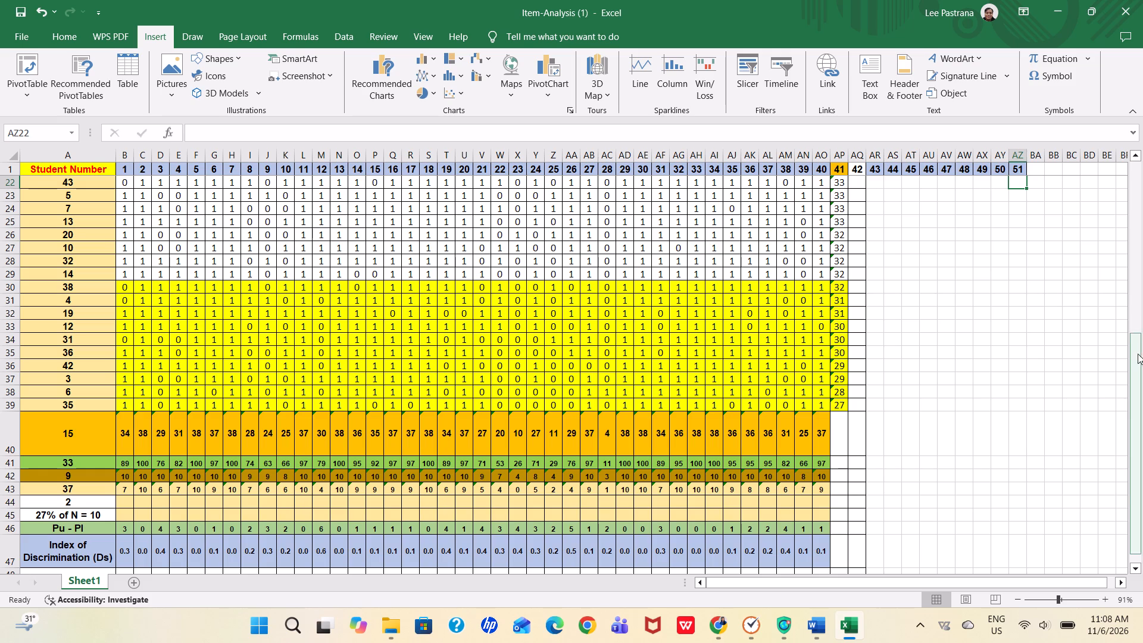
{"action": "left_click_drag", "start_coordinate": [1142, 356], "coordinate": [1140, 311]}
{"action": "left_click_drag", "start_coordinate": [1141, 340], "coordinate": [1138, 321]}
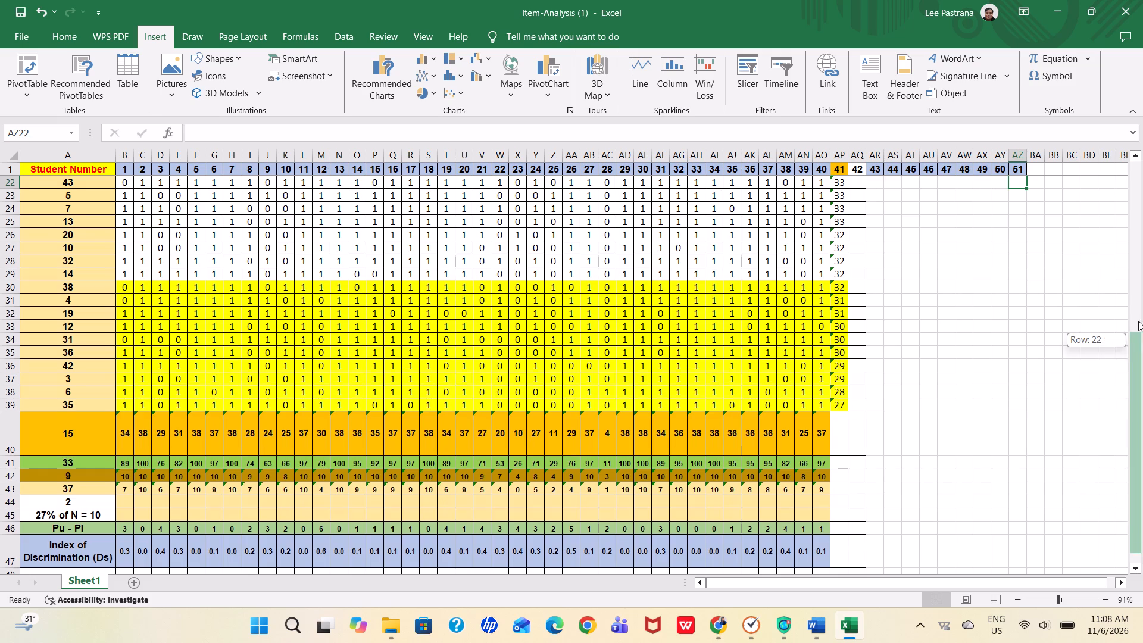
{"action": "left_click_drag", "start_coordinate": [1138, 321], "coordinate": [1132, 214]}
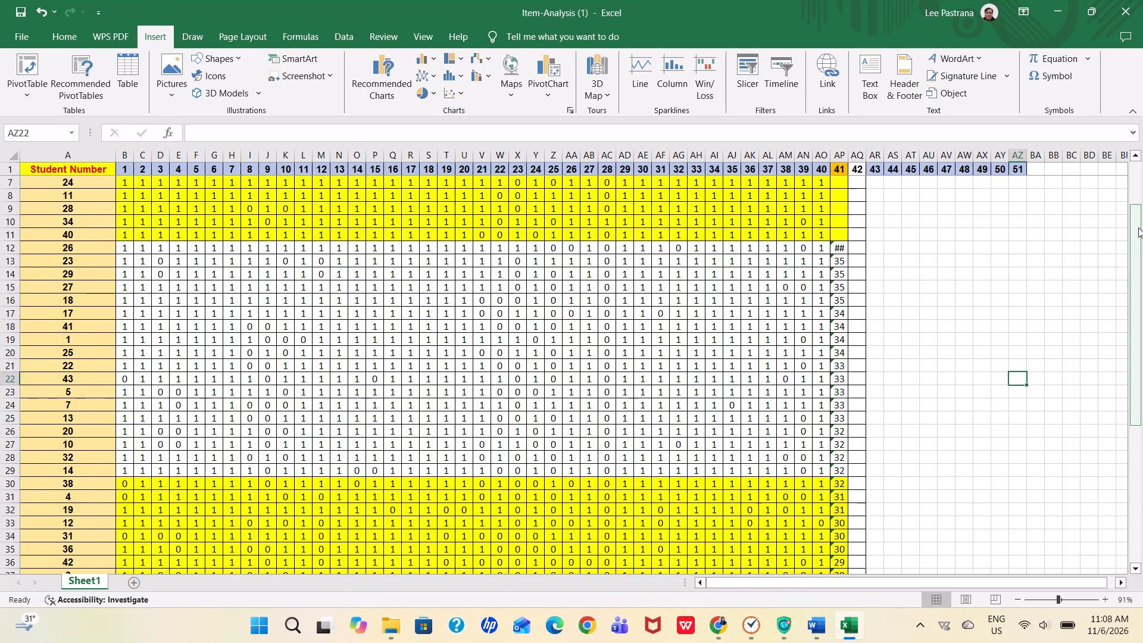
{"action": "left_click_drag", "start_coordinate": [1138, 227], "coordinate": [1142, 157]}
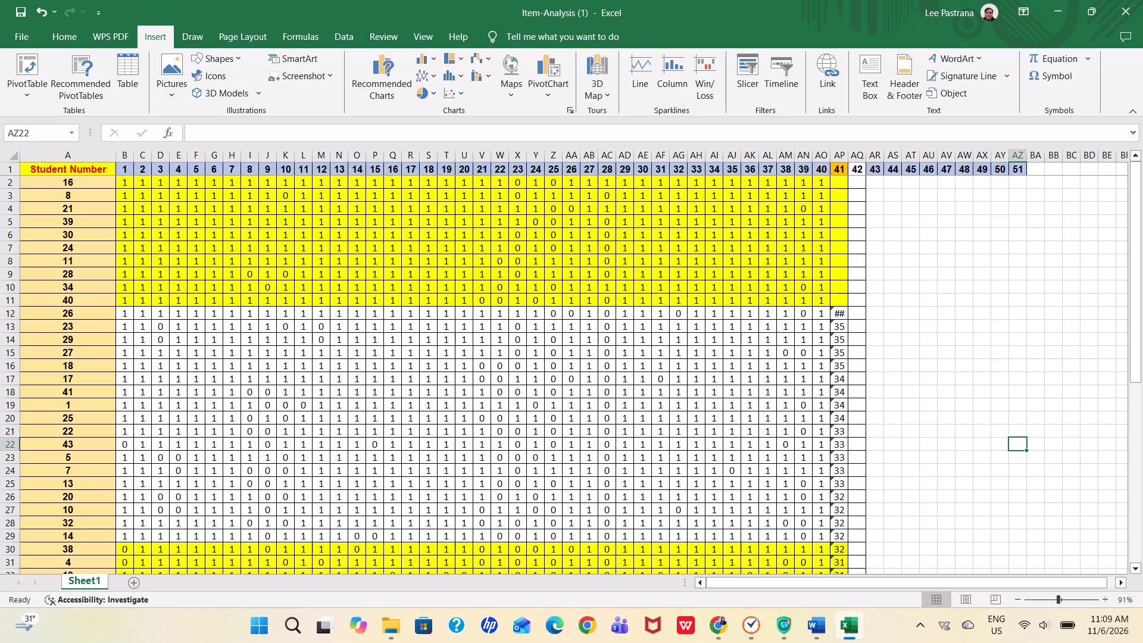
{"action": "left_click", "coordinate": [835, 316]}
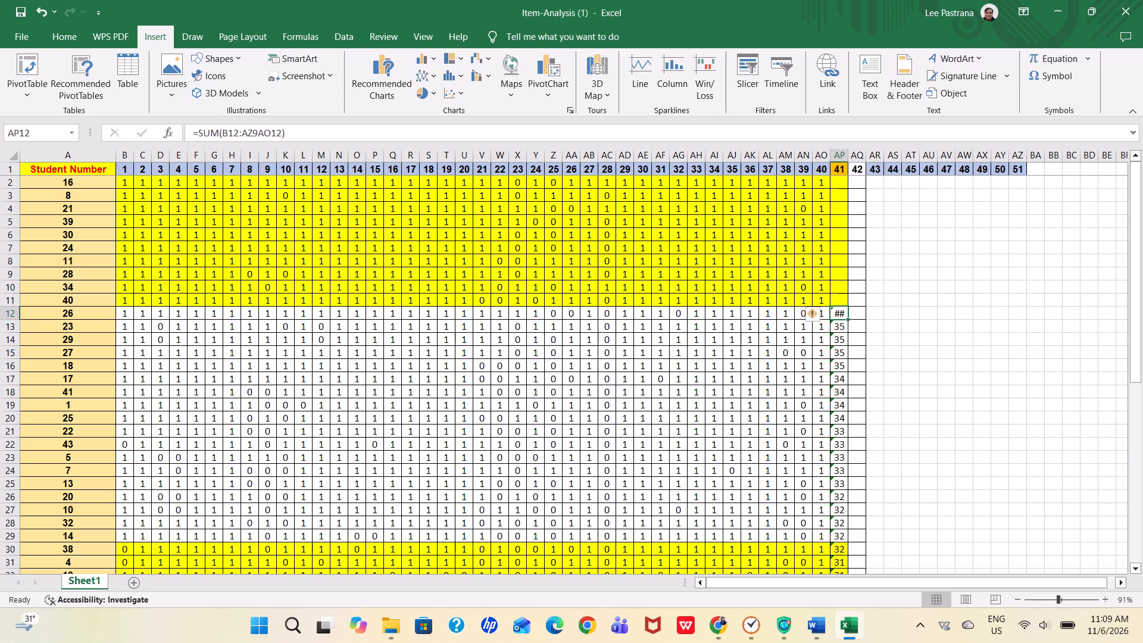
{"action": "left_click", "coordinate": [1024, 182]}
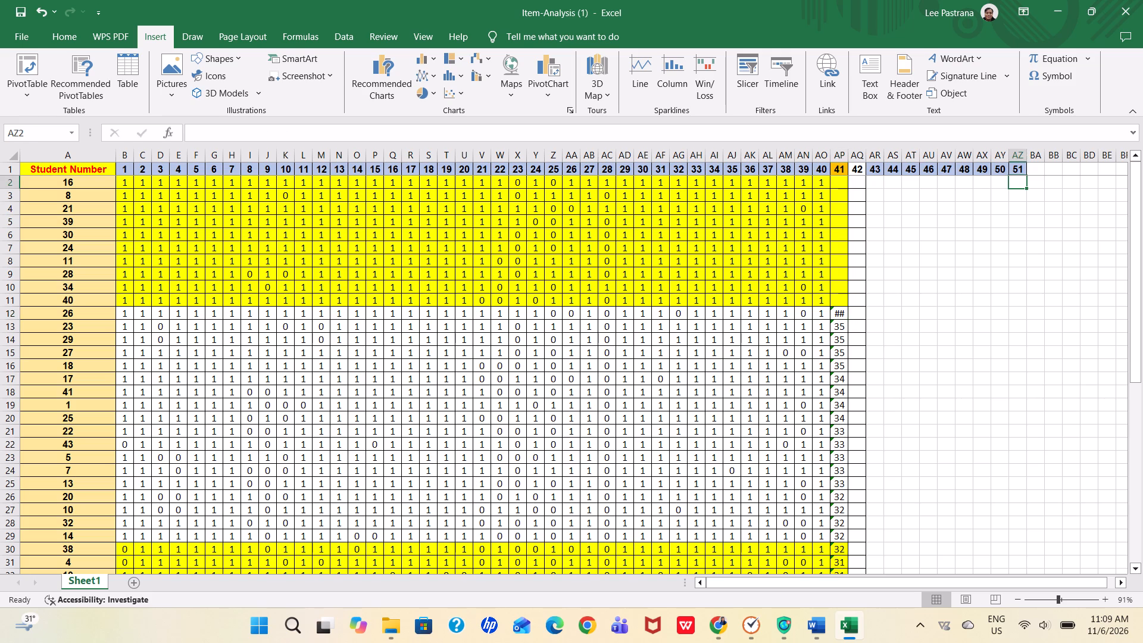
{"action": "type", "text": "47"}
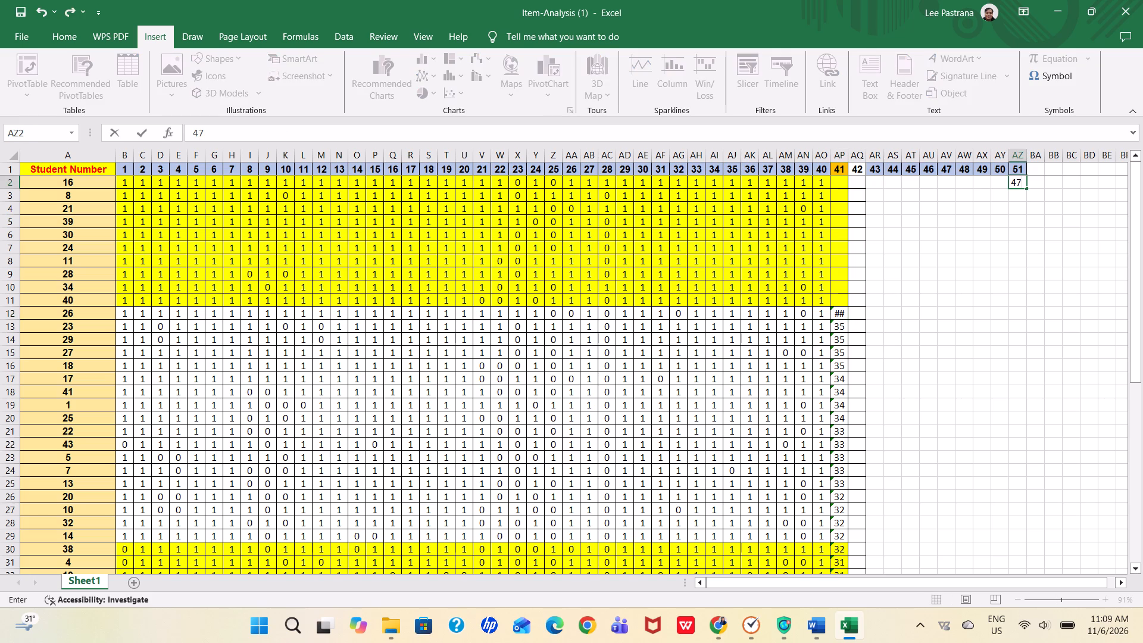
{"action": "key", "text": "Down"}
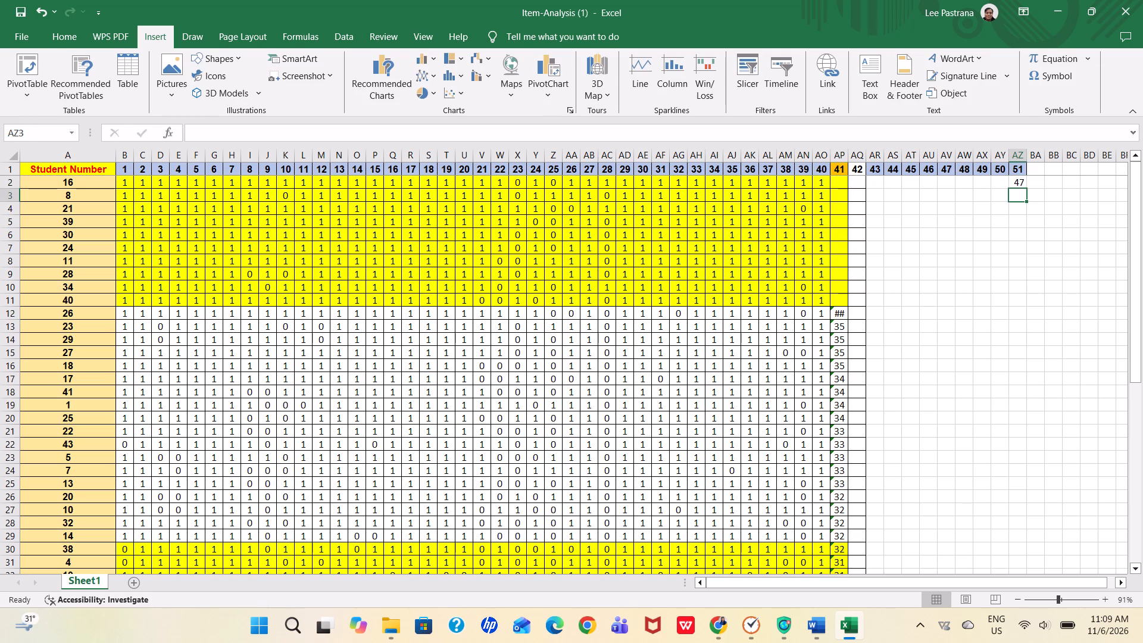
{"action": "key", "text": "4"}
{"action": "key", "text": "7"}
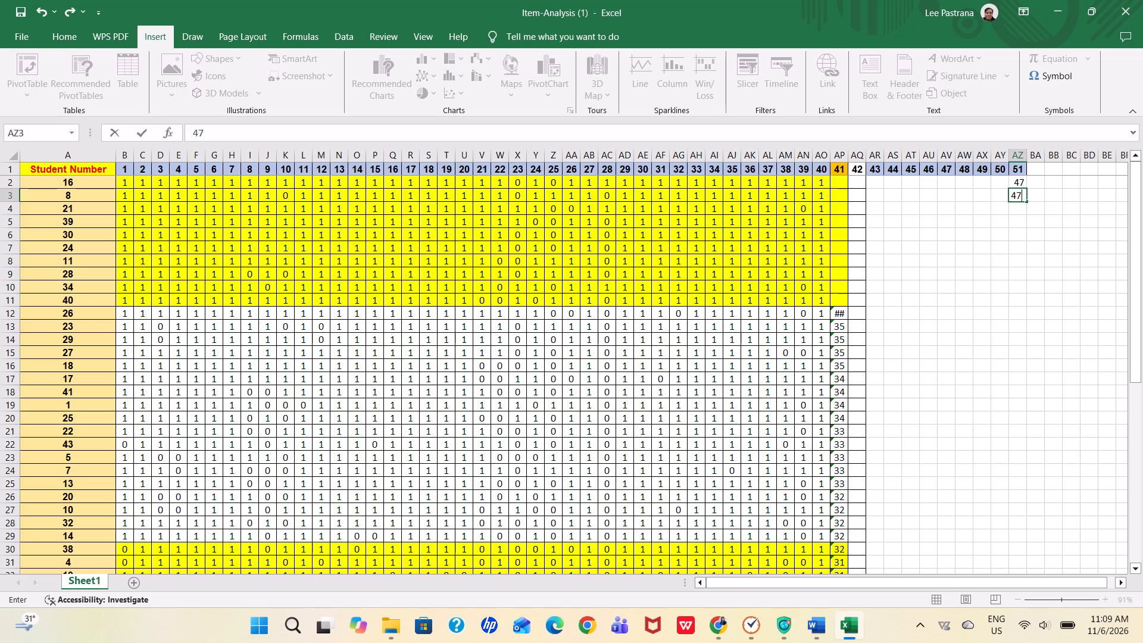
{"action": "key", "text": "Down"}
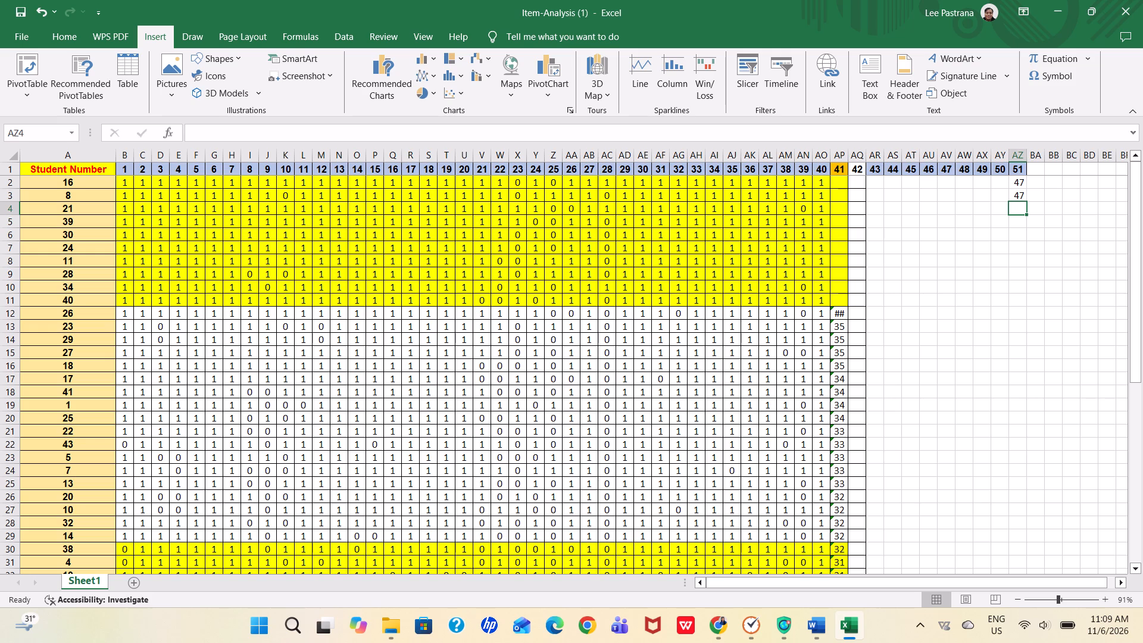
{"action": "type", "text": "46"}
{"action": "key", "text": "Return"}
Enter the values 45, 44, 44 and 44 in cells AZ5 to AZ8 of the column headed 51.
{"action": "type", "text": "45"}
{"action": "key", "text": "Return"}
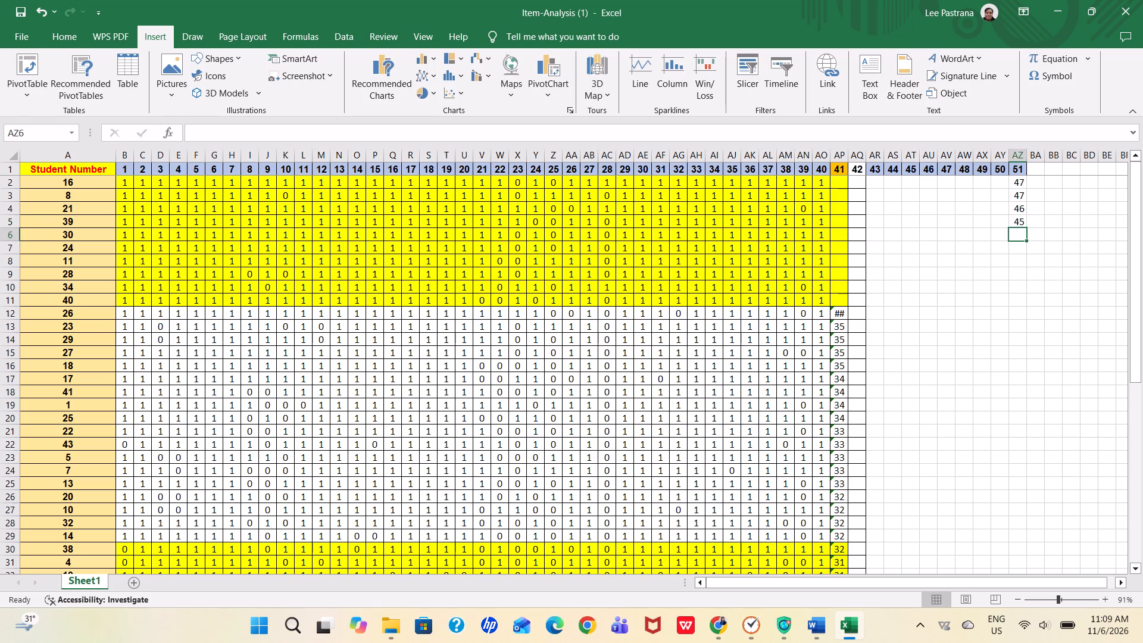
{"action": "type", "text": "44"}
{"action": "key", "text": "Return"}
{"action": "type", "text": "44"}
{"action": "key", "text": "Return"}
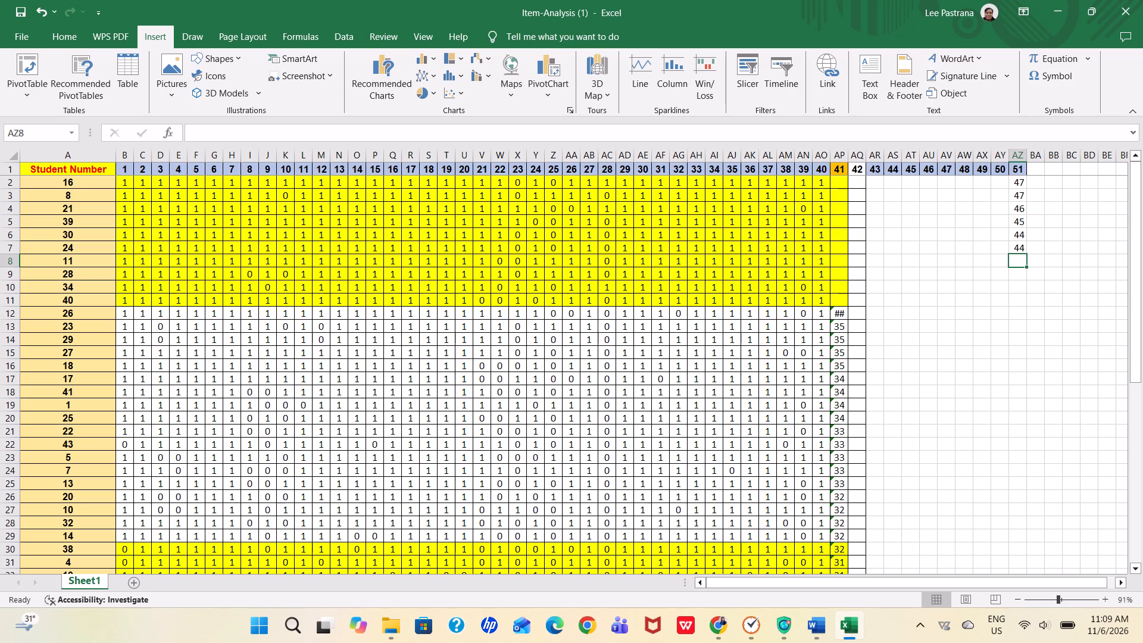
{"action": "type", "text": "44"}
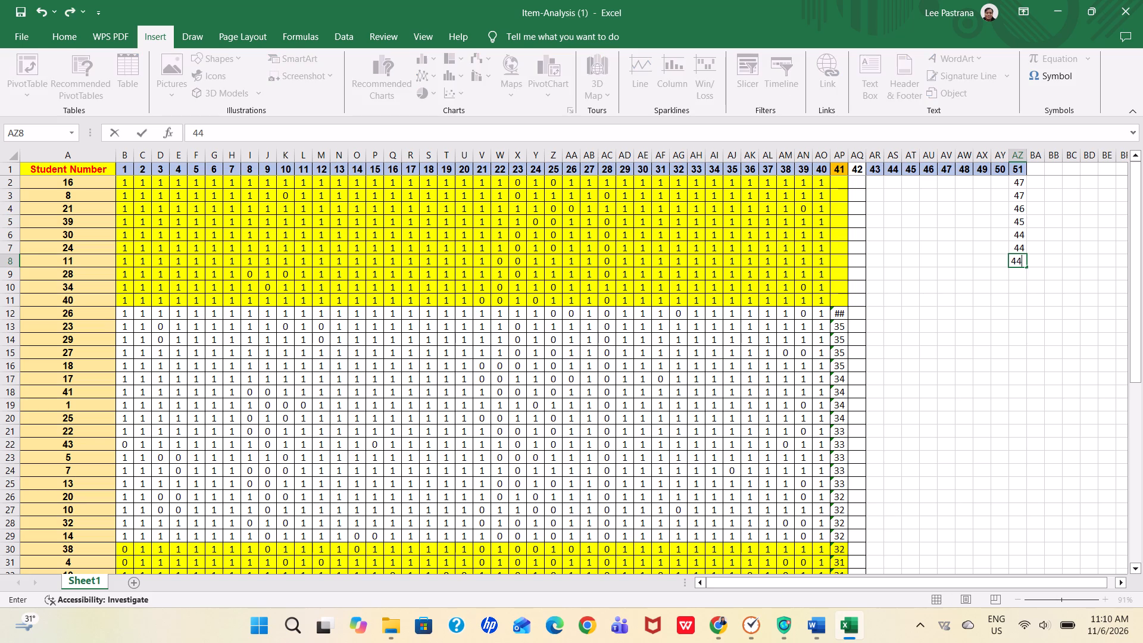
{"action": "key", "text": "Return"}
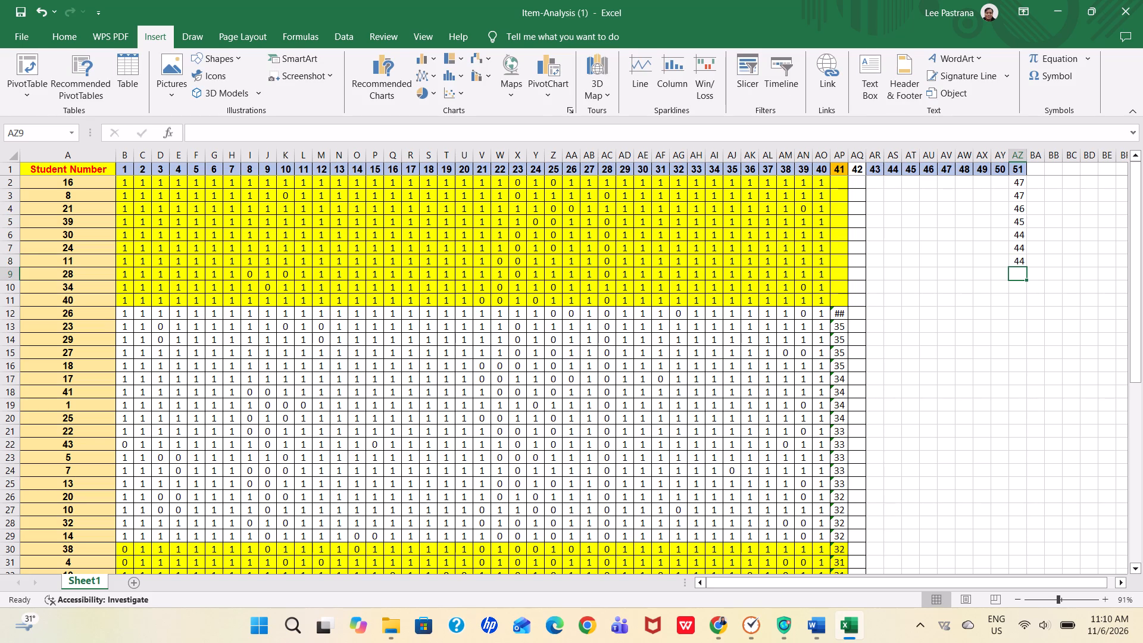
Enter the value 43 in each of the cells AZ9 to AZ13, in the column headed 51.
{"action": "type", "text": "43"}
{"action": "key", "text": "Return"}
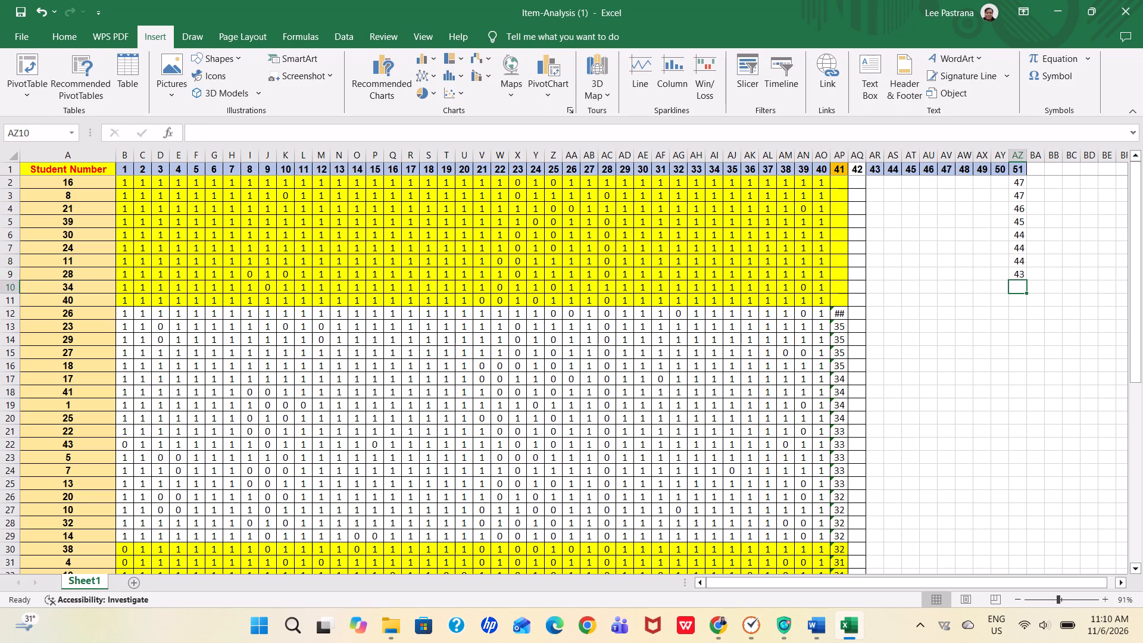
{"action": "type", "text": "43"}
{"action": "key", "text": "Return"}
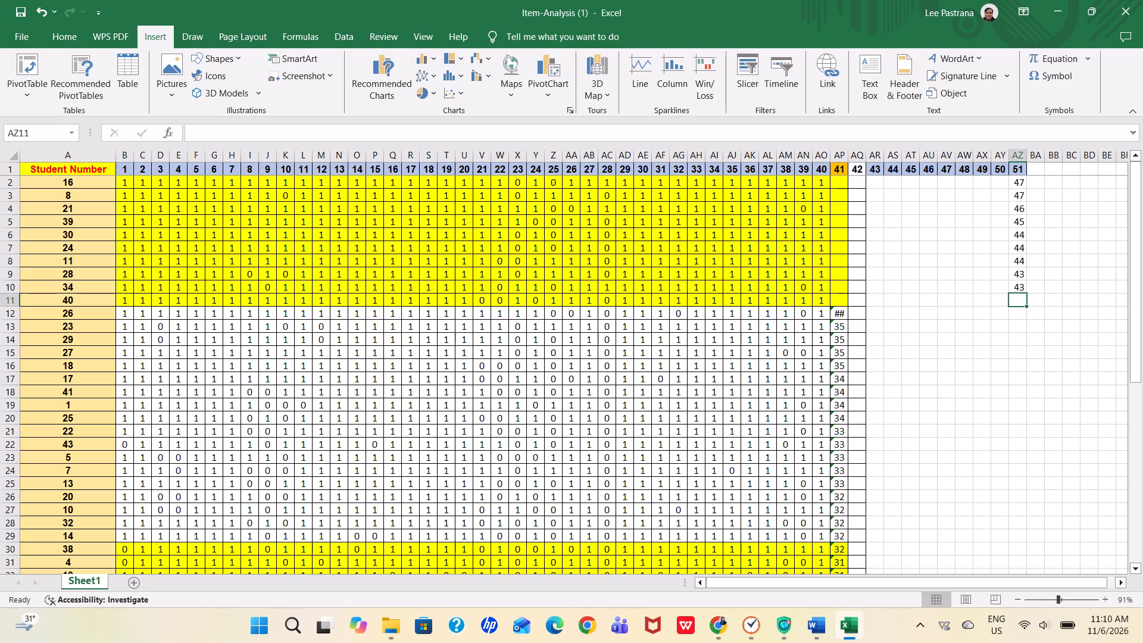
{"action": "type", "text": "43"}
{"action": "key", "text": "Return"}
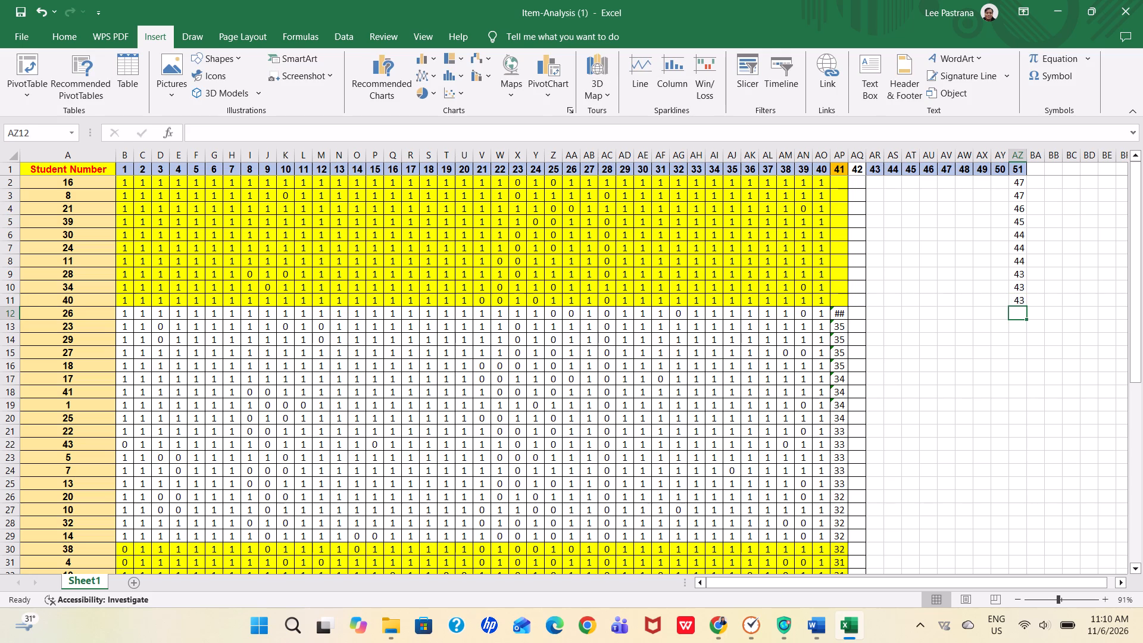
{"action": "type", "text": "43"}
{"action": "key", "text": "Return"}
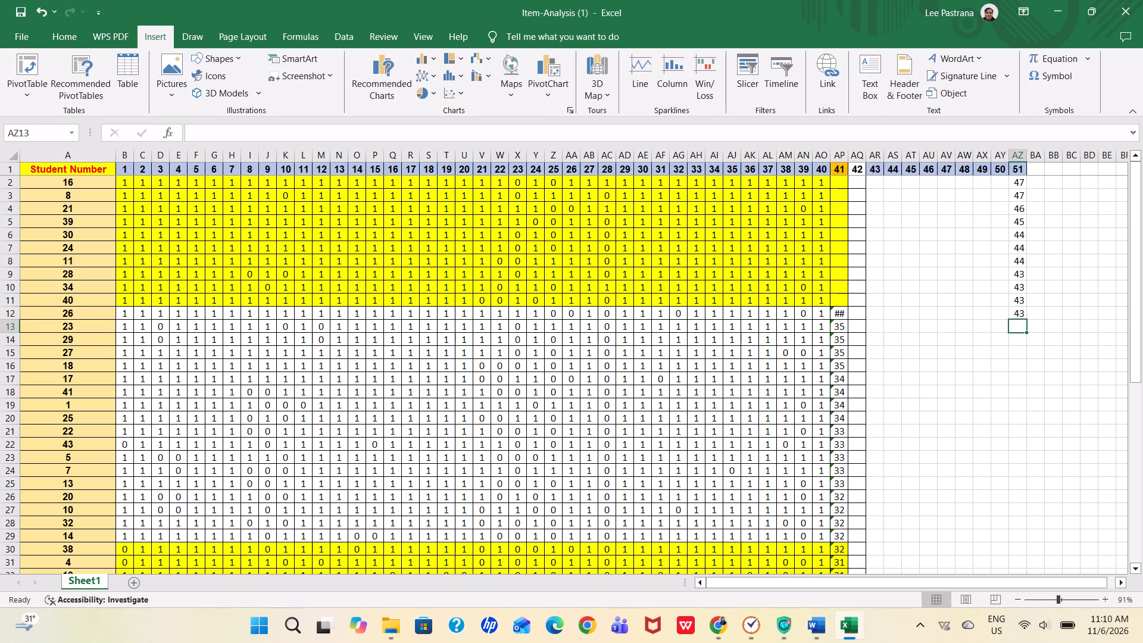
{"action": "type", "text": "43"}
{"action": "key", "text": "Return"}
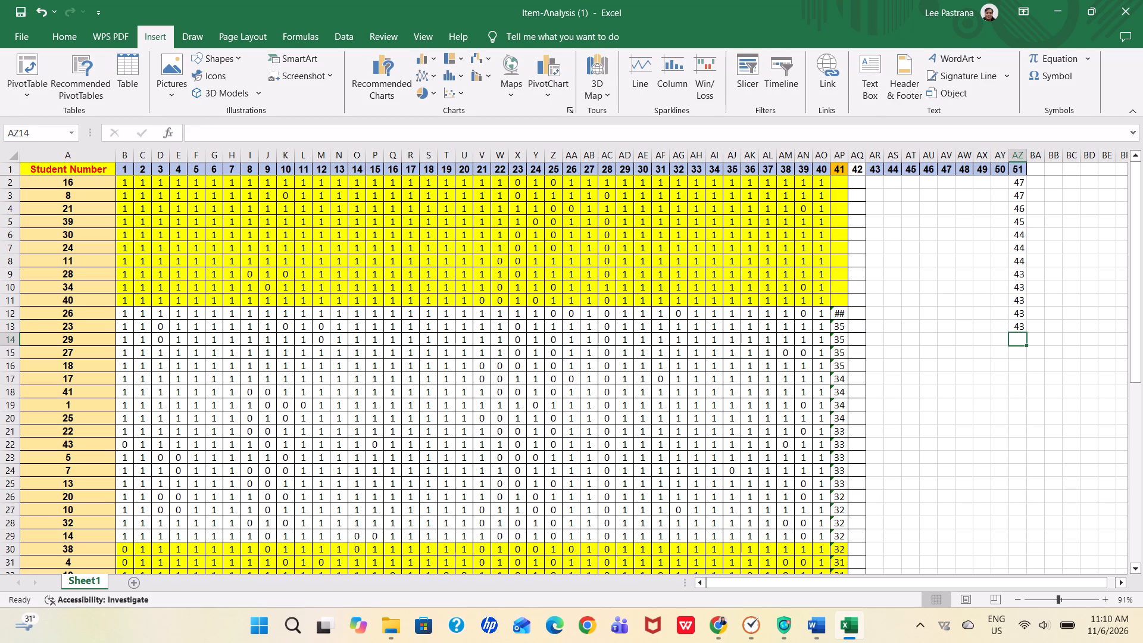
Enter the value 42 in each of the cells AZ14 to AZ19, in the column headed 51.
{"action": "type", "text": "42"}
{"action": "key", "text": "Return"}
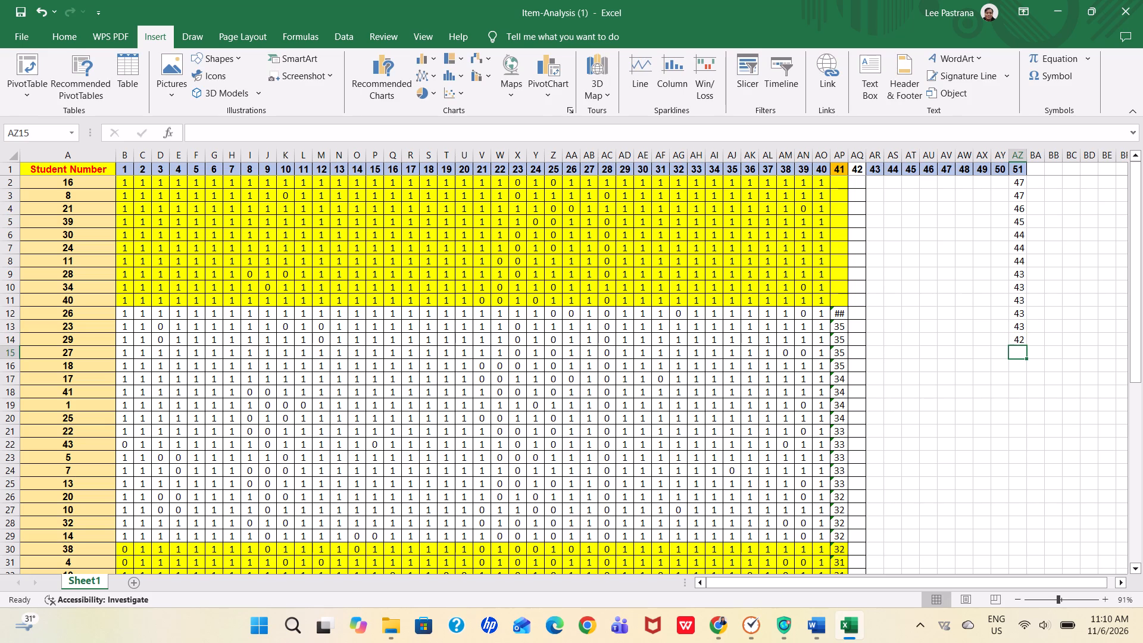
{"action": "type", "text": "42"}
{"action": "key", "text": "Return"}
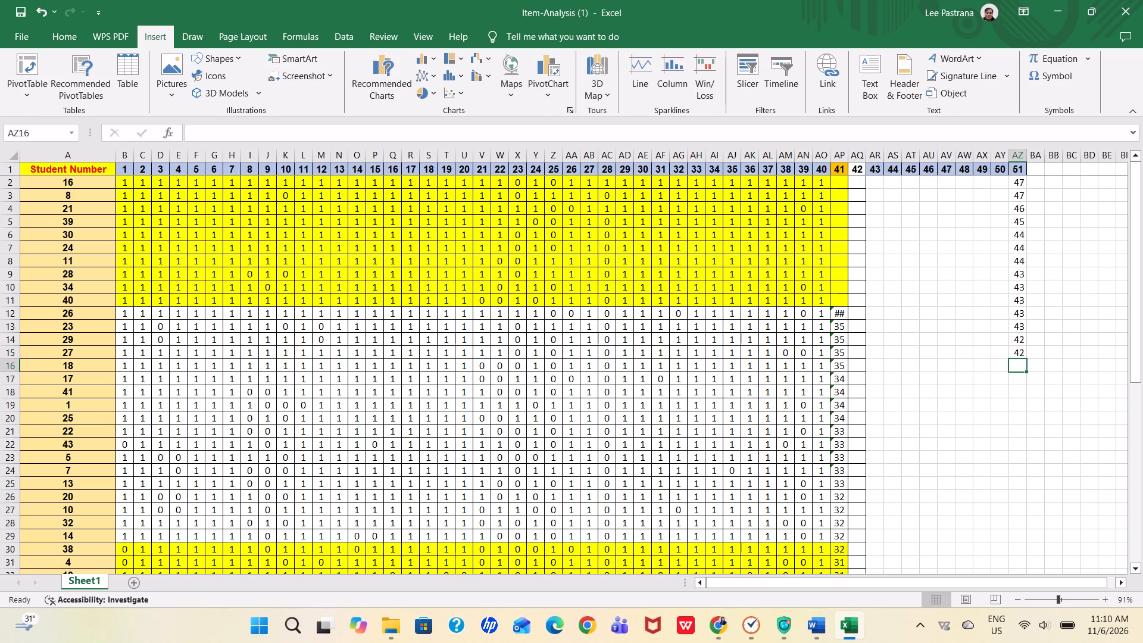
{"action": "type", "text": "42"}
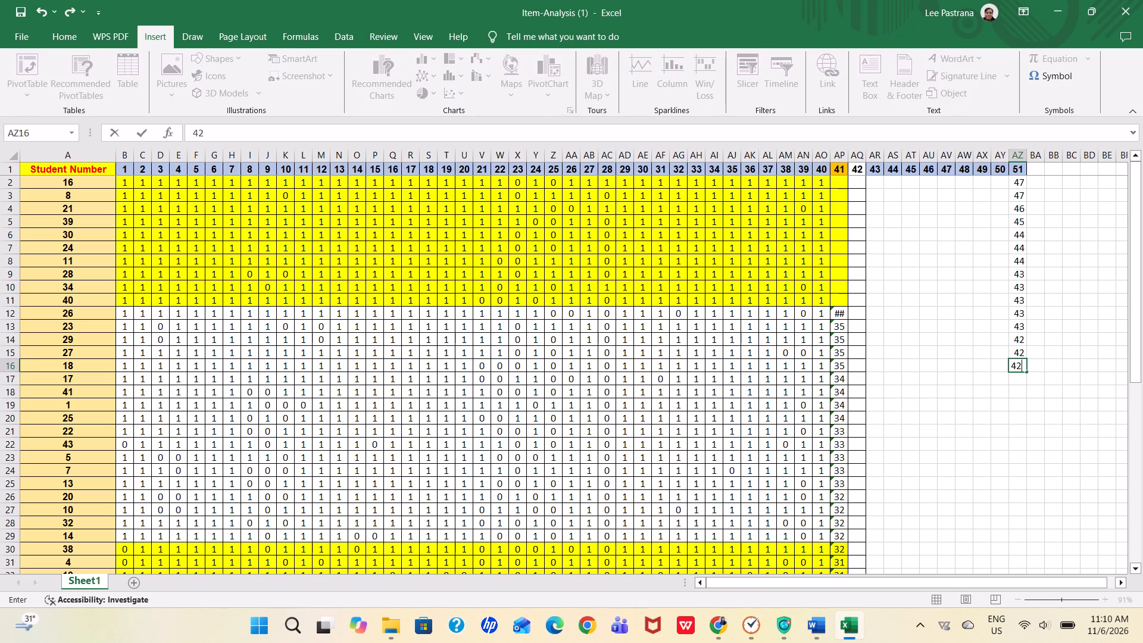
{"action": "key", "text": "Return"}
{"action": "type", "text": "42"}
{"action": "key", "text": "Return"}
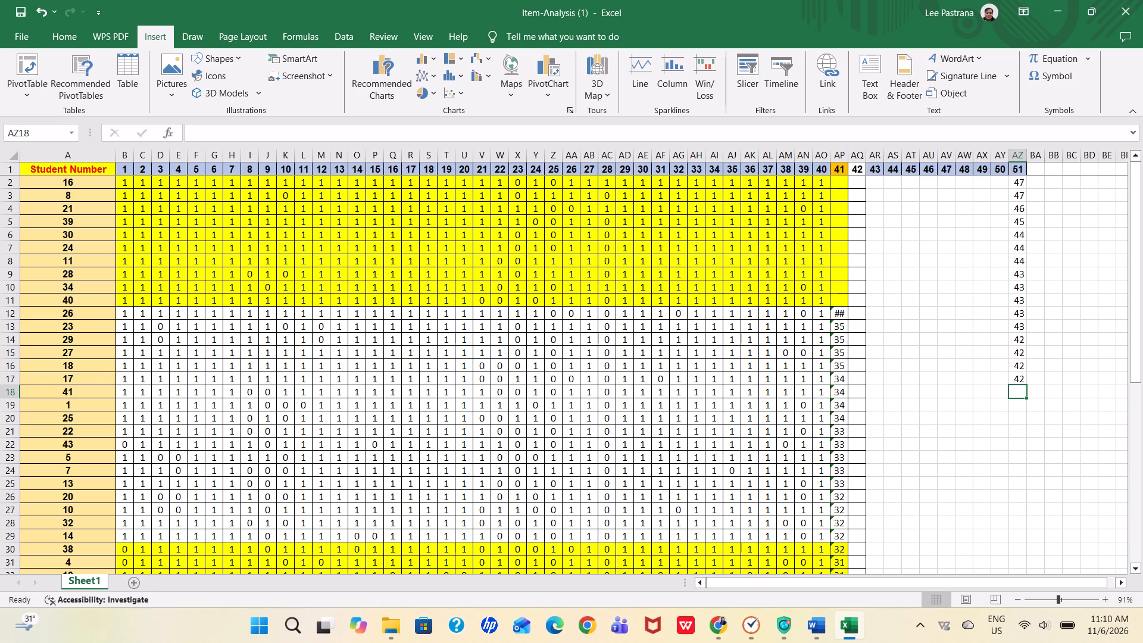
{"action": "type", "text": "42"}
{"action": "key", "text": "Return"}
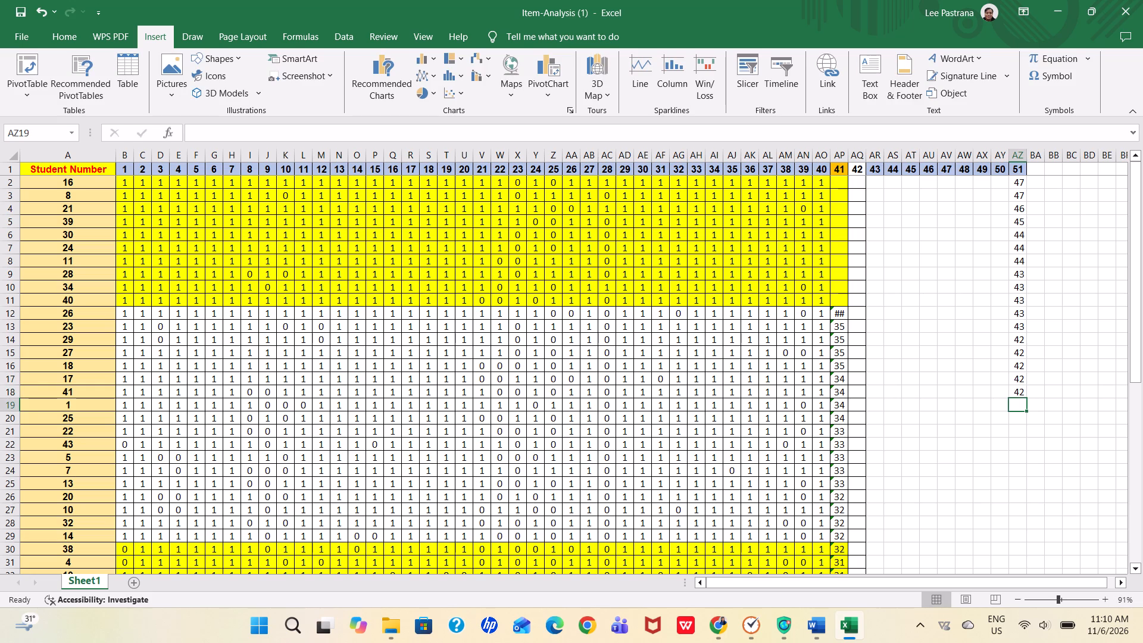
{"action": "type", "text": "42"}
{"action": "key", "text": "Return"}
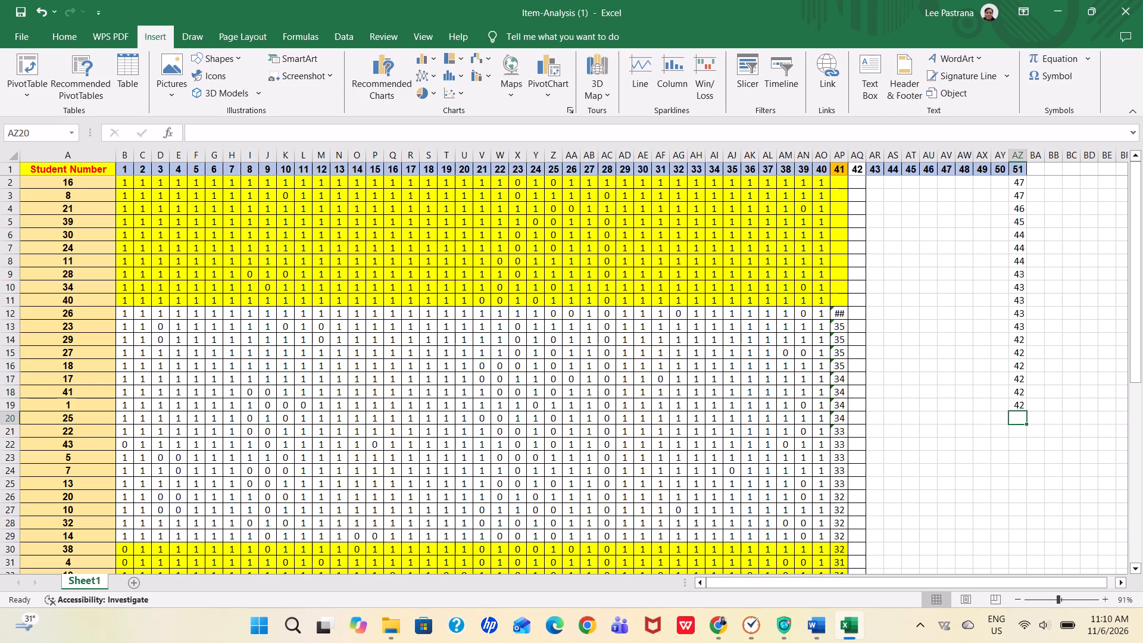
Enter the value 42 in cell AZ20 and the value 40 in each of the cells AZ21 to AZ24.
{"action": "type", "text": "42"}
{"action": "key", "text": "Return"}
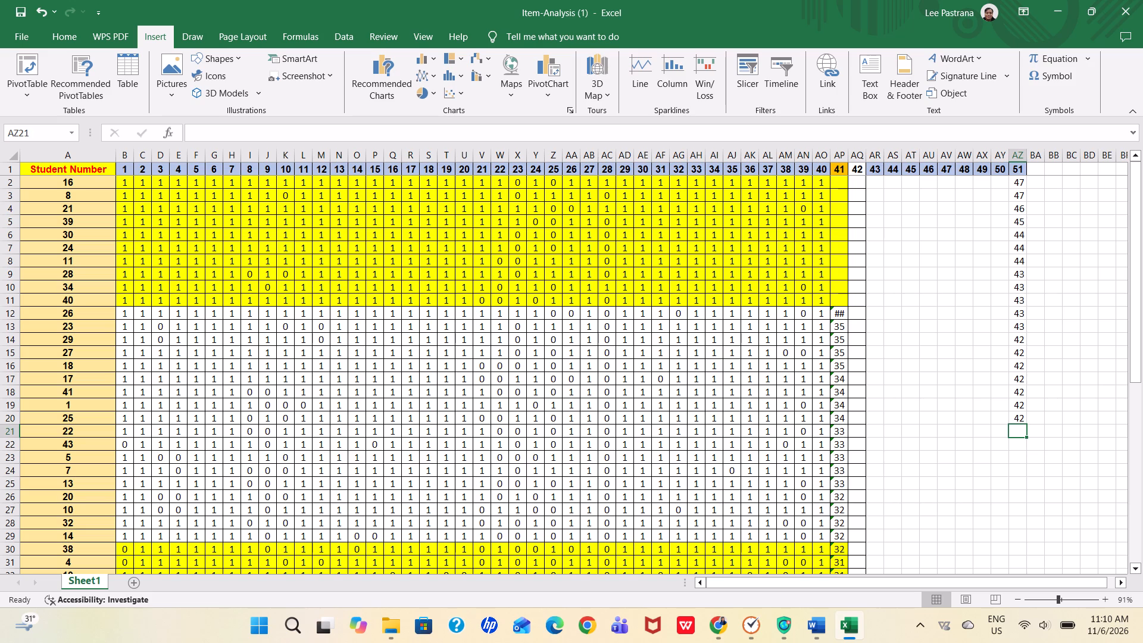
{"action": "key", "text": "4"}
{"action": "key", "text": "0"}
{"action": "key", "text": "Return"}
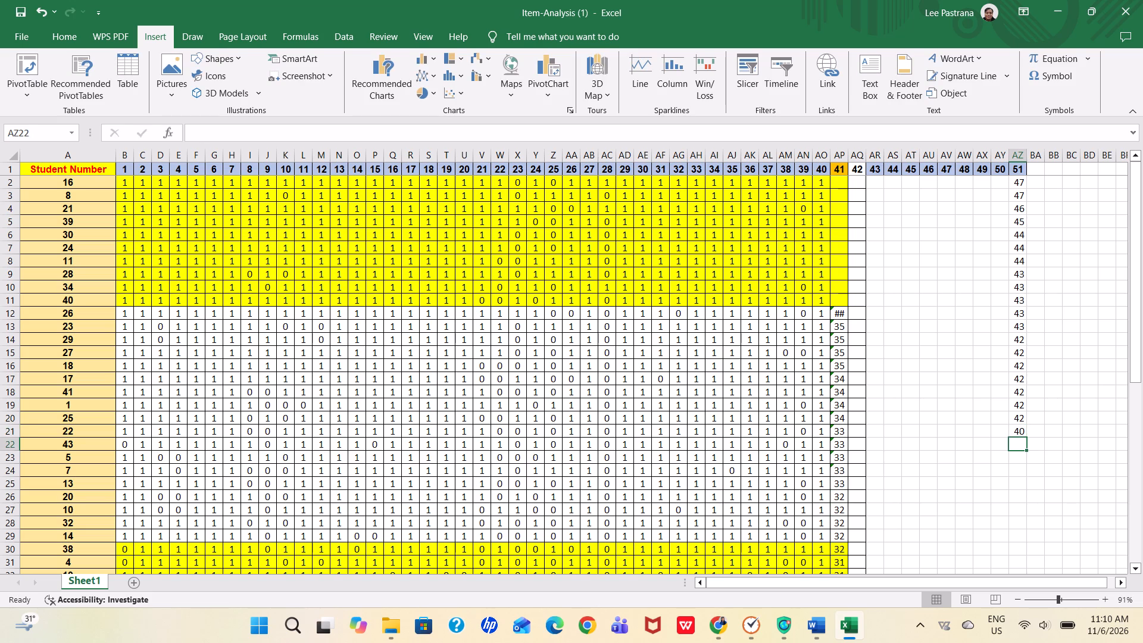
{"action": "type", "text": "40"}
{"action": "key", "text": "Return"}
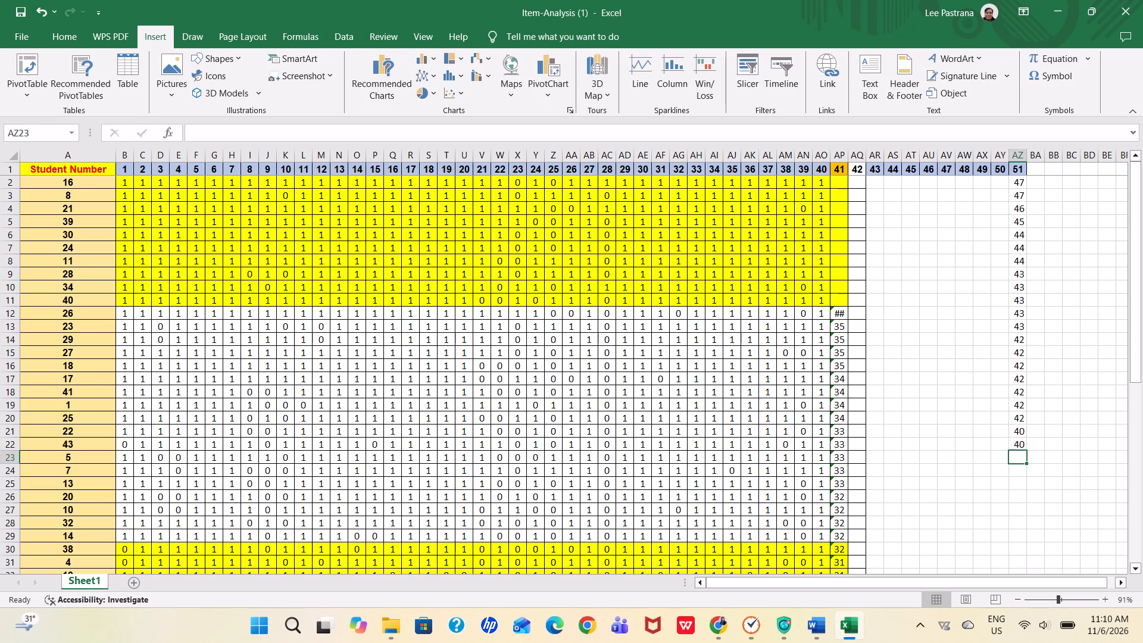
{"action": "type", "text": "40"}
{"action": "key", "text": "Return"}
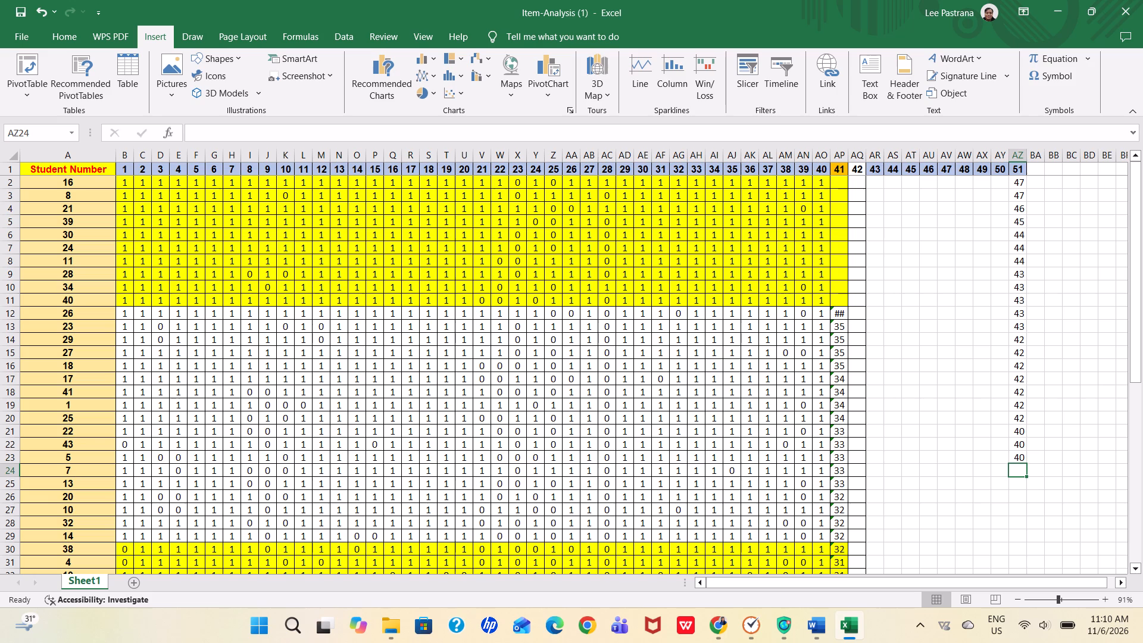
{"action": "type", "text": "40"}
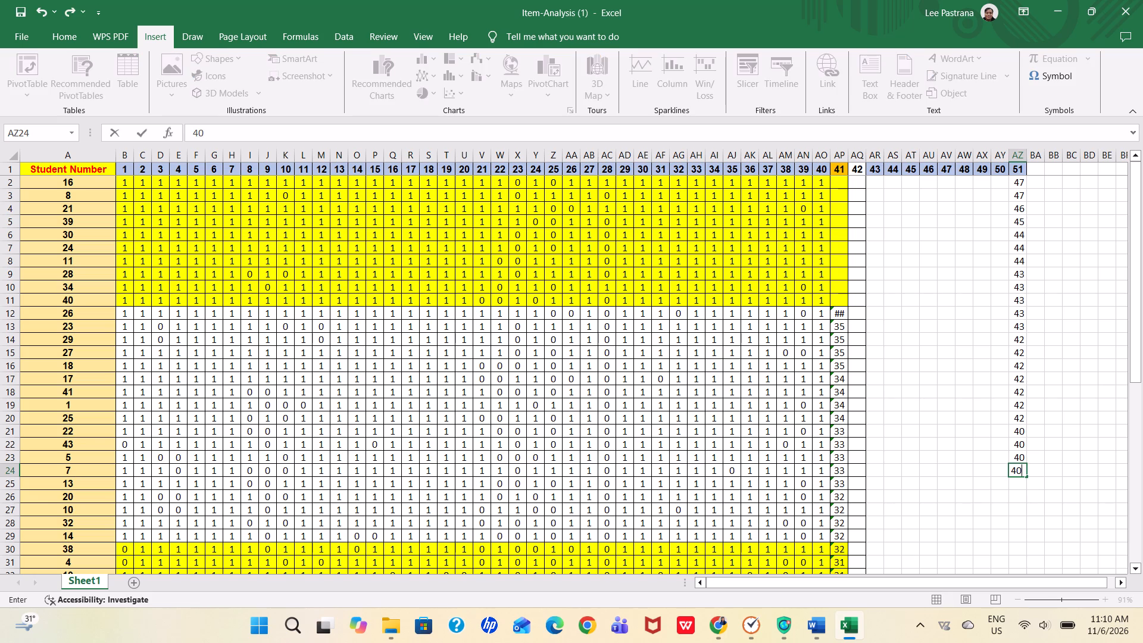
{"action": "key", "text": "Return"}
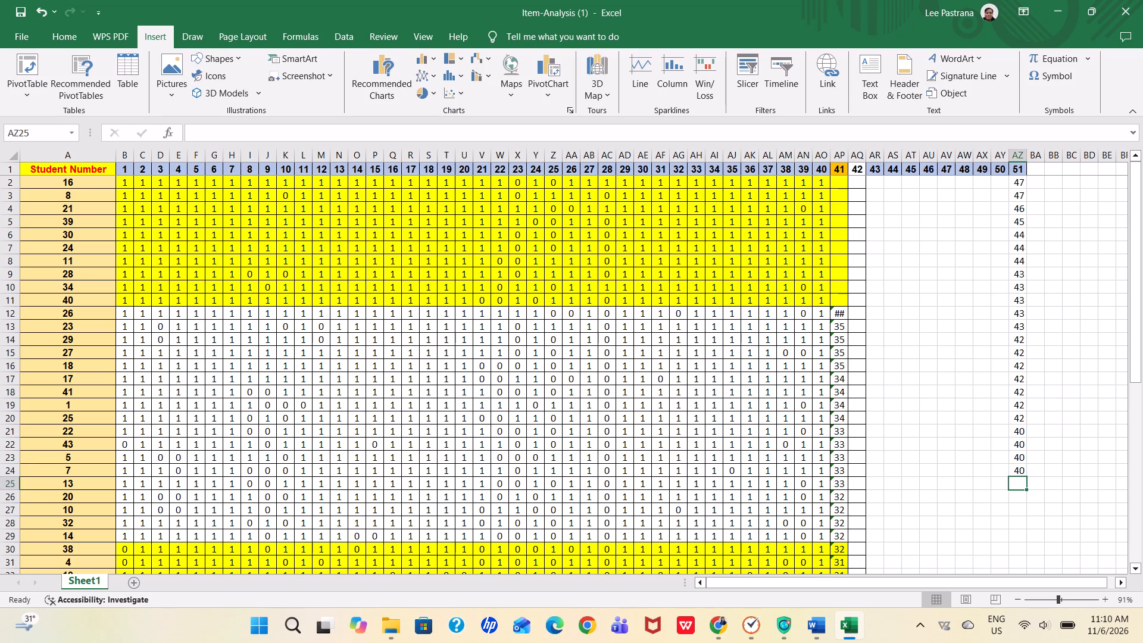
Enter the value 40 in each of the cells AZ25 to AZ28, in the column headed 51.
{"action": "type", "text": "40"}
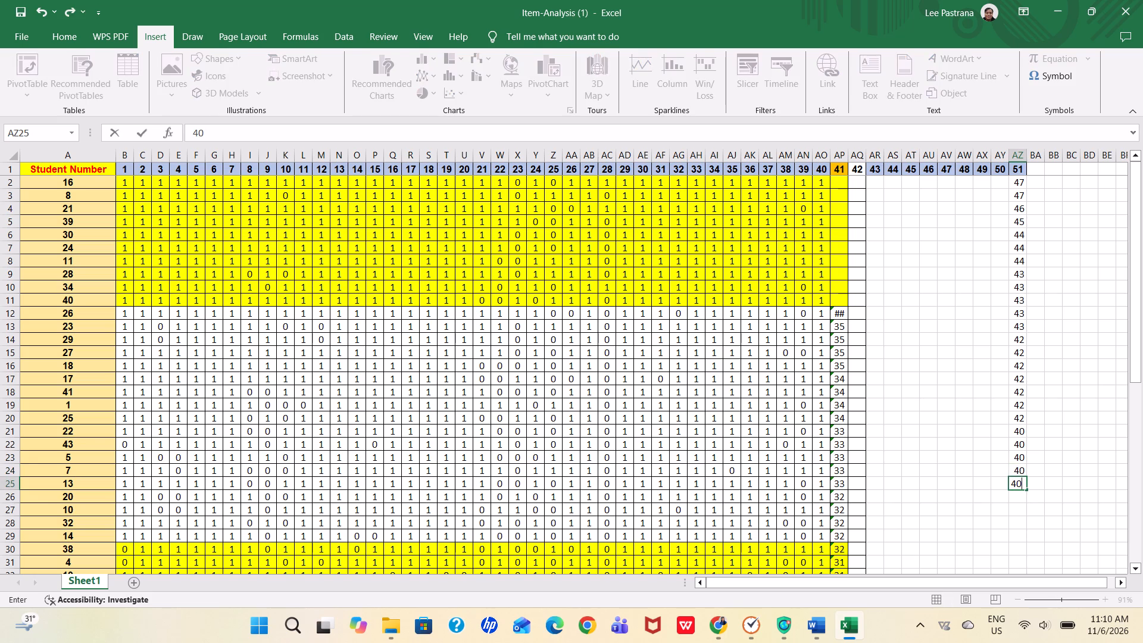
{"action": "key", "text": "Return"}
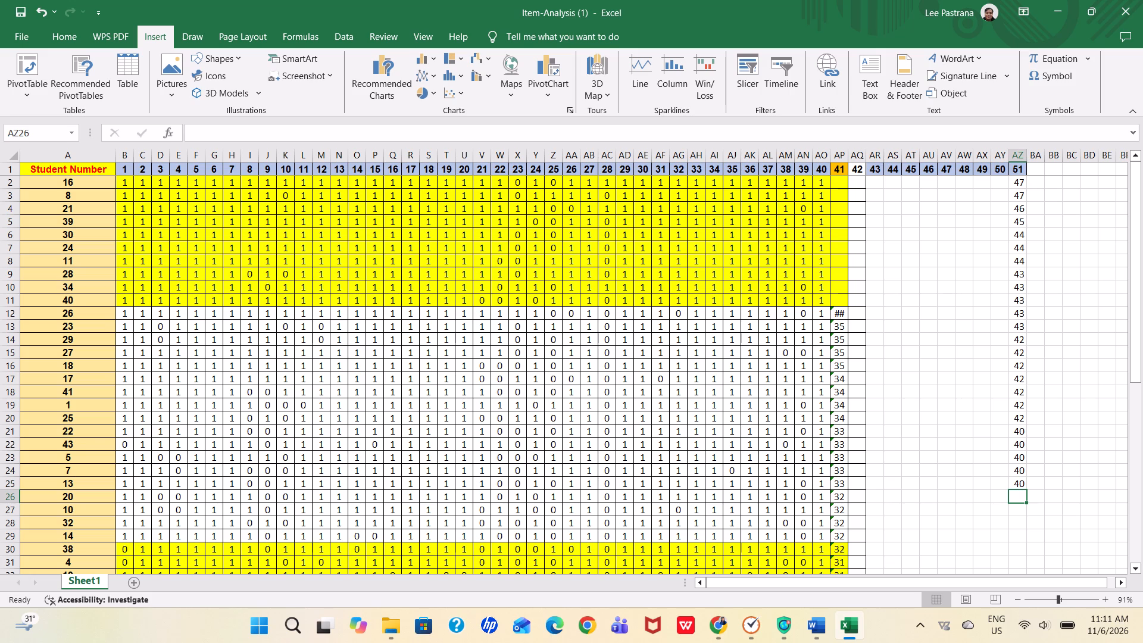
{"action": "type", "text": "40"}
{"action": "key", "text": "Return"}
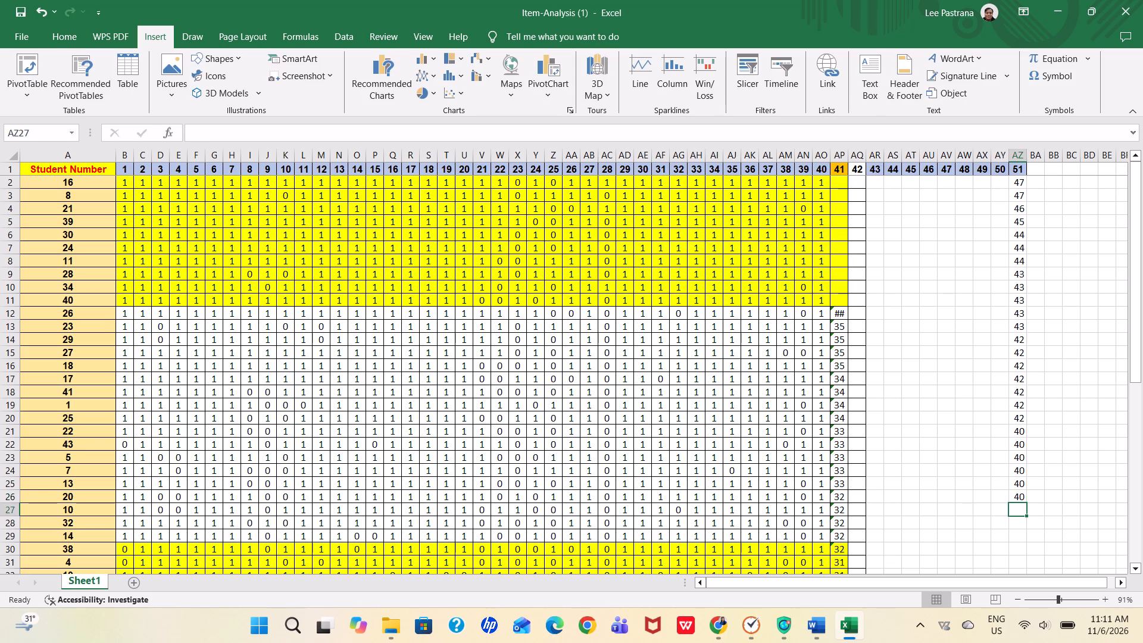
{"action": "type", "text": "40"}
{"action": "key", "text": "Return"}
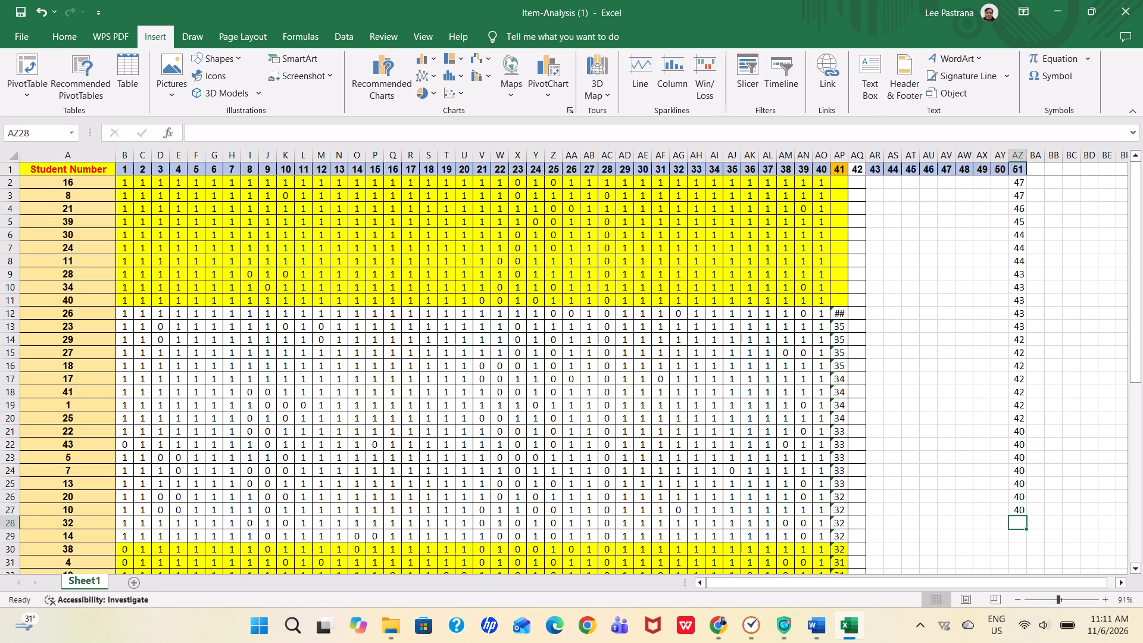
{"action": "type", "text": "40"}
{"action": "key", "text": "Return"}
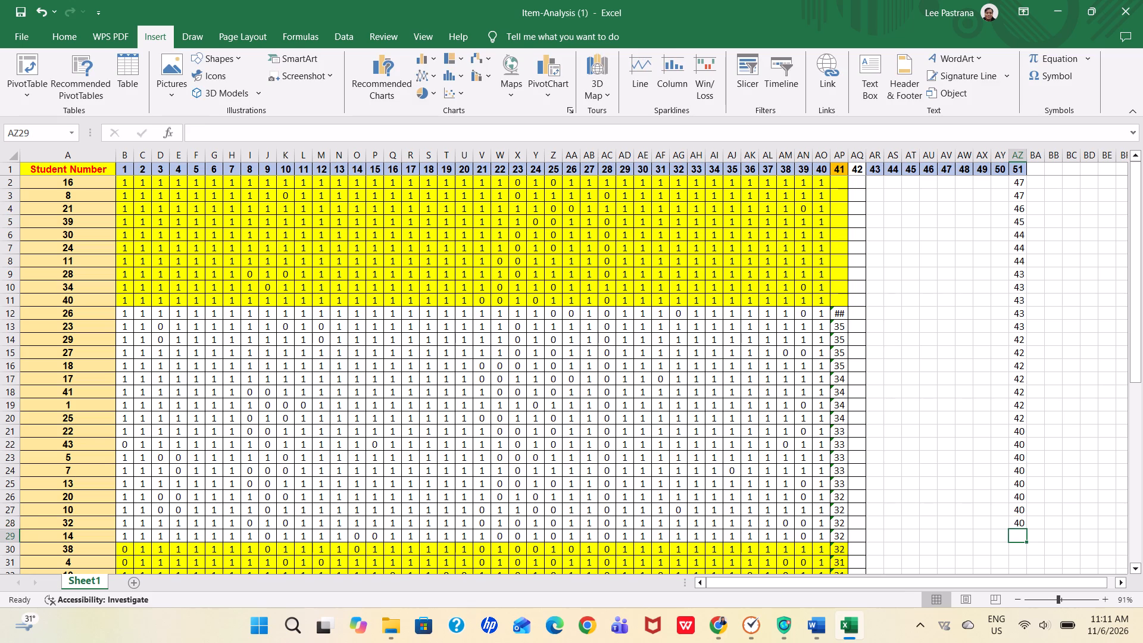
Enter the value 39 in each of the cells AZ29 to AZ31, in the column headed 51.
{"action": "type", "text": "39"}
{"action": "key", "text": "Return"}
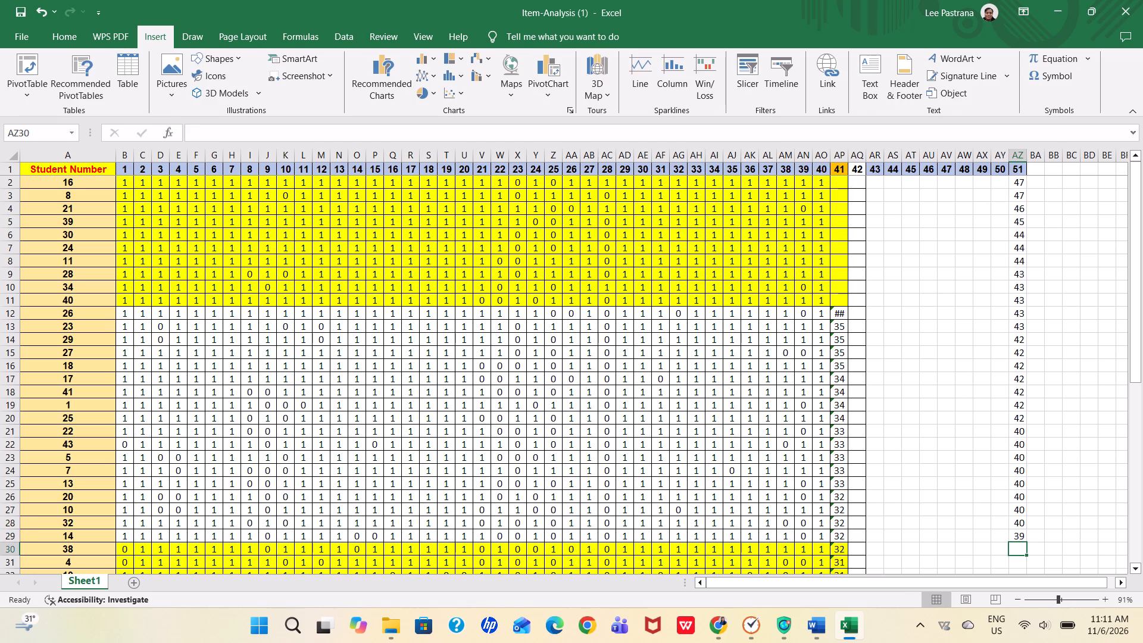
{"action": "type", "text": "39"}
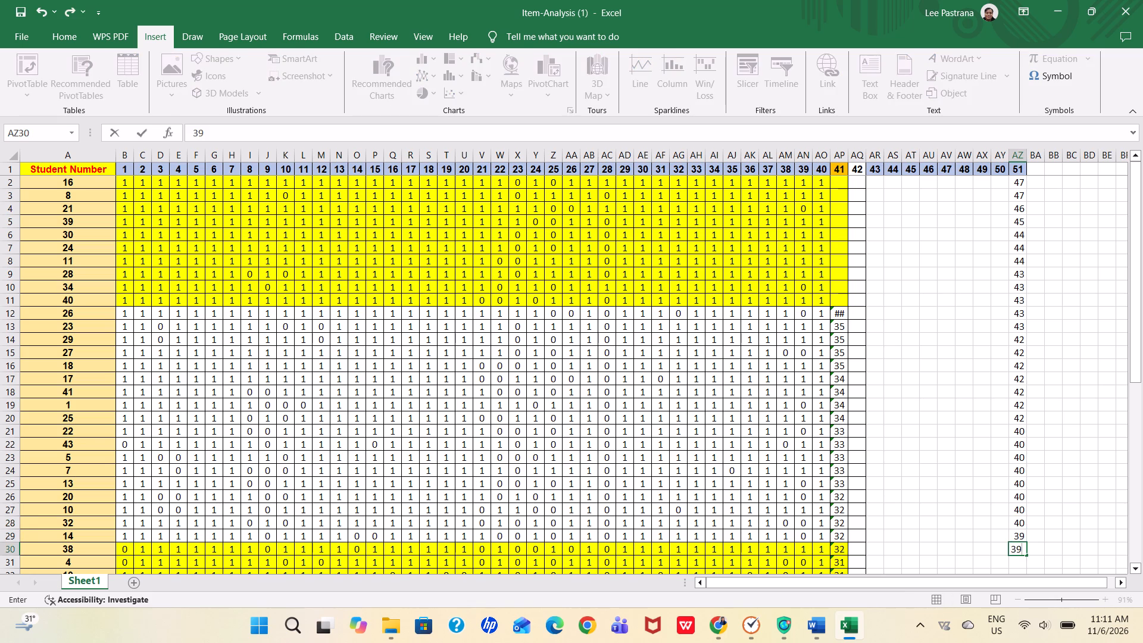
{"action": "key", "text": "Return"}
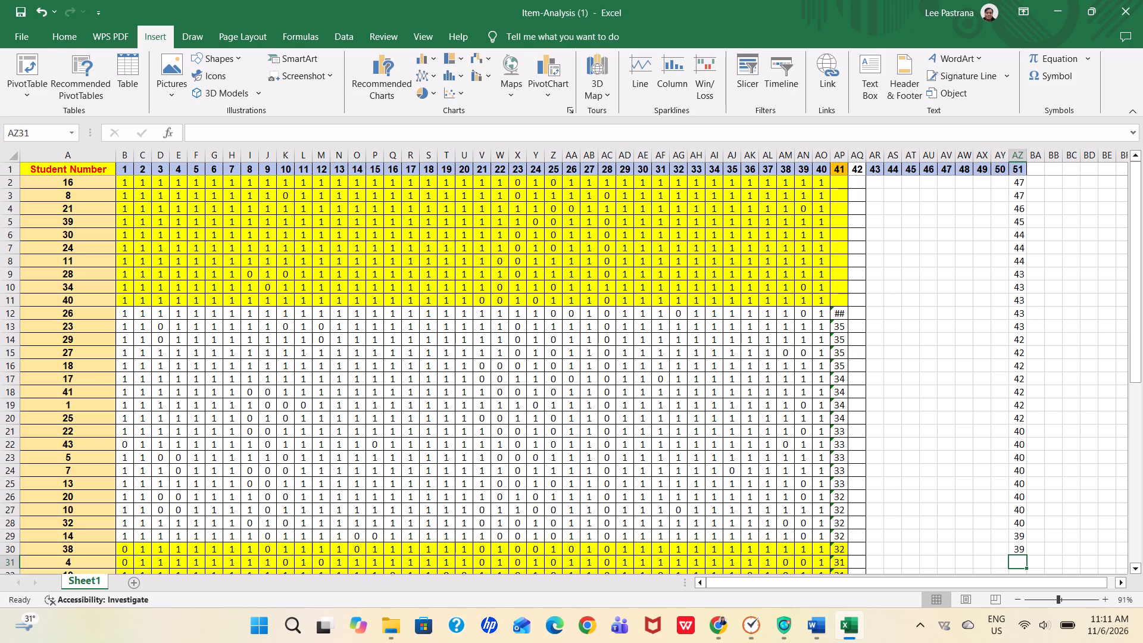
{"action": "type", "text": "39"}
{"action": "key", "text": "Return"}
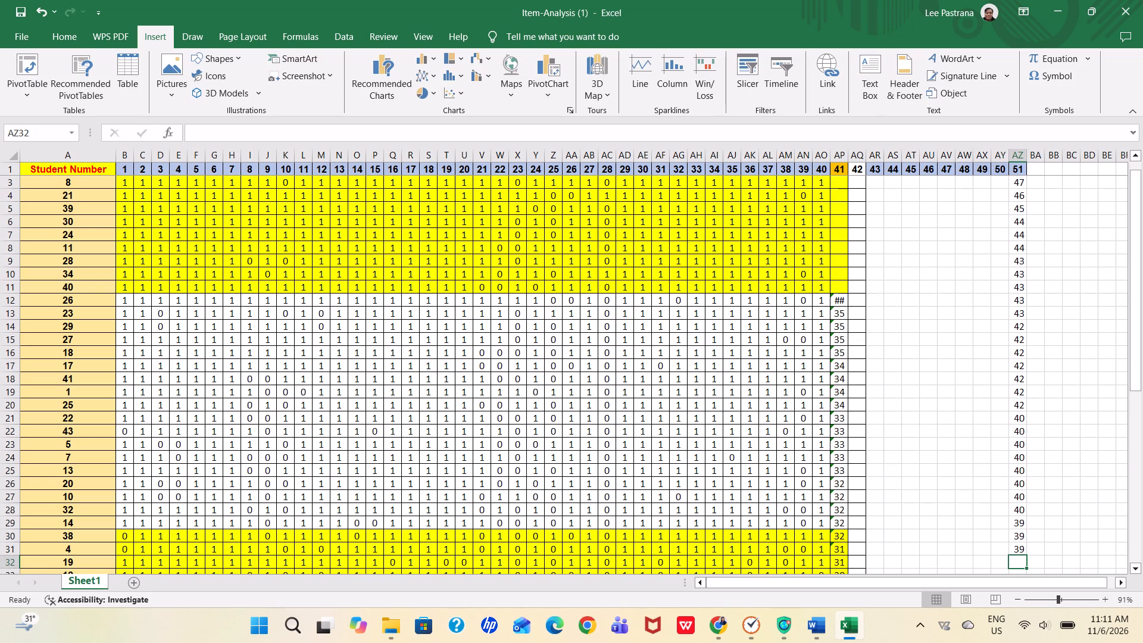
Enter the value 37 in each of the cells AZ32 to AZ37, in the column headed 51.
{"action": "type", "text": "37"}
{"action": "key", "text": "Return"}
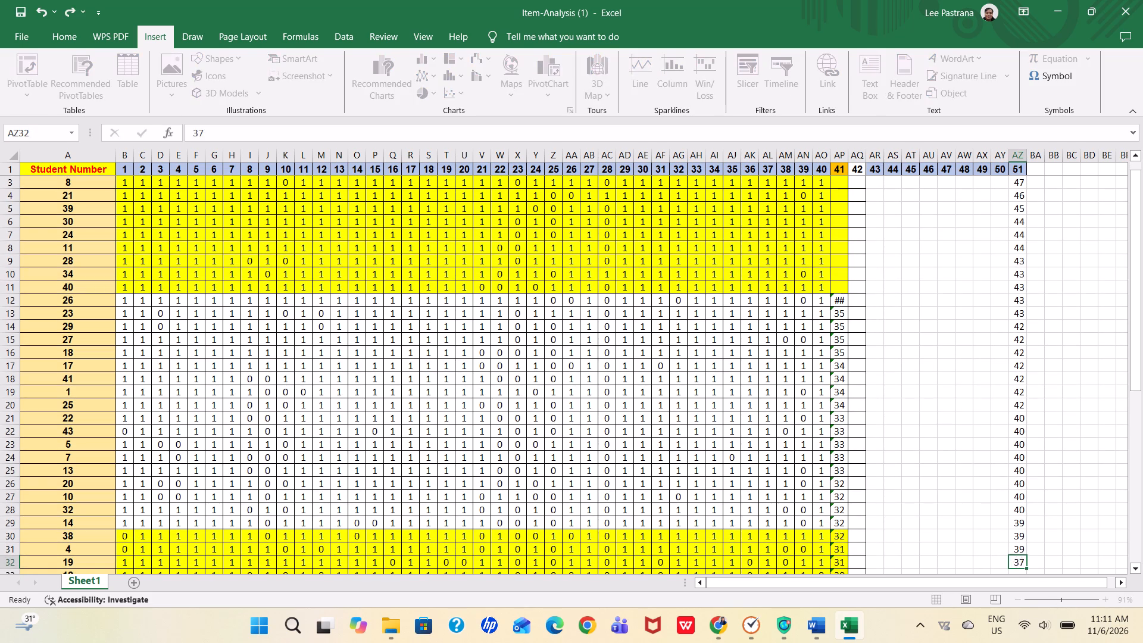
{"action": "type", "text": "37"}
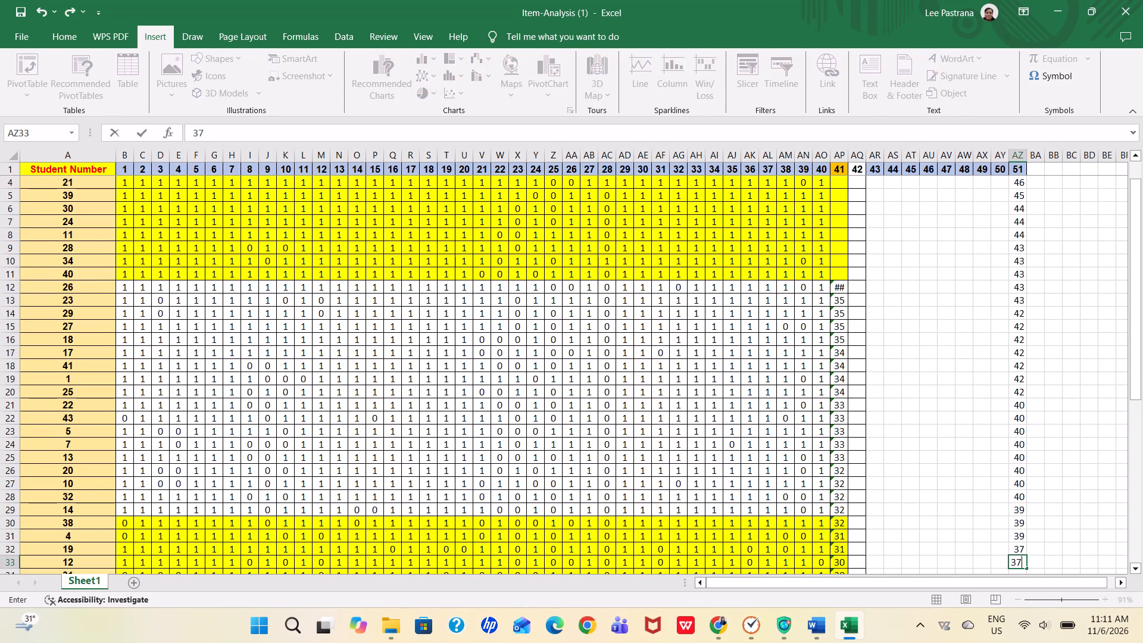
{"action": "key", "text": "Return"}
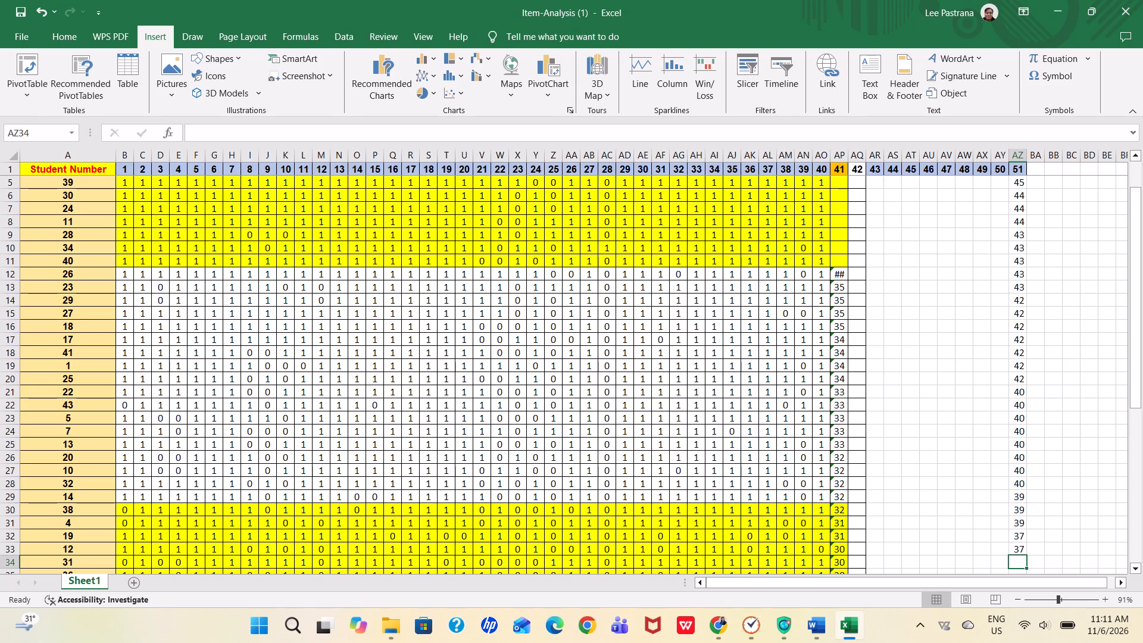
{"action": "type", "text": "37"}
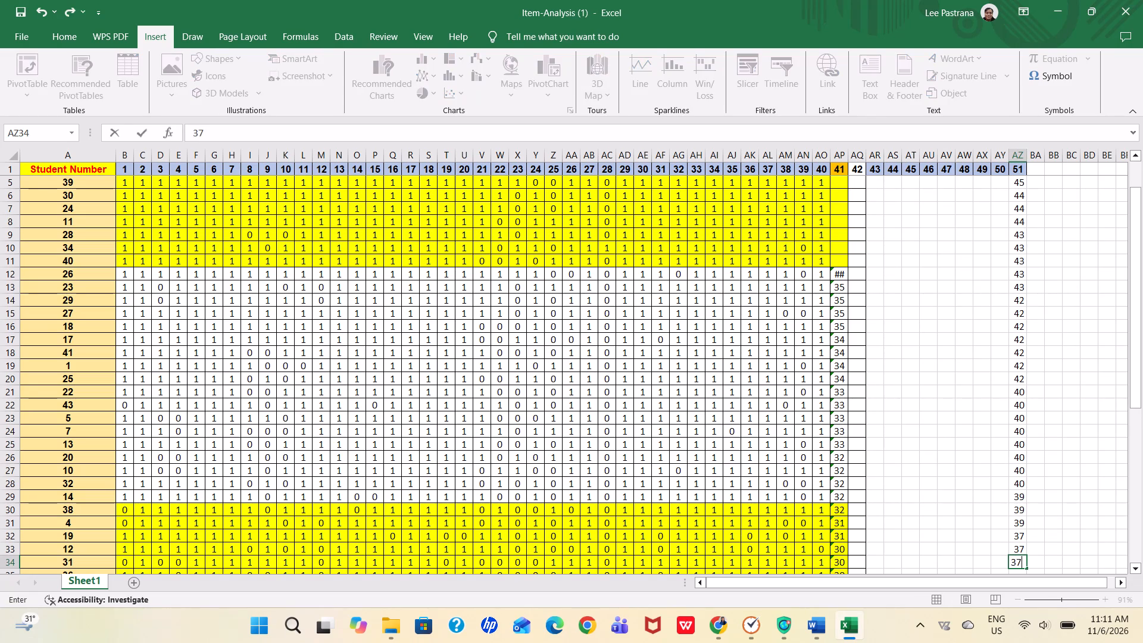
{"action": "key", "text": "Return"}
{"action": "type", "text": "37"}
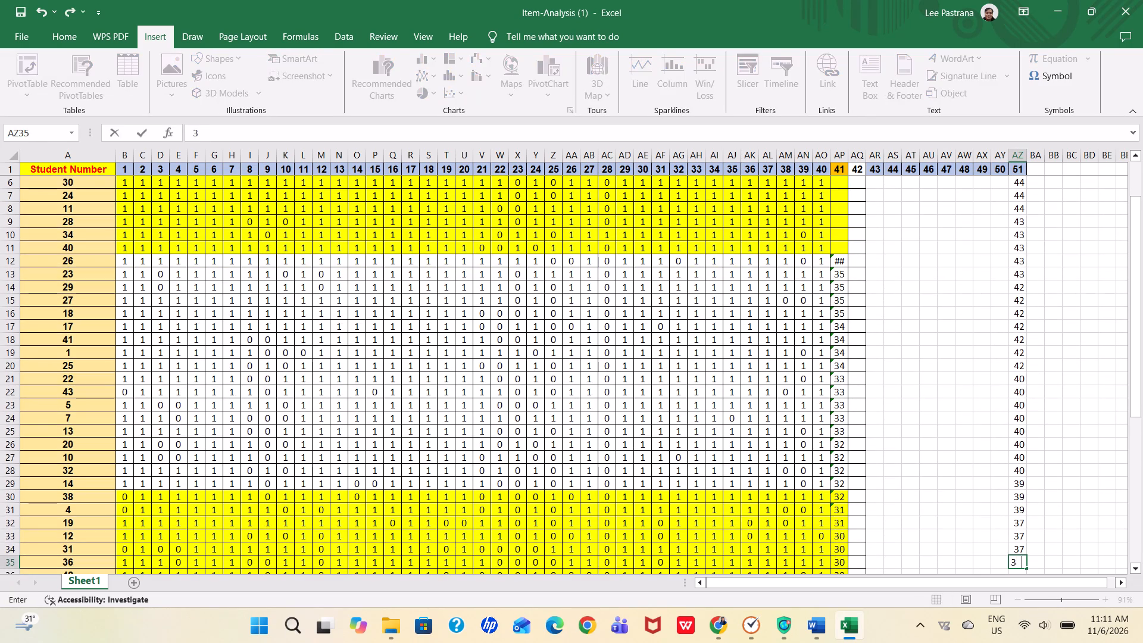
{"action": "key", "text": "Return"}
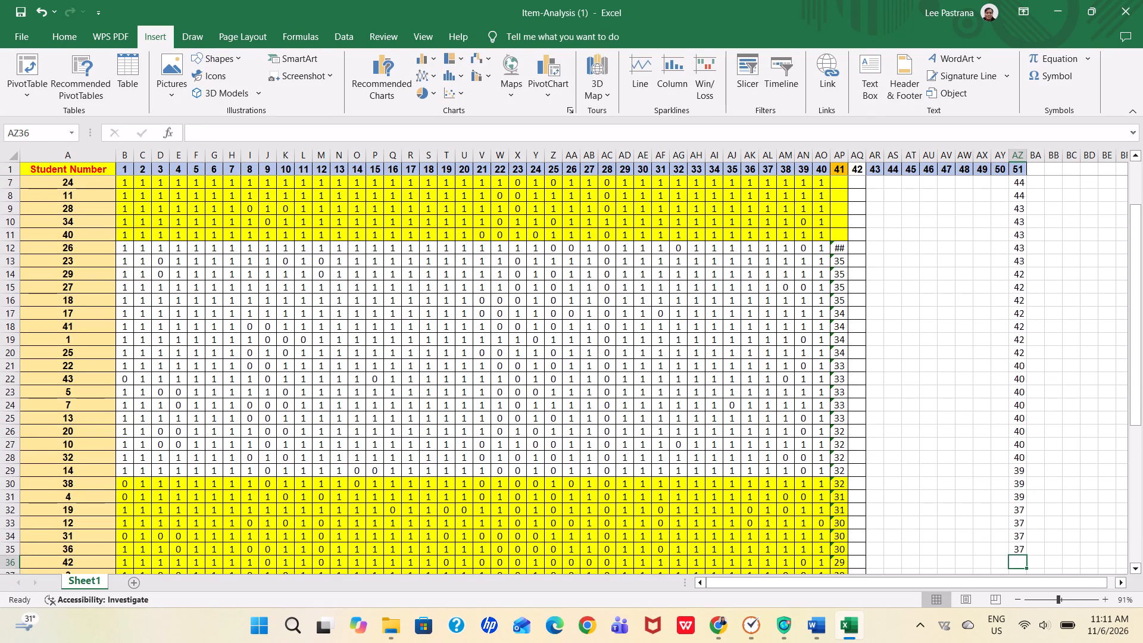
{"action": "type", "text": "37"}
{"action": "key", "text": "Return"}
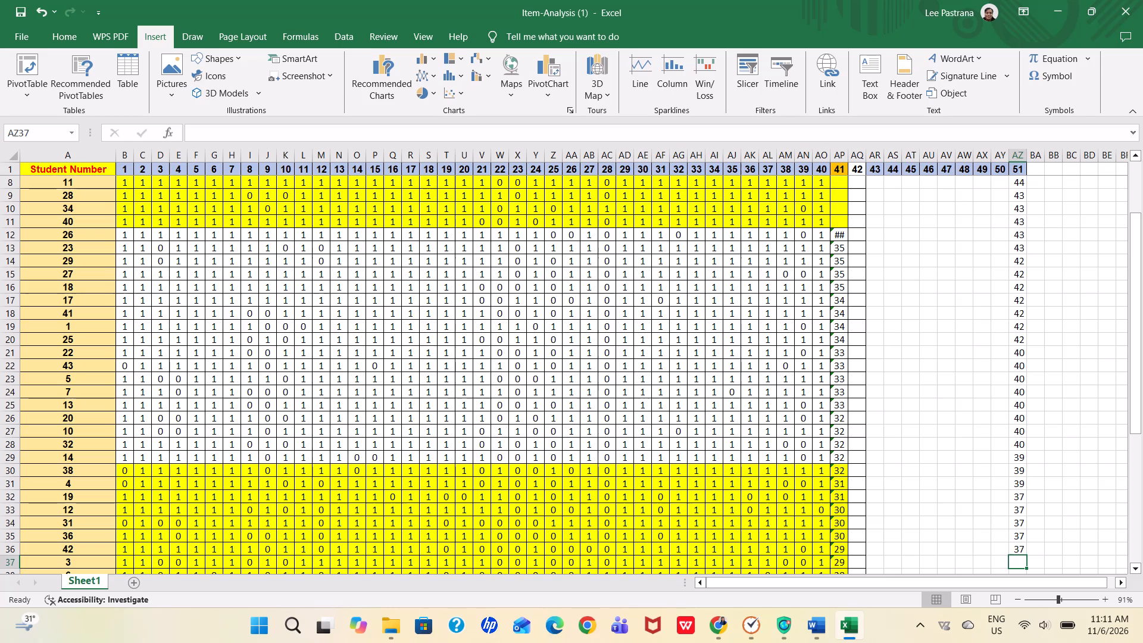
{"action": "type", "text": "37"}
{"action": "key", "text": "Return"}
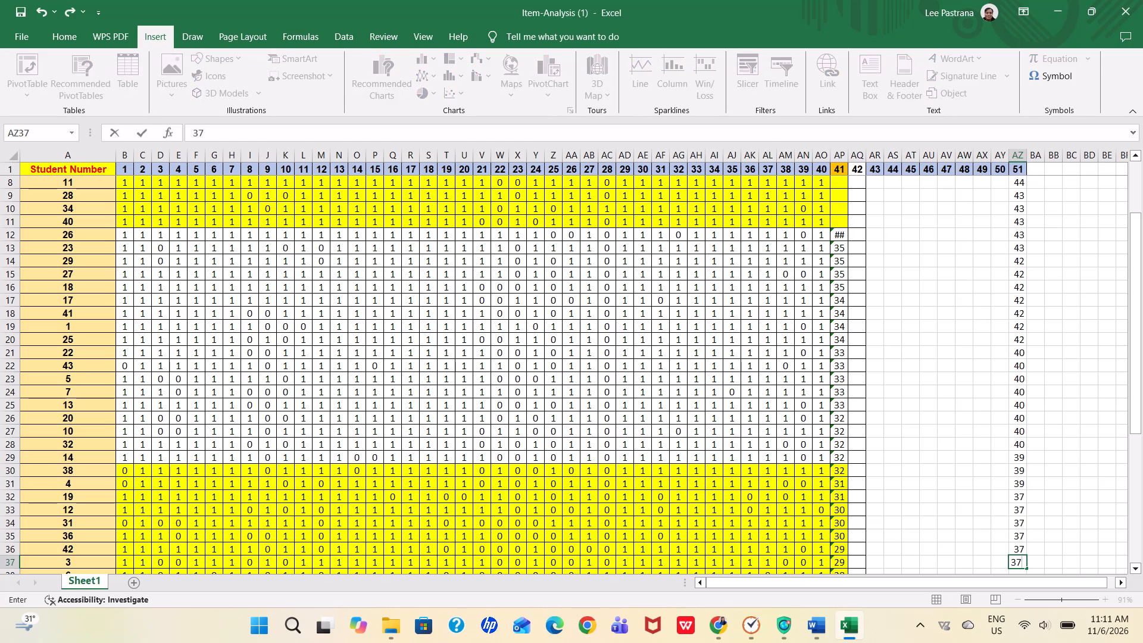
Enter the values 36, 35 and 35 in cells AZ38 to AZ40 of the column headed 51.
{"action": "type", "text": "36"}
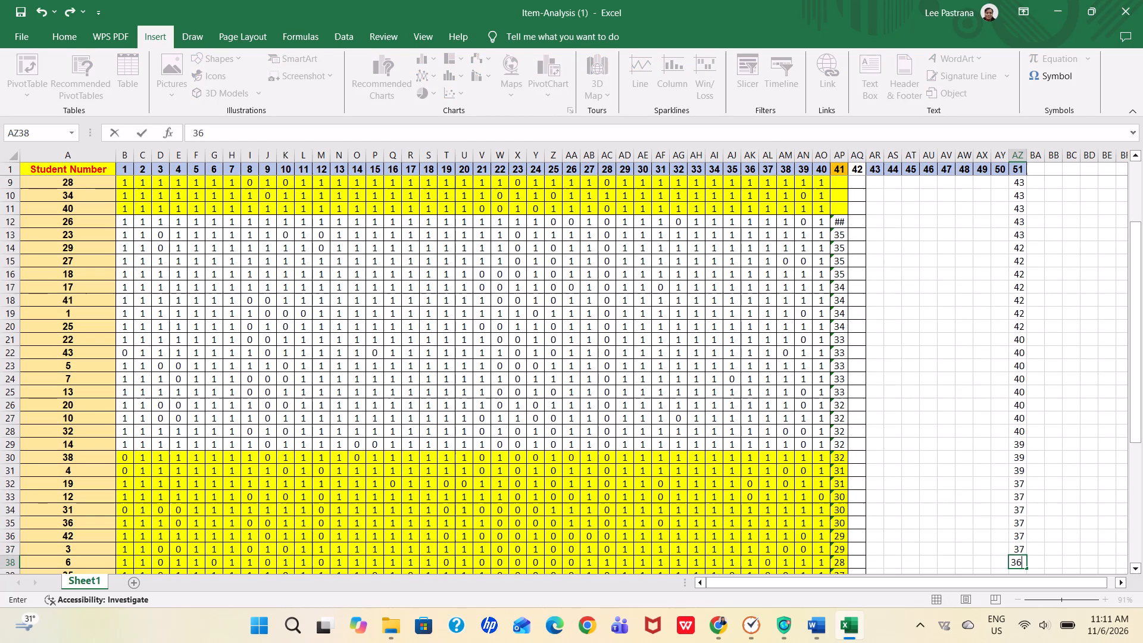
{"action": "key", "text": "Return"}
{"action": "type", "text": "35"}
{"action": "key", "text": "Return"}
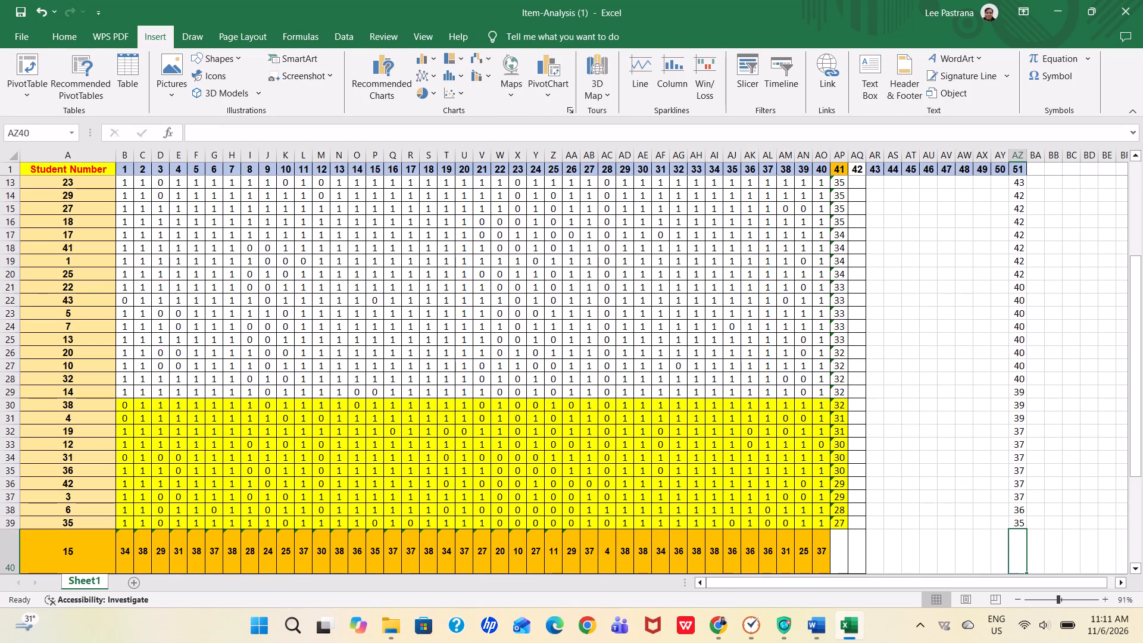
{"action": "type", "text": "35"}
{"action": "key", "text": "Return"}
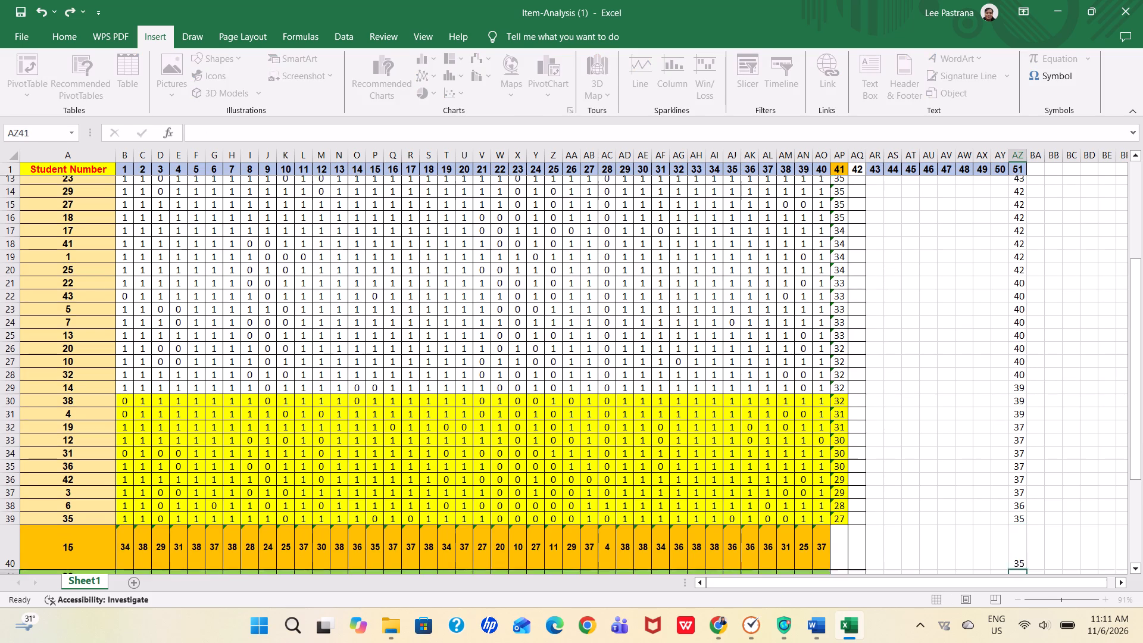
Enter the values 34, 34, 29 and 20 in cells AZ41 to AZ44 of the column headed 51.
{"action": "type", "text": "34"}
{"action": "key", "text": "Return"}
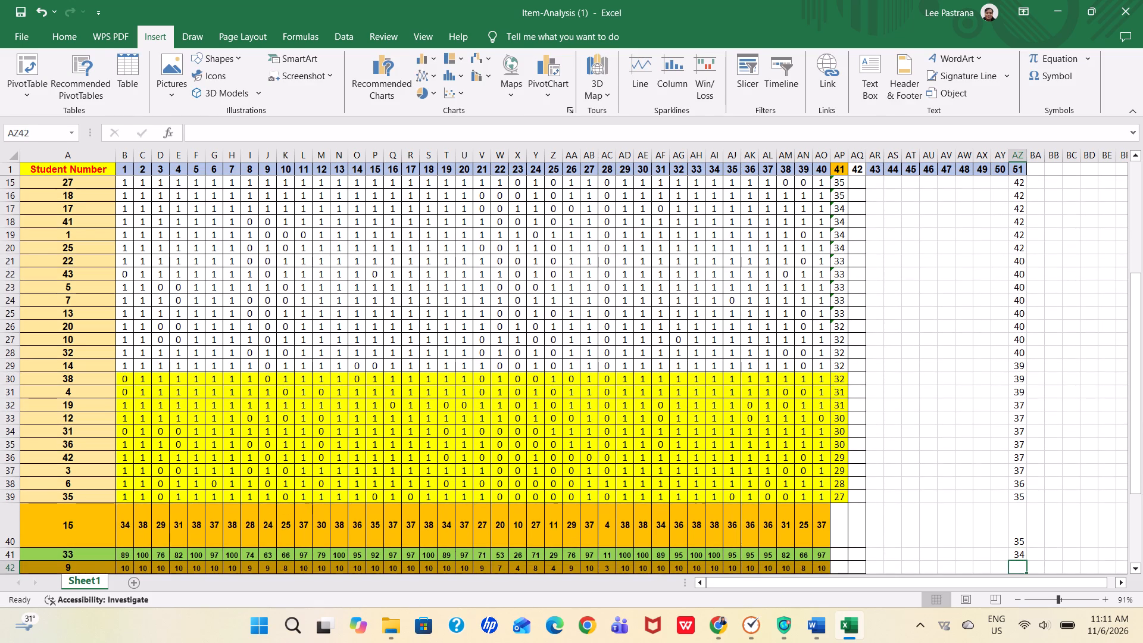
{"action": "type", "text": "34"}
{"action": "key", "text": "Return"}
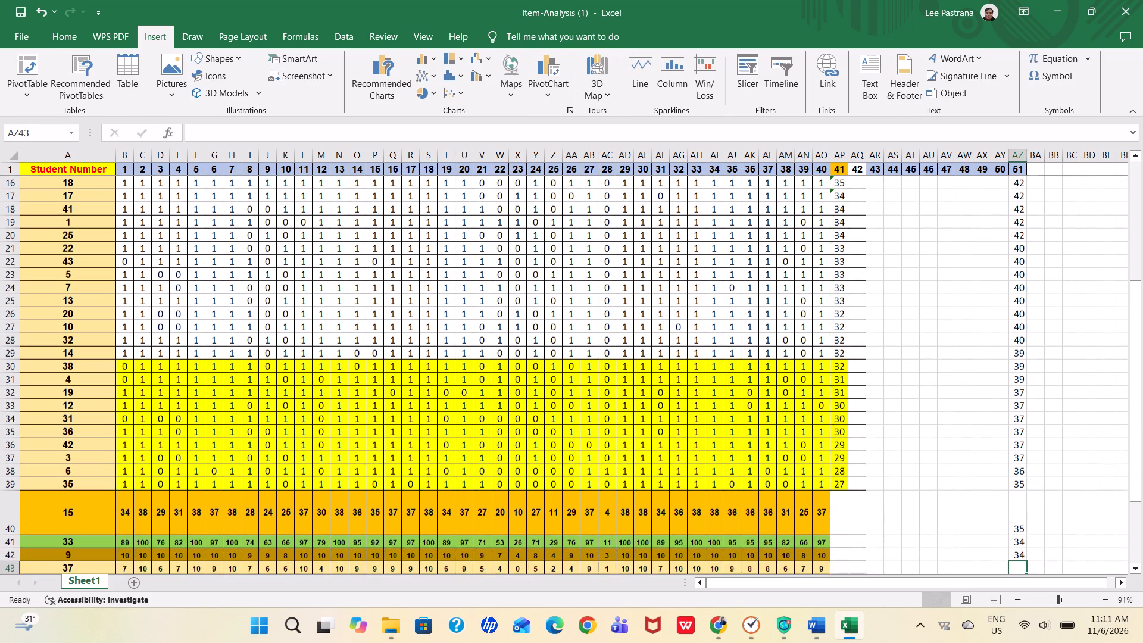
{"action": "type", "text": "29"}
{"action": "key", "text": "Return"}
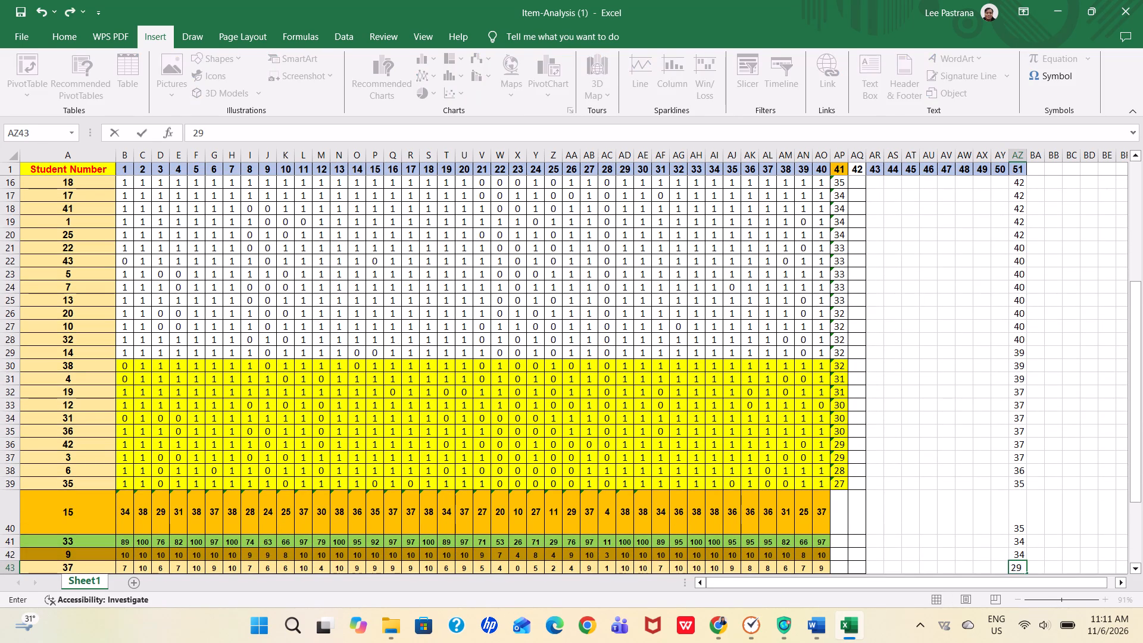
{"action": "type", "text": "20"}
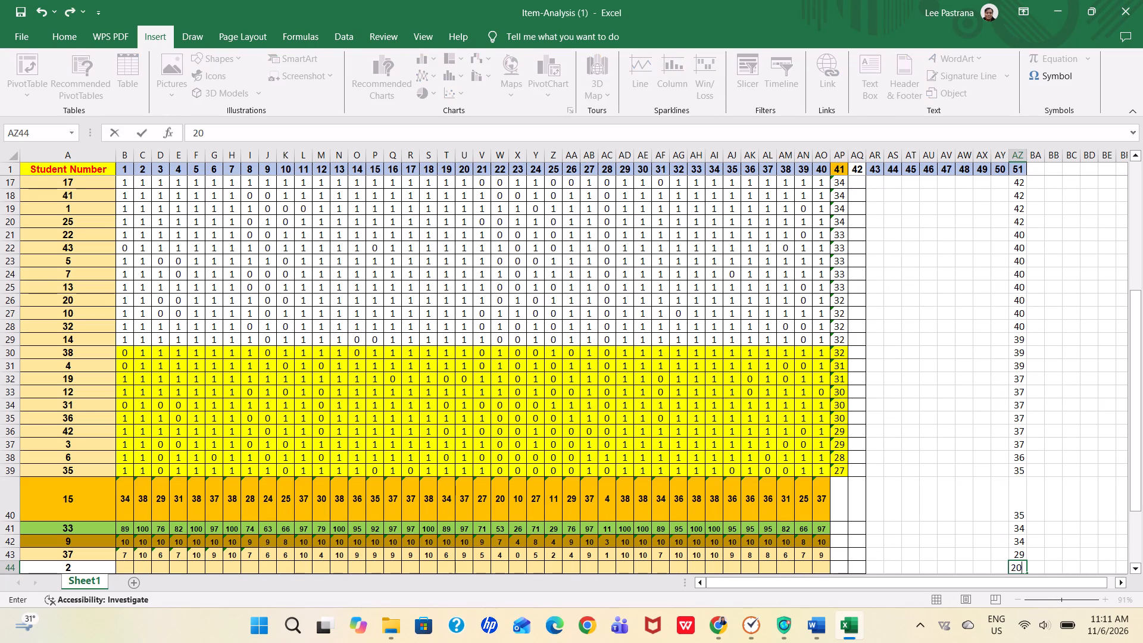
{"action": "key", "text": "Return"}
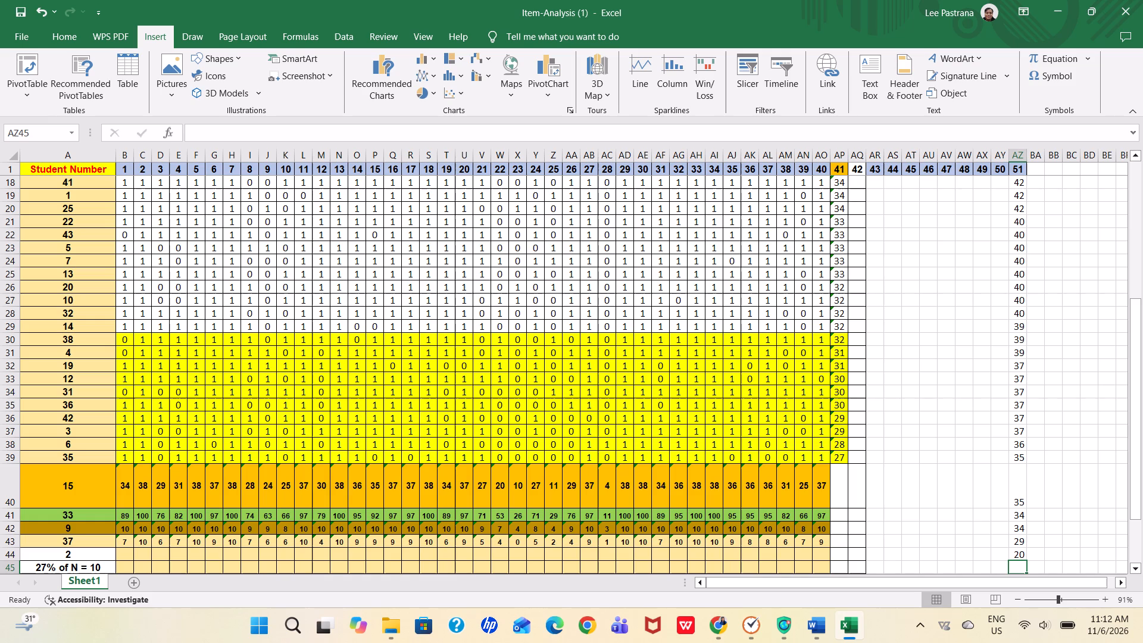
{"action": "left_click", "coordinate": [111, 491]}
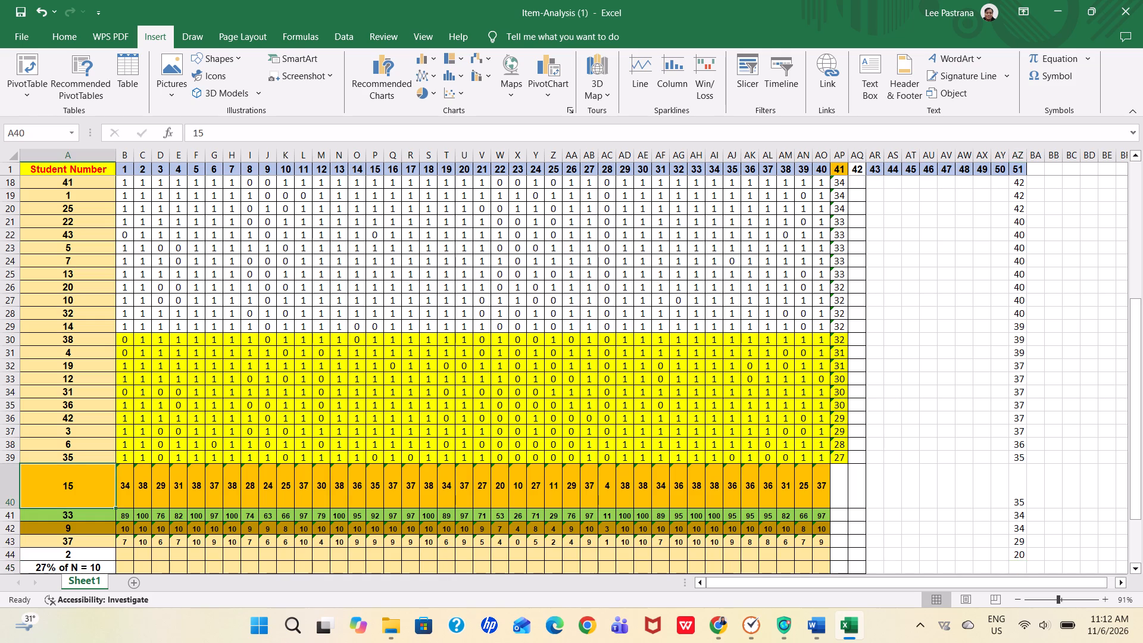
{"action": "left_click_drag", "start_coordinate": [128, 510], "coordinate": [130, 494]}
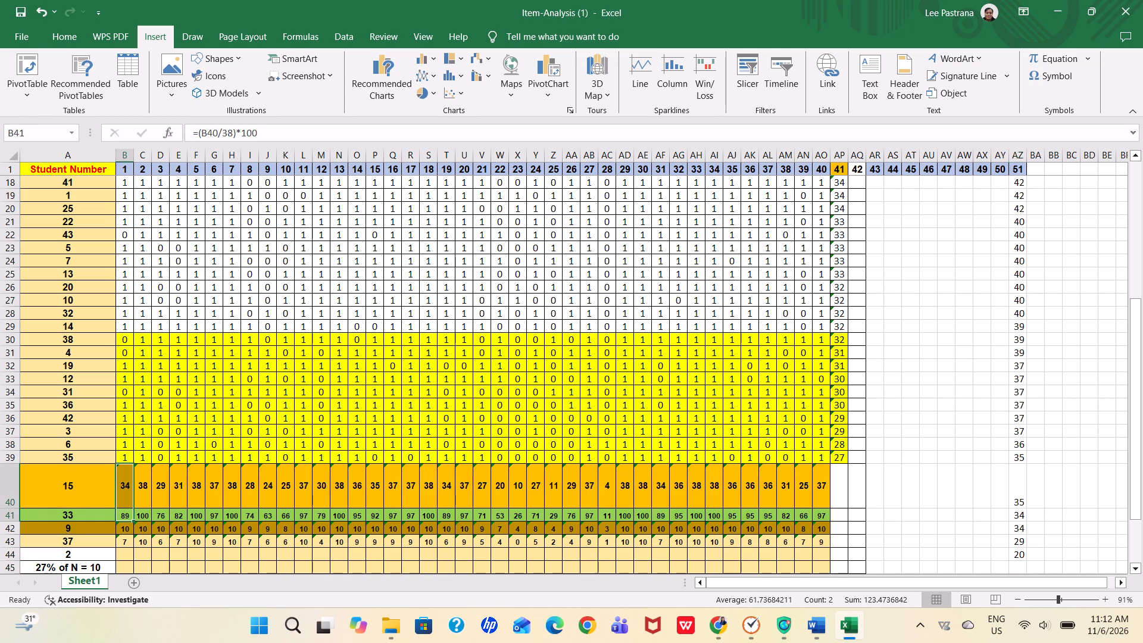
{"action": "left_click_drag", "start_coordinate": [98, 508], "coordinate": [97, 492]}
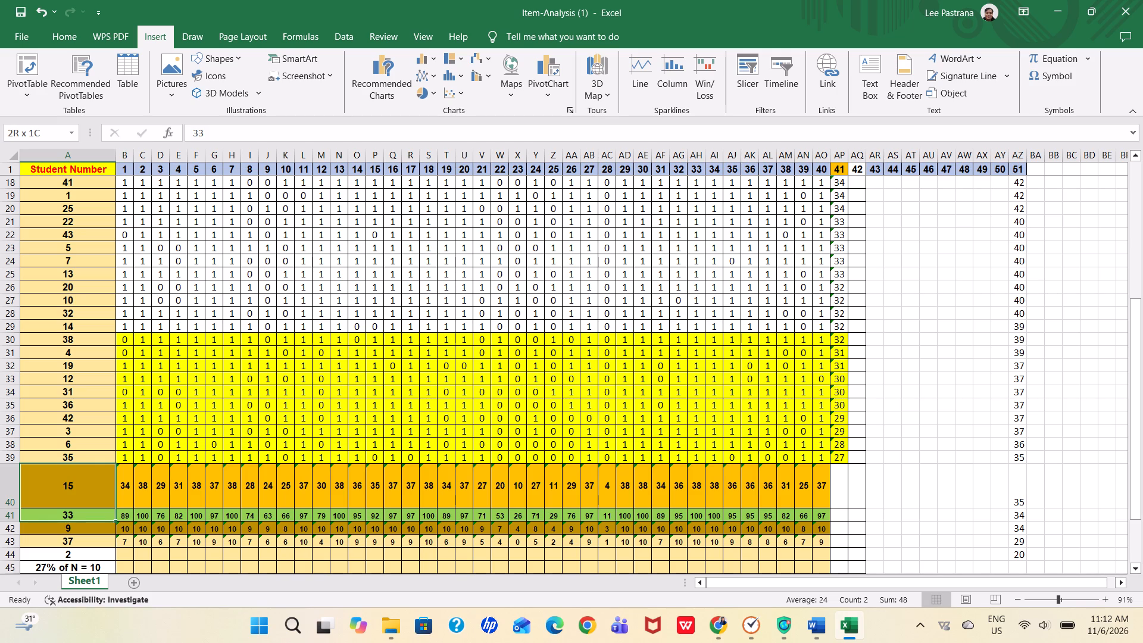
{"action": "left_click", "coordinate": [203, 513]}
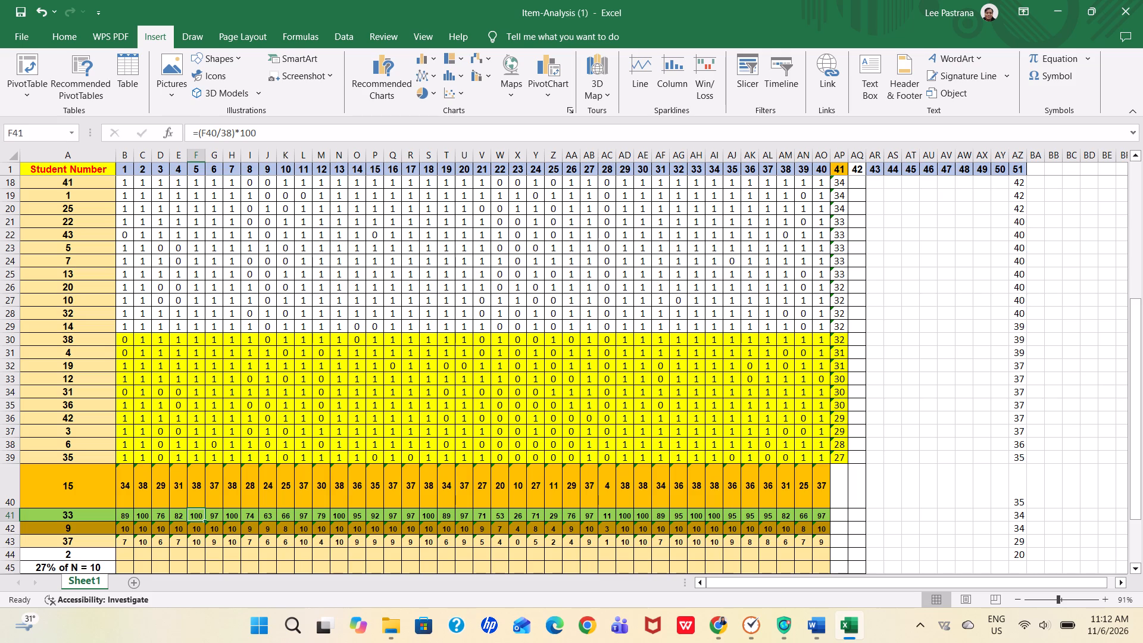
Clear the item 1 sum formula from cell B40 in the row of student 15.
{"action": "left_click", "coordinate": [131, 492]}
{"action": "left_click", "coordinate": [130, 485]}
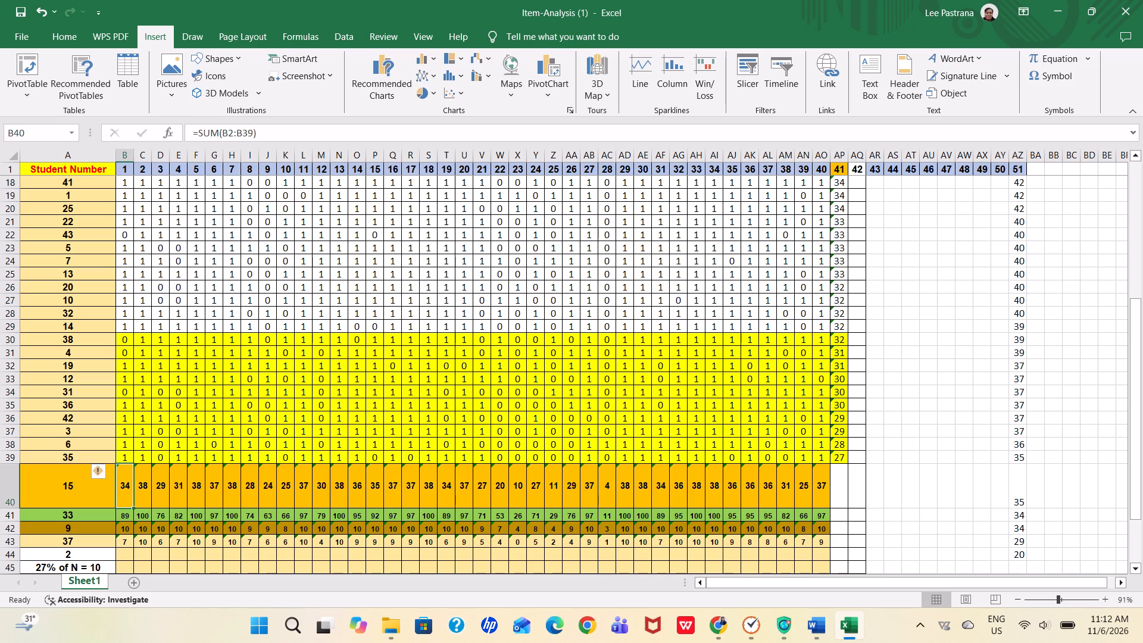
{"action": "left_click", "coordinate": [130, 485]}
{"action": "key", "text": "BackSpace"}
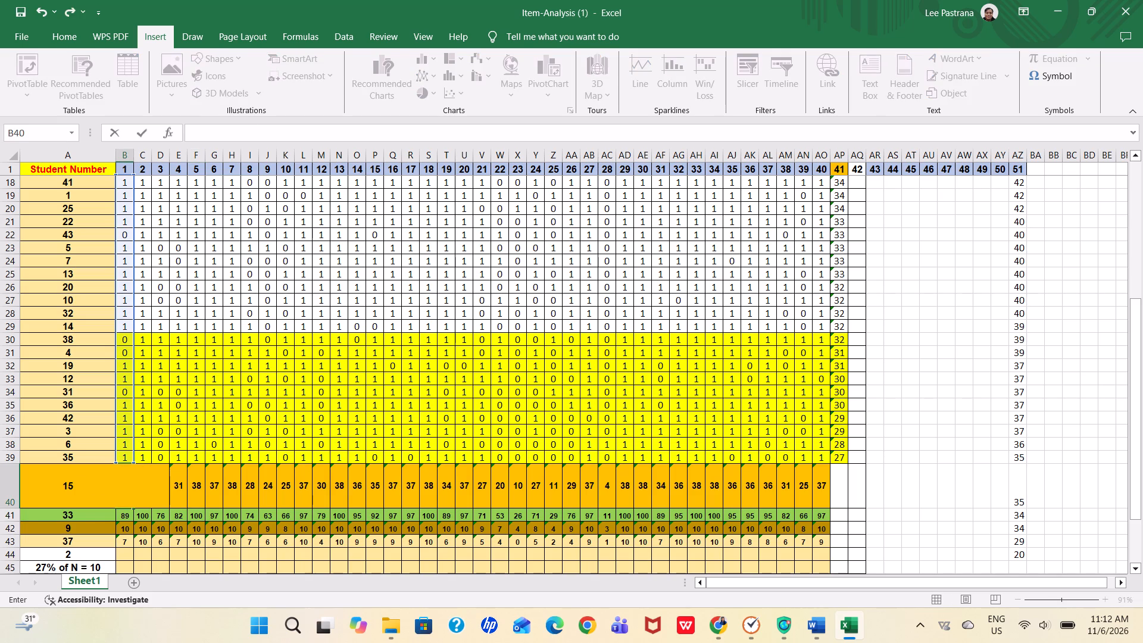
{"action": "left_click", "coordinate": [194, 486]}
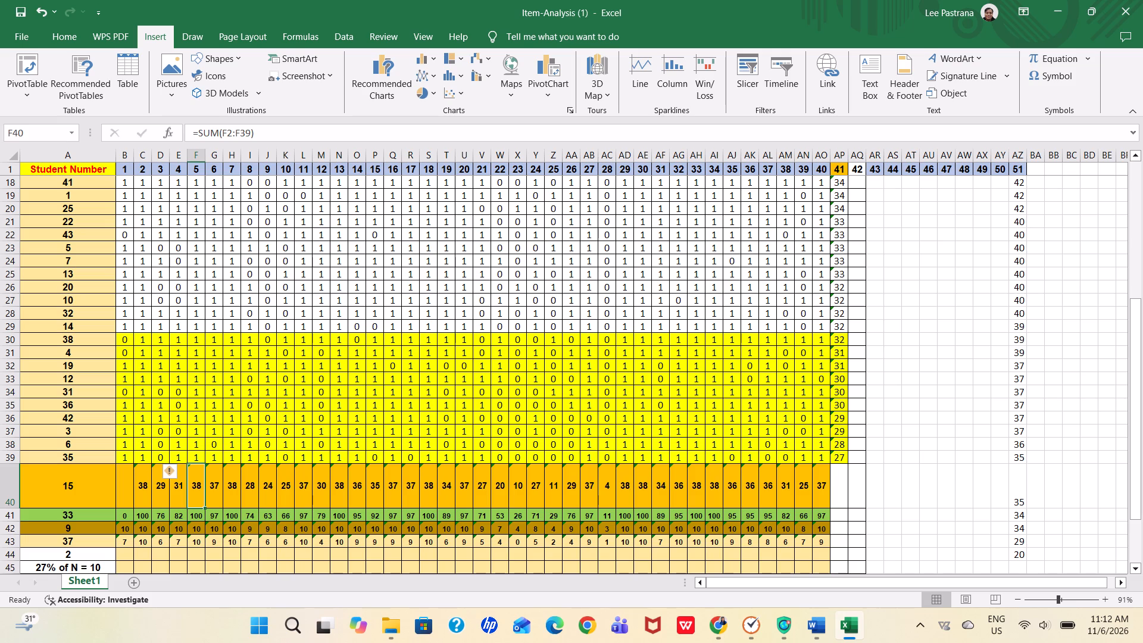
Reduce the height of row 40 to match the neighbouring student rows.
{"action": "left_click", "coordinate": [10, 482]}
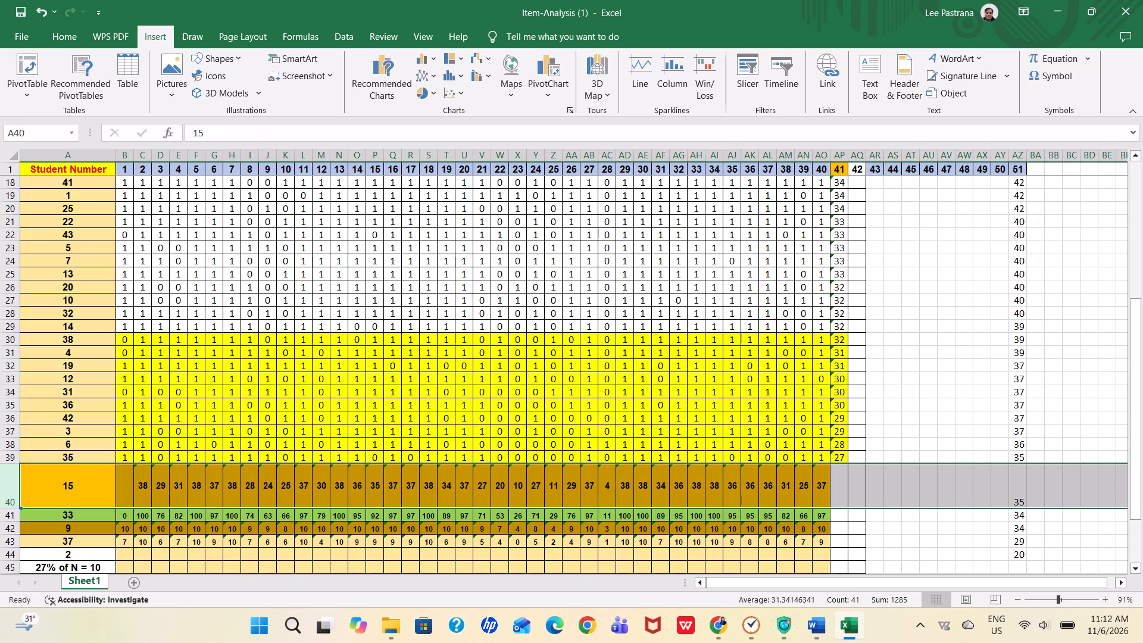
{"action": "left_click_drag", "start_coordinate": [21, 507], "coordinate": [15, 491]}
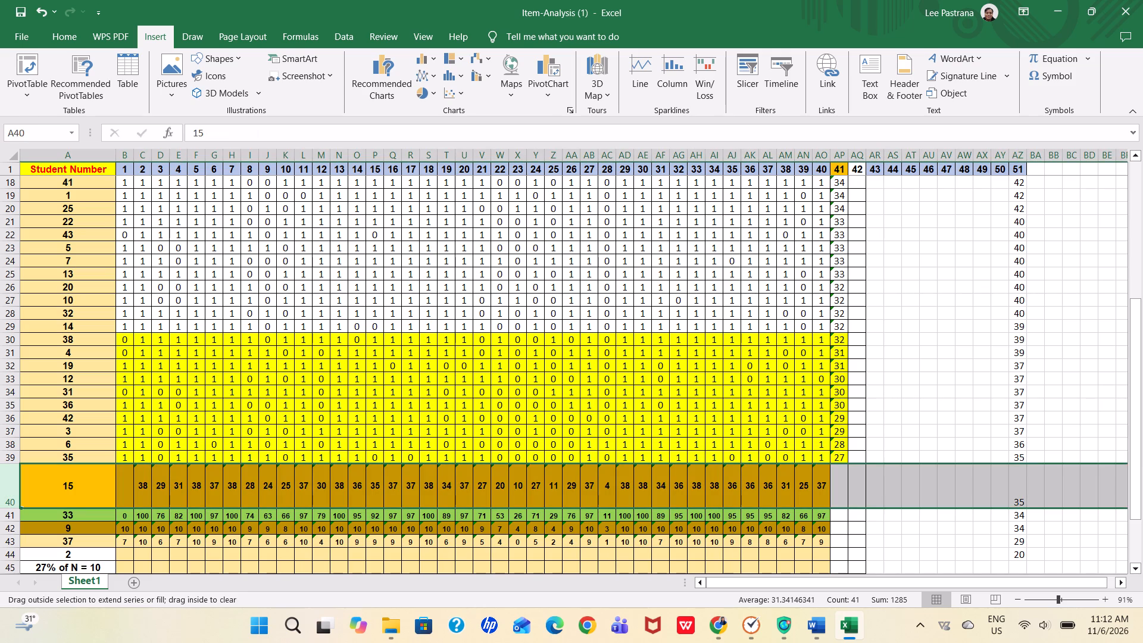
{"action": "left_click_drag", "start_coordinate": [15, 491], "coordinate": [15, 492]}
{"action": "left_click_drag", "start_coordinate": [20, 505], "coordinate": [20, 493]}
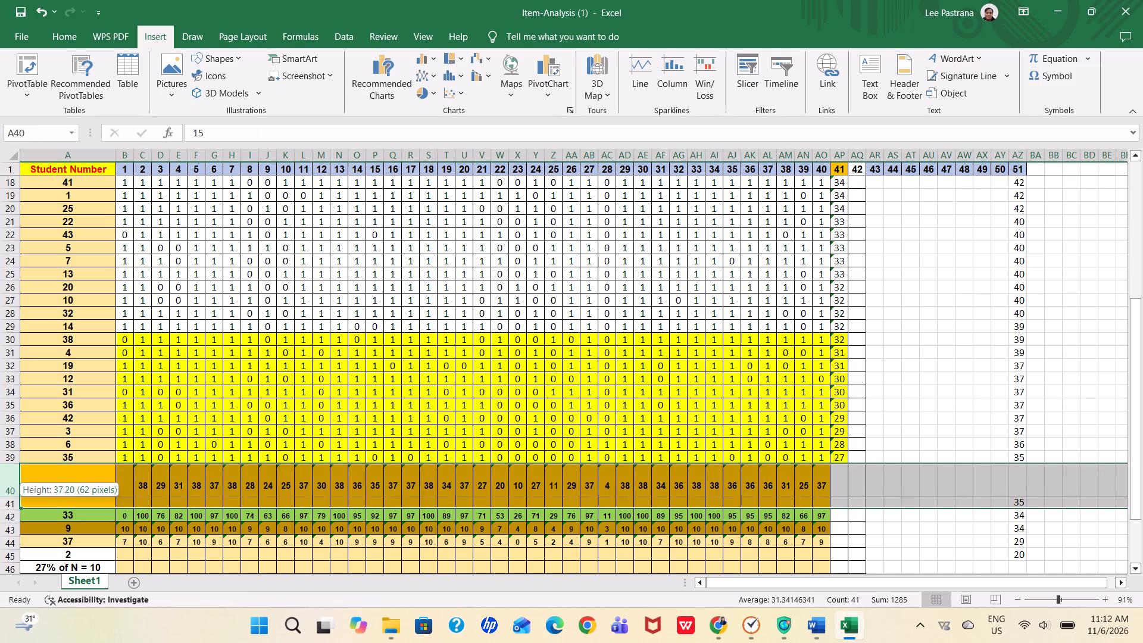
{"action": "left_click_drag", "start_coordinate": [20, 493], "coordinate": [20, 476]}
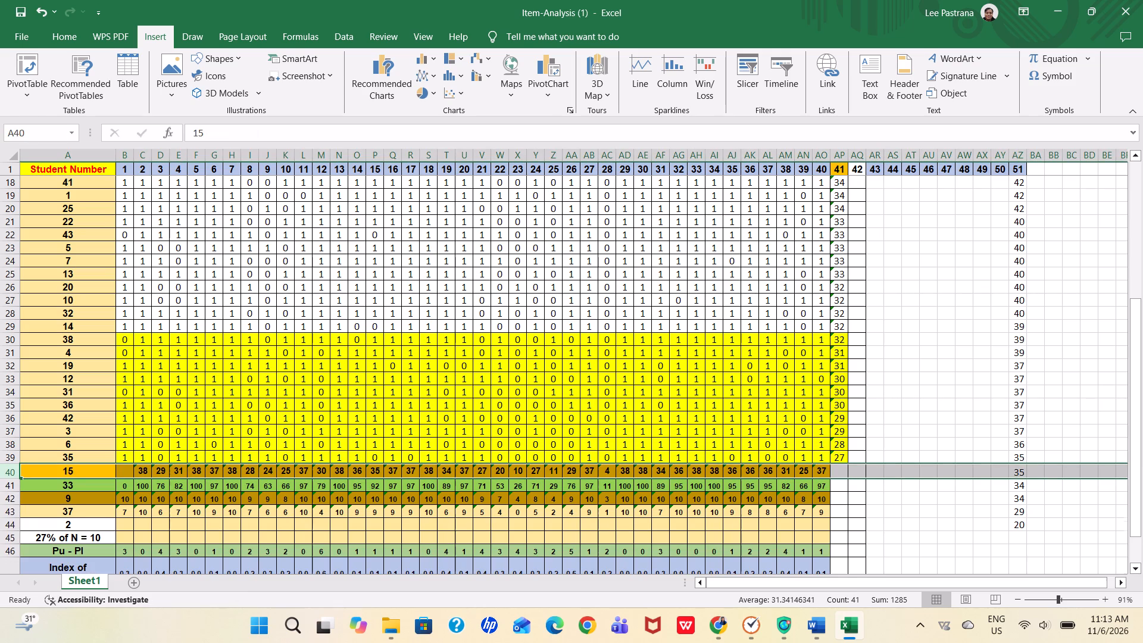
{"action": "left_click", "coordinate": [873, 473]}
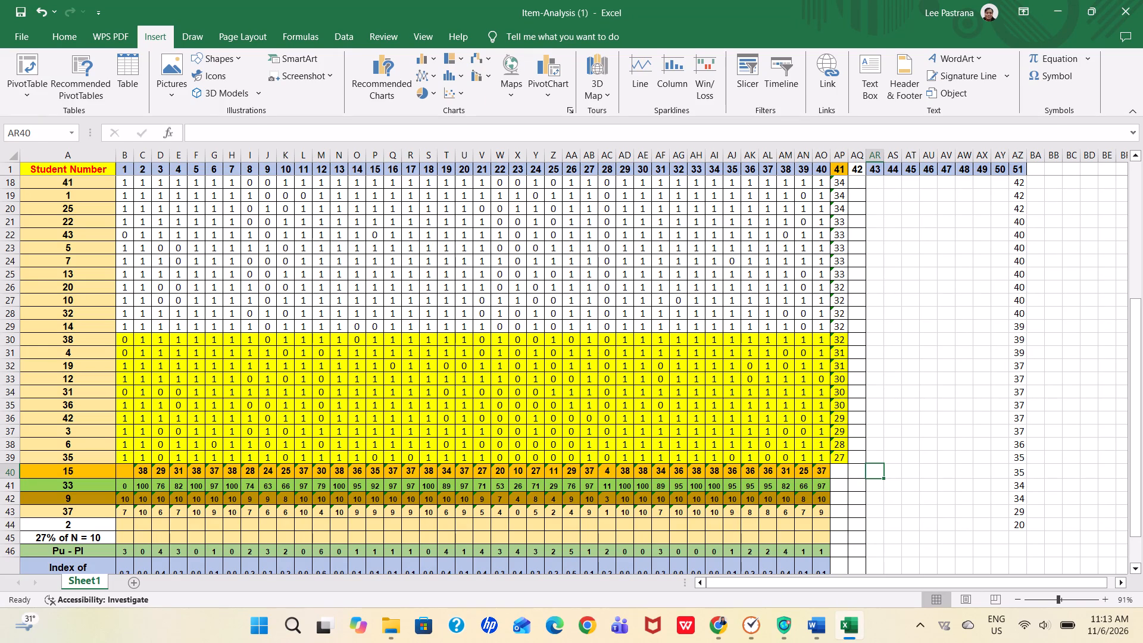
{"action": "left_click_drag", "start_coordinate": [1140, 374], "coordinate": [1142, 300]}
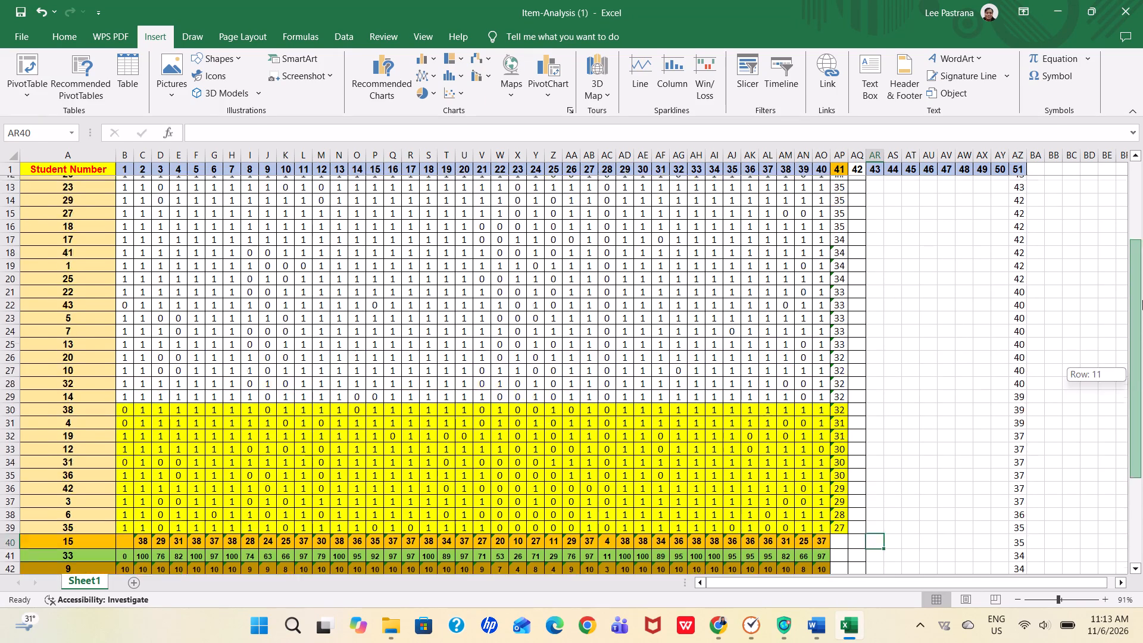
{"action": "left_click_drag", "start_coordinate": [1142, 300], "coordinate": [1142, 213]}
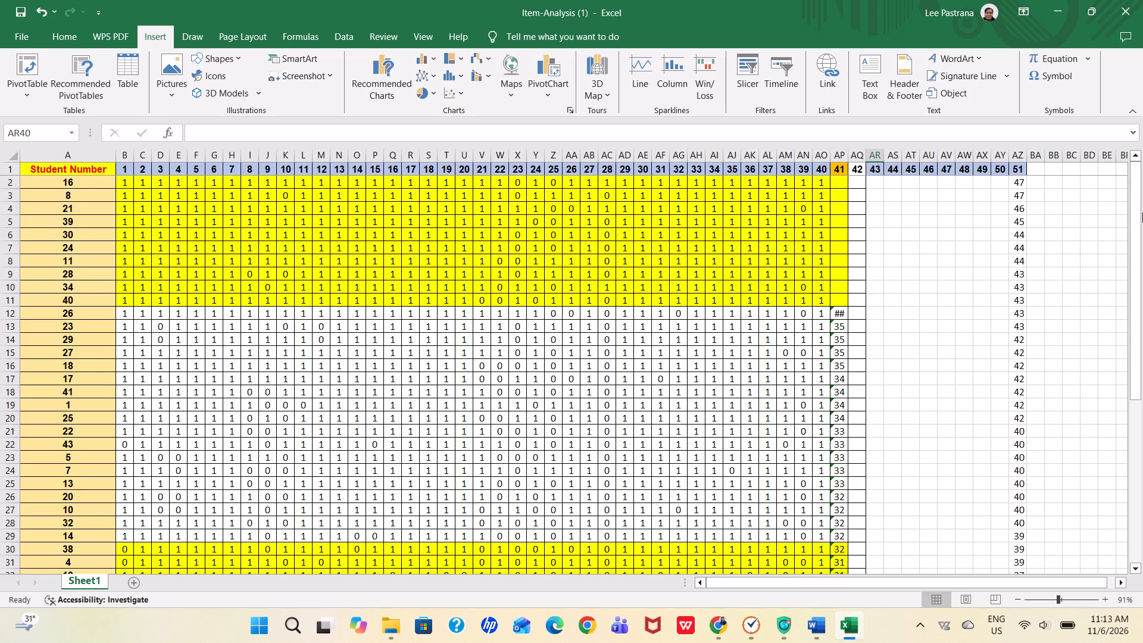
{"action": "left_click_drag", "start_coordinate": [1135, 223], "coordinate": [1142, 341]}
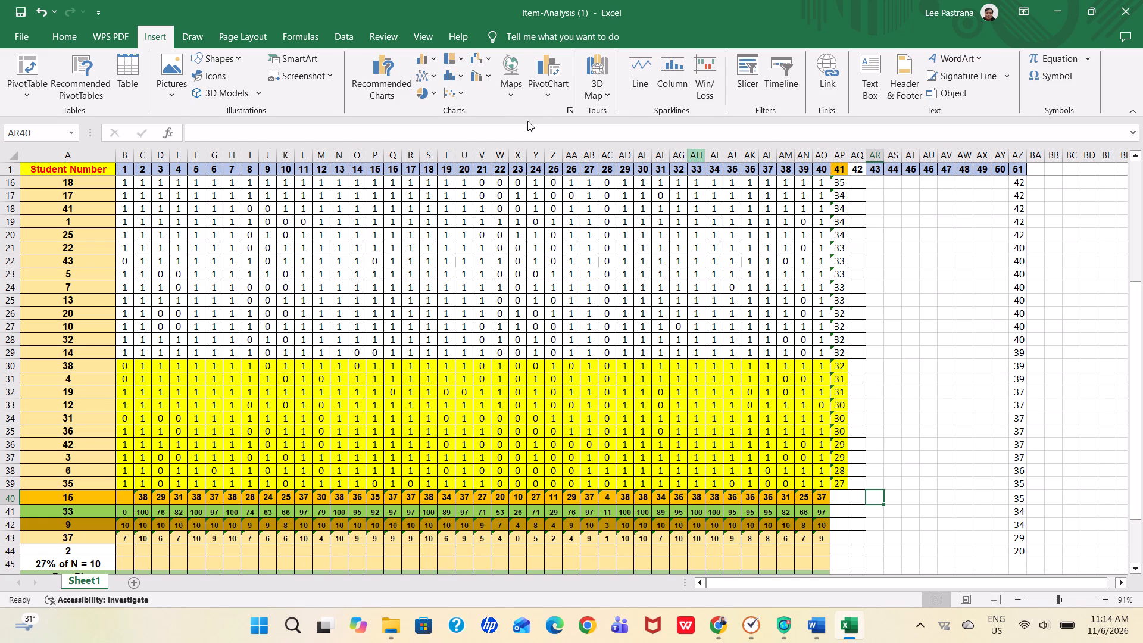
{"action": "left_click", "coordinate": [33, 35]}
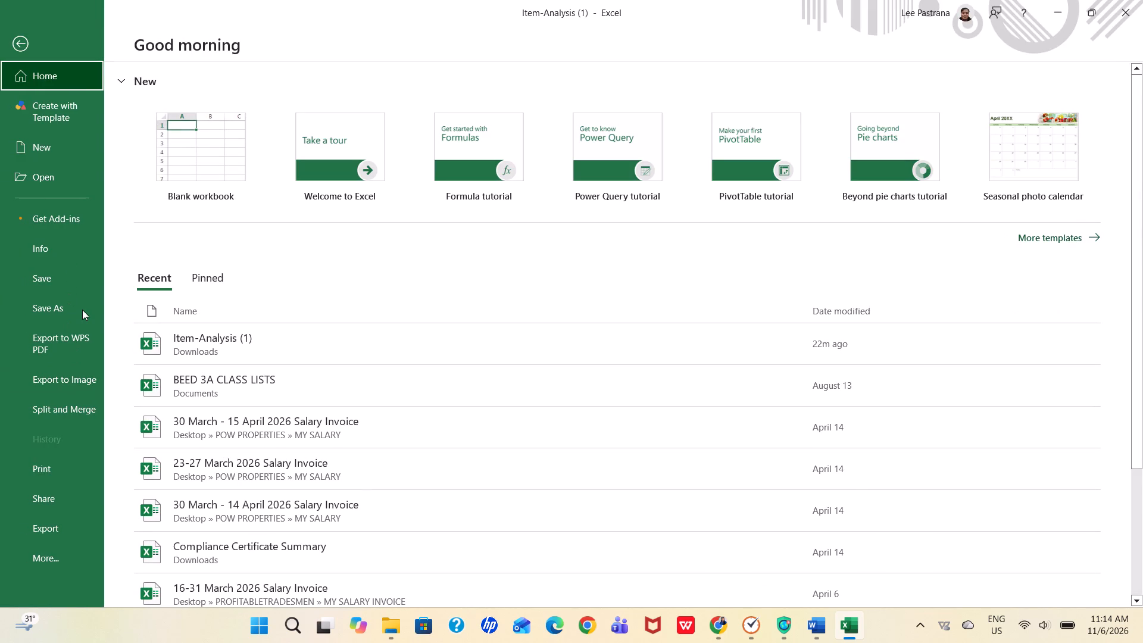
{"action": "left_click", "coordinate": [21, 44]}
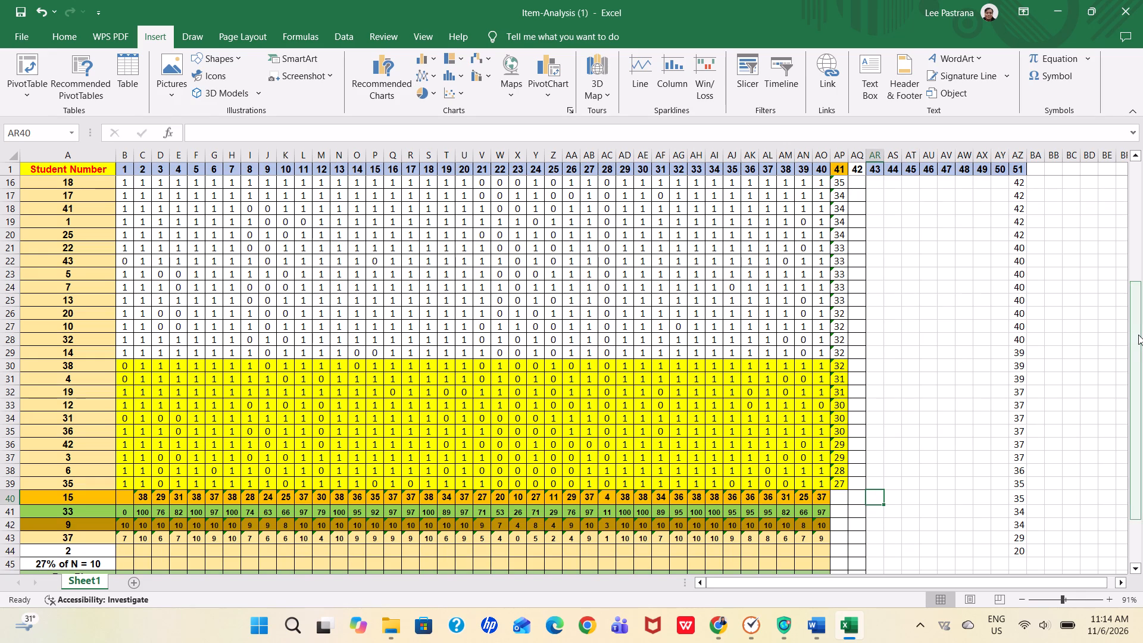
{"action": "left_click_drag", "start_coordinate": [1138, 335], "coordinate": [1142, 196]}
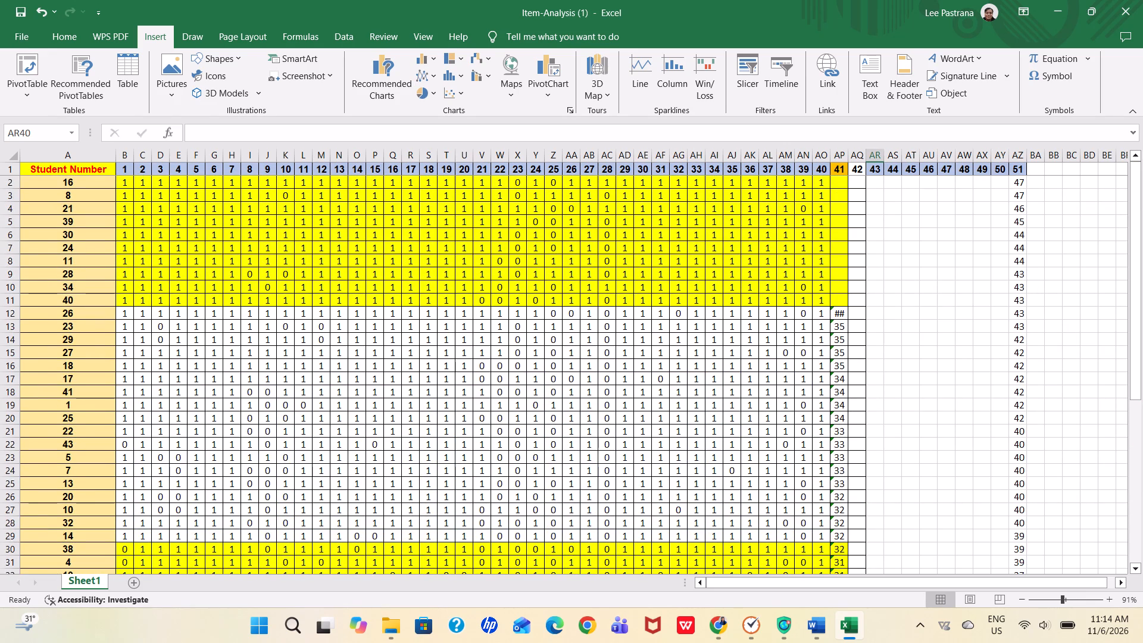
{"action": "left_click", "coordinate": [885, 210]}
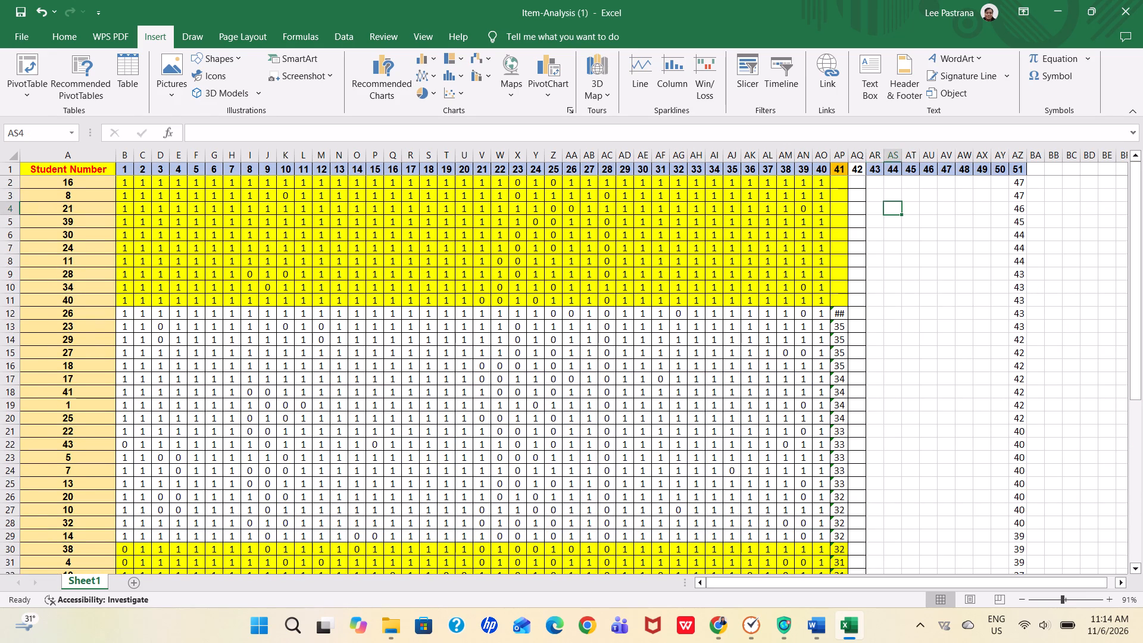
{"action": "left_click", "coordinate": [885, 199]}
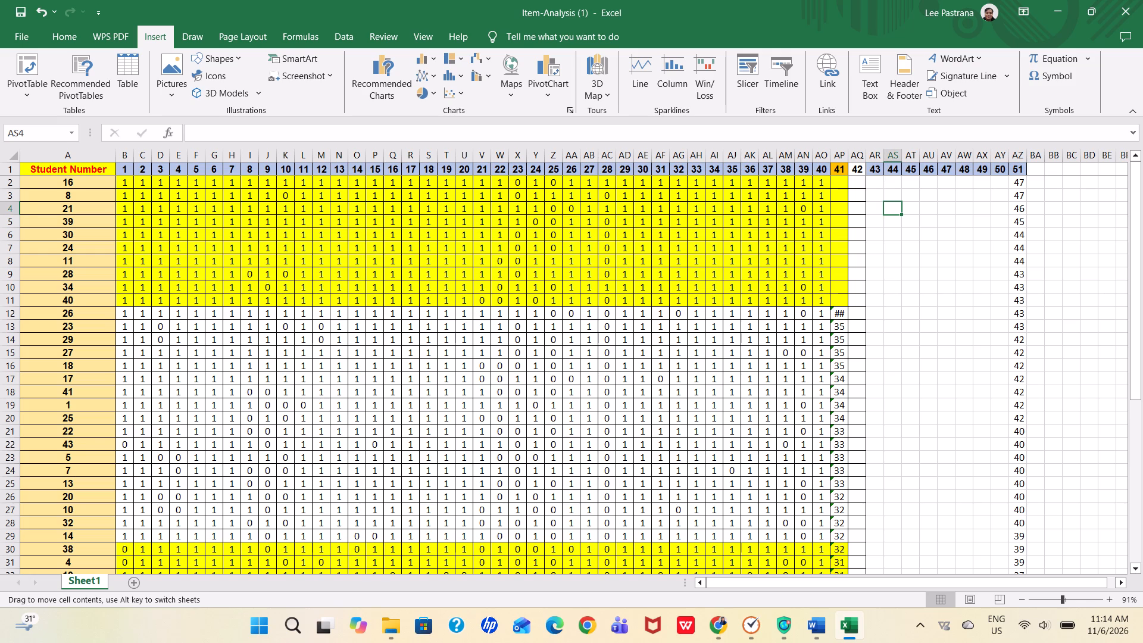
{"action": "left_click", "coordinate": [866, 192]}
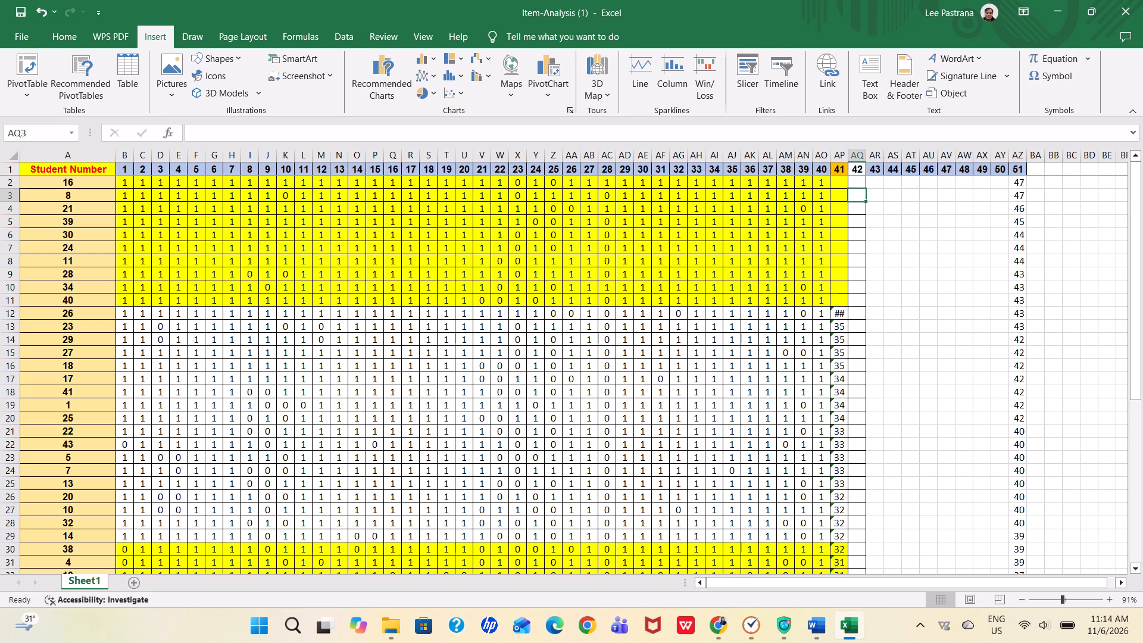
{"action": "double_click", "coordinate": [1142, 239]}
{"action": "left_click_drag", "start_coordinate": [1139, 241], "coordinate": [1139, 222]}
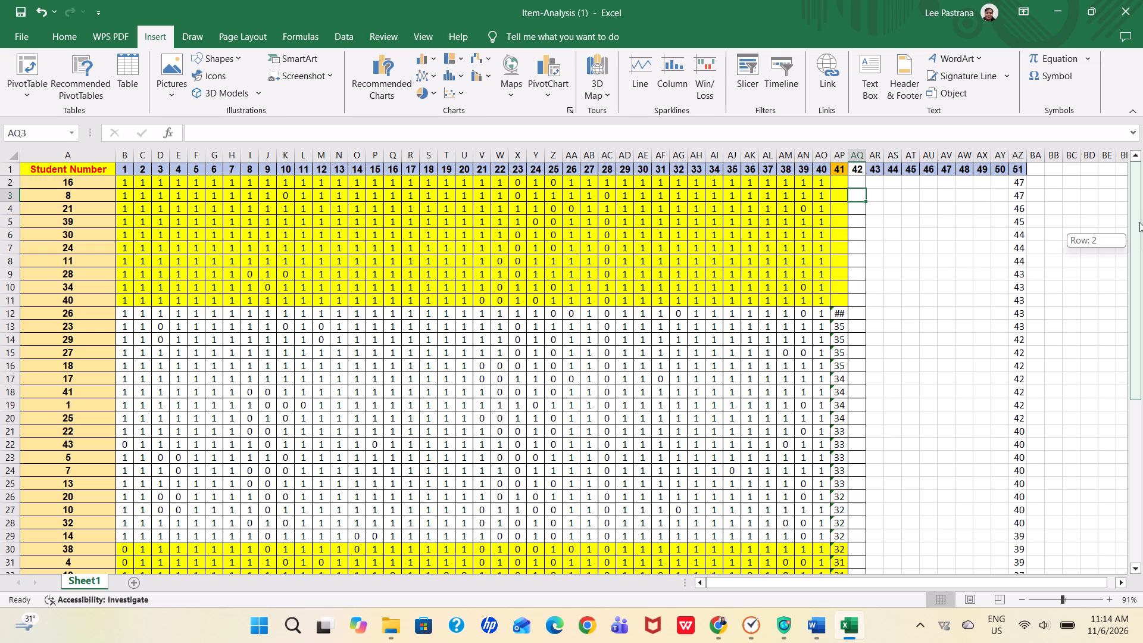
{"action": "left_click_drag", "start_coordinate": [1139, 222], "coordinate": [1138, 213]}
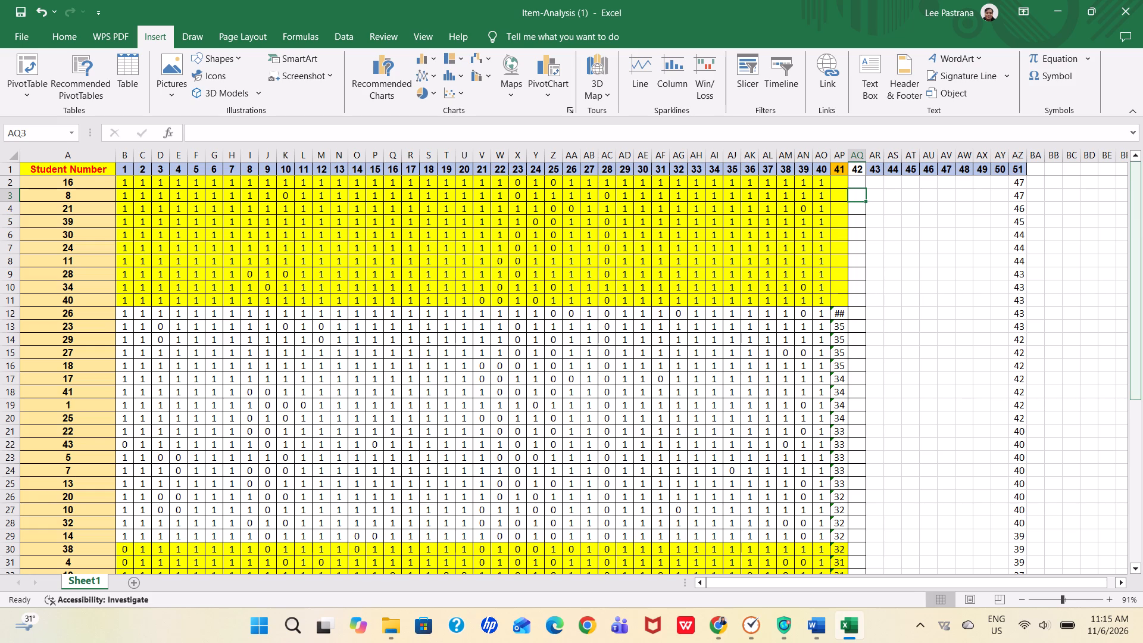
For student 16 in row 2, set items 34, 44 and 21 to 0 and items 23 and 25 to 1.
{"action": "left_click", "coordinate": [722, 180]}
{"action": "key", "text": "0"}
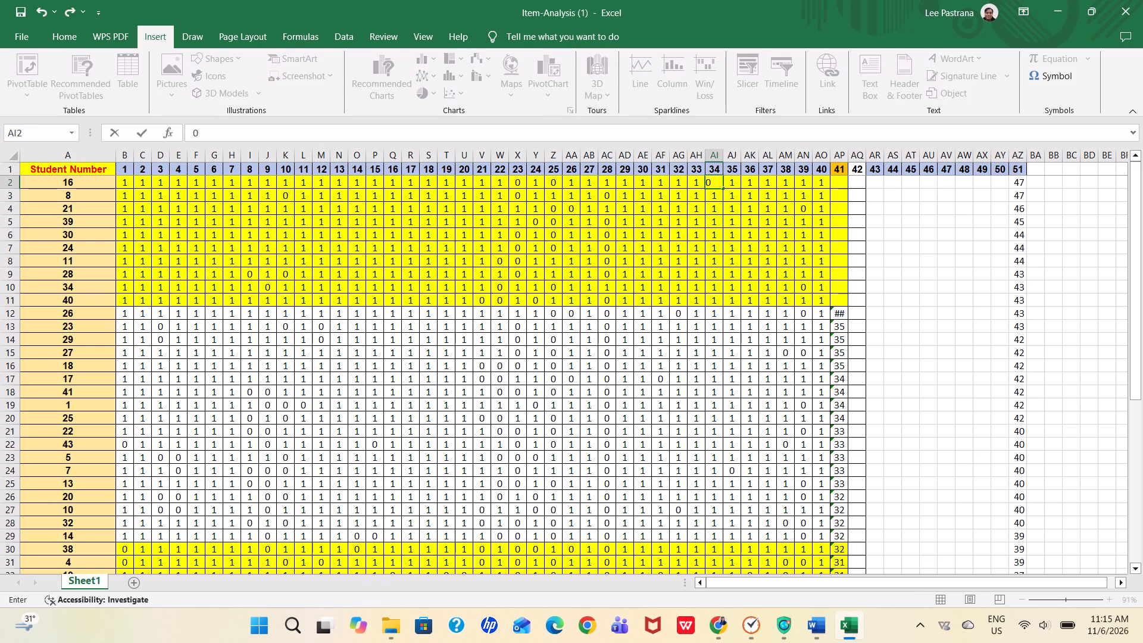
{"action": "left_click", "coordinate": [558, 181]}
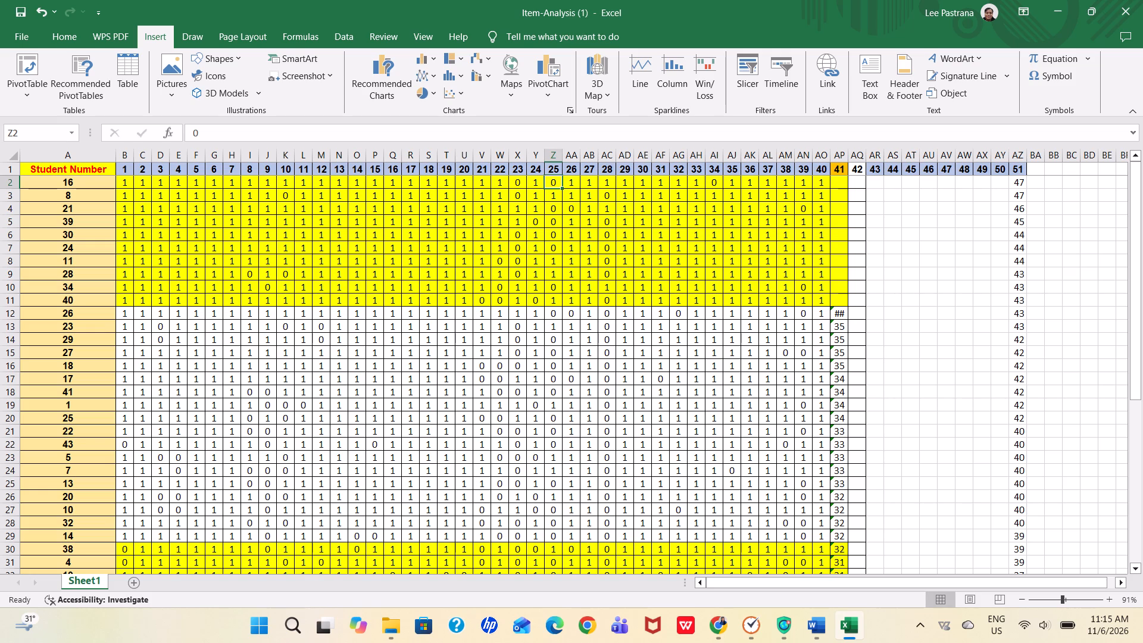
{"action": "left_click", "coordinate": [894, 183]}
{"action": "key", "text": "0"}
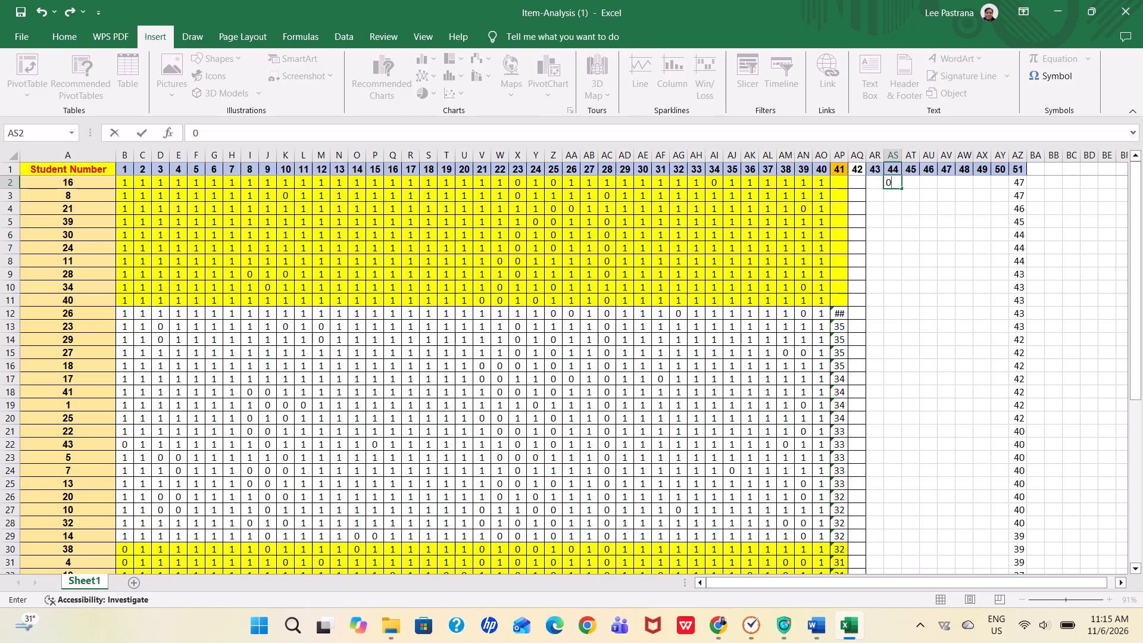
{"action": "left_click", "coordinate": [522, 183]}
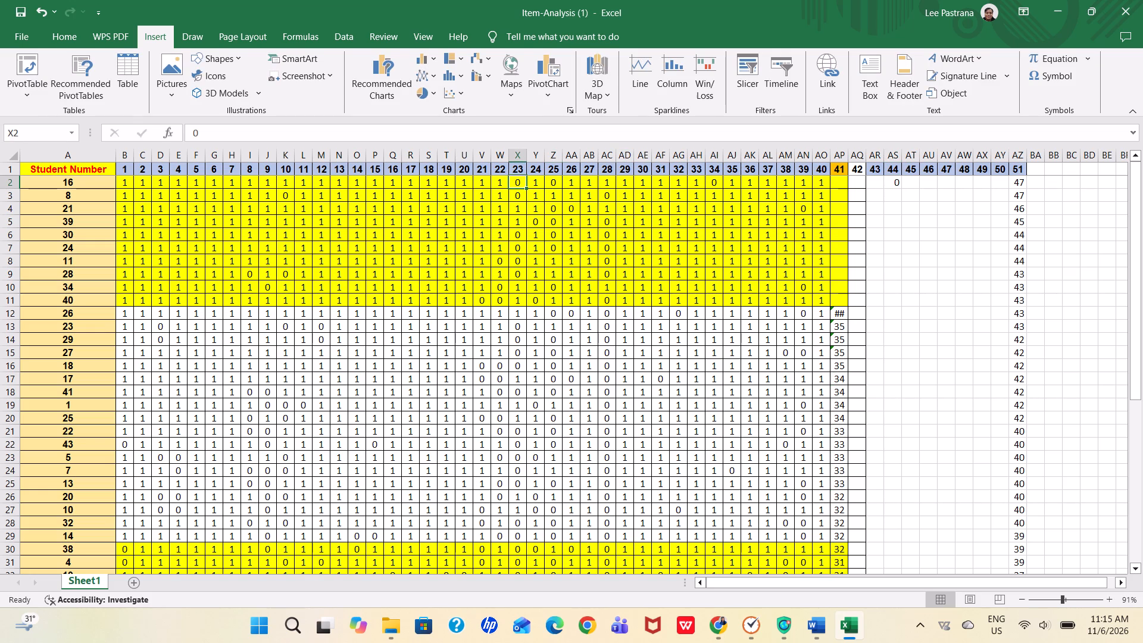
{"action": "key", "text": "1"}
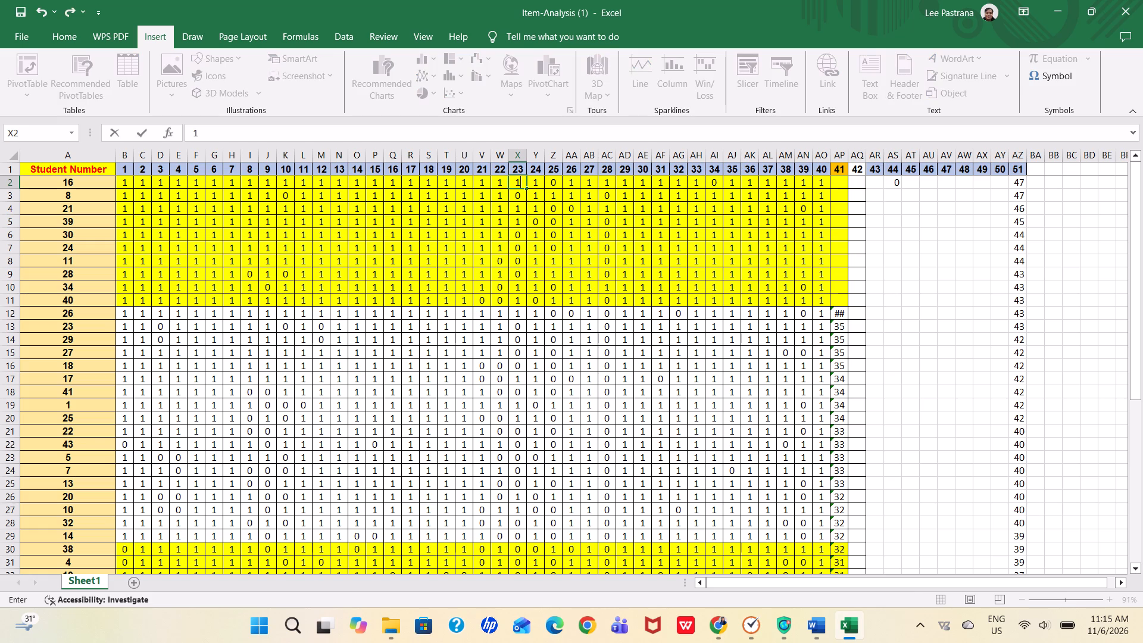
{"action": "left_click", "coordinate": [555, 180]}
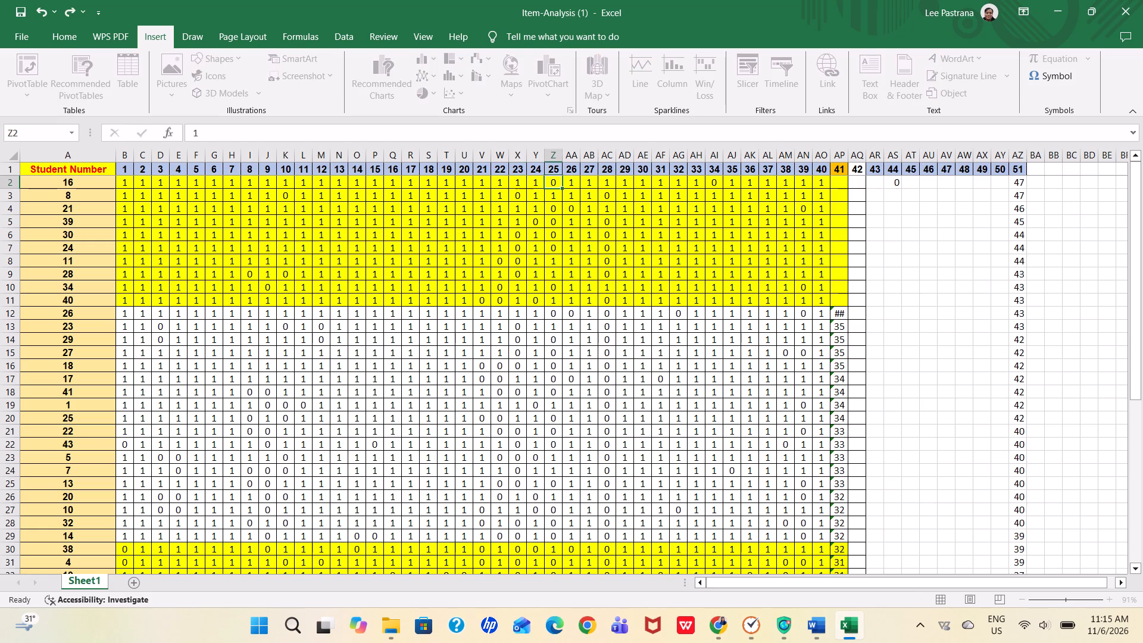
{"action": "left_click", "coordinate": [555, 185]}
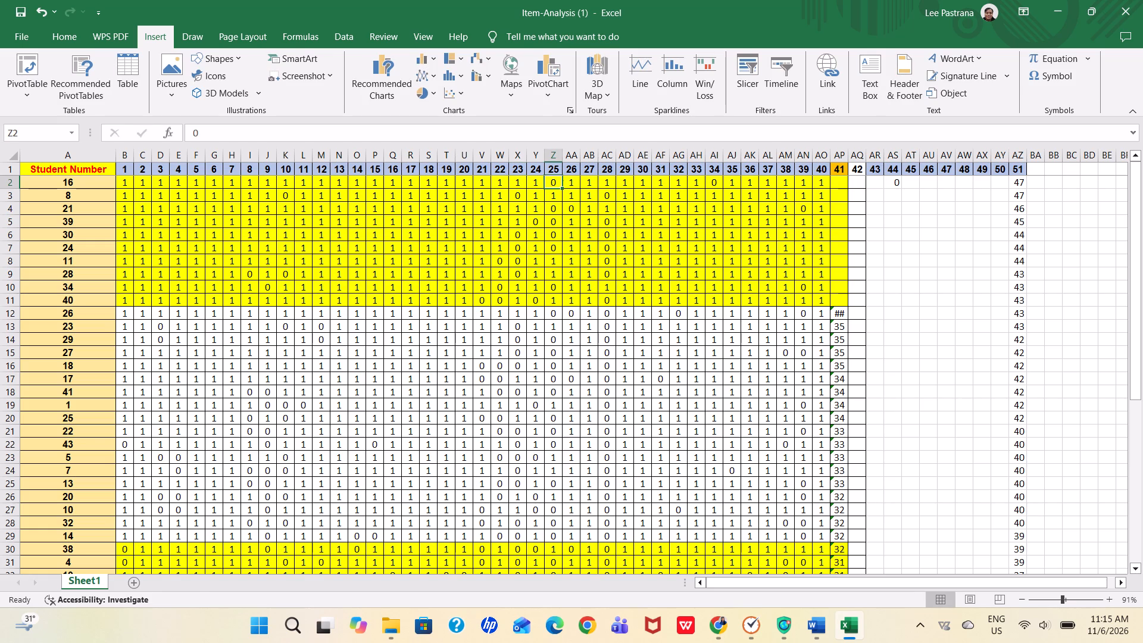
{"action": "left_click", "coordinate": [563, 180]}
{"action": "key", "text": "1"}
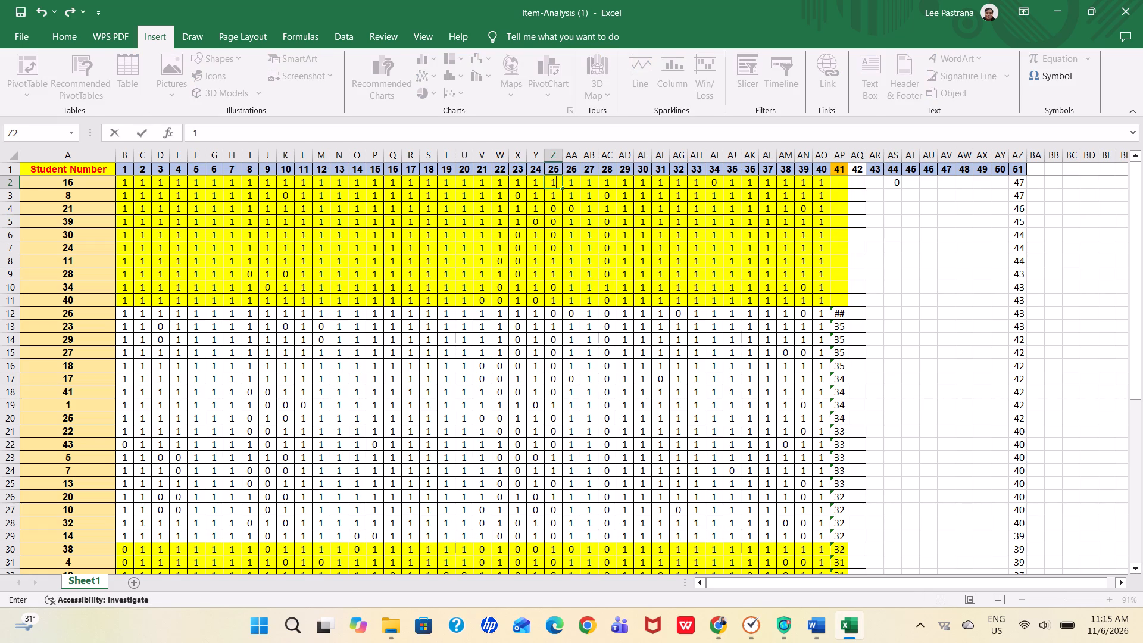
{"action": "left_click", "coordinate": [483, 183]}
{"action": "key", "text": "0"}
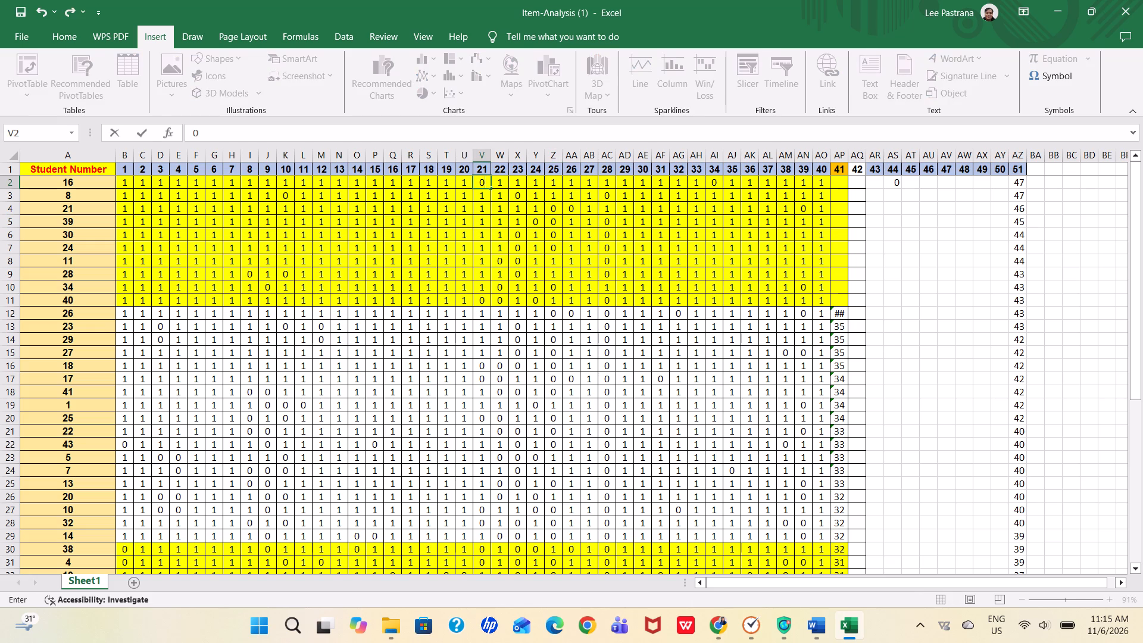
Enter 1 for student 16 in row 2 under items 41 to 43 and 45 to 50.
{"action": "left_click", "coordinate": [838, 183]}
{"action": "key", "text": "1"}
{"action": "key", "text": "Right"}
{"action": "key", "text": "1"}
{"action": "key", "text": "Right"}
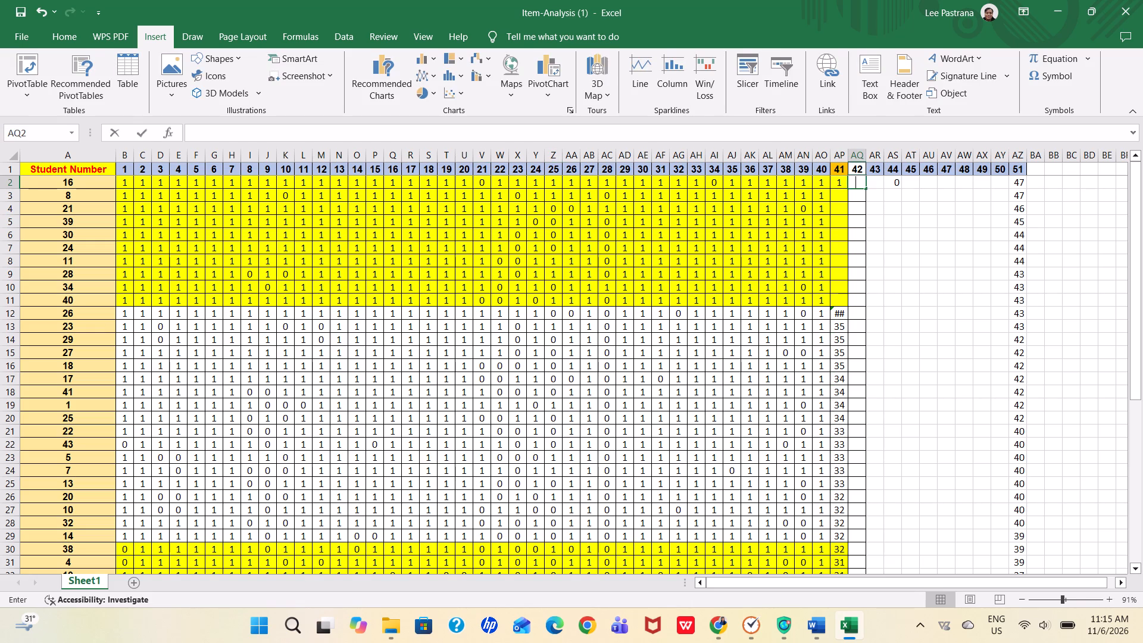
{"action": "key", "text": "1"}
{"action": "key", "text": "Right"}
{"action": "key", "text": "Right"}
{"action": "key", "text": "1"}
{"action": "key", "text": "Right"}
{"action": "key", "text": "1"}
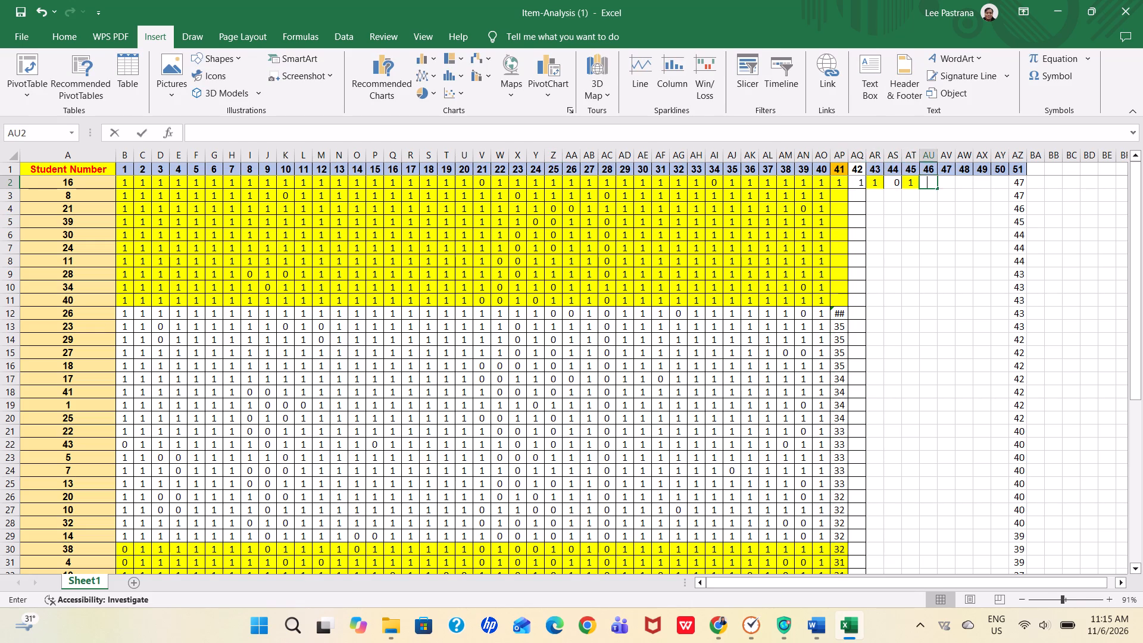
{"action": "key", "text": "Right"}
{"action": "key", "text": "1"}
{"action": "key", "text": "Right"}
{"action": "key", "text": "1"}
{"action": "key", "text": "Right"}
{"action": "key", "text": "1"}
{"action": "key", "text": "Right"}
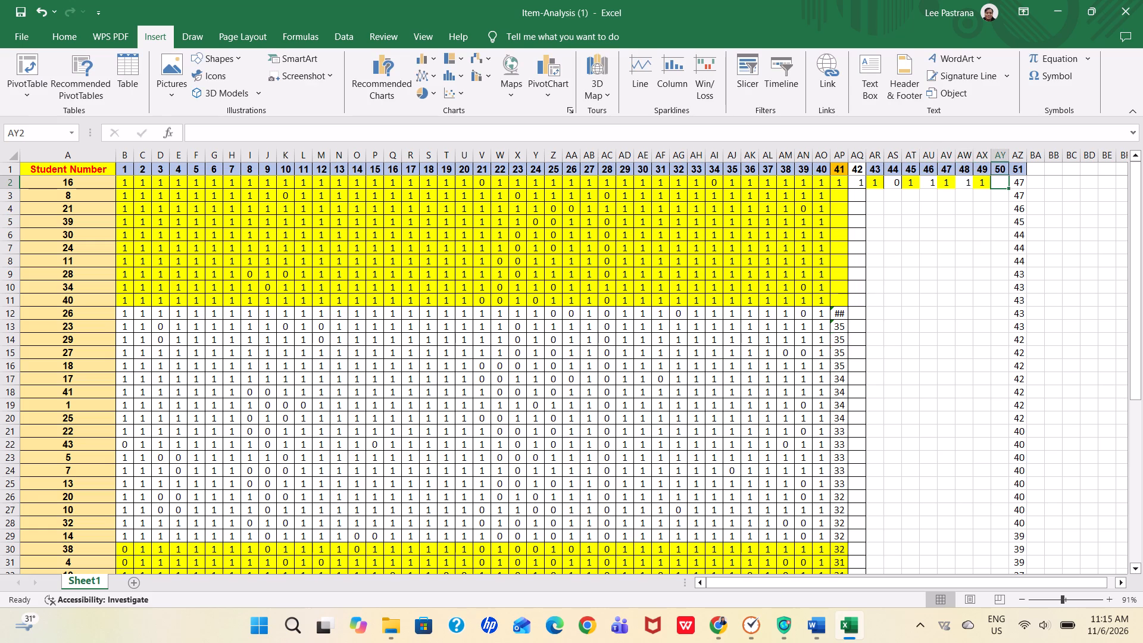
{"action": "key", "text": "1"}
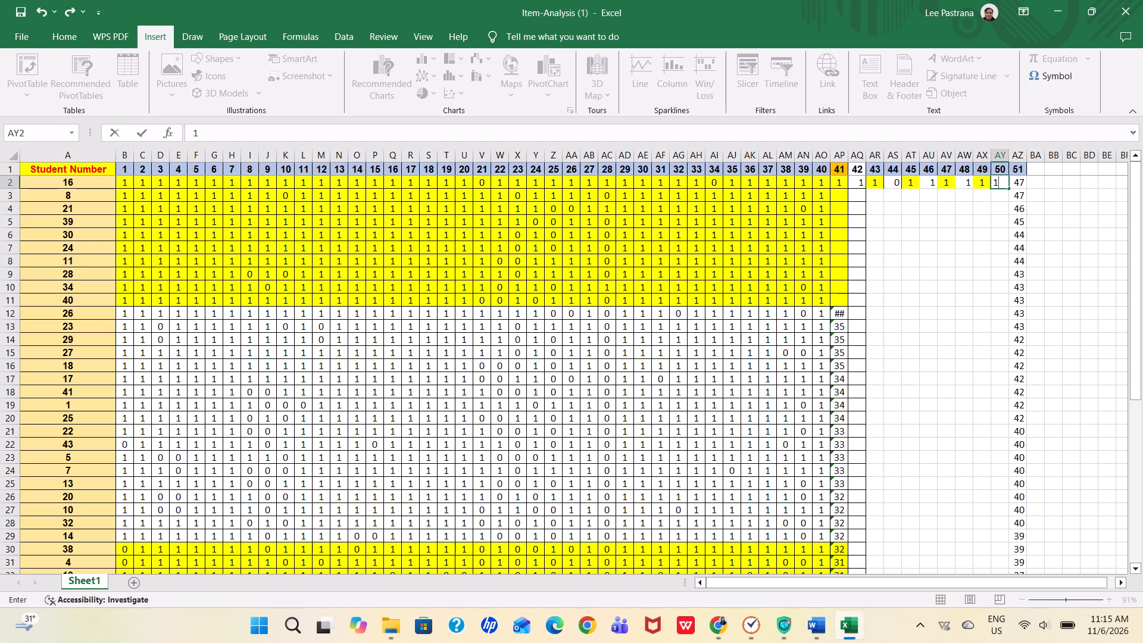
For student 8 in row 3, set items 19 and 21 to 0 and items 10 and 23 to 1.
{"action": "left_click", "coordinate": [466, 194]}
{"action": "left_click", "coordinate": [453, 195]}
{"action": "left_click", "coordinate": [447, 195]}
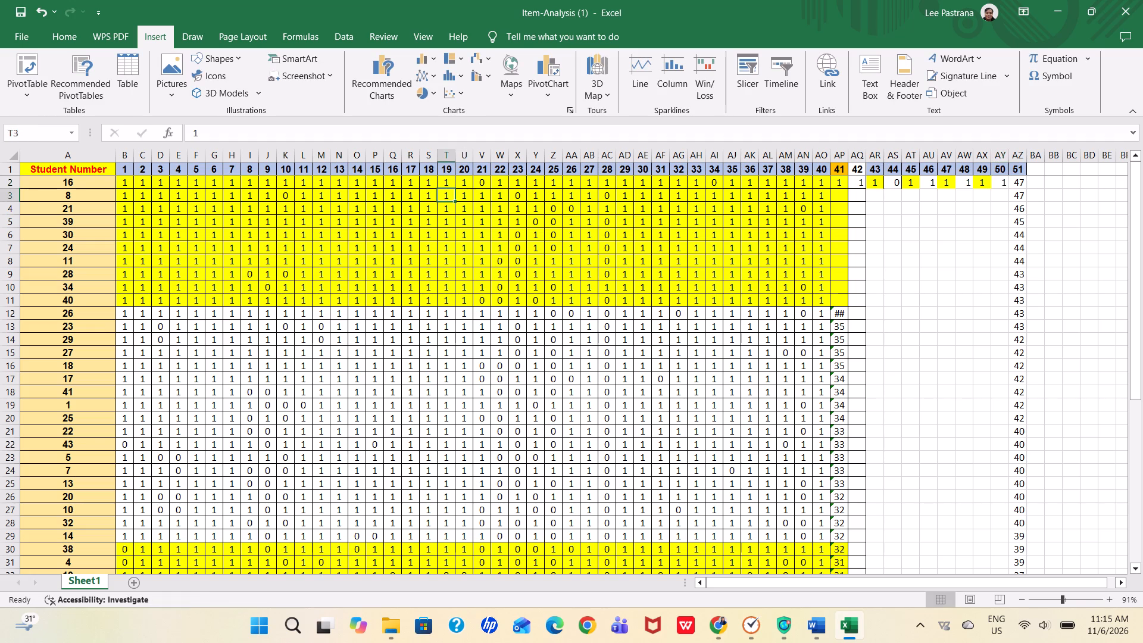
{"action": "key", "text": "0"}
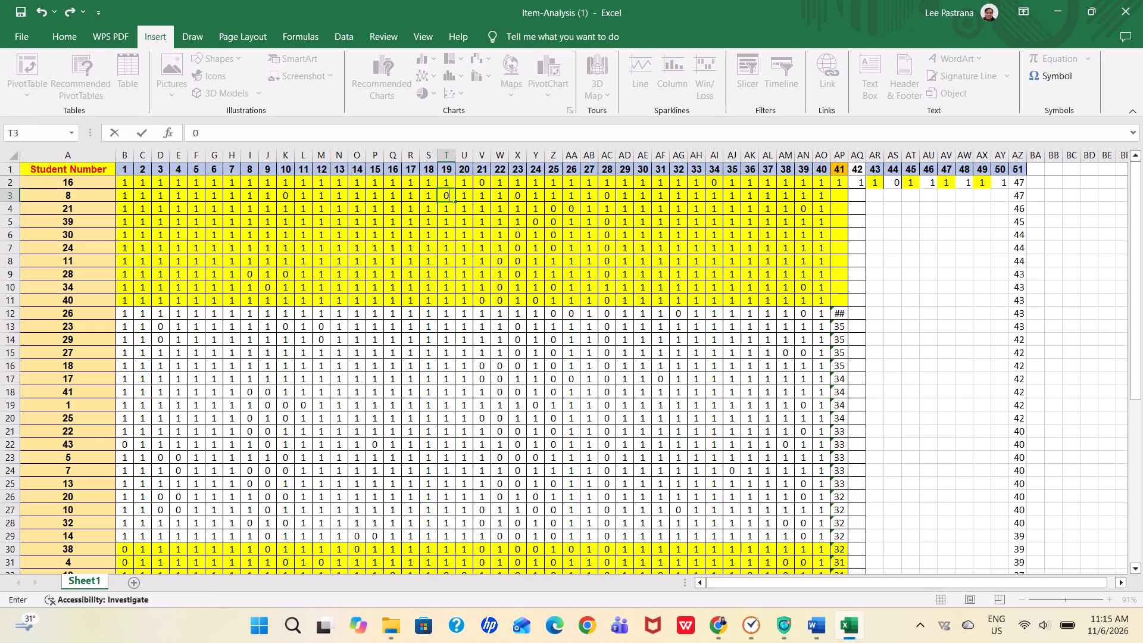
{"action": "left_click", "coordinate": [286, 196]}
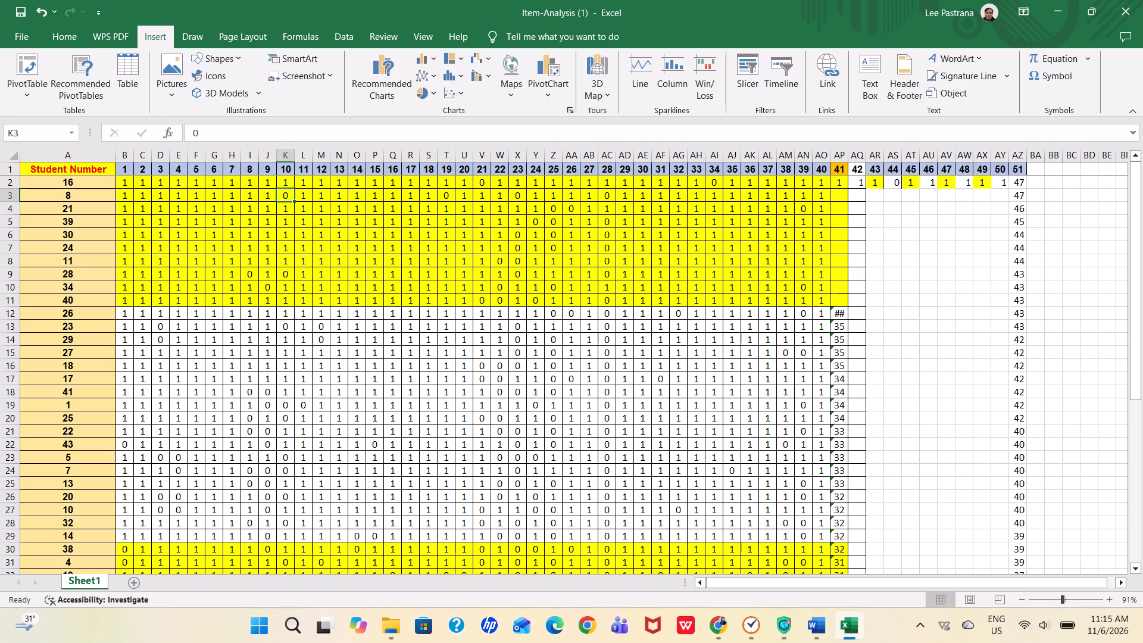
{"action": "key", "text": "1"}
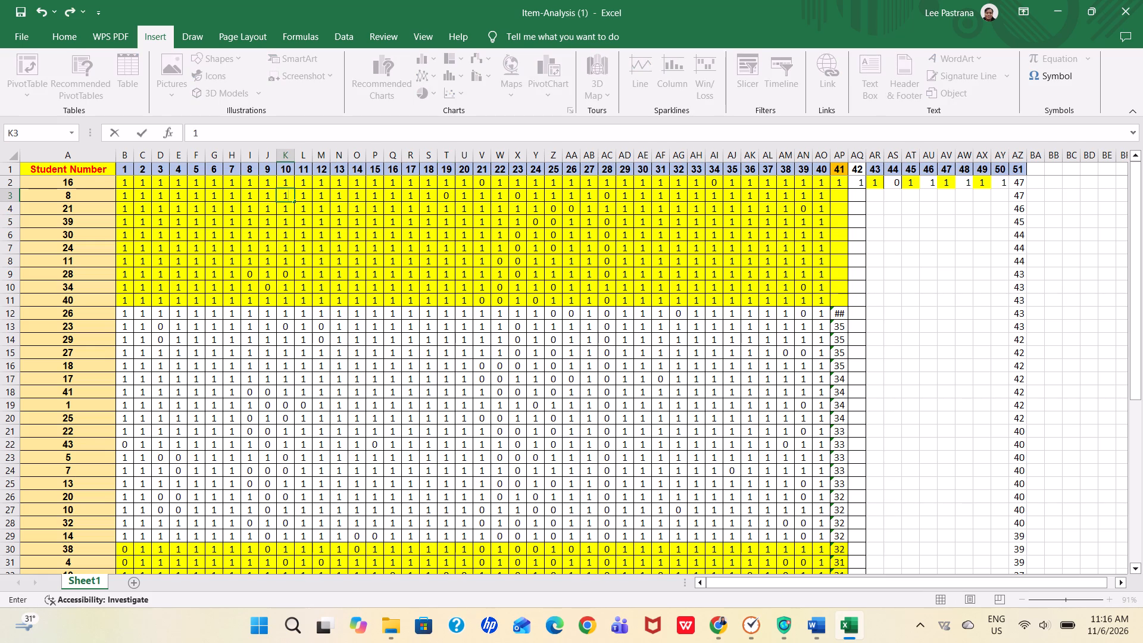
{"action": "left_click", "coordinate": [520, 196]}
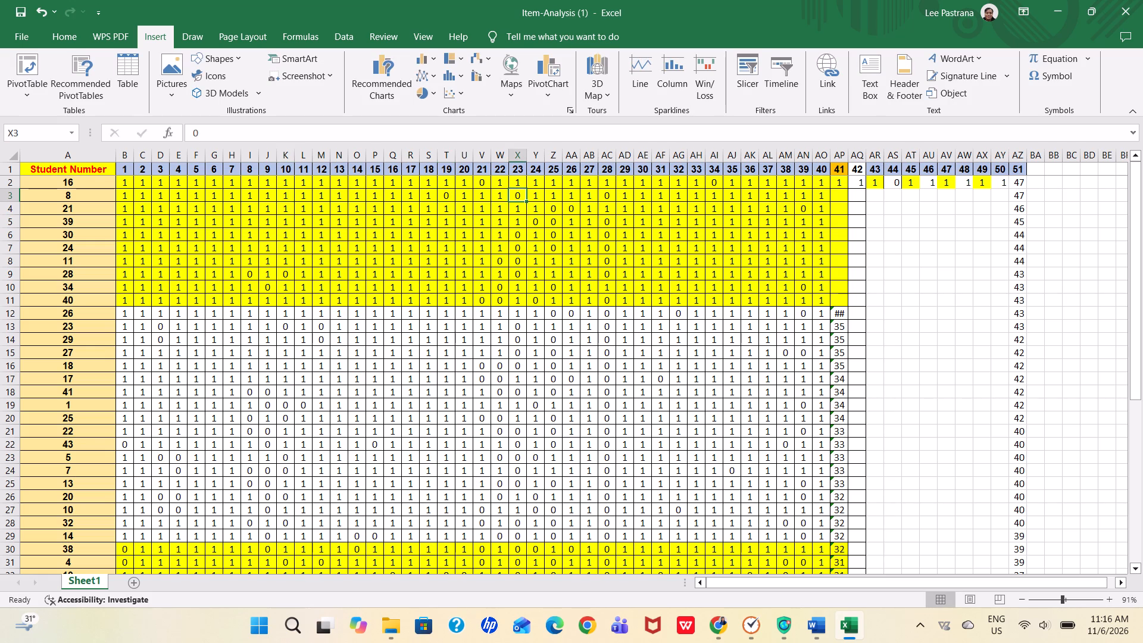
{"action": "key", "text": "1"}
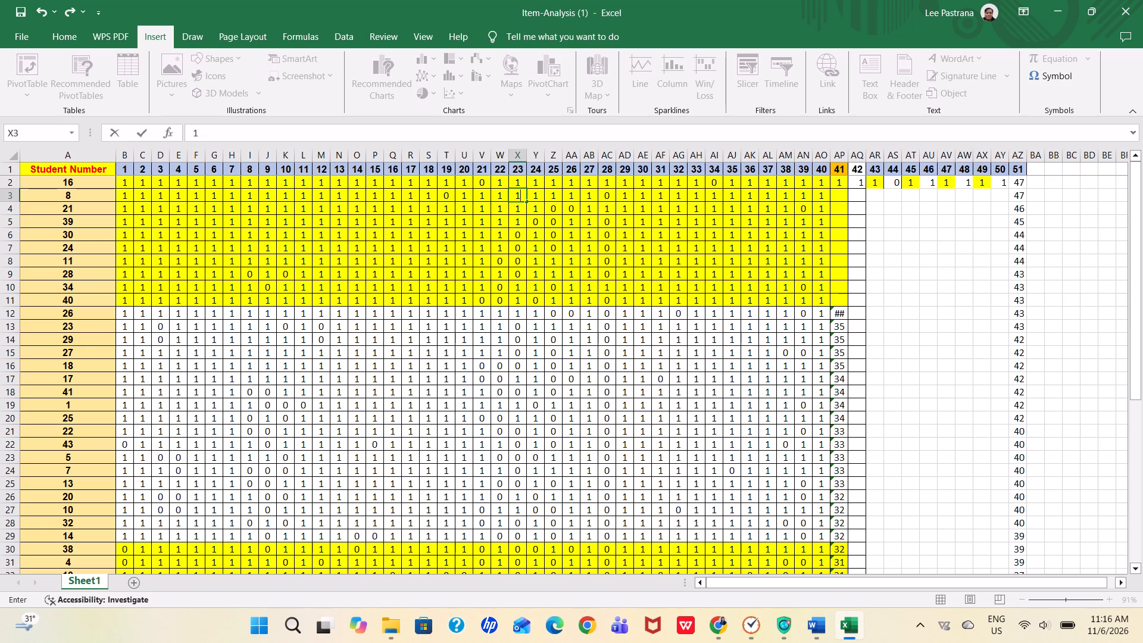
{"action": "left_click", "coordinate": [485, 196]}
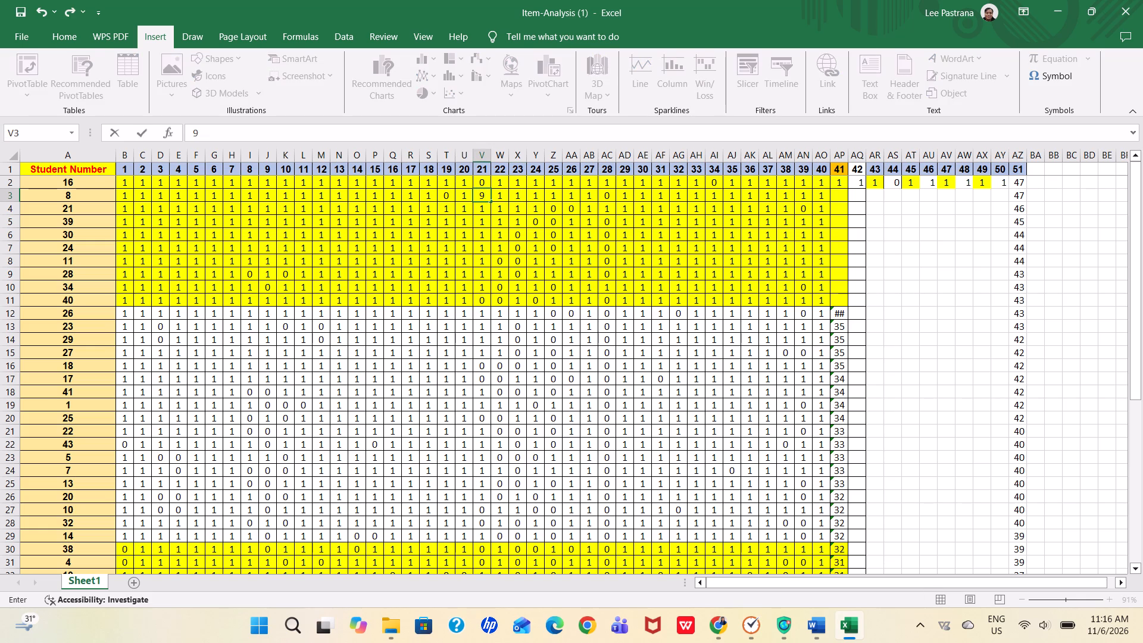
{"action": "key", "text": "BackSpace"}
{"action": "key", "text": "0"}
Switch to Chrome, pause the playing YouTube Short, and return to the Item-Analysis workbook in Excel.
{"action": "left_click", "coordinate": [724, 575]}
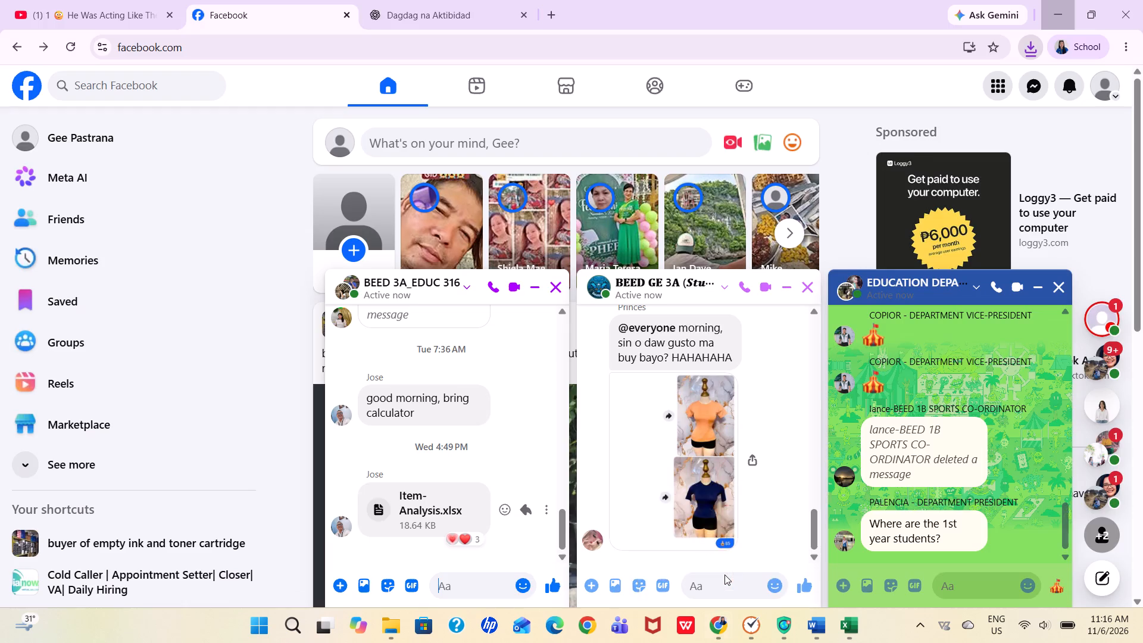
{"action": "left_click", "coordinate": [126, 33]}
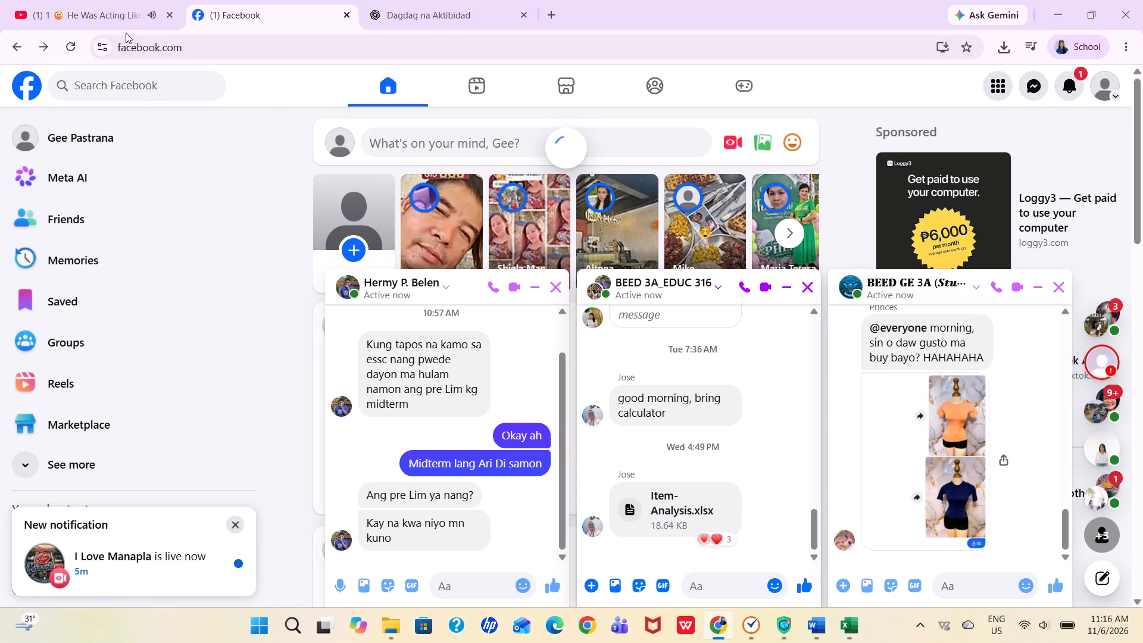
{"action": "left_click", "coordinate": [115, 0]}
{"action": "left_click", "coordinate": [478, 220]}
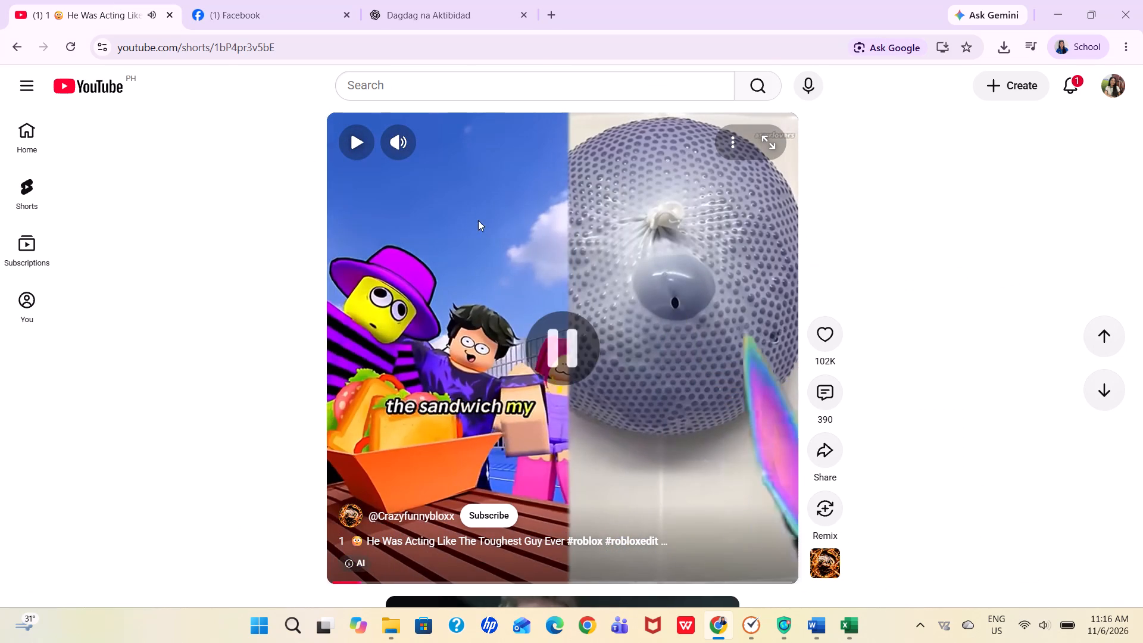
{"action": "left_click", "coordinate": [851, 616]}
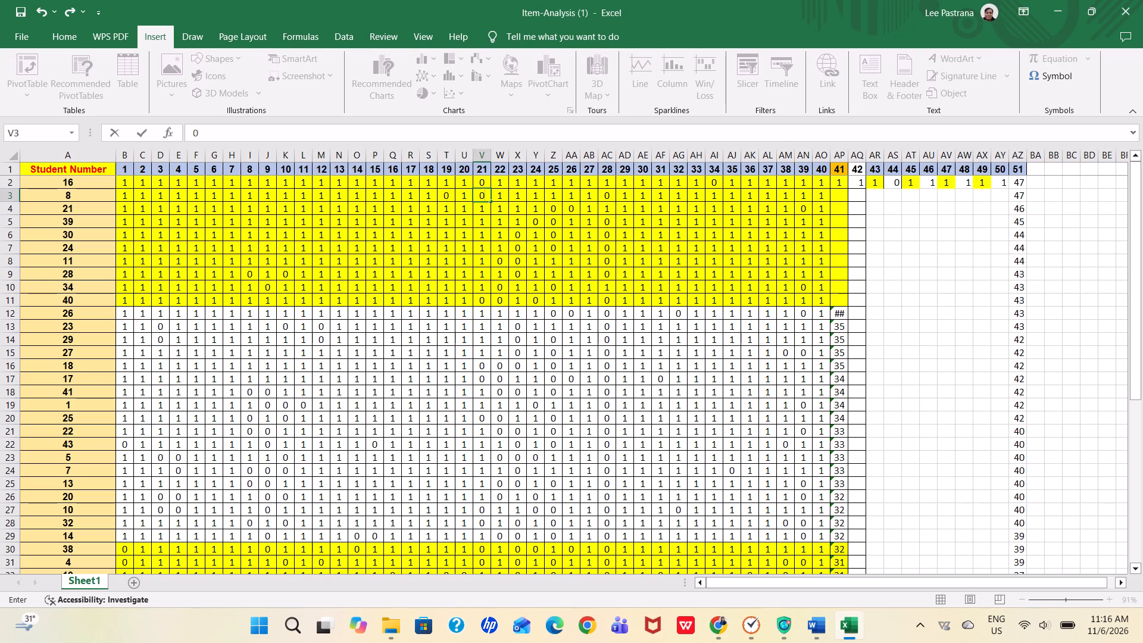
For student 8 in row 3, enter 0 under item 44 and set item 28 to 1.
{"action": "left_click", "coordinate": [895, 196]}
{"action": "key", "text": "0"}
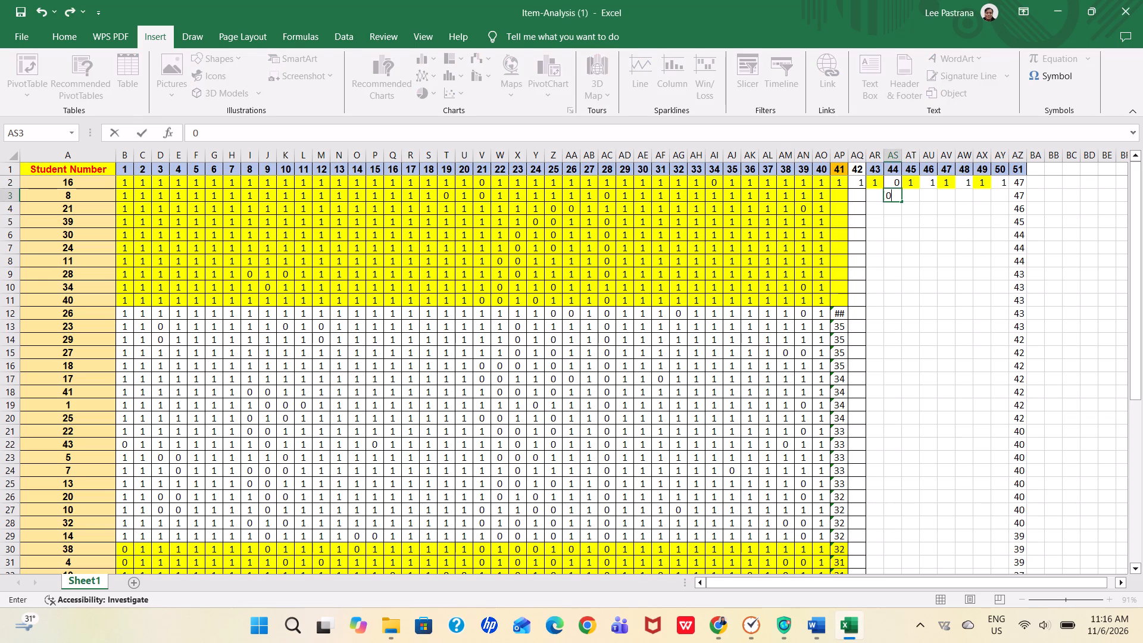
{"action": "left_click", "coordinate": [613, 196]}
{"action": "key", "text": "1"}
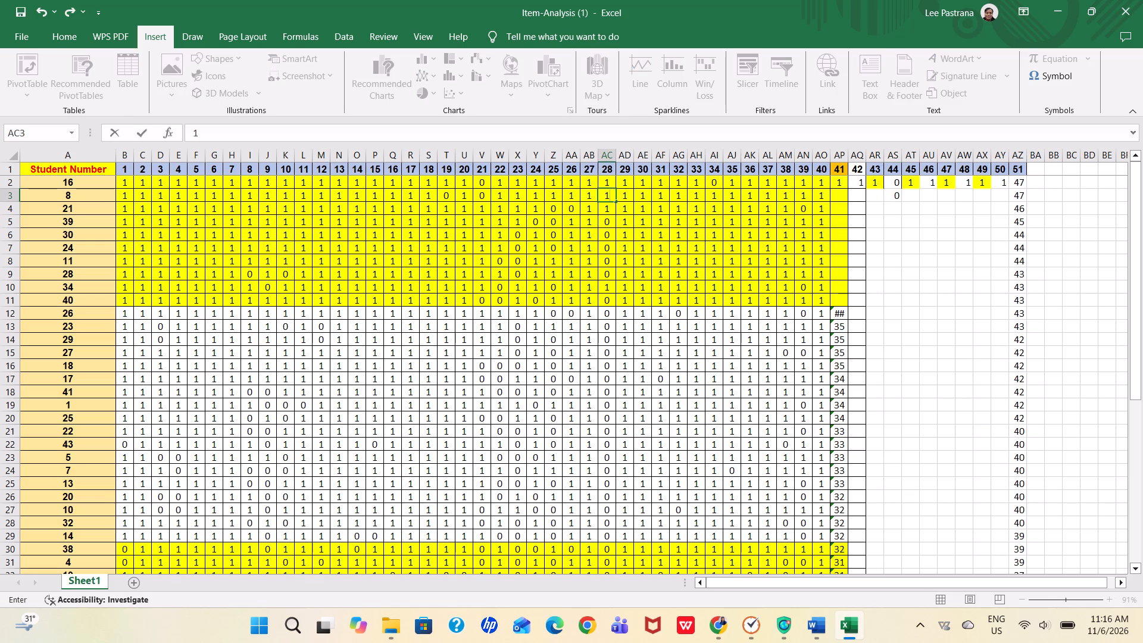
Enter 1 for student 8 in row 3 under items 41 to 43 and 45 to 50.
{"action": "left_click", "coordinate": [839, 199]}
{"action": "key", "text": "1"}
{"action": "key", "text": "Right"}
{"action": "key", "text": "1"}
{"action": "key", "text": "Right"}
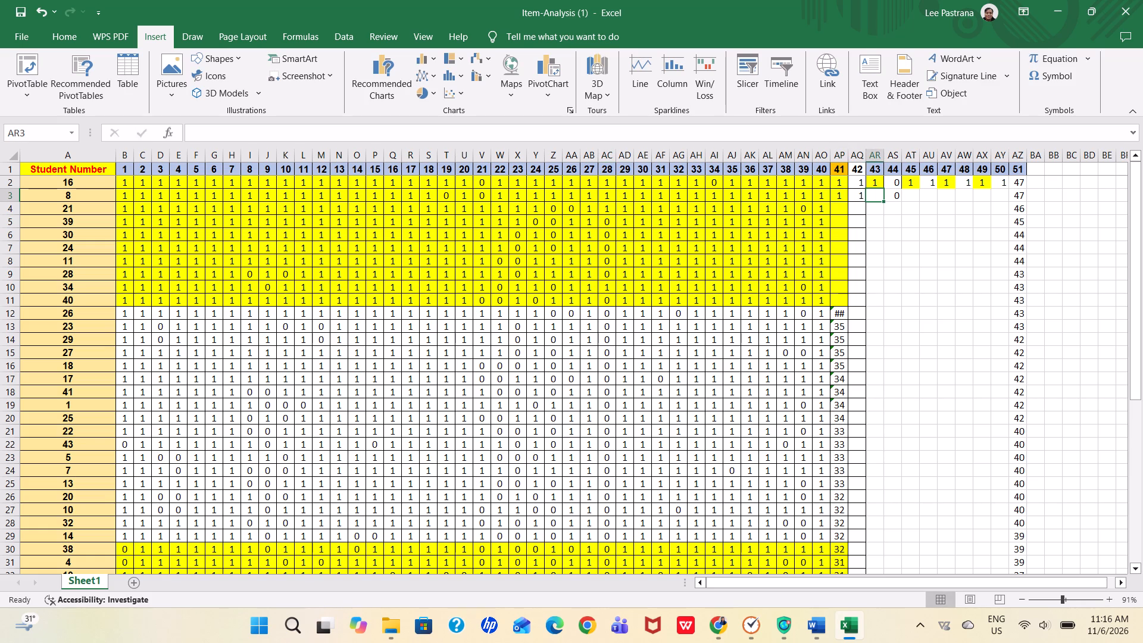
{"action": "key", "text": "1"}
{"action": "key", "text": "Right"}
{"action": "key", "text": "Right"}
{"action": "key", "text": "1"}
{"action": "key", "text": "Right"}
{"action": "key", "text": "1"}
{"action": "key", "text": "Right"}
{"action": "key", "text": "1"}
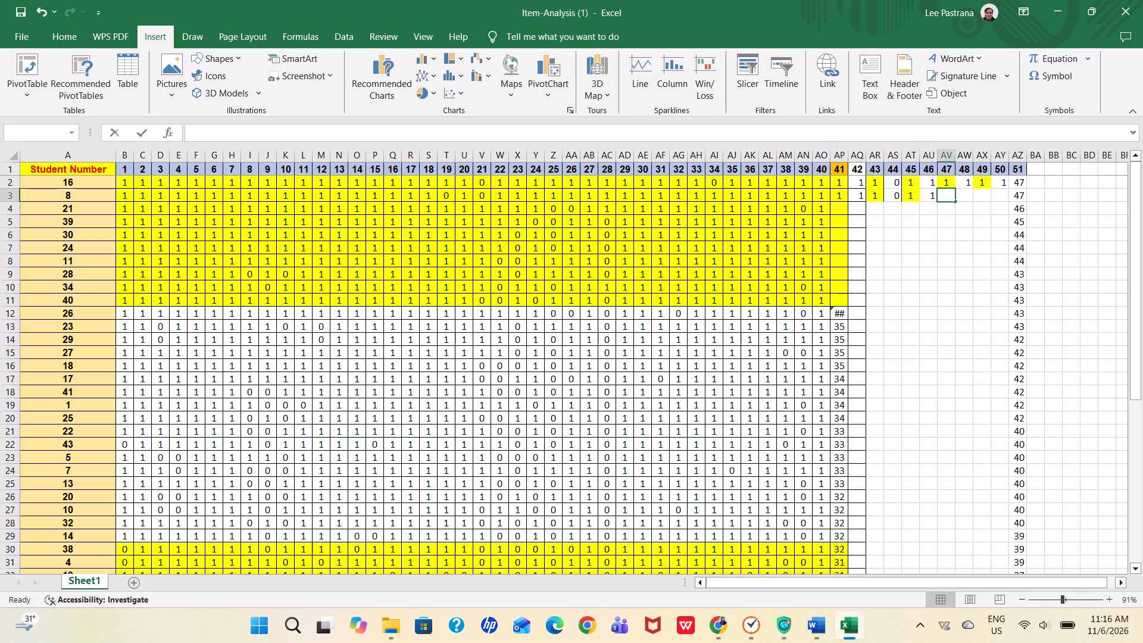
{"action": "key", "text": "Right"}
{"action": "key", "text": "1"}
{"action": "key", "text": "Right"}
{"action": "key", "text": "1"}
{"action": "key", "text": "Right"}
{"action": "key", "text": "1"}
{"action": "key", "text": "Right"}
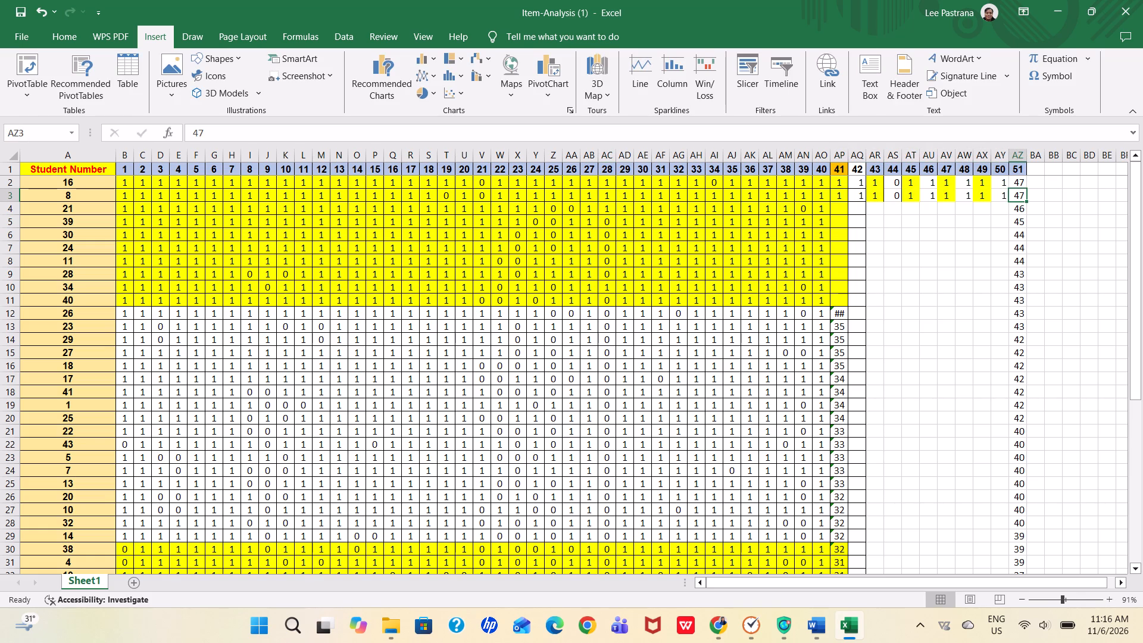
For student 21 in row 4, set items 3, 4, 5 and 15 to 0.
{"action": "left_click", "coordinate": [161, 210]}
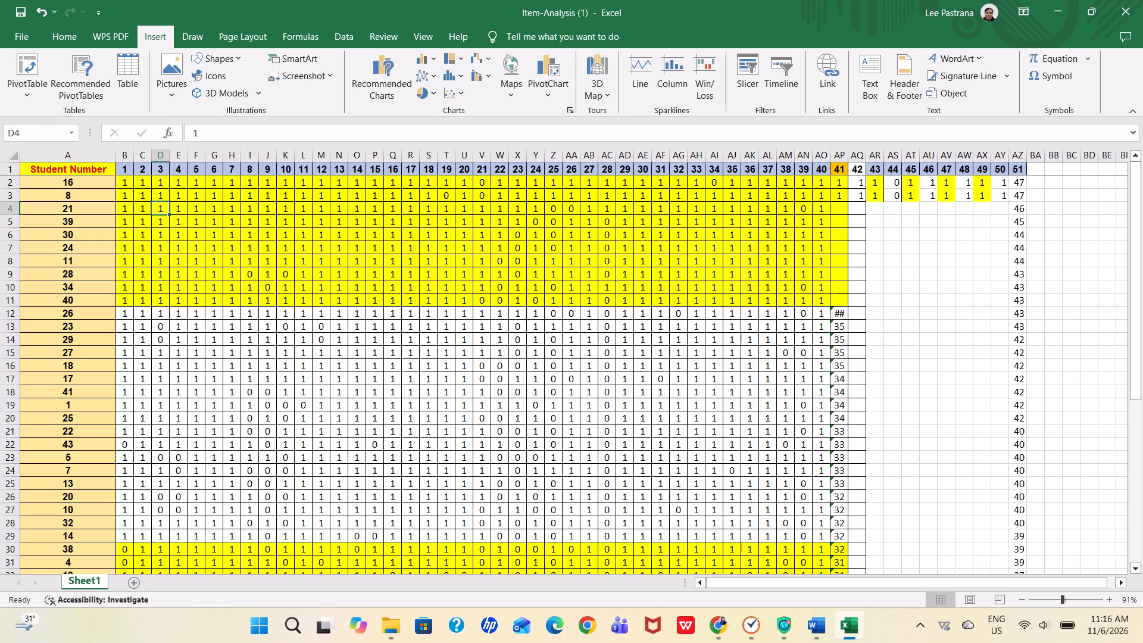
{"action": "key", "text": "0"}
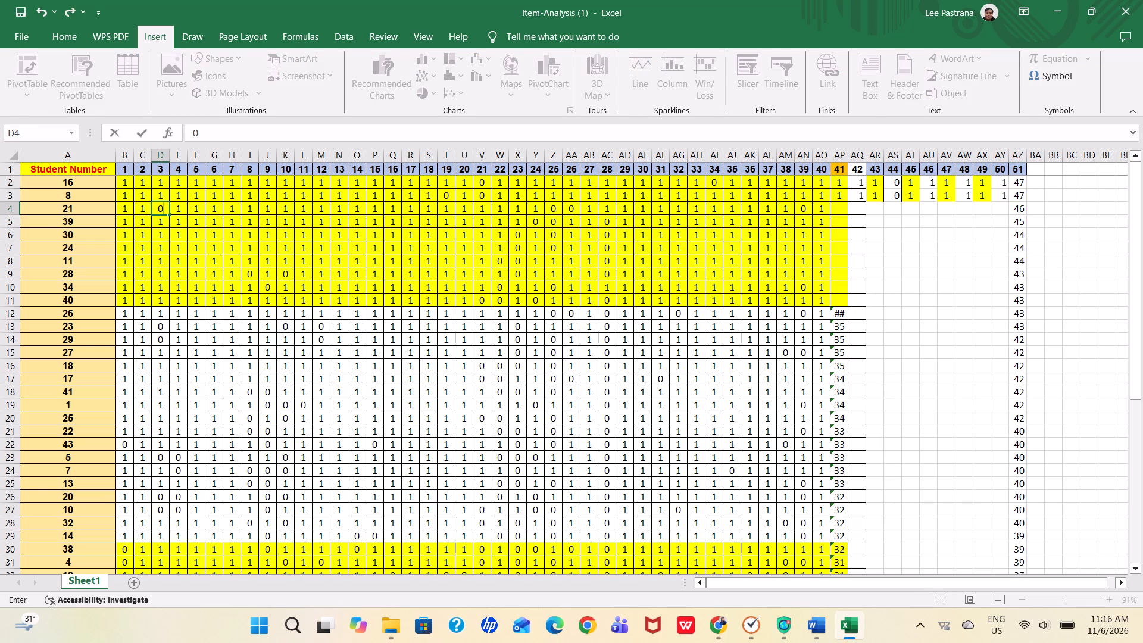
{"action": "key", "text": "Right"}
{"action": "key", "text": "0"}
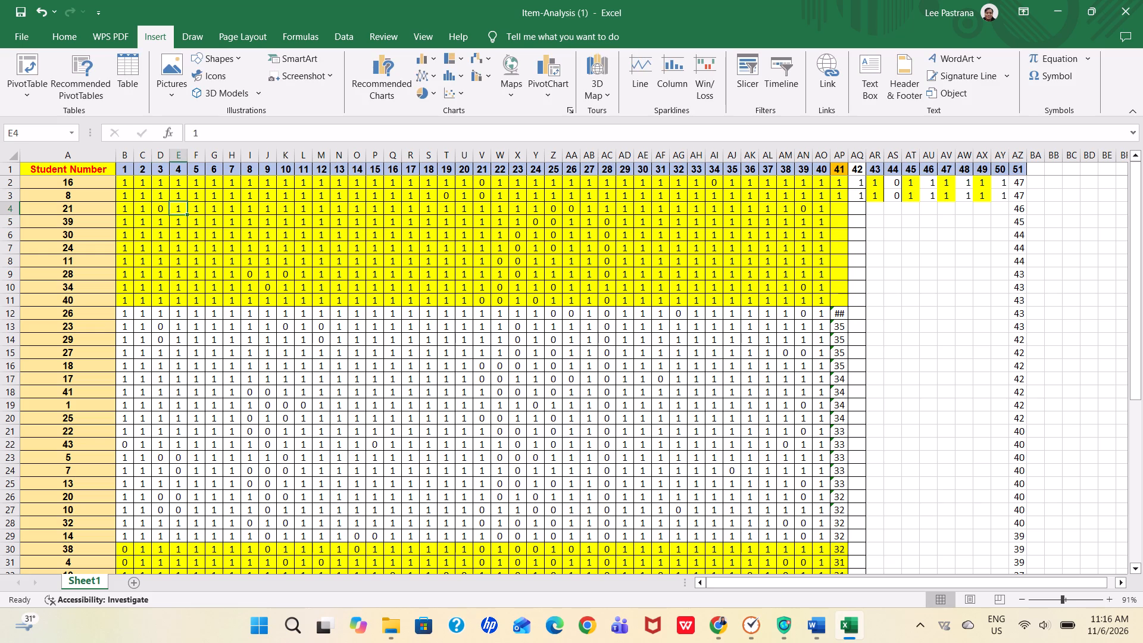
{"action": "key", "text": "Right"}
{"action": "key", "text": "5"}
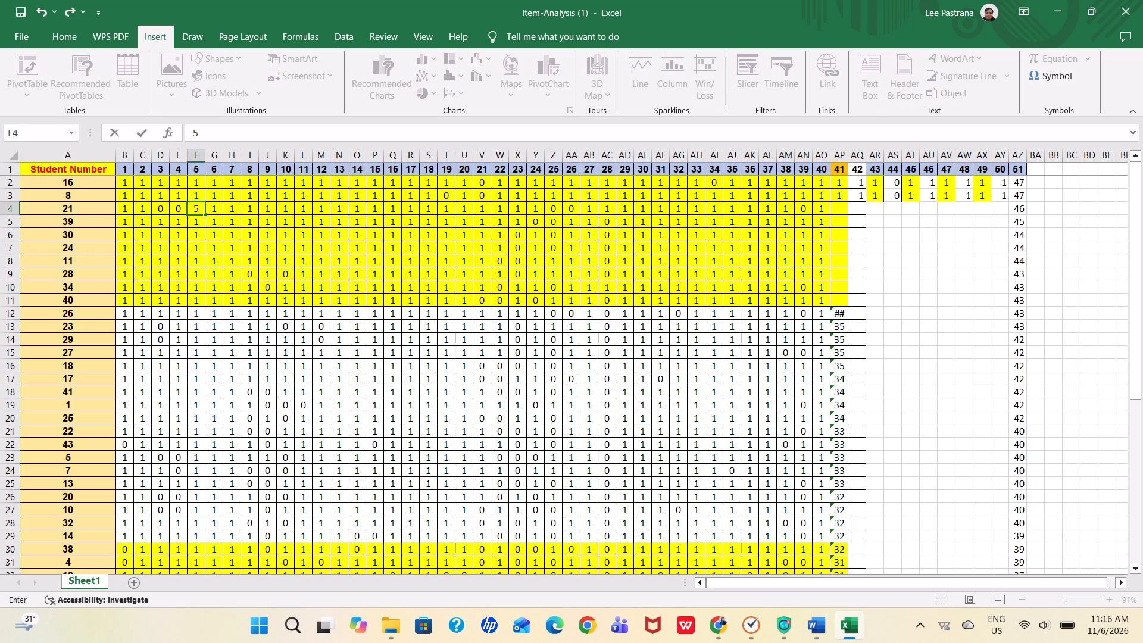
{"action": "key", "text": "BackSpace"}
{"action": "key", "text": "0"}
{"action": "key", "text": "Right"}
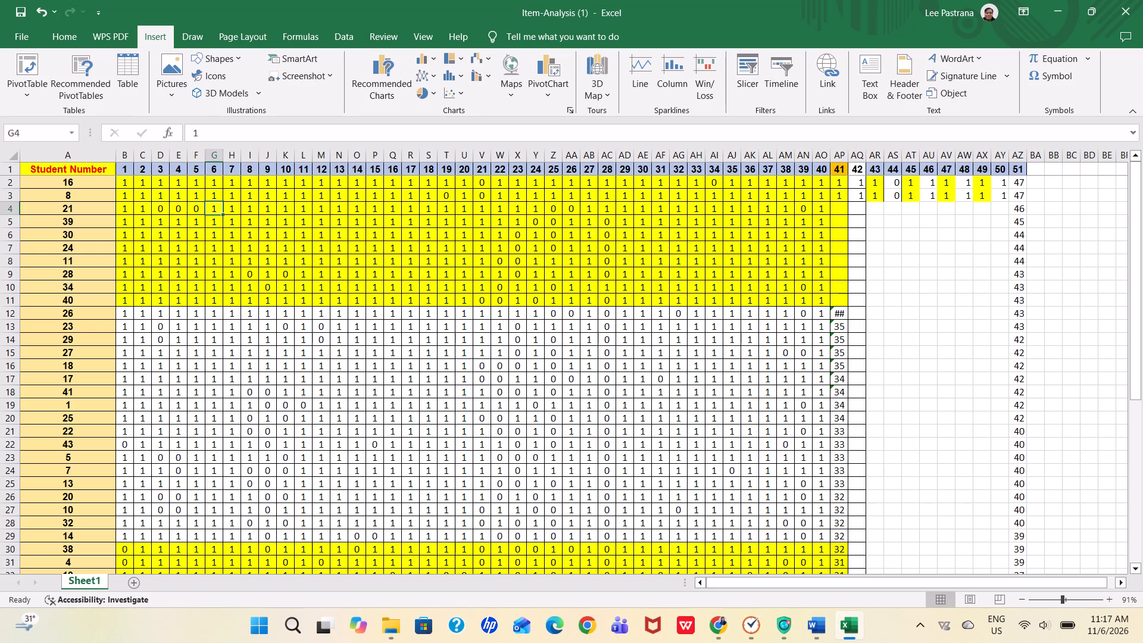
{"action": "key", "text": "Right"}
{"action": "key", "text": "Right"}
{"action": "key", "text": "Right"}
{"action": "key", "text": "Right"}
{"action": "key", "text": "Right"}
{"action": "key", "text": "Right"}
{"action": "key", "text": "Right"}
{"action": "key", "text": "Right"}
{"action": "key", "text": "Right"}
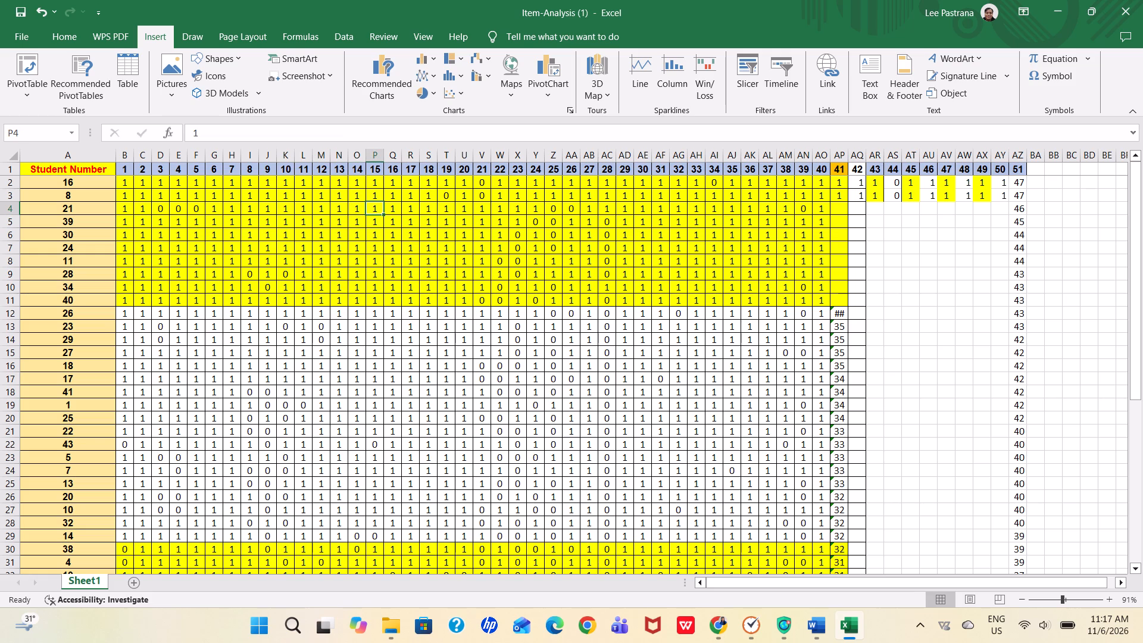
{"action": "key", "text": "0"}
{"action": "key", "text": "Right"}
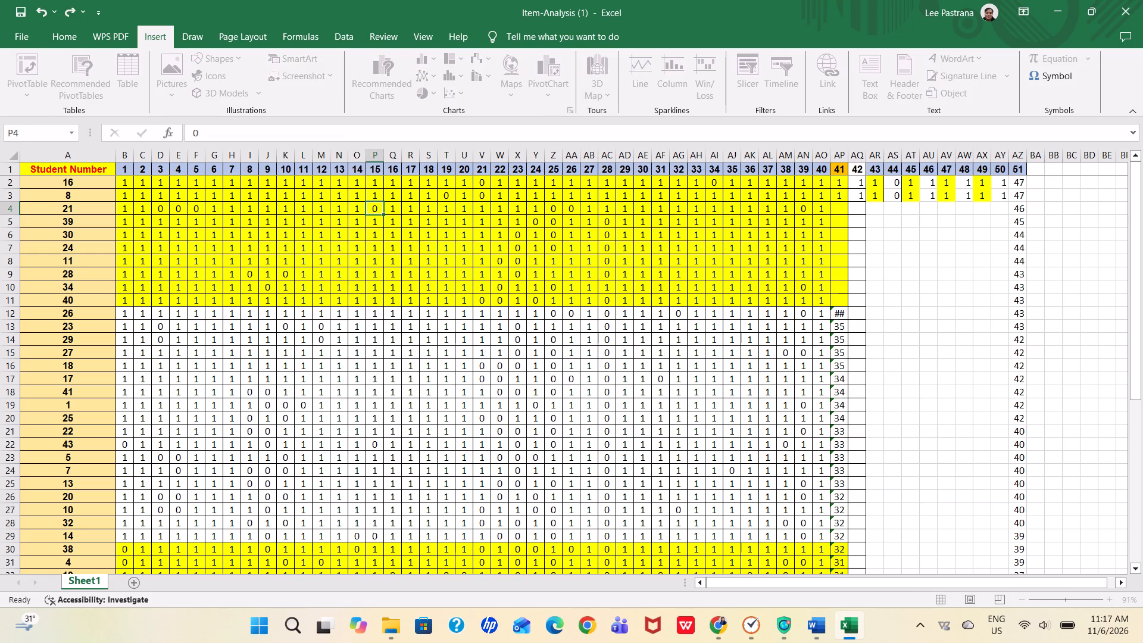
For student 21 in row 4, set items 25, 26 and 39 to 1.
{"action": "key", "text": "Right"}
{"action": "key", "text": "Right"}
{"action": "key", "text": "Right"}
{"action": "key", "text": "Right"}
{"action": "key", "text": "Right"}
{"action": "key", "text": "Right"}
{"action": "key", "text": "Right"}
{"action": "key", "text": "Right"}
{"action": "key", "text": "Right"}
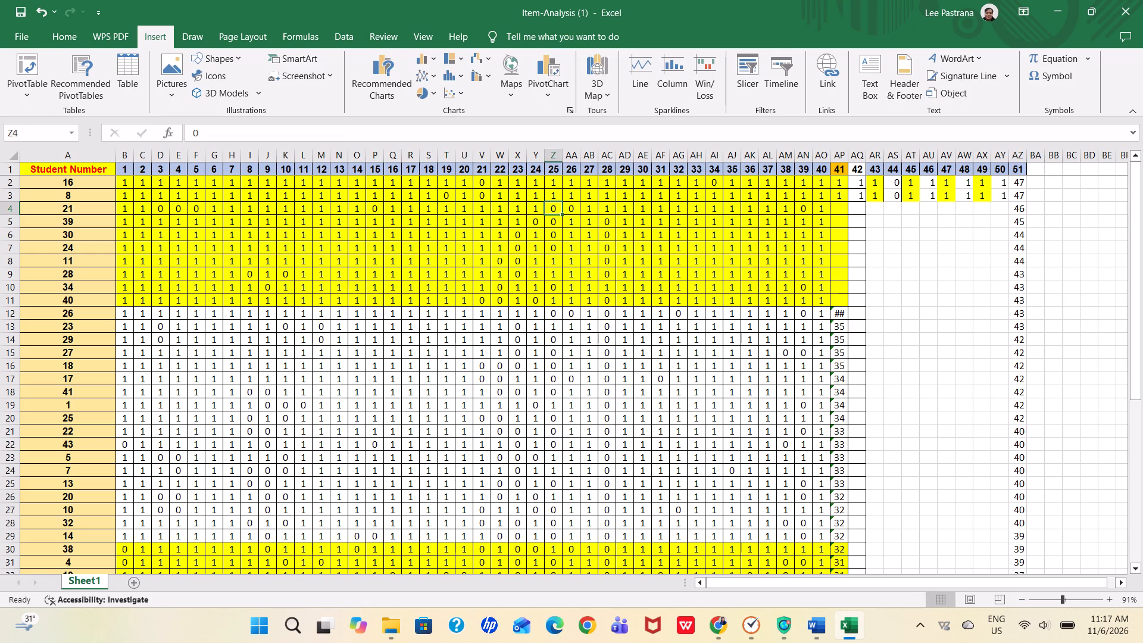
{"action": "key", "text": "1"}
{"action": "key", "text": "Right"}
{"action": "key", "text": "1"}
{"action": "key", "text": "Right"}
{"action": "key", "text": "Right"}
{"action": "key", "text": "Right"}
{"action": "key", "text": "Right"}
{"action": "key", "text": "Right"}
{"action": "key", "text": "Right"}
{"action": "key", "text": "Right"}
{"action": "key", "text": "Right"}
{"action": "key", "text": "Right"}
{"action": "key", "text": "Right"}
{"action": "key", "text": "Right"}
{"action": "key", "text": "Right"}
{"action": "key", "text": "Right"}
{"action": "key", "text": "Right"}
{"action": "key", "text": "Right"}
{"action": "key", "text": "Right"}
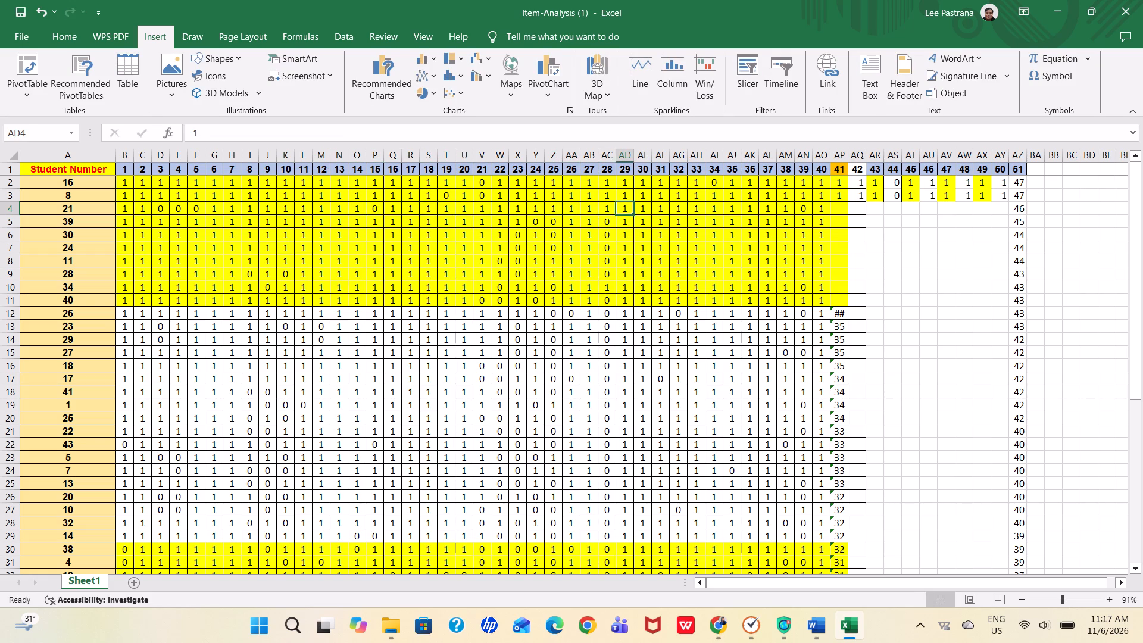
{"action": "key", "text": "Left"}
{"action": "key", "text": "Left"}
{"action": "key", "text": "Left"}
{"action": "key", "text": "1"}
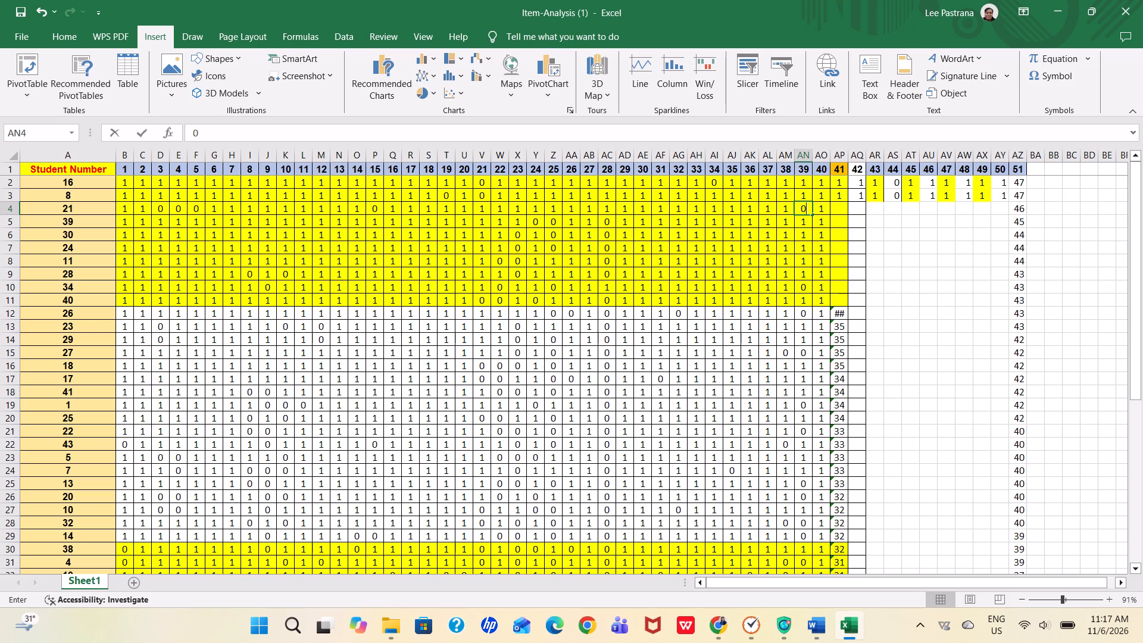
Enter 1 for student 21 in row 4 under items 41 to 50.
{"action": "key", "text": "Right"}
{"action": "key", "text": "Right"}
{"action": "key", "text": "Right"}
{"action": "key", "text": "Right"}
{"action": "key", "text": "Left"}
{"action": "key", "text": "Left"}
{"action": "type", "text": "11"}
{"action": "key", "text": "BackSpace"}
{"action": "key", "text": "Right"}
{"action": "key", "text": "1"}
{"action": "key", "text": "Right"}
{"action": "key", "text": "1"}
{"action": "key", "text": "Right"}
{"action": "key", "text": "1"}
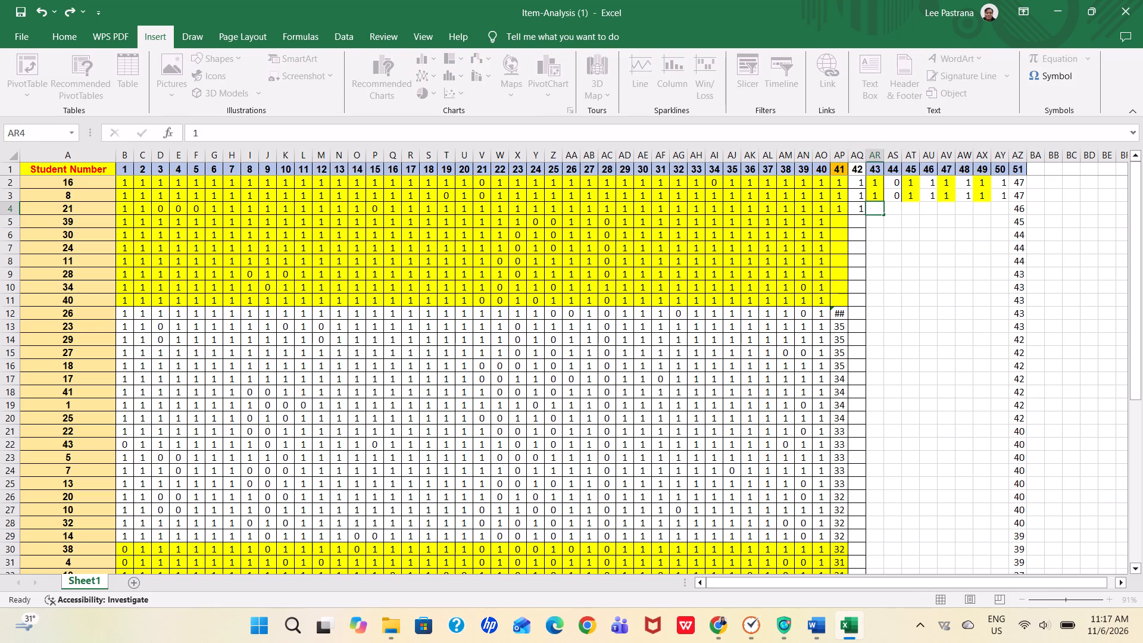
{"action": "key", "text": "Right"}
{"action": "key", "text": "1"}
{"action": "key", "text": "Right"}
{"action": "key", "text": "1"}
{"action": "key", "text": "Right"}
{"action": "key", "text": "1"}
{"action": "key", "text": "Right"}
{"action": "key", "text": "1"}
{"action": "key", "text": "Right"}
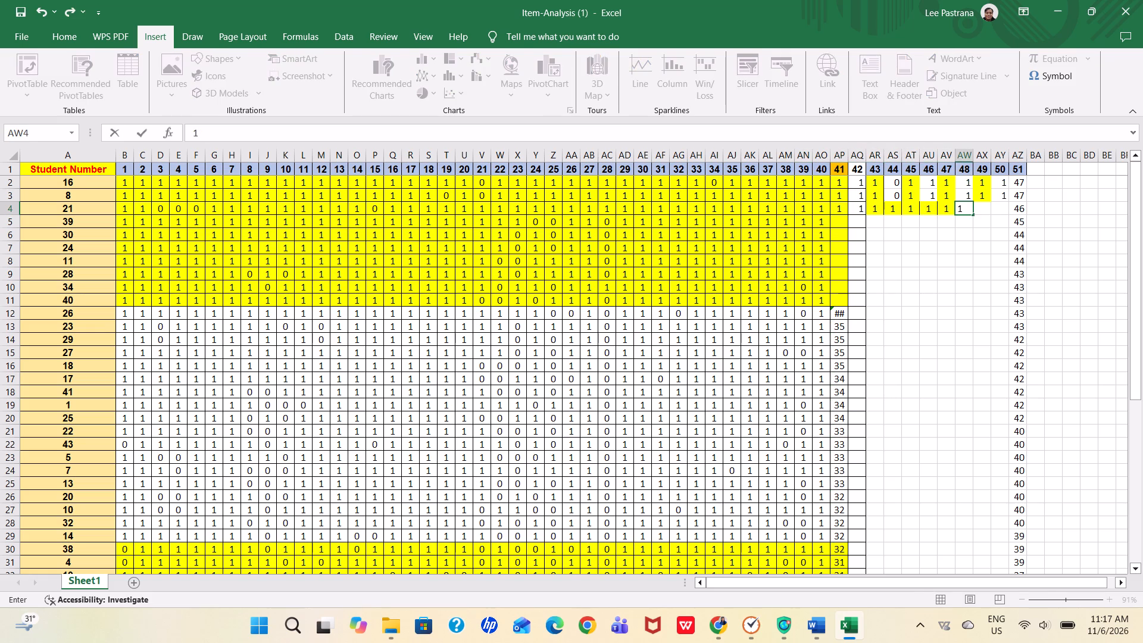
{"action": "key", "text": "1"}
{"action": "key", "text": "Right"}
{"action": "key", "text": "1"}
{"action": "key", "text": "Right"}
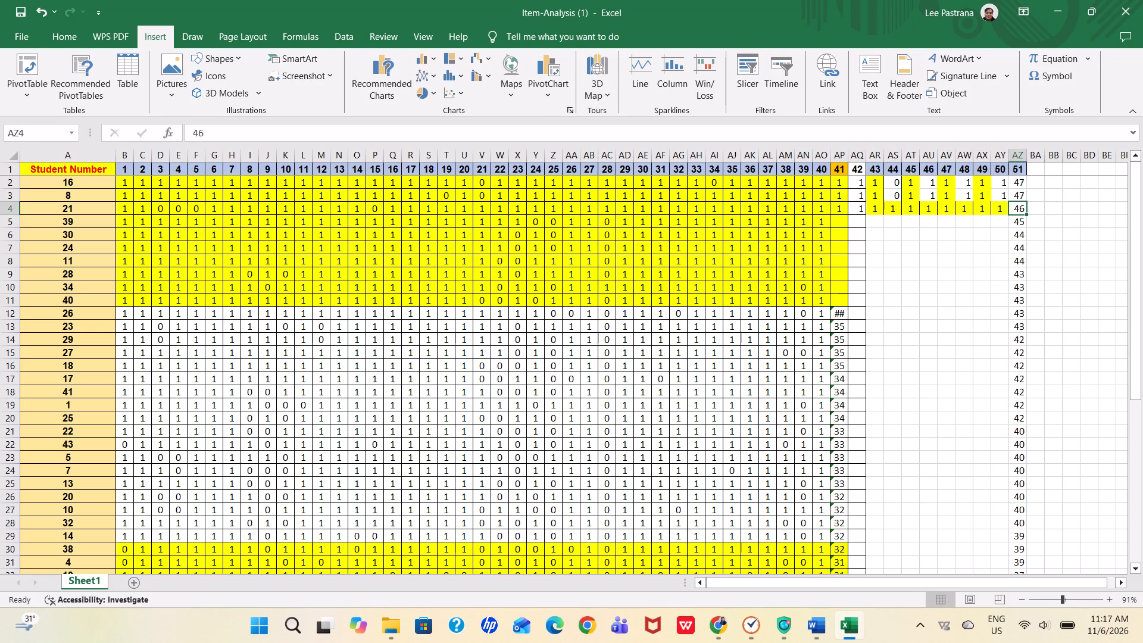
For student 39 in row 5, set items 3, 4, 9 and 21 to 0.
{"action": "left_click", "coordinate": [161, 210]}
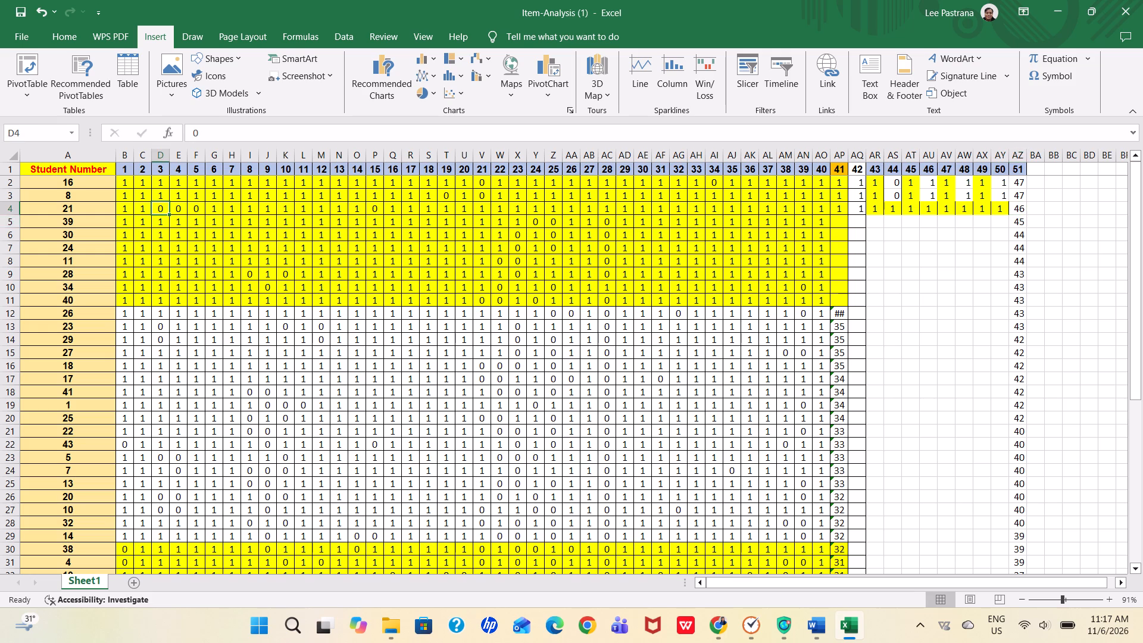
{"action": "left_click", "coordinate": [161, 224]}
{"action": "key", "text": "0"}
{"action": "key", "text": "Right"}
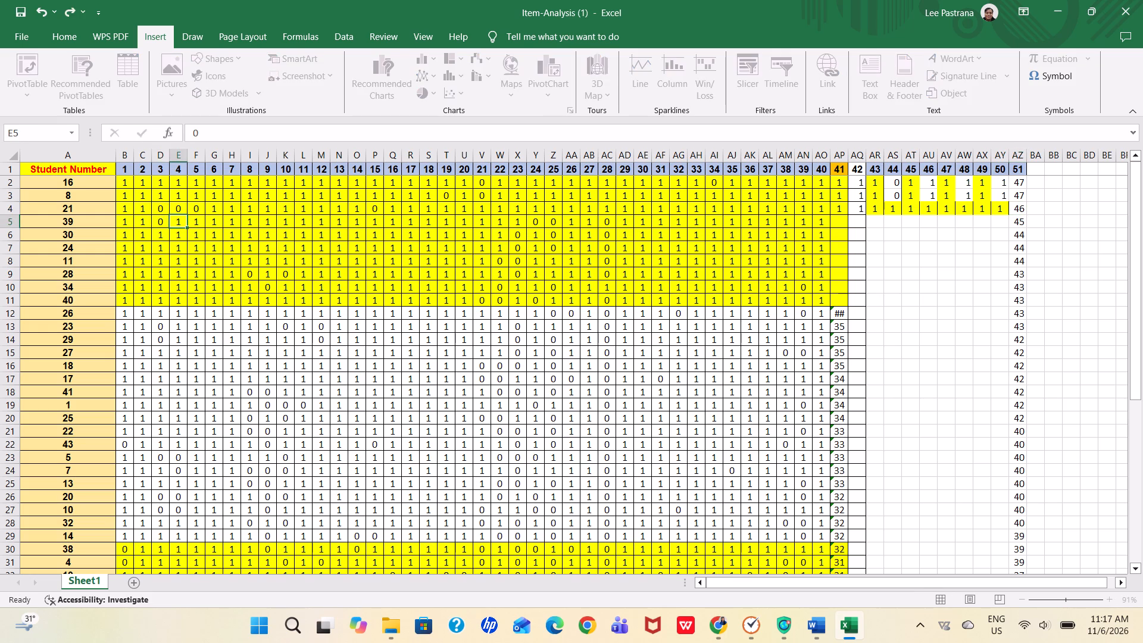
{"action": "key", "text": "0"}
{"action": "key", "text": "Right"}
{"action": "key", "text": "Right"}
{"action": "key", "text": "Right"}
{"action": "key", "text": "Right"}
{"action": "key", "text": "Right"}
{"action": "key", "text": "0"}
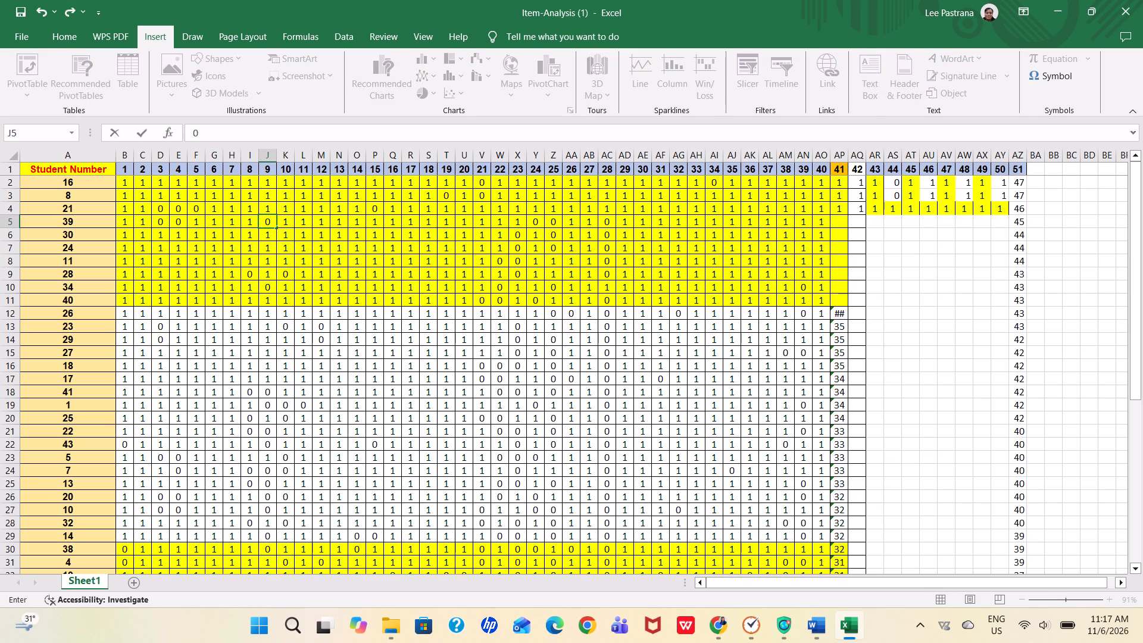
{"action": "key", "text": "Right"}
{"action": "key", "text": "Right"}
{"action": "key", "text": "Right"}
{"action": "key", "text": "Right"}
{"action": "key", "text": "Right"}
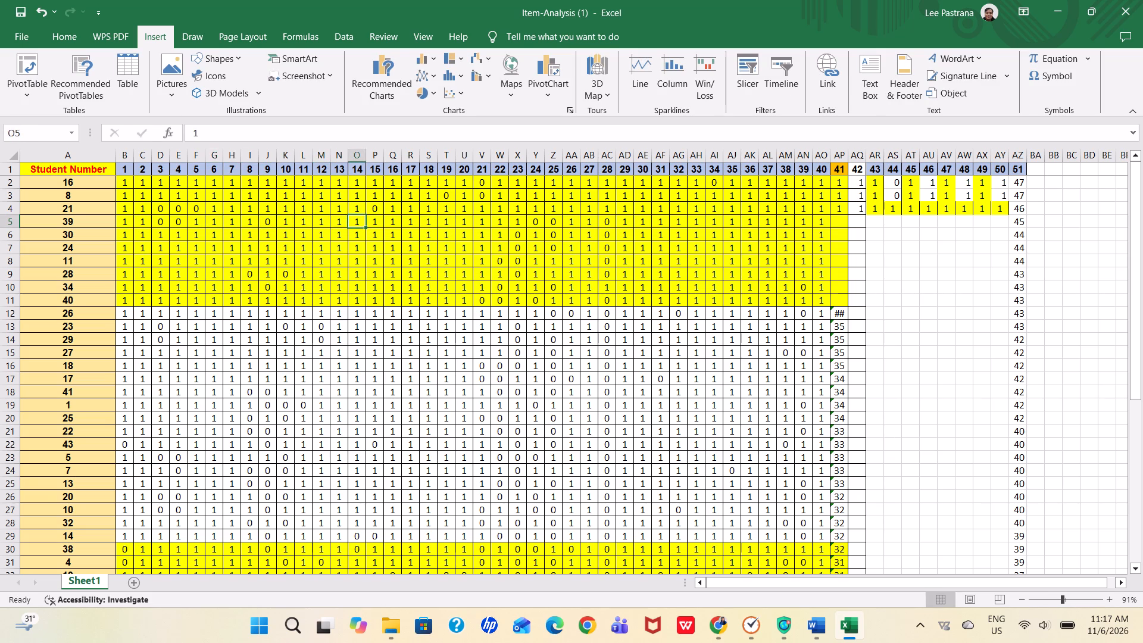
{"action": "key", "text": "Right"}
{"action": "key", "text": "Right"}
{"action": "key", "text": "Right"}
{"action": "key", "text": "Right"}
{"action": "key", "text": "Right"}
{"action": "key", "text": "Right"}
{"action": "key", "text": "Right"}
{"action": "key", "text": "0"}
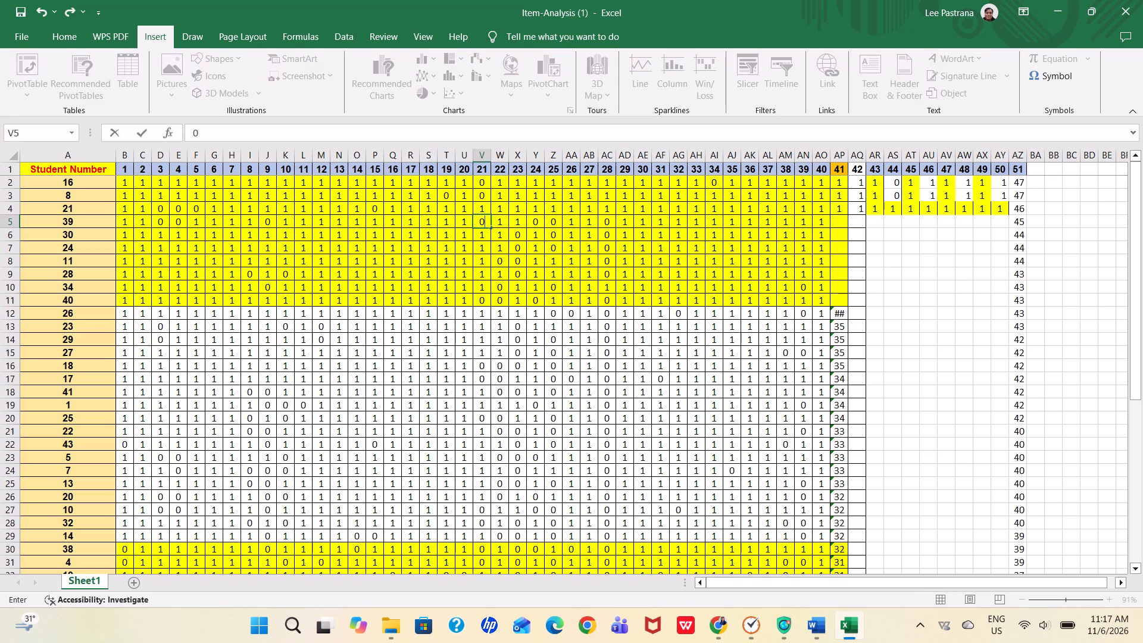
For student 39 in row 5, set items 25 and 28 to 1.
{"action": "key", "text": "Right"}
{"action": "key", "text": "Right"}
{"action": "key", "text": "Right"}
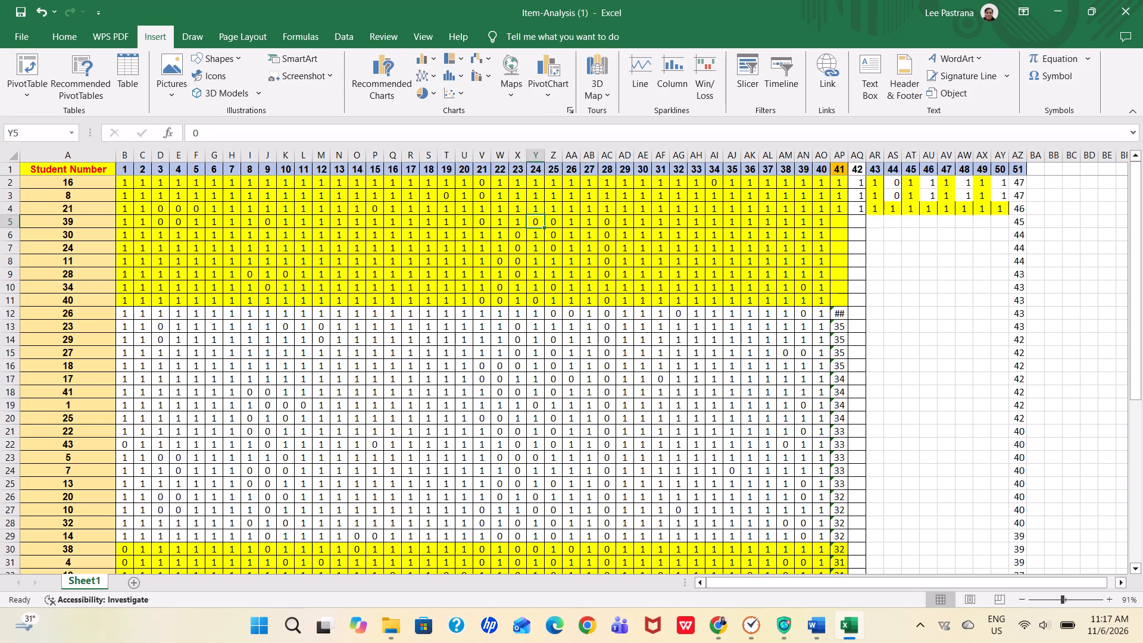
{"action": "key", "text": "Right"}
{"action": "key", "text": "1"}
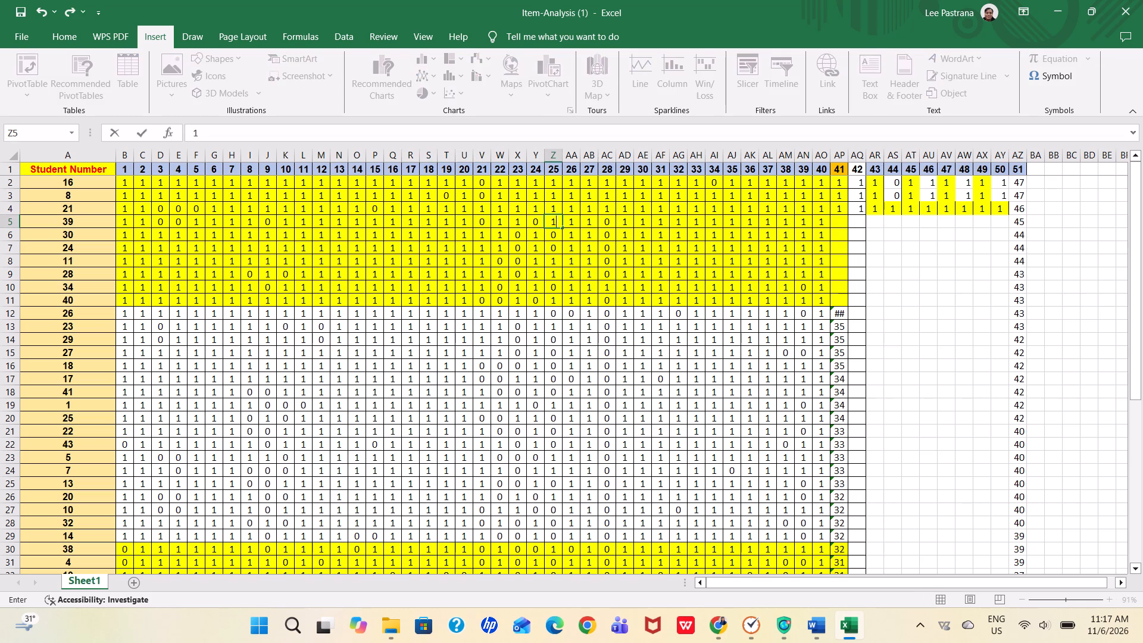
{"action": "key", "text": "Right"}
{"action": "key", "text": "Right"}
{"action": "key", "text": "Right"}
{"action": "key", "text": "1"}
{"action": "key", "text": "Right"}
For student 39 in row 5, enter 1 under each of items 41 to 50.
{"action": "key", "text": "Right"}
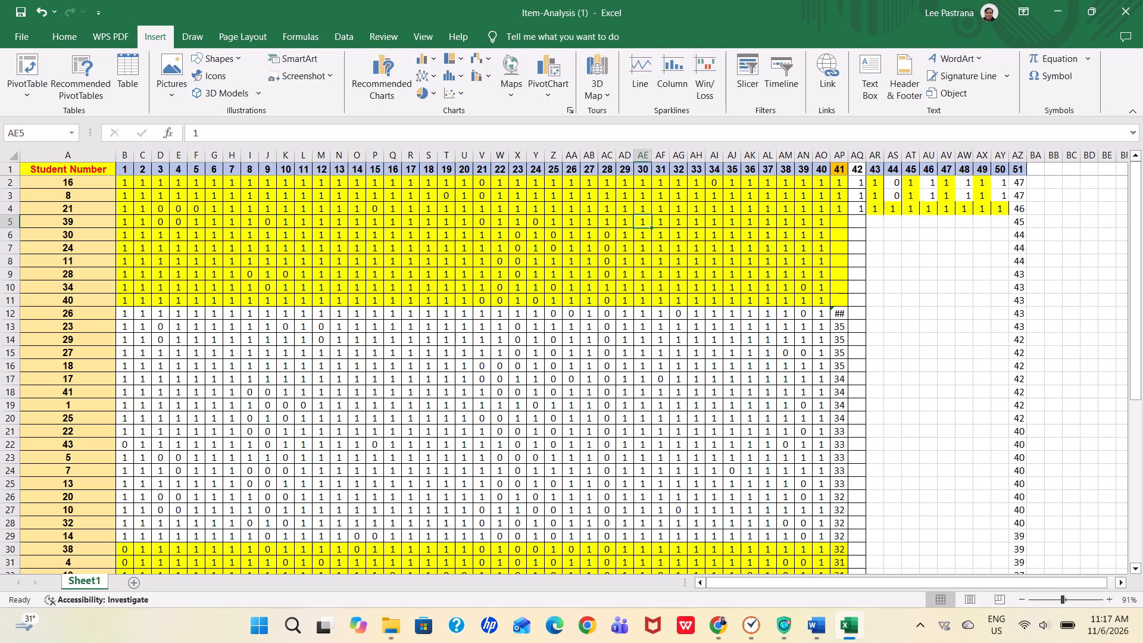
{"action": "key", "text": "Right"}
{"action": "key", "text": "Right"}
{"action": "key", "text": "Right"}
{"action": "key", "text": "Right"}
{"action": "key", "text": "Right"}
{"action": "key", "text": "Right"}
{"action": "key", "text": "Right"}
{"action": "key", "text": "Right"}
{"action": "key", "text": "Right"}
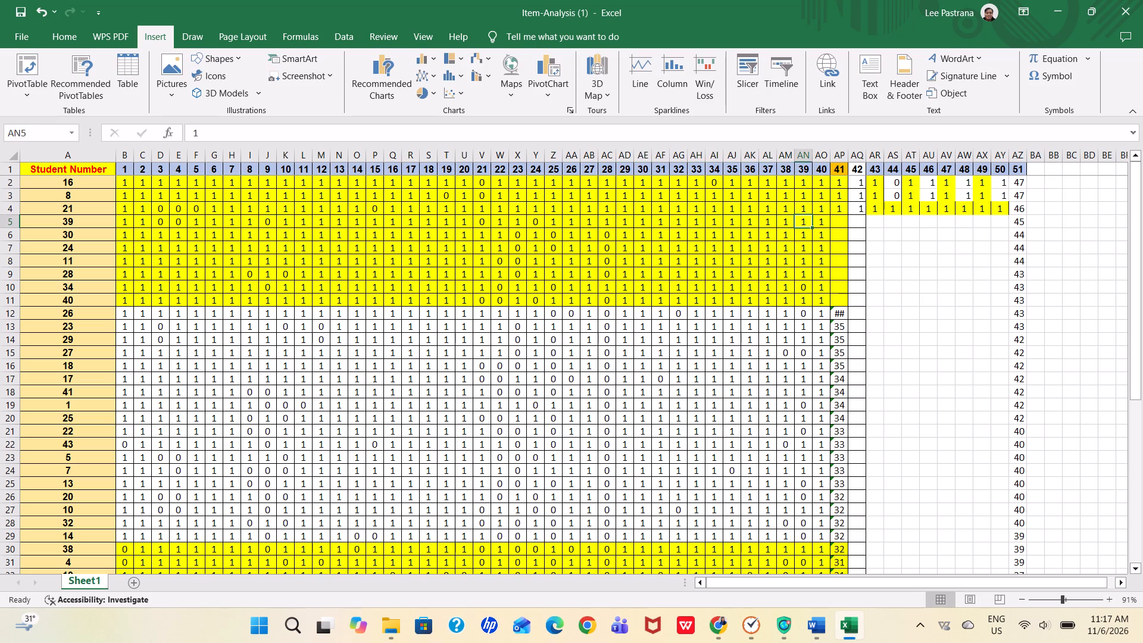
{"action": "key", "text": "Right"}
{"action": "key", "text": "Right"}
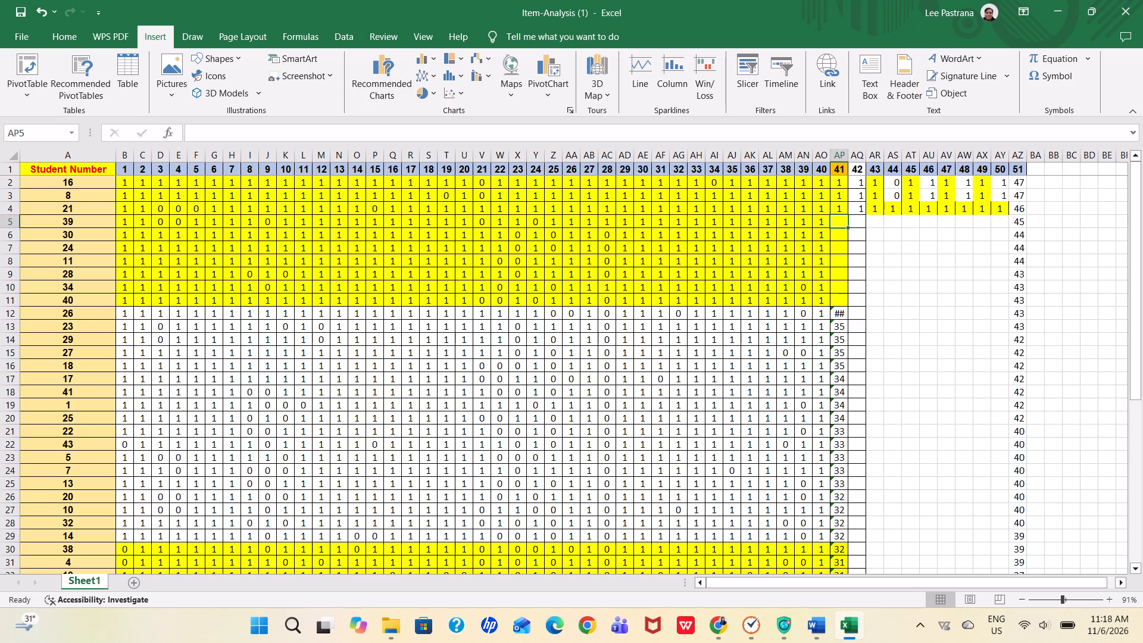
{"action": "key", "text": "1"}
{"action": "key", "text": "Left"}
{"action": "key", "text": "Right"}
{"action": "key", "text": "Right"}
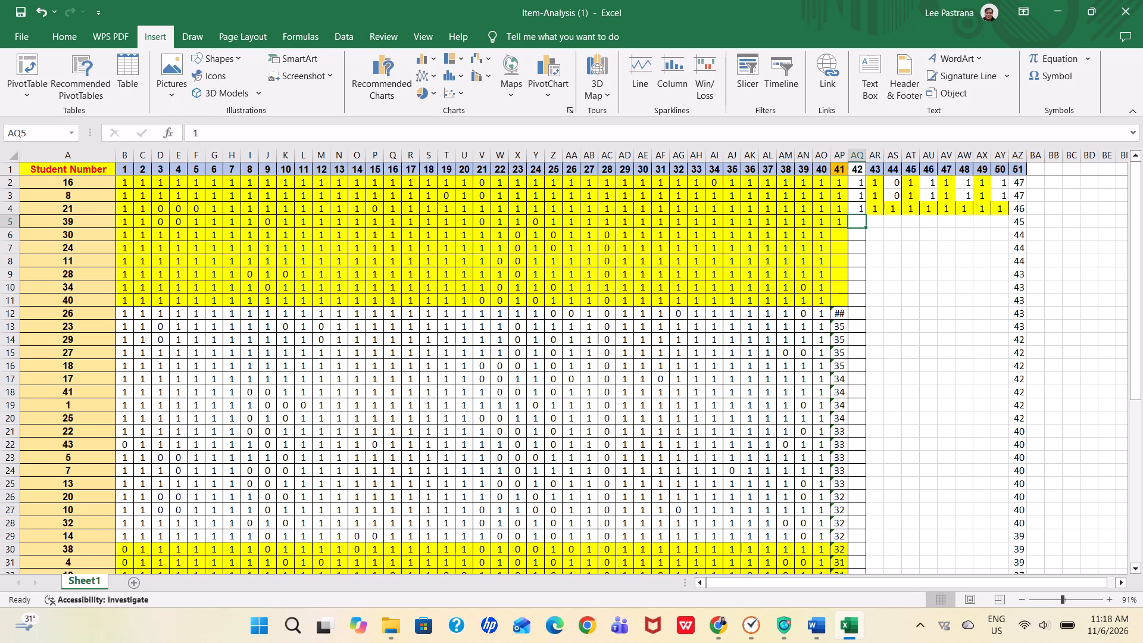
{"action": "key", "text": "1"}
{"action": "key", "text": "Right"}
{"action": "key", "text": "1"}
{"action": "key", "text": "Right"}
{"action": "key", "text": "1"}
{"action": "key", "text": "Right"}
{"action": "key", "text": "1"}
{"action": "key", "text": "Right"}
{"action": "key", "text": "1"}
{"action": "key", "text": "Right"}
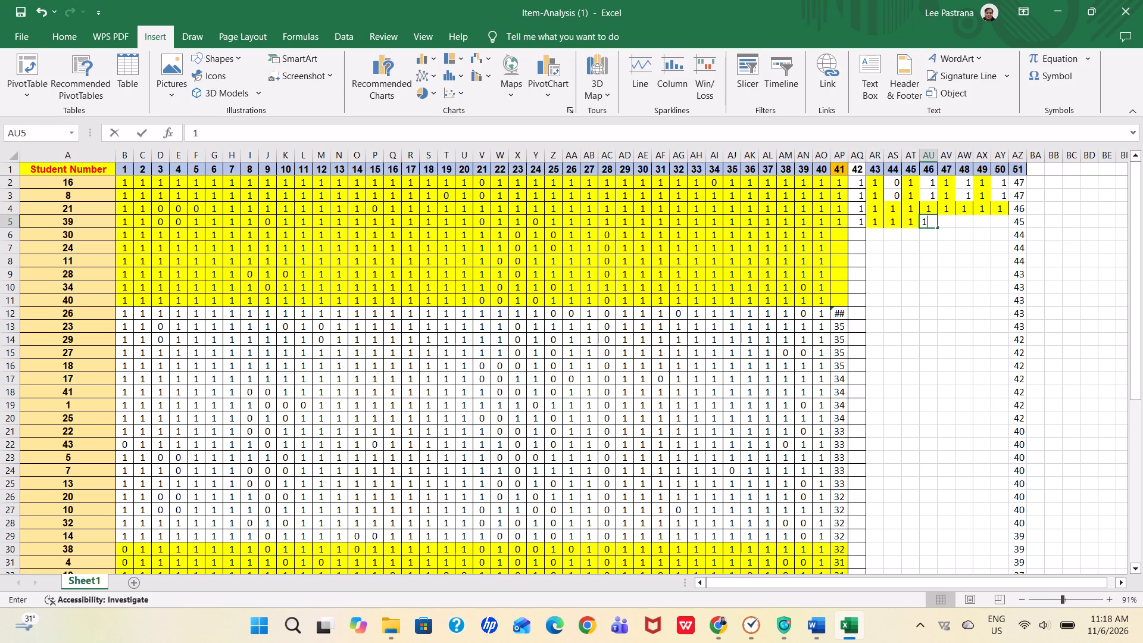
{"action": "key", "text": "1"}
{"action": "key", "text": "Right"}
{"action": "key", "text": "1"}
{"action": "key", "text": "Right"}
{"action": "key", "text": "1"}
{"action": "key", "text": "Right"}
{"action": "key", "text": "1"}
{"action": "key", "text": "Right"}
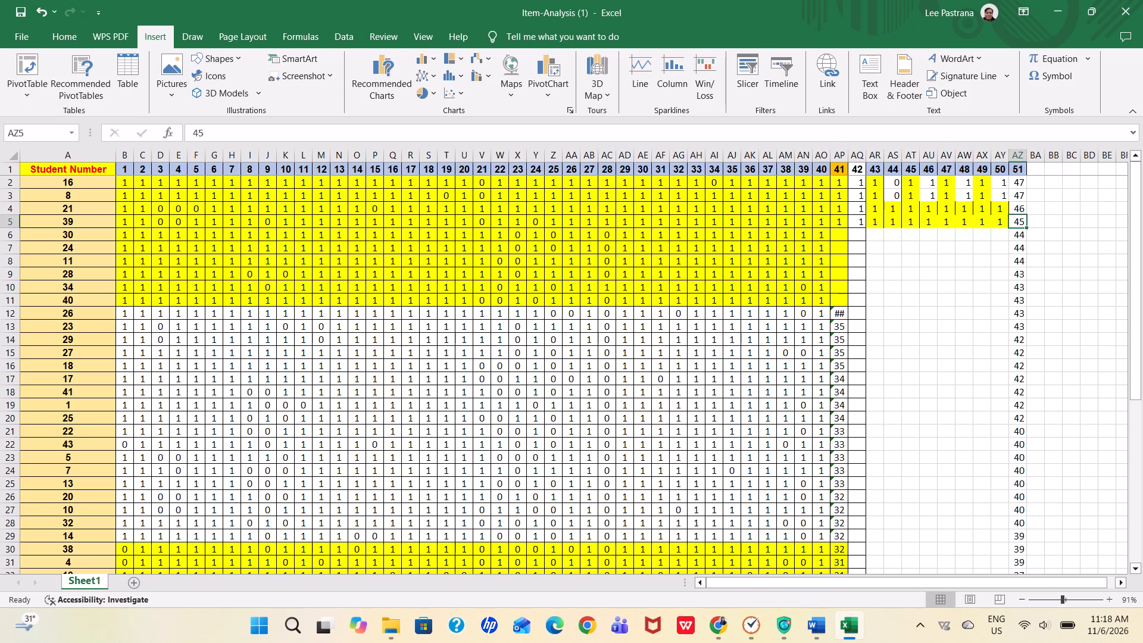
For student 30 in row 6, set items 4 and 5 to 0.
{"action": "key", "text": "Left"}
{"action": "key", "text": "Left"}
{"action": "key", "text": "Left"}
{"action": "key", "text": "Left"}
{"action": "key", "text": "Down"}
{"action": "key", "text": "Left"}
{"action": "key", "text": "Left"}
{"action": "key", "text": "Left"}
{"action": "key", "text": "Left"}
{"action": "key", "text": "Left"}
{"action": "key", "text": "Left"}
{"action": "key", "text": "Left"}
{"action": "key", "text": "Left"}
{"action": "key", "text": "Left"}
{"action": "key", "text": "Left"}
{"action": "key", "text": "Left"}
{"action": "key", "text": "Left"}
{"action": "key", "text": "Left"}
{"action": "key", "text": "Left"}
{"action": "key", "text": "Left"}
{"action": "key", "text": "Left"}
{"action": "key", "text": "Left"}
{"action": "key", "text": "Left"}
{"action": "key", "text": "Left"}
{"action": "key", "text": "Left"}
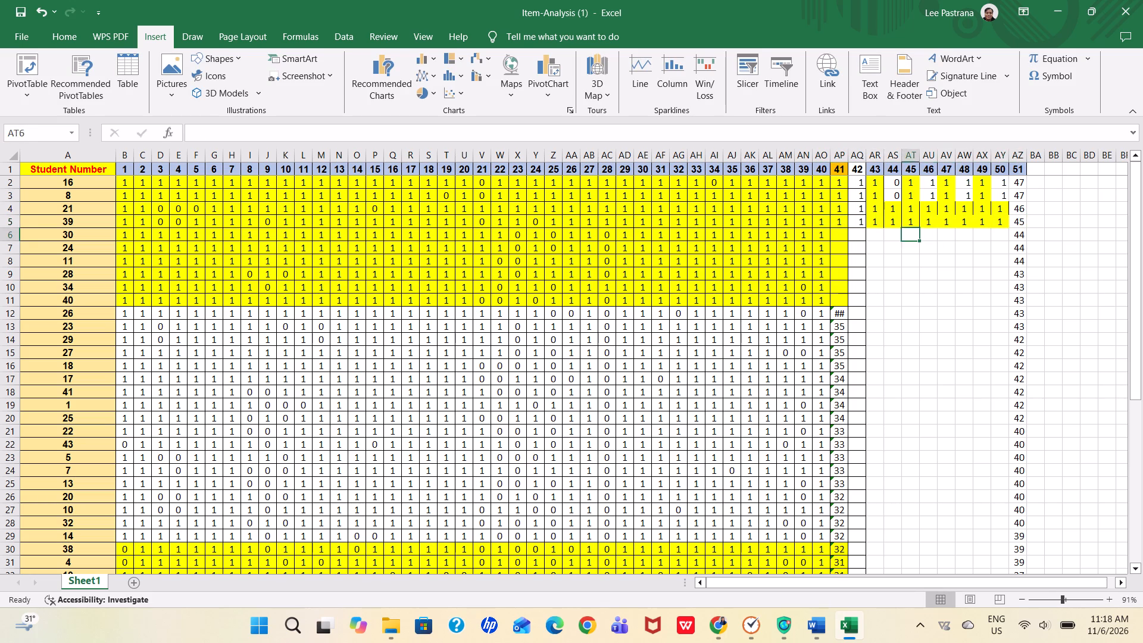
{"action": "key", "text": "Left"}
{"action": "key", "text": "Left"}
{"action": "key", "text": "Left"}
{"action": "key", "text": "Left"}
{"action": "key", "text": "Left"}
{"action": "key", "text": "Left"}
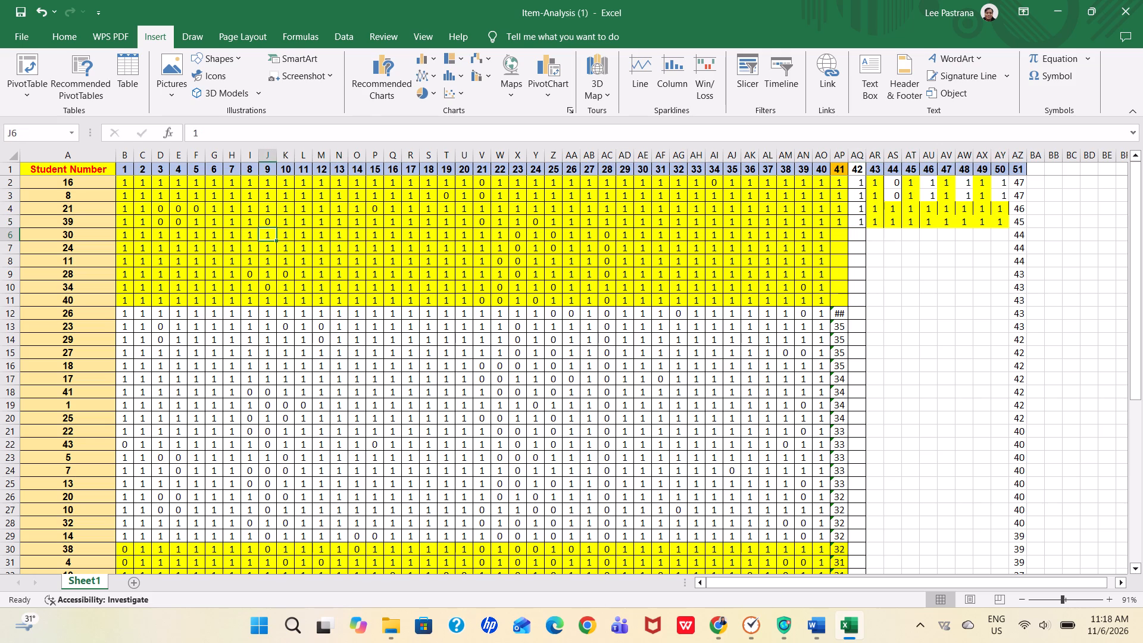
{"action": "key", "text": "Left"}
{"action": "key", "text": "Left"}
{"action": "key", "text": "Left"}
{"action": "key", "text": "Left"}
{"action": "key", "text": "Left"}
{"action": "key", "text": "Left"}
{"action": "key", "text": "Left"}
{"action": "key", "text": "Right"}
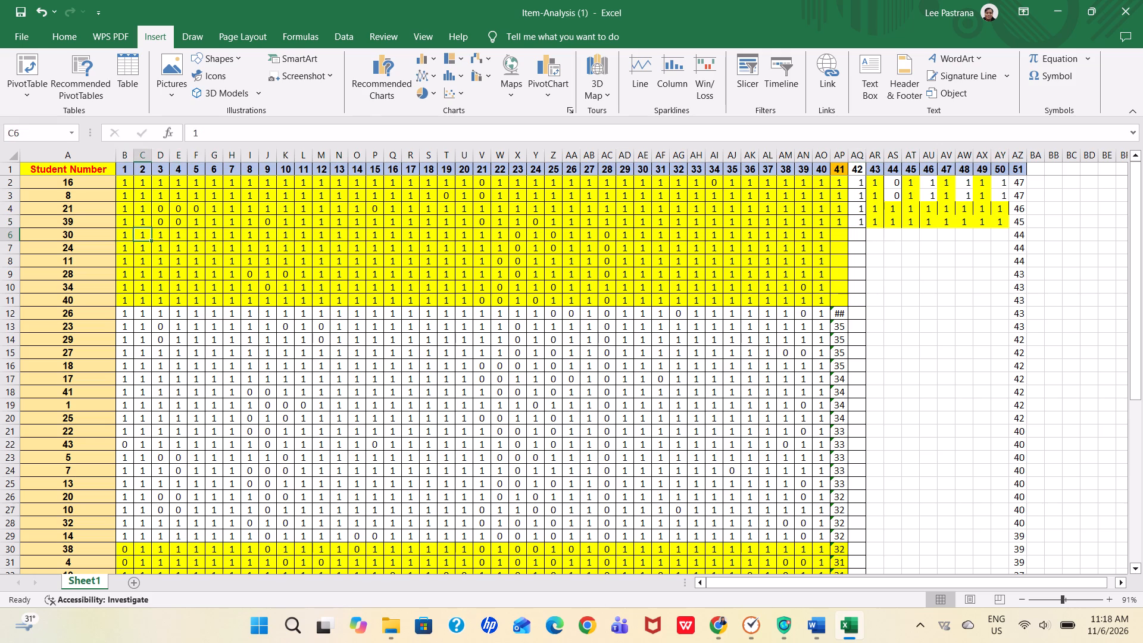
{"action": "key", "text": "Right"}
{"action": "key", "text": "Right"}
{"action": "key", "text": "0"}
{"action": "key", "text": "Right"}
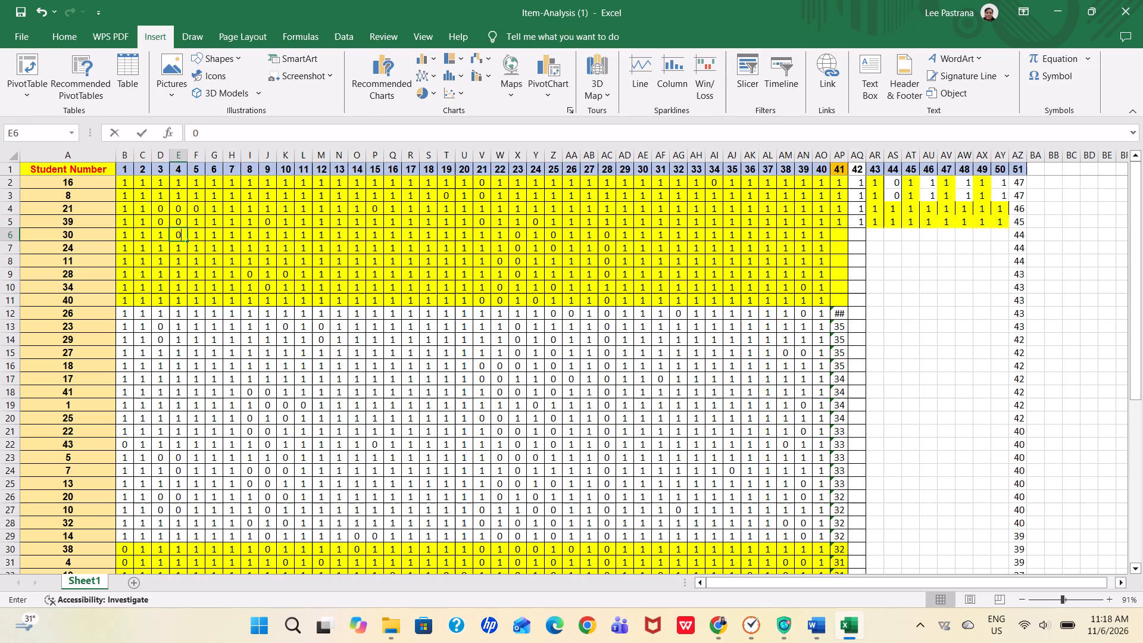
{"action": "key", "text": "0"}
{"action": "key", "text": "Right"}
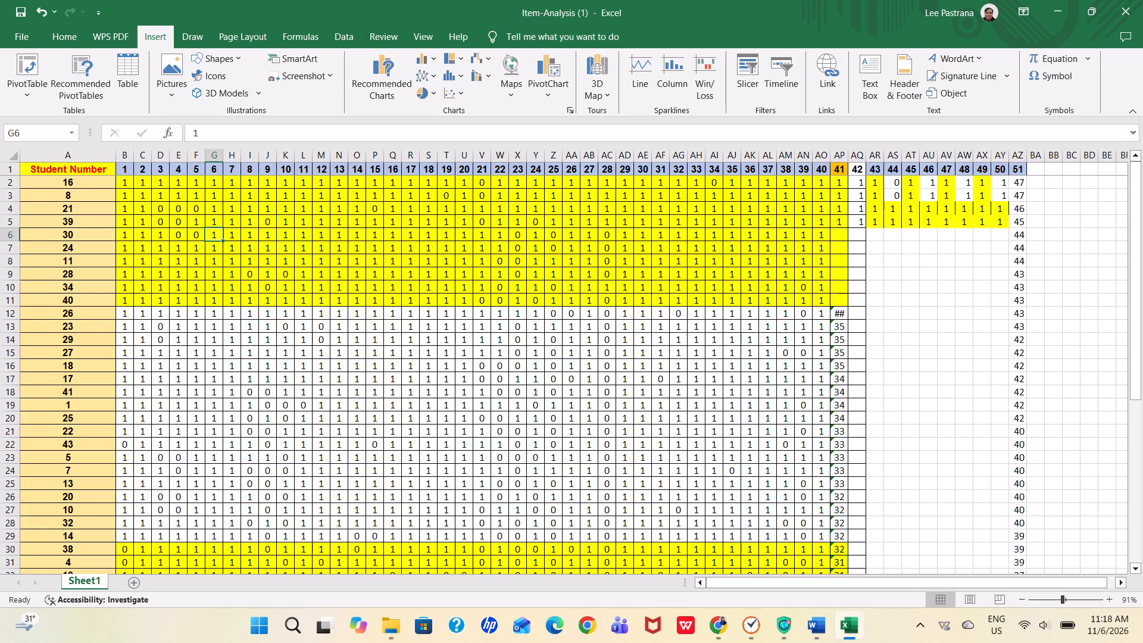
{"action": "key", "text": "Right"}
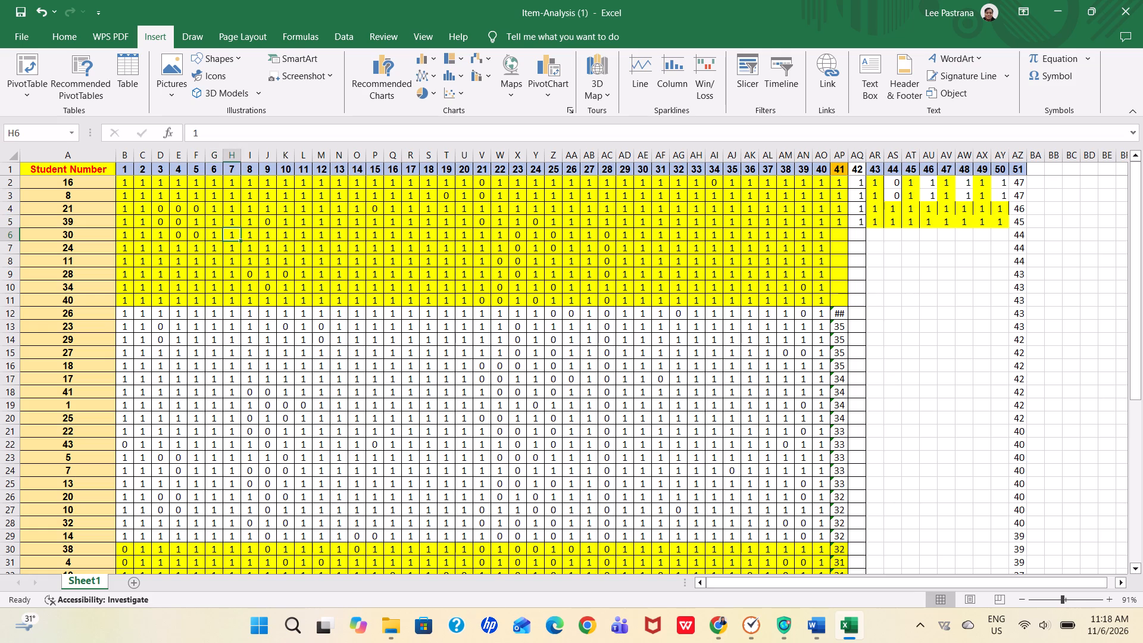
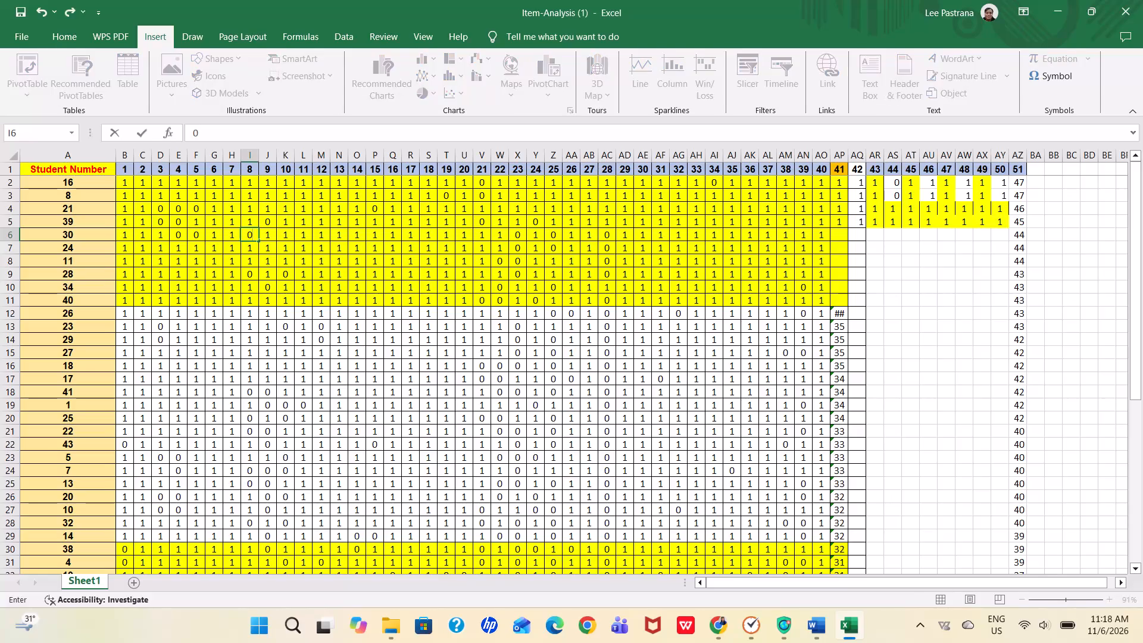
For student 30 in row 6, set items 9 and 13 to 0.
{"action": "key", "text": "0"}
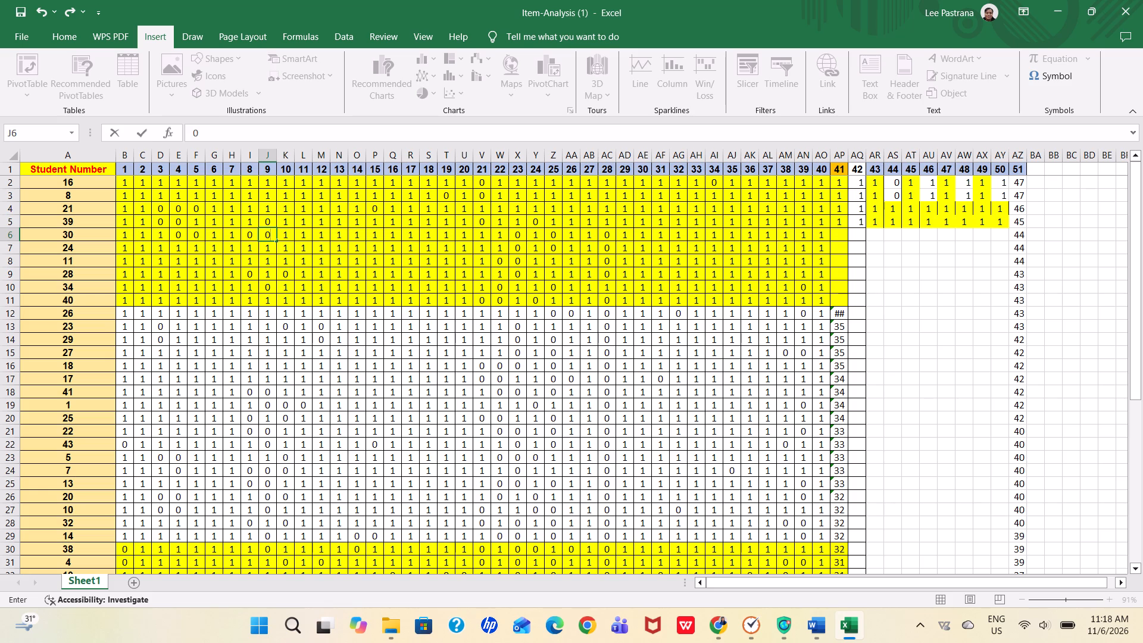
{"action": "key", "text": "Right"}
{"action": "key", "text": "Right"}
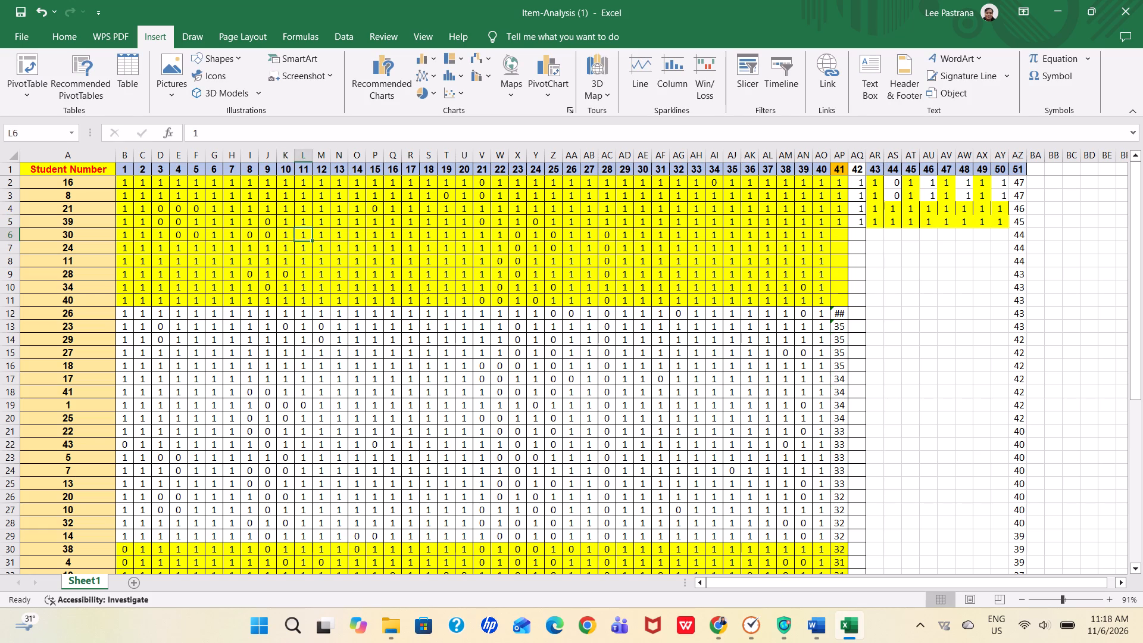
{"action": "key", "text": "Right"}
{"action": "key", "text": "Right"}
{"action": "key", "text": "0"}
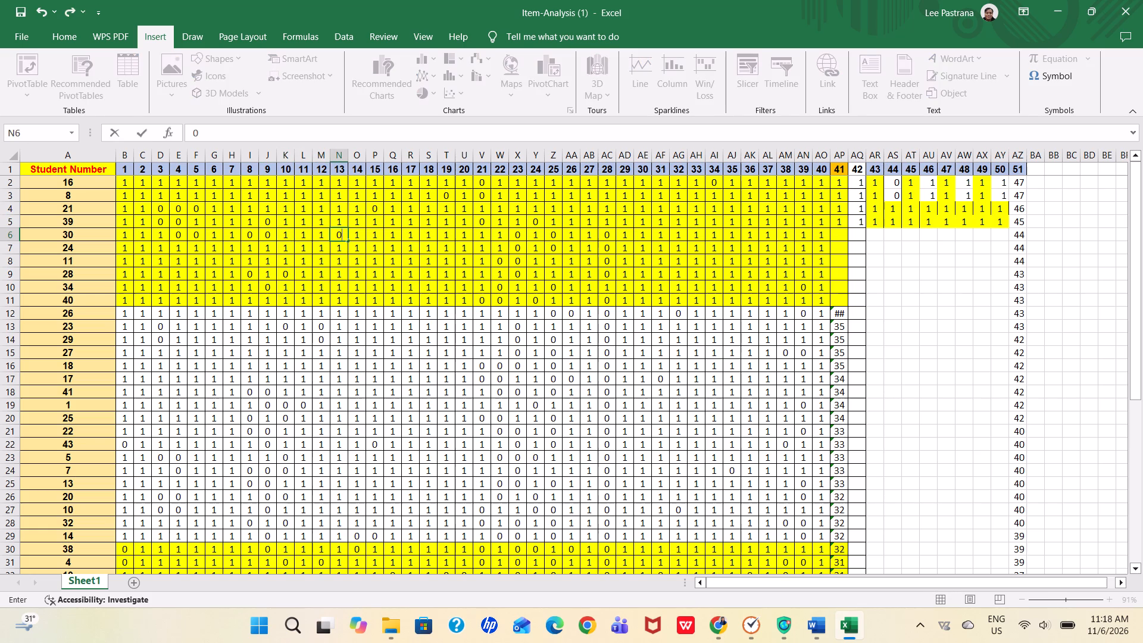
{"action": "key", "text": "Right"}
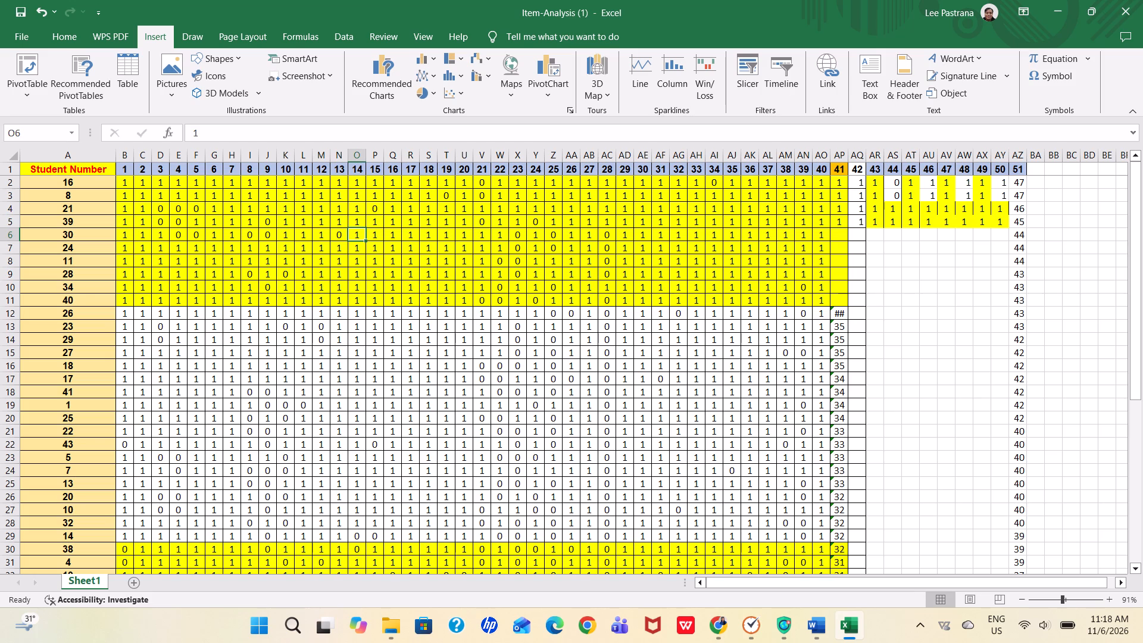
For student 30 in row 6, set items 23, 25 and 28 to 1 and item 26 to 0.
{"action": "key", "text": "Right"}
{"action": "key", "text": "Right"}
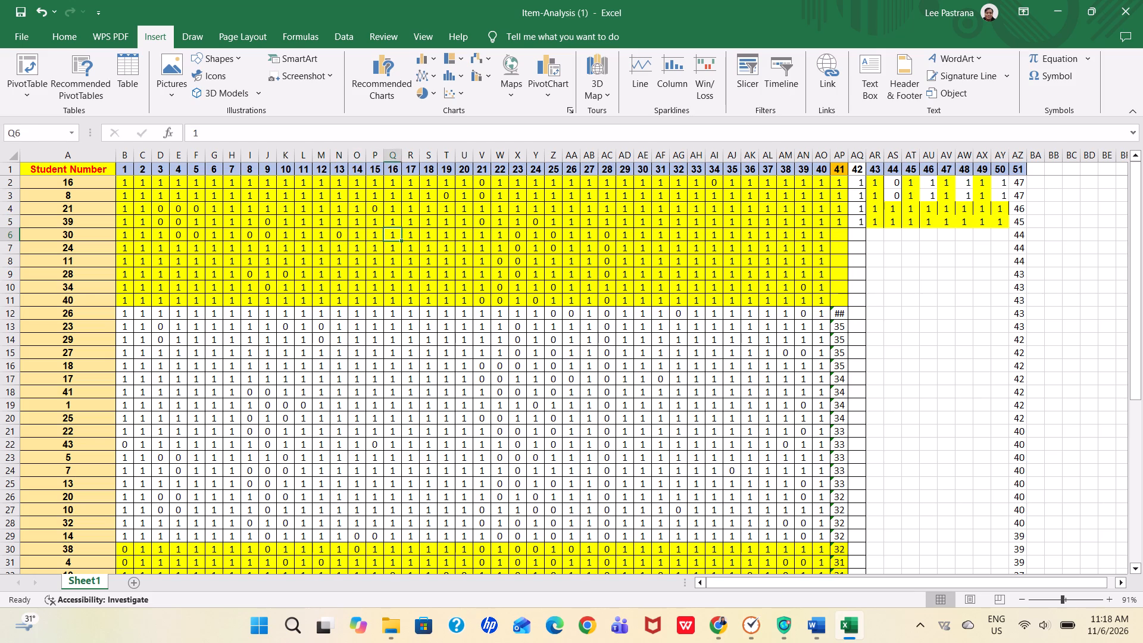
{"action": "key", "text": "Right"}
{"action": "key", "text": "Right"}
{"action": "key", "text": "Right"}
{"action": "key", "text": "Right"}
{"action": "key", "text": "Right"}
{"action": "key", "text": "Right"}
{"action": "key", "text": "Right"}
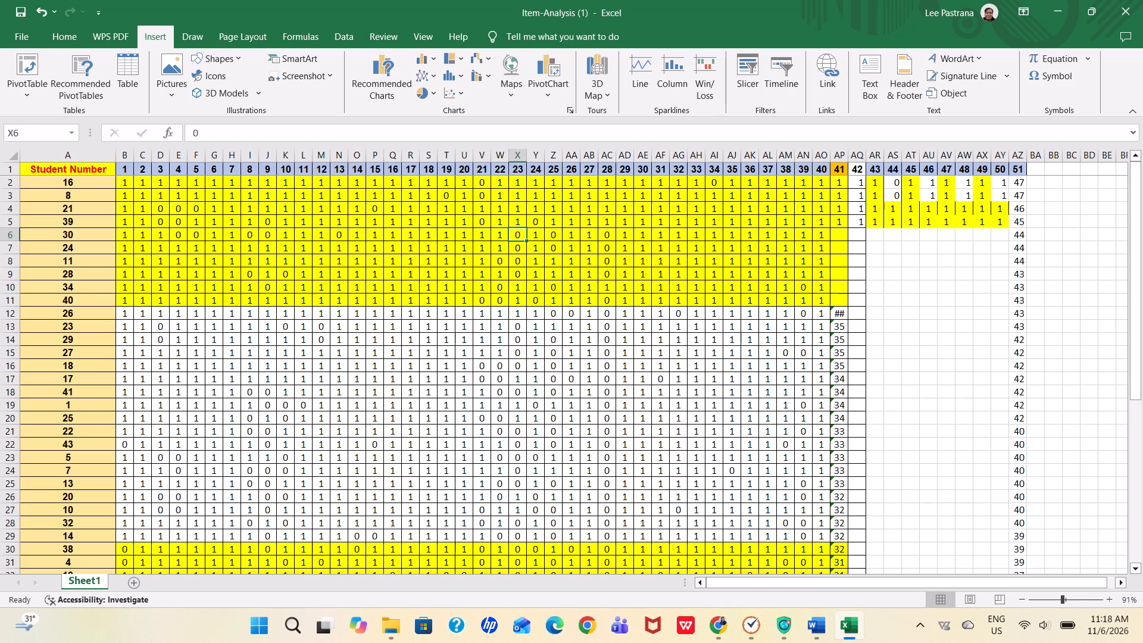
{"action": "key", "text": "1"}
{"action": "key", "text": "Right"}
{"action": "key", "text": "Right"}
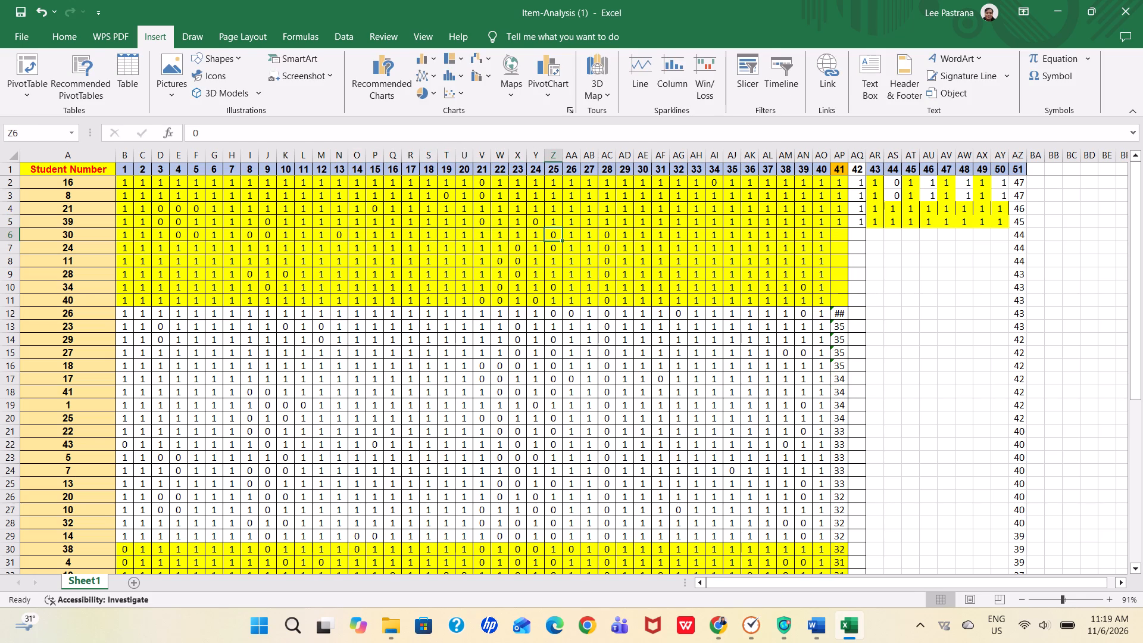
{"action": "key", "text": "1"}
{"action": "key", "text": "Right"}
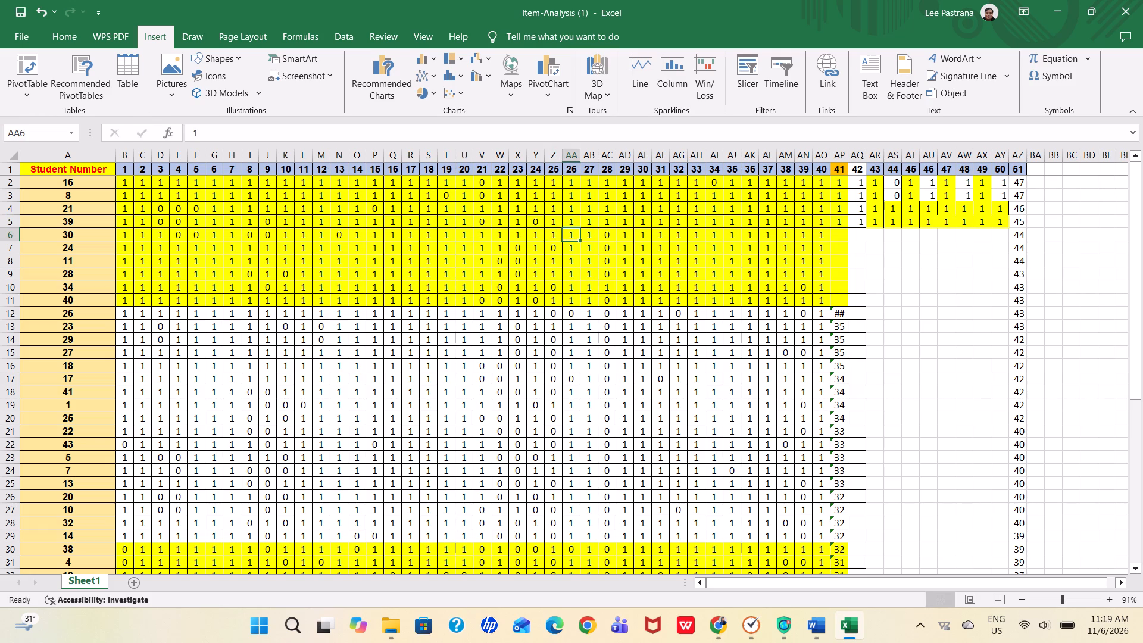
{"action": "key", "text": "0"}
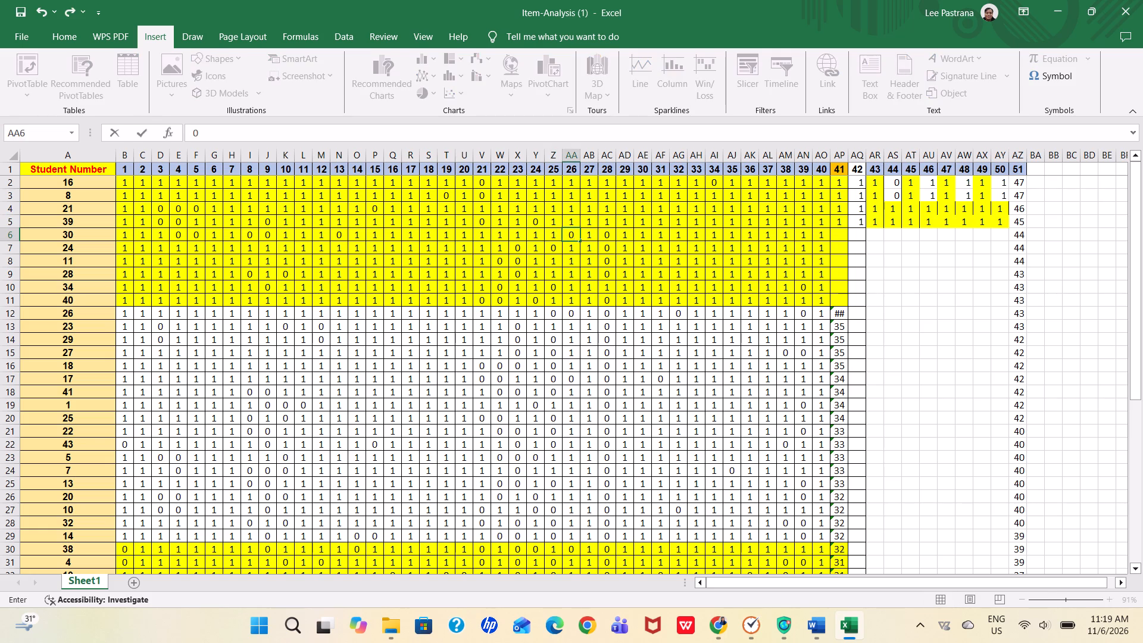
{"action": "key", "text": "Right"}
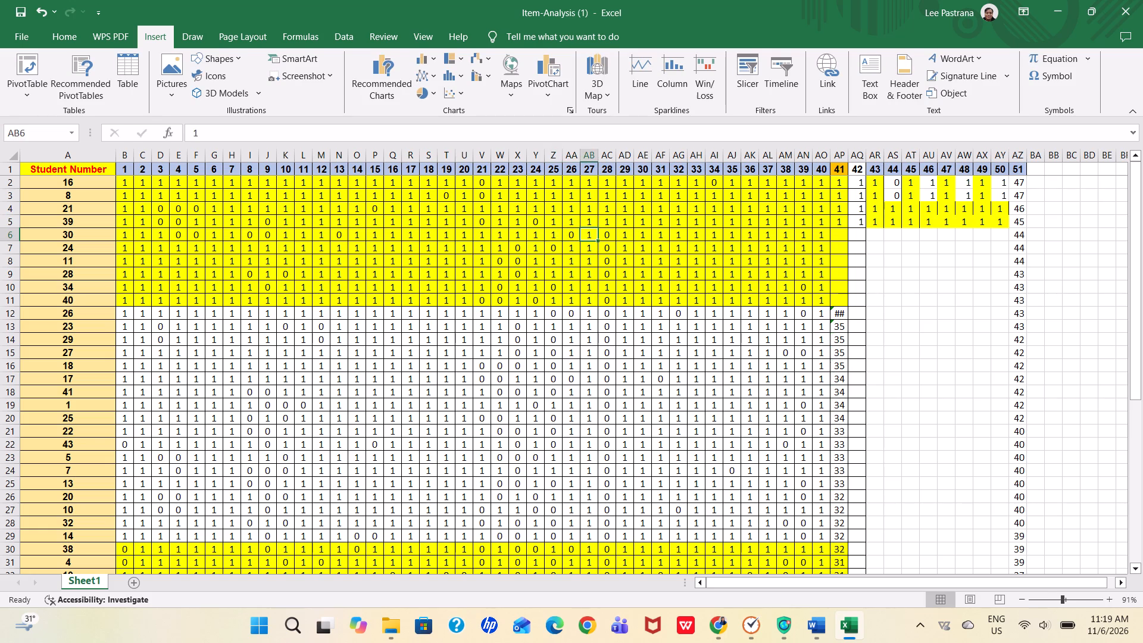
{"action": "key", "text": "Right"}
{"action": "key", "text": "1"}
{"action": "key", "text": "Right"}
For student 30 in row 6, enter 1 under each of items 41 to 50.
{"action": "key", "text": "Right"}
{"action": "key", "text": "Right"}
{"action": "key", "text": "Right"}
{"action": "key", "text": "Right"}
{"action": "key", "text": "Right"}
{"action": "key", "text": "Right"}
{"action": "key", "text": "Right"}
{"action": "key", "text": "Right"}
{"action": "key", "text": "Right"}
{"action": "key", "text": "Right"}
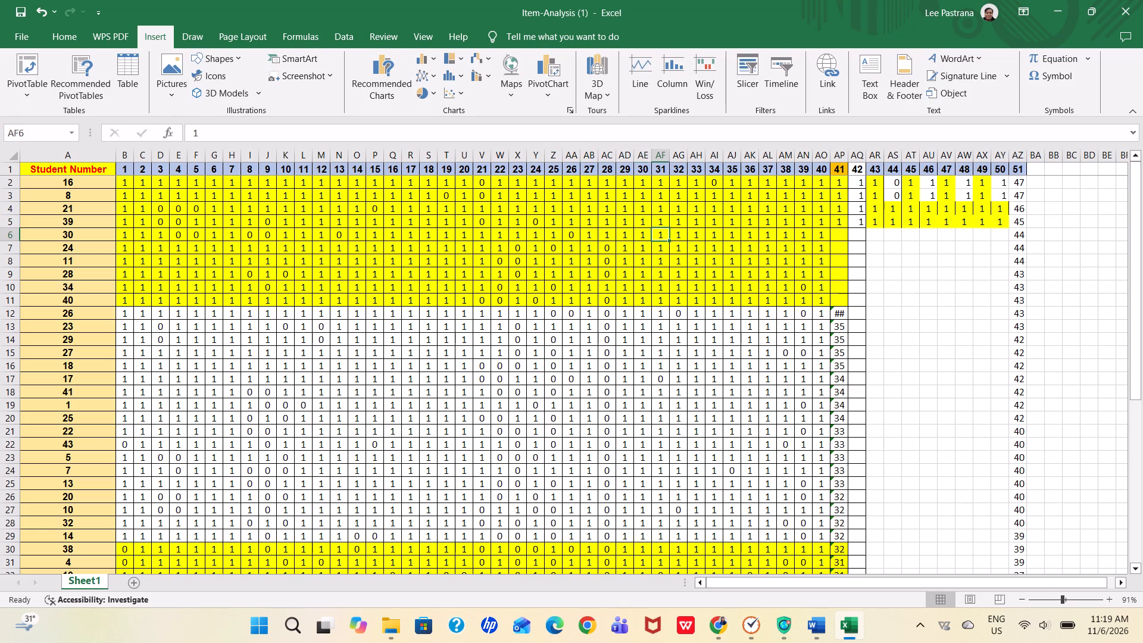
{"action": "key", "text": "Right"}
{"action": "key", "text": "Right"}
{"action": "key", "text": "1"}
{"action": "key", "text": "Right"}
{"action": "key", "text": "1"}
{"action": "key", "text": "Right"}
{"action": "key", "text": "1"}
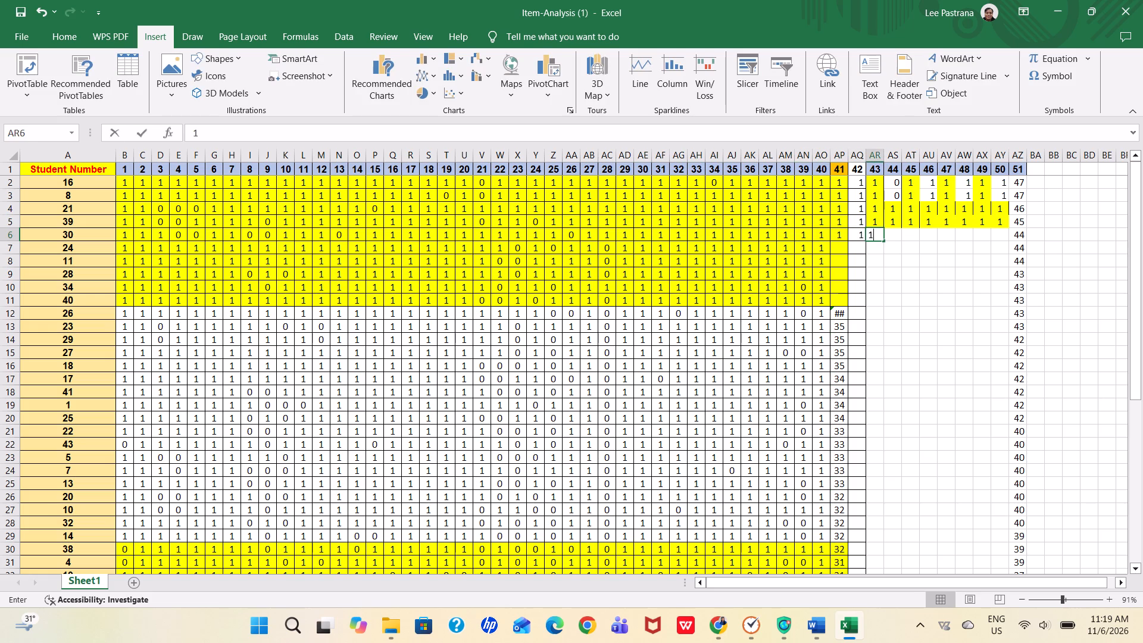
{"action": "key", "text": "Right"}
{"action": "key", "text": "1"}
{"action": "key", "text": "Right"}
{"action": "key", "text": "1"}
{"action": "key", "text": "Right"}
{"action": "key", "text": "1"}
{"action": "key", "text": "Right"}
{"action": "key", "text": "1"}
{"action": "key", "text": "Right"}
{"action": "key", "text": "1"}
{"action": "key", "text": "Right"}
{"action": "key", "text": "1"}
{"action": "key", "text": "Right"}
{"action": "key", "text": "1"}
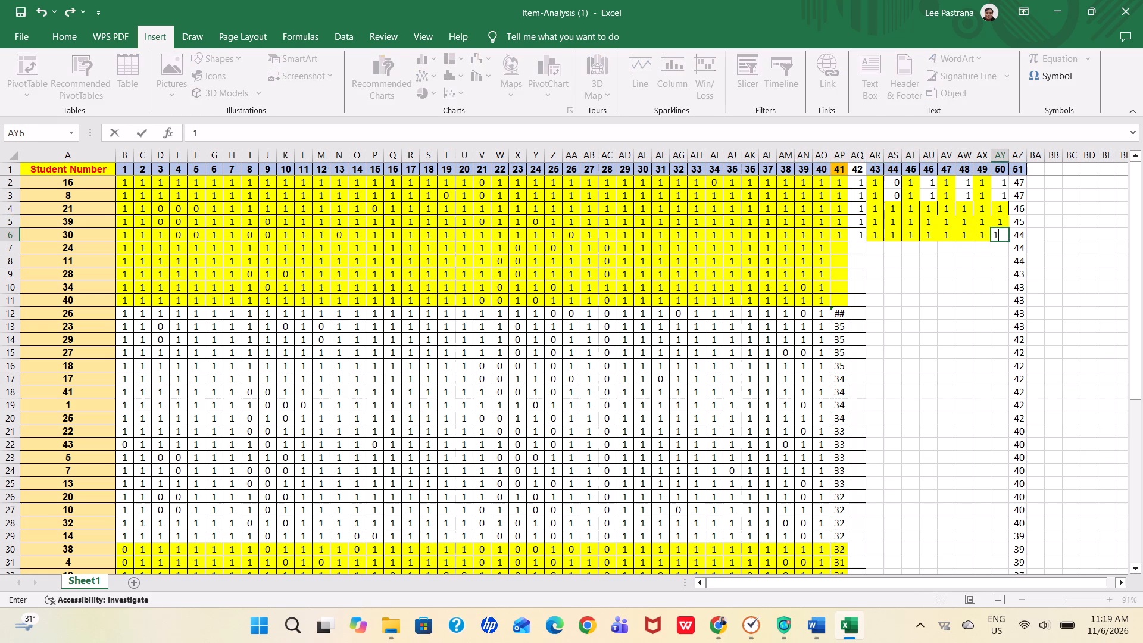
{"action": "key", "text": "Right"}
For student 24 in row 7, set items 4, 5, 13 and 21 to 0.
{"action": "key", "text": "Down"}
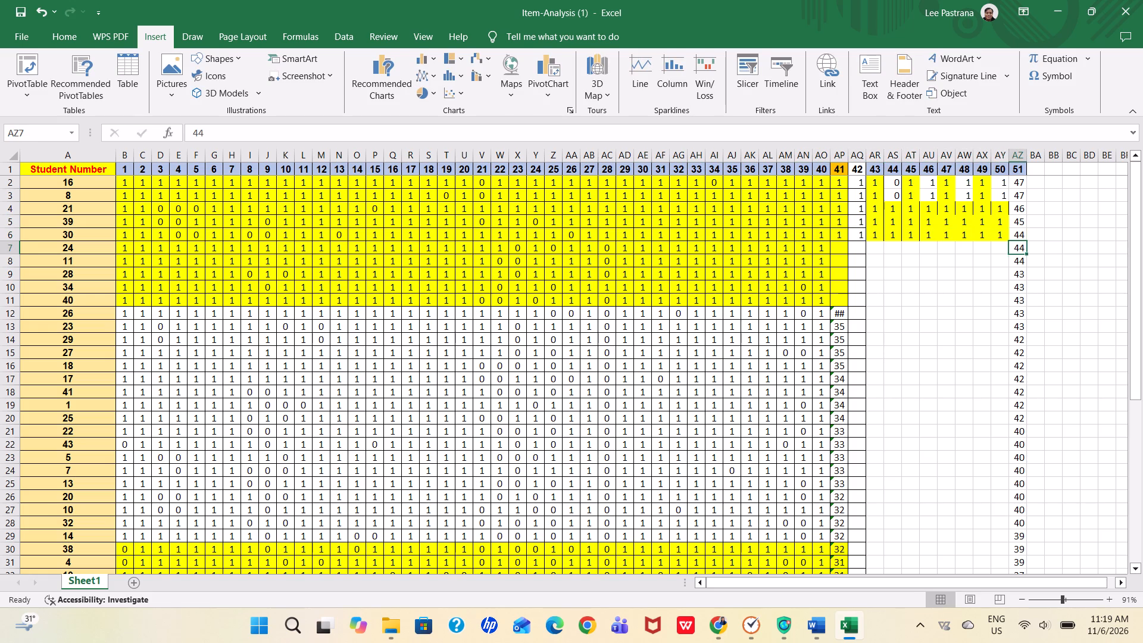
{"action": "key", "text": "Left"}
{"action": "key", "text": "Left"}
{"action": "key", "text": "Left"}
{"action": "key", "text": "Left"}
{"action": "key", "text": "Left"}
{"action": "key", "text": "Left"}
{"action": "key", "text": "Left"}
{"action": "key", "text": "Left"}
{"action": "key", "text": "Left"}
{"action": "key", "text": "Left"}
{"action": "key", "text": "Left"}
{"action": "key", "text": "Left"}
{"action": "key", "text": "Left"}
{"action": "key", "text": "Left"}
{"action": "key", "text": "Left"}
{"action": "key", "text": "Left"}
{"action": "key", "text": "Left"}
{"action": "key", "text": "Left"}
{"action": "key", "text": "Left"}
{"action": "key", "text": "Left"}
{"action": "key", "text": "Left"}
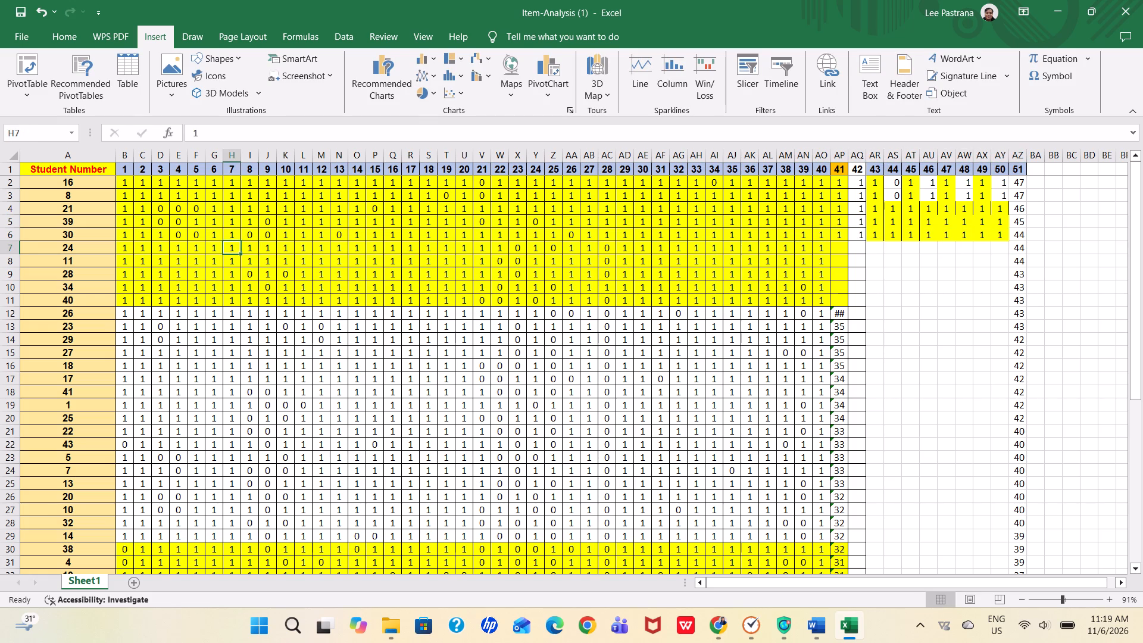
{"action": "key", "text": "Left"}
{"action": "key", "text": "Left"}
{"action": "key", "text": "Left"}
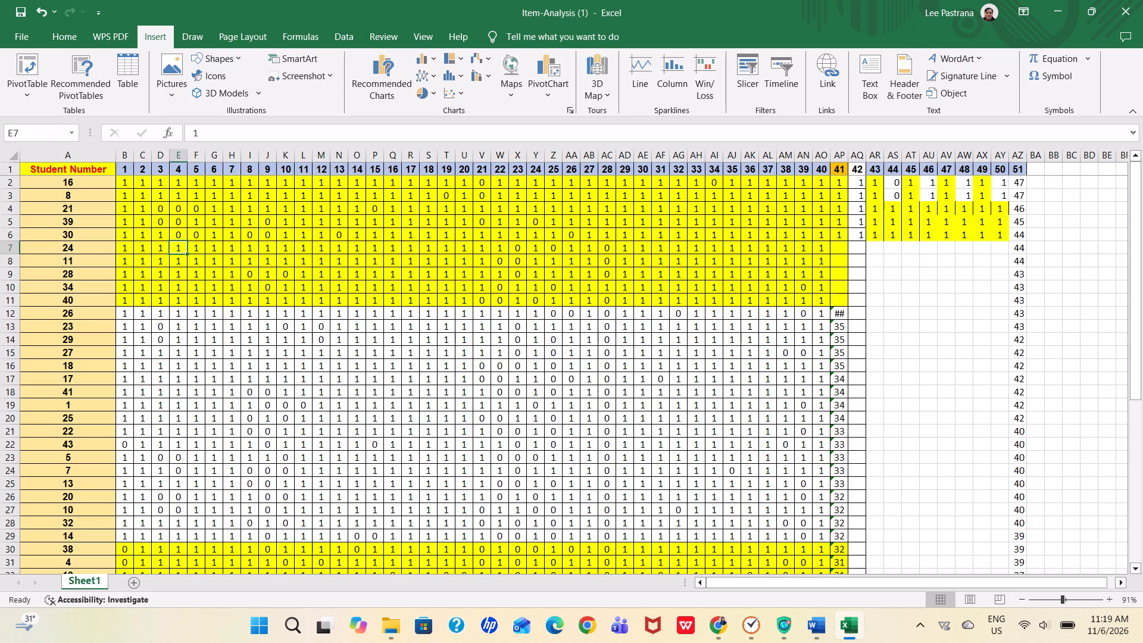
{"action": "key", "text": "0"}
{"action": "key", "text": "Right"}
{"action": "key", "text": "0"}
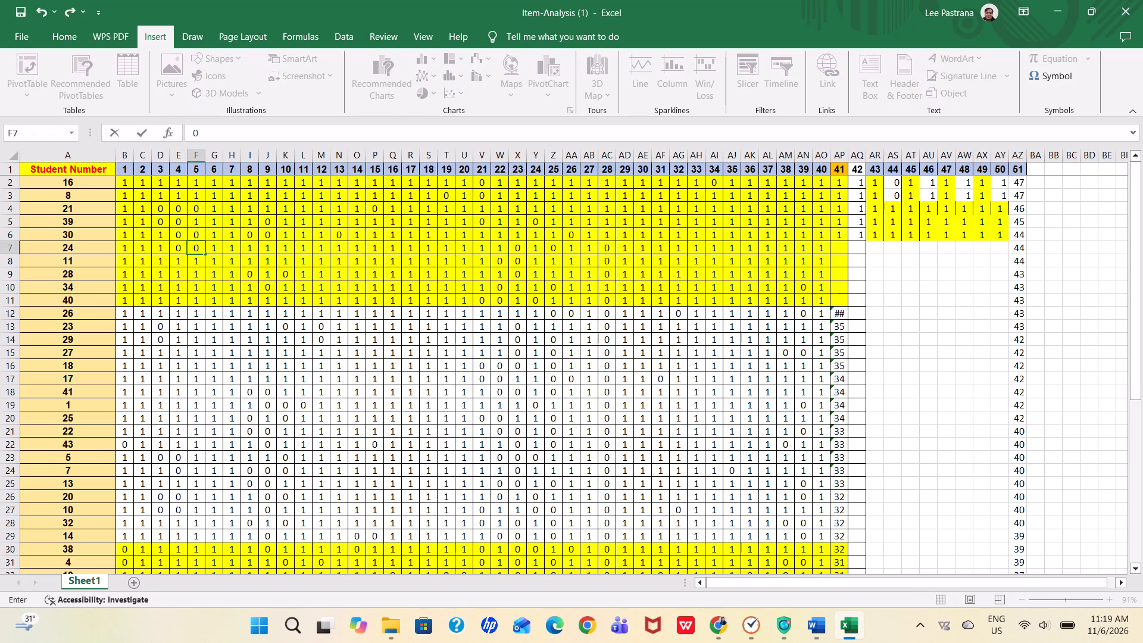
{"action": "key", "text": "Right"}
{"action": "key", "text": "Right"}
{"action": "key", "text": "Right"}
{"action": "key", "text": "Right"}
{"action": "key", "text": "Right"}
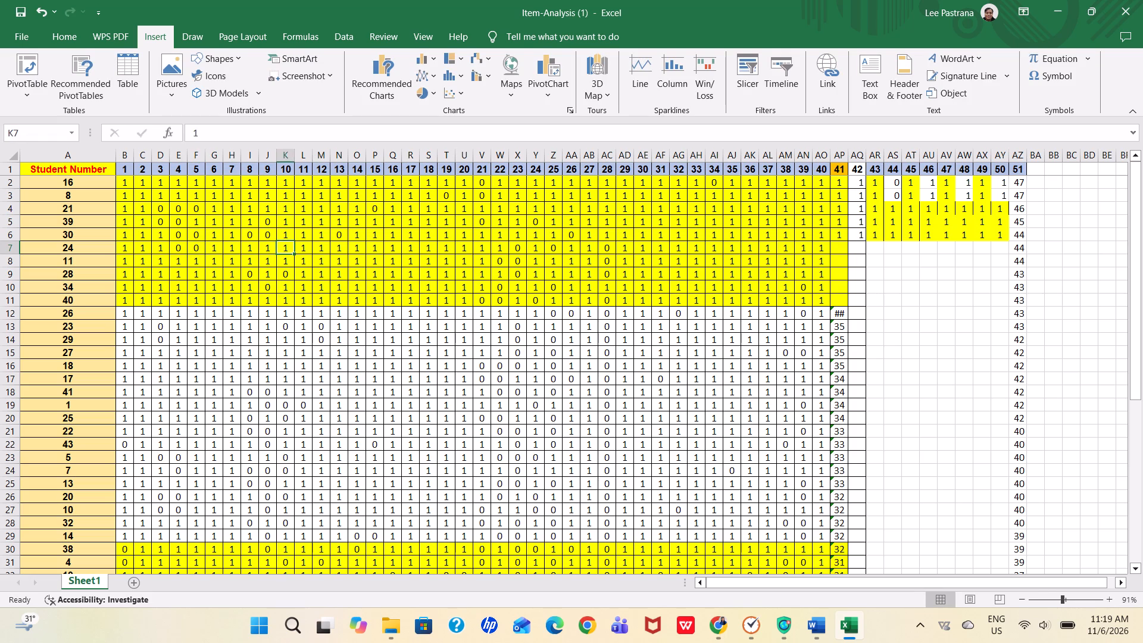
{"action": "key", "text": "Right"}
{"action": "key", "text": "Right"}
{"action": "key", "text": "Right"}
{"action": "key", "text": "0"}
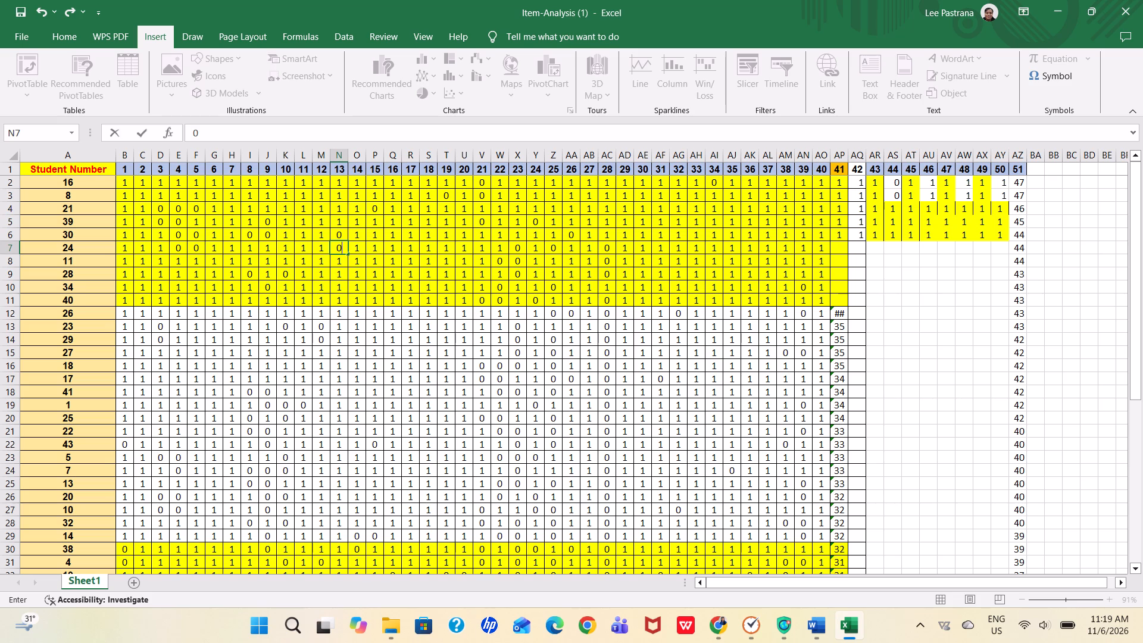
{"action": "key", "text": "Right"}
{"action": "key", "text": "Right"}
{"action": "key", "text": "Right"}
{"action": "key", "text": "Right"}
{"action": "key", "text": "Right"}
{"action": "key", "text": "Right"}
{"action": "key", "text": "Right"}
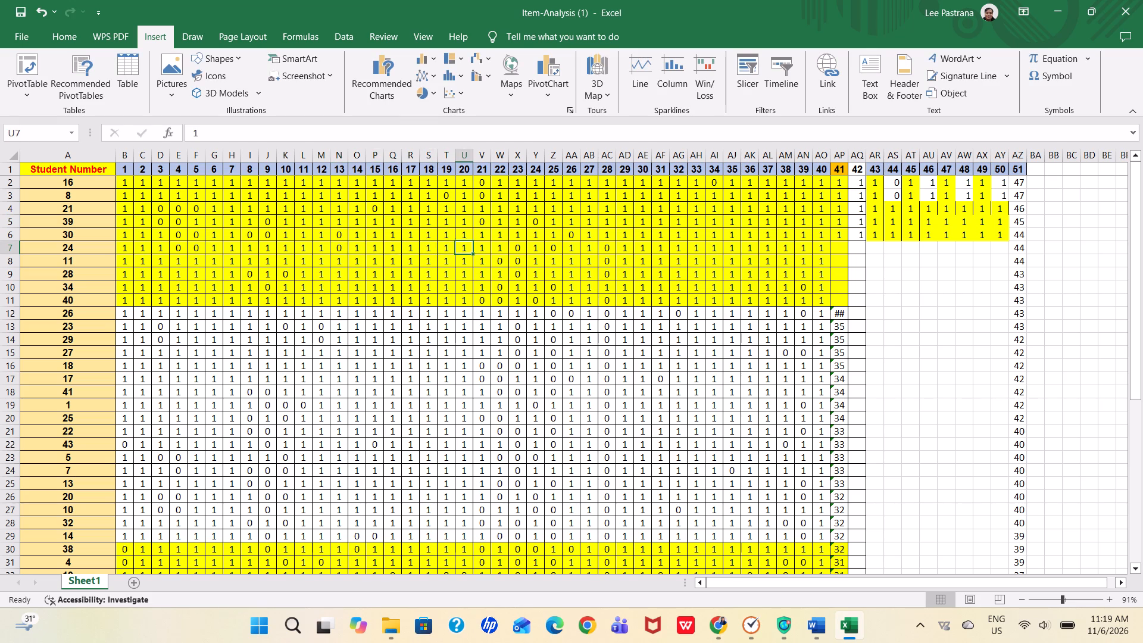
{"action": "key", "text": "Right"}
{"action": "key", "text": "0"}
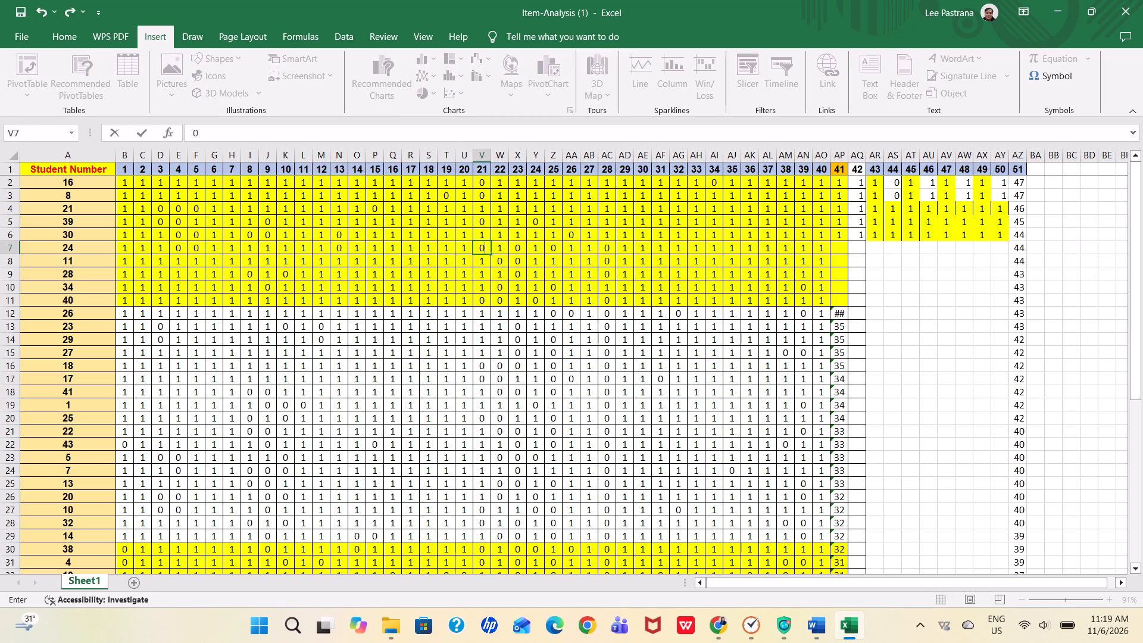
{"action": "key", "text": "Right"}
For student 24 in row 7, set items 23 and 25 to 1.
{"action": "key", "text": "Right"}
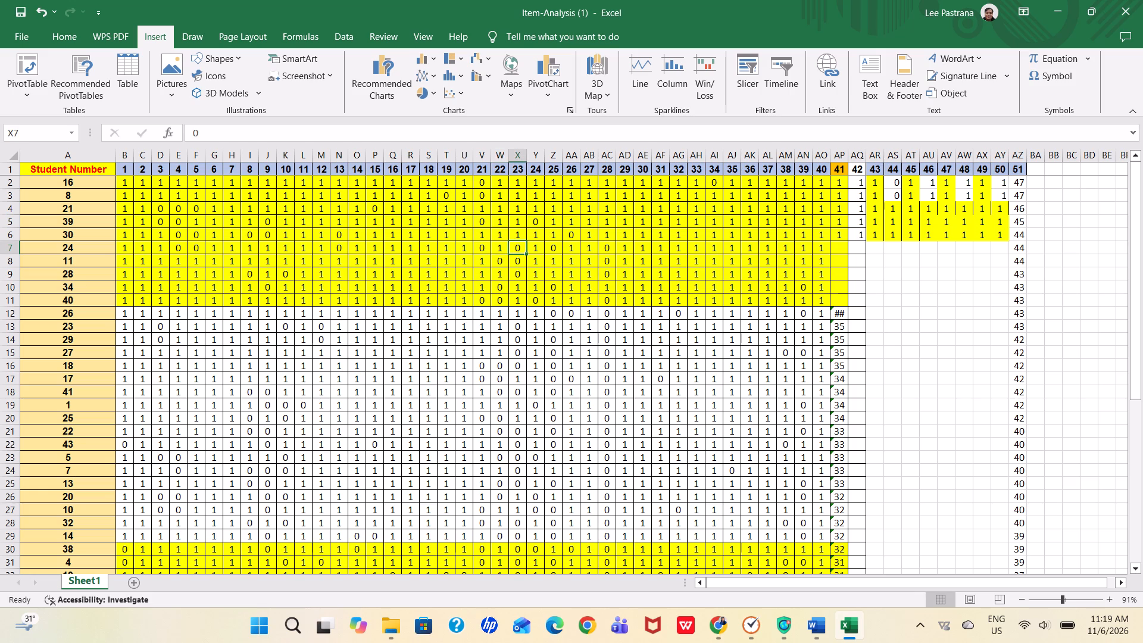
{"action": "key", "text": "1"}
{"action": "key", "text": "Right"}
{"action": "key", "text": "Right"}
{"action": "key", "text": "1"}
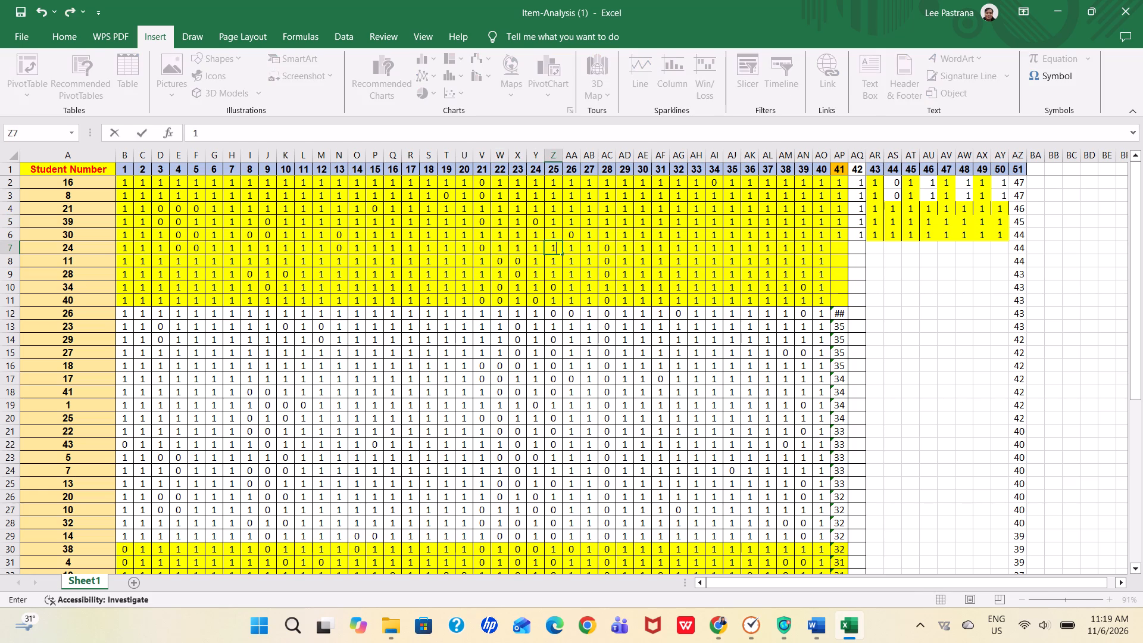
{"action": "key", "text": "Right"}
For student 24 in row 7, enter 1 under items 41 to 48, 0 under item 49, and 1 under item 50.
{"action": "key", "text": "Right"}
{"action": "key", "text": "Right"}
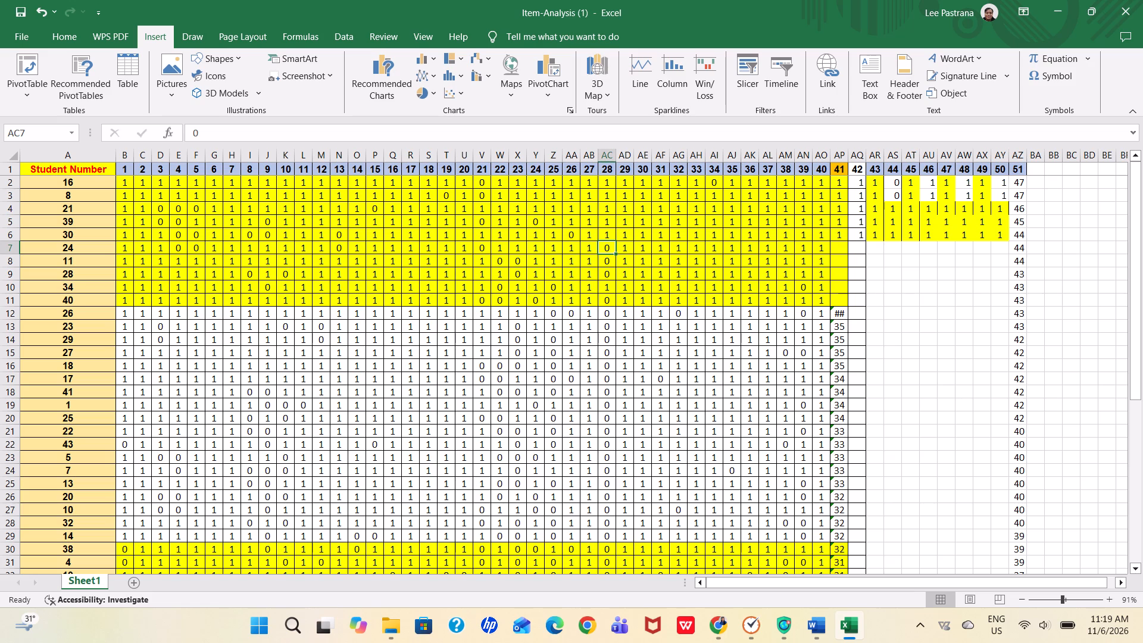
{"action": "key", "text": "Right"}
{"action": "key", "text": "Right"}
{"action": "key", "text": "Right"}
{"action": "key", "text": "Right"}
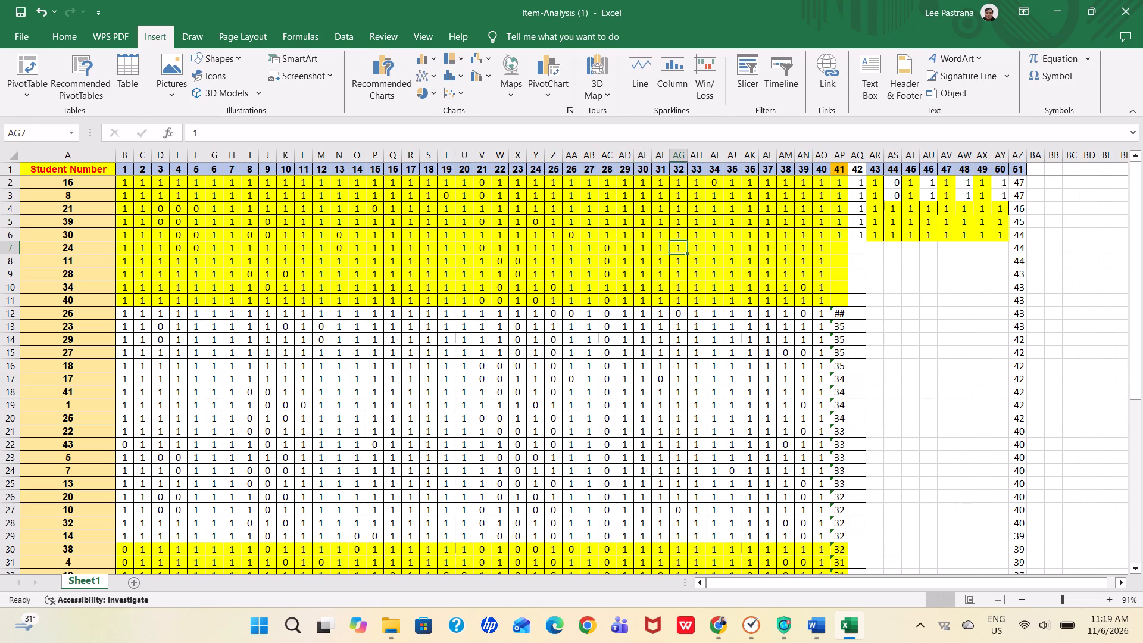
{"action": "key", "text": "Right"}
{"action": "key", "text": "Right"}
{"action": "key", "text": "Right"}
{"action": "key", "text": "Right"}
{"action": "key", "text": "Right"}
{"action": "key", "text": "Right"}
{"action": "key", "text": "Right"}
{"action": "key", "text": "Right"}
{"action": "key", "text": "Right"}
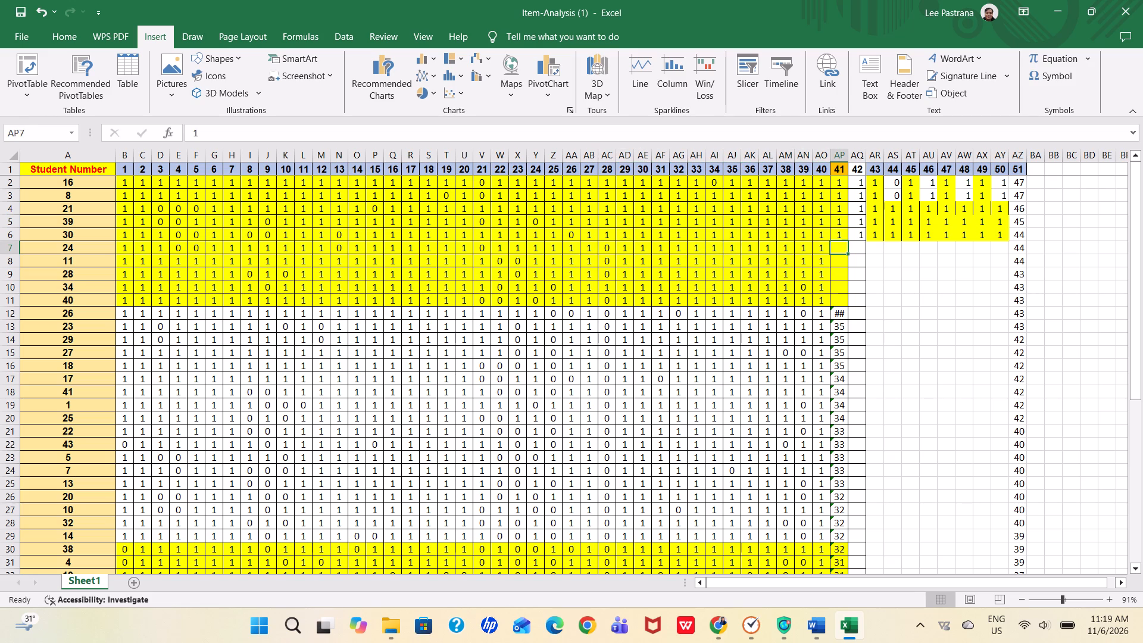
{"action": "key", "text": "1"}
{"action": "key", "text": "Right"}
{"action": "key", "text": "1"}
{"action": "key", "text": "Right"}
{"action": "key", "text": "1"}
{"action": "key", "text": "Right"}
{"action": "key", "text": "1"}
{"action": "key", "text": "Right"}
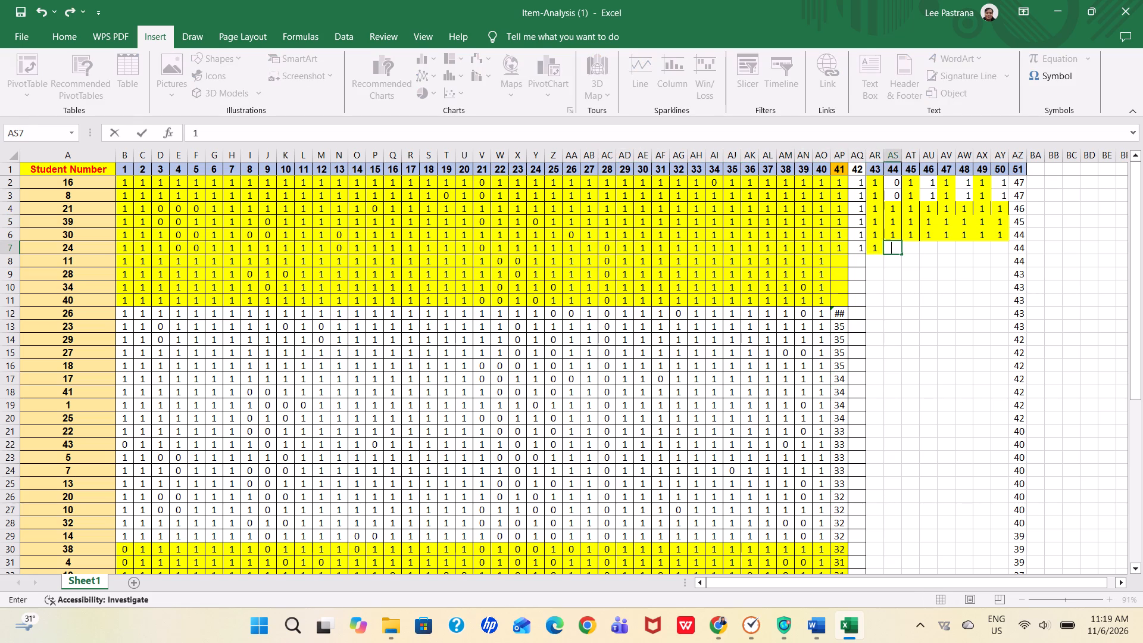
{"action": "key", "text": "1"}
{"action": "key", "text": "Right"}
{"action": "key", "text": "1"}
{"action": "key", "text": "Right"}
{"action": "key", "text": "1"}
{"action": "key", "text": "Right"}
{"action": "key", "text": "1"}
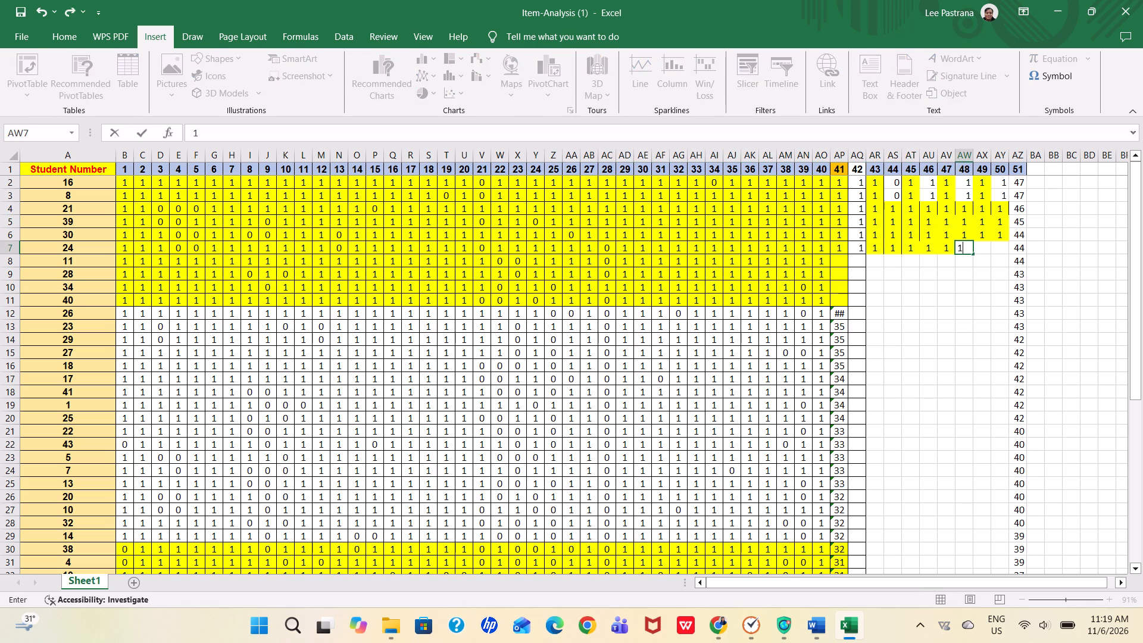
{"action": "key", "text": "Right"}
{"action": "key", "text": "0"}
{"action": "key", "text": "Right"}
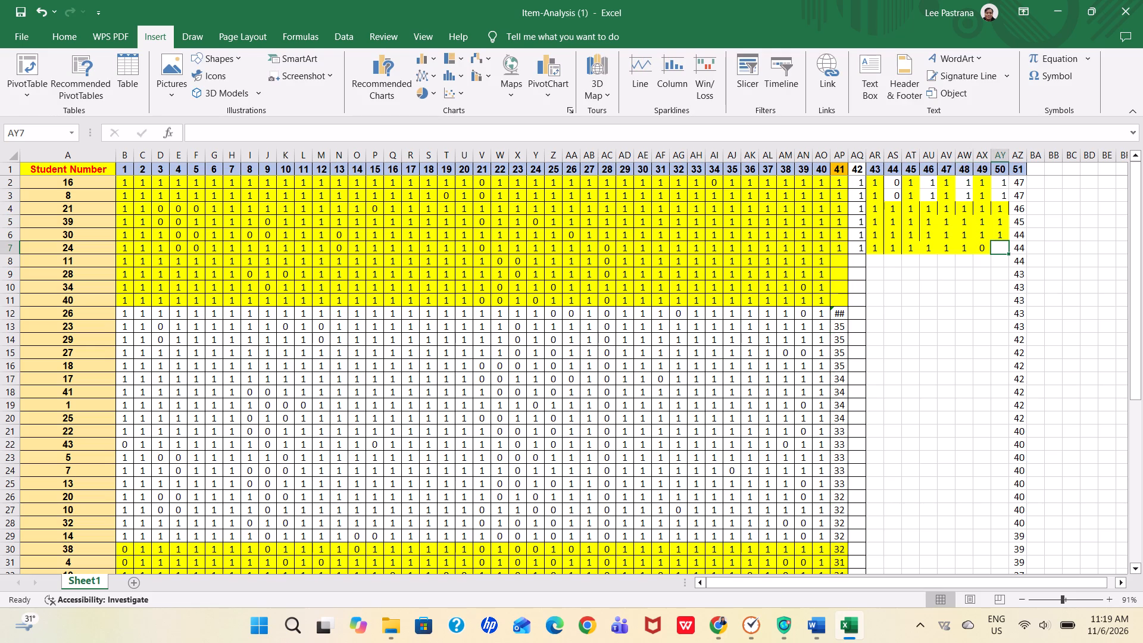
{"action": "key", "text": "1"}
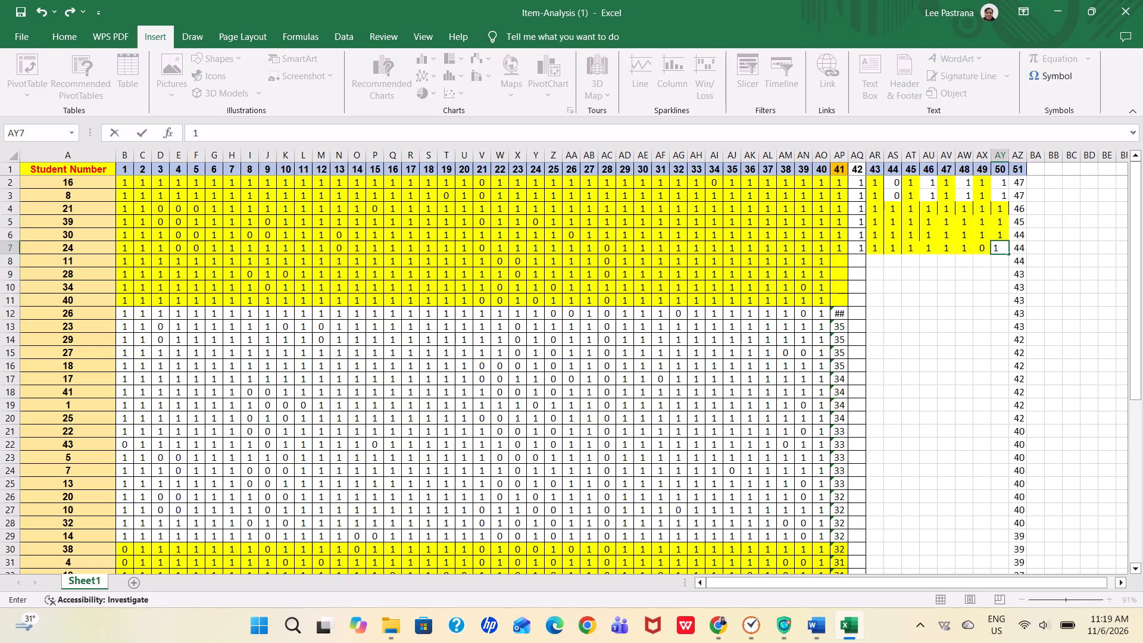
For student 11 in row 8, set items 22 and 23 to 1.
{"action": "key", "text": "Down"}
{"action": "key", "text": "Left"}
{"action": "key", "text": "Left"}
{"action": "key", "text": "Left"}
{"action": "key", "text": "Left"}
{"action": "key", "text": "Left"}
{"action": "key", "text": "Left"}
{"action": "key", "text": "Left"}
{"action": "key", "text": "Left"}
{"action": "key", "text": "Left"}
{"action": "key", "text": "Left"}
{"action": "key", "text": "Left"}
{"action": "key", "text": "Left"}
{"action": "key", "text": "Left"}
{"action": "key", "text": "Left"}
{"action": "key", "text": "Left"}
{"action": "key", "text": "Left"}
{"action": "key", "text": "Left"}
{"action": "key", "text": "Left"}
{"action": "key", "text": "Left"}
{"action": "key", "text": "Left"}
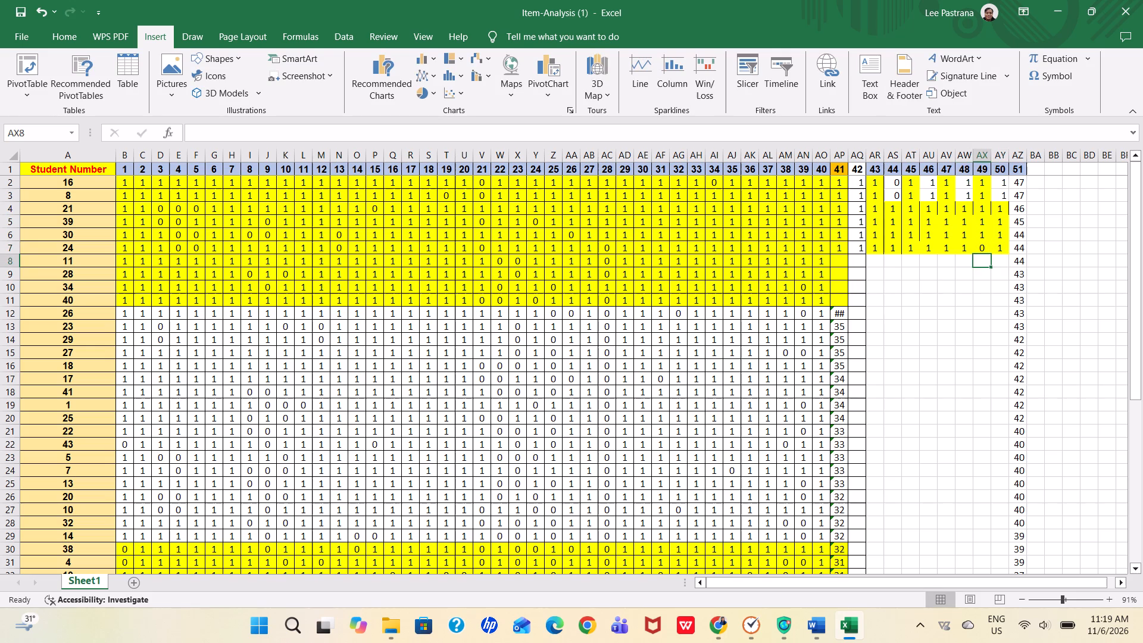
{"action": "key", "text": "Left"}
{"action": "key", "text": "Left"}
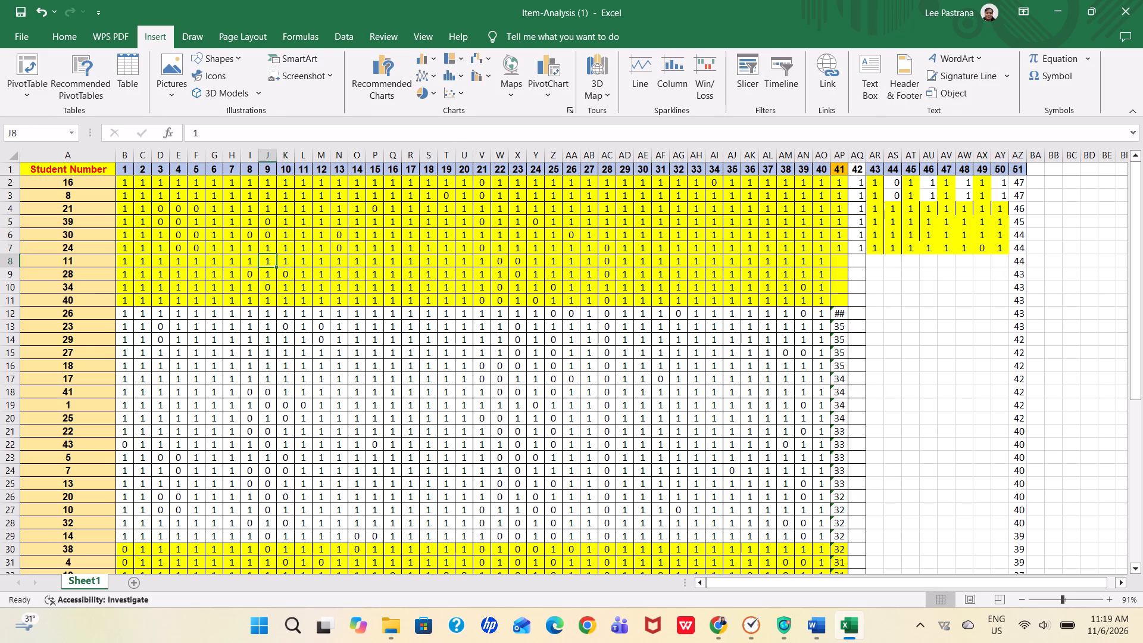
{"action": "key", "text": "Left"}
{"action": "key", "text": "Left"}
{"action": "key", "text": "Left"}
{"action": "key", "text": "Left"}
{"action": "key", "text": "Left"}
{"action": "key", "text": "Left"}
{"action": "key", "text": "Left"}
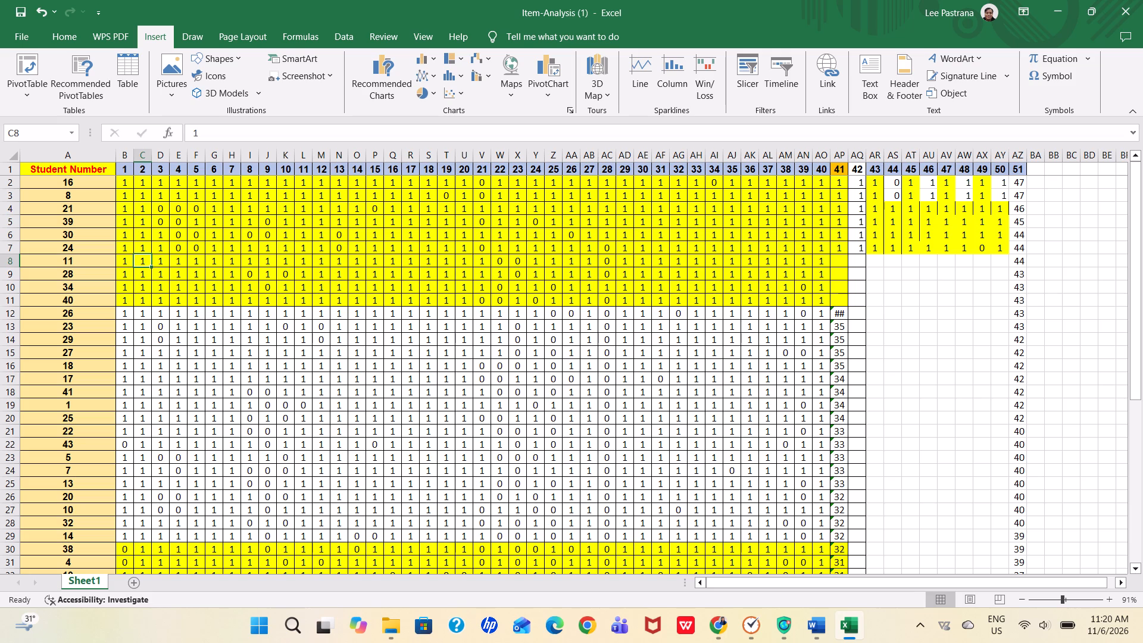
{"action": "key", "text": "Left"}
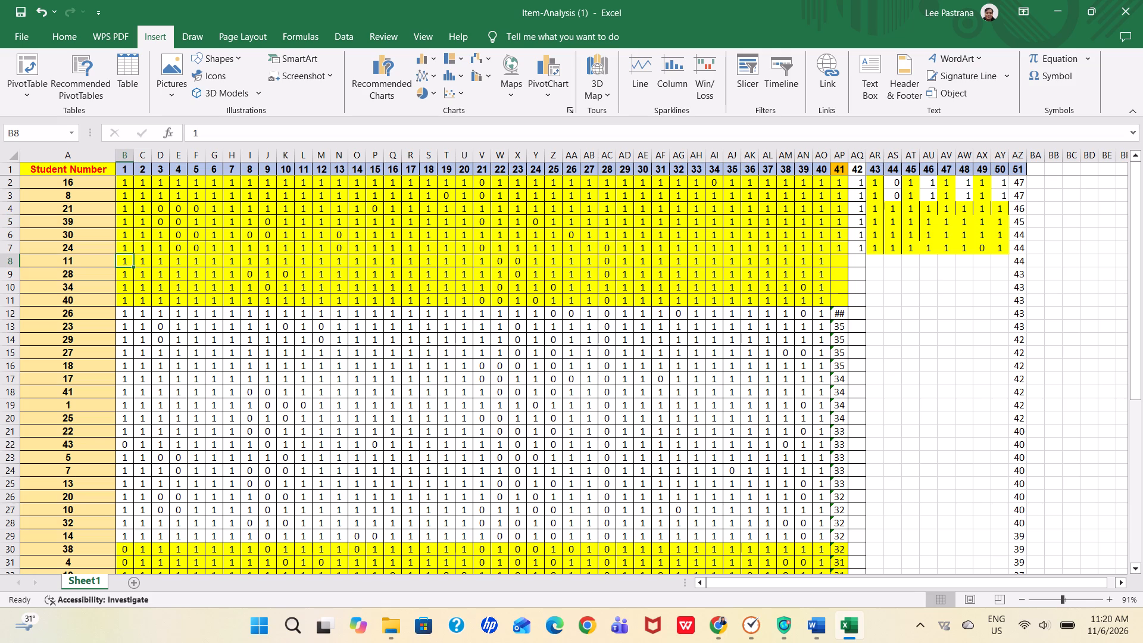
{"action": "key", "text": "Right"}
{"action": "key", "text": "Right"}
{"action": "key", "text": "Right"}
{"action": "key", "text": "Right"}
{"action": "key", "text": "Right"}
{"action": "key", "text": "Right"}
{"action": "key", "text": "Right"}
{"action": "key", "text": "Right"}
{"action": "key", "text": "Right"}
{"action": "key", "text": "Right"}
{"action": "key", "text": "Right"}
{"action": "key", "text": "Right"}
{"action": "key", "text": "Right"}
{"action": "key", "text": "Right"}
{"action": "key", "text": "Right"}
{"action": "key", "text": "Right"}
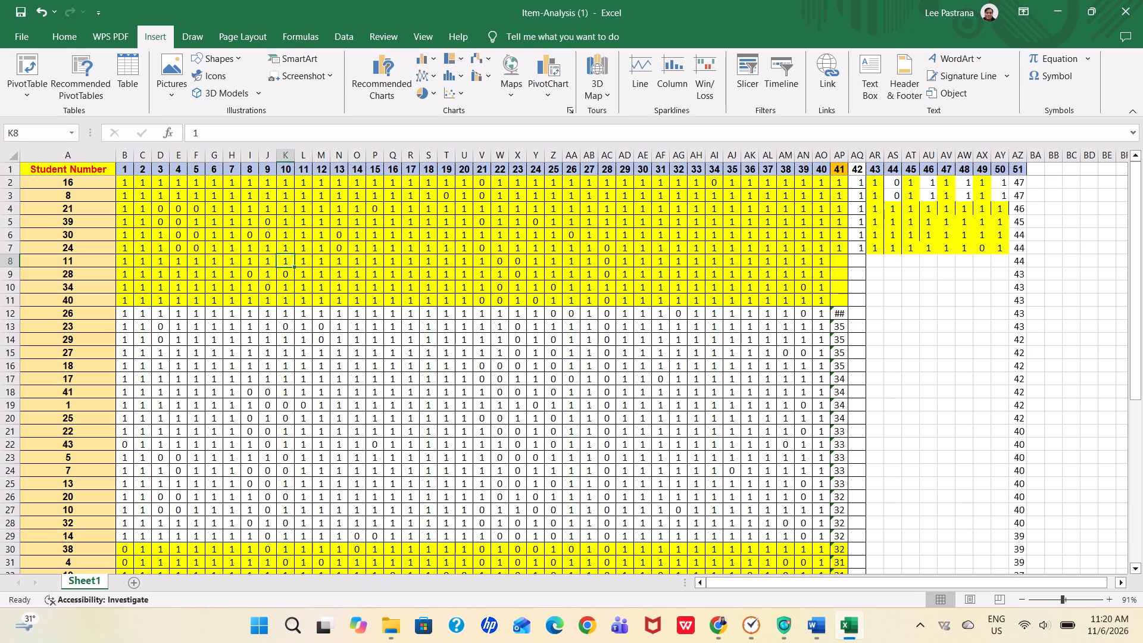
{"action": "key", "text": "Right"}
{"action": "key", "text": "Right"}
{"action": "key", "text": "Right"}
{"action": "key", "text": "Right"}
{"action": "key", "text": "Right"}
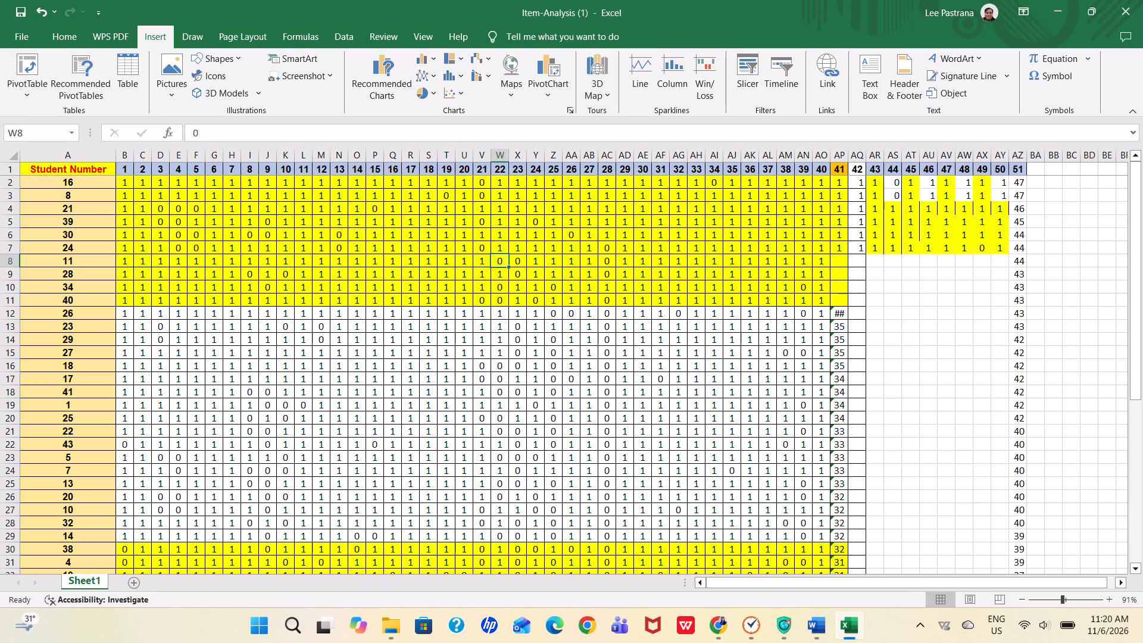
{"action": "key", "text": "1"}
{"action": "key", "text": "Right"}
{"action": "key", "text": "1"}
{"action": "key", "text": "Right"}
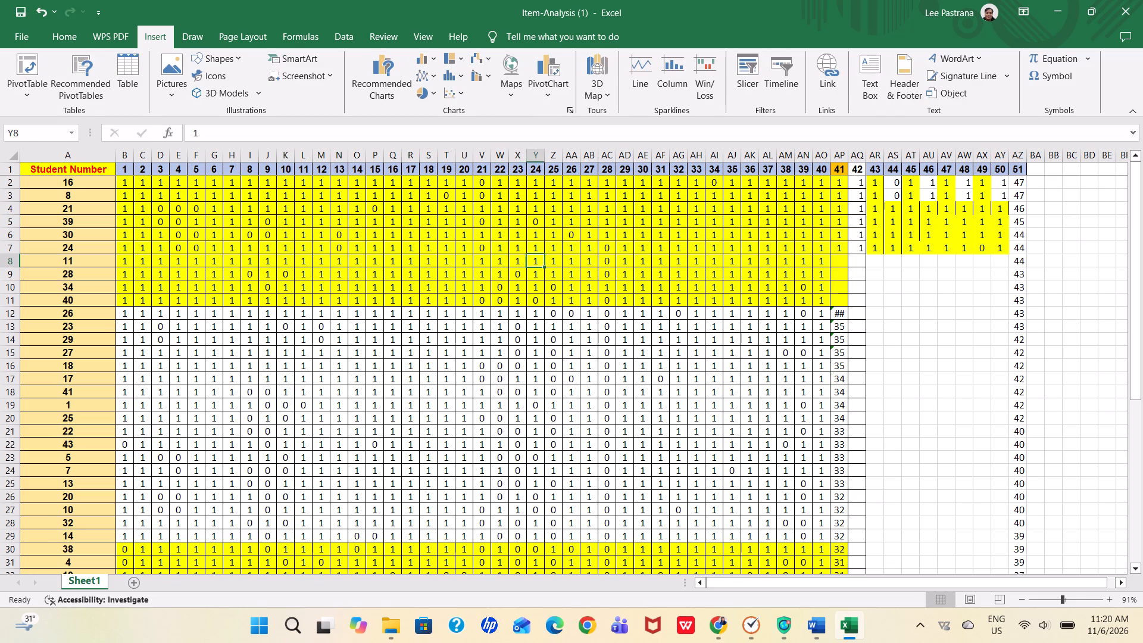
For student 11 in row 8, set item 25 to 0, item 28 to 1, and items 29 and 33 to 0.
{"action": "key", "text": "Right"}
{"action": "key", "text": "0"}
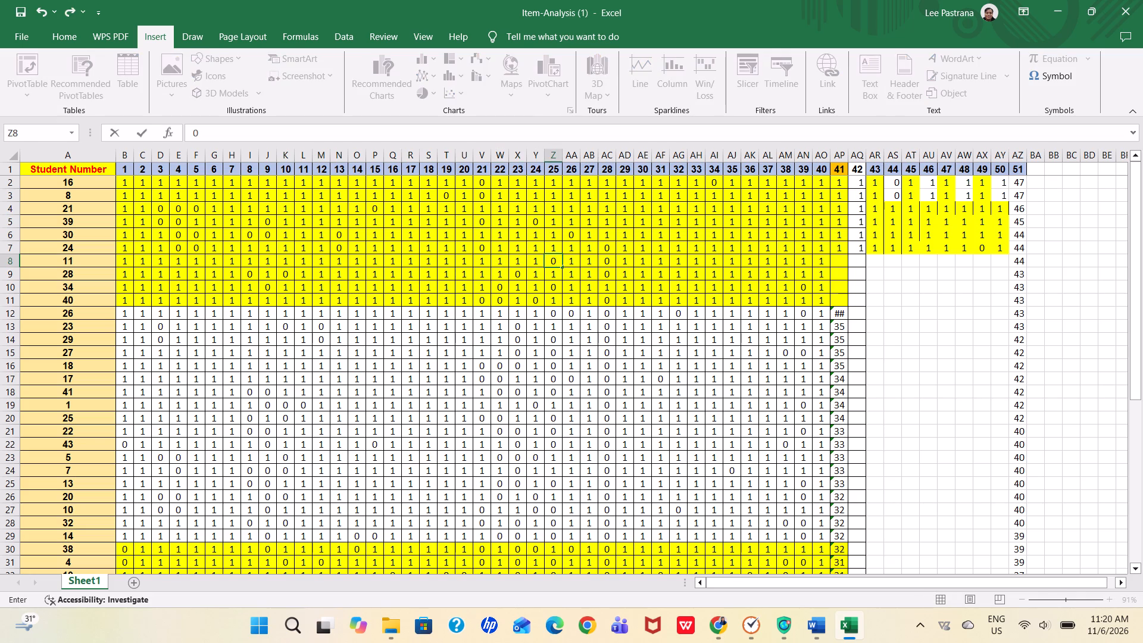
{"action": "key", "text": "Right"}
{"action": "key", "text": "Right"}
{"action": "key", "text": "Right"}
{"action": "key", "text": "1"}
{"action": "key", "text": "Right"}
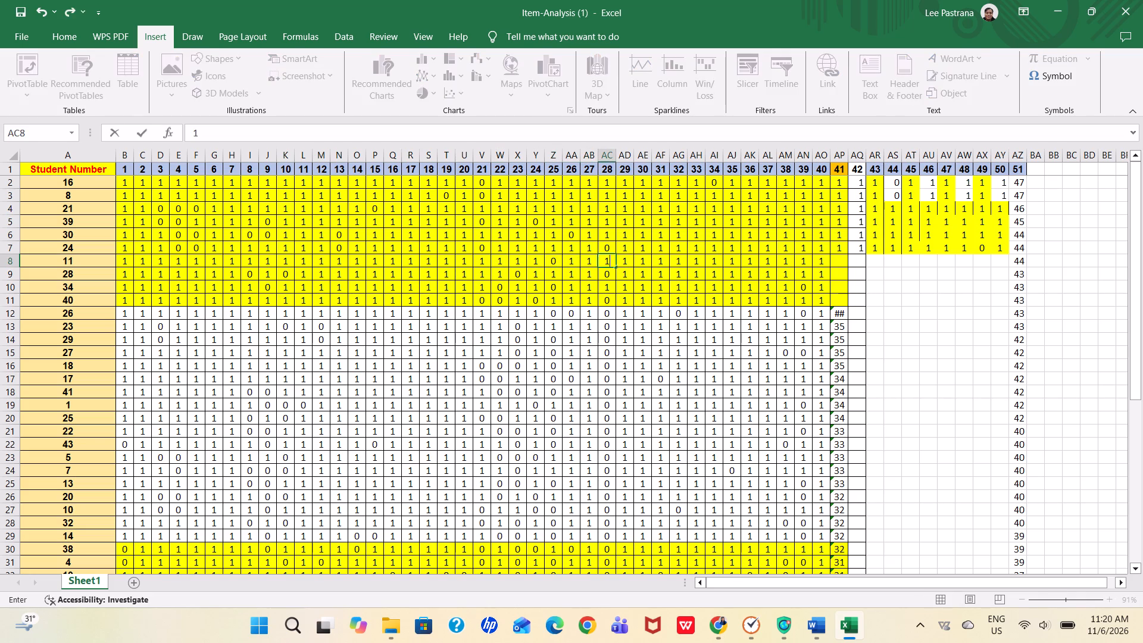
{"action": "key", "text": "0"}
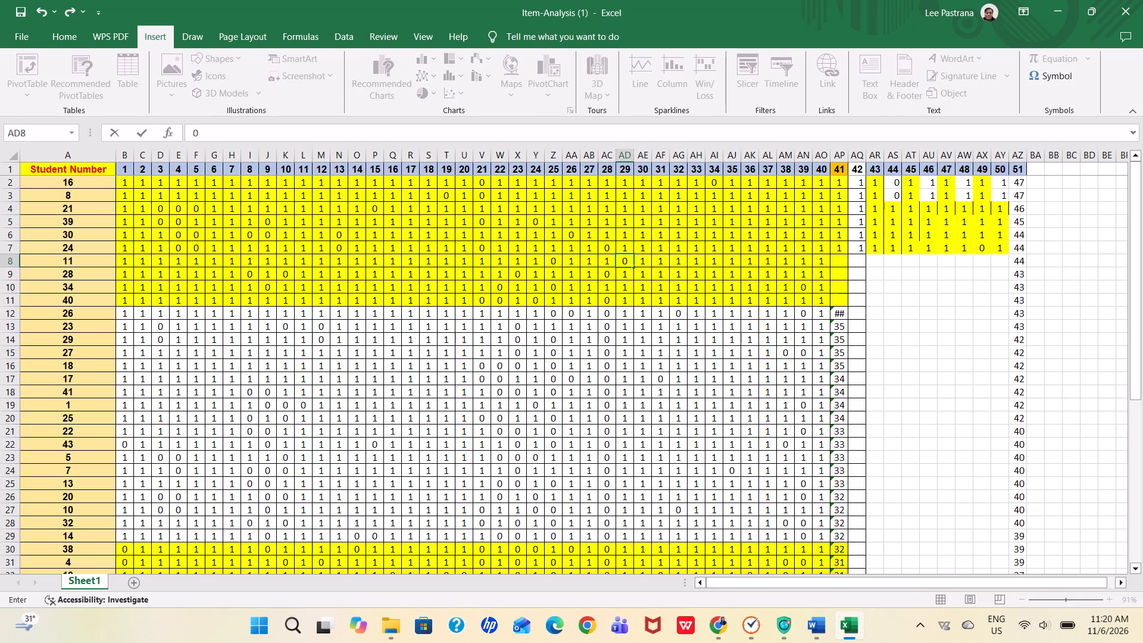
{"action": "key", "text": "Right"}
{"action": "key", "text": "Right"}
{"action": "key", "text": "Right"}
{"action": "key", "text": "Right"}
{"action": "key", "text": "0"}
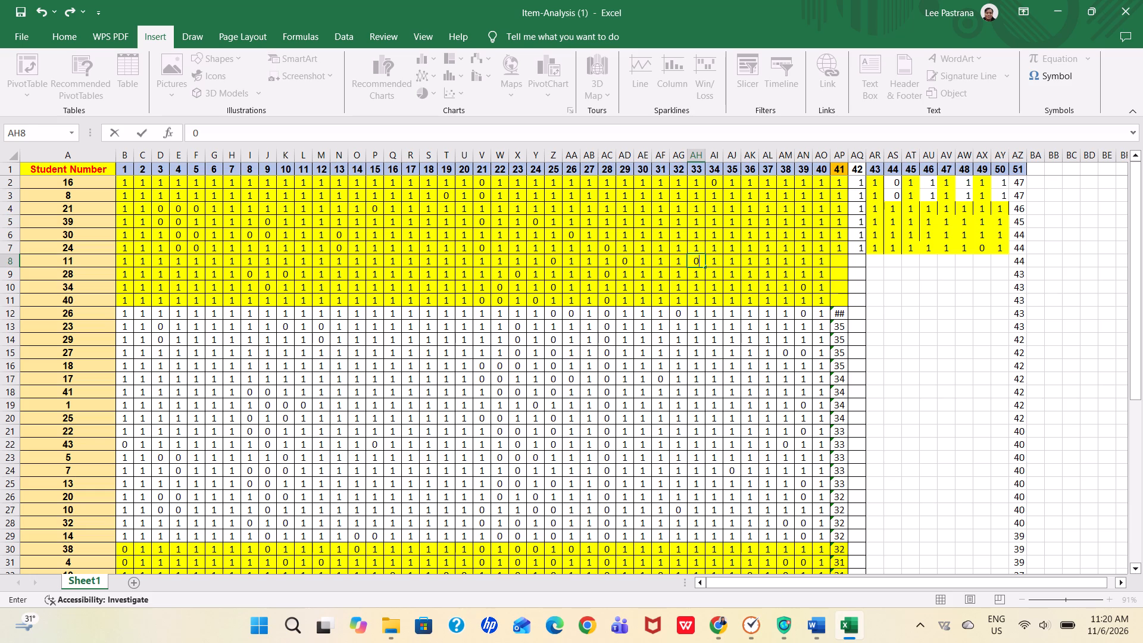
{"action": "key", "text": "Right"}
For student 11 in row 8, enter 0 under items 42, 44 and 50, and 1 under items 41, 43 and 45 to 49.
{"action": "key", "text": "Right"}
{"action": "key", "text": "Right"}
{"action": "key", "text": "Right"}
{"action": "key", "text": "Right"}
{"action": "key", "text": "Right"}
{"action": "key", "text": "Right"}
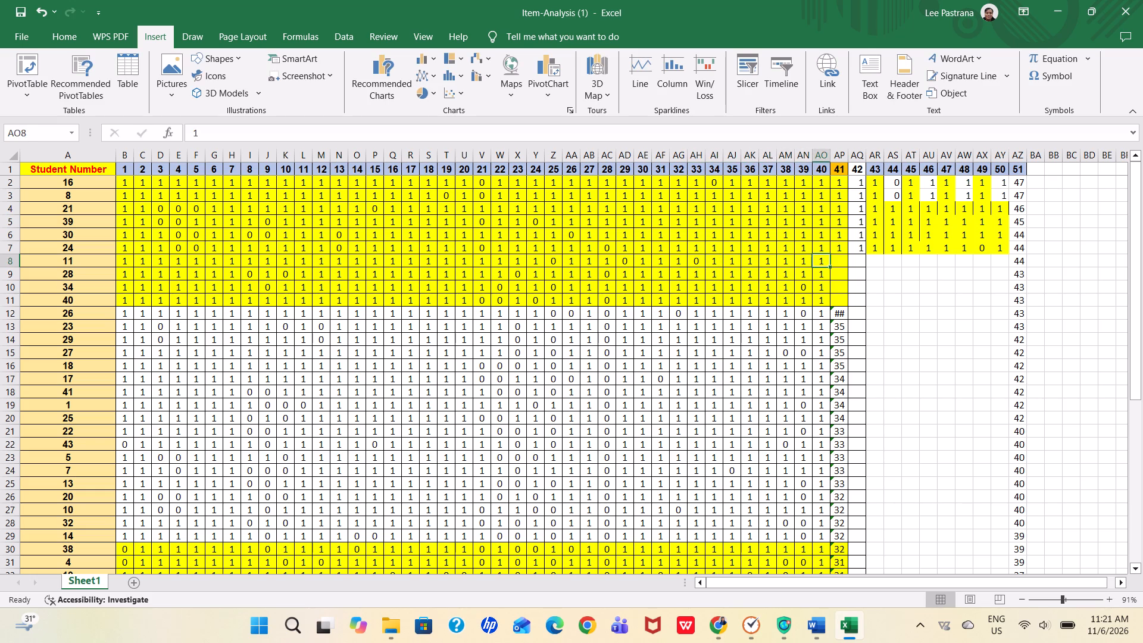
{"action": "key", "text": "Right"}
{"action": "key", "text": "1"}
{"action": "key", "text": "Right"}
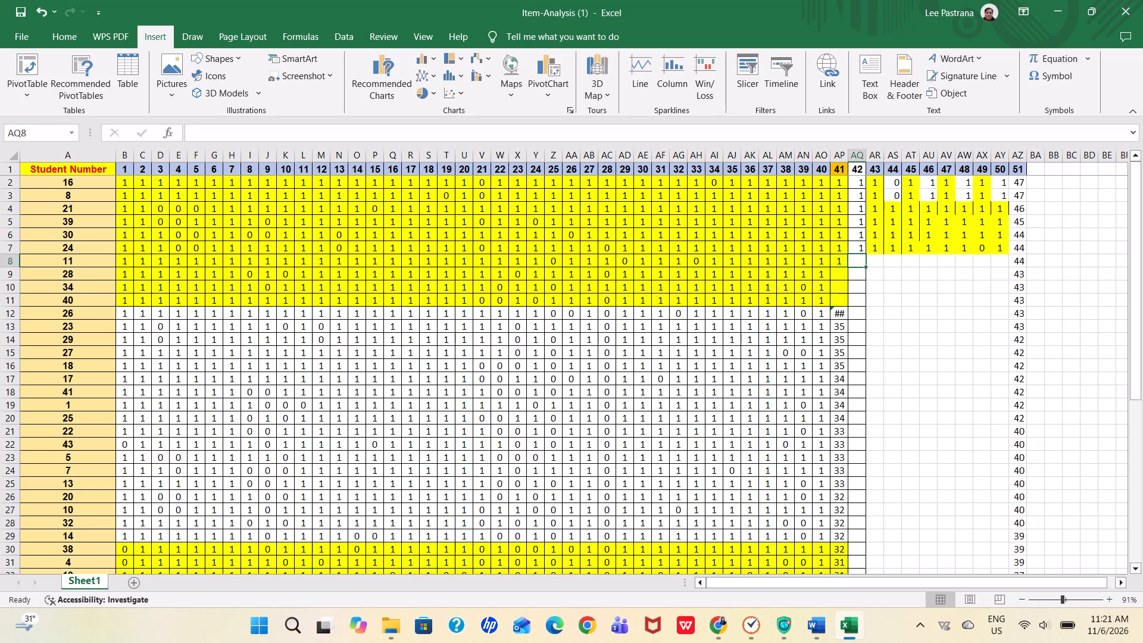
{"action": "key", "text": "0"}
{"action": "key", "text": "Right"}
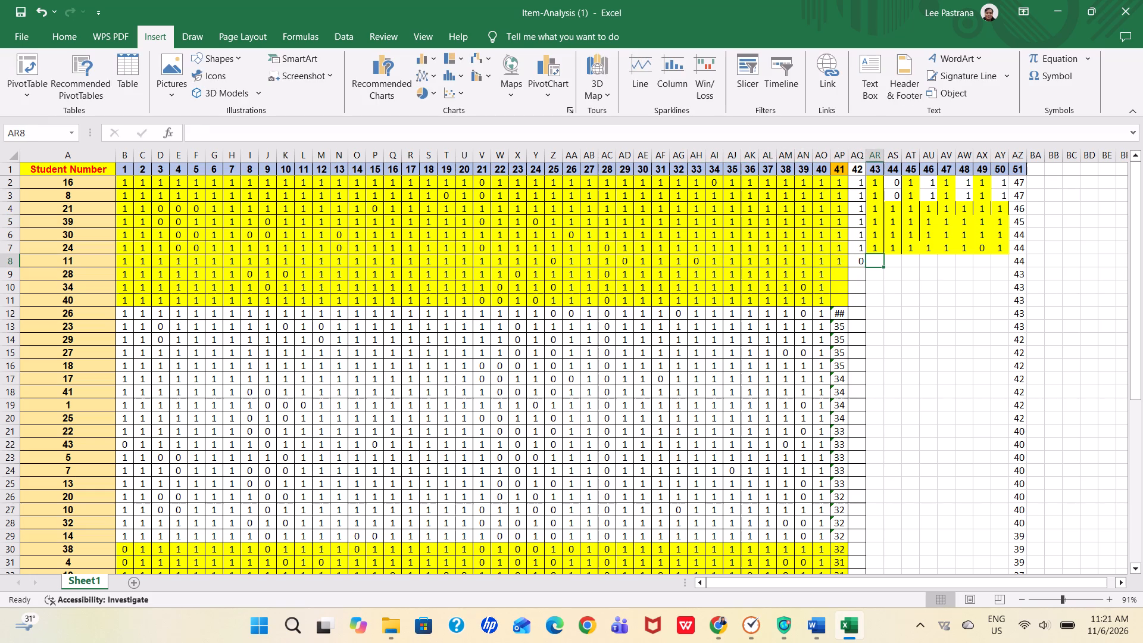
{"action": "key", "text": "1"}
{"action": "key", "text": "Right"}
{"action": "key", "text": "0"}
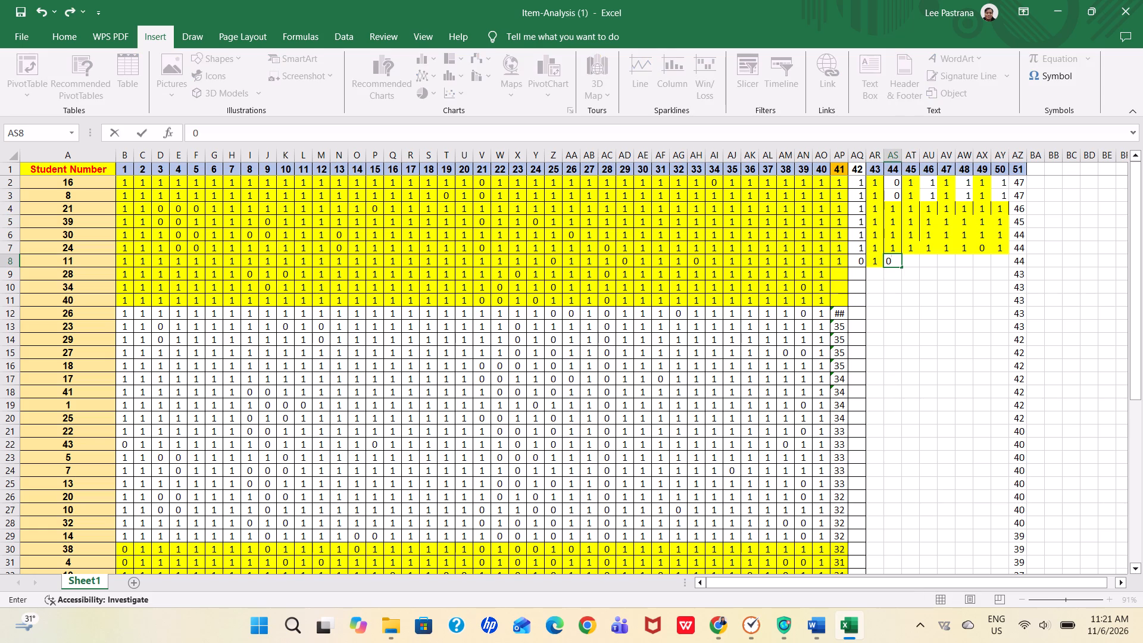
{"action": "key", "text": "Right"}
{"action": "key", "text": "1"}
{"action": "key", "text": "Right"}
{"action": "key", "text": "1"}
{"action": "key", "text": "Right"}
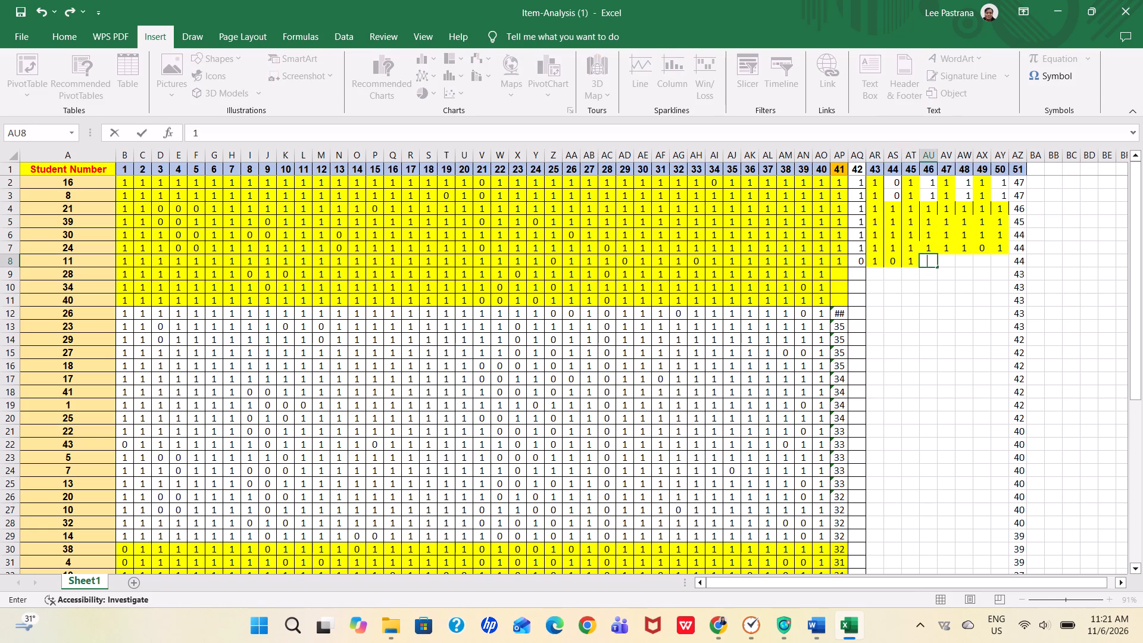
{"action": "key", "text": "1"}
{"action": "key", "text": "Right"}
{"action": "key", "text": "1"}
{"action": "key", "text": "Right"}
{"action": "key", "text": "1"}
{"action": "key", "text": "Right"}
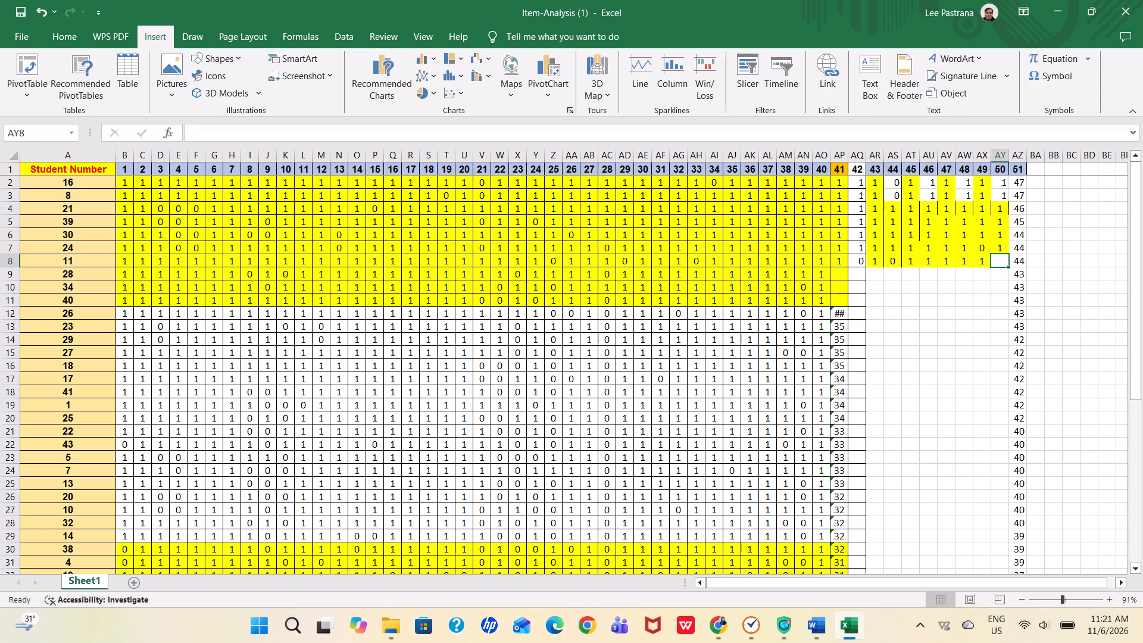
{"action": "key", "text": "0"}
{"action": "key", "text": "Down"}
For student 28 in row 9, set items 1 and 5 to 0.
{"action": "key", "text": "Left"}
{"action": "key", "text": "Left"}
{"action": "key", "text": "Left"}
{"action": "key", "text": "Left"}
{"action": "key", "text": "Left"}
{"action": "key", "text": "Left"}
{"action": "key", "text": "Left"}
{"action": "key", "text": "Left"}
{"action": "key", "text": "Left"}
{"action": "key", "text": "Left"}
{"action": "key", "text": "Left"}
{"action": "key", "text": "Left"}
{"action": "key", "text": "Left"}
{"action": "key", "text": "Left"}
{"action": "key", "text": "Left"}
{"action": "key", "text": "Left"}
{"action": "key", "text": "Left"}
{"action": "key", "text": "Left"}
{"action": "key", "text": "Left"}
{"action": "key", "text": "Left"}
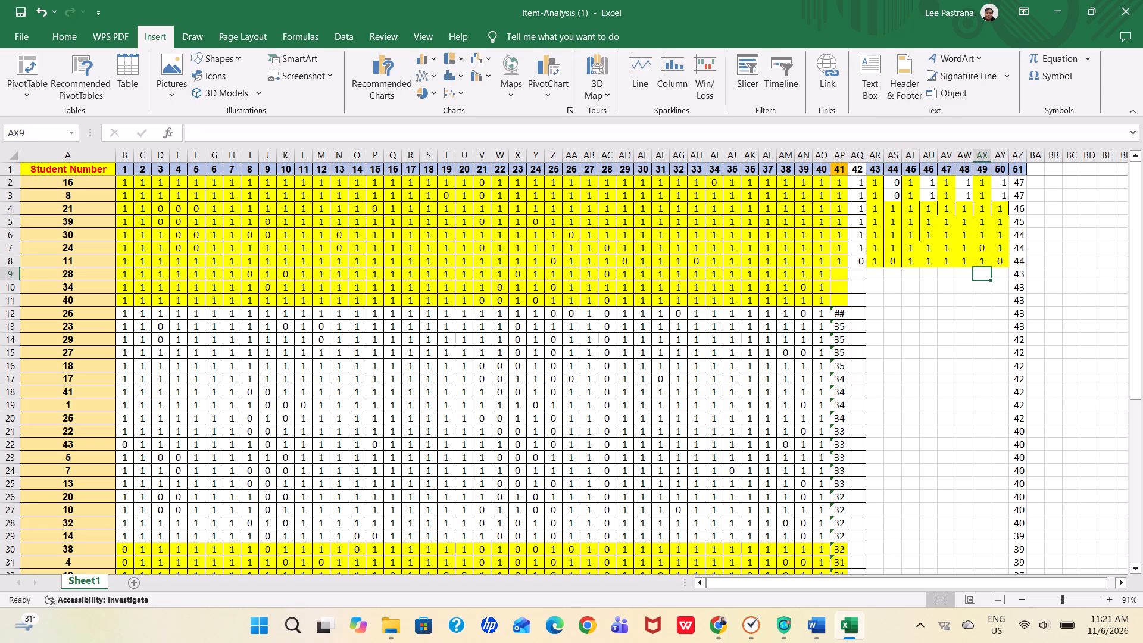
{"action": "key", "text": "Left"}
{"action": "key", "text": "Left"}
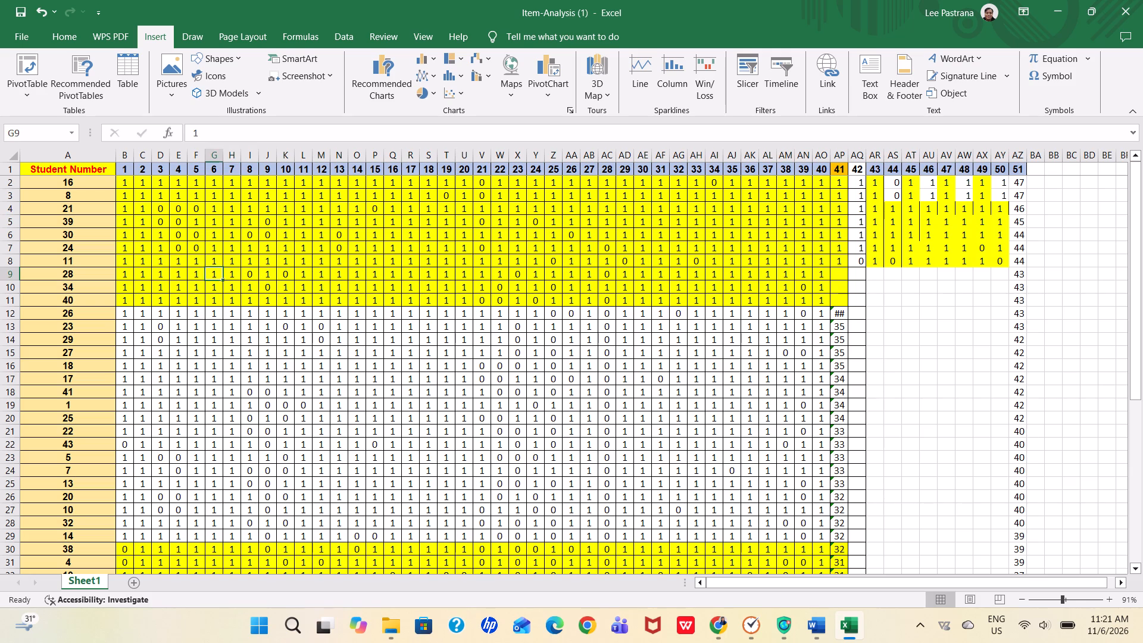
{"action": "key", "text": "Left"}
{"action": "key", "text": "Left"}
{"action": "key", "text": "Left"}
{"action": "key", "text": "Left"}
{"action": "key", "text": "Left"}
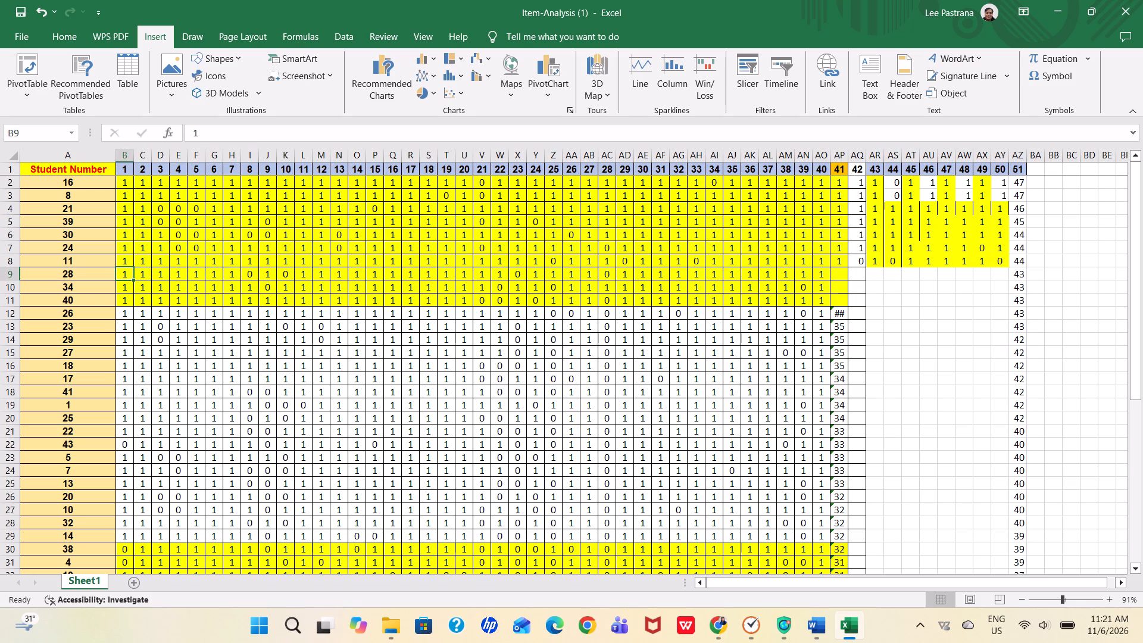
{"action": "key", "text": "0"}
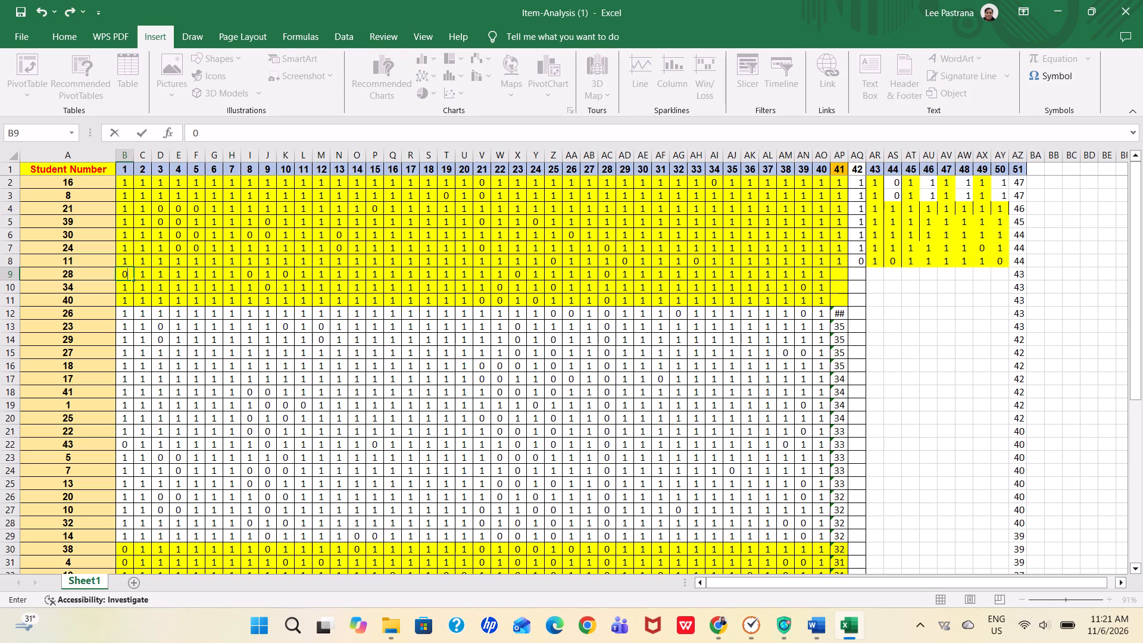
{"action": "key", "text": "Right"}
{"action": "key", "text": "Right"}
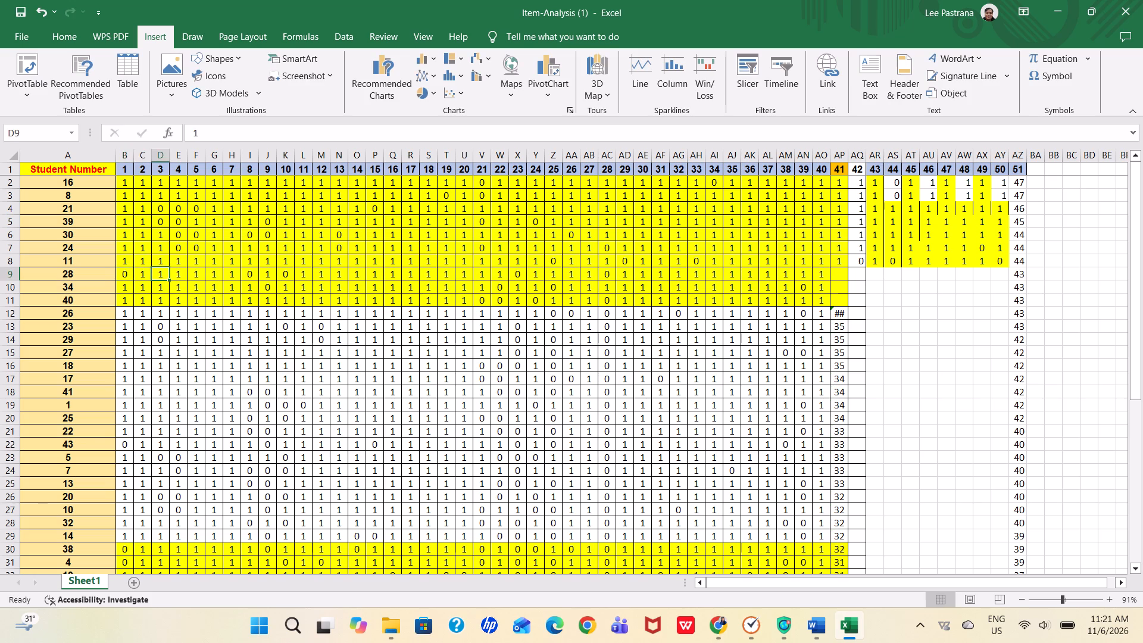
{"action": "key", "text": "Right"}
{"action": "key", "text": "Right"}
{"action": "key", "text": "0"}
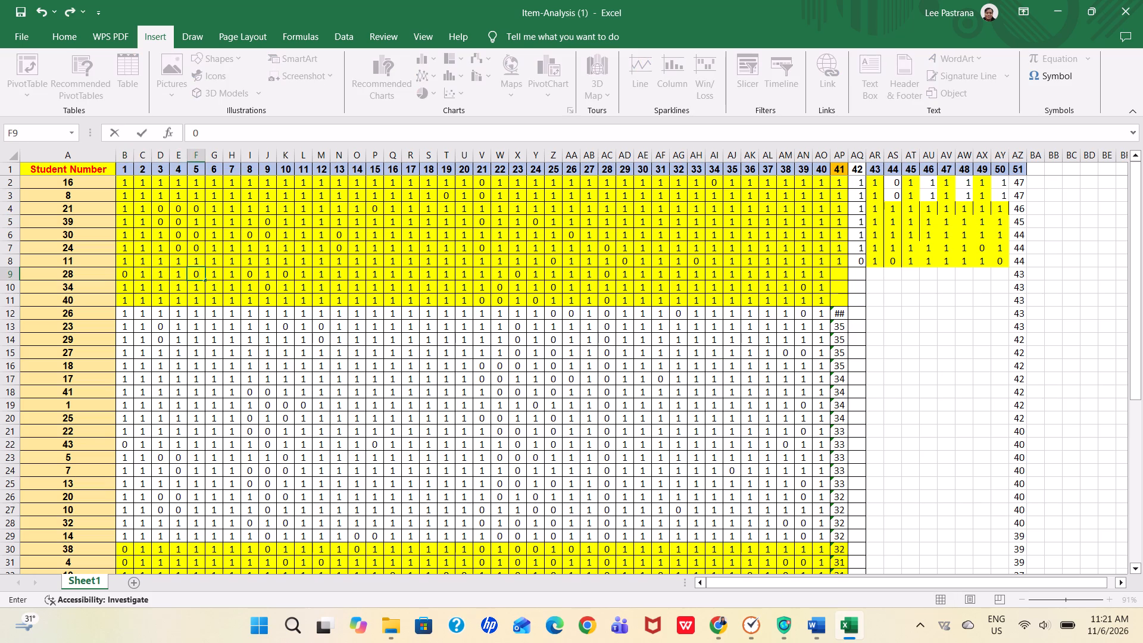
{"action": "key", "text": "Right"}
For student 28 in row 9, set items 8 and 10 to 1.
{"action": "key", "text": "Right"}
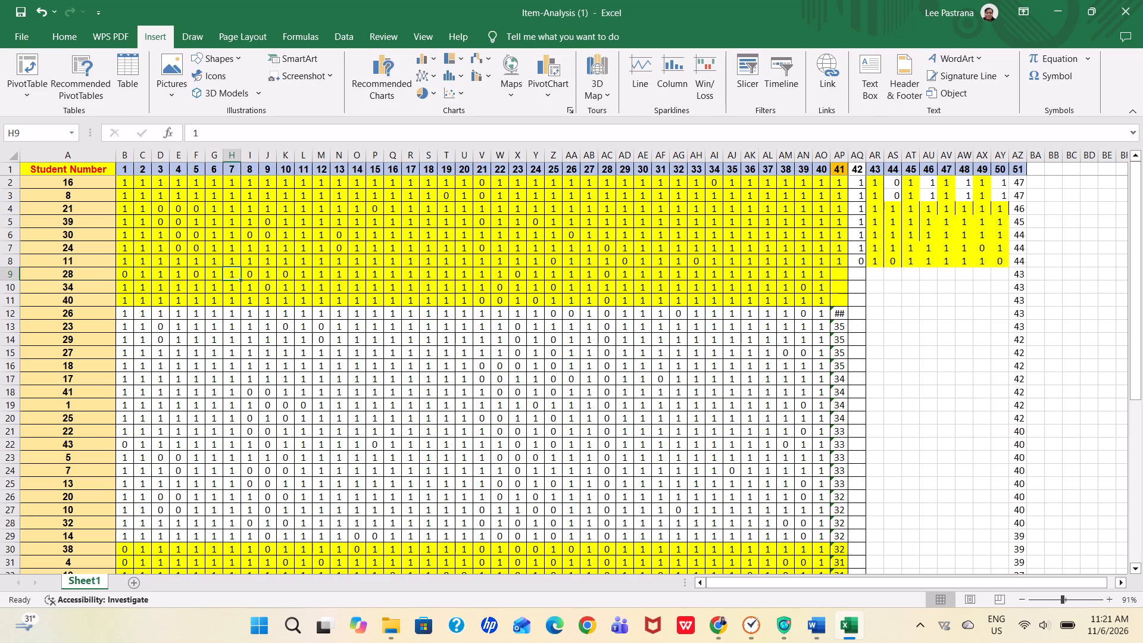
{"action": "key", "text": "Right"}
{"action": "key", "text": "1"}
{"action": "key", "text": "Right"}
{"action": "key", "text": "Right"}
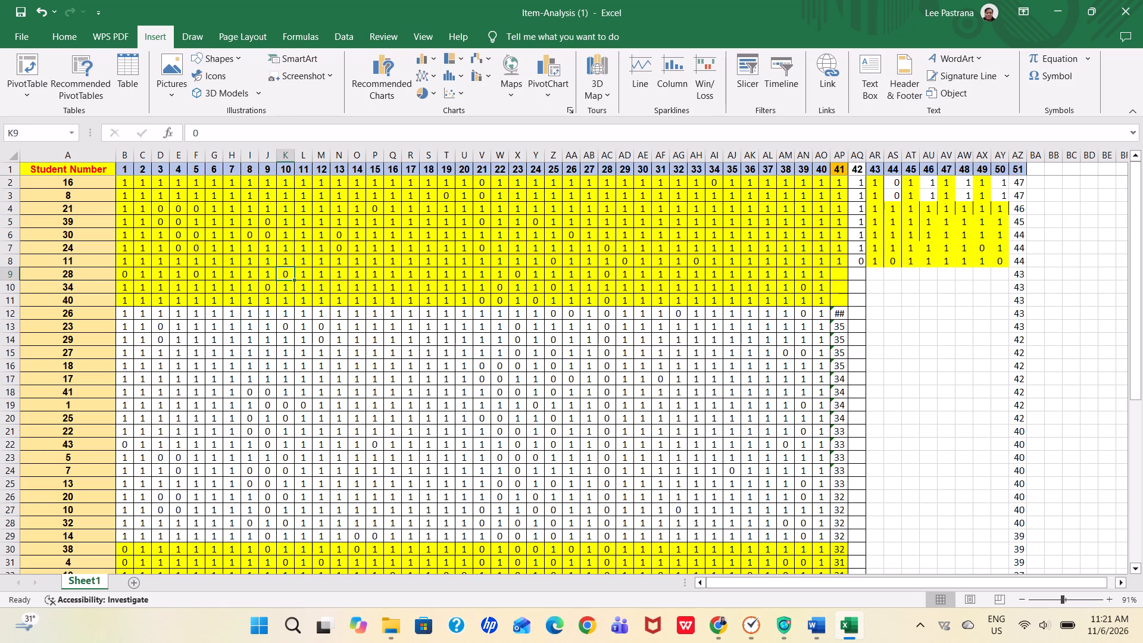
{"action": "key", "text": "1"}
{"action": "key", "text": "Right"}
For student 28 in row 9, set item 25 to 0 and item 28 to 1.
{"action": "key", "text": "Right"}
{"action": "key", "text": "Right"}
{"action": "key", "text": "Right"}
{"action": "key", "text": "Right"}
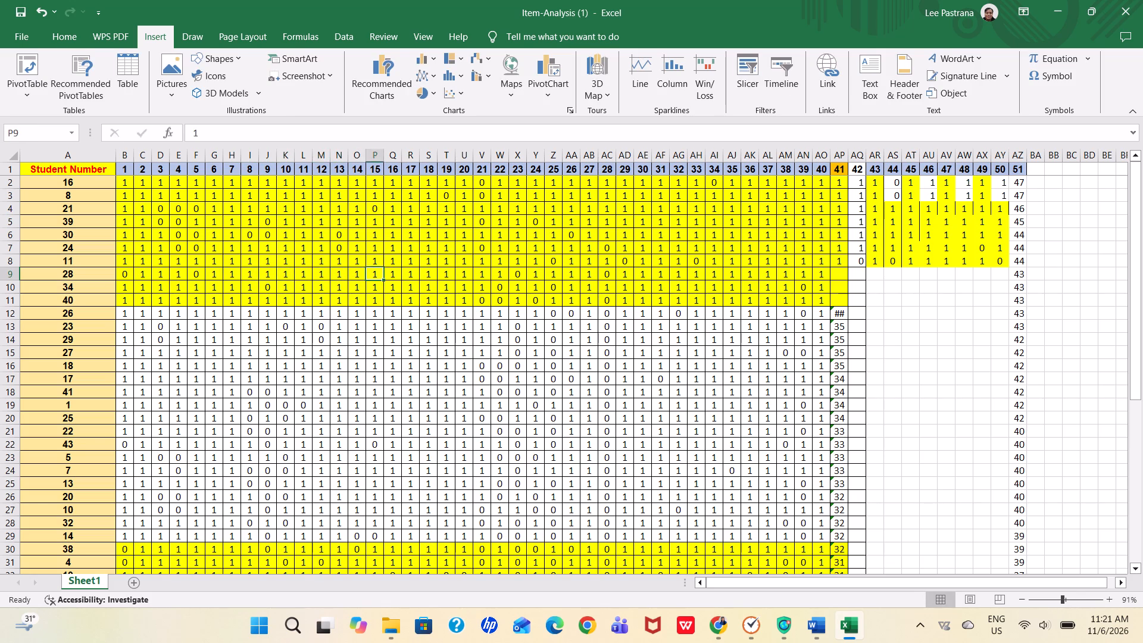
{"action": "key", "text": "Right"}
{"action": "key", "text": "Right"}
{"action": "key", "text": "Right"}
{"action": "key", "text": "Right"}
{"action": "key", "text": "Right"}
{"action": "key", "text": "Right"}
{"action": "key", "text": "Right"}
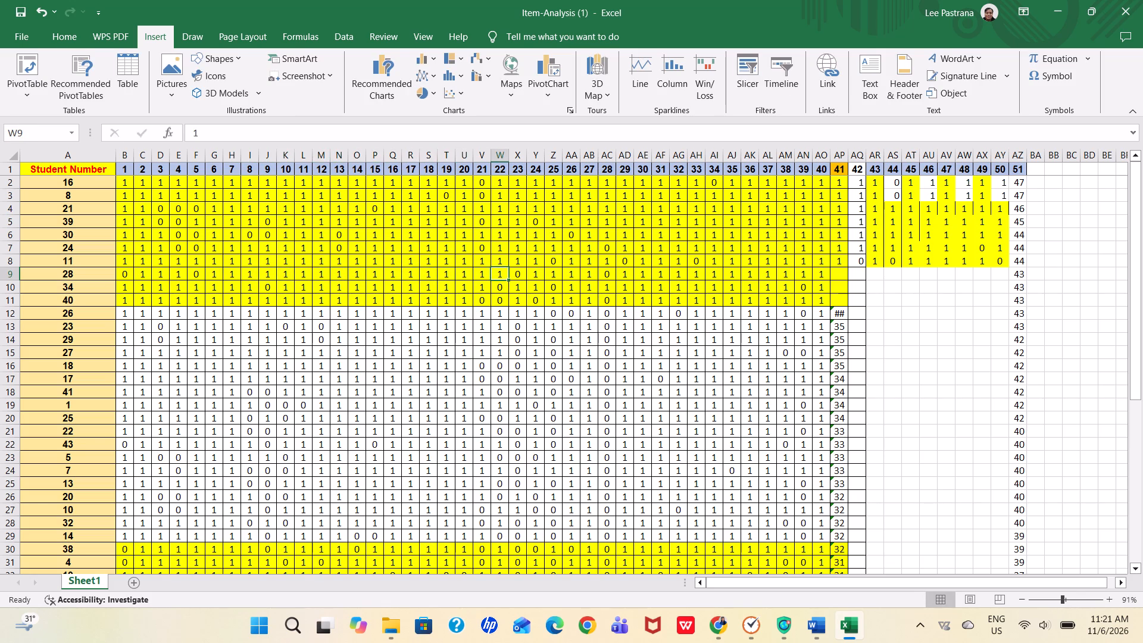
{"action": "key", "text": "Right"}
{"action": "key", "text": "Right"}
{"action": "key", "text": "Right"}
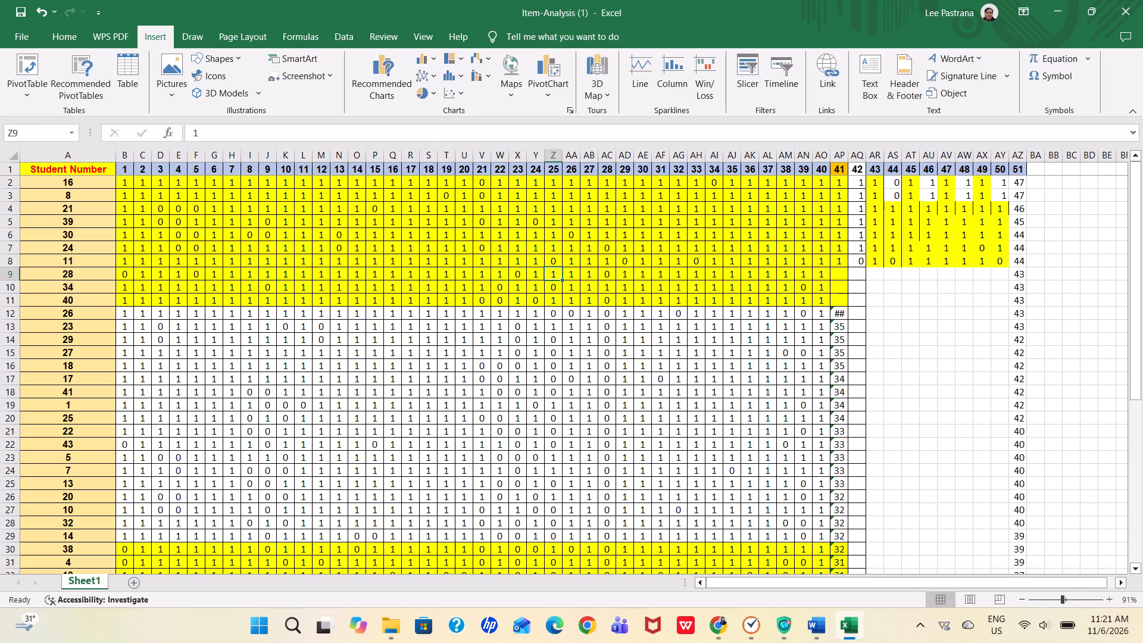
{"action": "key", "text": "0"}
{"action": "key", "text": "Right"}
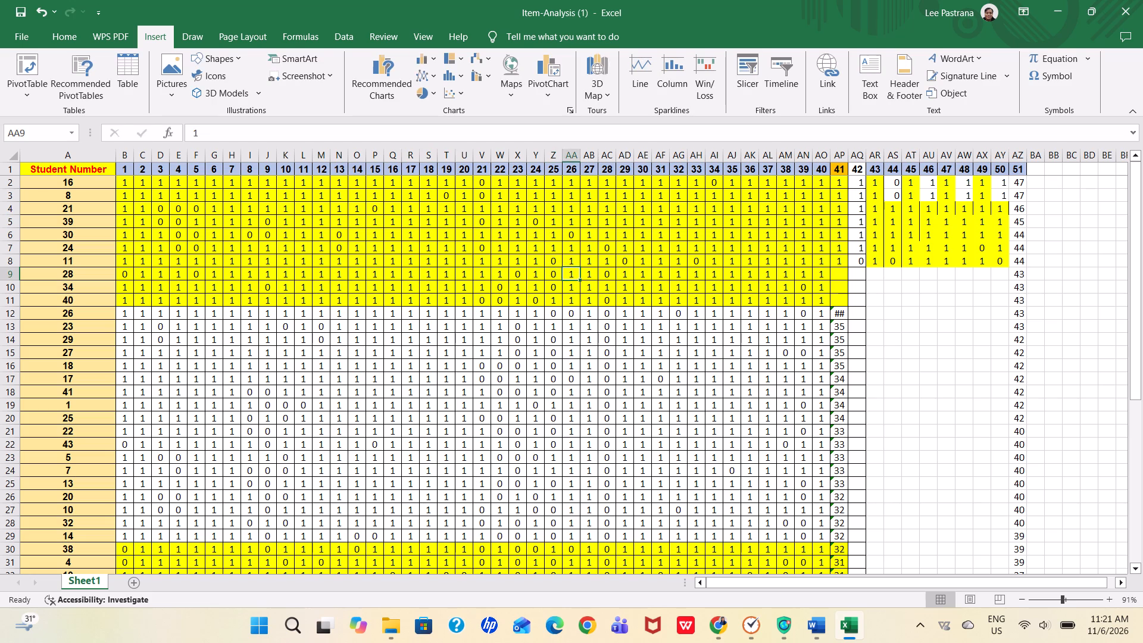
{"action": "key", "text": "Right"}
{"action": "key", "text": "Right"}
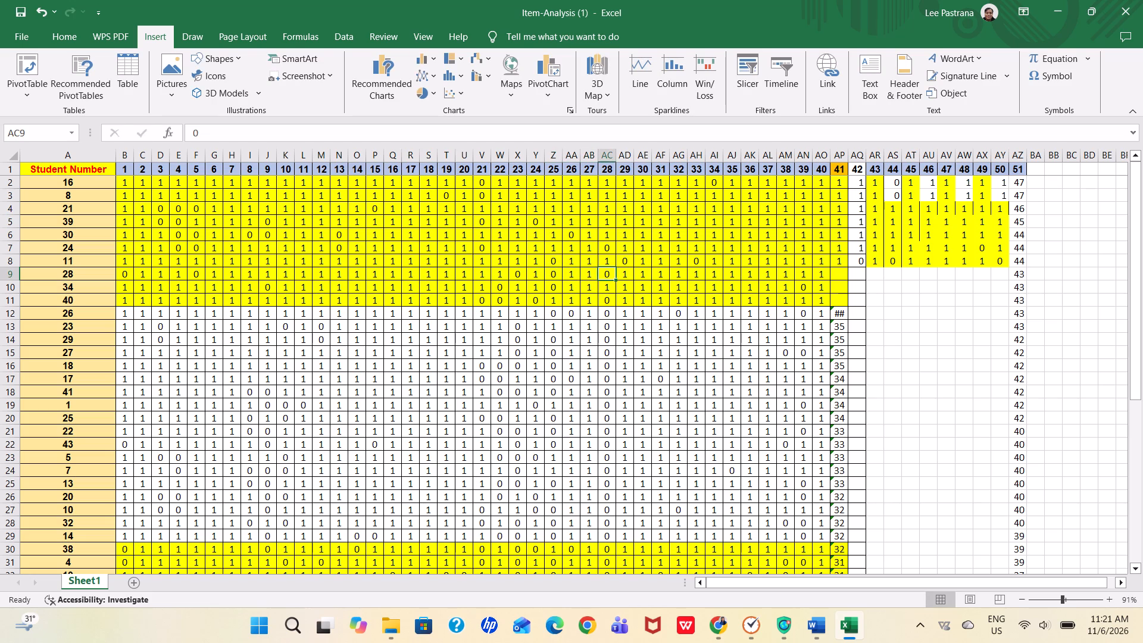
{"action": "key", "text": "1"}
{"action": "key", "text": "Right"}
{"action": "key", "text": "Right"}
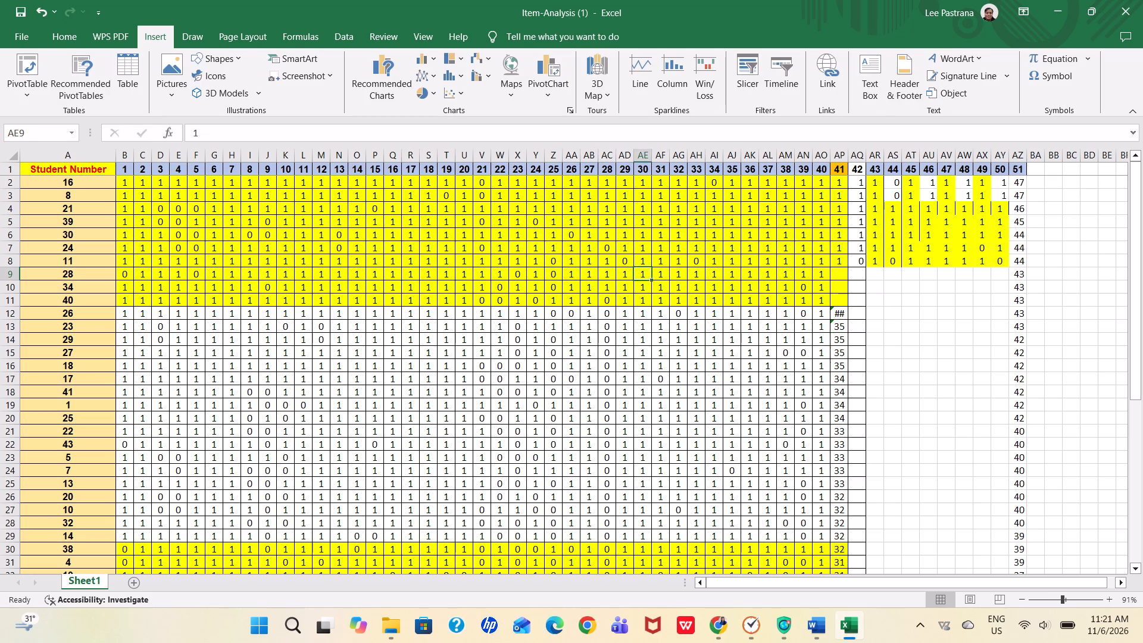
For student 28 in row 9, enter 0 under items 42, 44 and 49, and 1 under items 41, 43, 45 to 48 and 50.
{"action": "key", "text": "Right"}
{"action": "key", "text": "Right"}
{"action": "key", "text": "Right"}
{"action": "key", "text": "Right"}
{"action": "key", "text": "Right"}
{"action": "key", "text": "Right"}
{"action": "key", "text": "Right"}
{"action": "key", "text": "Right"}
{"action": "key", "text": "Right"}
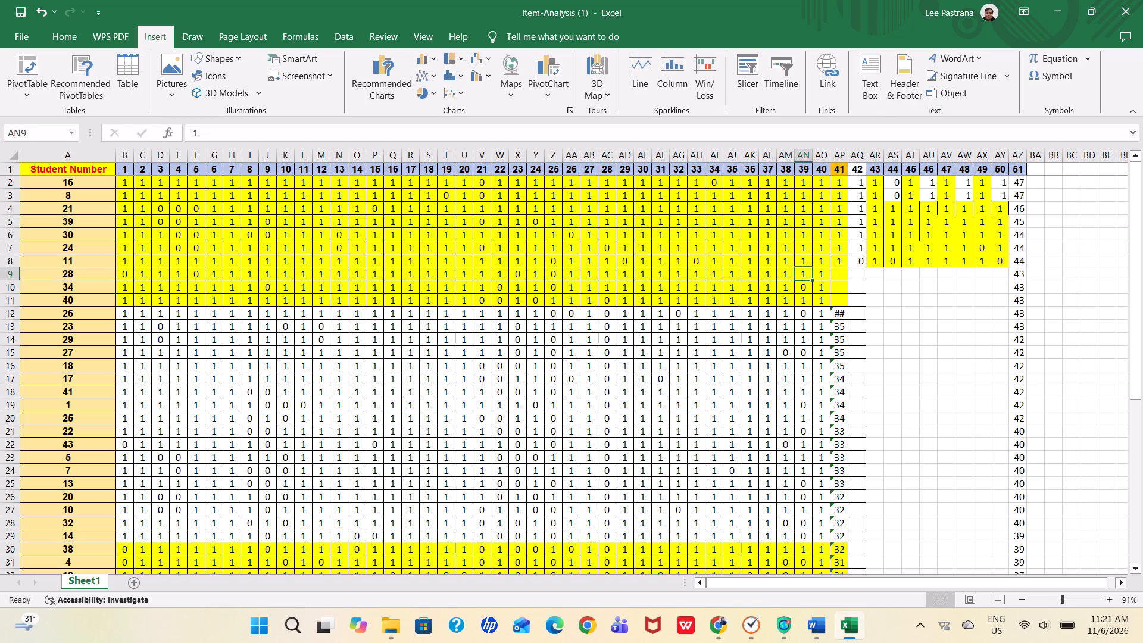
{"action": "key", "text": "Right"}
{"action": "key", "text": "Right"}
{"action": "key", "text": "1"}
{"action": "key", "text": "Right"}
{"action": "key", "text": "0"}
{"action": "key", "text": "Right"}
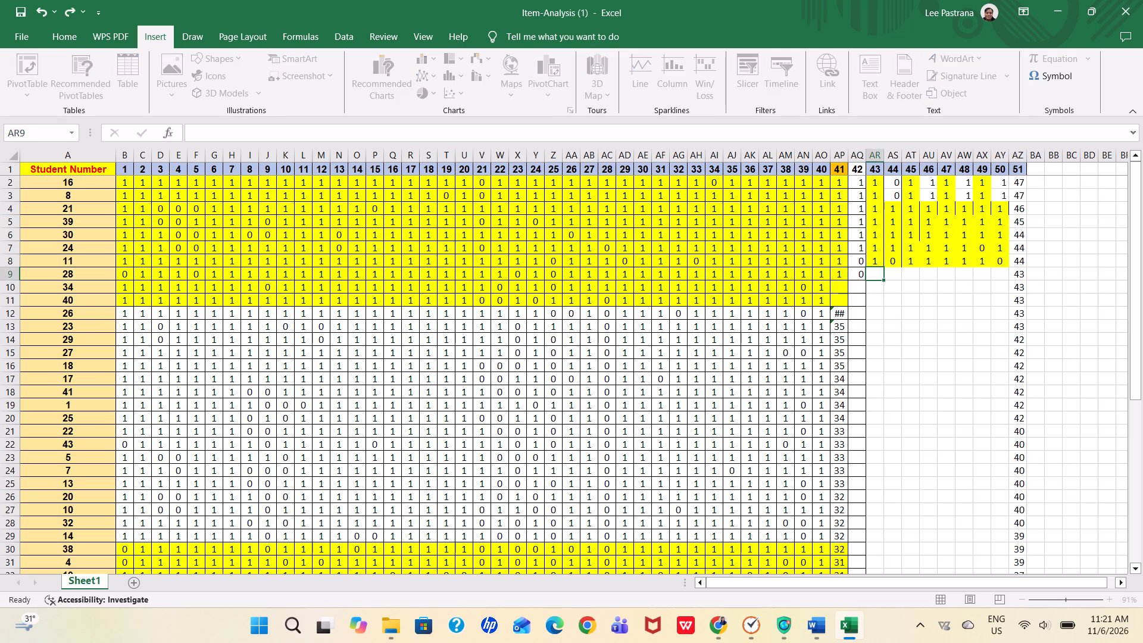
{"action": "key", "text": "1"}
{"action": "key", "text": "Right"}
{"action": "key", "text": "0"}
{"action": "key", "text": "Right"}
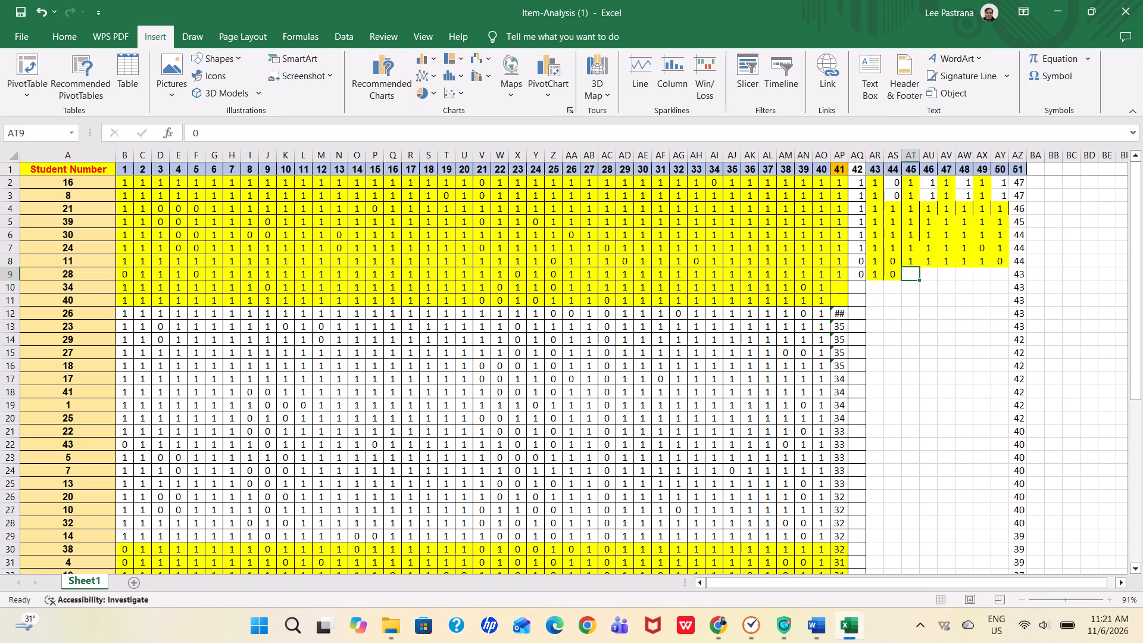
{"action": "key", "text": "1"}
{"action": "key", "text": "Right"}
{"action": "key", "text": "1"}
{"action": "key", "text": "Right"}
{"action": "key", "text": "1"}
{"action": "key", "text": "Right"}
{"action": "key", "text": "1"}
{"action": "key", "text": "Right"}
{"action": "key", "text": "1"}
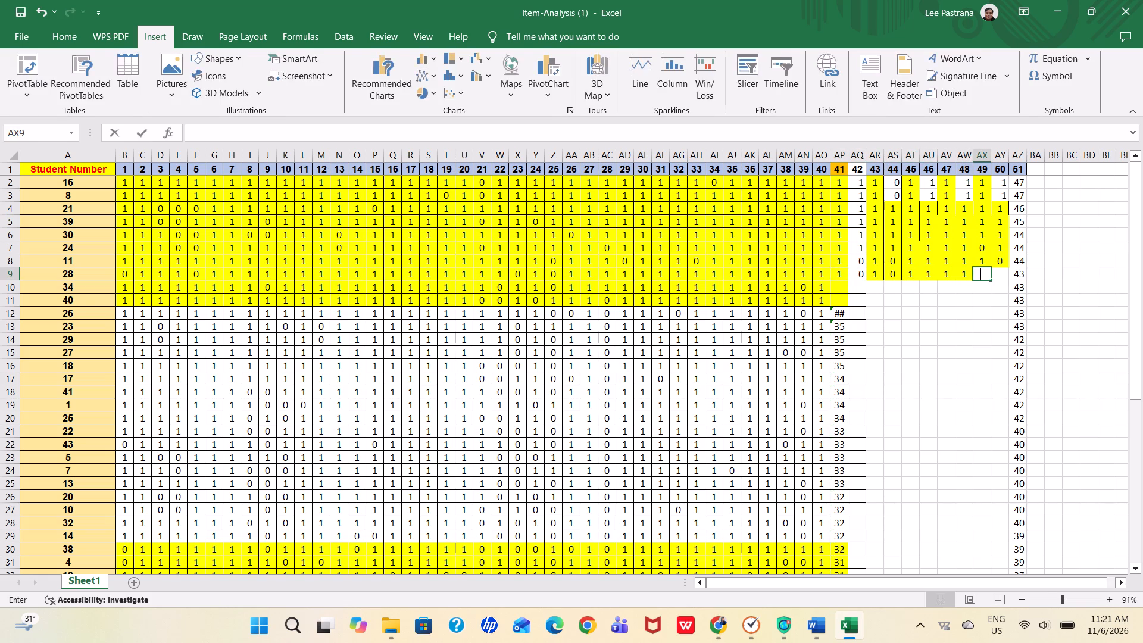
{"action": "key", "text": "BackSpace"}
{"action": "key", "text": "0"}
{"action": "key", "text": "Right"}
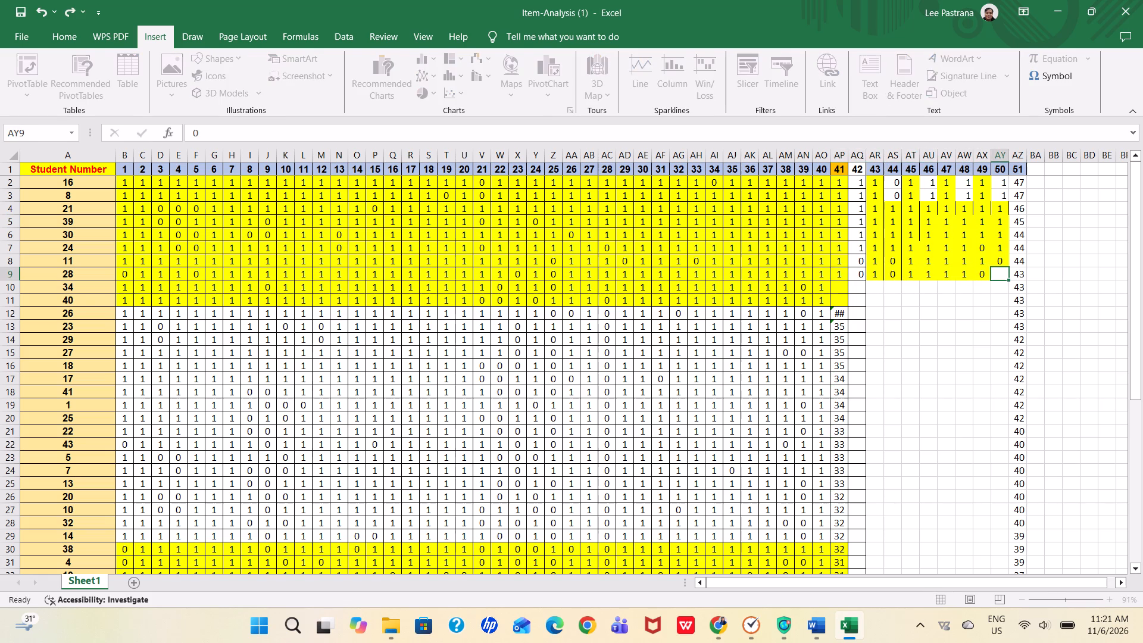
{"action": "key", "text": "1"}
{"action": "key", "text": "Down"}
For student 34 in row 10, set items 4 and 5 to 0.
{"action": "key", "text": "Left"}
{"action": "key", "text": "Left"}
{"action": "key", "text": "Left"}
{"action": "key", "text": "Left"}
{"action": "key", "text": "Left"}
{"action": "key", "text": "Left"}
{"action": "key", "text": "Left"}
{"action": "key", "text": "Left"}
{"action": "key", "text": "Left"}
{"action": "key", "text": "Left"}
{"action": "key", "text": "Left"}
{"action": "key", "text": "Left"}
{"action": "key", "text": "Left"}
{"action": "key", "text": "Left"}
{"action": "key", "text": "Left"}
{"action": "key", "text": "Left"}
{"action": "key", "text": "Left"}
{"action": "key", "text": "Left"}
{"action": "key", "text": "Left"}
{"action": "key", "text": "Left"}
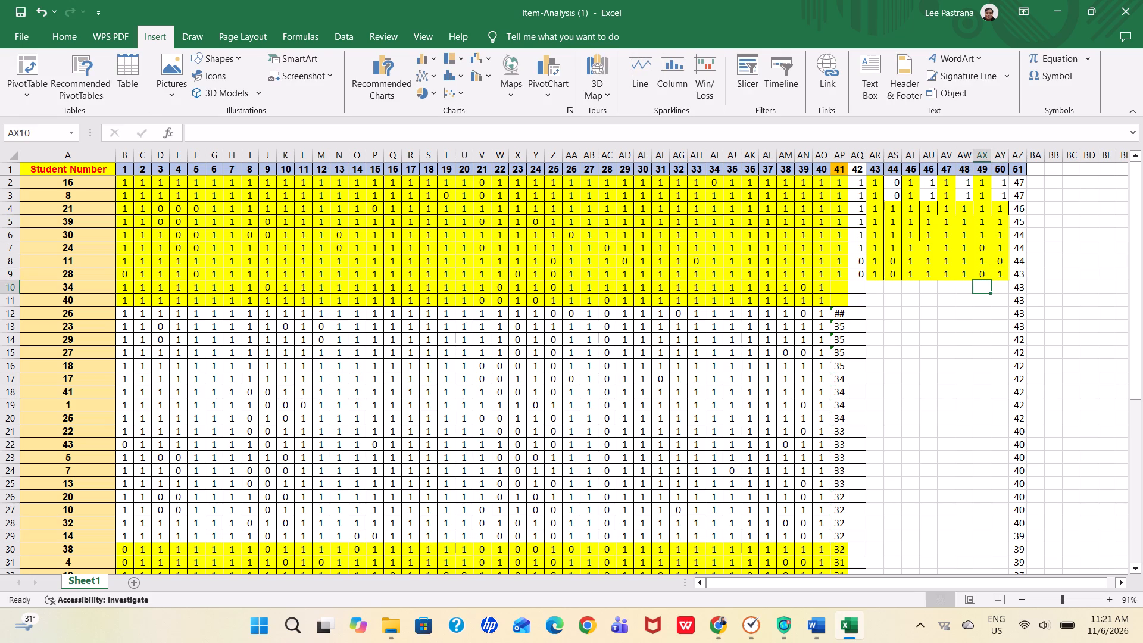
{"action": "key", "text": "Left"}
{"action": "key", "text": "Left"}
{"action": "key", "text": "Left"}
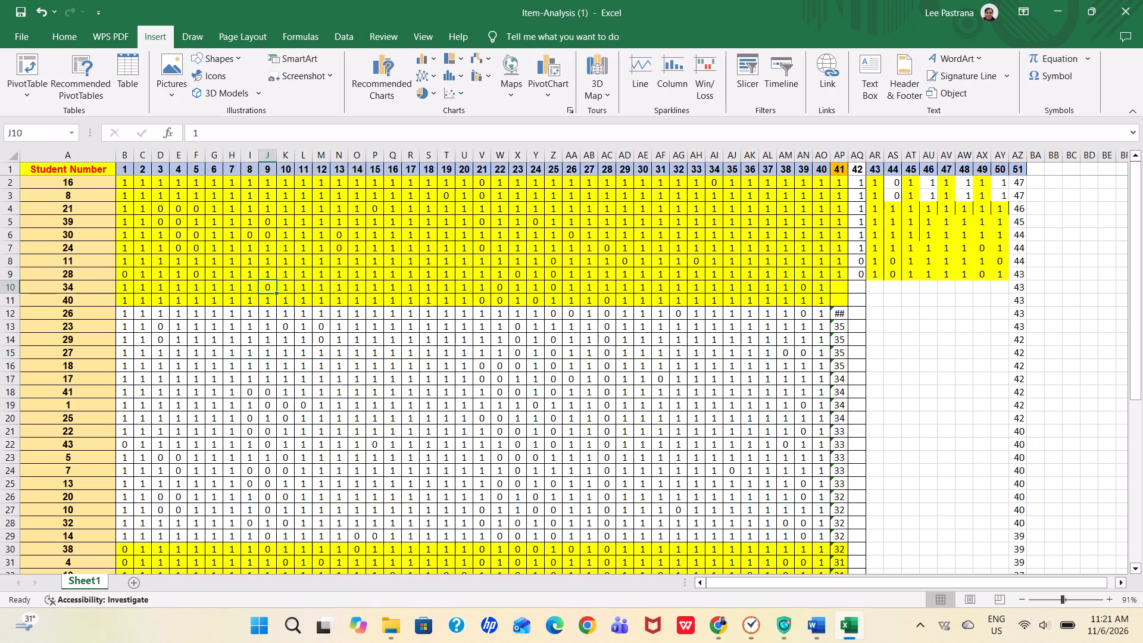
{"action": "key", "text": "Left"}
{"action": "key", "text": "Left"}
{"action": "key", "text": "Left"}
{"action": "key", "text": "Left"}
{"action": "key", "text": "Left"}
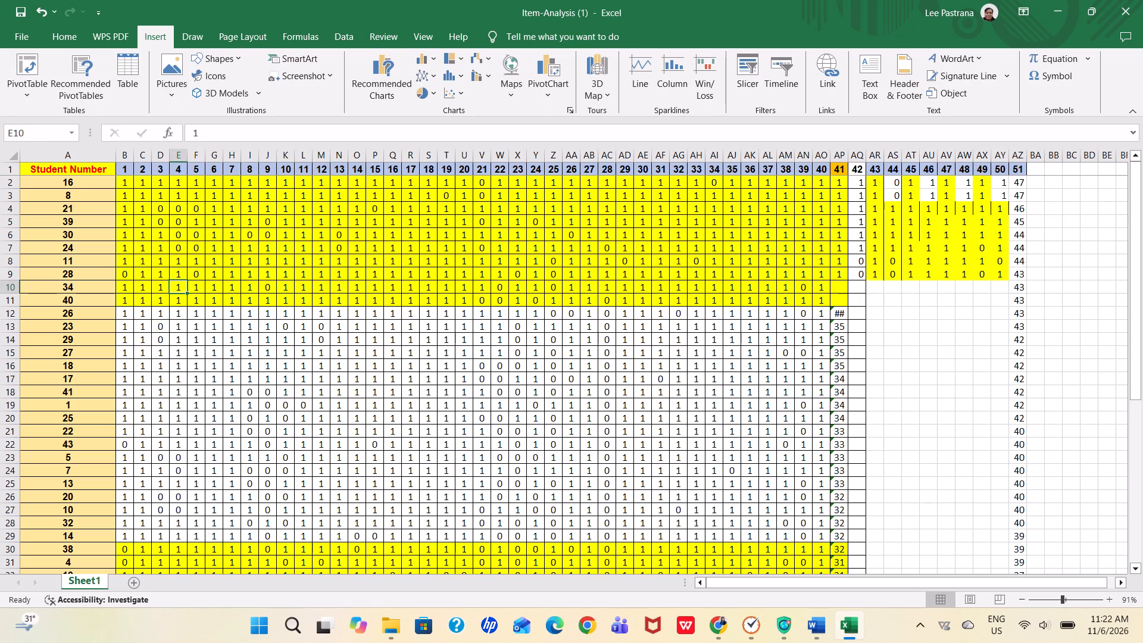
{"action": "key", "text": "0"}
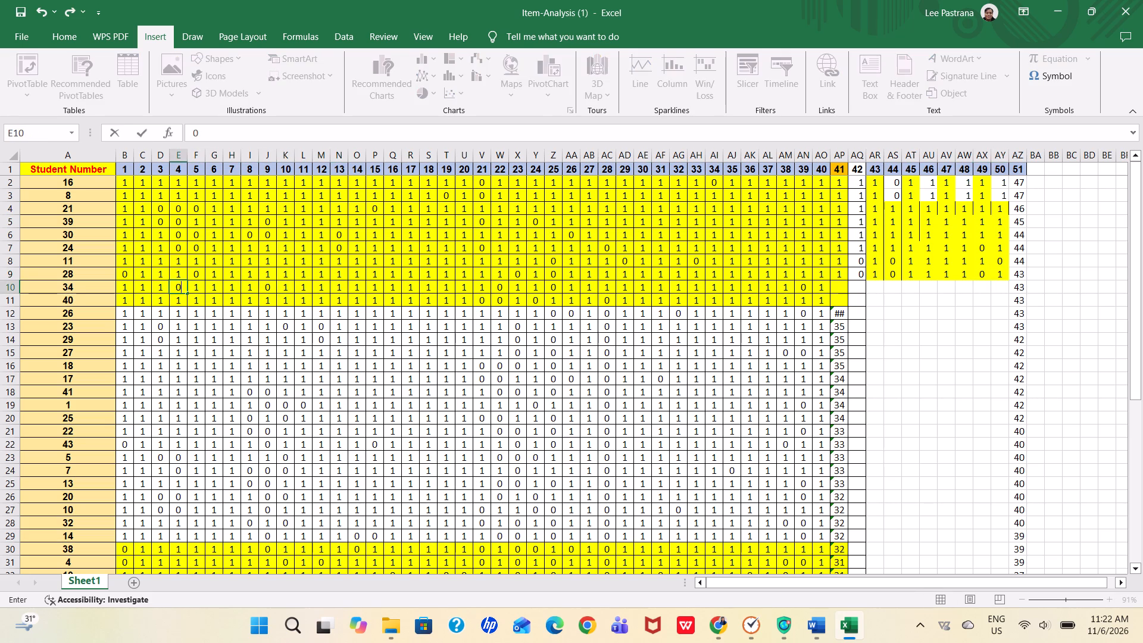
{"action": "key", "text": "Right"}
{"action": "key", "text": "0"}
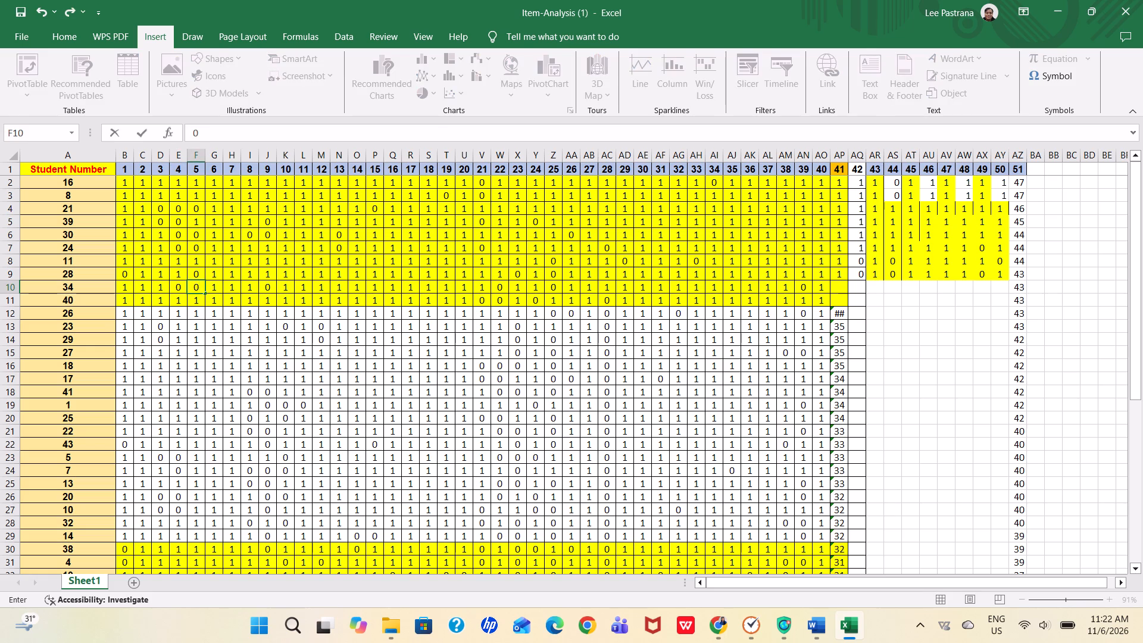
{"action": "key", "text": "Right"}
For student 34 in row 10, set item 9 to 1 and item 11 to 0.
{"action": "key", "text": "Right"}
{"action": "key", "text": "Right"}
{"action": "key", "text": "Right"}
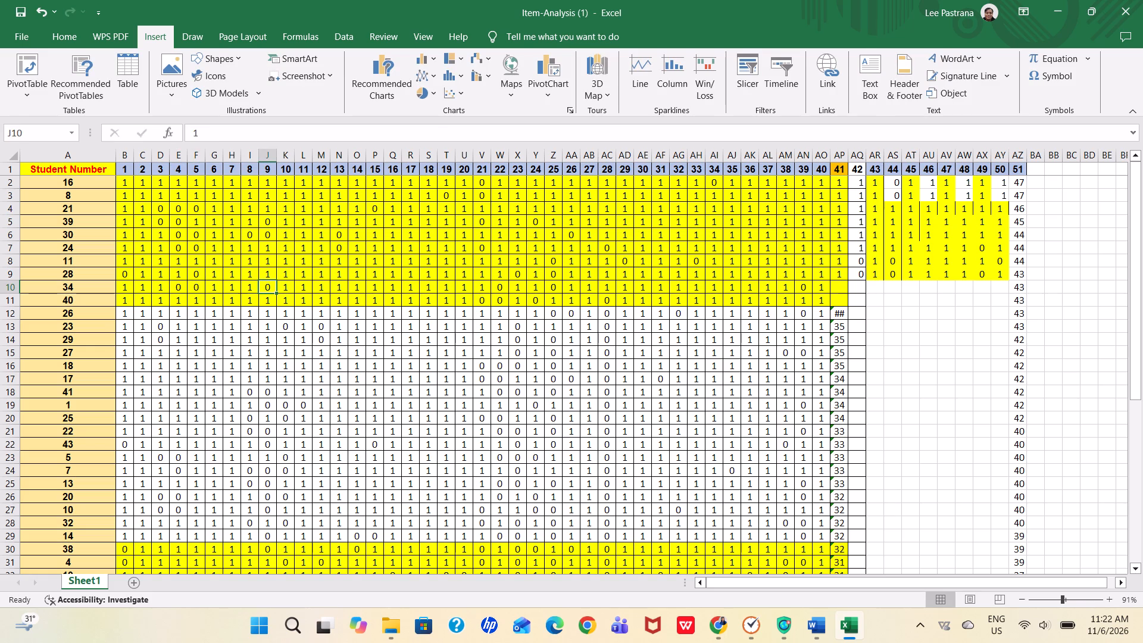
{"action": "key", "text": "1"}
{"action": "key", "text": "Right"}
{"action": "key", "text": "Right"}
{"action": "key", "text": "Right"}
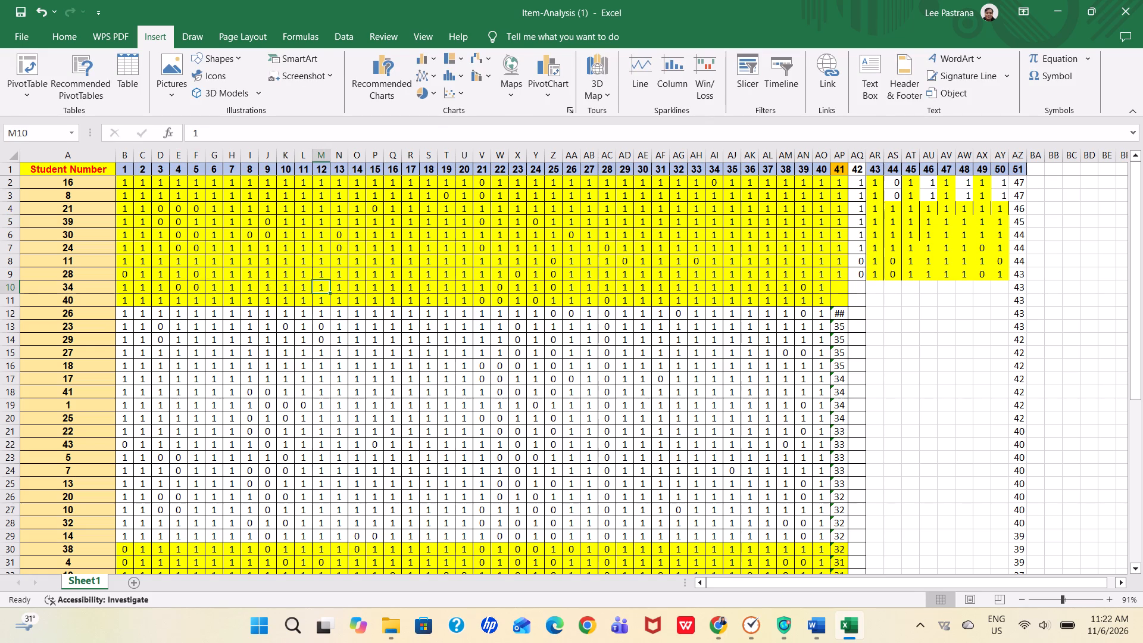
{"action": "key", "text": "Left"}
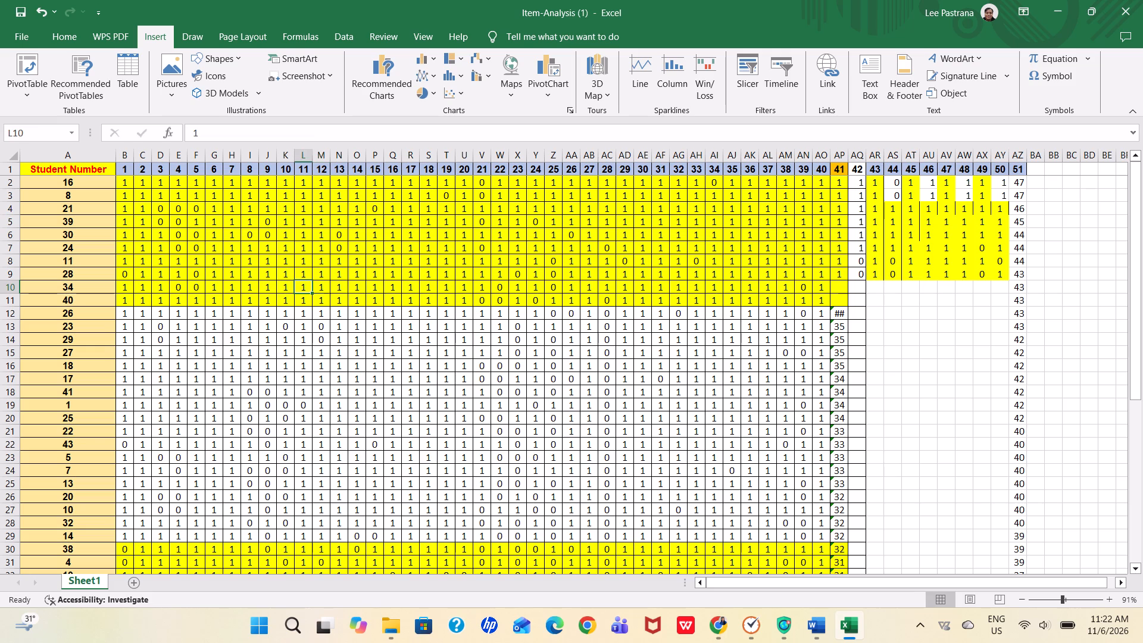
{"action": "key", "text": "0"}
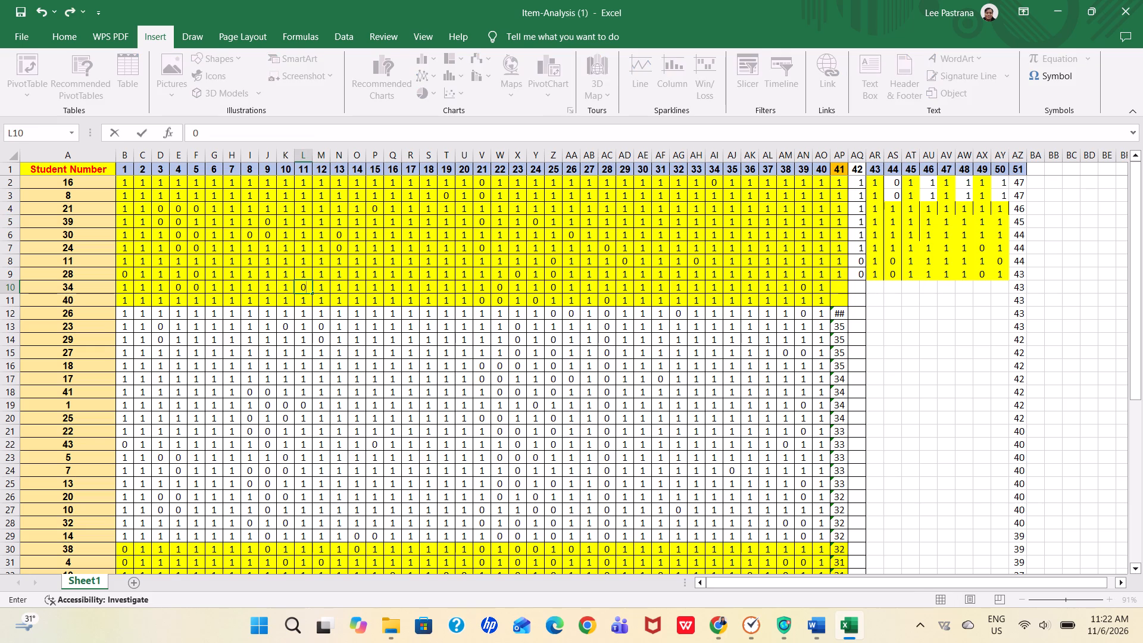
{"action": "key", "text": "Right"}
For student 34 in row 10, set items 22 and 25 to 1 and item 23 to 0.
{"action": "key", "text": "Right"}
{"action": "key", "text": "Right"}
{"action": "key", "text": "Right"}
{"action": "key", "text": "Right"}
{"action": "key", "text": "Right"}
{"action": "key", "text": "Right"}
{"action": "key", "text": "Right"}
{"action": "key", "text": "Right"}
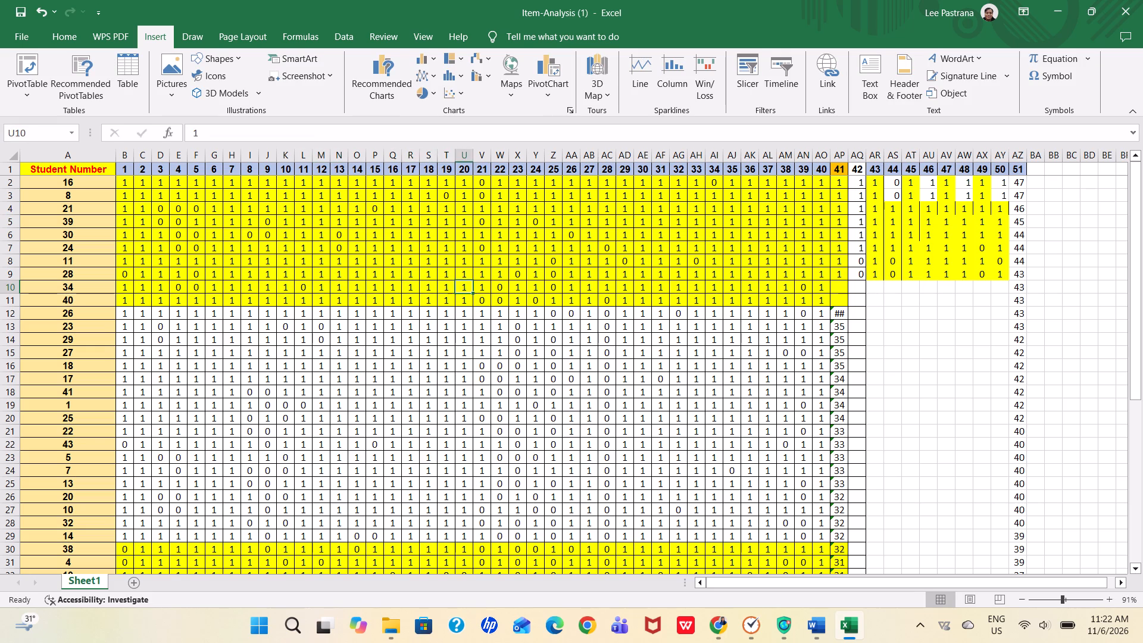
{"action": "key", "text": "Right"}
{"action": "key", "text": "Right"}
{"action": "key", "text": "1"}
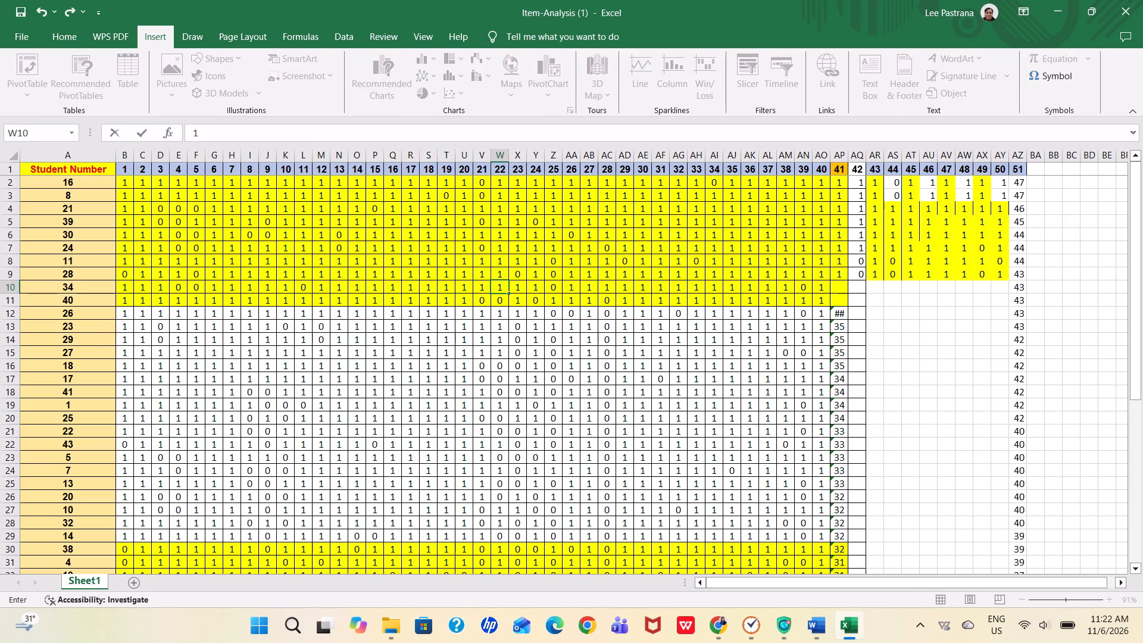
{"action": "key", "text": "Right"}
{"action": "key", "text": "0"}
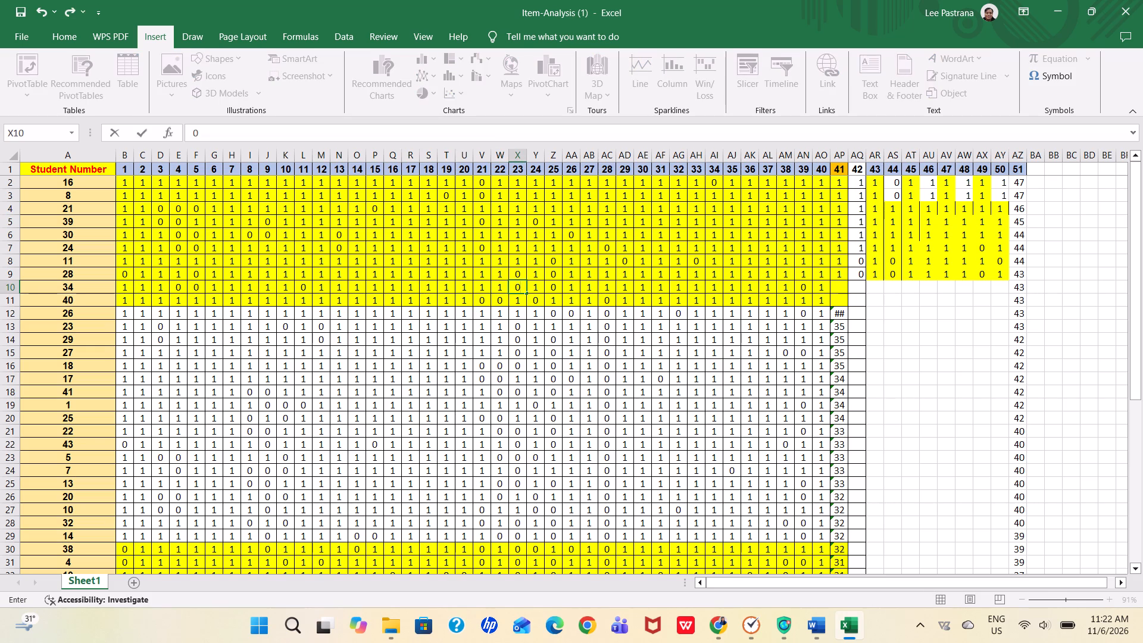
{"action": "key", "text": "Right"}
{"action": "key", "text": "Right"}
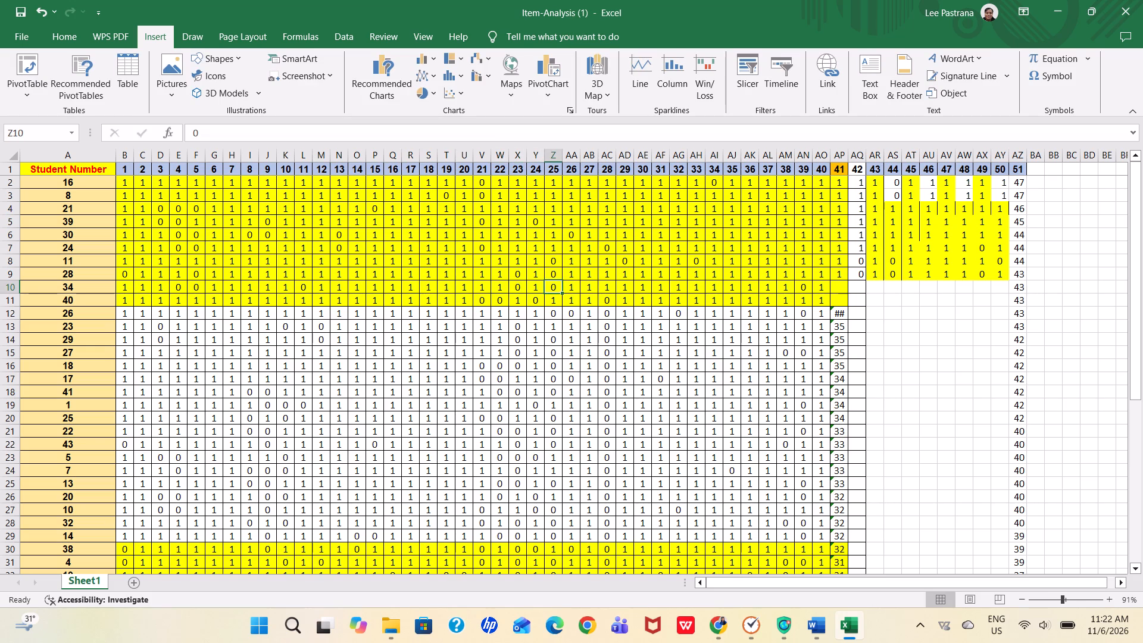
{"action": "key", "text": "1"}
{"action": "key", "text": "Right"}
For student 34 in row 10, set item 39 to 1 and item 40 to 0.
{"action": "key", "text": "Right"}
{"action": "key", "text": "Right"}
{"action": "key", "text": "Right"}
{"action": "key", "text": "Right"}
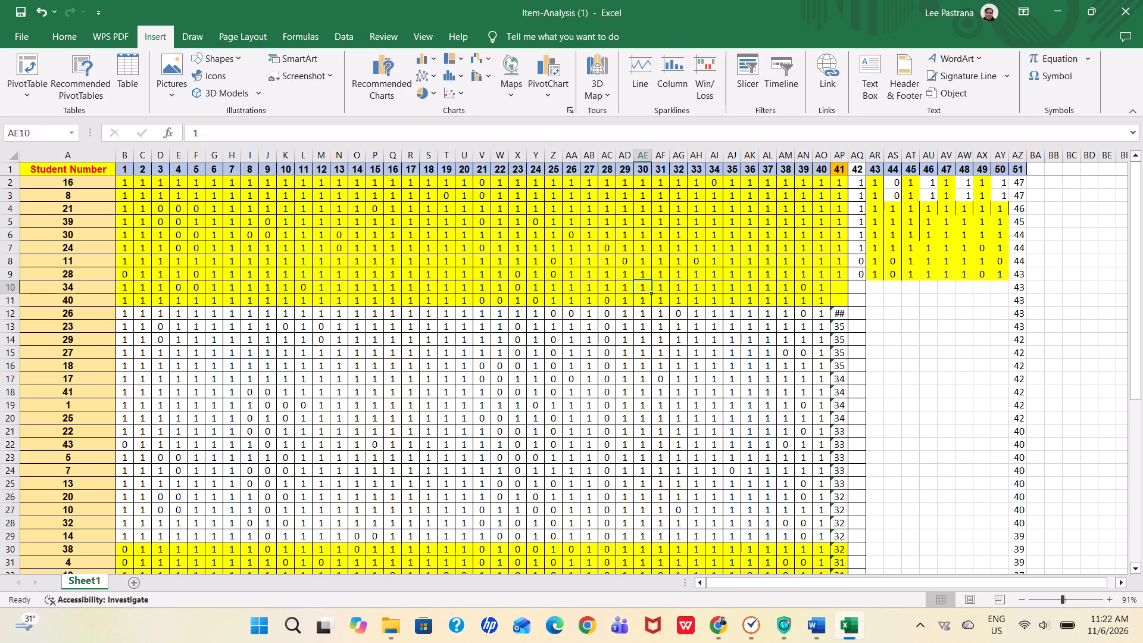
{"action": "key", "text": "Right"}
{"action": "key", "text": "Right"}
{"action": "key", "text": "Right"}
{"action": "key", "text": "Right"}
{"action": "key", "text": "Right"}
{"action": "key", "text": "Right"}
{"action": "key", "text": "Right"}
{"action": "key", "text": "Right"}
{"action": "key", "text": "Right"}
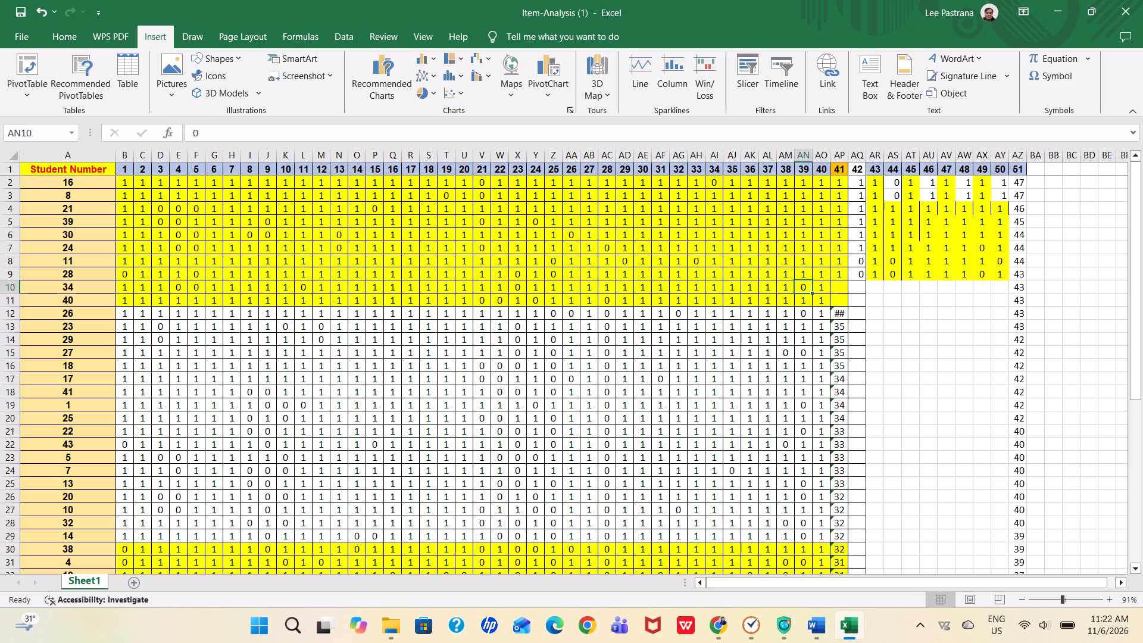
{"action": "key", "text": "1"}
{"action": "key", "text": "Right"}
{"action": "key", "text": "0"}
{"action": "key", "text": "Right"}
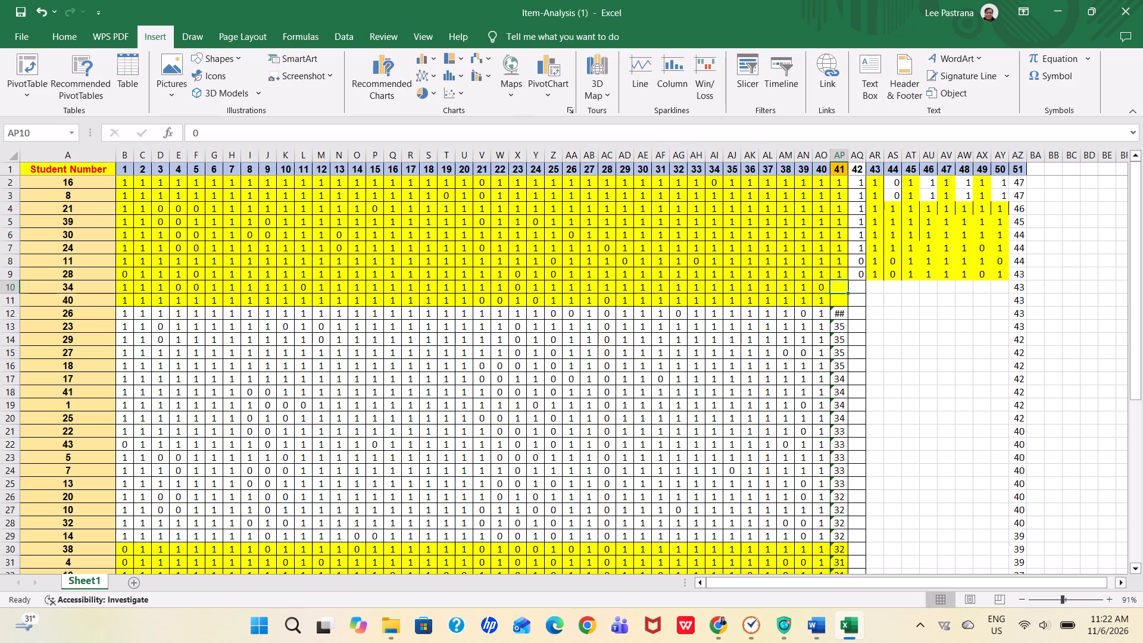
For student 34 in row 10, enter 0 under items 42 and 44, and 1 under items 41, 43 and 45 to 50.
{"action": "key", "text": "1"}
{"action": "key", "text": "Right"}
{"action": "key", "text": "9"}
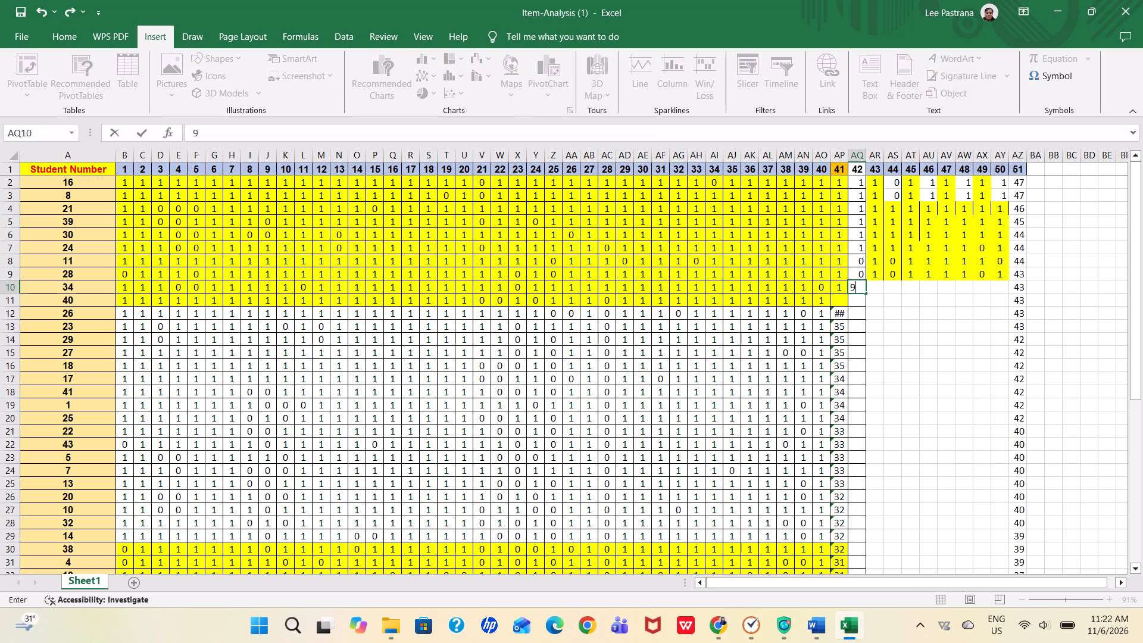
{"action": "key", "text": "BackSpace"}
{"action": "key", "text": "0"}
{"action": "key", "text": "Right"}
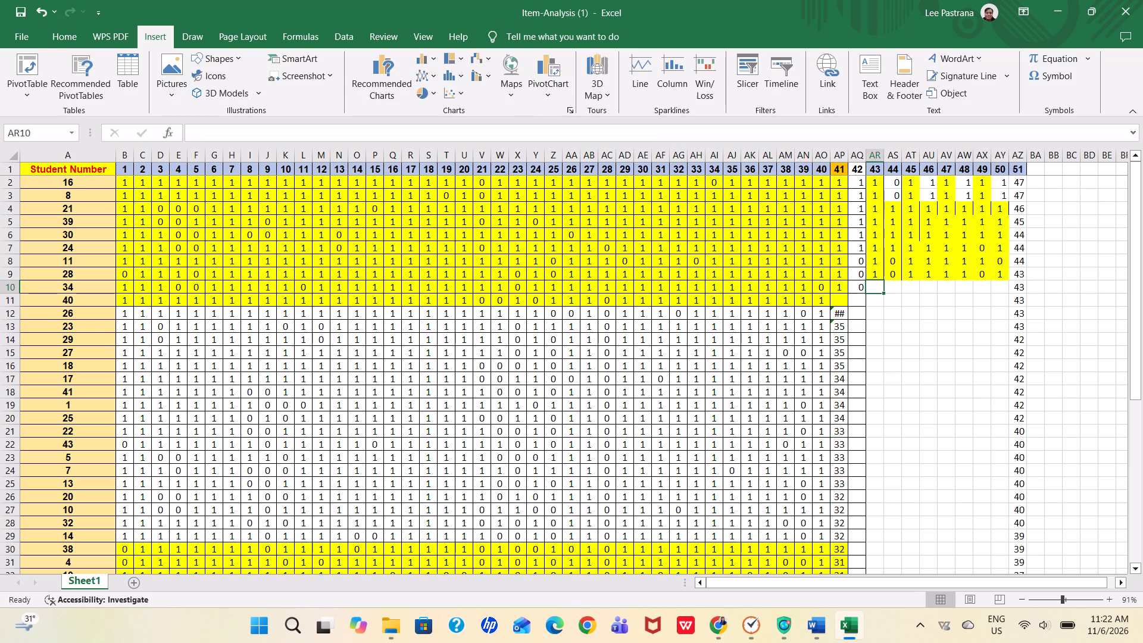
{"action": "key", "text": "1"}
{"action": "key", "text": "Right"}
{"action": "key", "text": "0"}
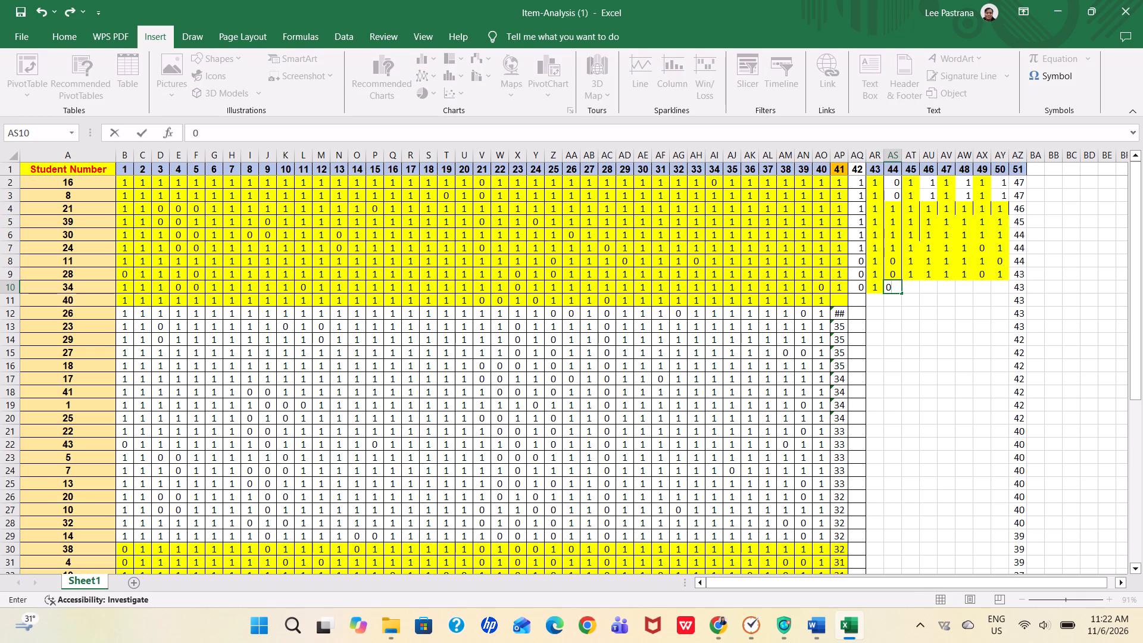
{"action": "key", "text": "Right"}
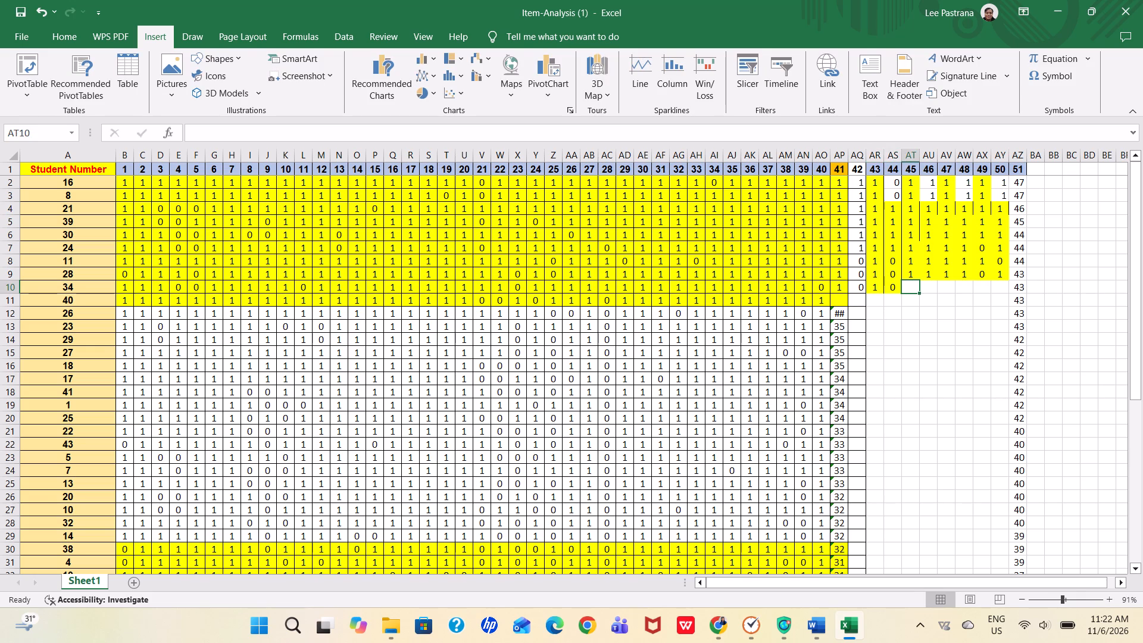
{"action": "key", "text": "1"}
{"action": "key", "text": "Right"}
{"action": "key", "text": "1"}
{"action": "key", "text": "Right"}
{"action": "key", "text": "1"}
{"action": "key", "text": "Right"}
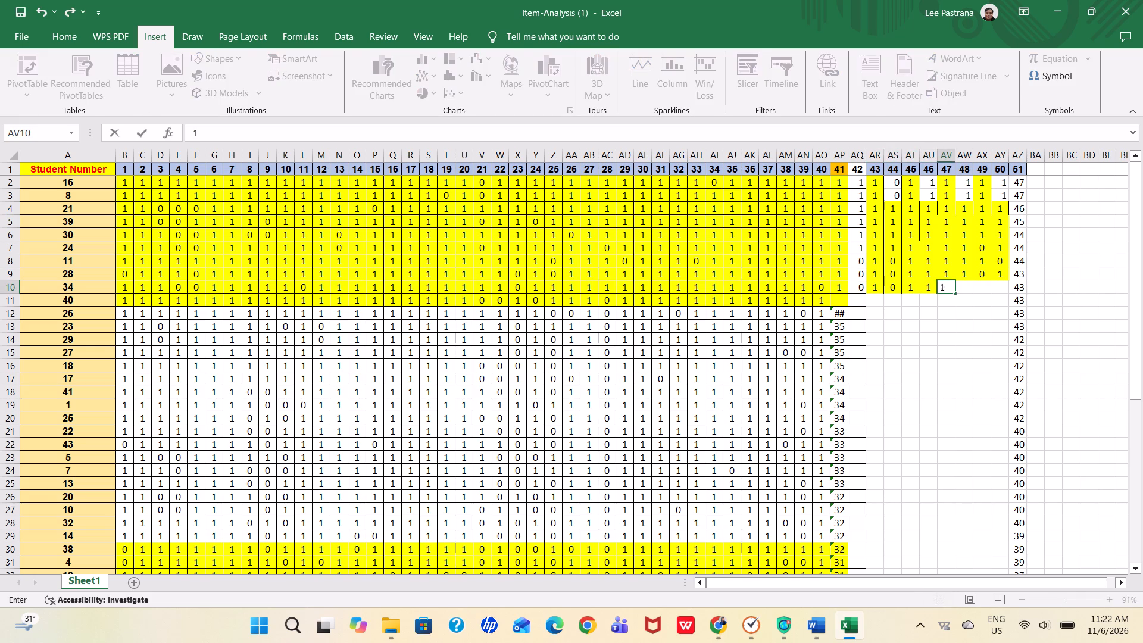
{"action": "key", "text": "1"}
{"action": "key", "text": "Right"}
{"action": "key", "text": "1"}
{"action": "key", "text": "Right"}
{"action": "key", "text": "1"}
{"action": "key", "text": "Right"}
For student 40 in row 11, set items 1, 2 and 4 to 0.
{"action": "key", "text": "Down"}
{"action": "key", "text": "Left"}
{"action": "key", "text": "Left"}
{"action": "key", "text": "Left"}
{"action": "key", "text": "Left"}
{"action": "key", "text": "Left"}
{"action": "key", "text": "Left"}
{"action": "key", "text": "Left"}
{"action": "key", "text": "Left"}
{"action": "key", "text": "Left"}
{"action": "key", "text": "Left"}
{"action": "key", "text": "Left"}
{"action": "key", "text": "Left"}
{"action": "key", "text": "Left"}
{"action": "key", "text": "Left"}
{"action": "key", "text": "Left"}
{"action": "key", "text": "Left"}
{"action": "key", "text": "Left"}
{"action": "key", "text": "Left"}
{"action": "key", "text": "Left"}
{"action": "key", "text": "Left"}
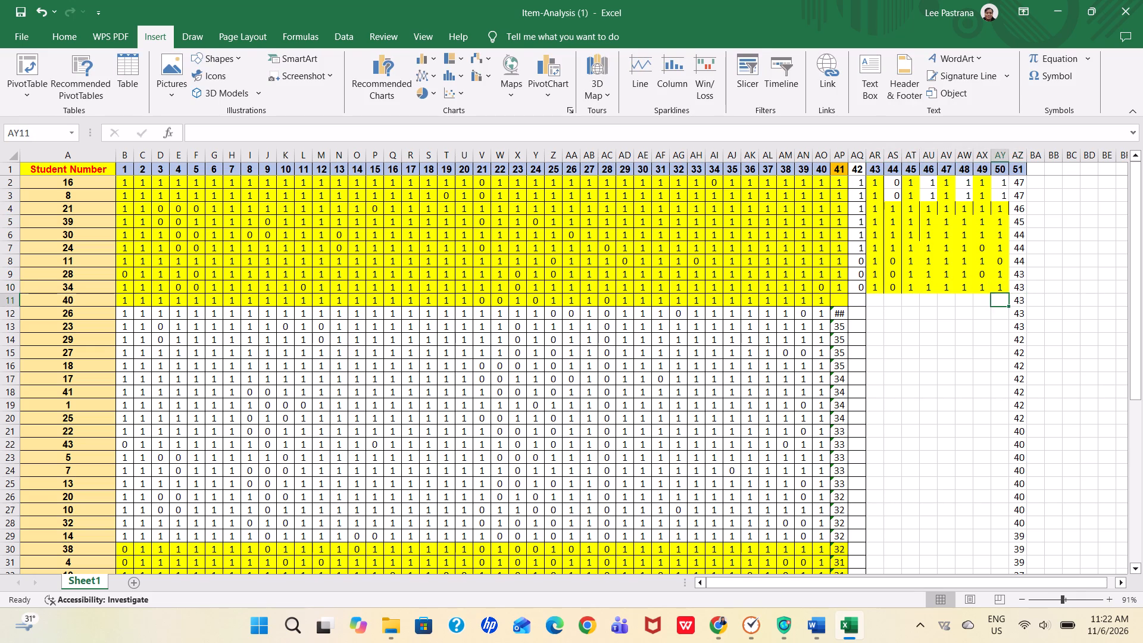
{"action": "key", "text": "Left"}
{"action": "key", "text": "Left"}
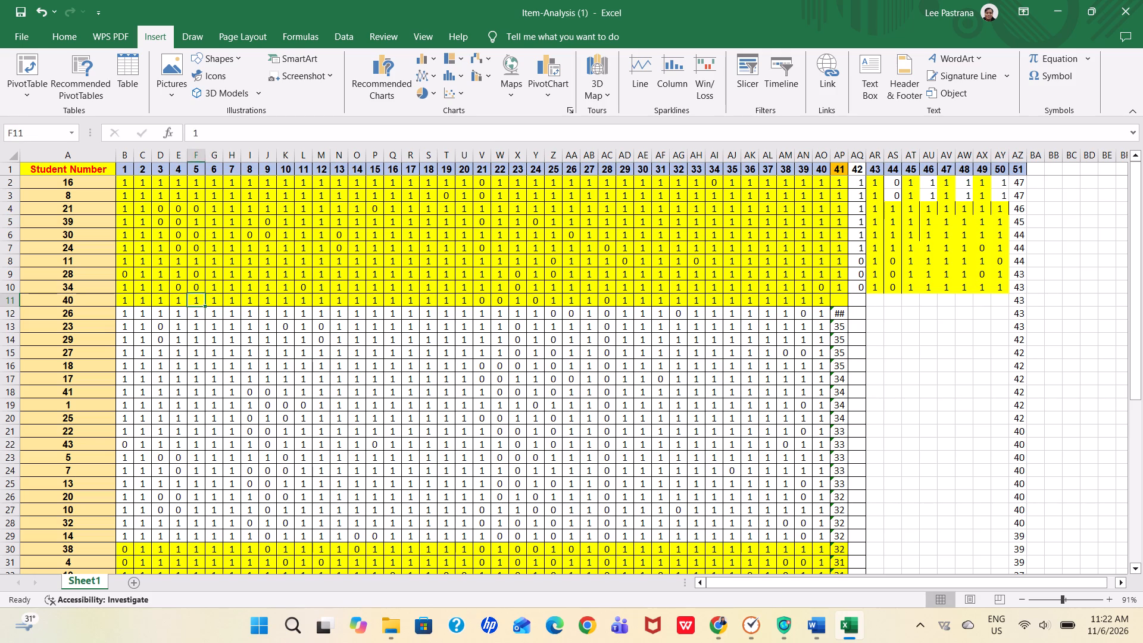
{"action": "key", "text": "Left"}
{"action": "key", "text": "Left"}
{"action": "key", "text": "Left"}
{"action": "key", "text": "Left"}
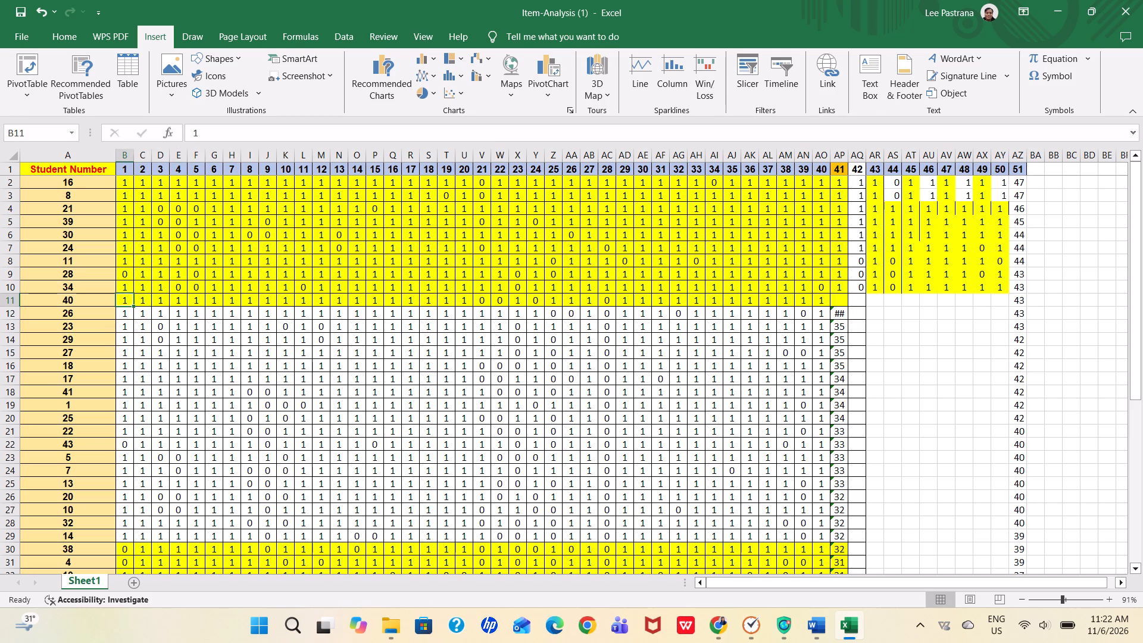
{"action": "key", "text": "0"}
{"action": "key", "text": "Right"}
{"action": "key", "text": "0"}
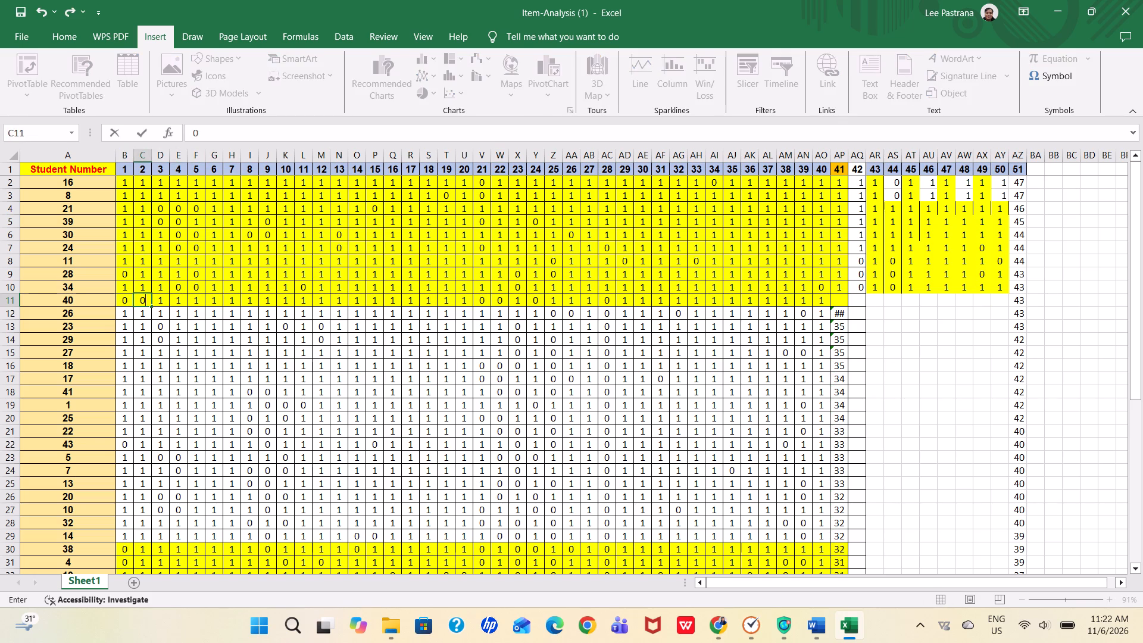
{"action": "key", "text": "Right"}
{"action": "key", "text": "Right"}
{"action": "key", "text": "0"}
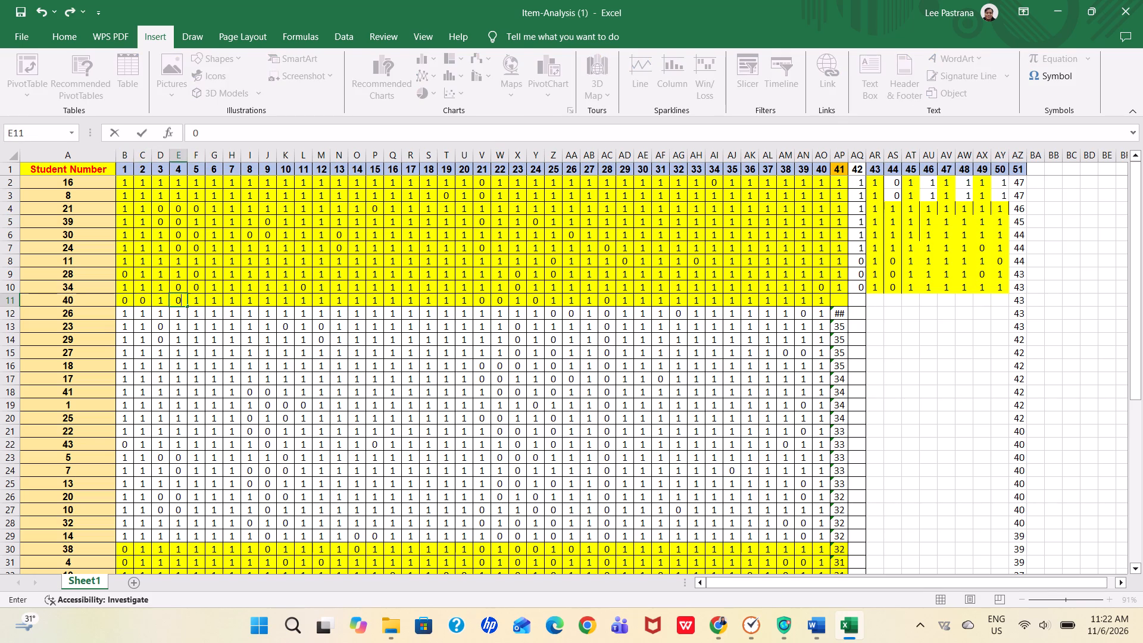
For student 40 in row 11, set items 9, 12 and 17 to 0.
{"action": "key", "text": "Right"}
{"action": "key", "text": "Right"}
{"action": "key", "text": "Right"}
{"action": "key", "text": "Right"}
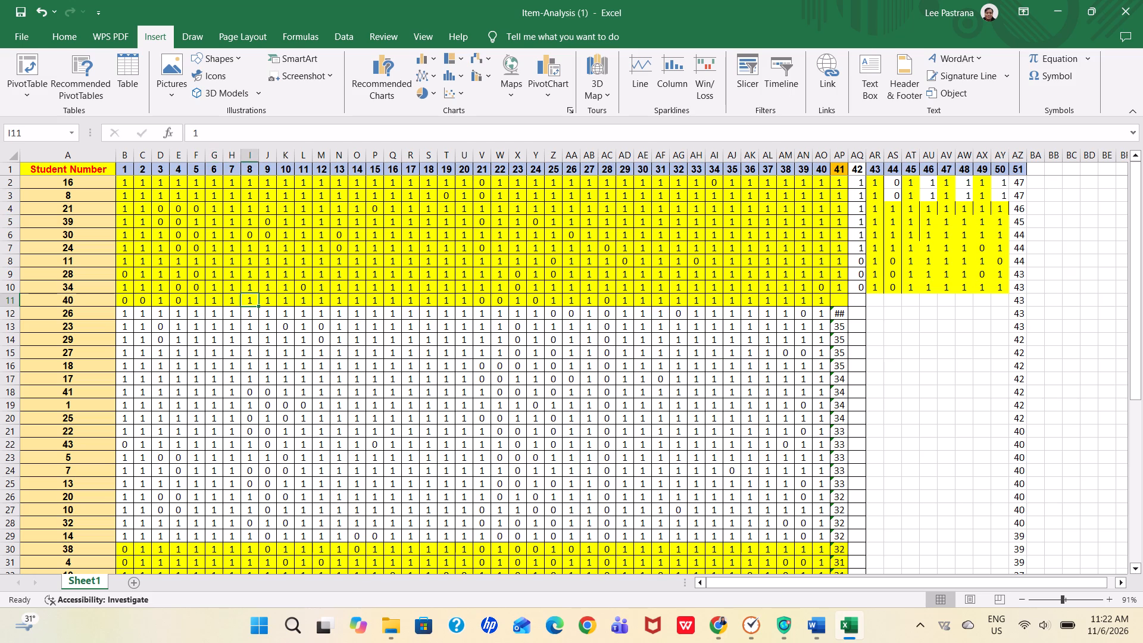
{"action": "key", "text": "Right"}
{"action": "key", "text": "0"}
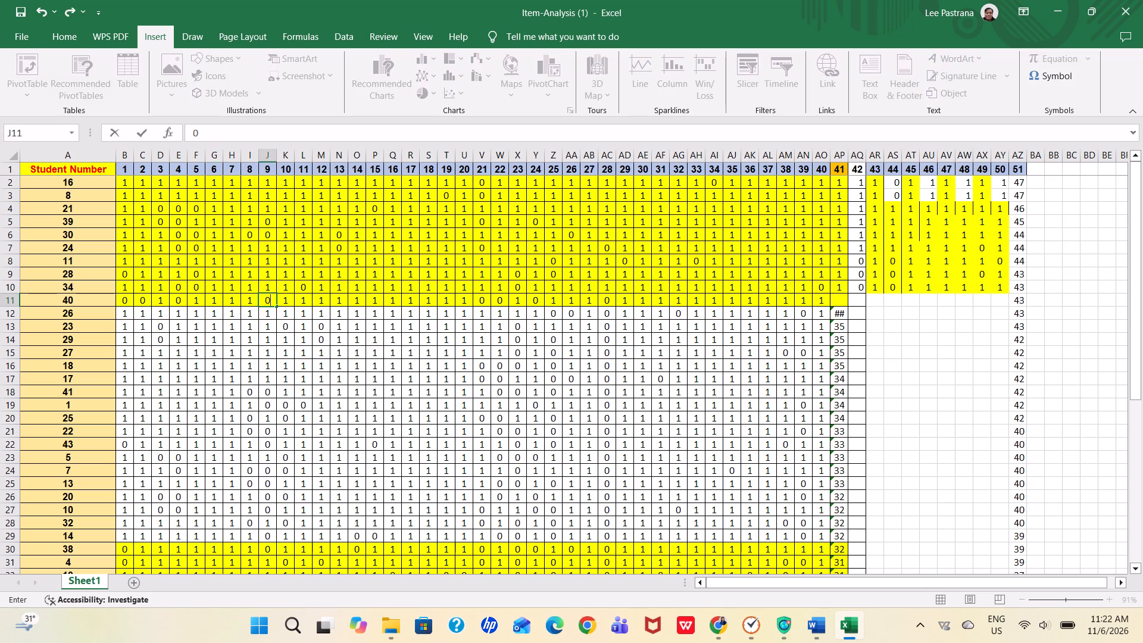
{"action": "key", "text": "Right"}
{"action": "key", "text": "Right"}
{"action": "key", "text": "Right"}
{"action": "key", "text": "0"}
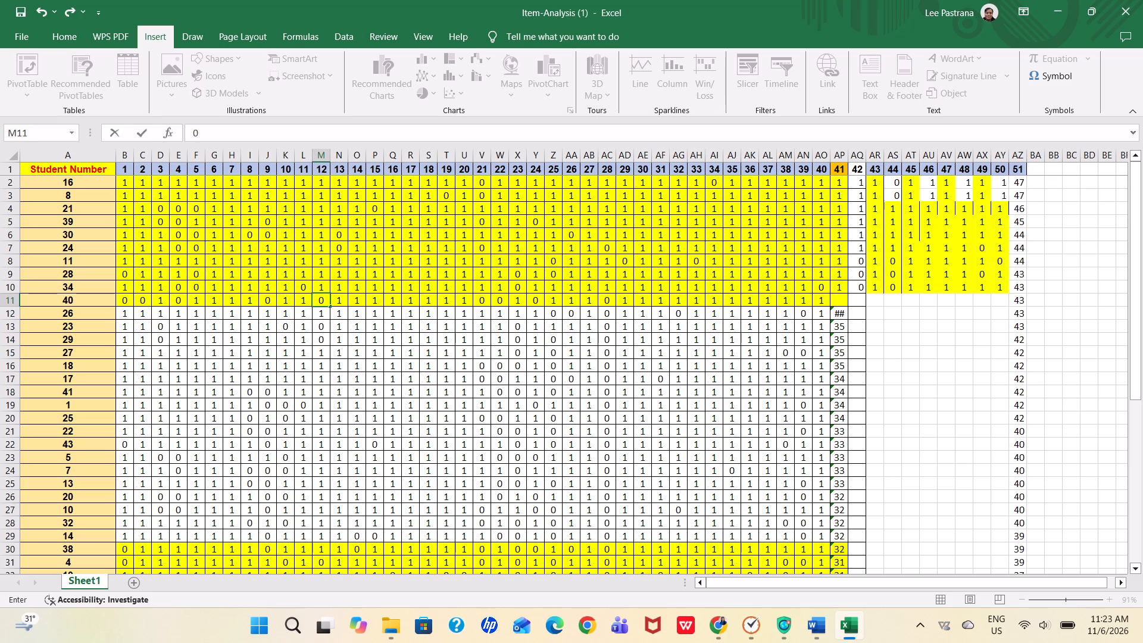
{"action": "key", "text": "Right"}
{"action": "key", "text": "Right"}
{"action": "key", "text": "Right"}
{"action": "key", "text": "Right"}
{"action": "key", "text": "Right"}
{"action": "key", "text": "0"}
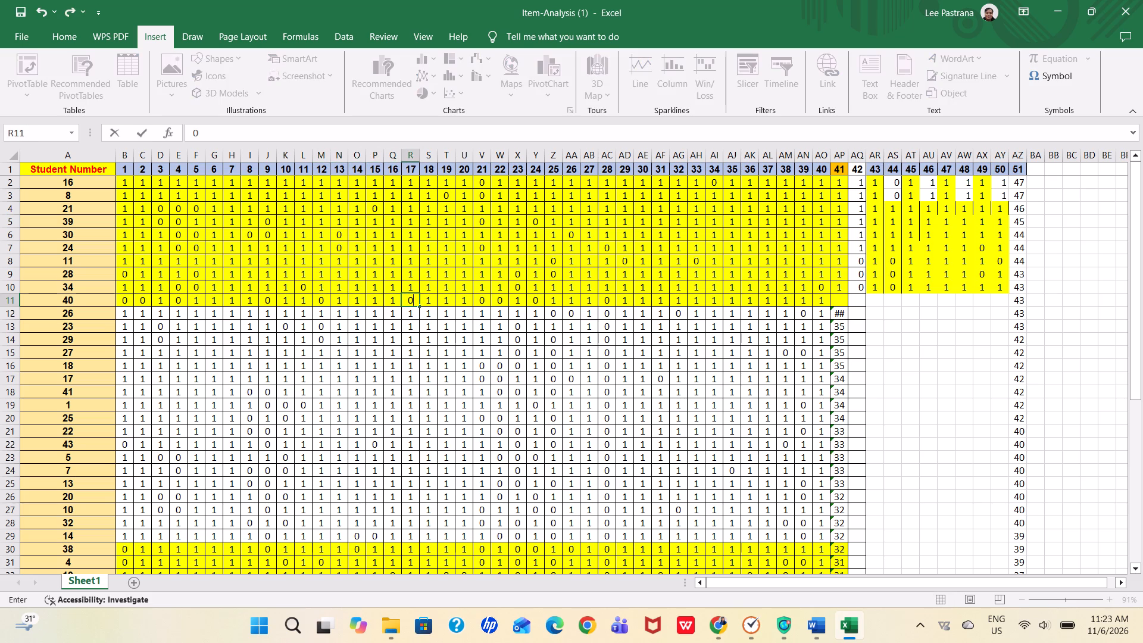
For student 40 in row 11, set items 22, 24 and 28 to 1.
{"action": "key", "text": "Right"}
{"action": "key", "text": "Right"}
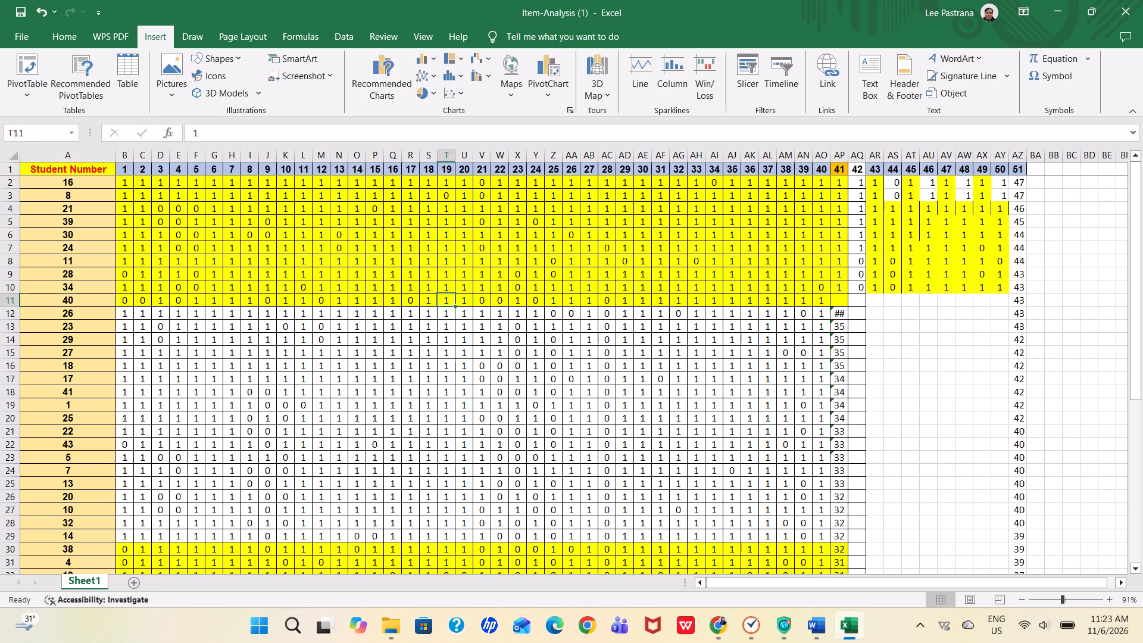
{"action": "key", "text": "Right"}
{"action": "key", "text": "Right"}
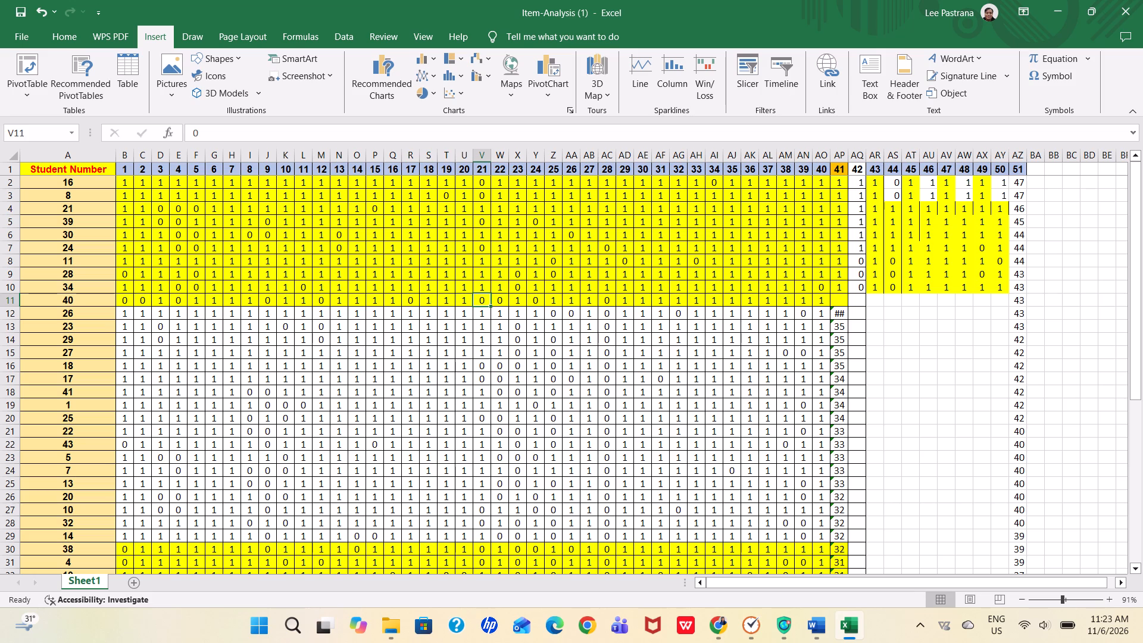
{"action": "key", "text": "Right"}
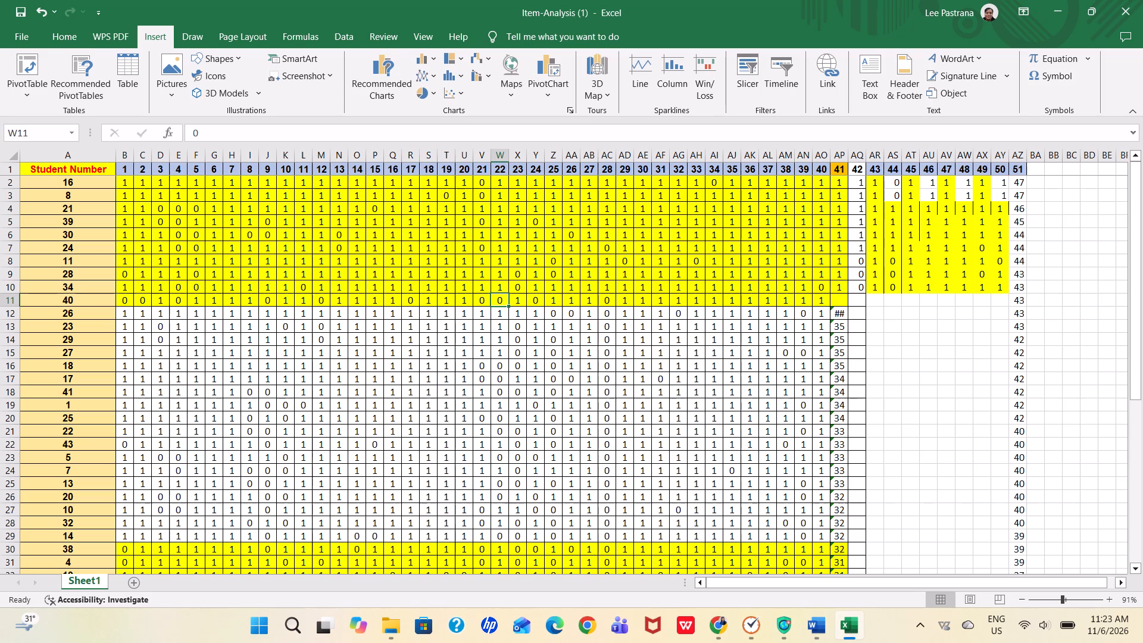
{"action": "key", "text": "1"}
{"action": "key", "text": "Right"}
{"action": "key", "text": "Right"}
{"action": "key", "text": "1"}
{"action": "key", "text": "Right"}
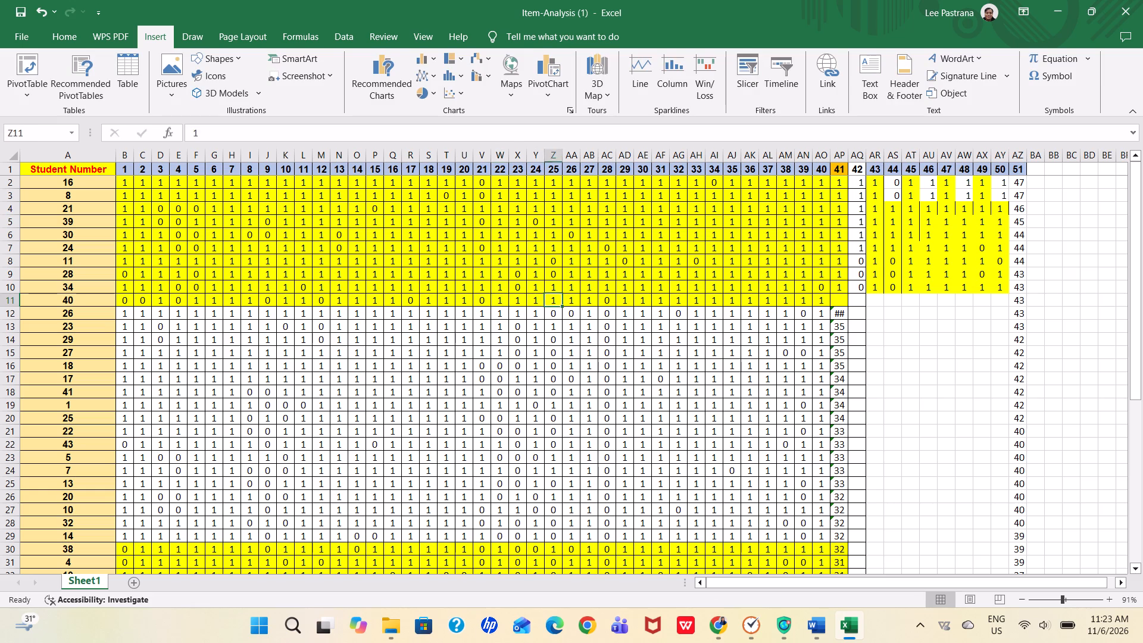
{"action": "key", "text": "Right"}
{"action": "key", "text": "Right"}
{"action": "key", "text": "Right"}
{"action": "key", "text": "1"}
For student 40 in row 11, enter 1 under each of items 41 to 50.
{"action": "key", "text": "Right"}
{"action": "key", "text": "Right"}
{"action": "key", "text": "Right"}
{"action": "key", "text": "Right"}
{"action": "key", "text": "Right"}
{"action": "key", "text": "Right"}
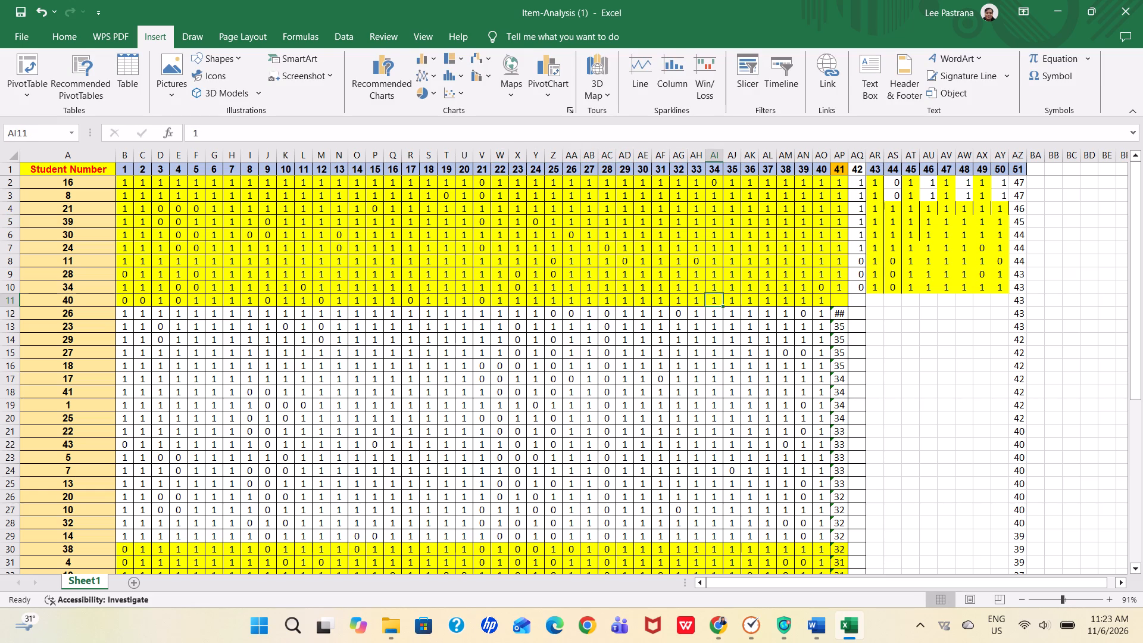
{"action": "key", "text": "Right"}
{"action": "key", "text": "Right"}
{"action": "key", "text": "Right"}
{"action": "key", "text": "Right"}
{"action": "key", "text": "Right"}
{"action": "key", "text": "Right"}
{"action": "key", "text": "Right"}
{"action": "key", "text": "1"}
{"action": "key", "text": "Right"}
{"action": "key", "text": "1"}
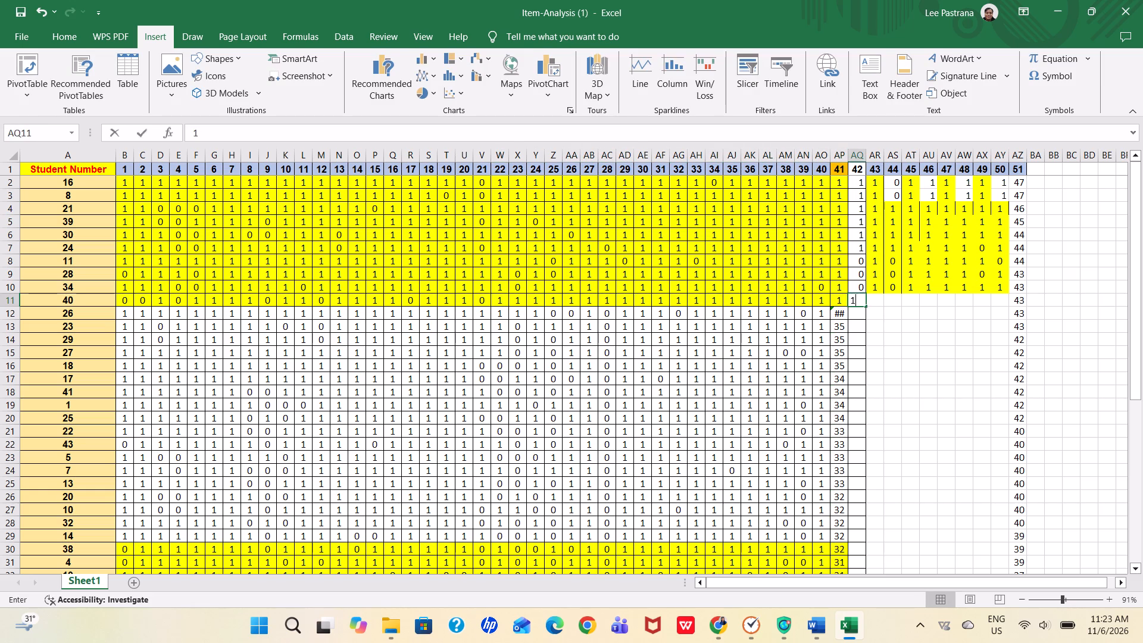
{"action": "key", "text": "Right"}
{"action": "key", "text": "1"}
{"action": "key", "text": "Right"}
{"action": "key", "text": "1"}
{"action": "key", "text": "Right"}
{"action": "key", "text": "1"}
{"action": "key", "text": "Right"}
{"action": "key", "text": "1"}
{"action": "key", "text": "Right"}
{"action": "key", "text": "1"}
{"action": "key", "text": "Right"}
{"action": "key", "text": "1"}
{"action": "key", "text": "Right"}
{"action": "key", "text": "1"}
{"action": "key", "text": "Right"}
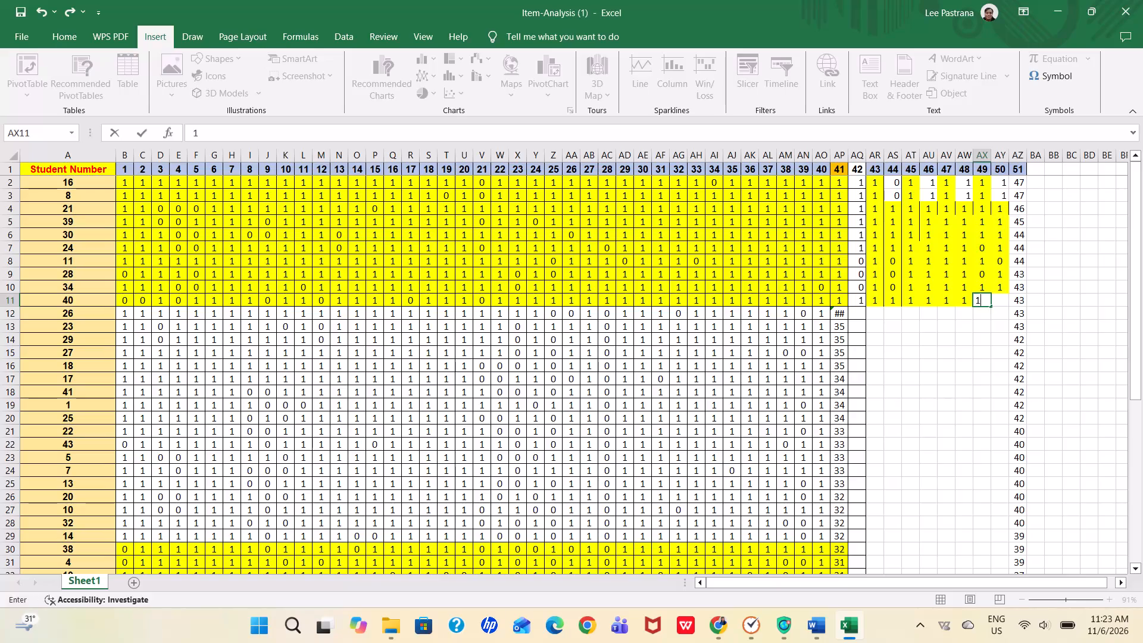
{"action": "key", "text": "1"}
{"action": "key", "text": "Right"}
For student 26 in row 12, set items 3, 11 and 12 to 0.
{"action": "key", "text": "Down"}
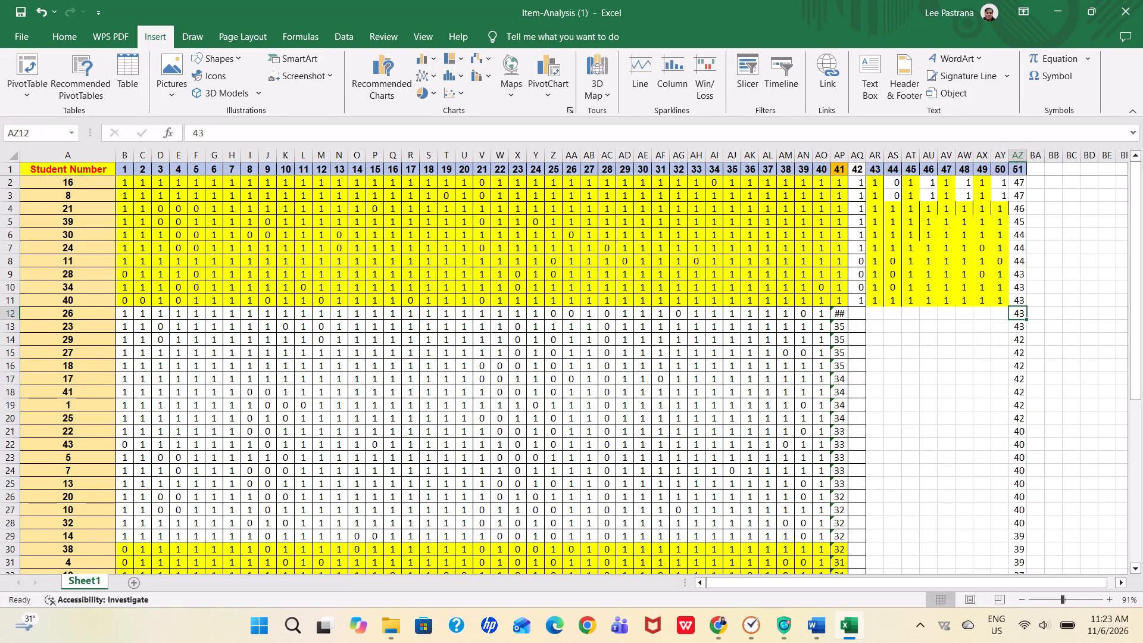
{"action": "key", "text": "Left"}
{"action": "key", "text": "Left"}
{"action": "key", "text": "Left"}
{"action": "key", "text": "Left"}
{"action": "key", "text": "Left"}
{"action": "key", "text": "Left"}
{"action": "key", "text": "Left"}
{"action": "key", "text": "Left"}
{"action": "key", "text": "Left"}
{"action": "key", "text": "Left"}
{"action": "key", "text": "Left"}
{"action": "key", "text": "Left"}
{"action": "key", "text": "Left"}
{"action": "key", "text": "Left"}
{"action": "key", "text": "Left"}
{"action": "key", "text": "Left"}
{"action": "key", "text": "Left"}
{"action": "key", "text": "Left"}
{"action": "key", "text": "Left"}
{"action": "key", "text": "Left"}
{"action": "key", "text": "Left"}
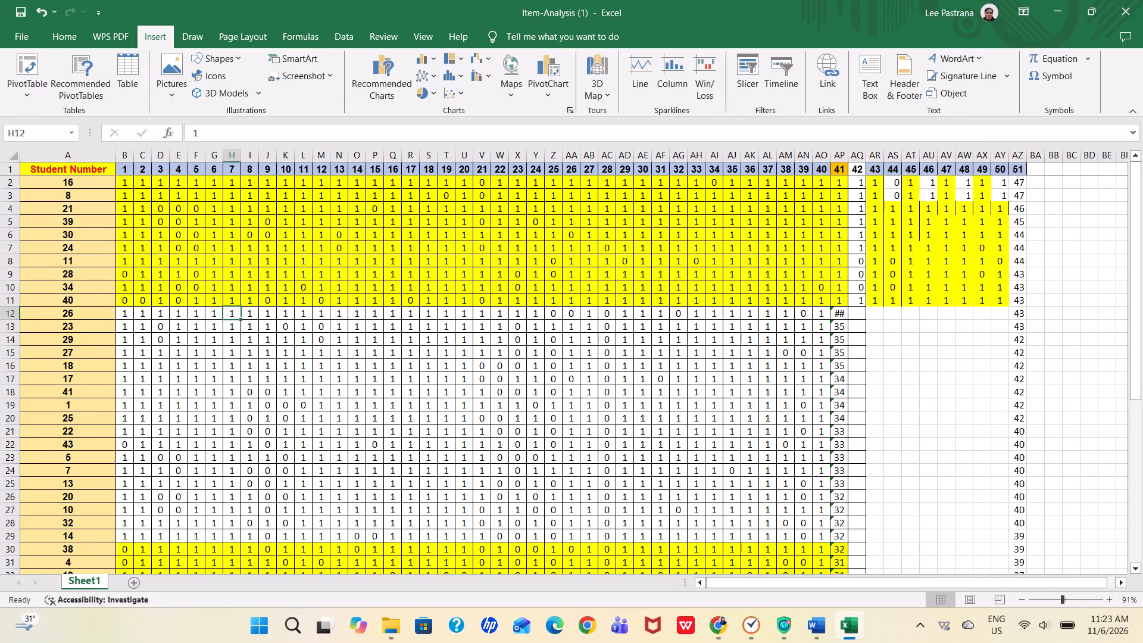
{"action": "key", "text": "Left"}
{"action": "key", "text": "Left"}
{"action": "key", "text": "Left"}
{"action": "key", "text": "Left"}
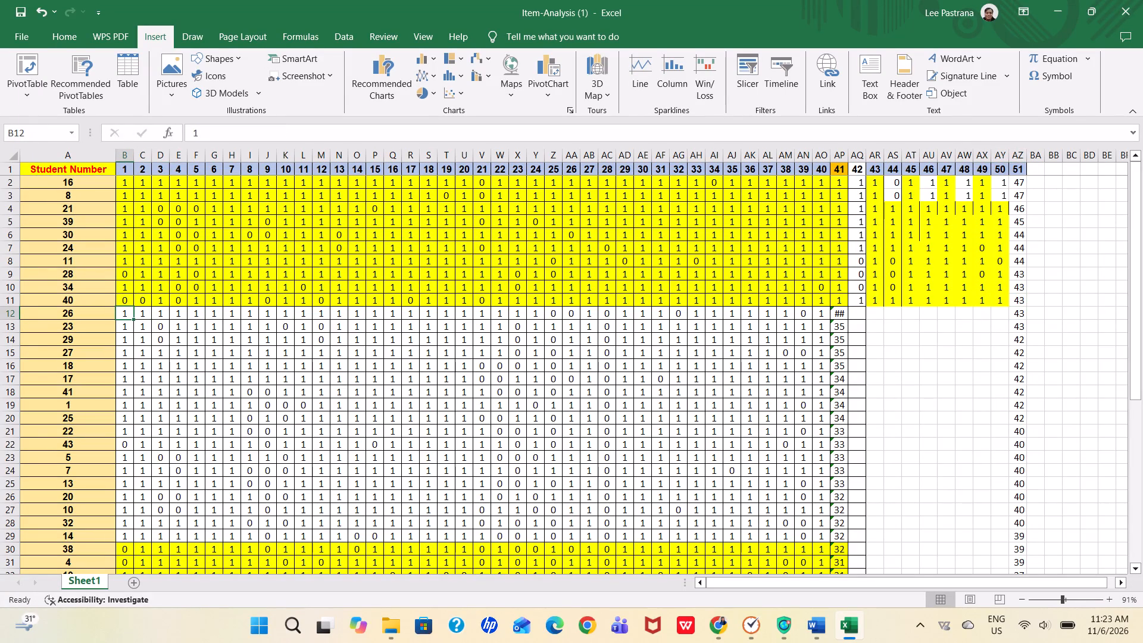
{"action": "key", "text": "Right"}
{"action": "key", "text": "Right"}
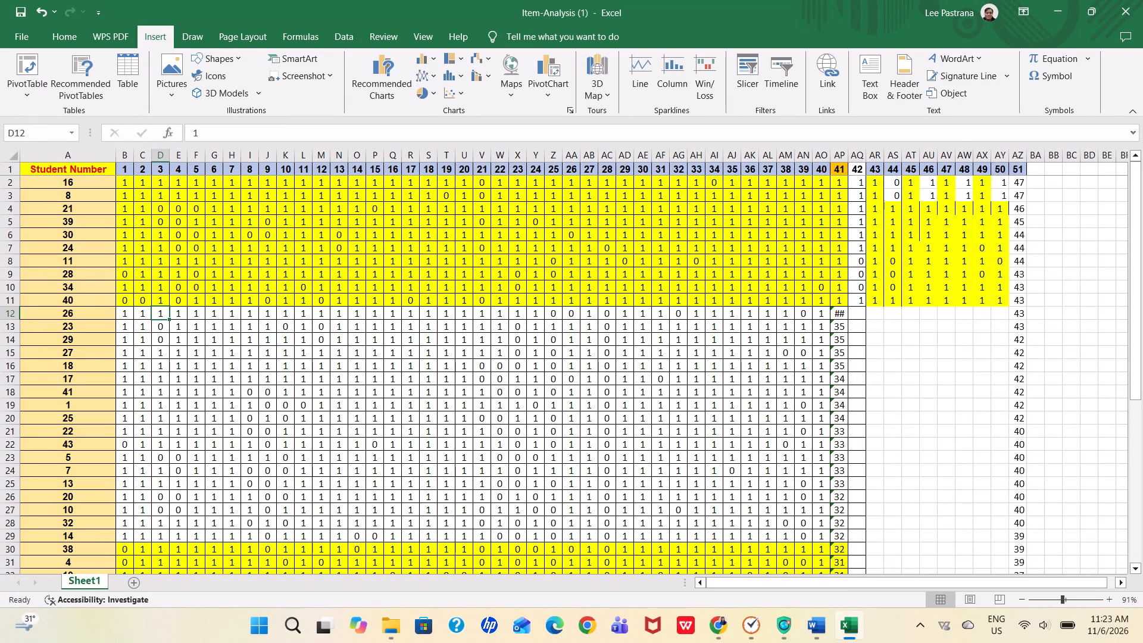
{"action": "key", "text": "0"}
{"action": "key", "text": "Right"}
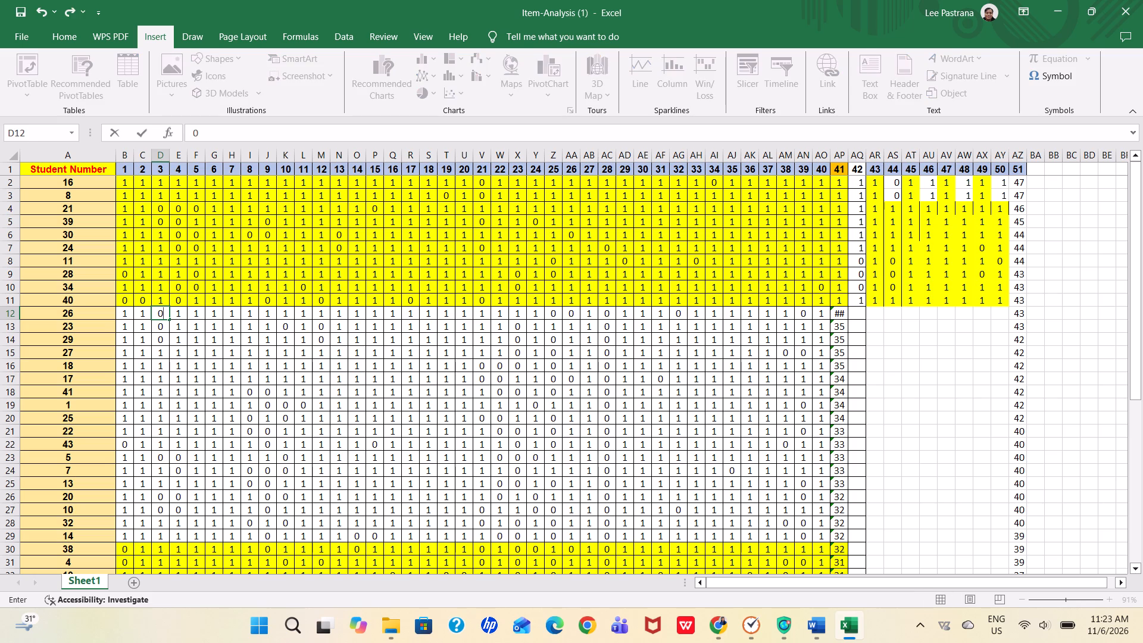
{"action": "key", "text": "Right"}
{"action": "key", "text": "Right"}
{"action": "key", "text": "Right"}
{"action": "key", "text": "Right"}
{"action": "key", "text": "Right"}
{"action": "key", "text": "Right"}
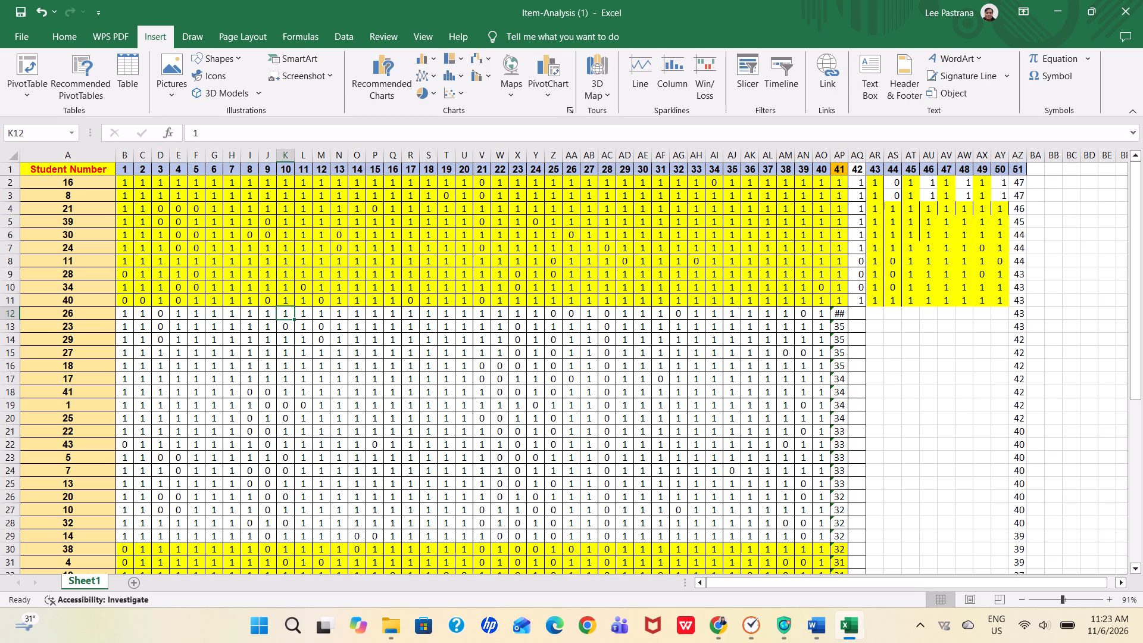
{"action": "key", "text": "Right"}
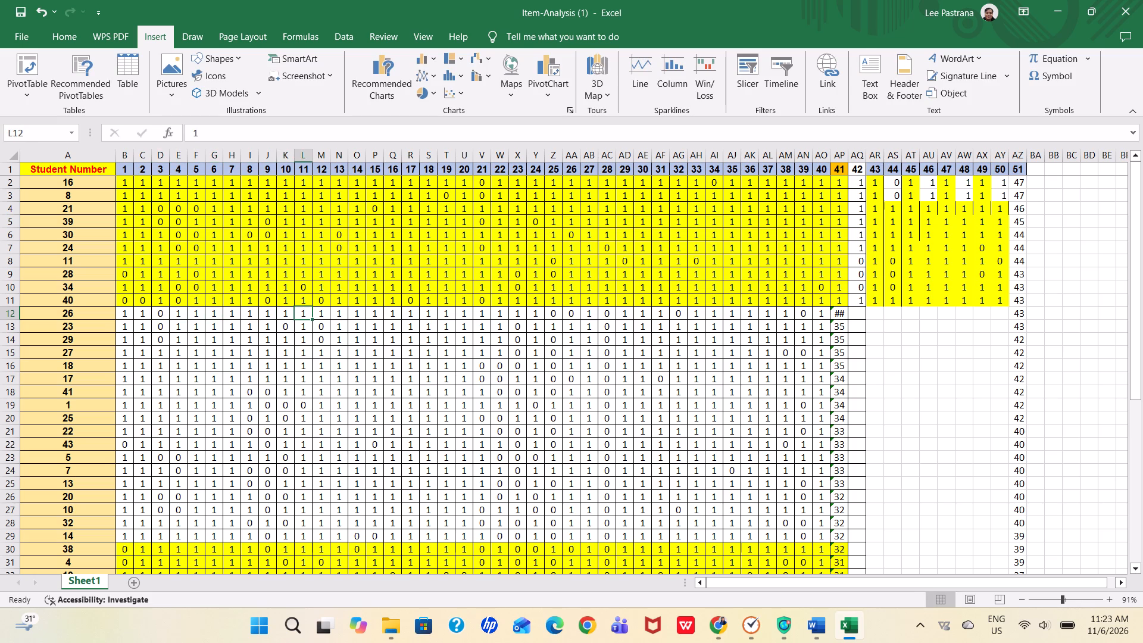
{"action": "key", "text": "0"}
{"action": "key", "text": "Right"}
{"action": "key", "text": "0"}
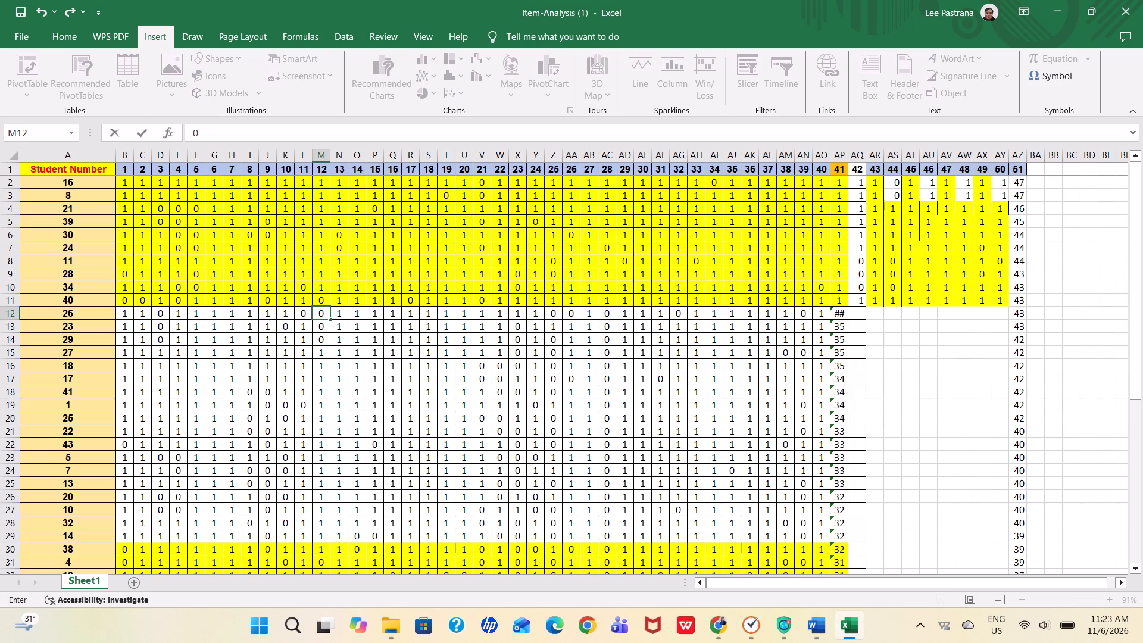
For student 26 in row 12, set item 24 to 0.
{"action": "key", "text": "Right"}
{"action": "key", "text": "Right"}
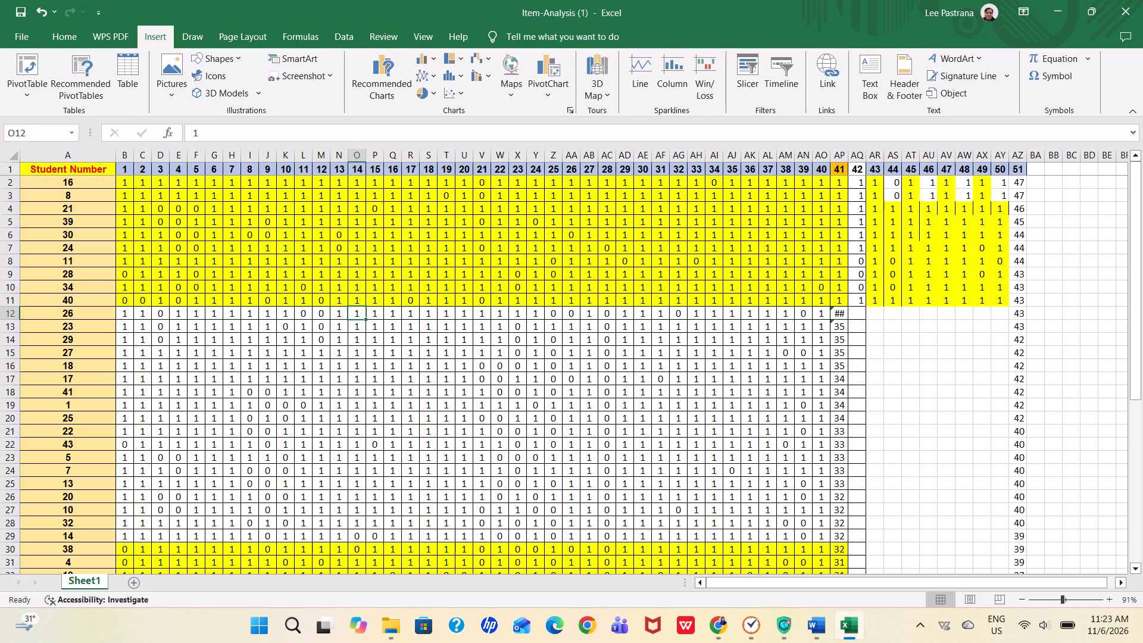
{"action": "key", "text": "Right"}
{"action": "key", "text": "Right"}
{"action": "key", "text": "Right"}
{"action": "key", "text": "Right"}
{"action": "key", "text": "Right"}
{"action": "key", "text": "Right"}
{"action": "key", "text": "Right"}
{"action": "key", "text": "Right"}
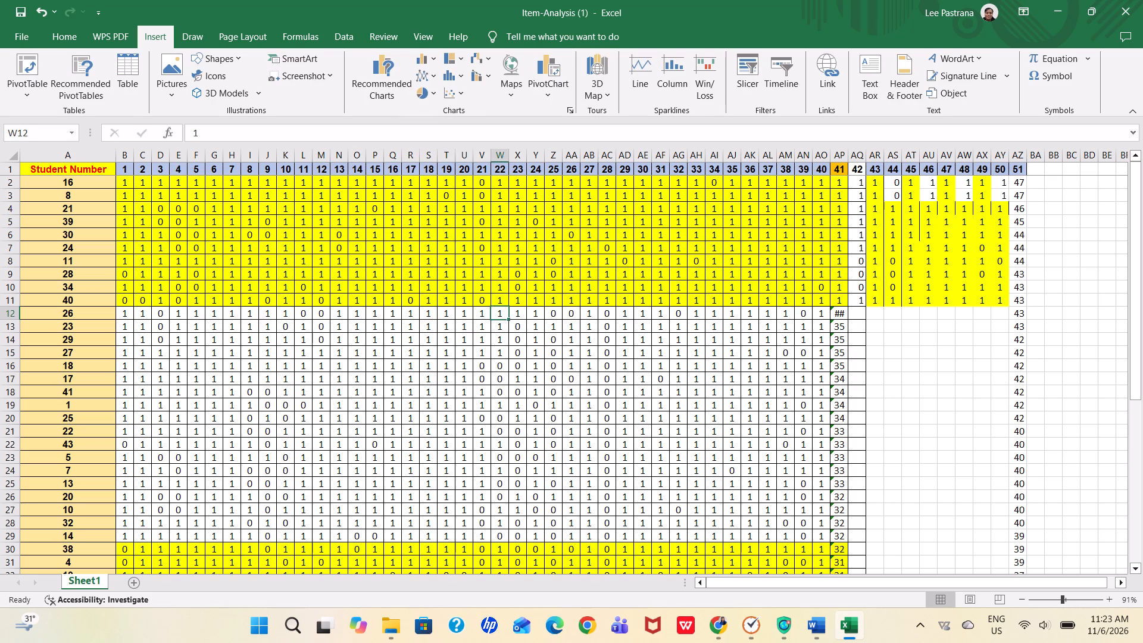
{"action": "key", "text": "Right"}
{"action": "key", "text": "Right"}
{"action": "key", "text": "0"}
For student 26 in row 12, set items 26, 28, 32 and 39 to 1.
{"action": "key", "text": "Right"}
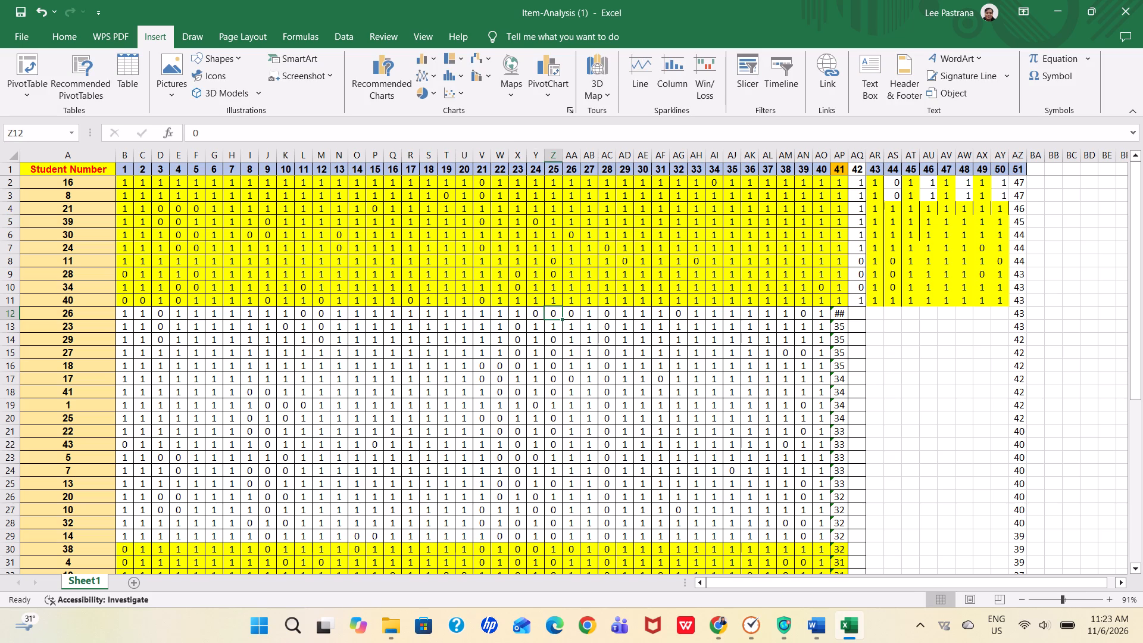
{"action": "key", "text": "Right"}
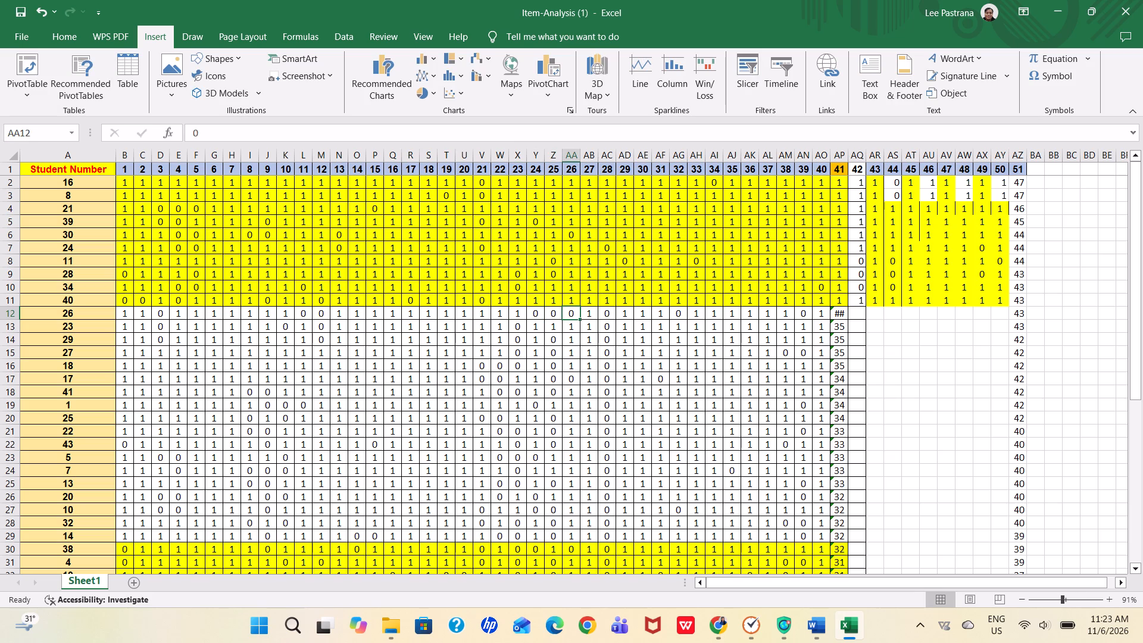
{"action": "key", "text": "1"}
{"action": "key", "text": "Right"}
{"action": "key", "text": "Right"}
{"action": "key", "text": "1"}
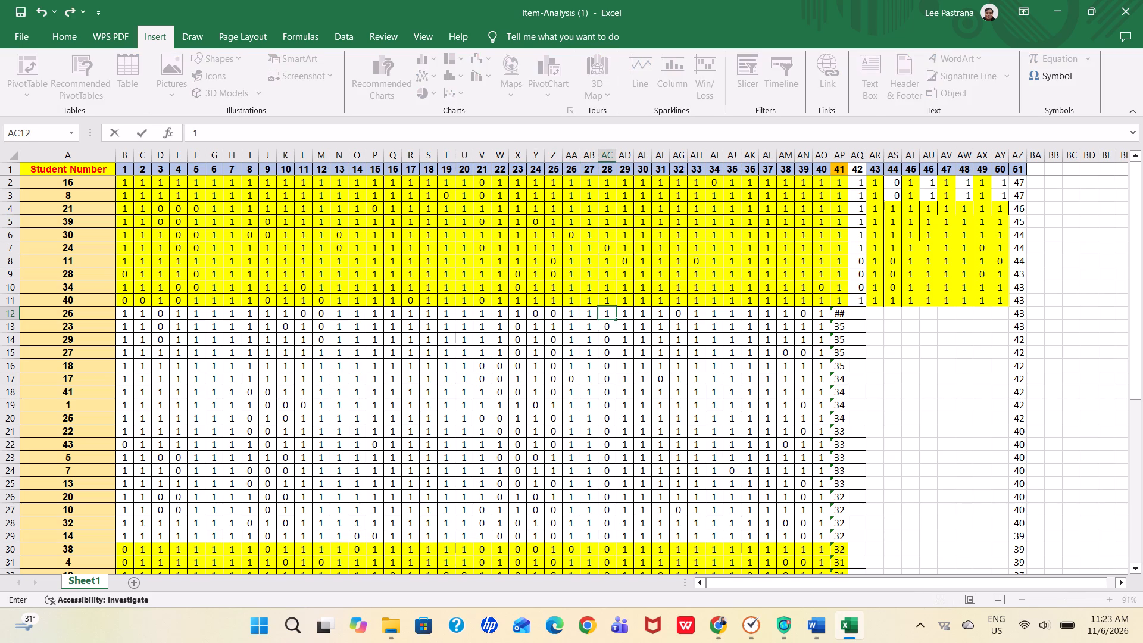
{"action": "key", "text": "Right"}
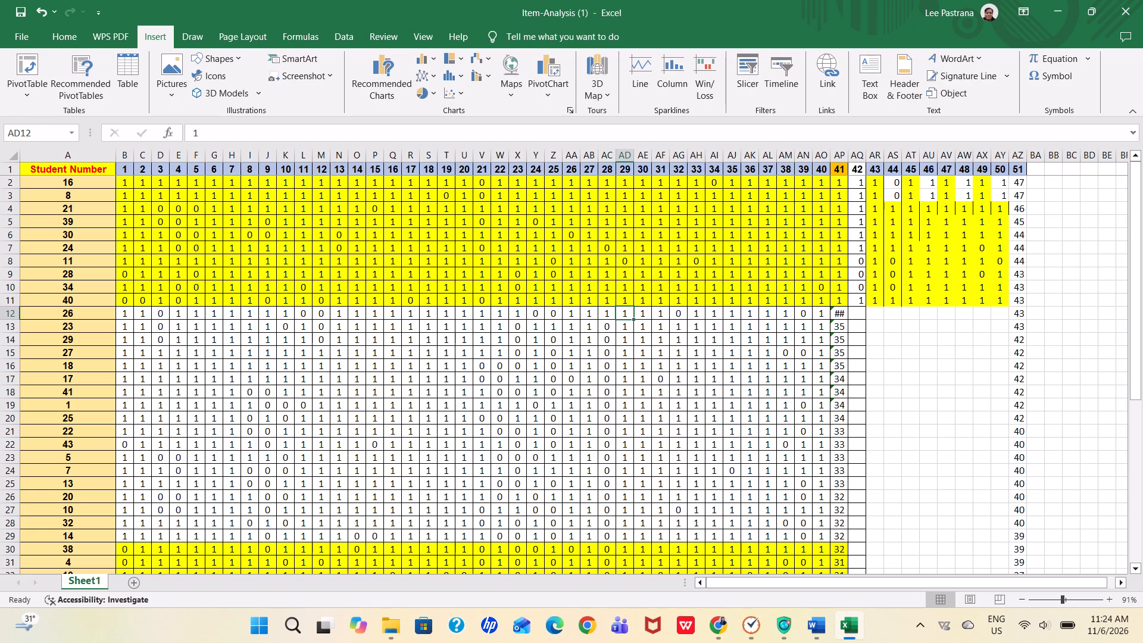
{"action": "key", "text": "Right"}
{"action": "key", "text": "Right"}
{"action": "key", "text": "Right"}
{"action": "key", "text": "1"}
{"action": "key", "text": "Right"}
{"action": "key", "text": "Right"}
{"action": "key", "text": "Right"}
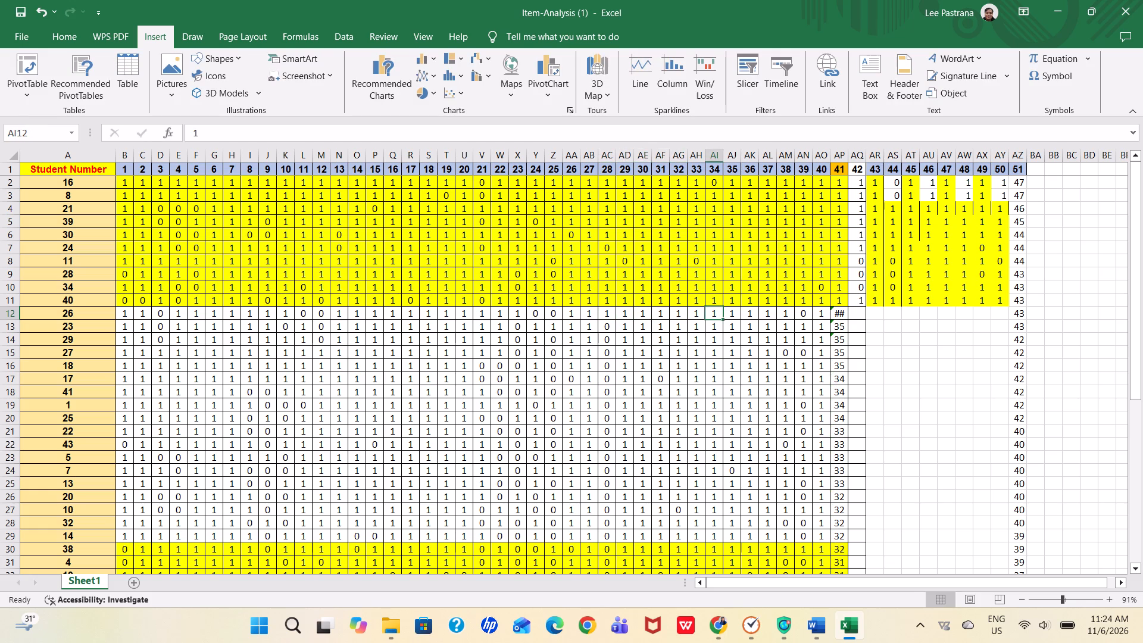
{"action": "key", "text": "Right"}
{"action": "key", "text": "Right"}
{"action": "key", "text": "Right"}
{"action": "key", "text": "Right"}
{"action": "key", "text": "1"}
For student 26 in row 12, enter 1 for item 41, 0 for items 42 and 43, and 1 for items 44 to 50.
{"action": "key", "text": "Right"}
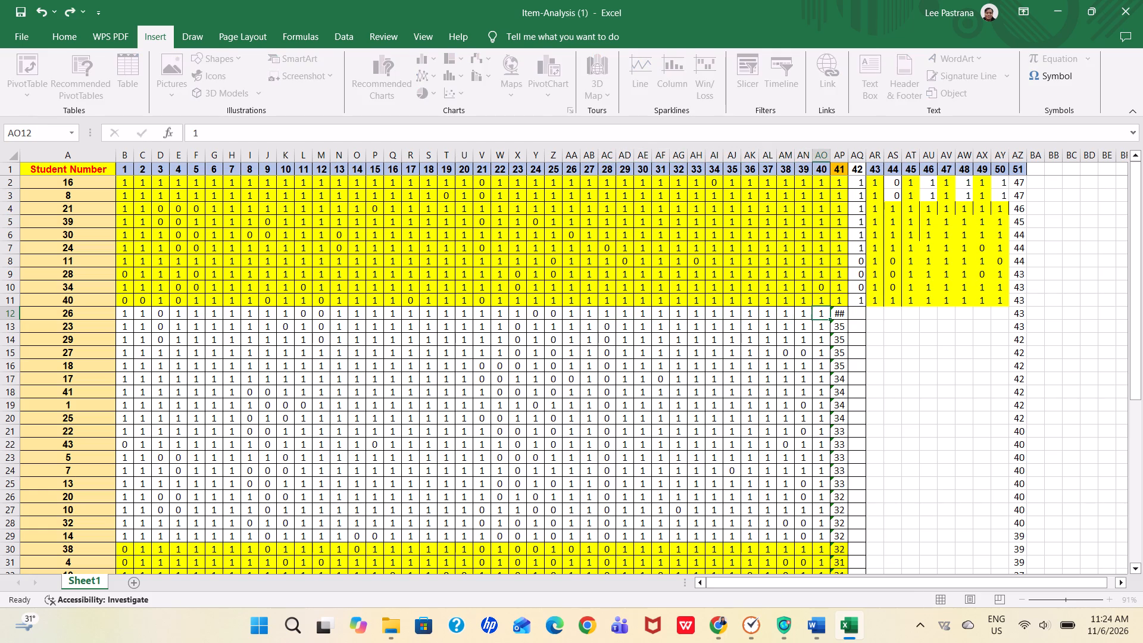
{"action": "key", "text": "Right"}
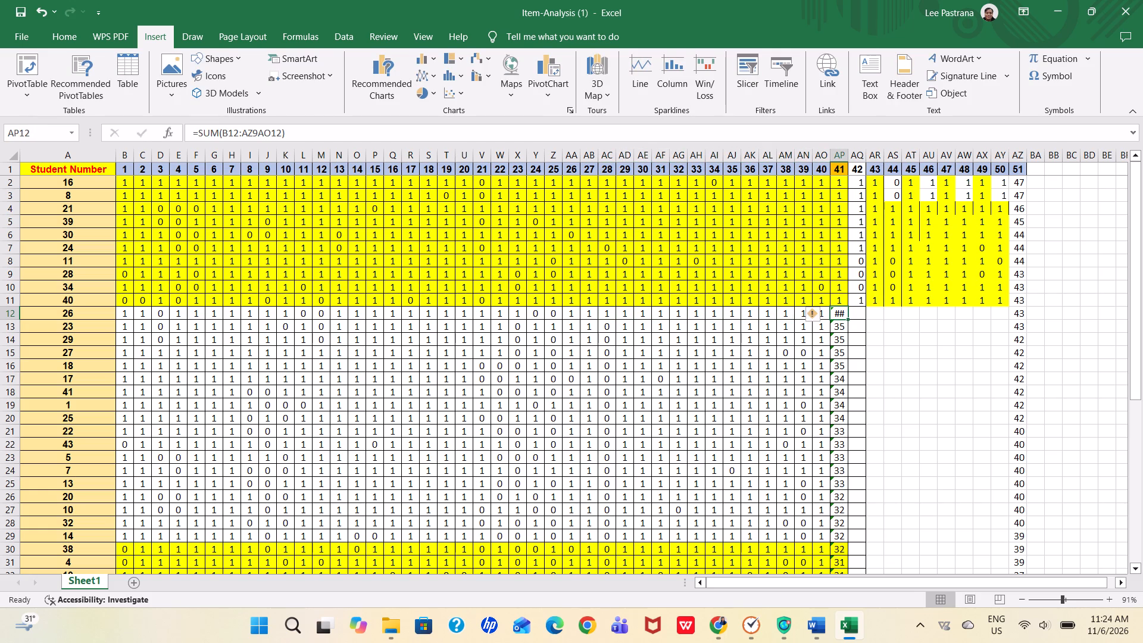
{"action": "key", "text": "1"}
{"action": "key", "text": "Right"}
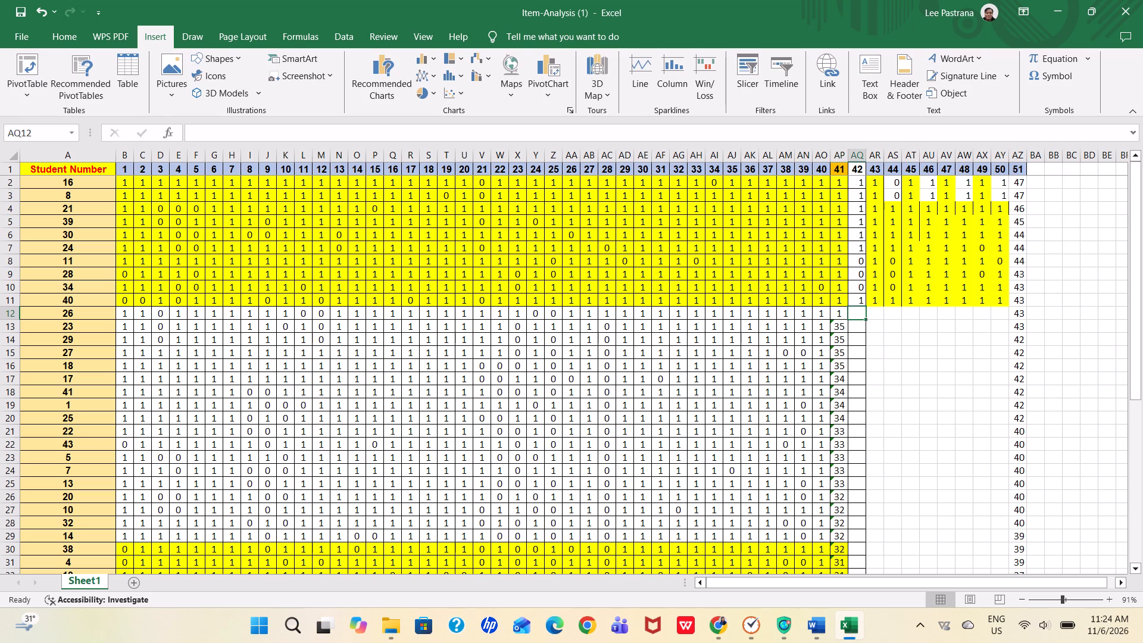
{"action": "key", "text": "0"}
{"action": "key", "text": "Right"}
{"action": "key", "text": "0"}
{"action": "key", "text": "Right"}
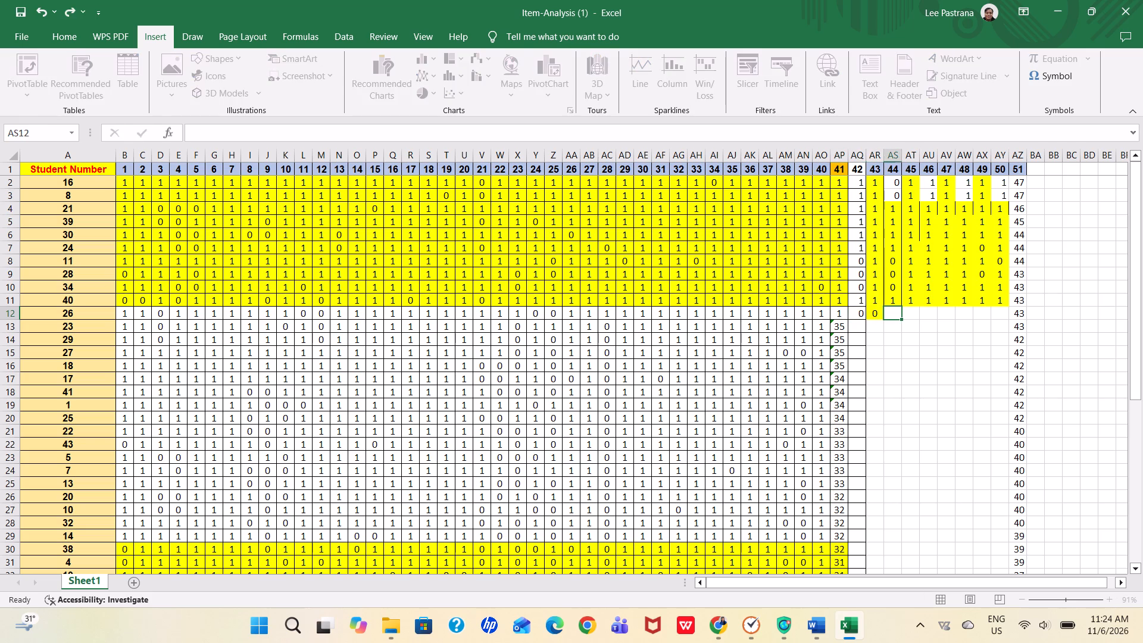
{"action": "key", "text": "1"}
{"action": "key", "text": "Right"}
{"action": "key", "text": "1"}
{"action": "key", "text": "Right"}
{"action": "key", "text": "1"}
{"action": "key", "text": "Right"}
{"action": "key", "text": "1"}
{"action": "key", "text": "Right"}
{"action": "key", "text": "1"}
{"action": "key", "text": "Right"}
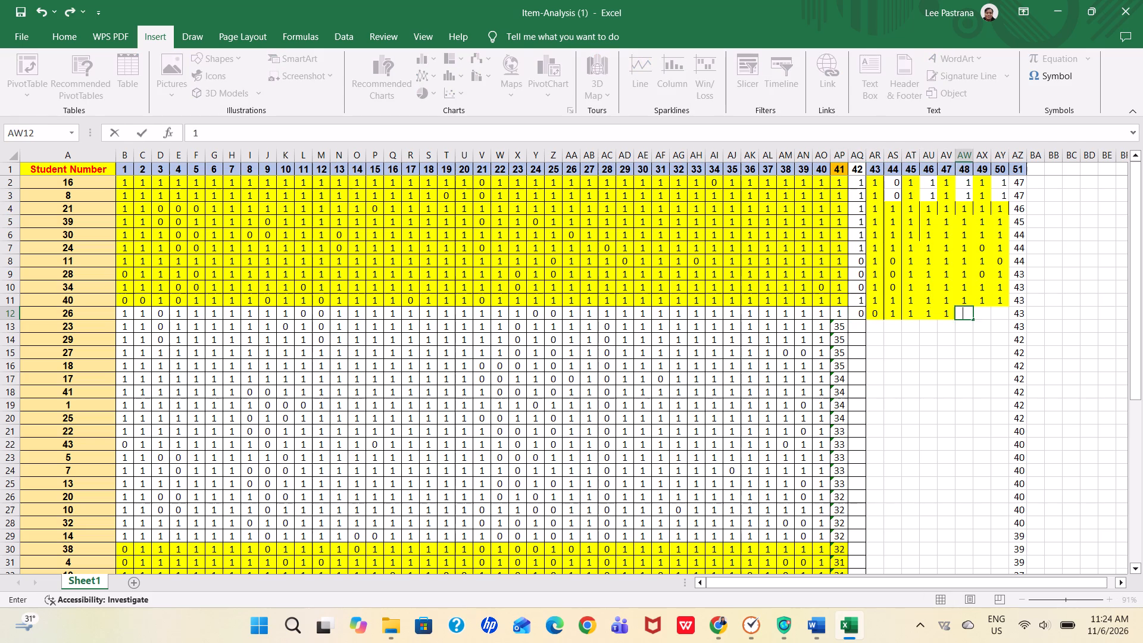
{"action": "key", "text": "1"}
{"action": "key", "text": "Right"}
{"action": "key", "text": "1"}
{"action": "key", "text": "Right"}
For student 23 in row 13, set items 1, 4 and 9 to 0.
{"action": "key", "text": "Down"}
{"action": "key", "text": "Left"}
{"action": "key", "text": "Left"}
{"action": "key", "text": "Left"}
{"action": "key", "text": "Left"}
{"action": "key", "text": "Left"}
{"action": "key", "text": "Left"}
{"action": "key", "text": "Left"}
{"action": "key", "text": "Left"}
{"action": "key", "text": "Left"}
{"action": "key", "text": "Left"}
{"action": "key", "text": "Left"}
{"action": "key", "text": "Left"}
{"action": "key", "text": "Left"}
{"action": "key", "text": "Left"}
{"action": "key", "text": "Left"}
{"action": "key", "text": "Left"}
{"action": "key", "text": "Left"}
{"action": "key", "text": "Left"}
{"action": "key", "text": "Left"}
{"action": "key", "text": "Left"}
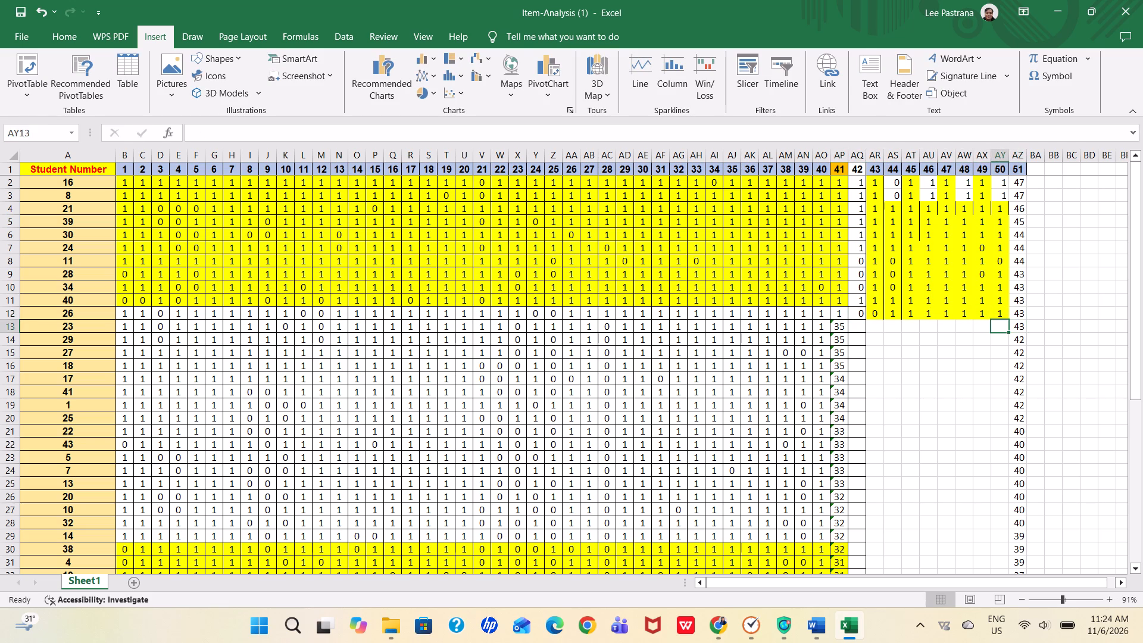
{"action": "key", "text": "Left"}
{"action": "key", "text": "Left"}
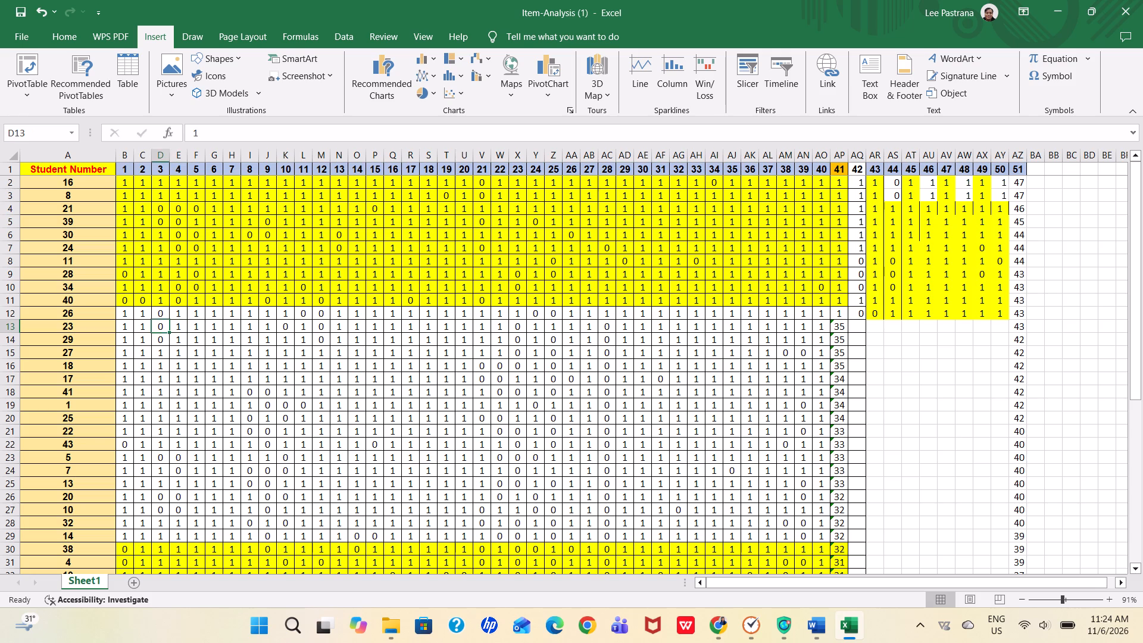
{"action": "key", "text": "Left"}
{"action": "key", "text": "Left"}
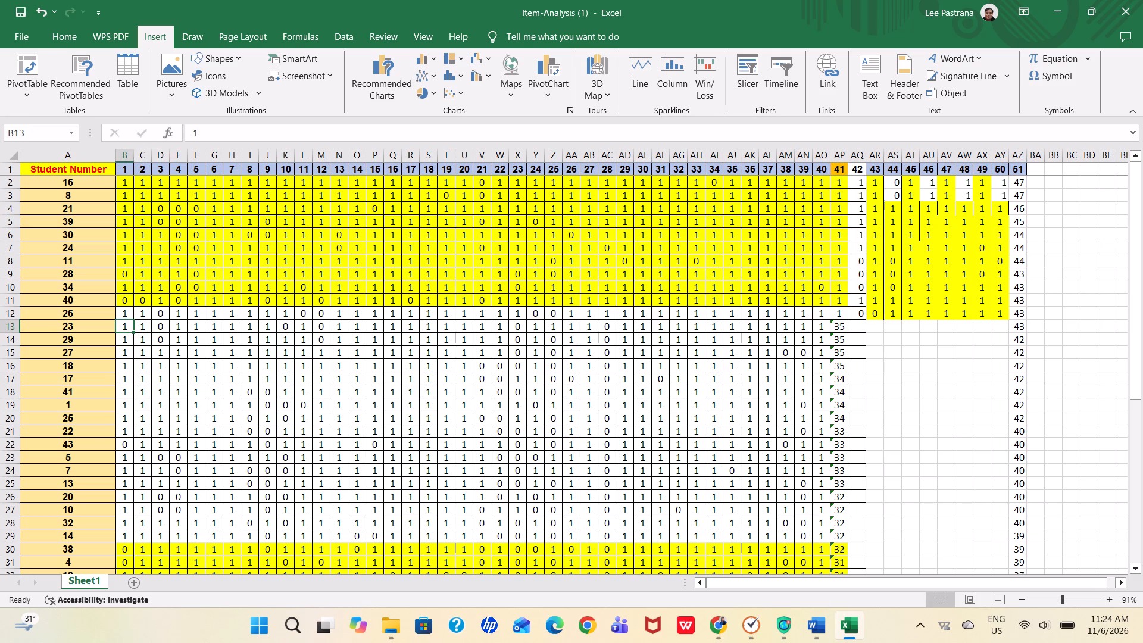
{"action": "key", "text": "0"}
{"action": "key", "text": "Right"}
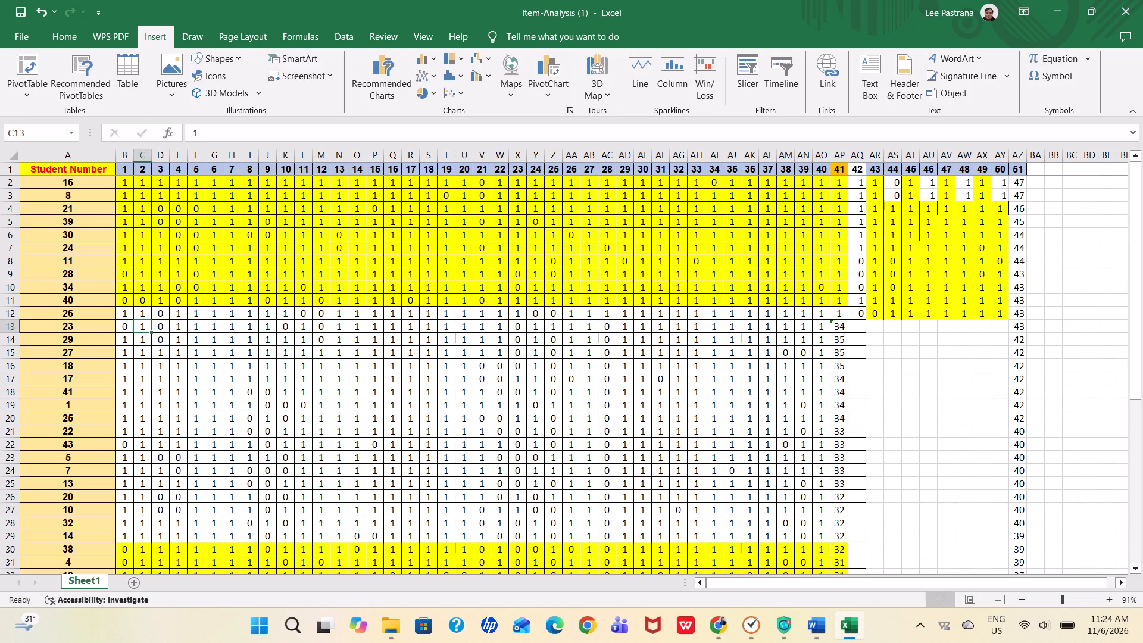
{"action": "key", "text": "Right"}
{"action": "key", "text": "Right"}
{"action": "key", "text": "0"}
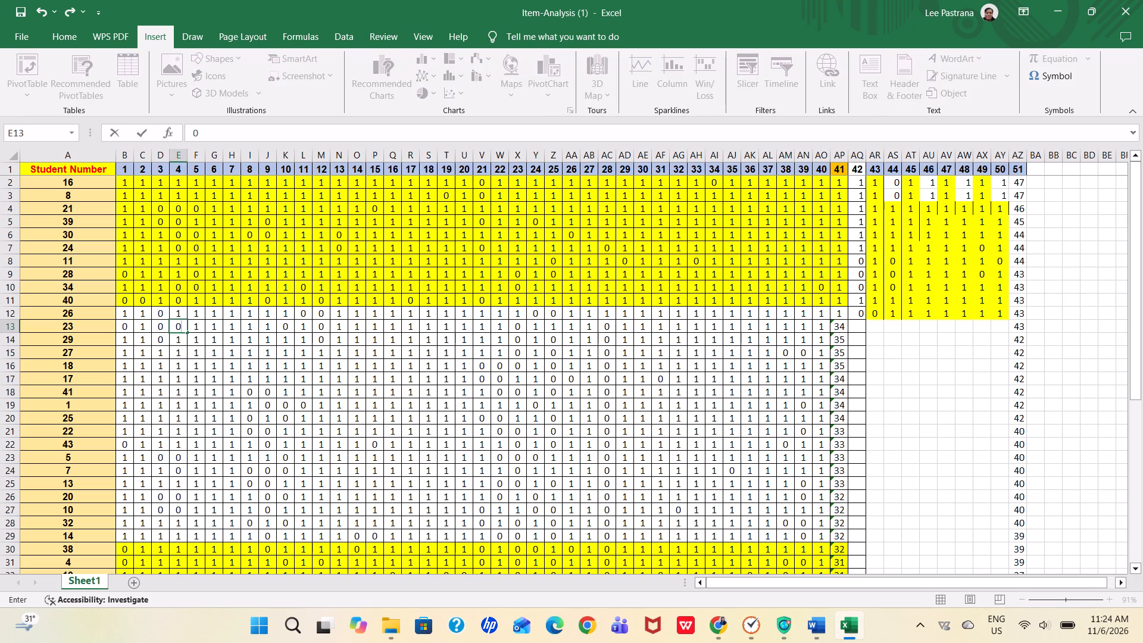
{"action": "key", "text": "Right"}
{"action": "key", "text": "Right"}
{"action": "key", "text": "Right"}
{"action": "key", "text": "Right"}
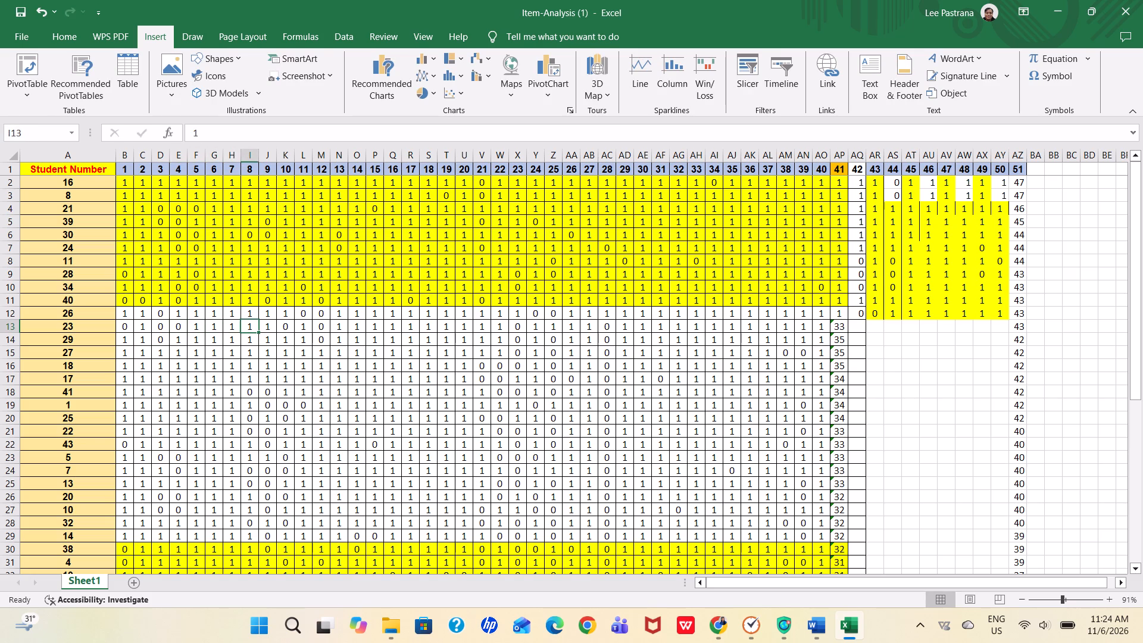
{"action": "key", "text": "Right"}
{"action": "key", "text": "0"}
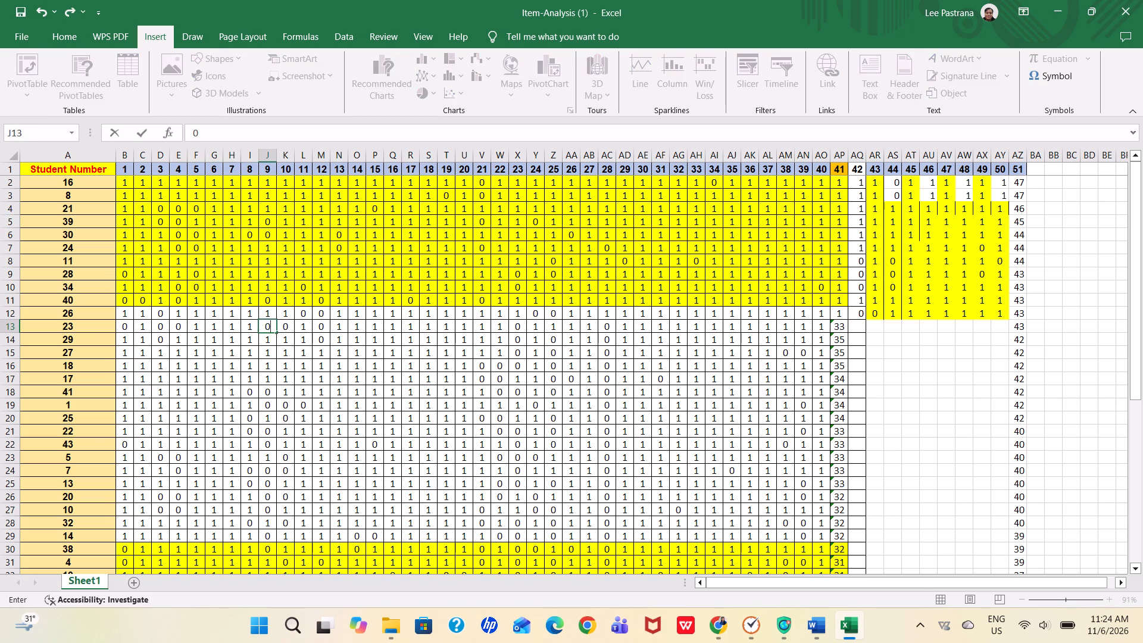
For student 23 in row 13, set items 10 and 12 to 1 and item 13 to 0.
{"action": "key", "text": "Right"}
{"action": "key", "text": "1"}
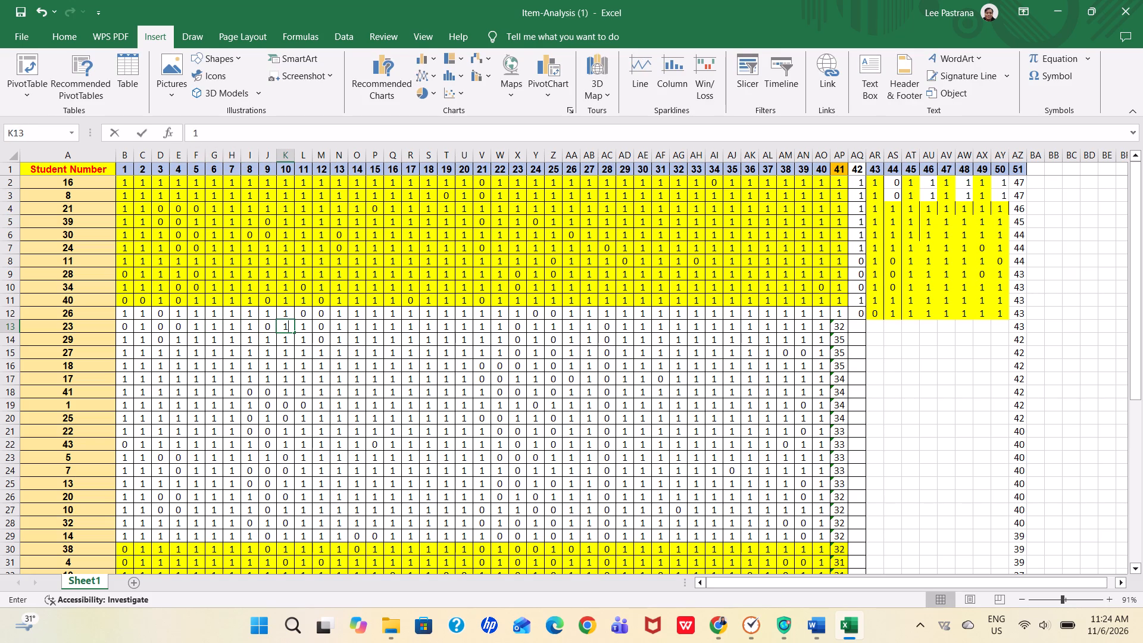
{"action": "key", "text": "Right"}
{"action": "key", "text": "Right"}
{"action": "key", "text": "1"}
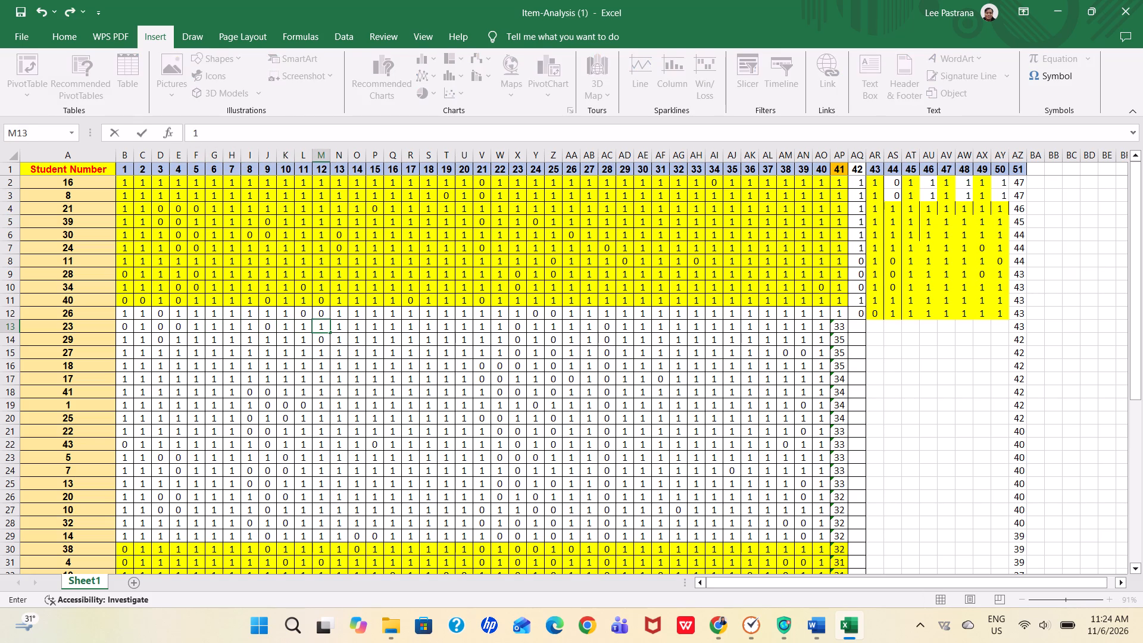
{"action": "key", "text": "Right"}
{"action": "key", "text": "0"}
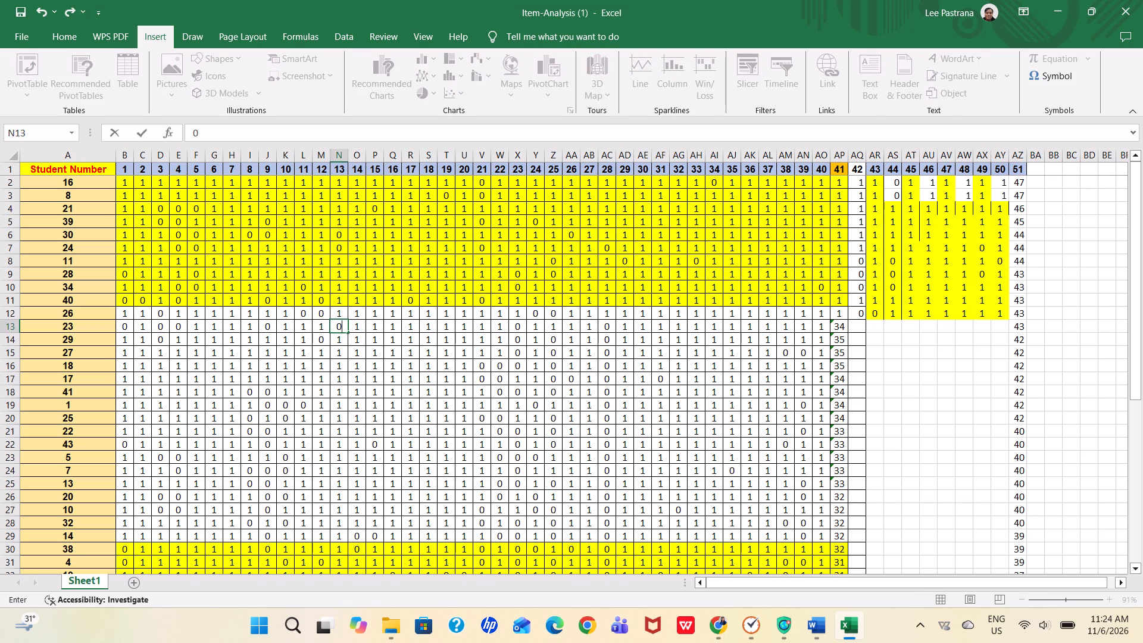
For student 23 in row 13, set item 21 to 0 and items 23 and 28 to 1.
{"action": "key", "text": "Right"}
{"action": "key", "text": "Right"}
{"action": "key", "text": "Right"}
{"action": "key", "text": "Right"}
{"action": "key", "text": "Right"}
{"action": "key", "text": "Right"}
{"action": "key", "text": "Right"}
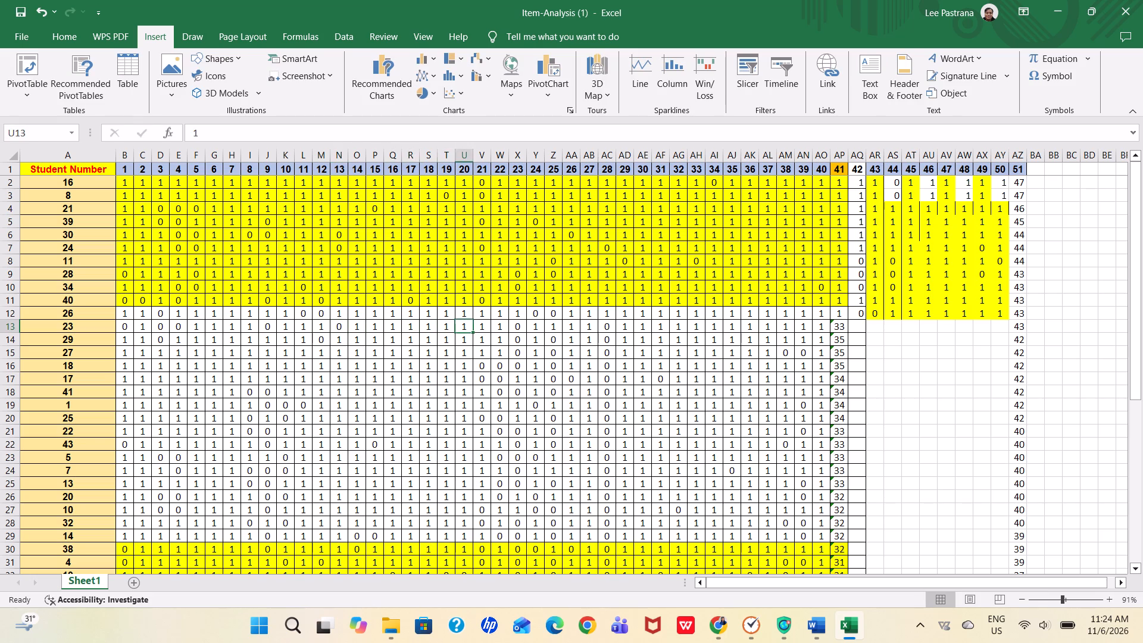
{"action": "key", "text": "Right"}
{"action": "key", "text": "0"}
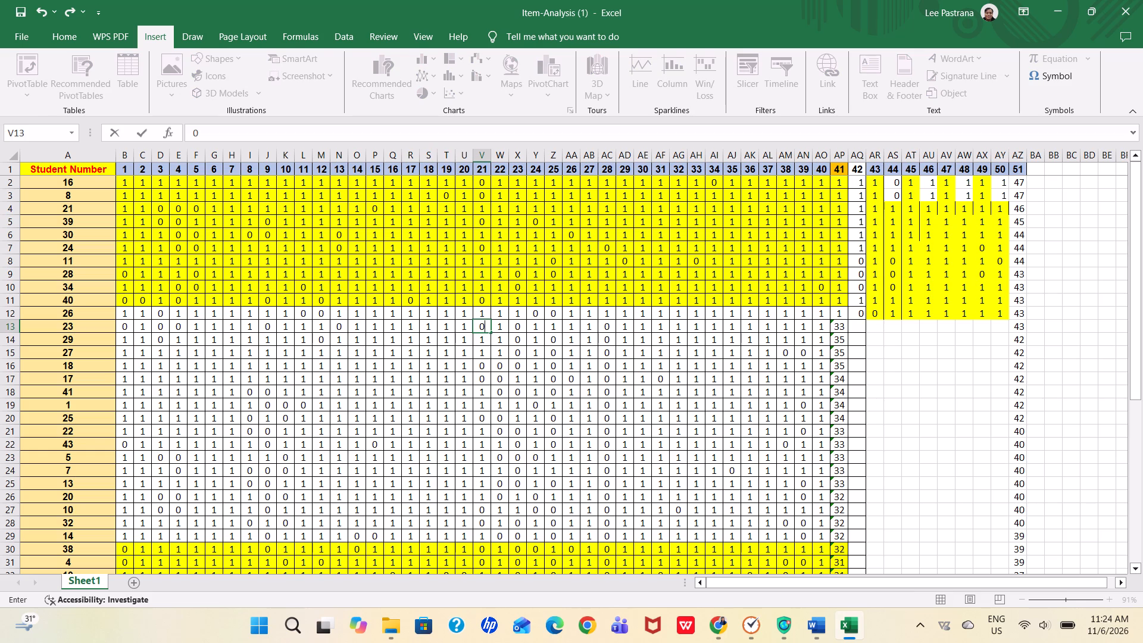
{"action": "key", "text": "Right"}
{"action": "key", "text": "Right"}
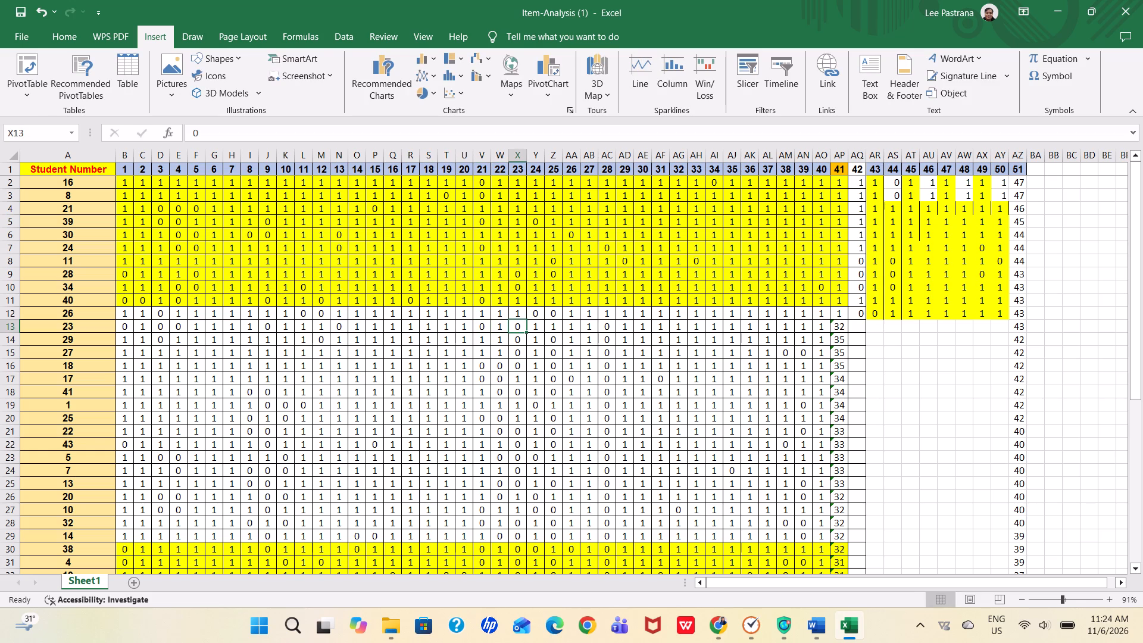
{"action": "key", "text": "1"}
{"action": "key", "text": "Right"}
{"action": "key", "text": "Right"}
{"action": "key", "text": "Right"}
{"action": "key", "text": "Right"}
{"action": "key", "text": "Right"}
{"action": "key", "text": "1"}
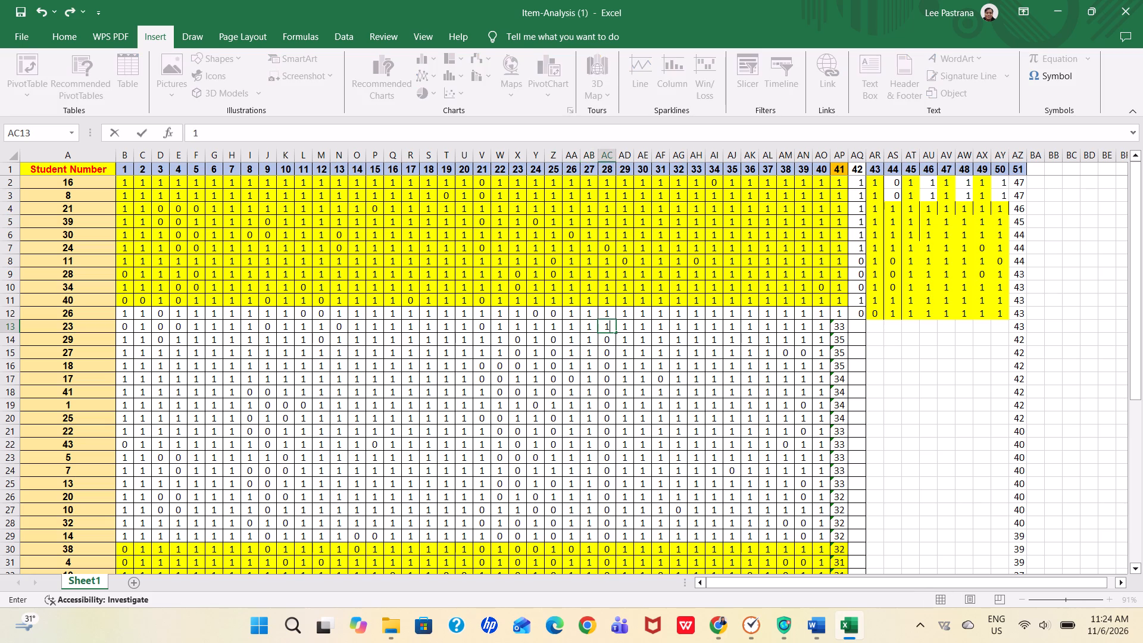
For student 23 in row 13, enter 1 for items 41 to 43, 0 for item 44, and 1 for items 45 to 50.
{"action": "key", "text": "Right"}
{"action": "key", "text": "Right"}
{"action": "key", "text": "Right"}
{"action": "key", "text": "Right"}
{"action": "key", "text": "Right"}
{"action": "key", "text": "Right"}
{"action": "key", "text": "Right"}
{"action": "key", "text": "Right"}
{"action": "key", "text": "Right"}
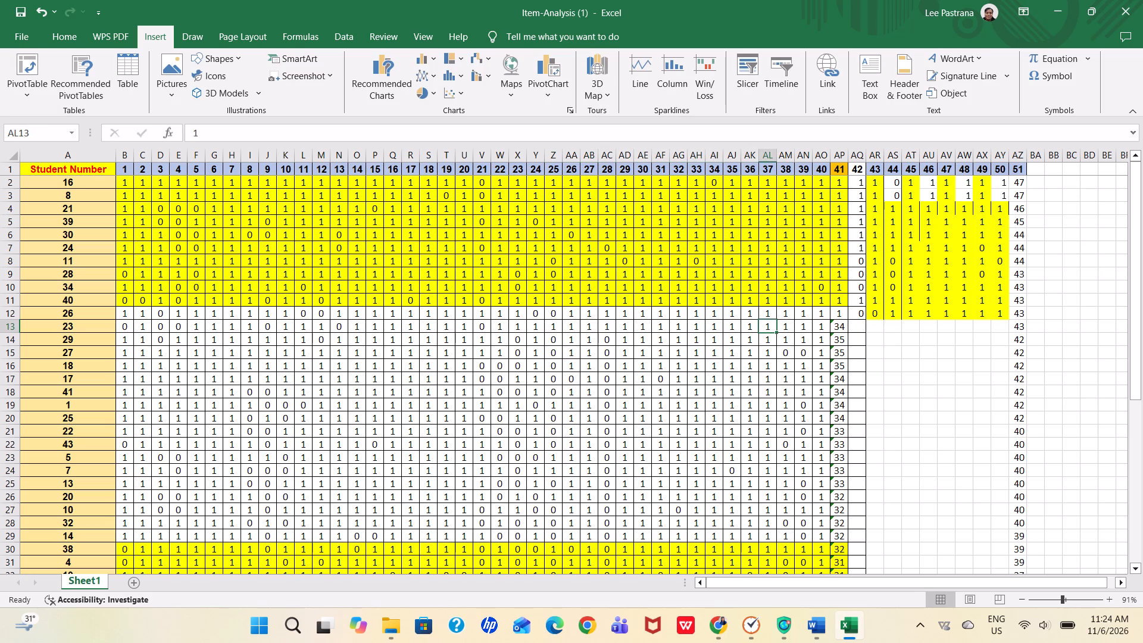
{"action": "key", "text": "Right"}
{"action": "key", "text": "Right"}
{"action": "key", "text": "Right"}
{"action": "key", "text": "Right"}
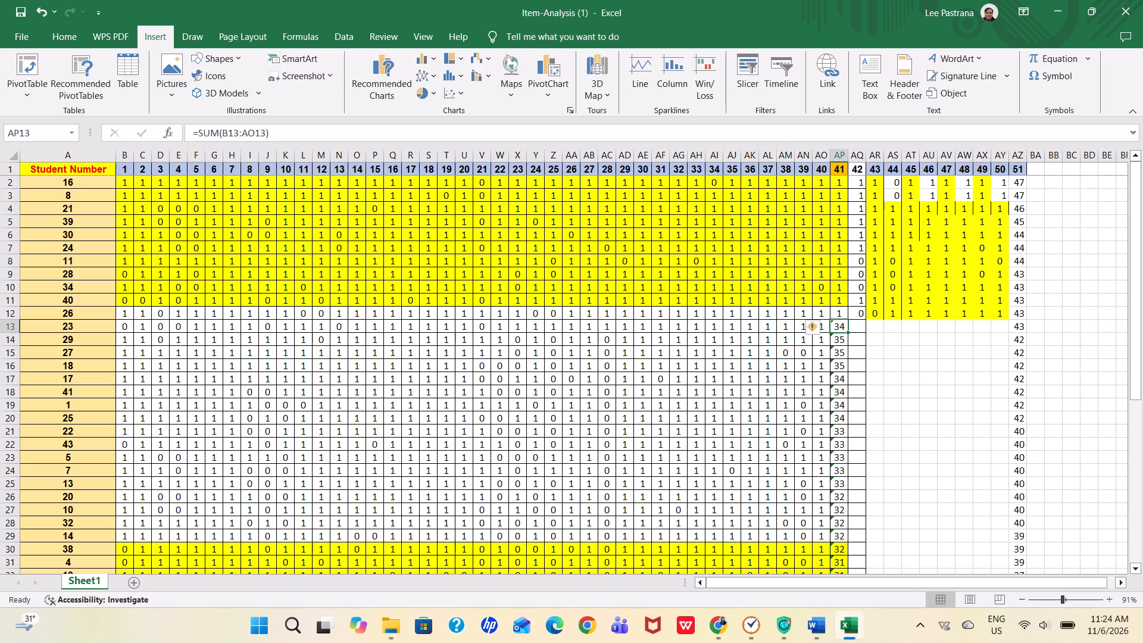
{"action": "key", "text": "1"}
{"action": "key", "text": "Right"}
{"action": "key", "text": "1"}
{"action": "key", "text": "Right"}
{"action": "key", "text": "1"}
{"action": "key", "text": "Right"}
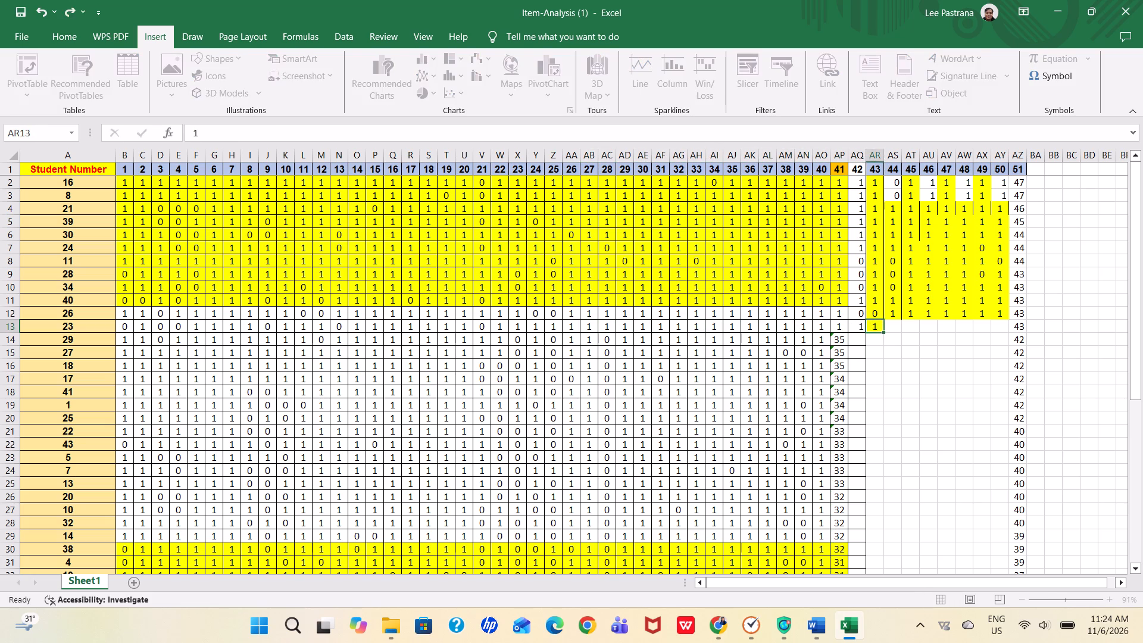
{"action": "key", "text": "0"}
{"action": "key", "text": "Right"}
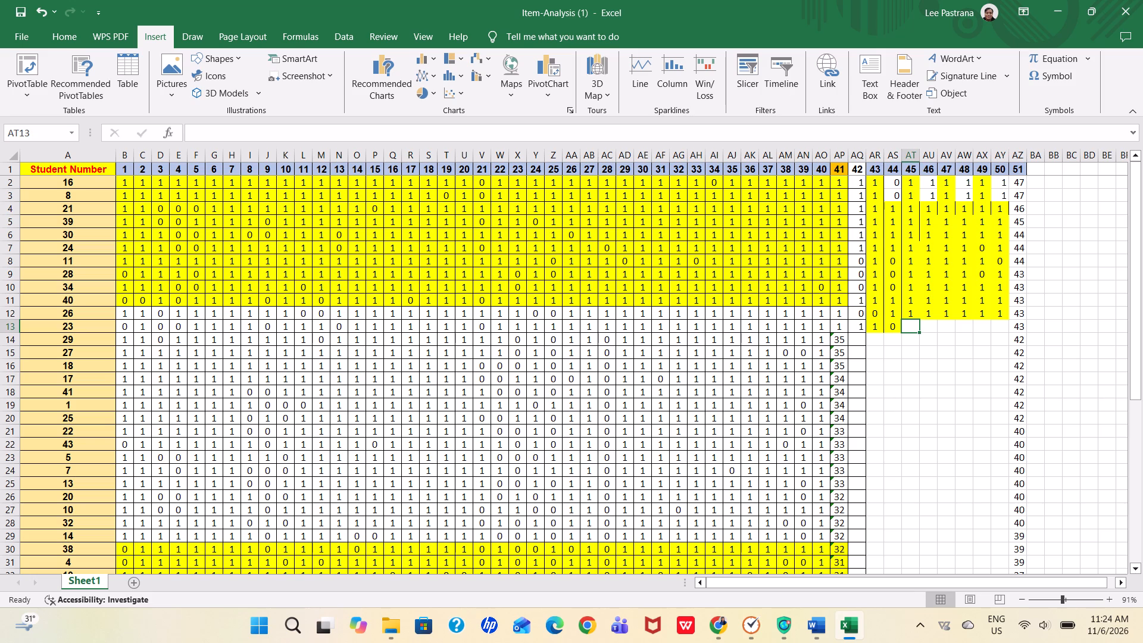
{"action": "key", "text": "1"}
{"action": "key", "text": "Right"}
{"action": "key", "text": "1"}
{"action": "key", "text": "Right"}
{"action": "key", "text": "1"}
{"action": "key", "text": "Right"}
{"action": "key", "text": "1"}
{"action": "key", "text": "Right"}
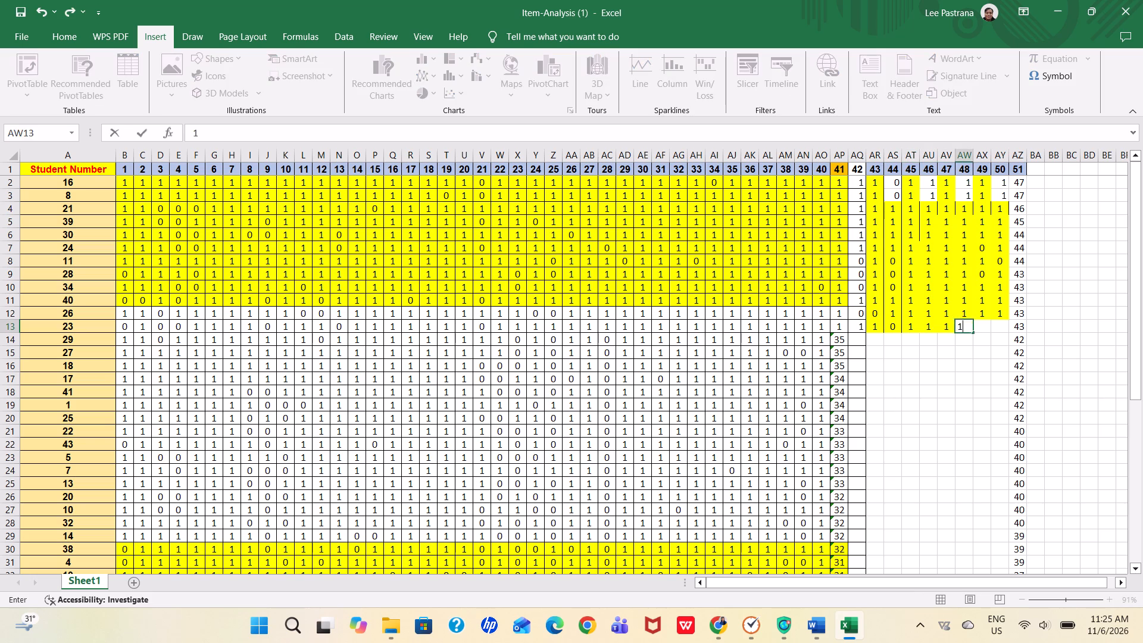
{"action": "key", "text": "1"}
{"action": "key", "text": "Right"}
{"action": "key", "text": "1"}
{"action": "key", "text": "Right"}
For student 29 in row 14, set item 3 to 1 and items 4 and 5 to 0.
{"action": "key", "text": "Down"}
{"action": "key", "text": "Left"}
{"action": "key", "text": "Left"}
{"action": "key", "text": "Left"}
{"action": "key", "text": "Left"}
{"action": "key", "text": "Left"}
{"action": "key", "text": "Left"}
{"action": "key", "text": "Left"}
{"action": "key", "text": "Left"}
{"action": "key", "text": "Left"}
{"action": "key", "text": "Left"}
{"action": "key", "text": "Left"}
{"action": "key", "text": "Left"}
{"action": "key", "text": "Left"}
{"action": "key", "text": "Left"}
{"action": "key", "text": "Left"}
{"action": "key", "text": "Left"}
{"action": "key", "text": "Left"}
{"action": "key", "text": "Left"}
{"action": "key", "text": "Left"}
{"action": "key", "text": "Left"}
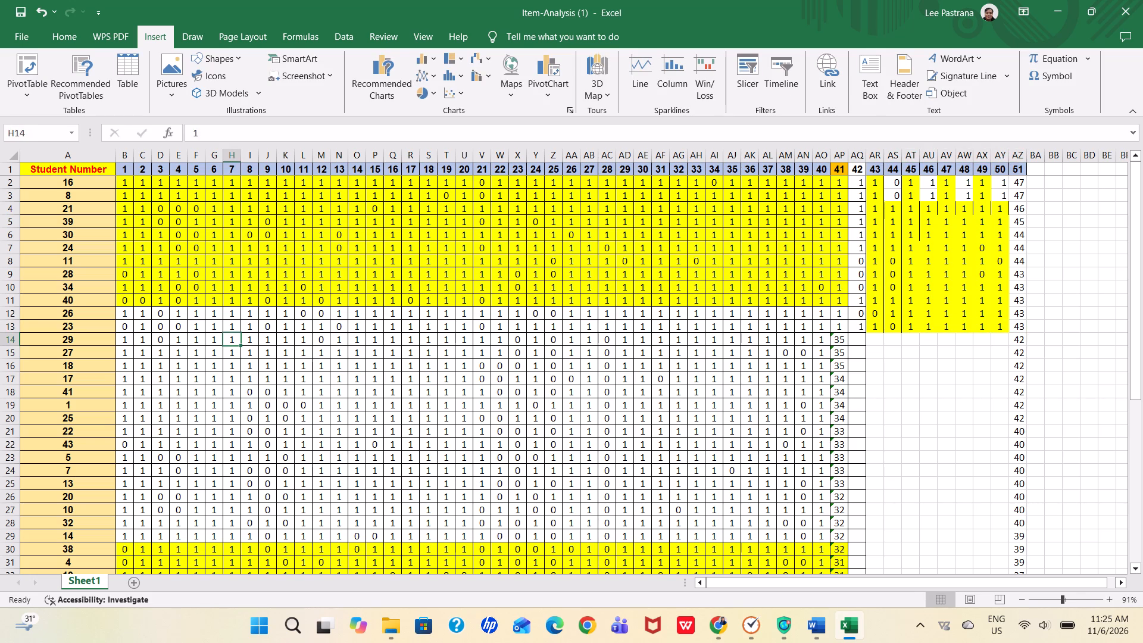
{"action": "key", "text": "Left"}
{"action": "key", "text": "Left"}
{"action": "key", "text": "Left"}
{"action": "key", "text": "Left"}
{"action": "key", "text": "Left"}
{"action": "key", "text": "Left"}
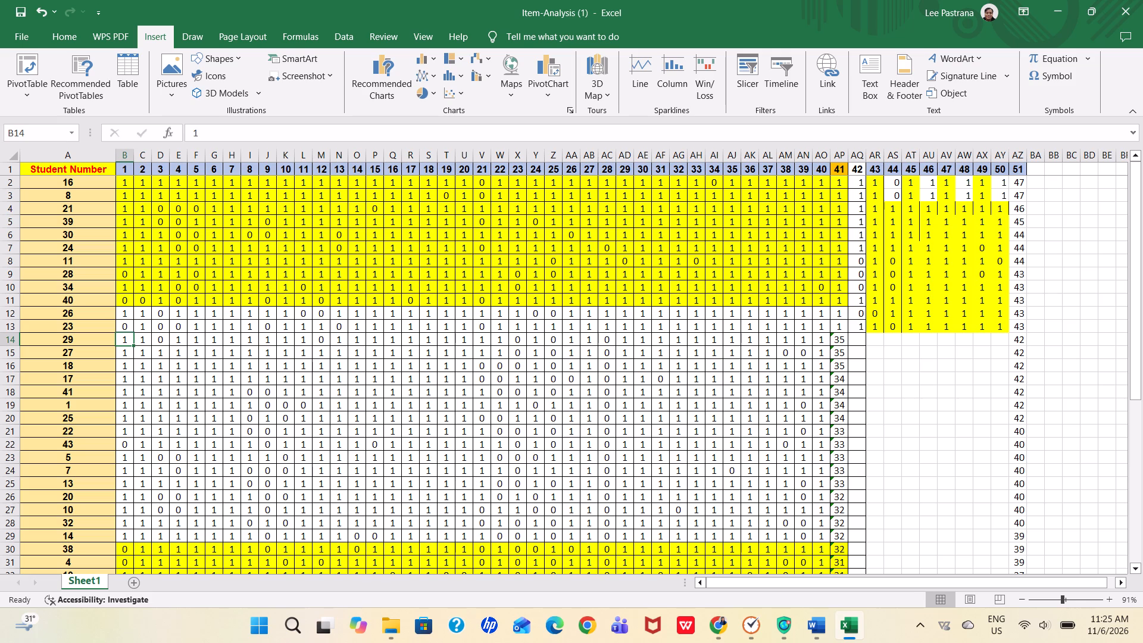
{"action": "key", "text": "Right"}
{"action": "key", "text": "Right"}
{"action": "key", "text": "1"}
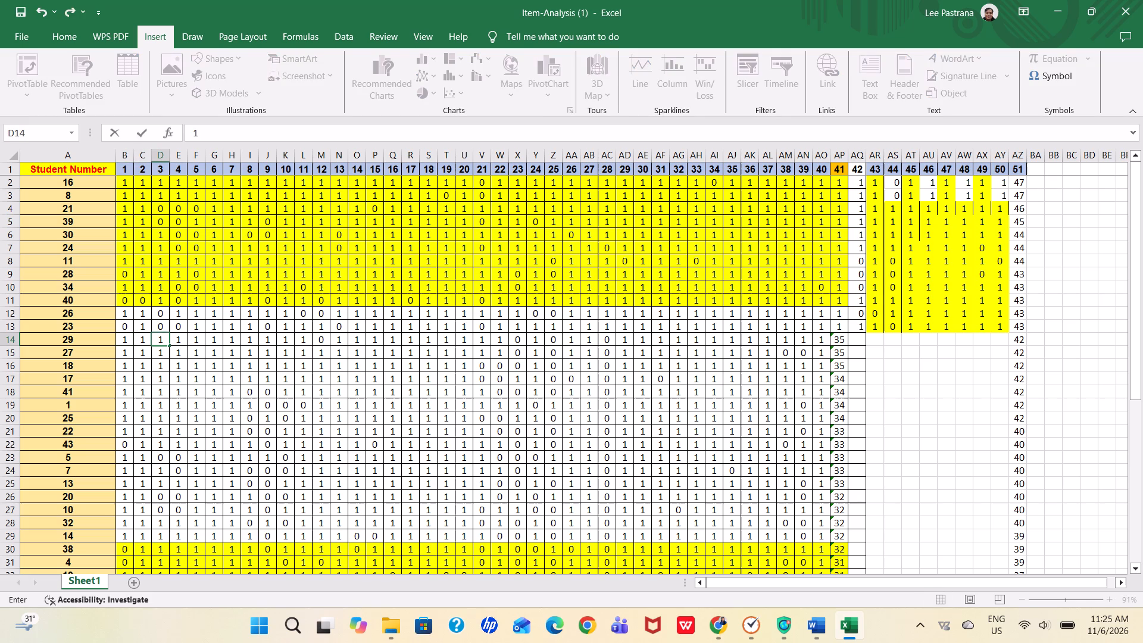
{"action": "key", "text": "Right"}
{"action": "key", "text": "0"}
{"action": "key", "text": "Right"}
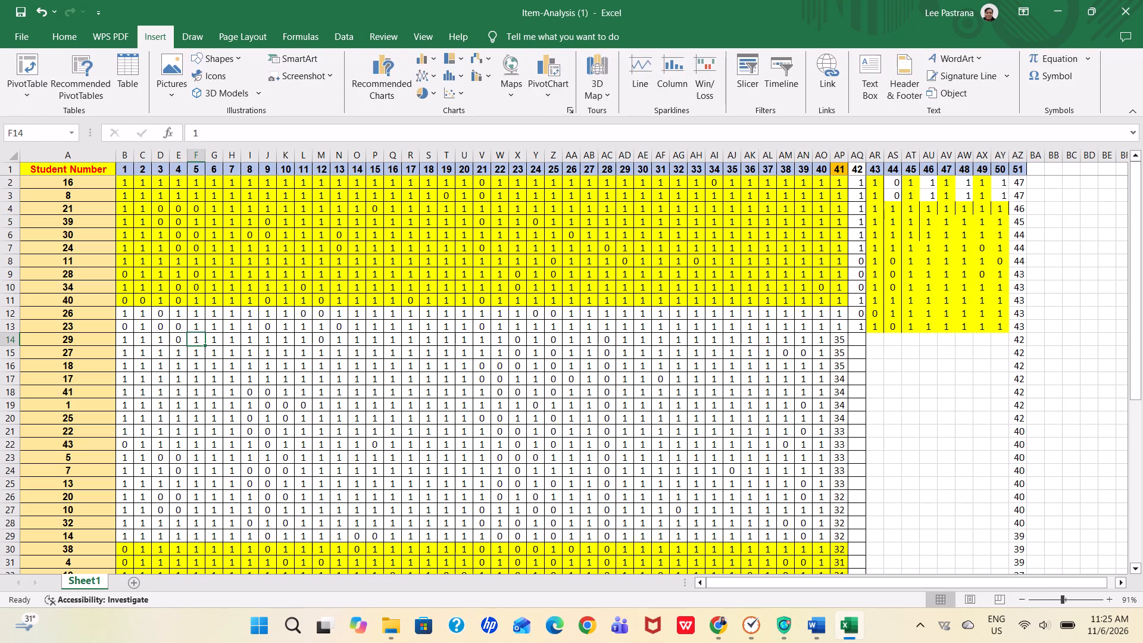
{"action": "key", "text": "0"}
{"action": "key", "text": "Right"}
For student 29 in row 14, set item 9 to 0, item 12 to 1, and items 13 and 14 to 0.
{"action": "key", "text": "Right"}
{"action": "key", "text": "Right"}
{"action": "key", "text": "Right"}
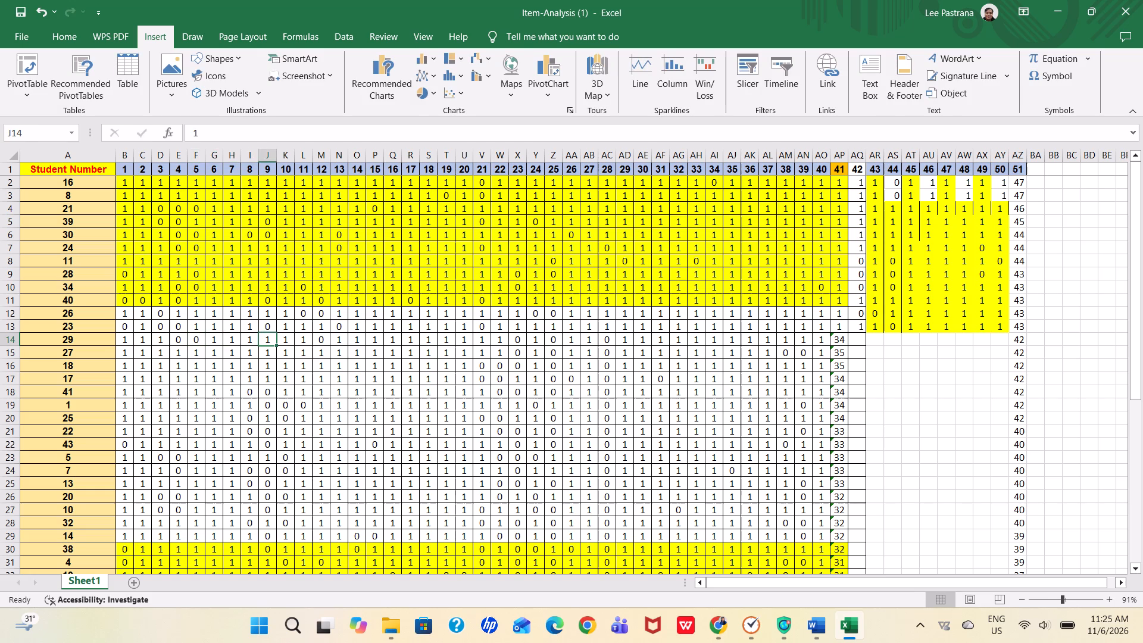
{"action": "key", "text": "0"}
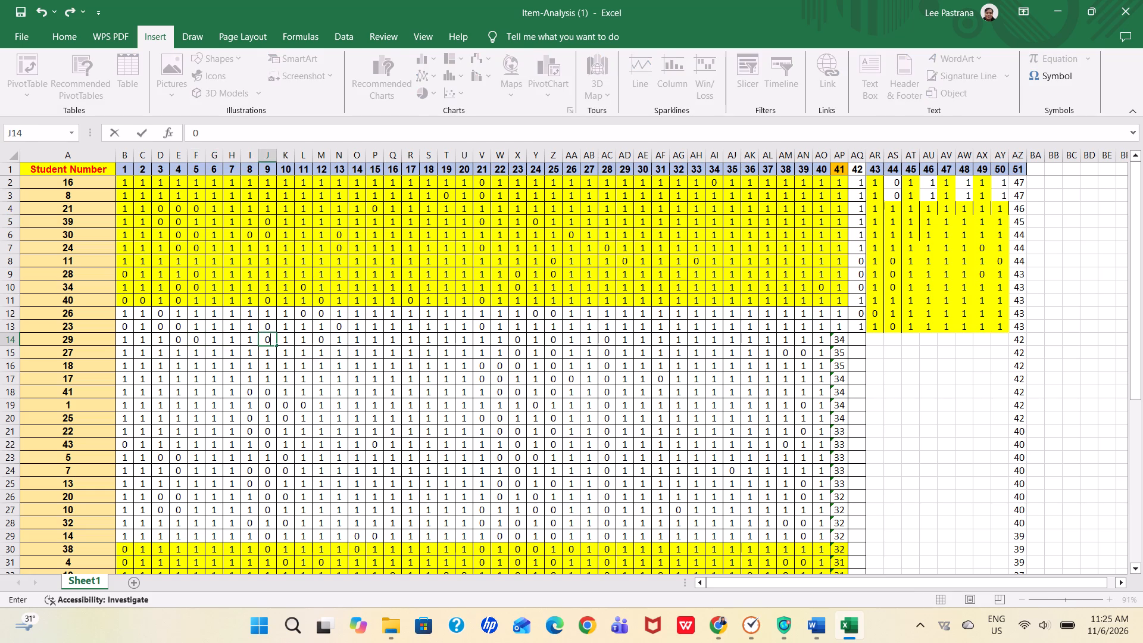
{"action": "key", "text": "Right"}
{"action": "key", "text": "Right"}
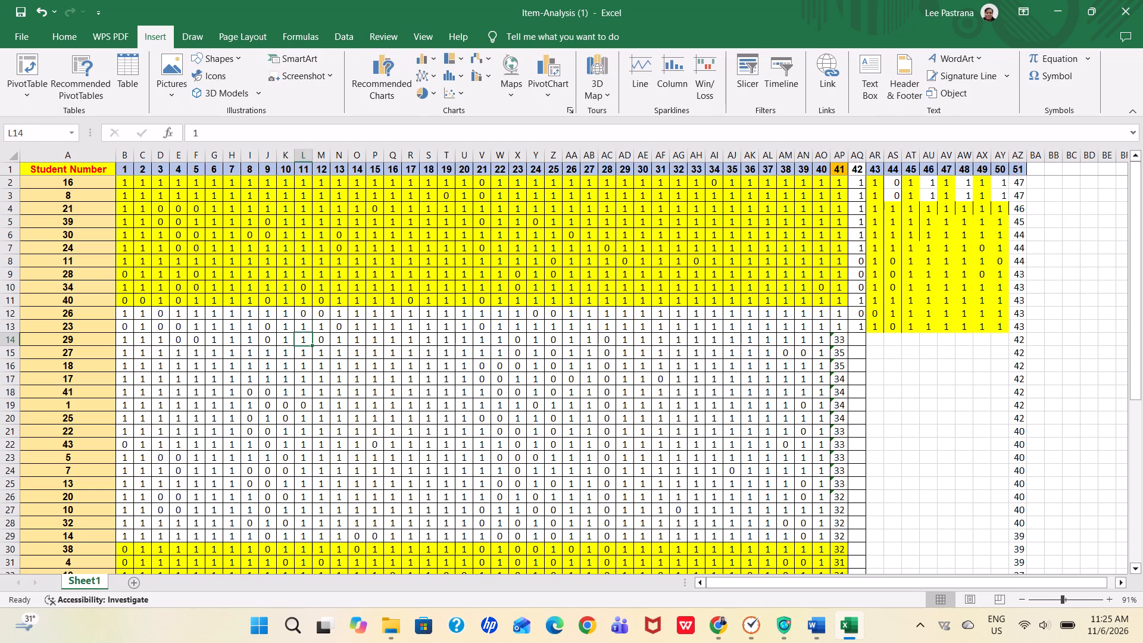
{"action": "key", "text": "Right"}
{"action": "key", "text": "1"}
{"action": "key", "text": "Right"}
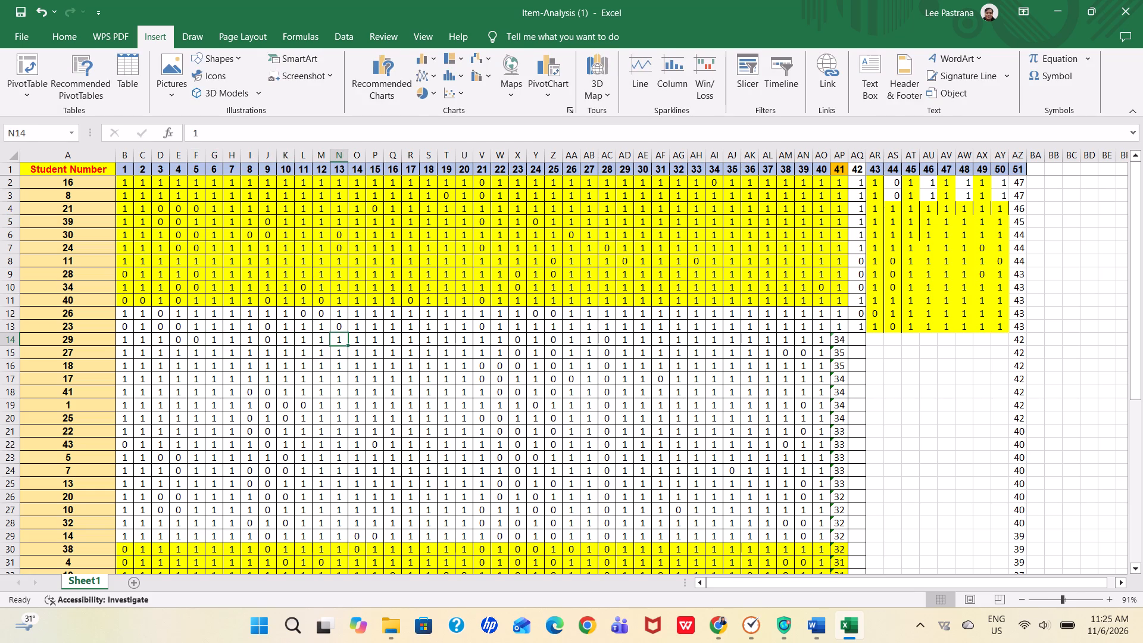
{"action": "key", "text": "0"}
{"action": "key", "text": "Right"}
{"action": "key", "text": "0"}
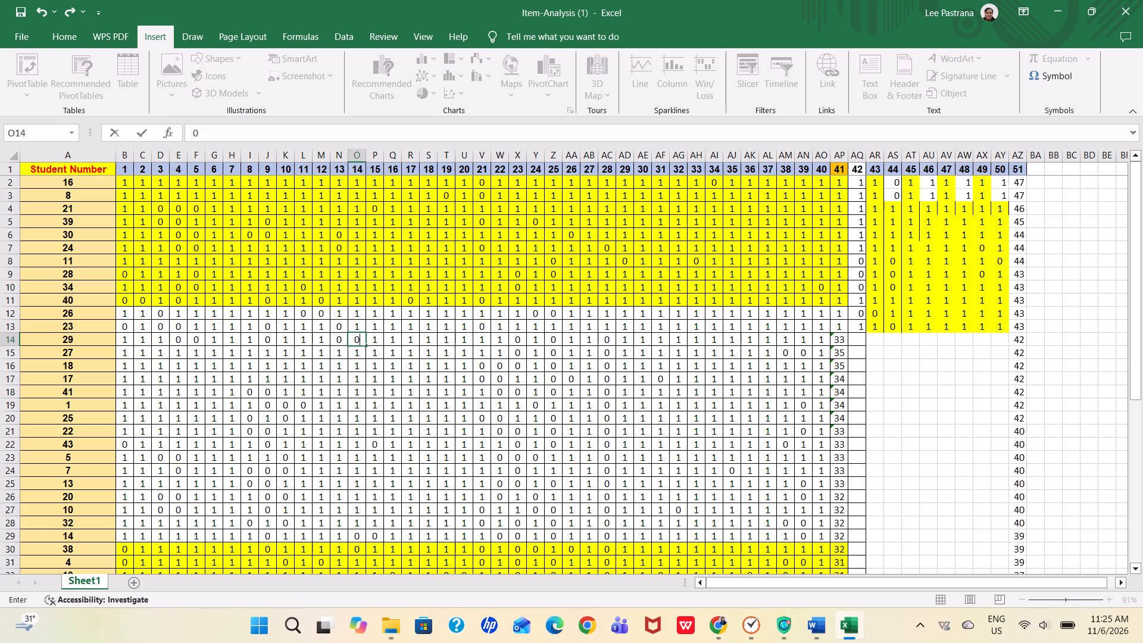
{"action": "key", "text": "Right"}
For student 29 in row 14, set items 23, 25 and 28 to 1.
{"action": "key", "text": "Right"}
{"action": "key", "text": "Right"}
{"action": "key", "text": "Right"}
{"action": "key", "text": "Right"}
{"action": "key", "text": "Right"}
{"action": "key", "text": "Right"}
{"action": "key", "text": "Right"}
{"action": "key", "text": "Right"}
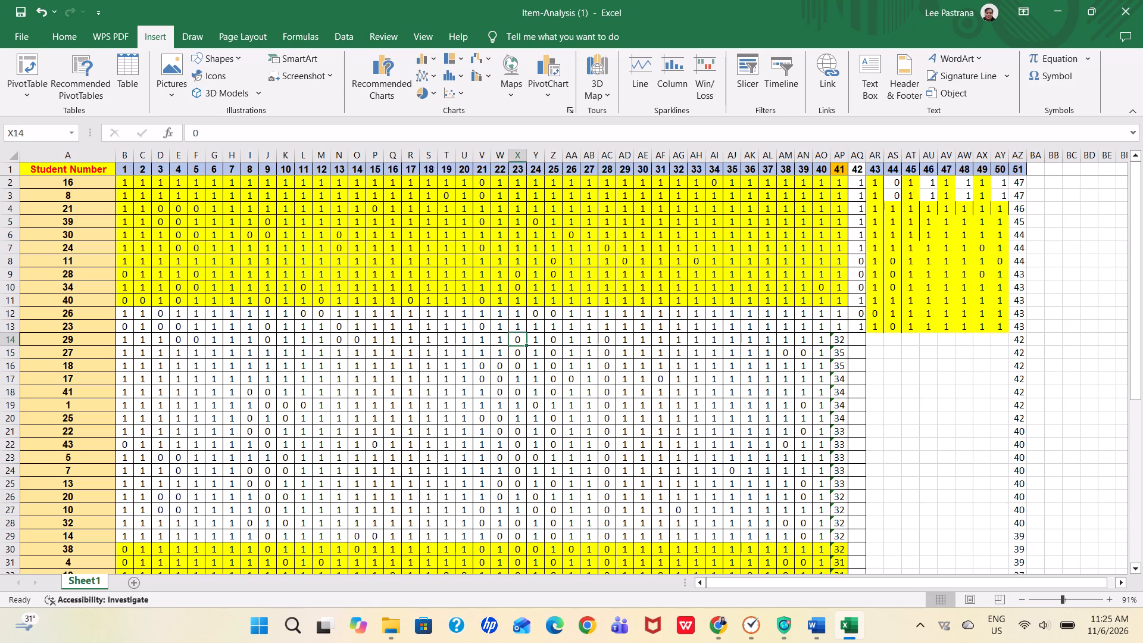
{"action": "key", "text": "1"}
{"action": "key", "text": "Right"}
{"action": "key", "text": "Right"}
{"action": "key", "text": "1"}
{"action": "key", "text": "Right"}
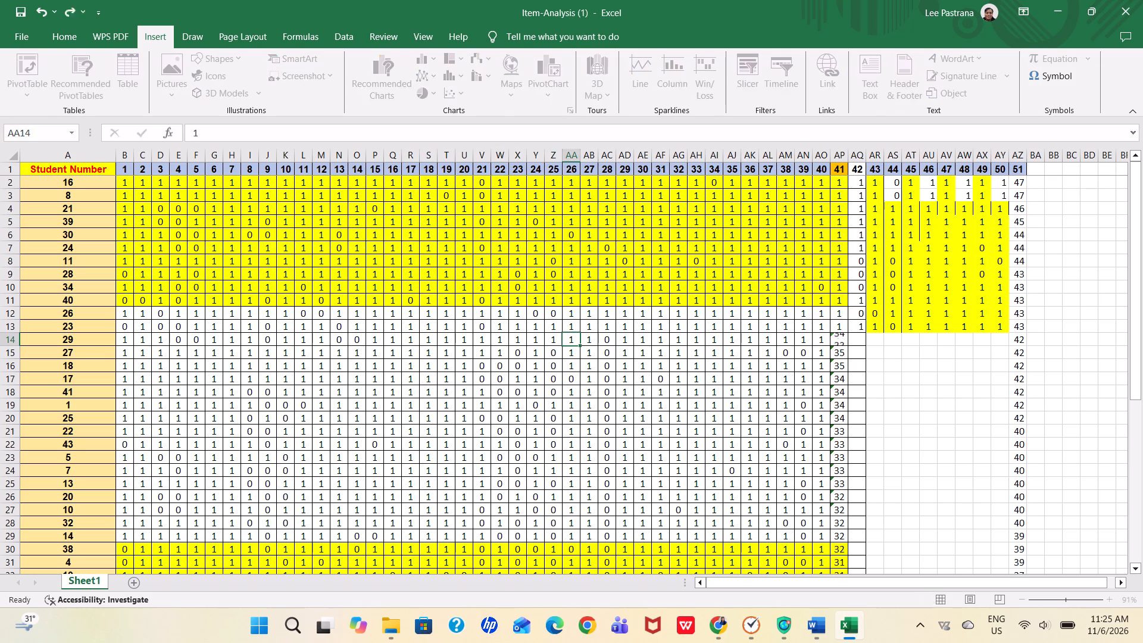
{"action": "key", "text": "Right"}
{"action": "key", "text": "Right"}
{"action": "key", "text": "1"}
{"action": "key", "text": "Right"}
For student 29 in row 14, enter 0 for item 41, 1 for items 42 and 43, 0 for item 44, and 1 for items 45 to 50.
{"action": "key", "text": "Right"}
{"action": "key", "text": "Right"}
{"action": "key", "text": "Right"}
{"action": "key", "text": "Right"}
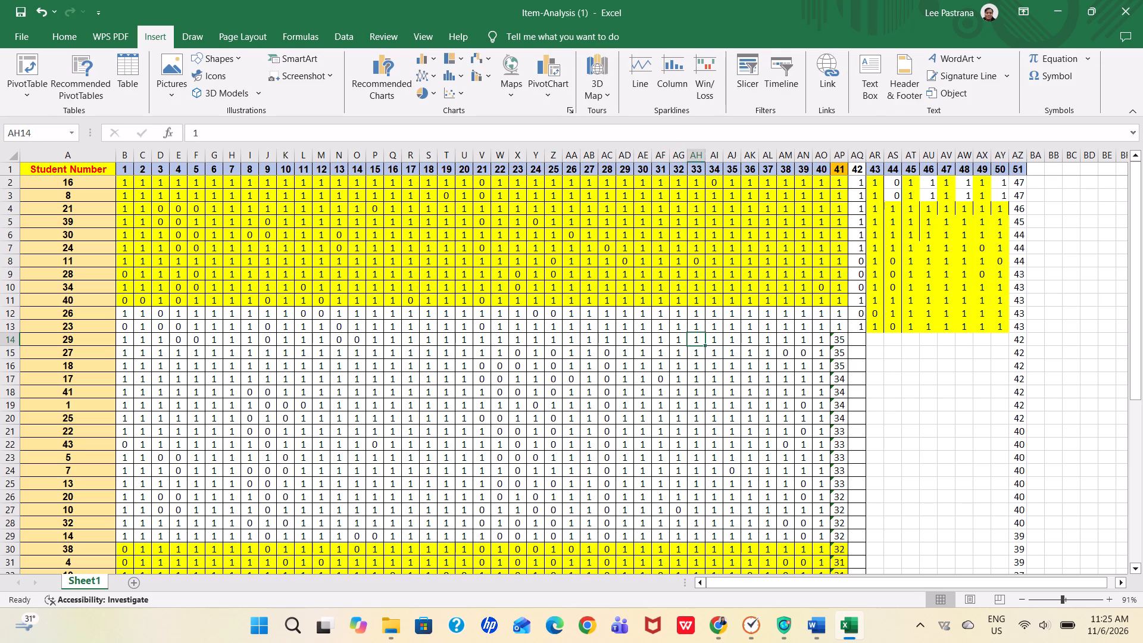
{"action": "key", "text": "Right"}
{"action": "key", "text": "Right"}
{"action": "key", "text": "Right"}
{"action": "key", "text": "Right"}
{"action": "key", "text": "Right"}
{"action": "key", "text": "Right"}
{"action": "key", "text": "Right"}
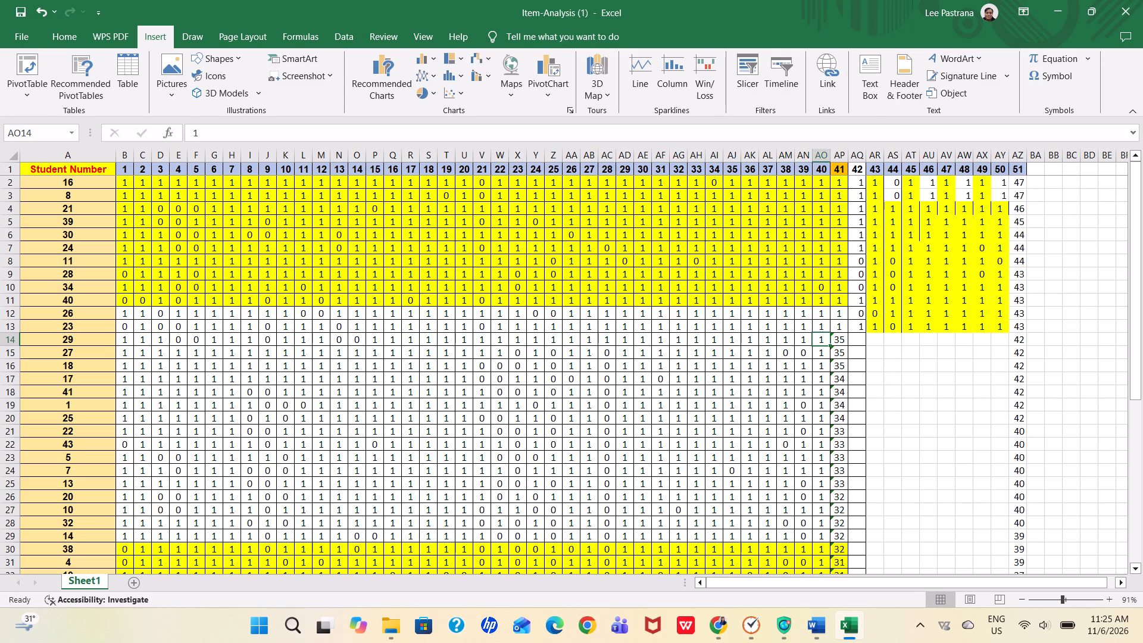
{"action": "key", "text": "Right"}
{"action": "key", "text": "1"}
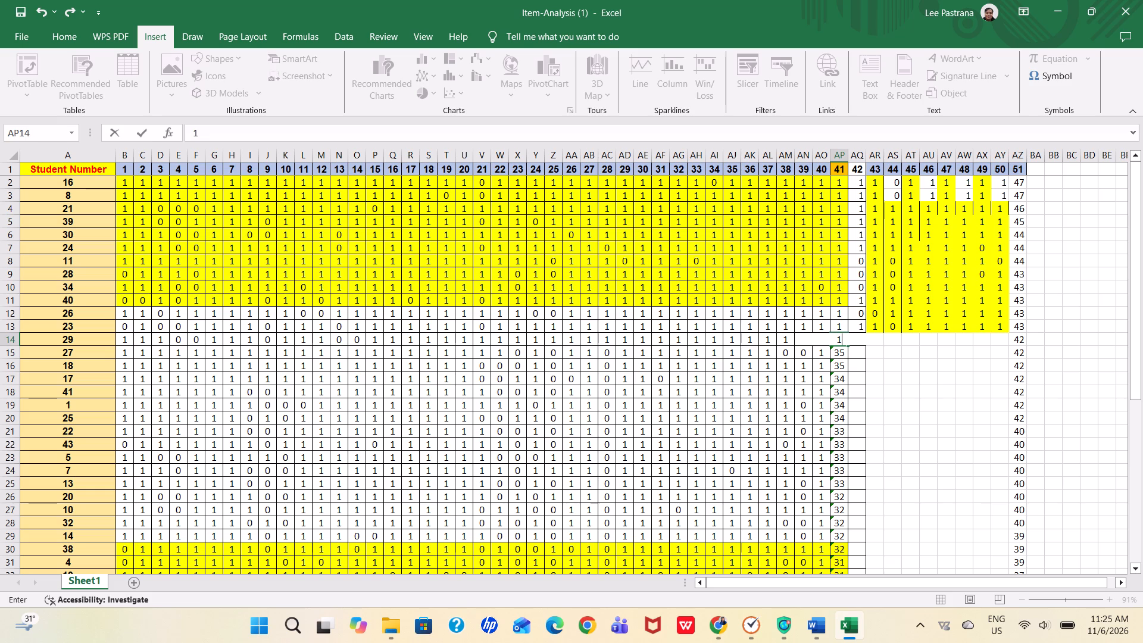
{"action": "key", "text": "BackSpace"}
{"action": "key", "text": "0"}
{"action": "key", "text": "Right"}
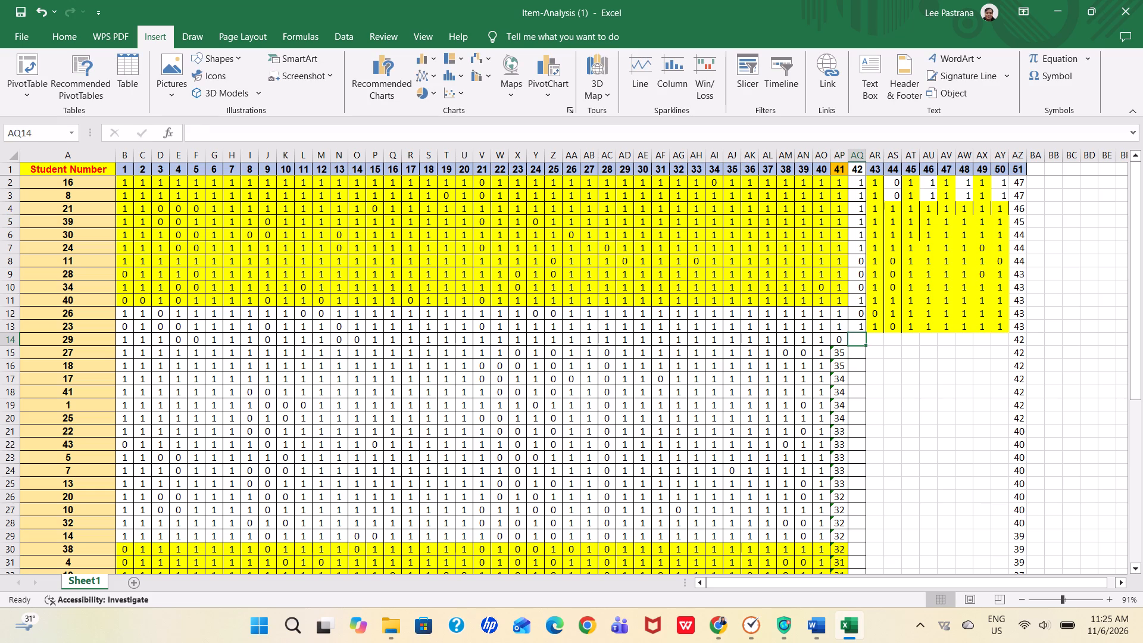
{"action": "key", "text": "1"}
{"action": "key", "text": "Right"}
{"action": "key", "text": "1"}
{"action": "key", "text": "Right"}
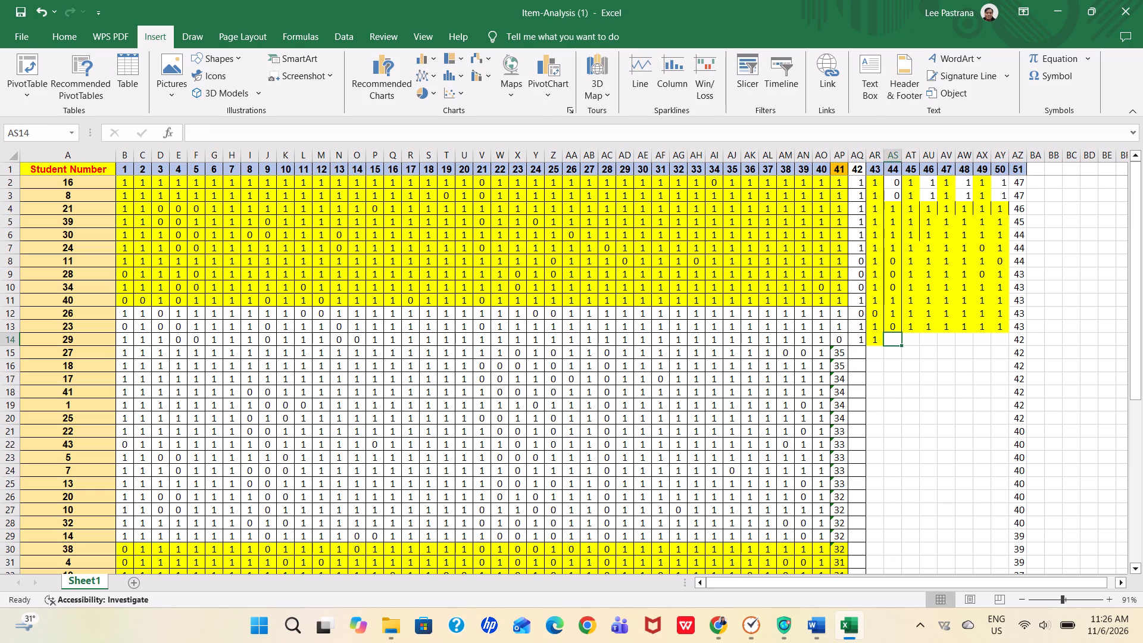
{"action": "key", "text": "0"}
{"action": "key", "text": "Right"}
{"action": "key", "text": "1"}
{"action": "key", "text": "Right"}
{"action": "key", "text": "1"}
{"action": "key", "text": "Right"}
{"action": "key", "text": "1"}
{"action": "key", "text": "Right"}
{"action": "key", "text": "1"}
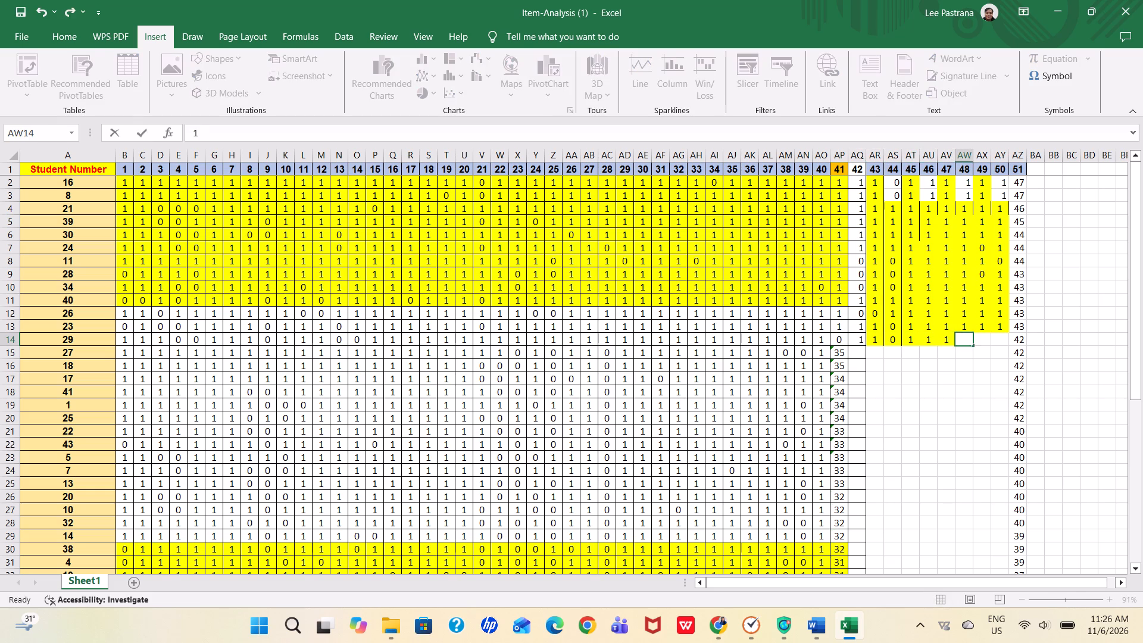
{"action": "key", "text": "Right"}
{"action": "key", "text": "1"}
{"action": "key", "text": "Right"}
{"action": "key", "text": "1"}
{"action": "key", "text": "Right"}
For student 27 in row 15, set items 13 and 14 to 0.
{"action": "key", "text": "Down"}
{"action": "key", "text": "Left"}
{"action": "key", "text": "Left"}
{"action": "key", "text": "Left"}
{"action": "key", "text": "Left"}
{"action": "key", "text": "Left"}
{"action": "key", "text": "Left"}
{"action": "key", "text": "Left"}
{"action": "key", "text": "Left"}
{"action": "key", "text": "Left"}
{"action": "key", "text": "Left"}
{"action": "key", "text": "Left"}
{"action": "key", "text": "Left"}
{"action": "key", "text": "Left"}
{"action": "key", "text": "Left"}
{"action": "key", "text": "Left"}
{"action": "key", "text": "Left"}
{"action": "key", "text": "Left"}
{"action": "key", "text": "Left"}
{"action": "key", "text": "Left"}
{"action": "key", "text": "Left"}
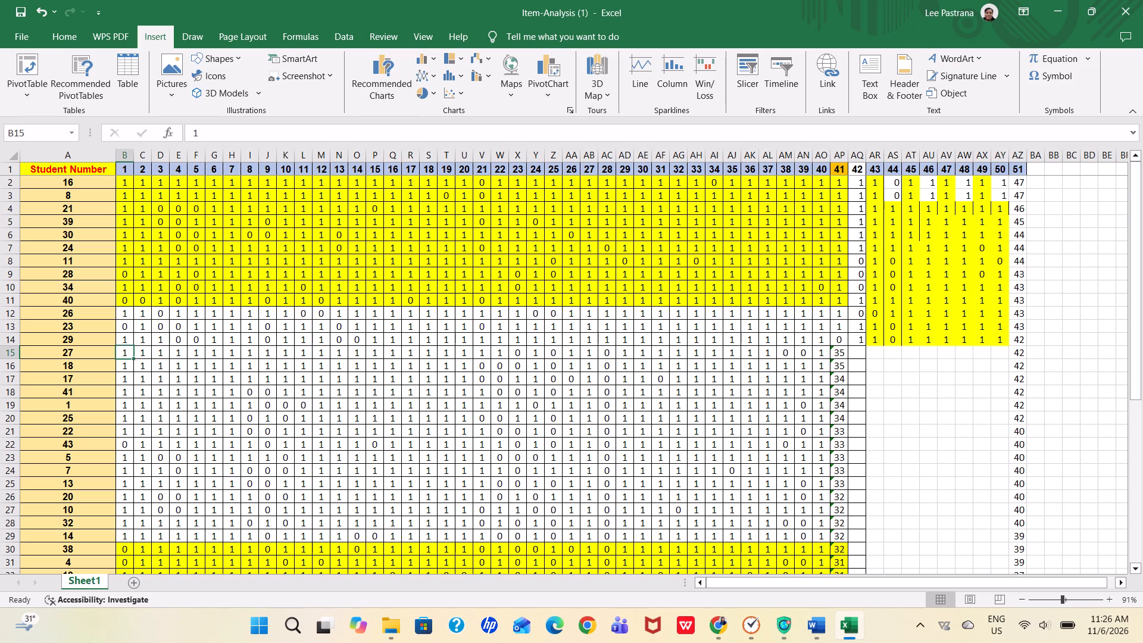
{"action": "key", "text": "Right"}
{"action": "key", "text": "Right"}
{"action": "key", "text": "Right"}
{"action": "key", "text": "Right"}
{"action": "key", "text": "Right"}
{"action": "key", "text": "Right"}
{"action": "key", "text": "Right"}
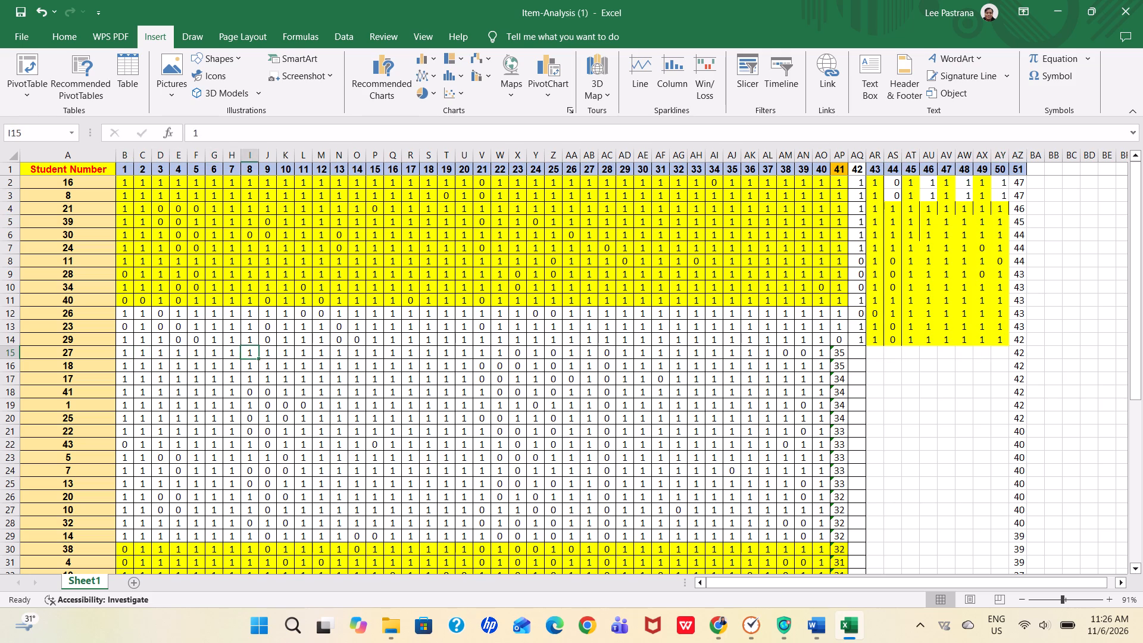
{"action": "key", "text": "Right"}
{"action": "key", "text": "Right"}
{"action": "key", "text": "Right"}
{"action": "key", "text": "Right"}
{"action": "key", "text": "Right"}
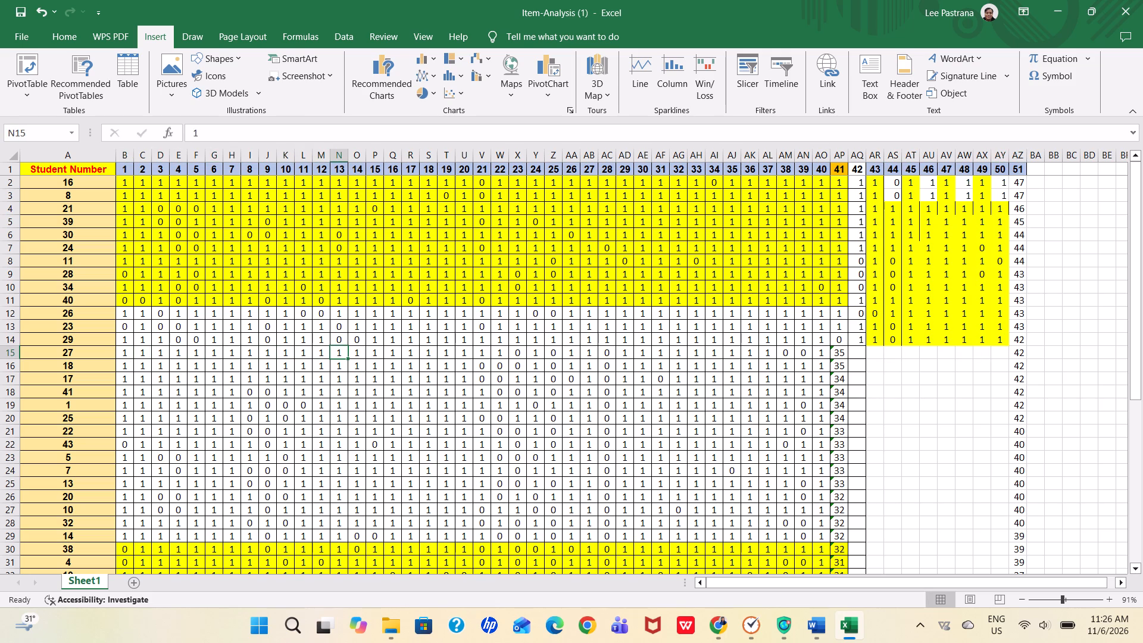
{"action": "key", "text": "0"}
{"action": "key", "text": "Right"}
{"action": "key", "text": "0"}
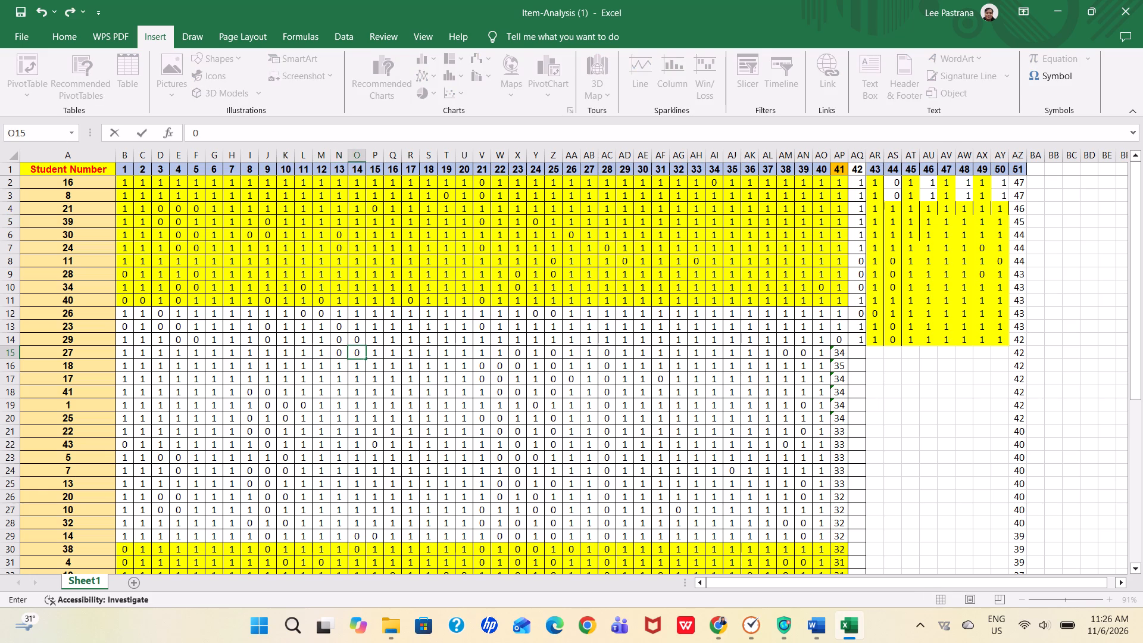
For student 27 in row 15, set item 23 to 1 and items 24, 26 and 29 to 0.
{"action": "key", "text": "Right"}
{"action": "key", "text": "Right"}
{"action": "key", "text": "Right"}
{"action": "key", "text": "Right"}
{"action": "key", "text": "Right"}
{"action": "key", "text": "Right"}
{"action": "key", "text": "Right"}
{"action": "key", "text": "Right"}
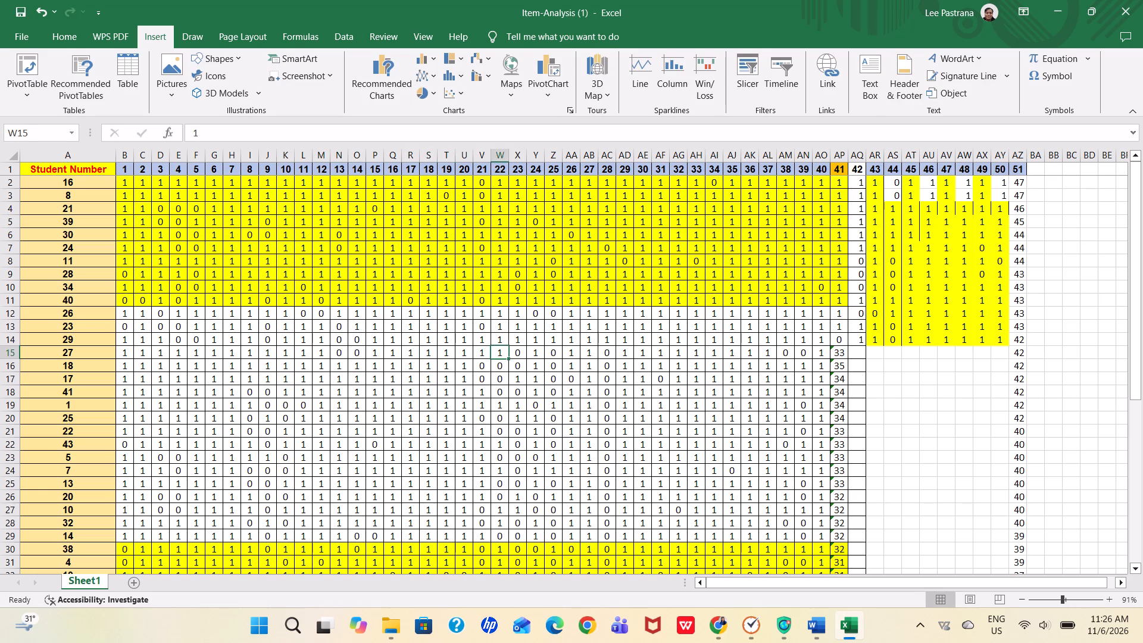
{"action": "key", "text": "Right"}
{"action": "key", "text": "1"}
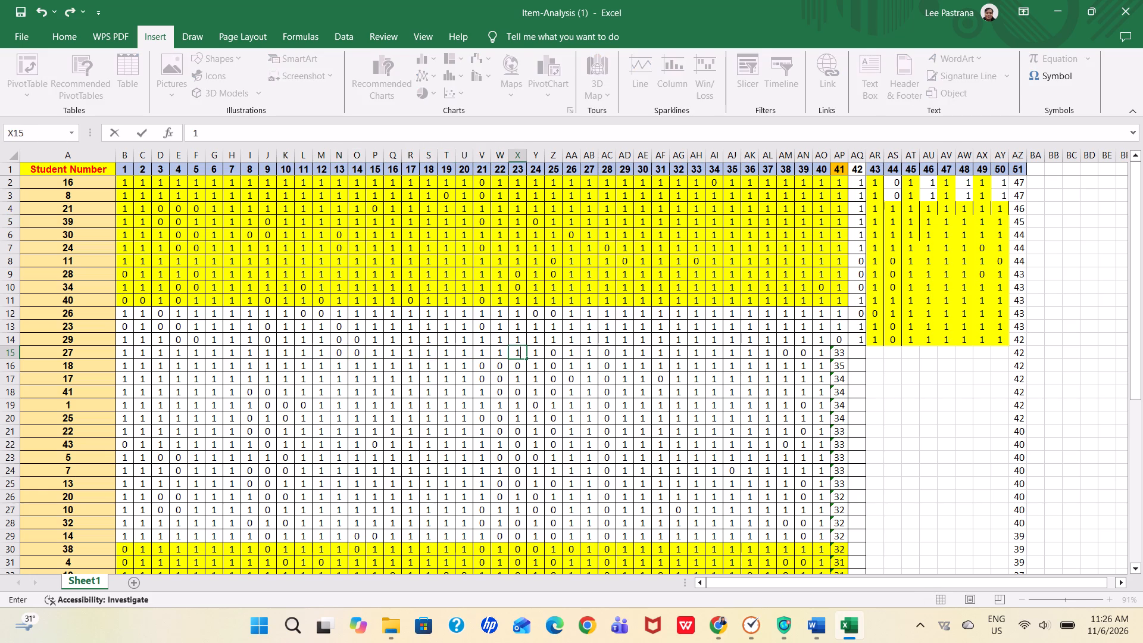
{"action": "key", "text": "Right"}
{"action": "key", "text": "0"}
{"action": "key", "text": "Right"}
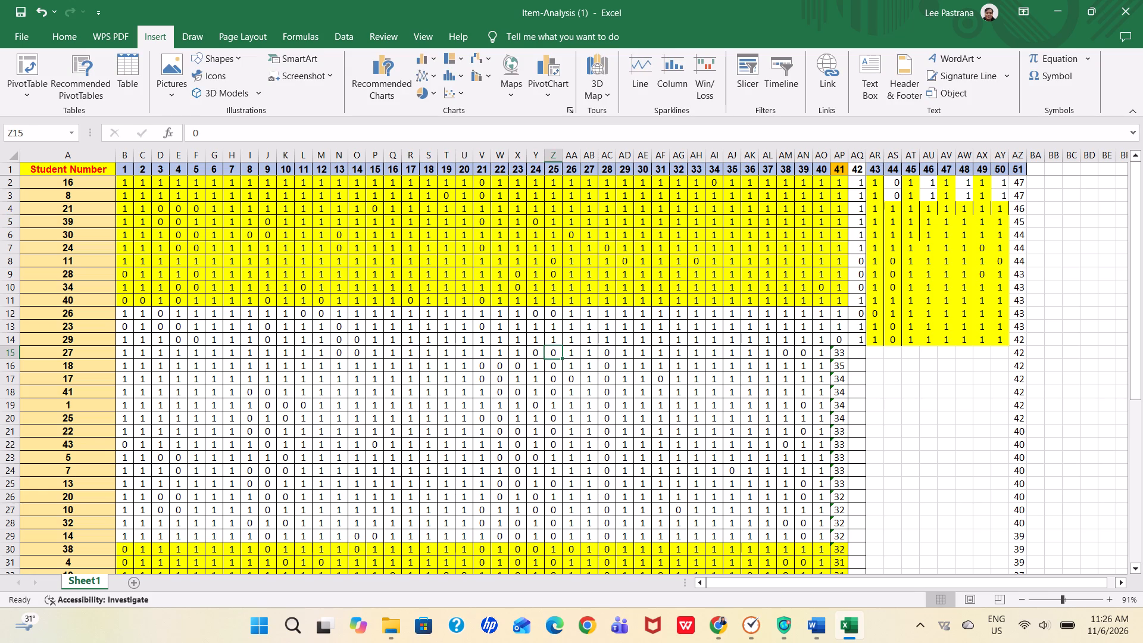
{"action": "key", "text": "Right"}
{"action": "key", "text": "0"}
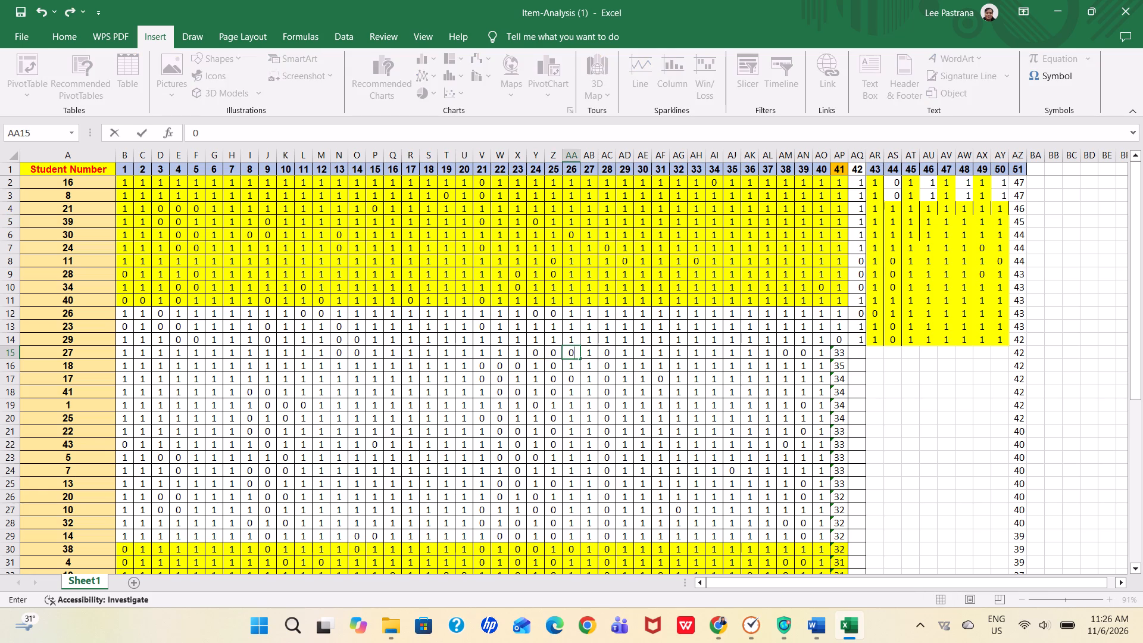
{"action": "key", "text": "Right"}
{"action": "key", "text": "Right"}
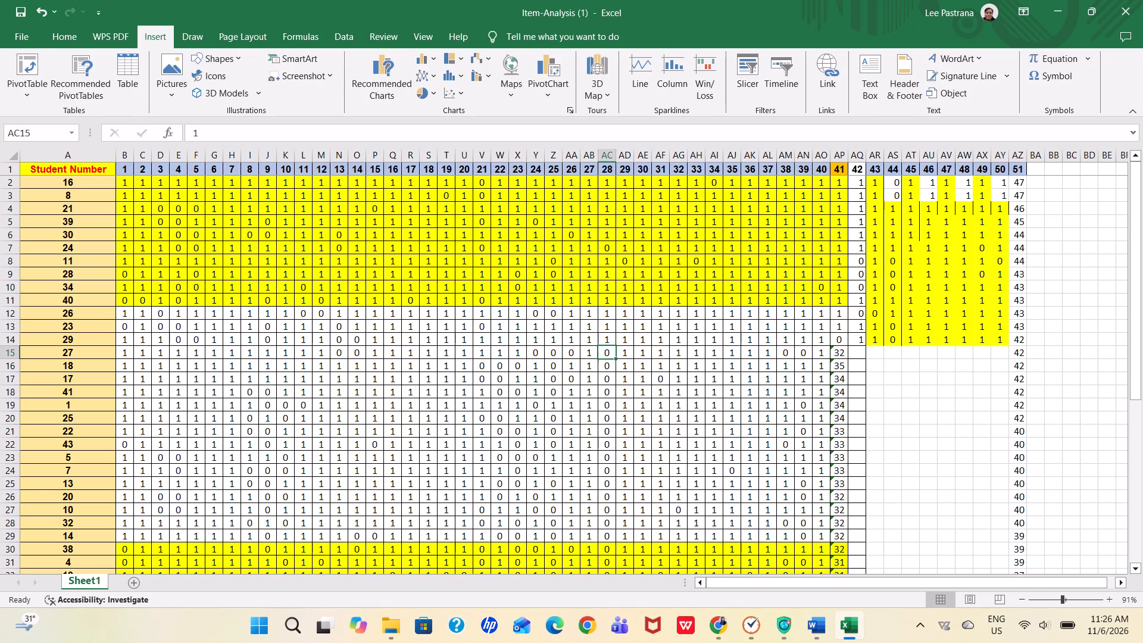
{"action": "key", "text": "Right"}
{"action": "key", "text": "0"}
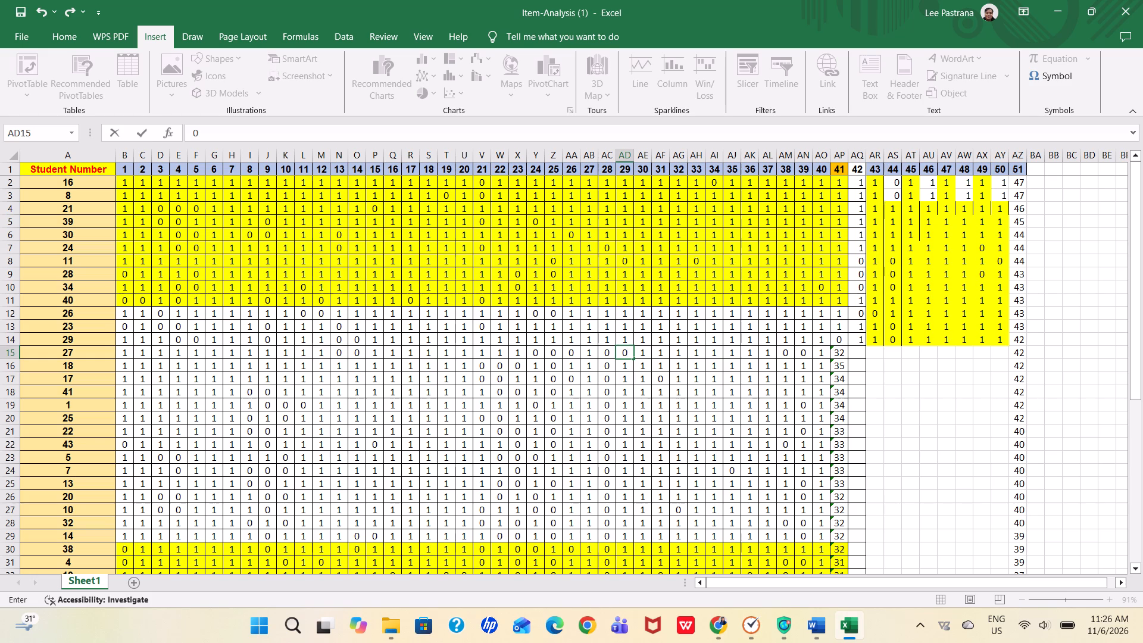
For student 27 in row 15, set items 38 and 39 to 1.
{"action": "key", "text": "Right"}
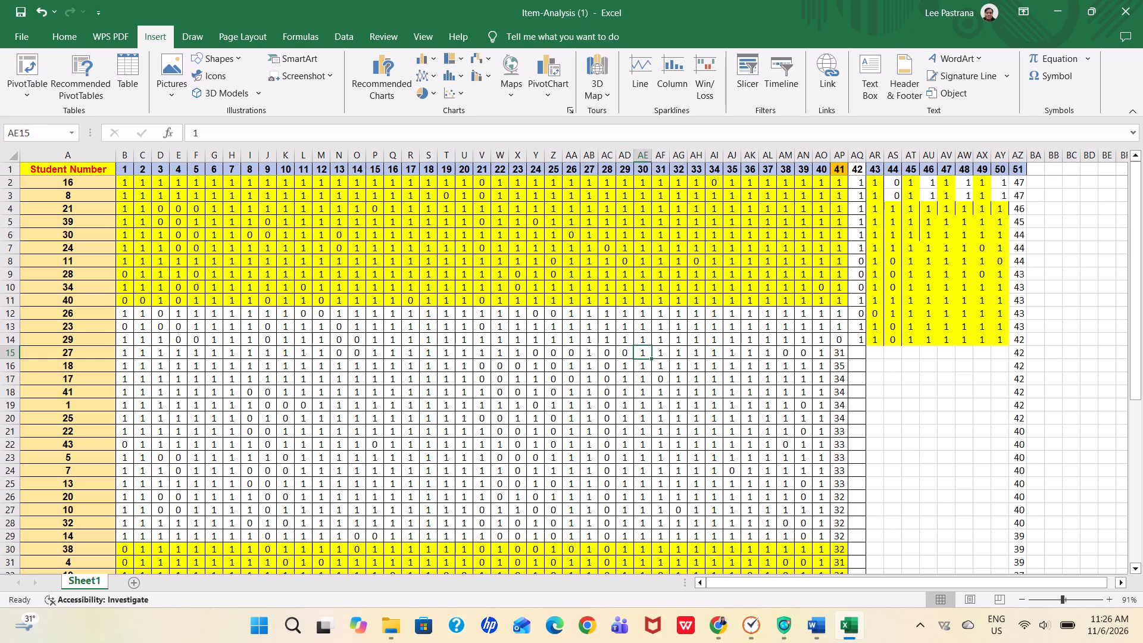
{"action": "key", "text": "Right"}
{"action": "key", "text": "Right"}
{"action": "key", "text": "Right"}
{"action": "key", "text": "Right"}
{"action": "key", "text": "Right"}
{"action": "key", "text": "Right"}
{"action": "key", "text": "Right"}
{"action": "key", "text": "Right"}
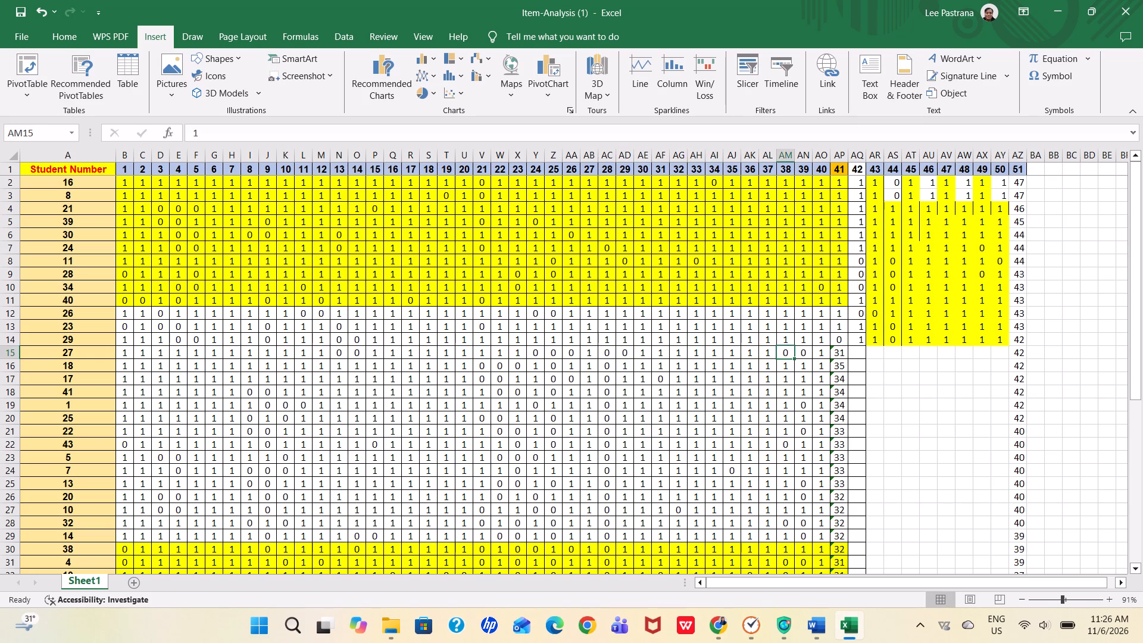
{"action": "key", "text": "1"}
{"action": "key", "text": "Right"}
{"action": "key", "text": "1"}
For student 27 in row 15, enter 1 for each of items 41 to 50.
{"action": "key", "text": "Right"}
{"action": "key", "text": "Right"}
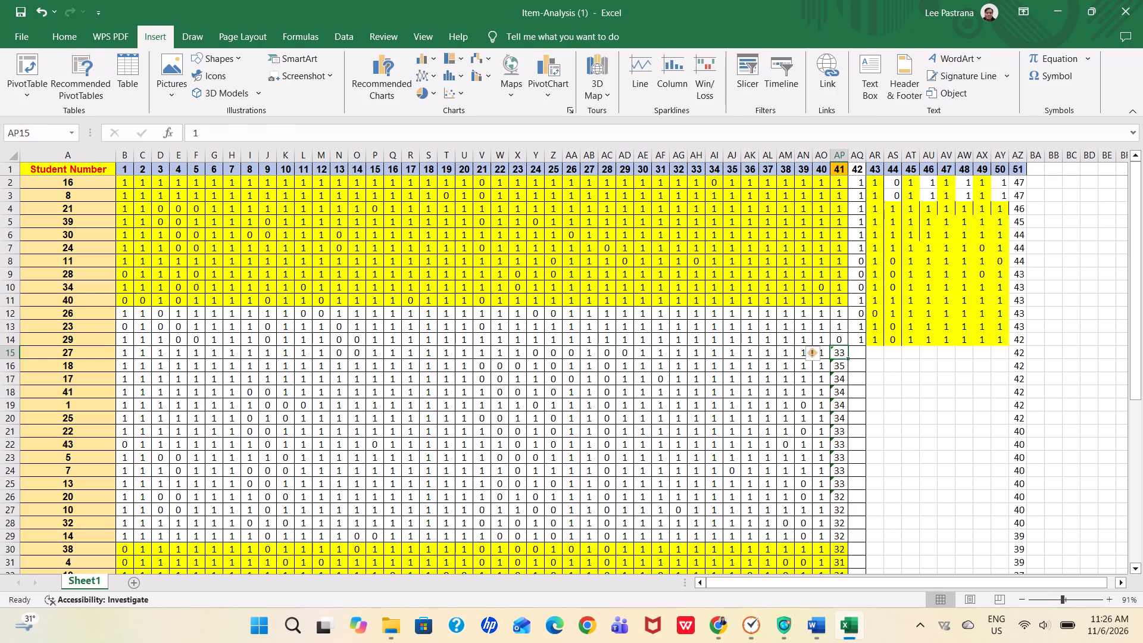
{"action": "key", "text": "1"}
{"action": "key", "text": "Right"}
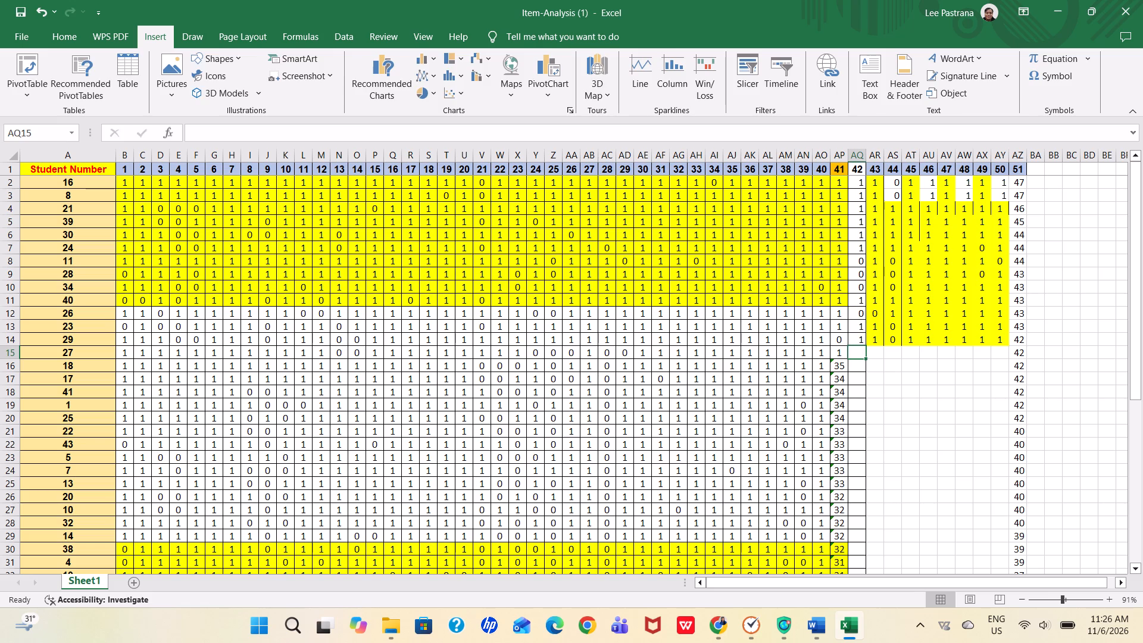
{"action": "key", "text": "1"}
{"action": "key", "text": "Right"}
{"action": "key", "text": "1"}
{"action": "key", "text": "Right"}
{"action": "key", "text": "1"}
{"action": "key", "text": "Right"}
{"action": "key", "text": "1"}
{"action": "key", "text": "Right"}
{"action": "key", "text": "1"}
{"action": "key", "text": "Right"}
{"action": "key", "text": "1"}
{"action": "key", "text": "Right"}
{"action": "key", "text": "1"}
{"action": "key", "text": "Right"}
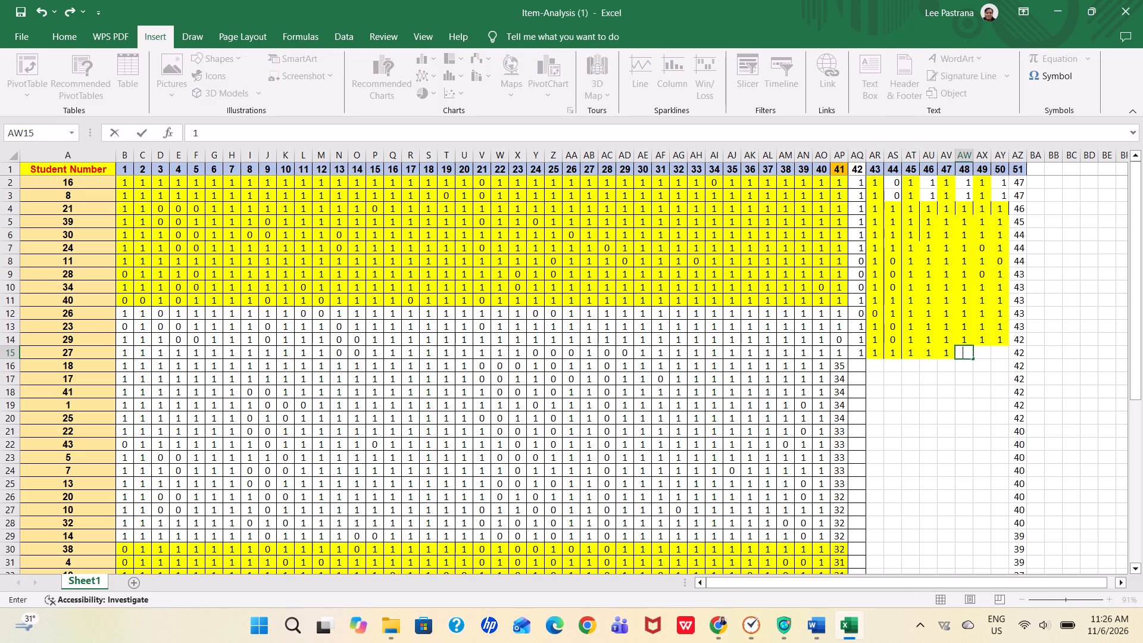
{"action": "key", "text": "1"}
{"action": "key", "text": "Right"}
{"action": "key", "text": "1"}
{"action": "key", "text": "Right"}
For student 18 in row 16, set items 4 and 5 to 0.
{"action": "key", "text": "Down"}
{"action": "key", "text": "Left"}
{"action": "key", "text": "Left"}
{"action": "key", "text": "Left"}
{"action": "key", "text": "Left"}
{"action": "key", "text": "Left"}
{"action": "key", "text": "Left"}
{"action": "key", "text": "Left"}
{"action": "key", "text": "Left"}
{"action": "key", "text": "Left"}
{"action": "key", "text": "Left"}
{"action": "key", "text": "Left"}
{"action": "key", "text": "Left"}
{"action": "key", "text": "Left"}
{"action": "key", "text": "Left"}
{"action": "key", "text": "Left"}
{"action": "key", "text": "Left"}
{"action": "key", "text": "Left"}
{"action": "key", "text": "Left"}
{"action": "key", "text": "Left"}
{"action": "key", "text": "Left"}
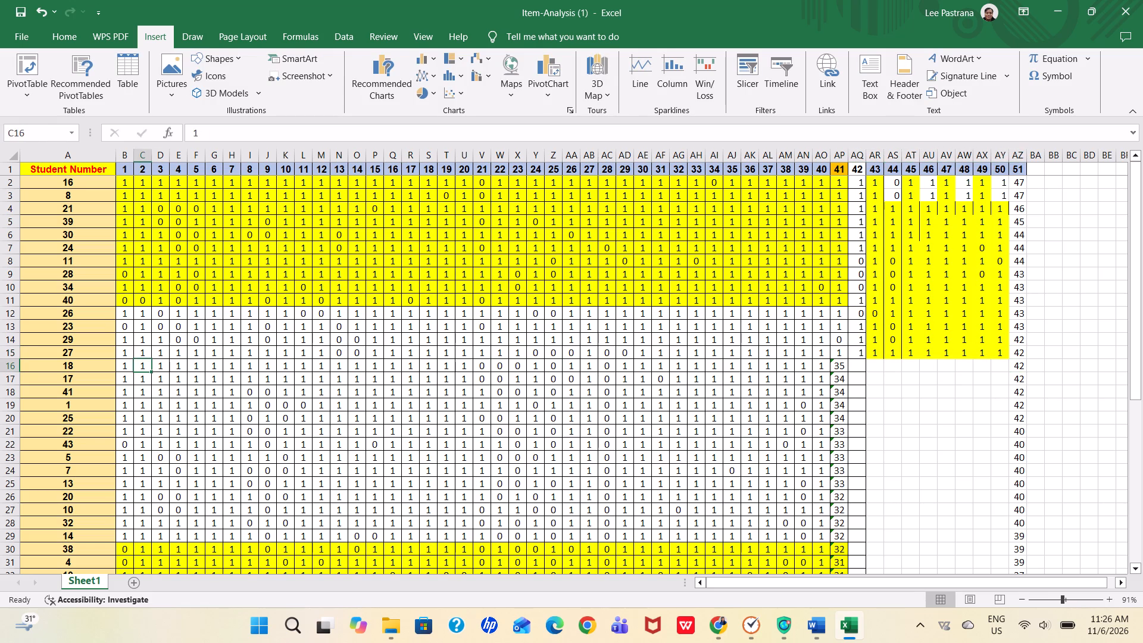
{"action": "key", "text": "Left"}
{"action": "key", "text": "Right"}
{"action": "key", "text": "Right"}
{"action": "key", "text": "Right"}
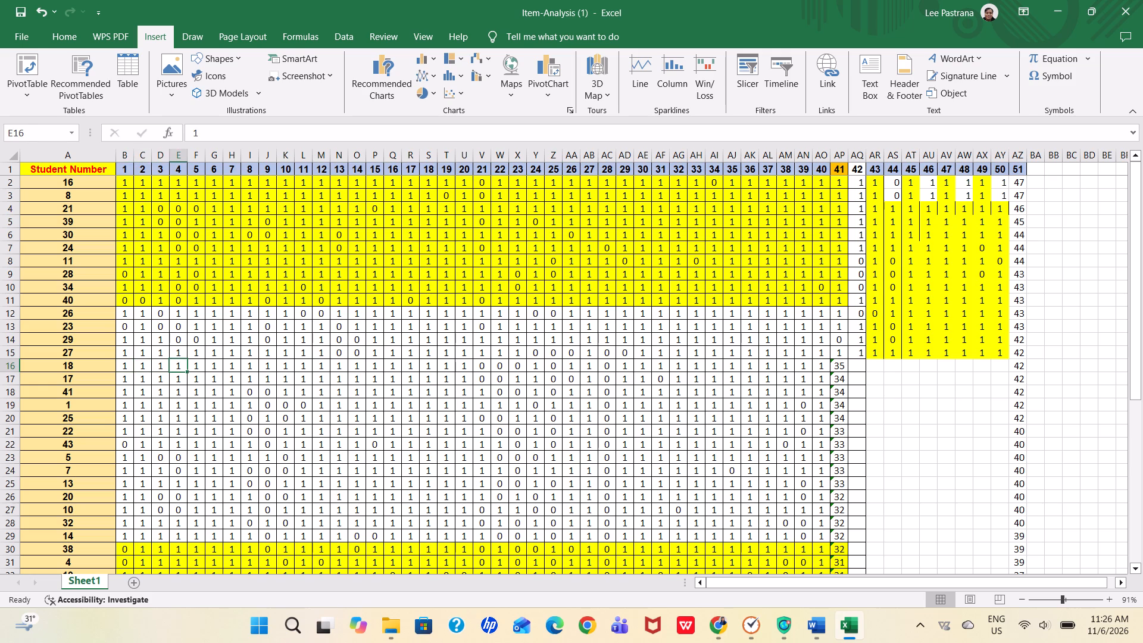
{"action": "key", "text": "0"}
{"action": "key", "text": "Right"}
{"action": "key", "text": "0"}
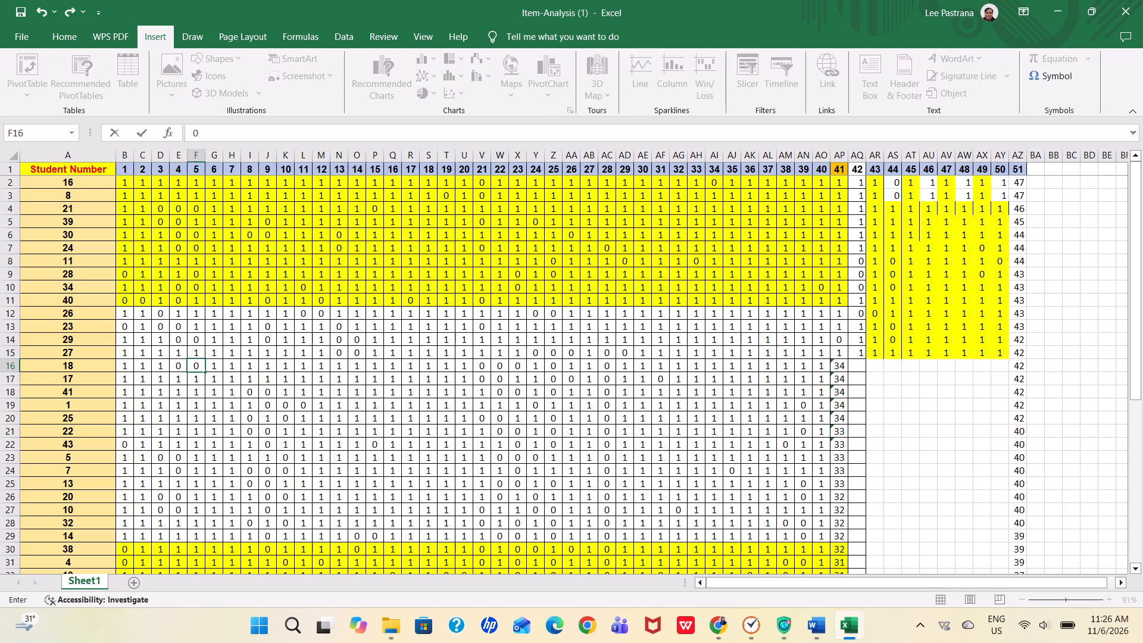
For student 18 in row 16, set items 11 and 13 to 0.
{"action": "key", "text": "Right"}
{"action": "key", "text": "Right"}
{"action": "key", "text": "Right"}
{"action": "key", "text": "Right"}
{"action": "key", "text": "Right"}
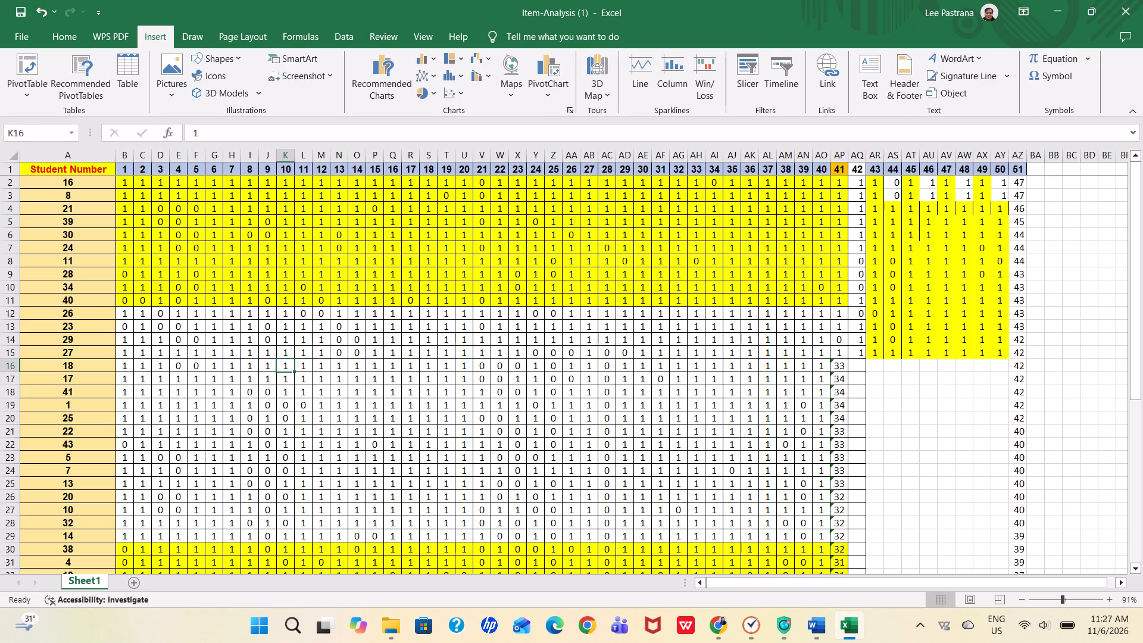
{"action": "key", "text": "Right"}
{"action": "key", "text": "0"}
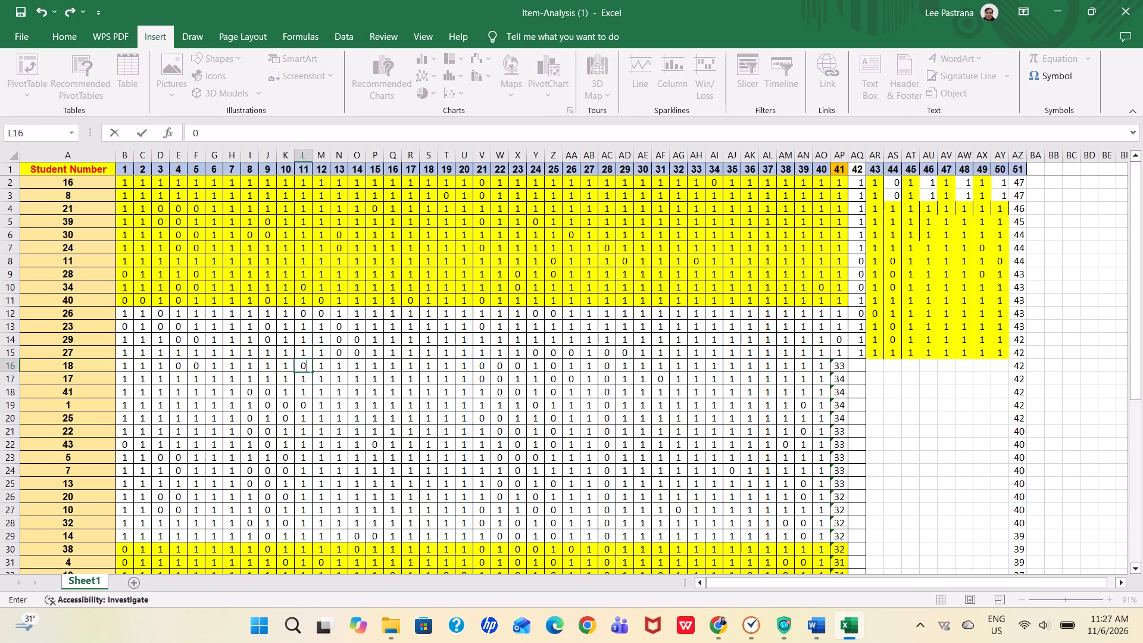
{"action": "key", "text": "Right"}
{"action": "key", "text": "Right"}
{"action": "key", "text": "0"}
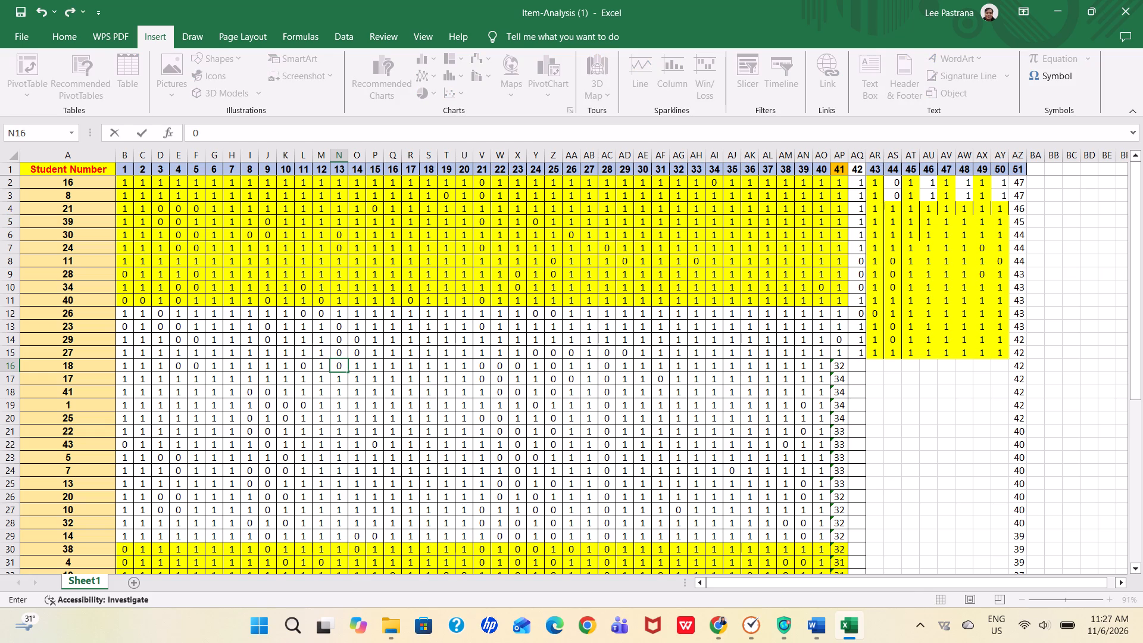
For student 18 in row 16, set items 23, 25 and 28 to 1.
{"action": "key", "text": "Right"}
{"action": "key", "text": "Right"}
{"action": "key", "text": "Right"}
{"action": "key", "text": "Right"}
{"action": "key", "text": "Right"}
{"action": "key", "text": "Right"}
{"action": "key", "text": "Right"}
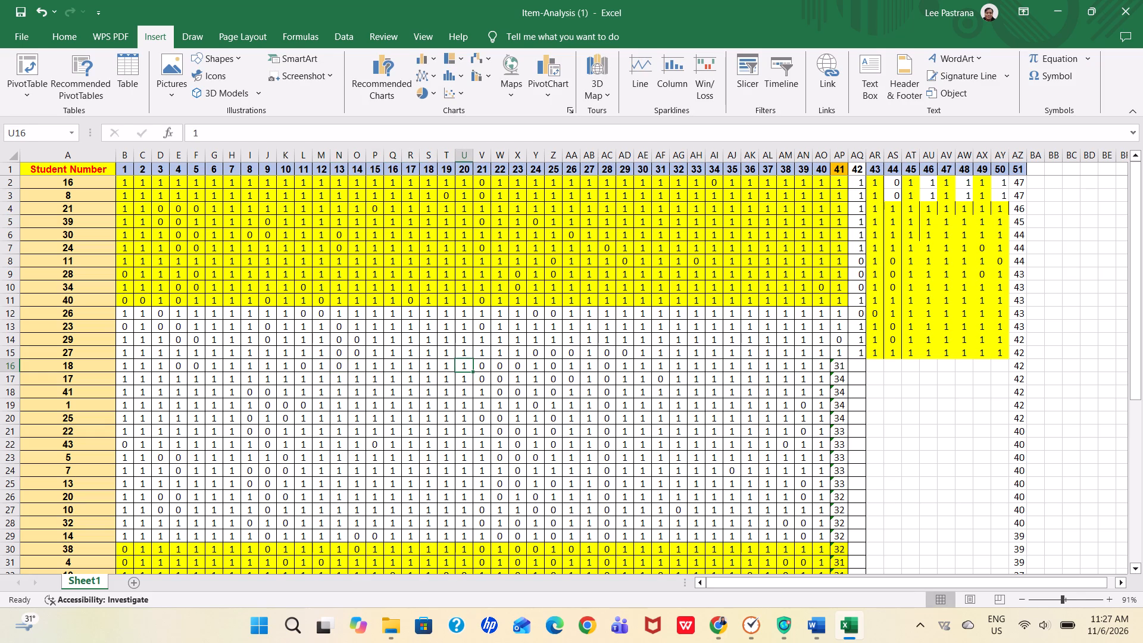
{"action": "key", "text": "Right"}
{"action": "key", "text": "Right"}
{"action": "key", "text": "Right"}
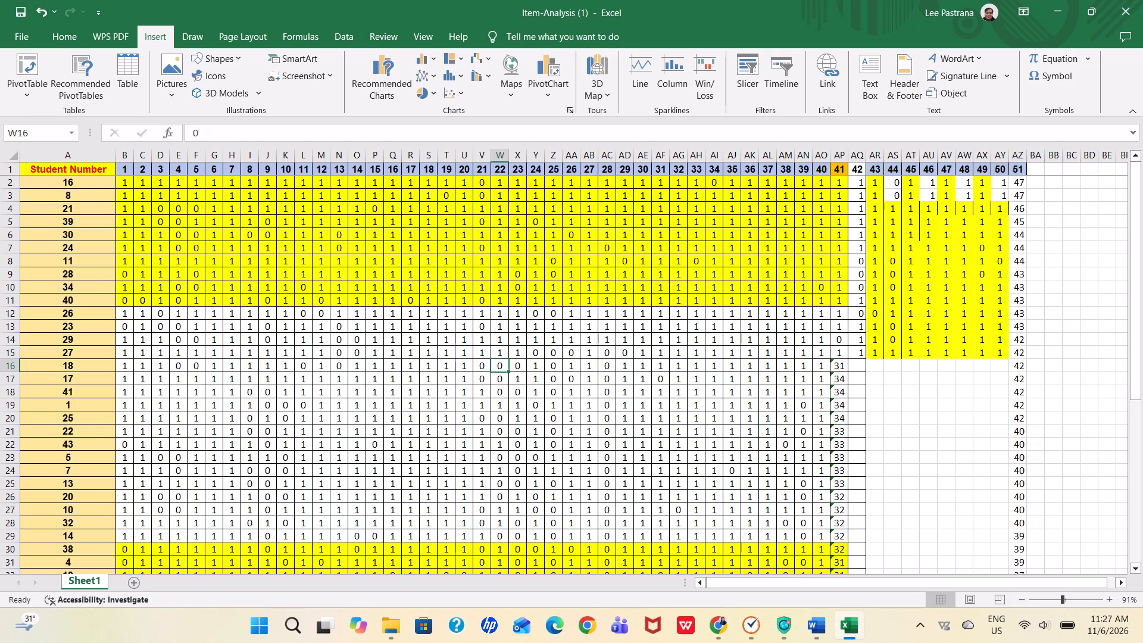
{"action": "key", "text": "1"}
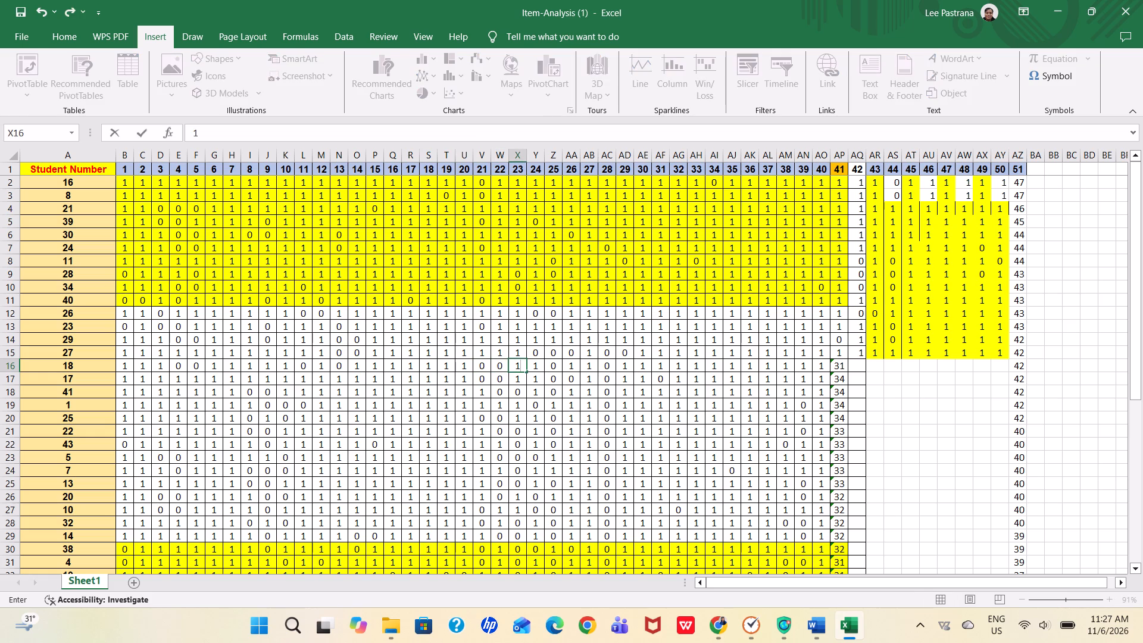
{"action": "key", "text": "Right"}
{"action": "key", "text": "Right"}
{"action": "key", "text": "1"}
{"action": "key", "text": "Right"}
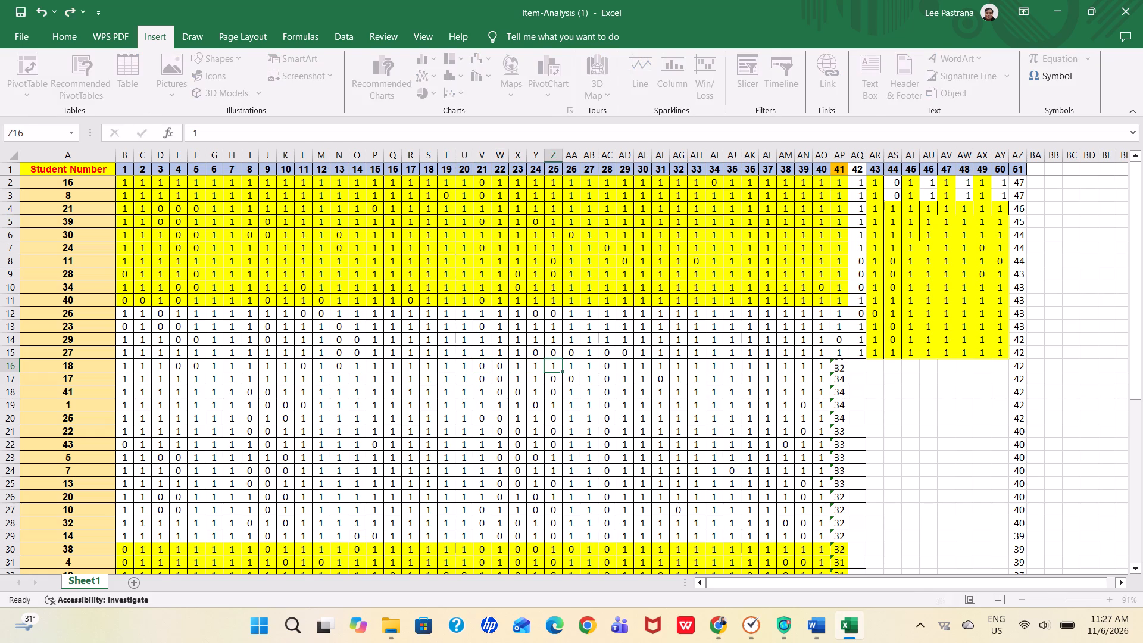
{"action": "key", "text": "Right"}
{"action": "key", "text": "Right"}
{"action": "key", "text": "1"}
For student 18 in row 16, set item 34 to 0.
{"action": "key", "text": "Right"}
{"action": "key", "text": "Right"}
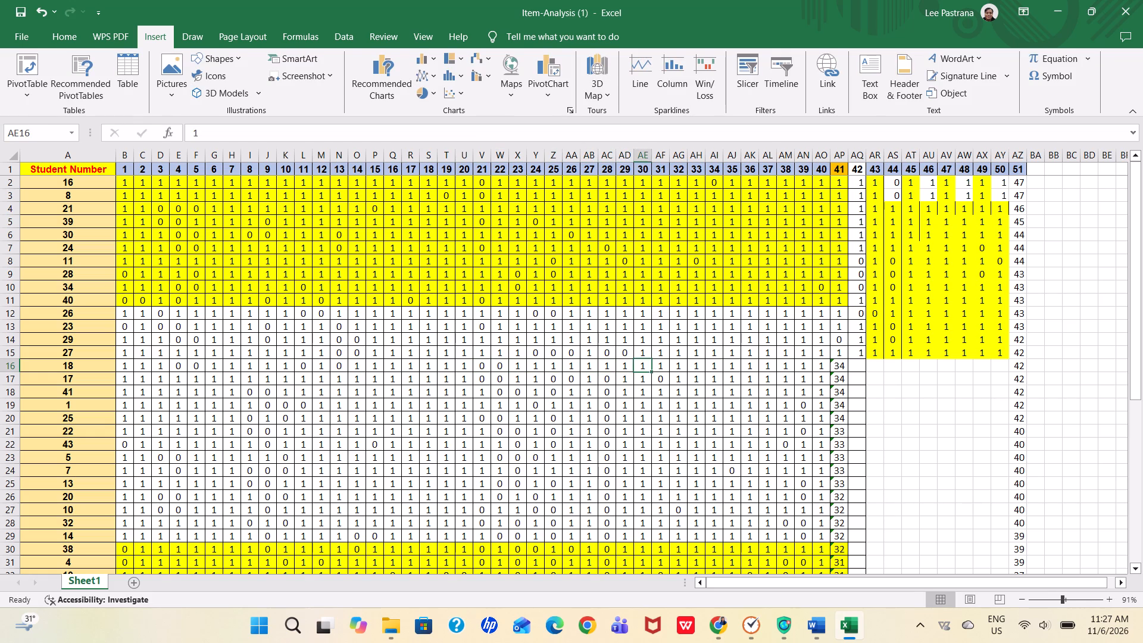
{"action": "key", "text": "Right"}
{"action": "key", "text": "Right"}
{"action": "key", "text": "Right"}
{"action": "key", "text": "Right"}
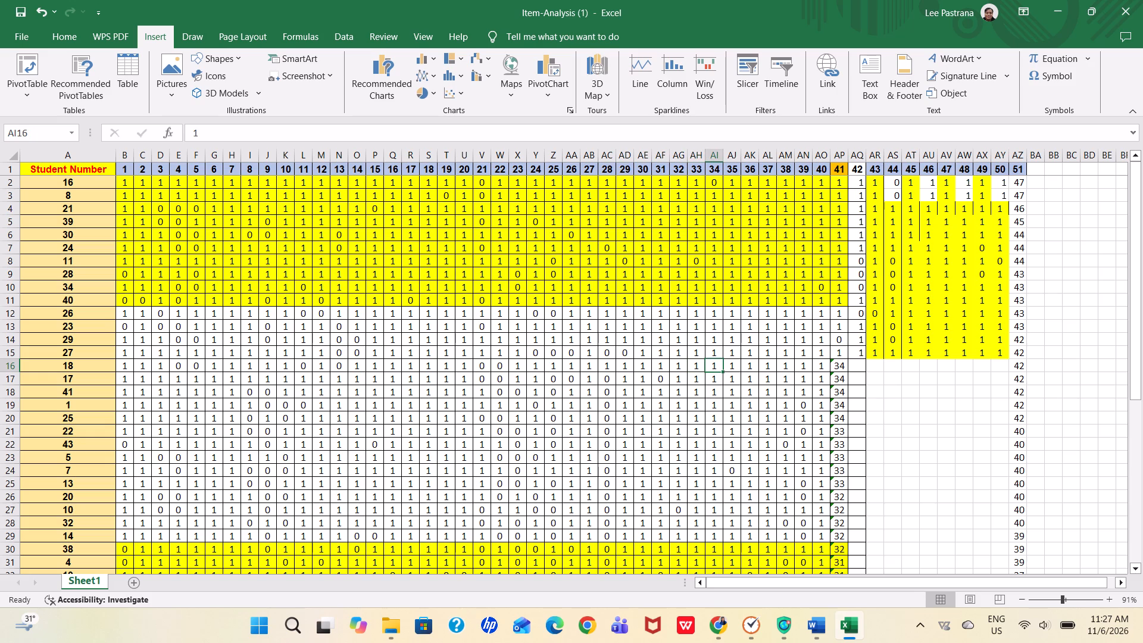
{"action": "key", "text": "0"}
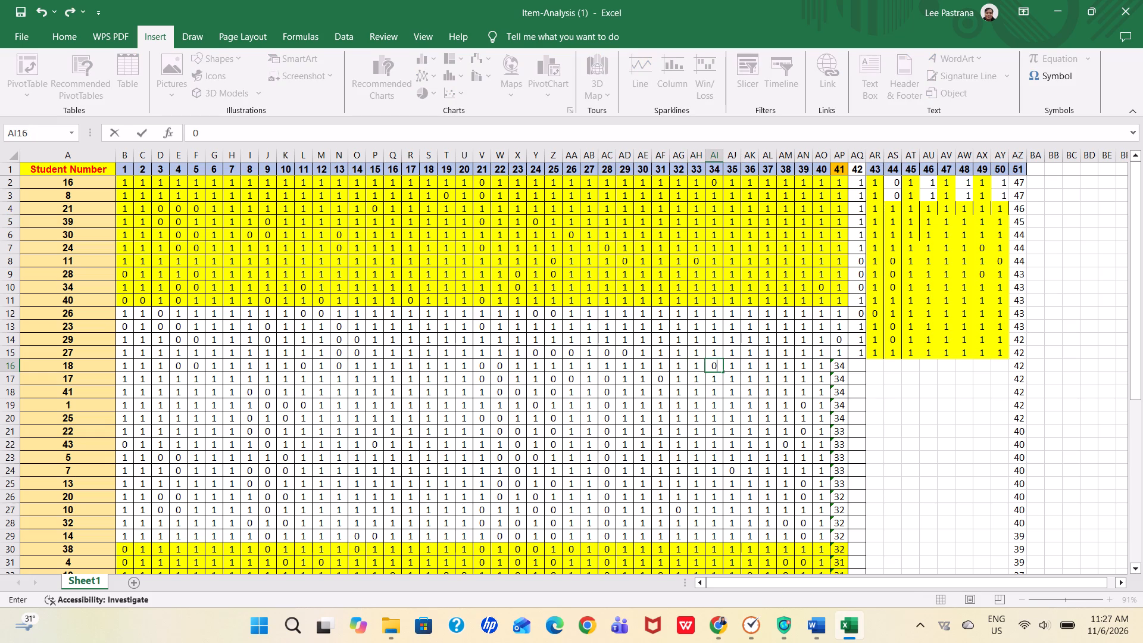
For student 18 in row 16, enter 1 for items 41 to 43 and 0 for item 44.
{"action": "key", "text": "Right"}
{"action": "key", "text": "Right"}
{"action": "key", "text": "Right"}
{"action": "key", "text": "Right"}
{"action": "key", "text": "Right"}
{"action": "key", "text": "Right"}
{"action": "key", "text": "Right"}
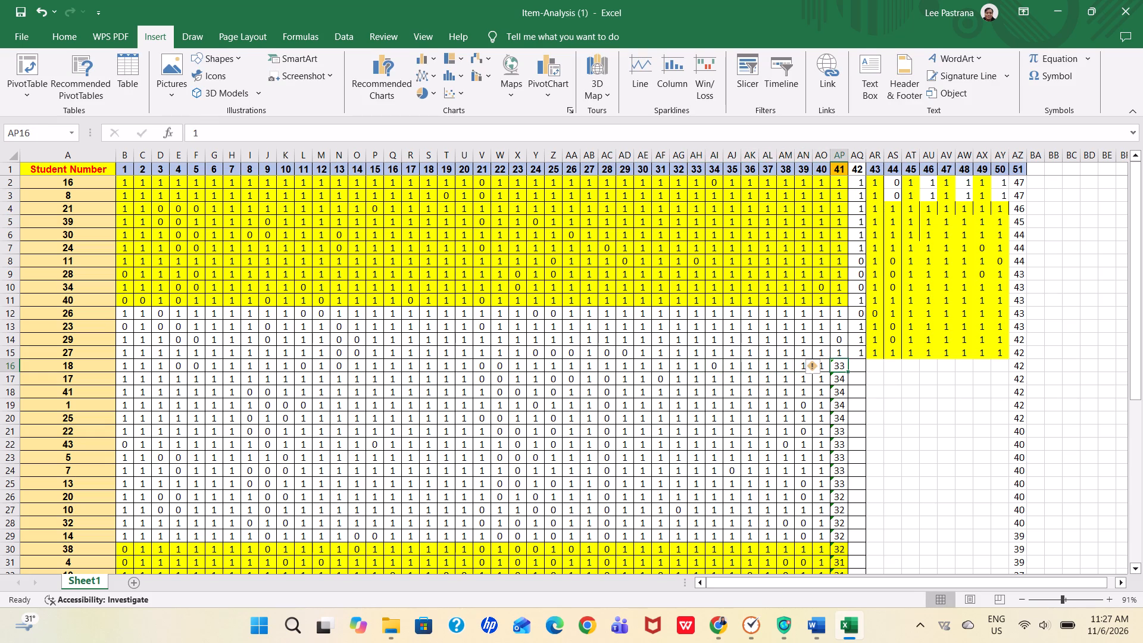
{"action": "key", "text": "1"}
{"action": "key", "text": "Right"}
{"action": "key", "text": "1"}
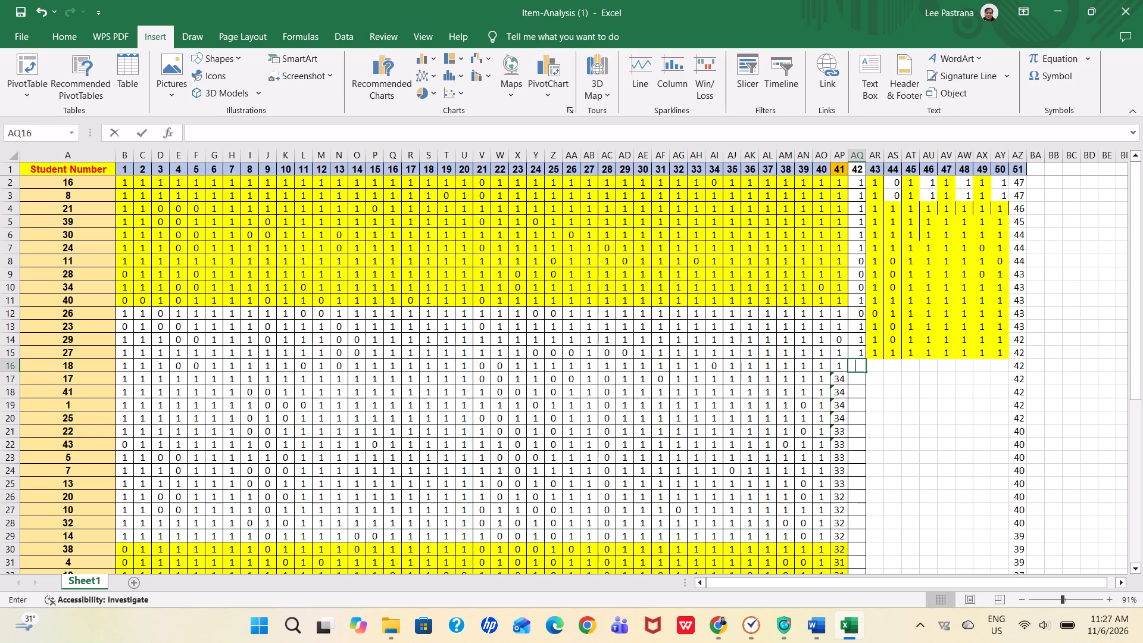
{"action": "key", "text": "Right"}
{"action": "key", "text": "1"}
{"action": "key", "text": "Right"}
{"action": "key", "text": "0"}
{"action": "key", "text": "Right"}
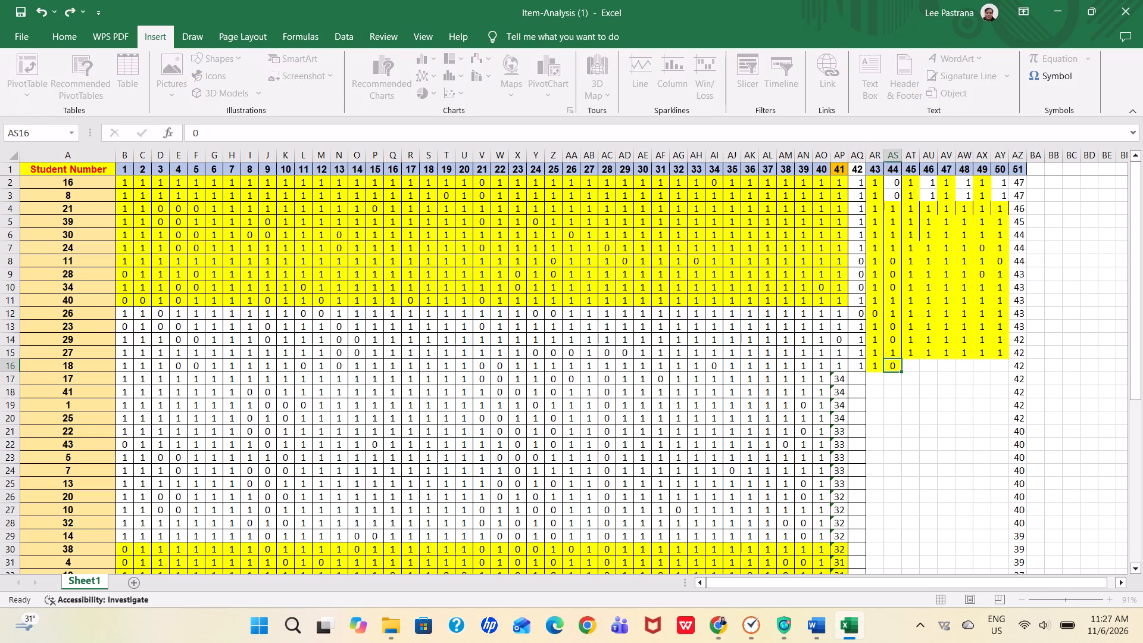
For student 18 in row 16, enter 1 for each of items 45 to 50.
{"action": "key", "text": "1"}
{"action": "key", "text": "Right"}
{"action": "key", "text": "1"}
{"action": "key", "text": "Right"}
{"action": "key", "text": "1"}
{"action": "key", "text": "Right"}
{"action": "key", "text": "1"}
{"action": "key", "text": "Right"}
{"action": "key", "text": "1"}
{"action": "key", "text": "Right"}
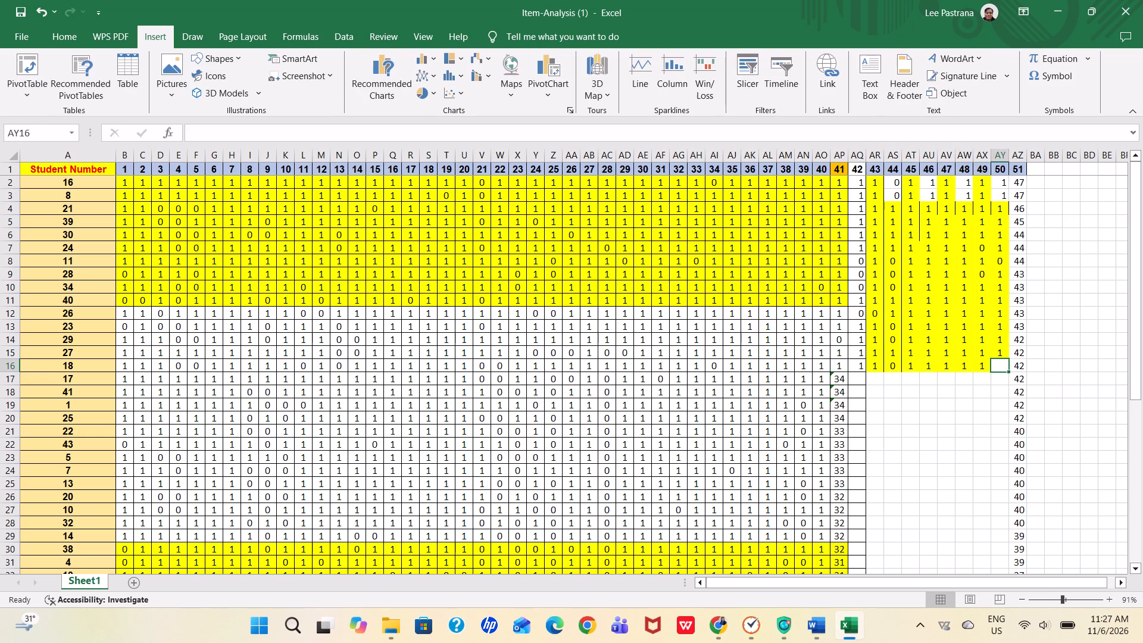
{"action": "key", "text": "1"}
{"action": "key", "text": "Down"}
For student 17 in row 17, set items 1, 2 and 3 to 0.
{"action": "key", "text": "Left"}
{"action": "key", "text": "Left"}
{"action": "key", "text": "Left"}
{"action": "key", "text": "Left"}
{"action": "key", "text": "Left"}
{"action": "key", "text": "Left"}
{"action": "key", "text": "Left"}
{"action": "key", "text": "Left"}
{"action": "key", "text": "Left"}
{"action": "key", "text": "Left"}
{"action": "key", "text": "Left"}
{"action": "key", "text": "Left"}
{"action": "key", "text": "Left"}
{"action": "key", "text": "Left"}
{"action": "key", "text": "Left"}
{"action": "key", "text": "Left"}
{"action": "key", "text": "Left"}
{"action": "key", "text": "Left"}
{"action": "key", "text": "Left"}
{"action": "key", "text": "Left"}
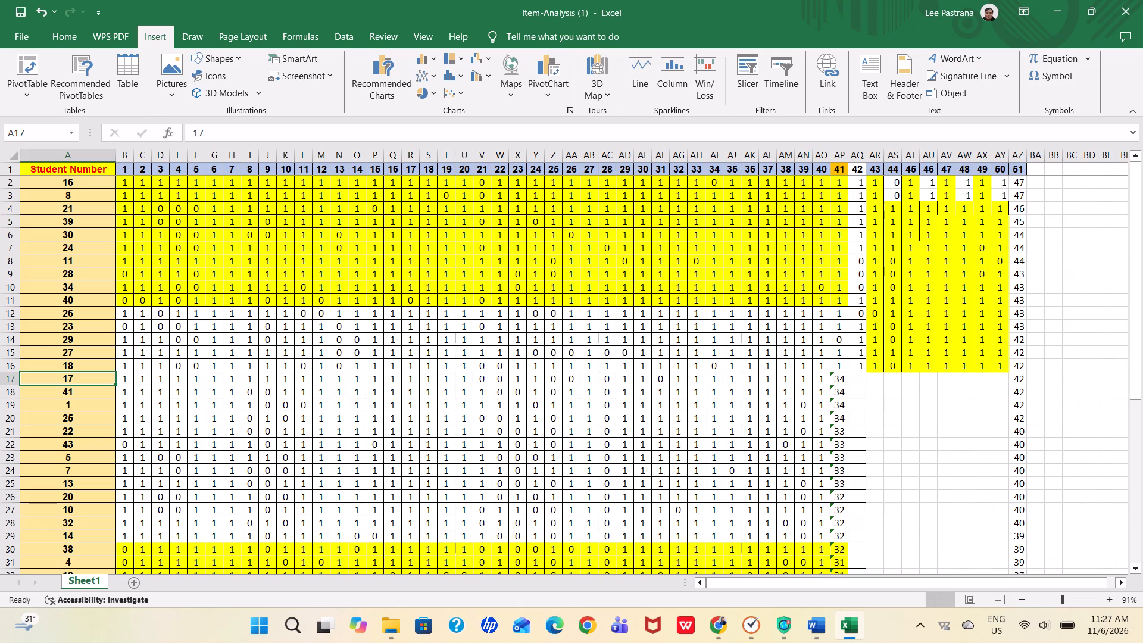
{"action": "key", "text": "Right"}
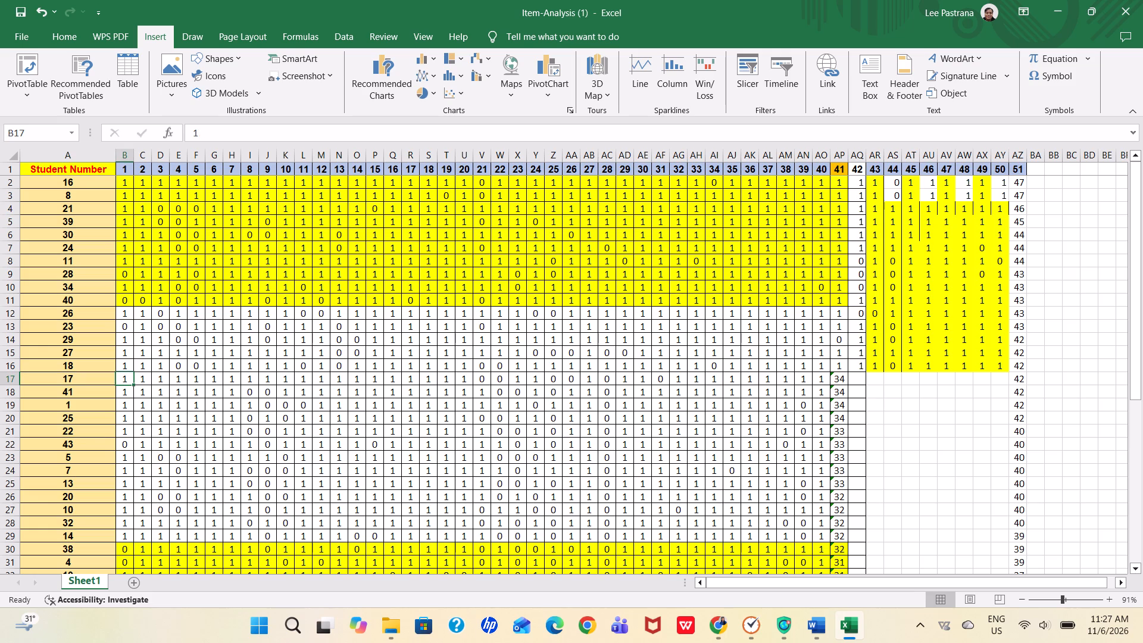
{"action": "key", "text": "Right"}
{"action": "key", "text": "Left"}
{"action": "key", "text": "0"}
{"action": "key", "text": "Right"}
{"action": "key", "text": "0"}
{"action": "key", "text": "Right"}
{"action": "key", "text": "0"}
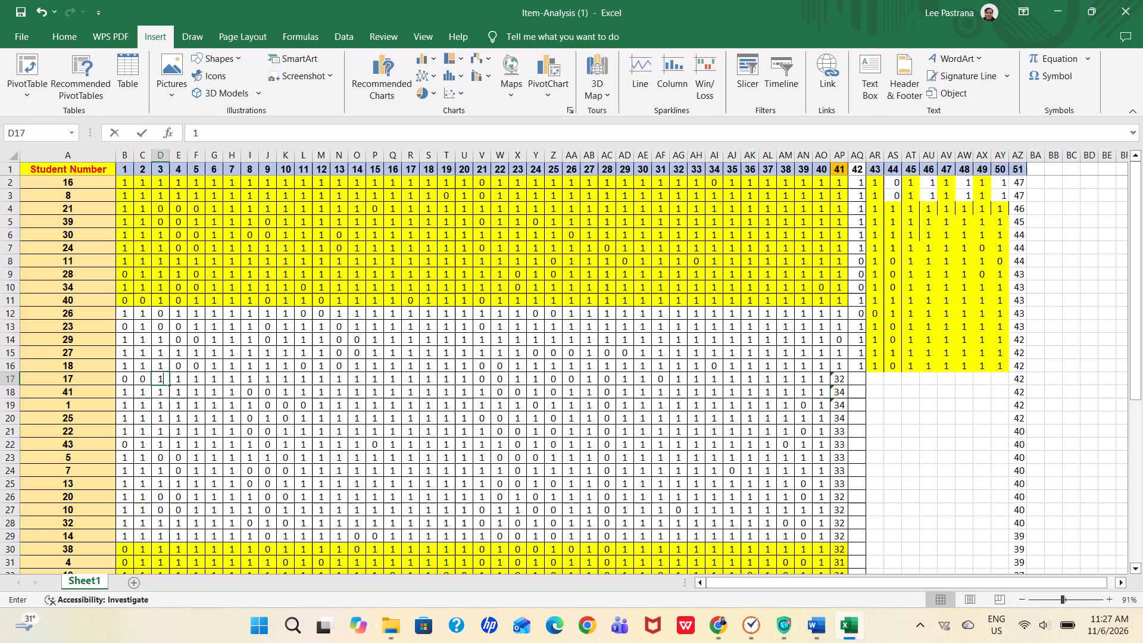
{"action": "key", "text": "Right"}
For student 17 in row 17, set item 11 to 0.
{"action": "key", "text": "Right"}
{"action": "key", "text": "Right"}
{"action": "key", "text": "Right"}
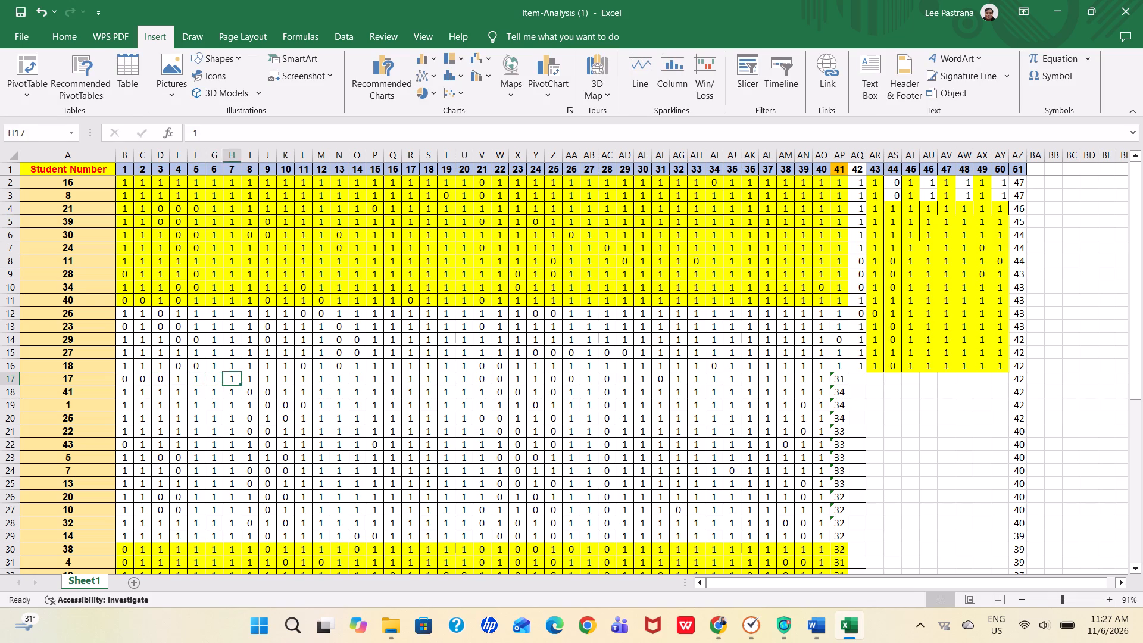
{"action": "key", "text": "Right"}
{"action": "key", "text": "Right"}
{"action": "key", "text": "Right"}
{"action": "key", "text": "Right"}
{"action": "key", "text": "0"}
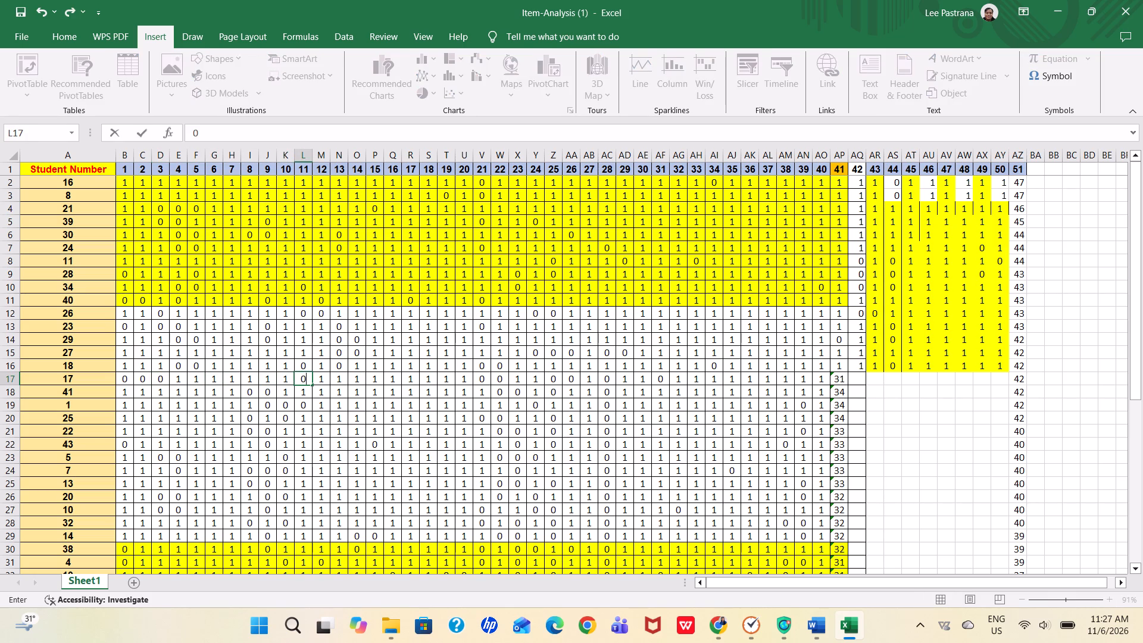
{"action": "key", "text": "Right"}
For student 17 in row 17, set items 22 and 25 to 1.
{"action": "key", "text": "Right"}
{"action": "key", "text": "Right"}
{"action": "key", "text": "Right"}
{"action": "key", "text": "Right"}
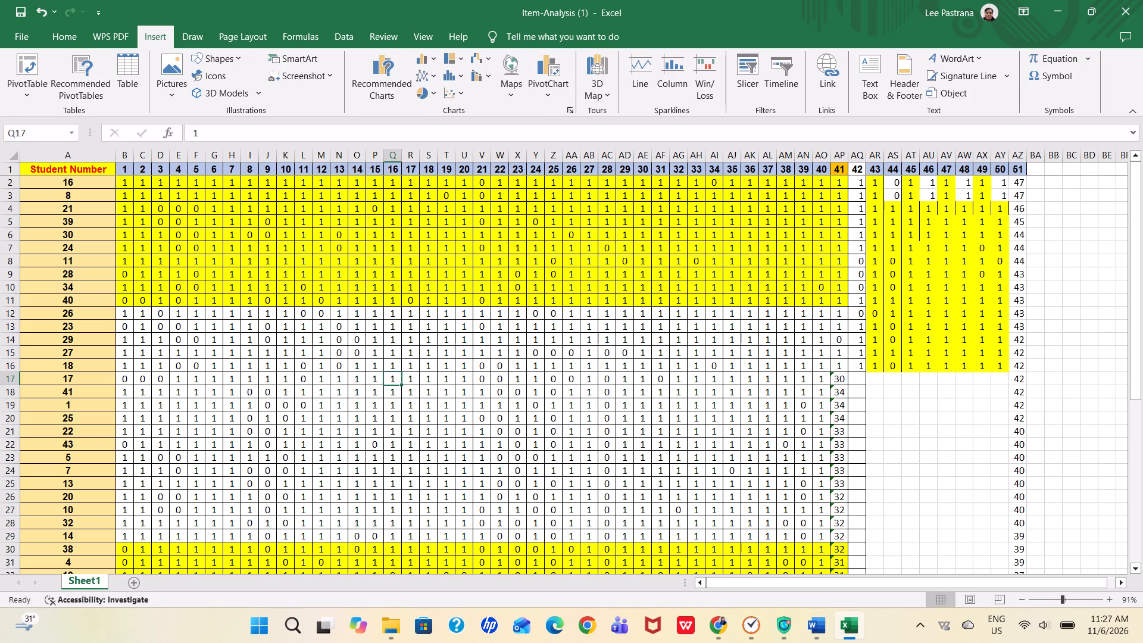
{"action": "key", "text": "Right"}
{"action": "key", "text": "Right"}
{"action": "key", "text": "Right"}
{"action": "key", "text": "Right"}
{"action": "key", "text": "Right"}
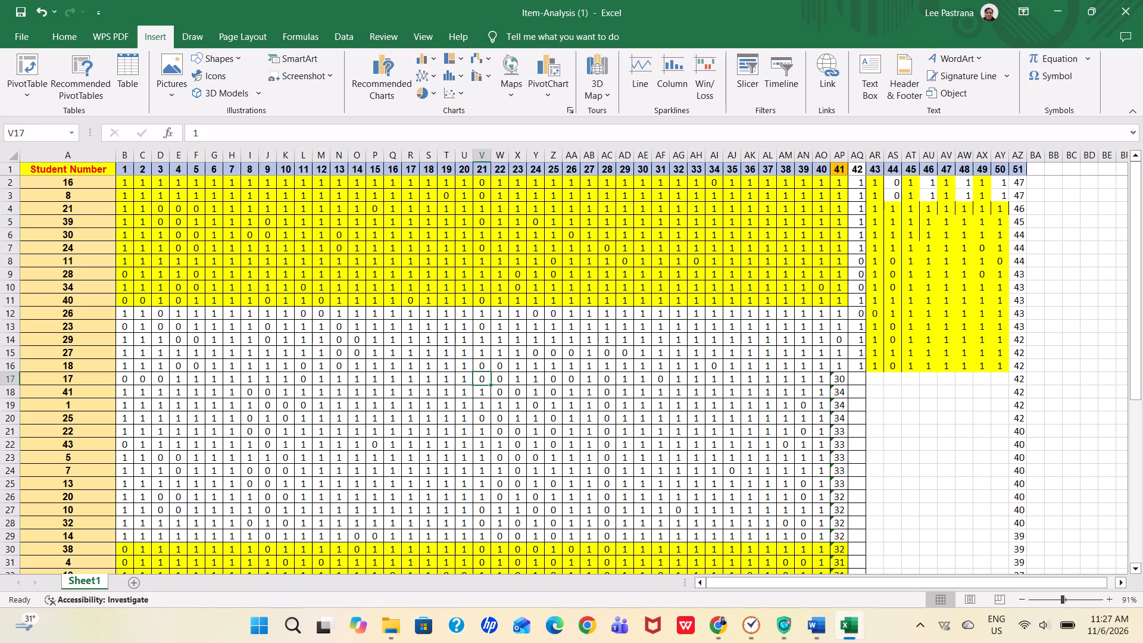
{"action": "key", "text": "Right"}
{"action": "key", "text": "1"}
{"action": "key", "text": "Right"}
{"action": "key", "text": "Right"}
{"action": "key", "text": "Right"}
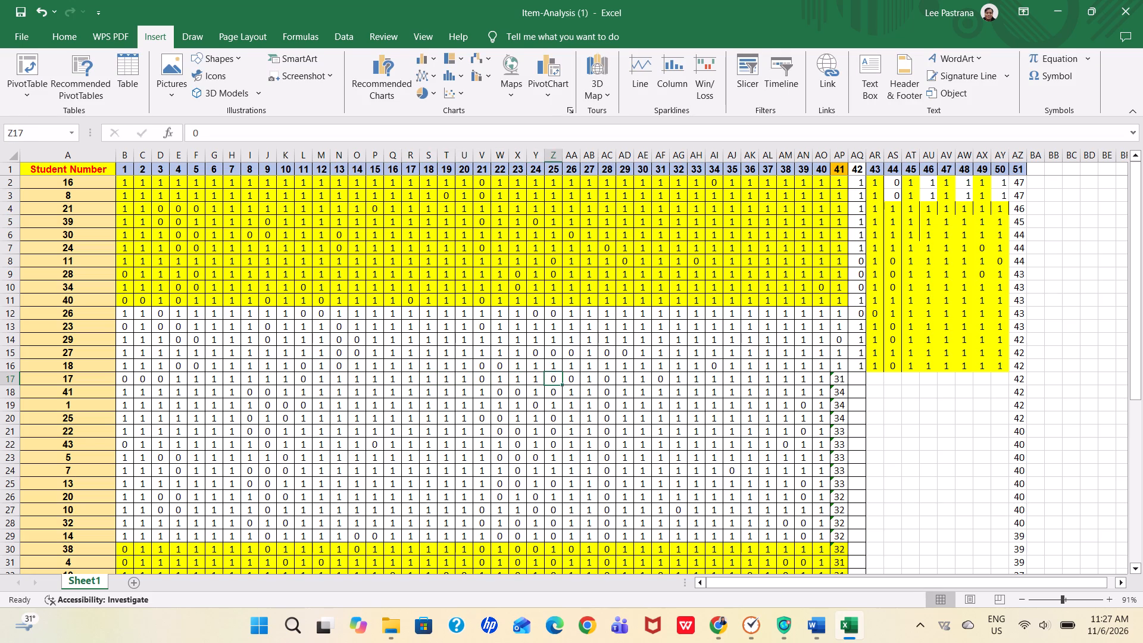
{"action": "key", "text": "Right"}
{"action": "key", "text": "Left"}
{"action": "key", "text": "1"}
{"action": "key", "text": "Right"}
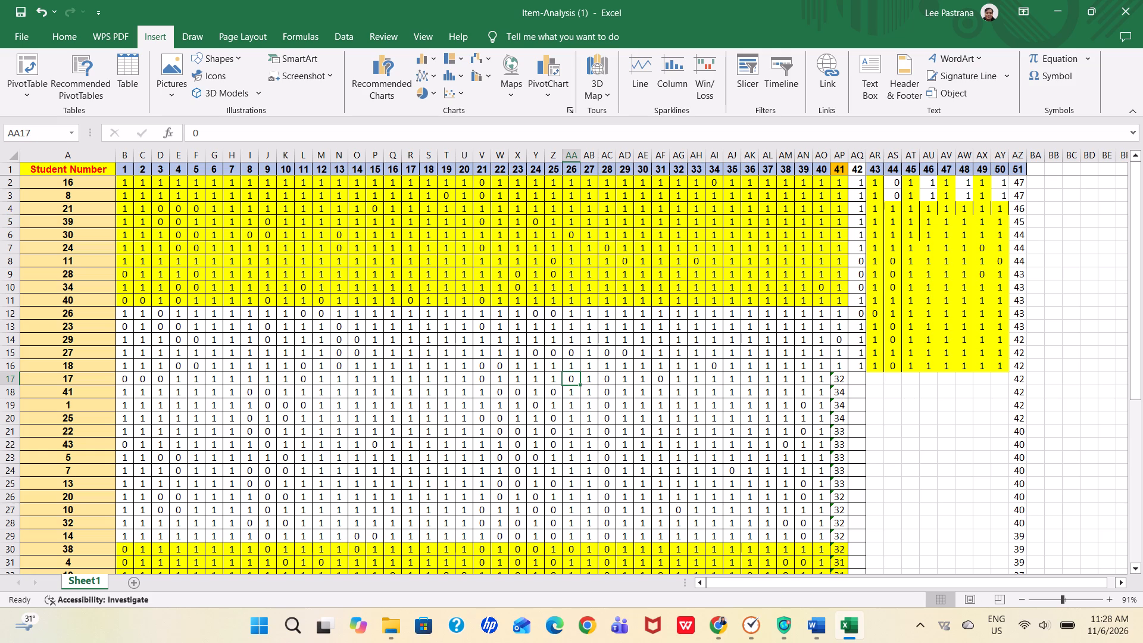
For student 17 in row 17, set items 28 and 31 to 1.
{"action": "key", "text": "Right"}
{"action": "key", "text": "Right"}
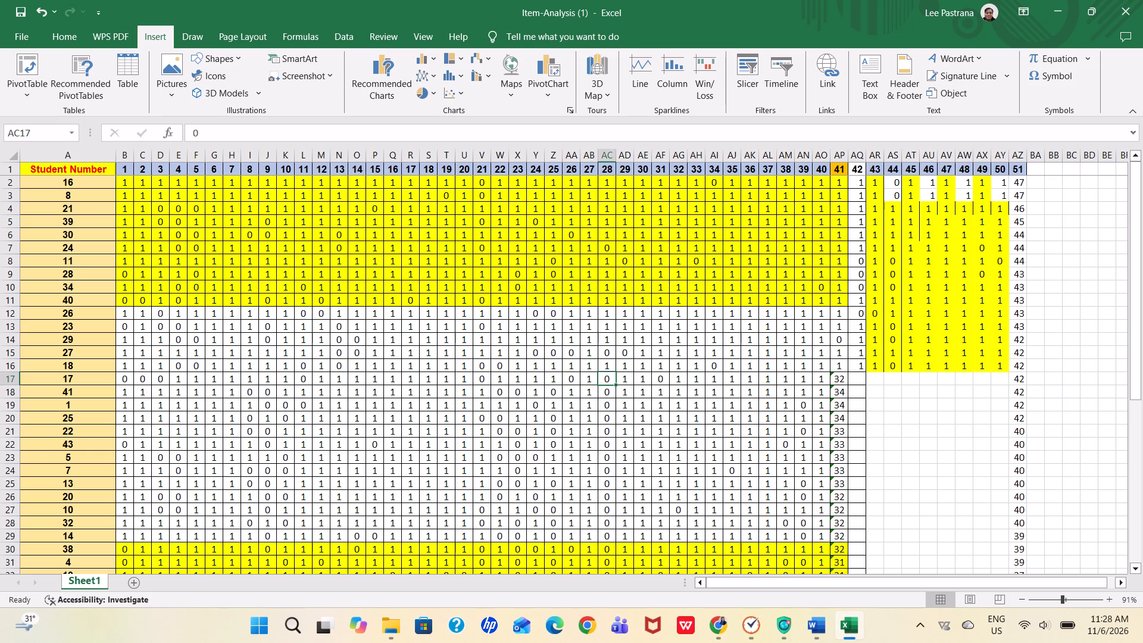
{"action": "key", "text": "1"}
{"action": "key", "text": "Right"}
{"action": "key", "text": "Right"}
{"action": "key", "text": "Right"}
{"action": "key", "text": "1"}
{"action": "key", "text": "Right"}
For student 17 in row 17, enter 1 for items 41 to 43 and 0 for item 44.
{"action": "key", "text": "Right"}
{"action": "key", "text": "Right"}
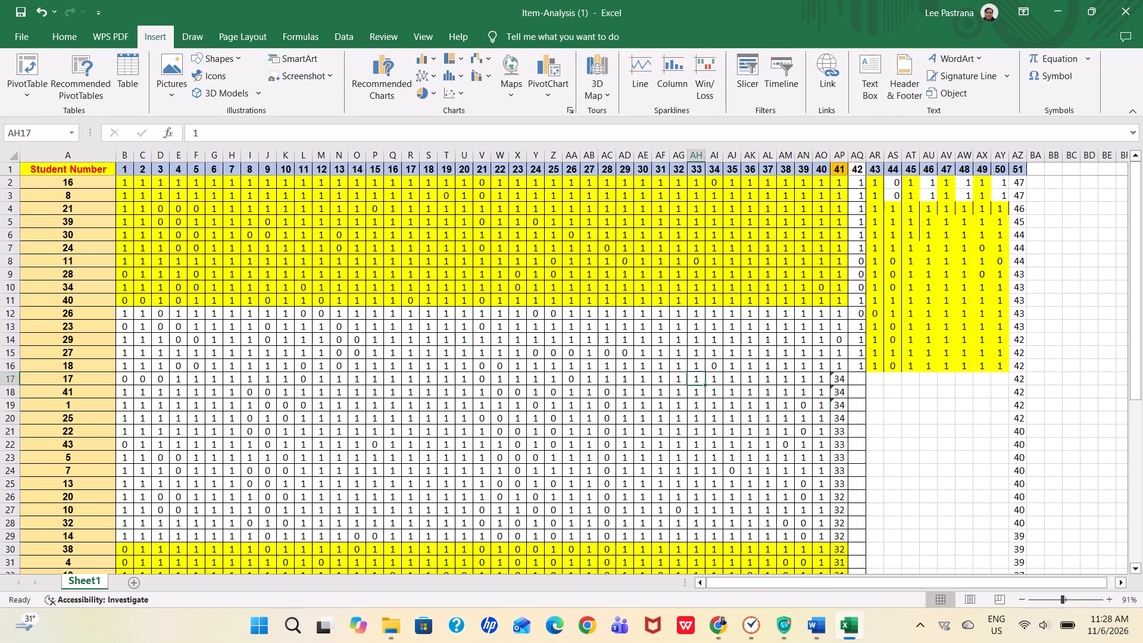
{"action": "key", "text": "Right"}
{"action": "key", "text": "Right"}
{"action": "key", "text": "Right"}
{"action": "key", "text": "Right"}
{"action": "key", "text": "Right"}
{"action": "key", "text": "Right"}
{"action": "key", "text": "Right"}
{"action": "key", "text": "1"}
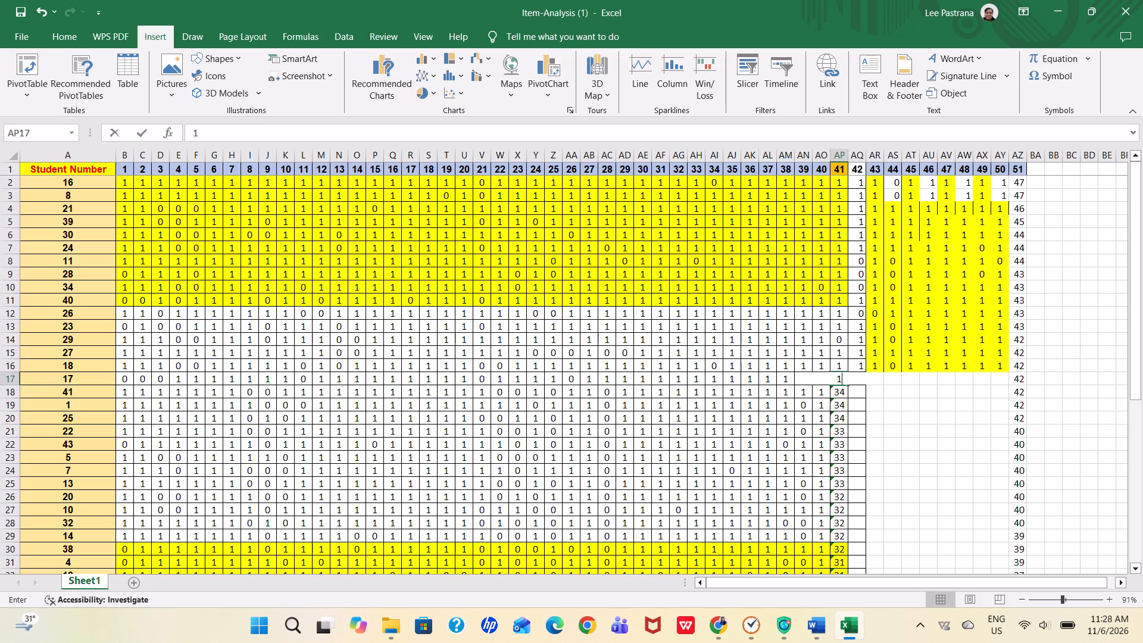
{"action": "key", "text": "Right"}
{"action": "key", "text": "1"}
{"action": "key", "text": "Right"}
{"action": "key", "text": "1"}
{"action": "key", "text": "Right"}
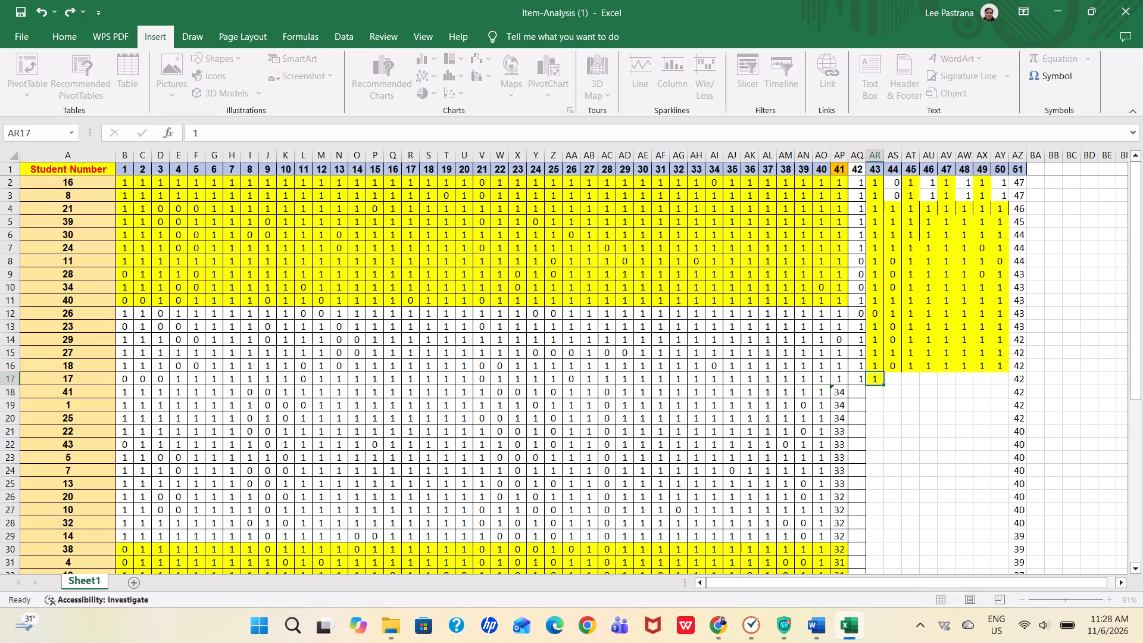
{"action": "key", "text": "0"}
{"action": "key", "text": "Right"}
For student 17 in row 17, enter 1 for items 45 to 48, 0 for item 49 and 1 for item 50.
{"action": "key", "text": "1"}
{"action": "key", "text": "Right"}
{"action": "key", "text": "1"}
{"action": "key", "text": "Right"}
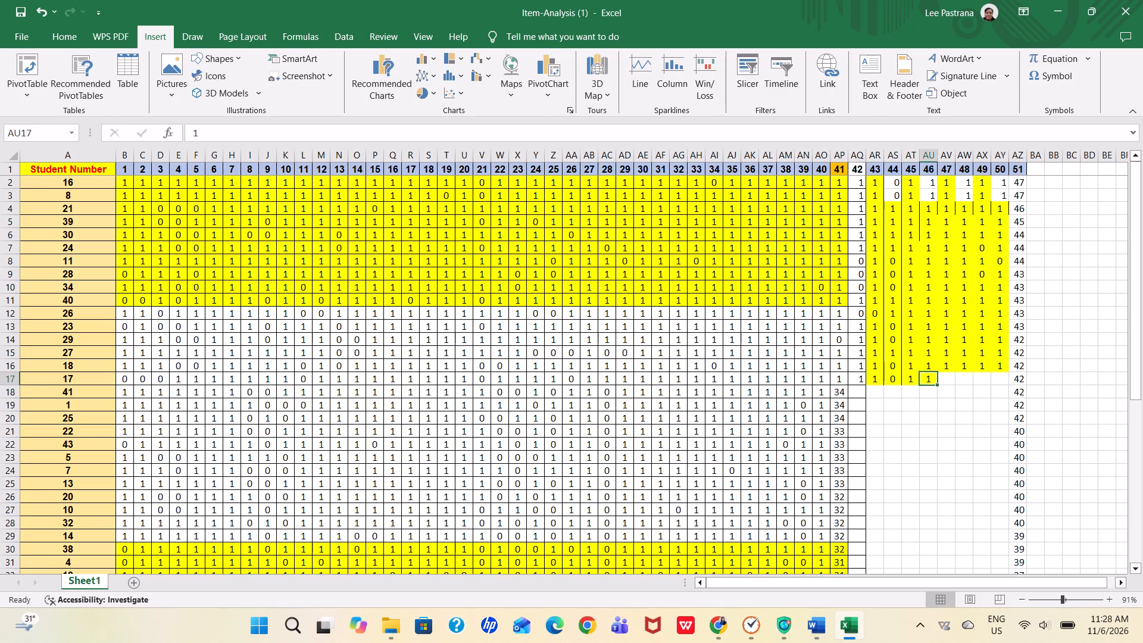
{"action": "key", "text": "1"}
{"action": "key", "text": "Right"}
{"action": "key", "text": "1"}
{"action": "key", "text": "Right"}
{"action": "key", "text": "0"}
{"action": "key", "text": "Right"}
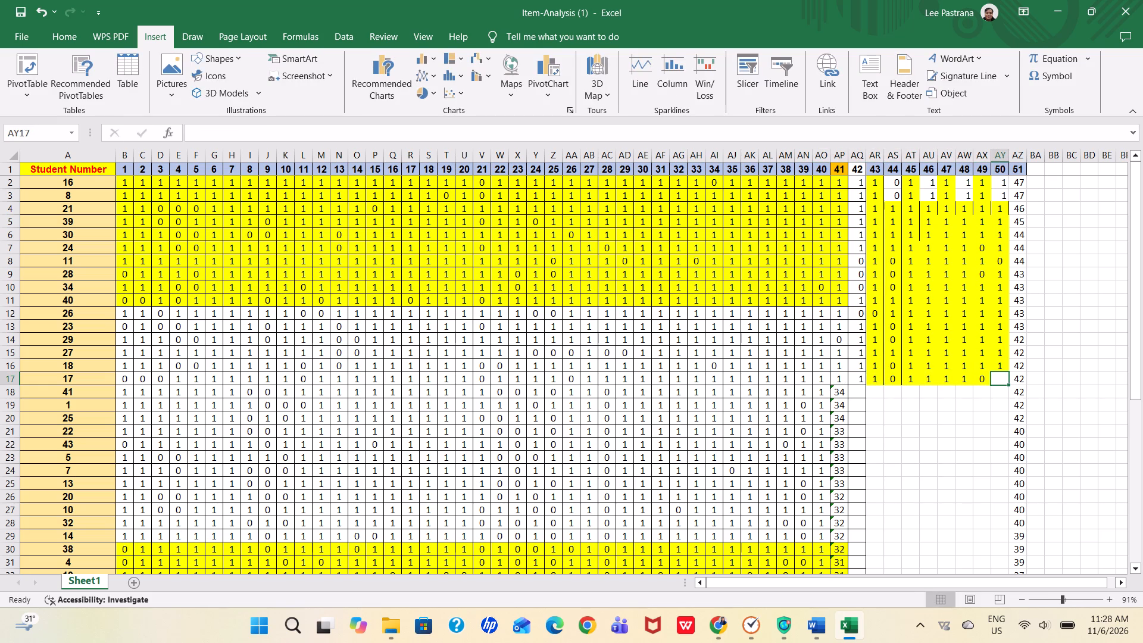
{"action": "key", "text": "1"}
{"action": "key", "text": "Down"}
For student 41 in row 18, set item 4 to 0.
{"action": "key", "text": "Left"}
{"action": "key", "text": "Left"}
{"action": "key", "text": "Left"}
{"action": "key", "text": "Left"}
{"action": "key", "text": "Left"}
{"action": "key", "text": "Left"}
{"action": "key", "text": "Left"}
{"action": "key", "text": "Left"}
{"action": "key", "text": "Left"}
{"action": "key", "text": "Left"}
{"action": "key", "text": "Left"}
{"action": "key", "text": "Left"}
{"action": "key", "text": "Left"}
{"action": "key", "text": "Left"}
{"action": "key", "text": "Left"}
{"action": "key", "text": "Left"}
{"action": "key", "text": "Left"}
{"action": "key", "text": "Left"}
{"action": "key", "text": "Left"}
{"action": "key", "text": "Left"}
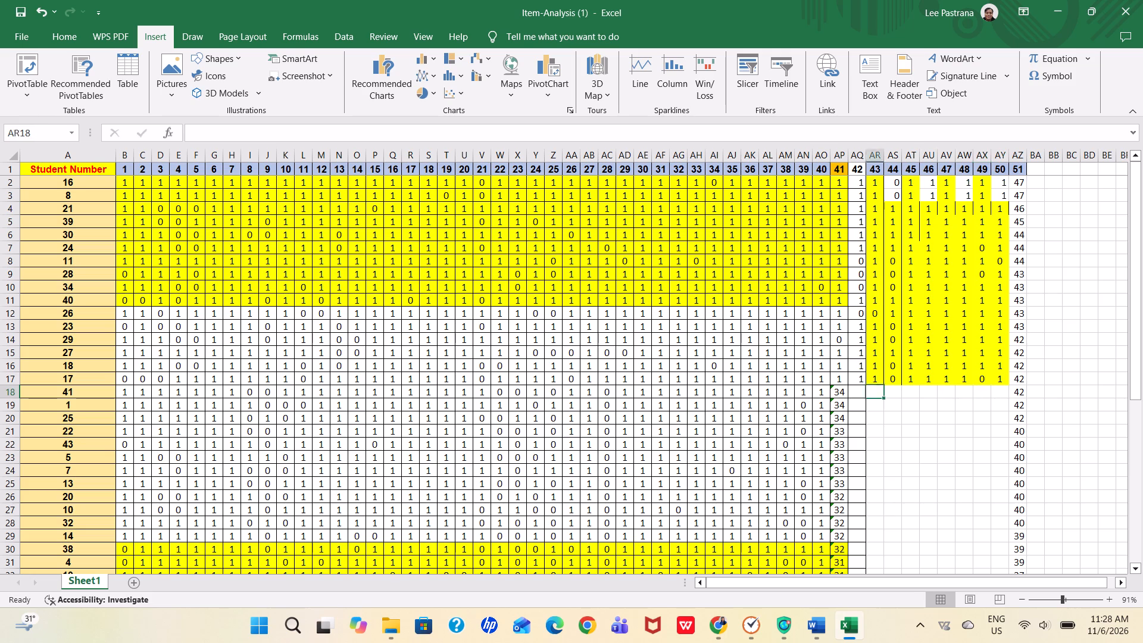
{"action": "key", "text": "Left"}
{"action": "key", "text": "Left"}
{"action": "key", "text": "Left"}
{"action": "key", "text": "Left"}
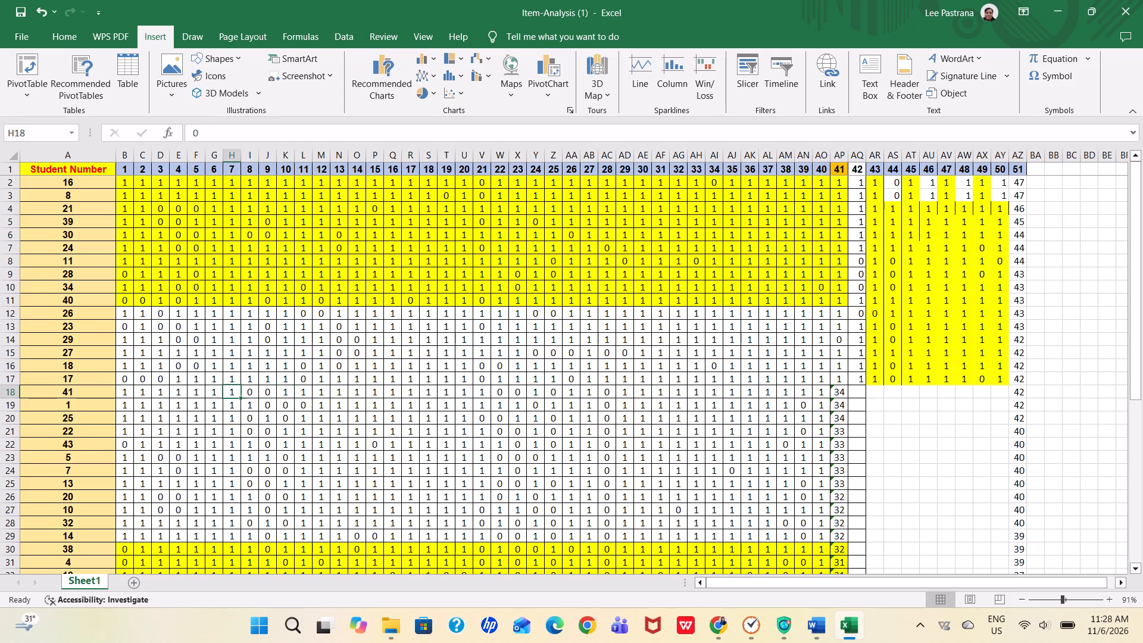
{"action": "key", "text": "Left"}
{"action": "key", "text": "Left"}
{"action": "key", "text": "Left"}
{"action": "key", "text": "Left"}
{"action": "key", "text": "Left"}
{"action": "key", "text": "Left"}
{"action": "key", "text": "Right"}
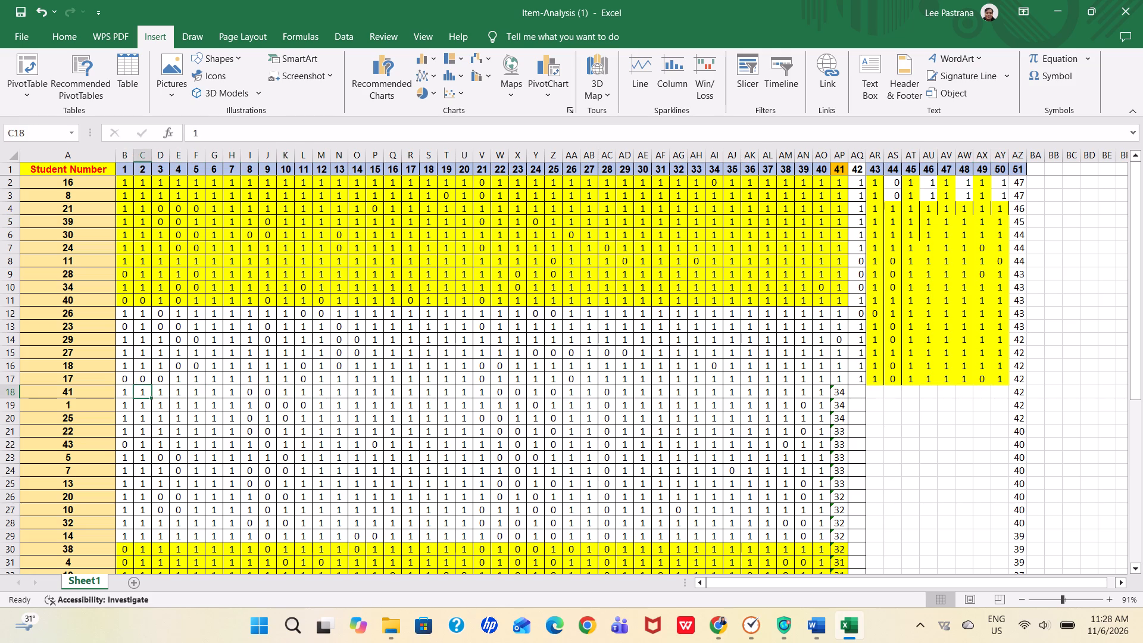
{"action": "key", "text": "Right"}
{"action": "key", "text": "Right"}
{"action": "key", "text": "0"}
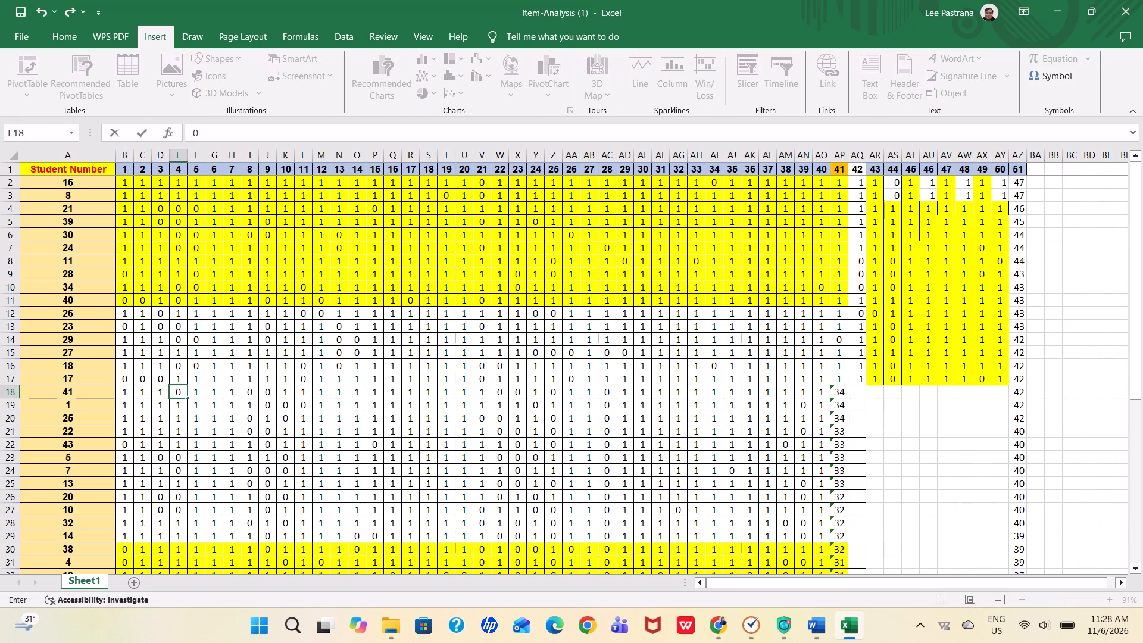
{"action": "key", "text": "Right"}
For student 41 in row 18, set item 11 to 0.
{"action": "key", "text": "Right"}
{"action": "key", "text": "Right"}
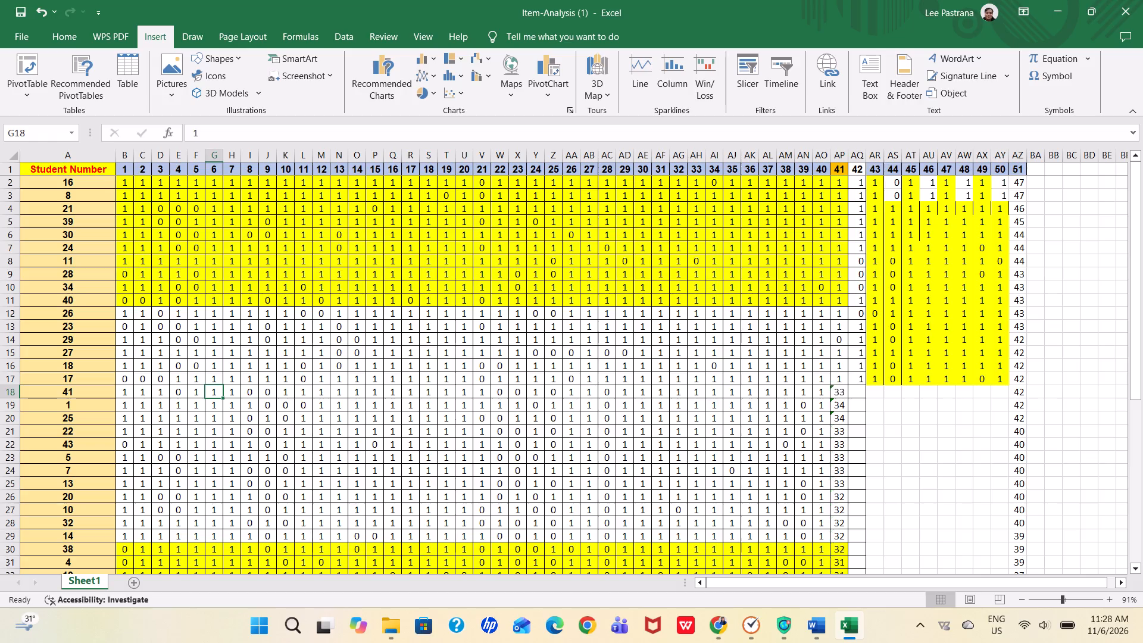
{"action": "key", "text": "Right"}
{"action": "key", "text": "Right"}
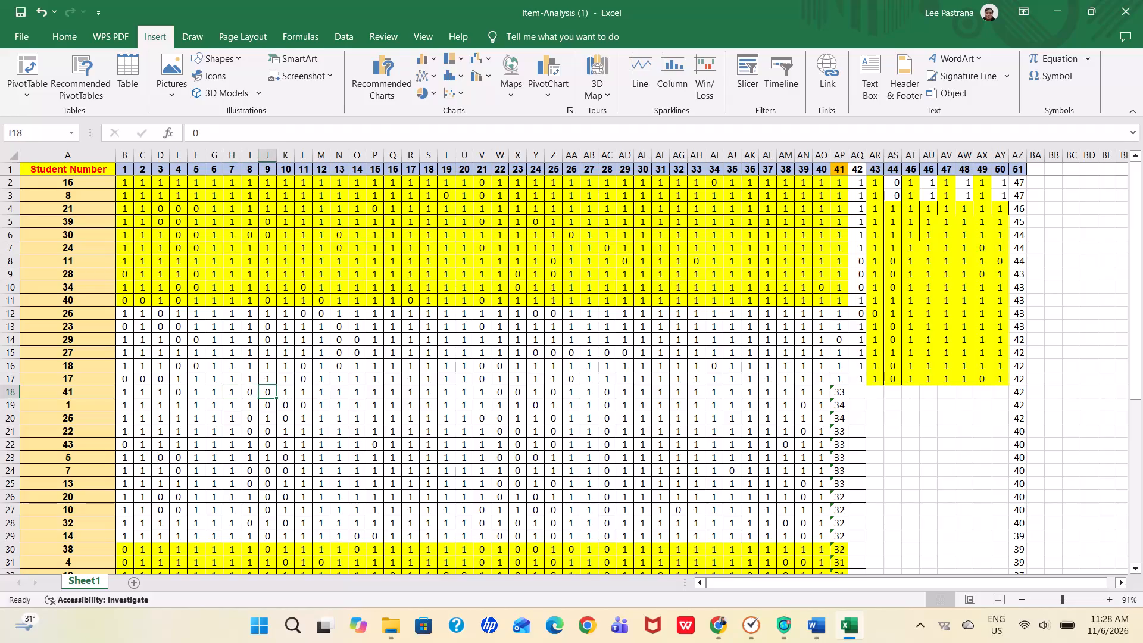
{"action": "key", "text": "Right"}
{"action": "key", "text": "Right"}
{"action": "key", "text": "0"}
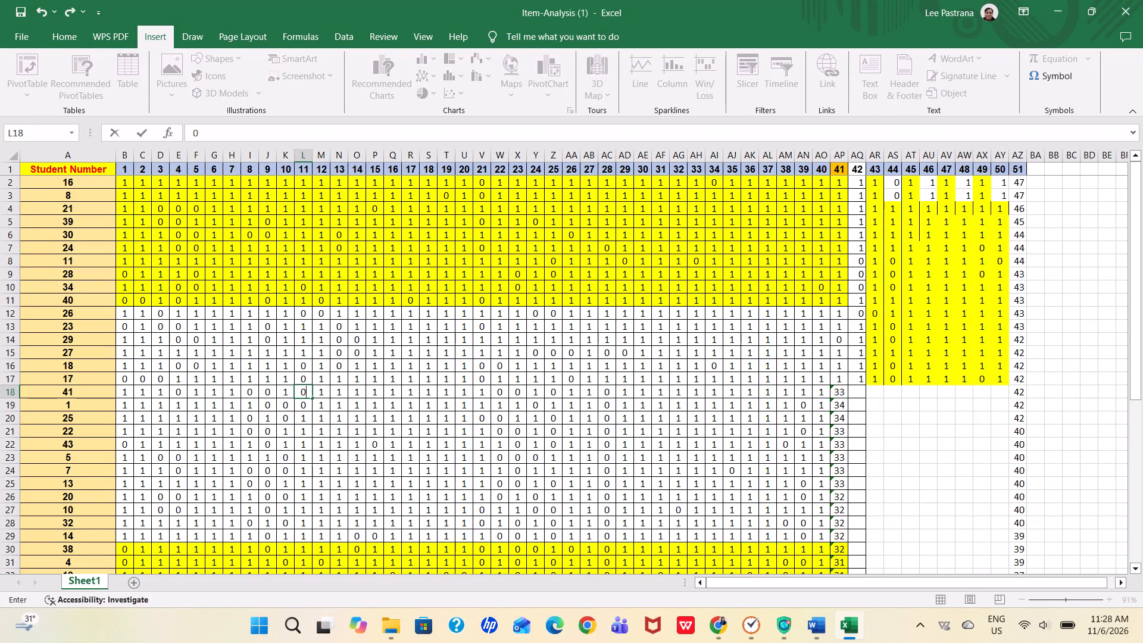
{"action": "key", "text": "Right"}
For student 41 in row 18, set items 19 and 21 to 0.
{"action": "key", "text": "Right"}
{"action": "key", "text": "Right"}
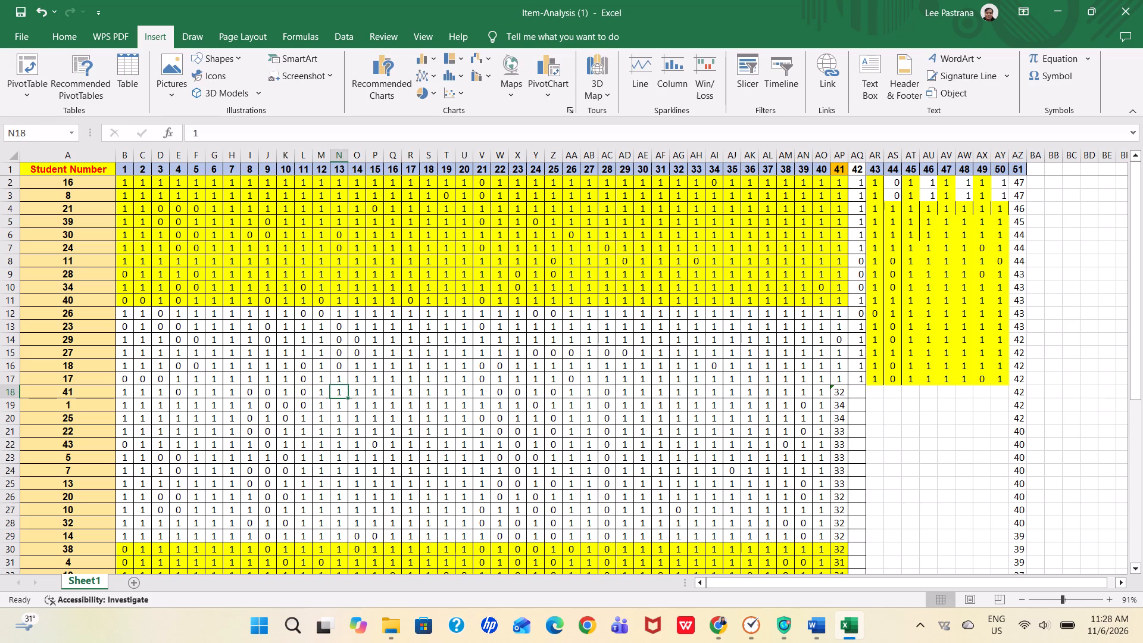
{"action": "key", "text": "Right"}
{"action": "key", "text": "Right"}
{"action": "key", "text": "Right"}
{"action": "key", "text": "Right"}
{"action": "key", "text": "Right"}
{"action": "key", "text": "0"}
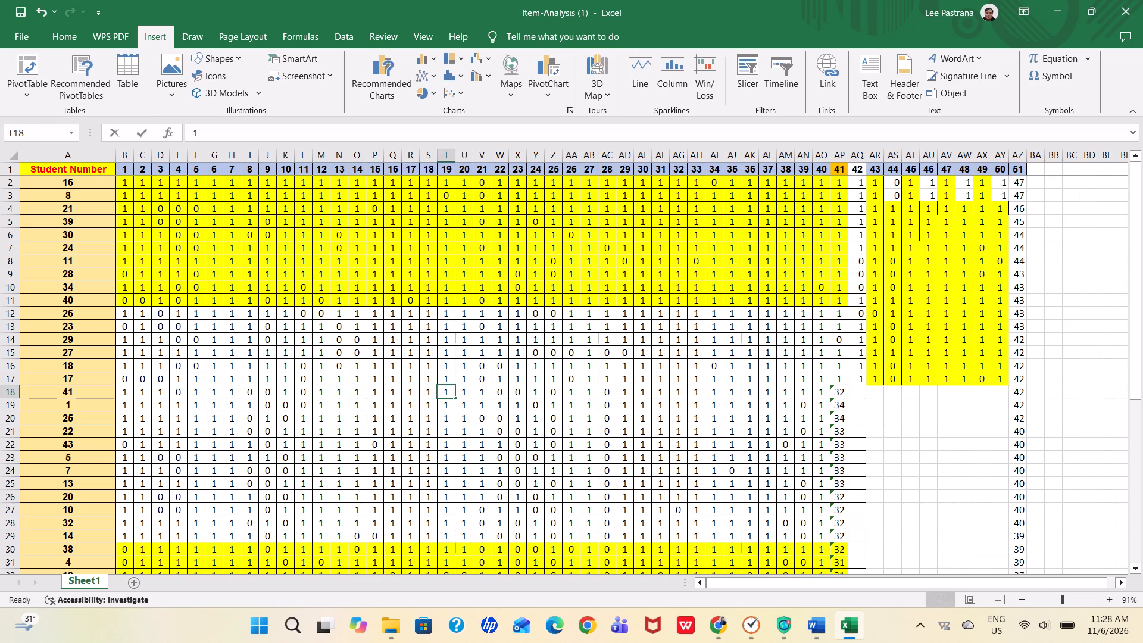
{"action": "key", "text": "Right"}
{"action": "key", "text": "Right"}
{"action": "key", "text": "0"}
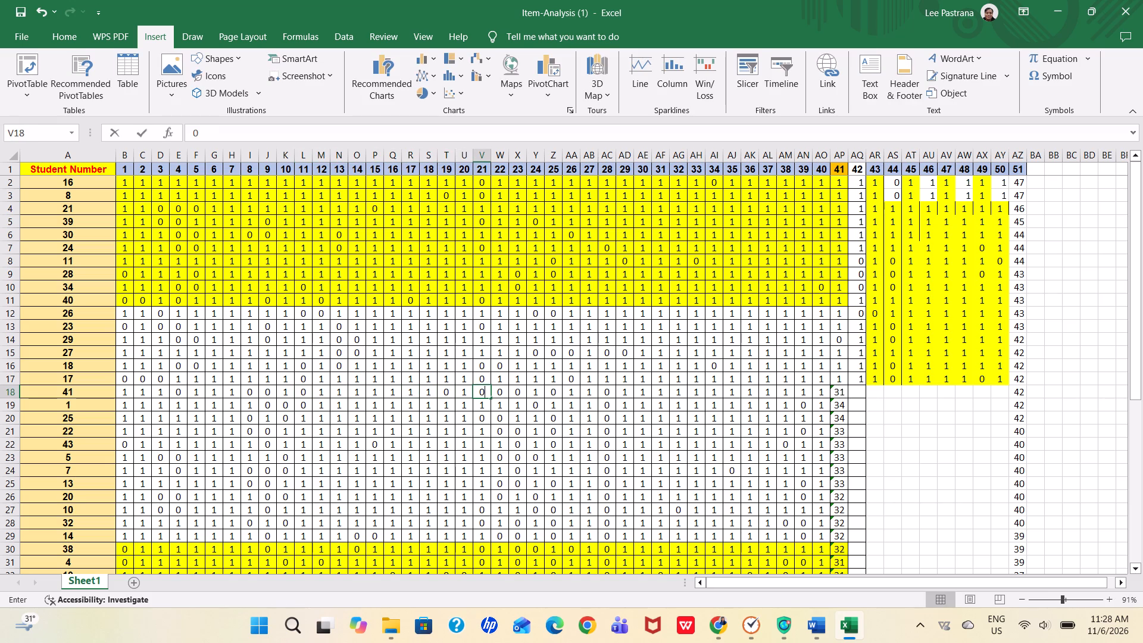
{"action": "key", "text": "Right"}
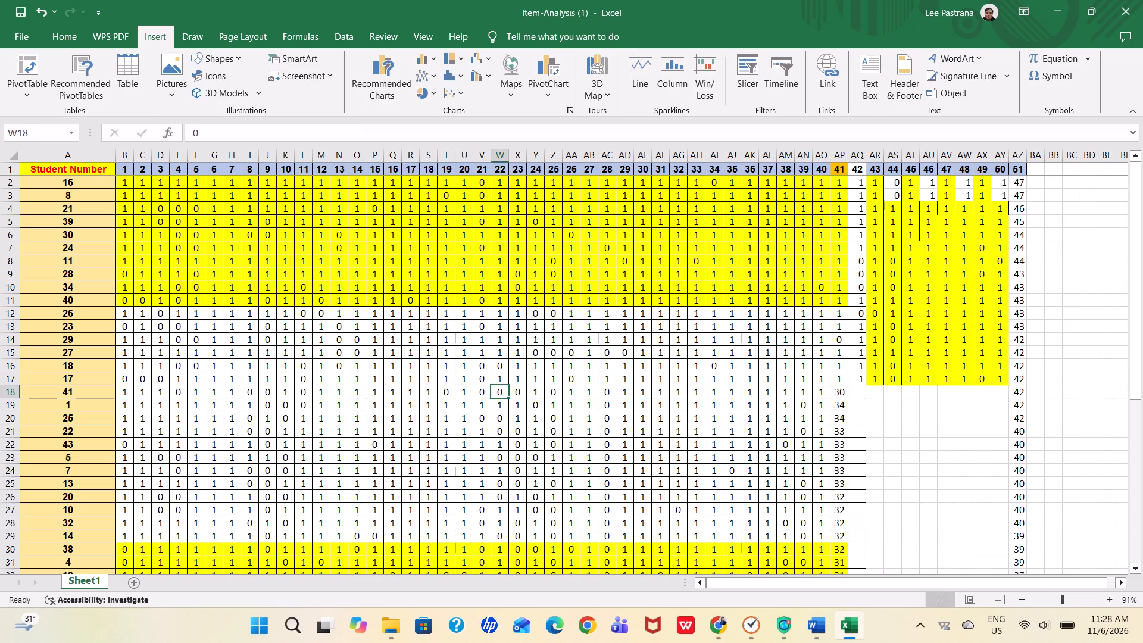
For student 41 in row 18, set items 22 and 23 to 1 and item 24 to 0.
{"action": "key", "text": "1"}
{"action": "key", "text": "Right"}
{"action": "key", "text": "1"}
{"action": "key", "text": "Right"}
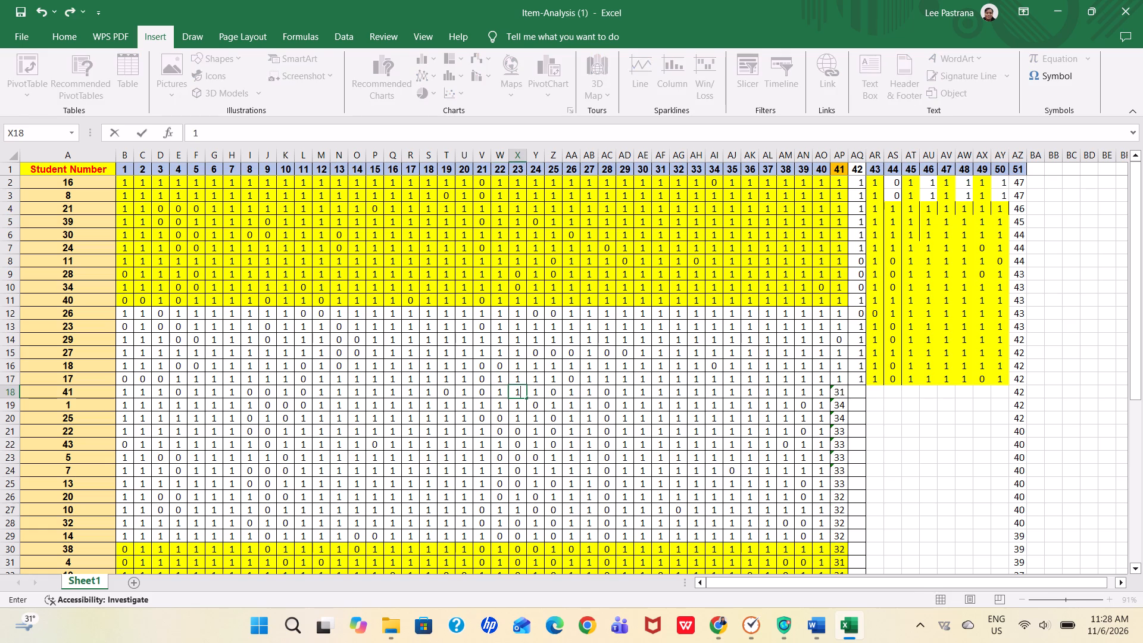
{"action": "key", "text": "0"}
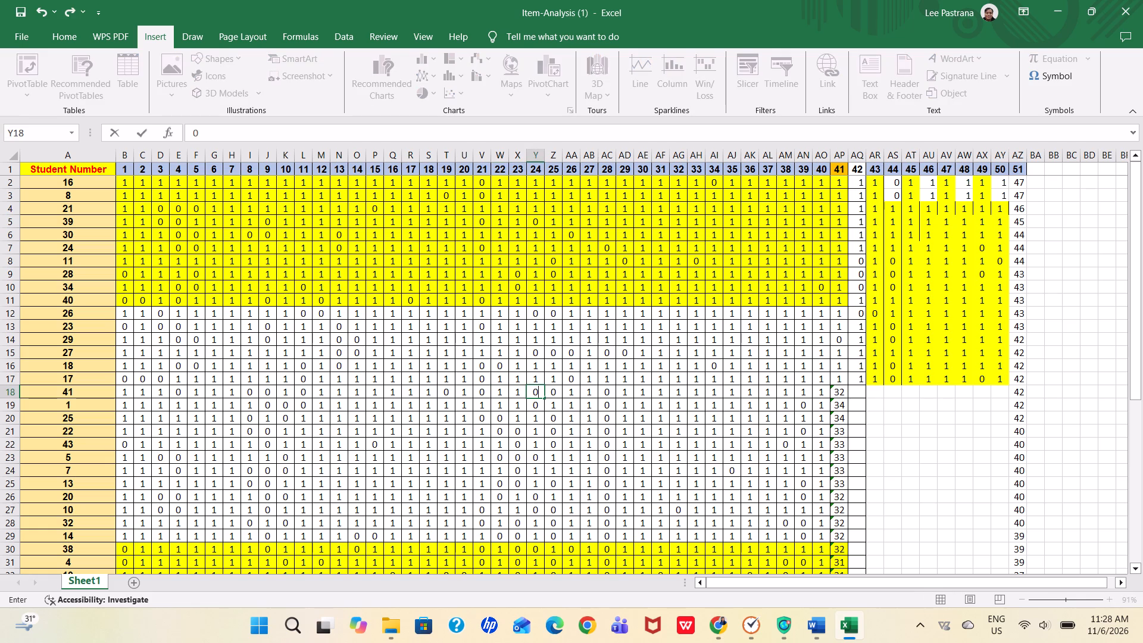
{"action": "key", "text": "Right"}
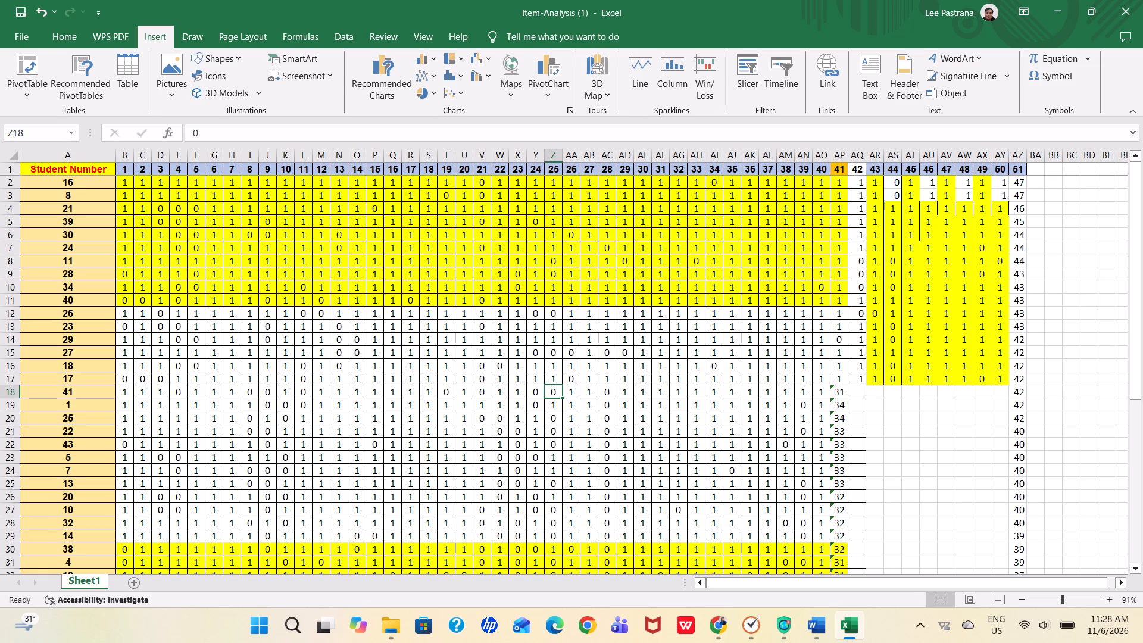
For student 41 in row 18, set item 28 to 1.
{"action": "key", "text": "Right"}
{"action": "key", "text": "Right"}
{"action": "key", "text": "Right"}
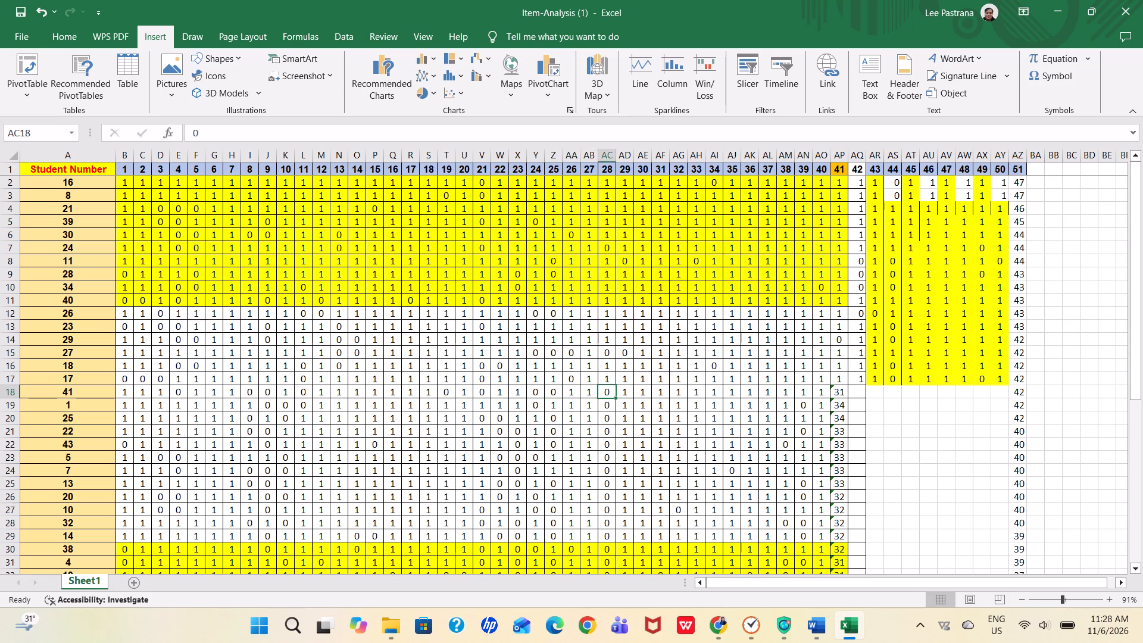
{"action": "key", "text": "1"}
{"action": "key", "text": "Right"}
For student 41 in row 18, enter 0 for item 41, 1 for items 42 and 43, and 0 for item 44.
{"action": "key", "text": "Right"}
{"action": "key", "text": "Right"}
{"action": "key", "text": "Right"}
{"action": "key", "text": "Right"}
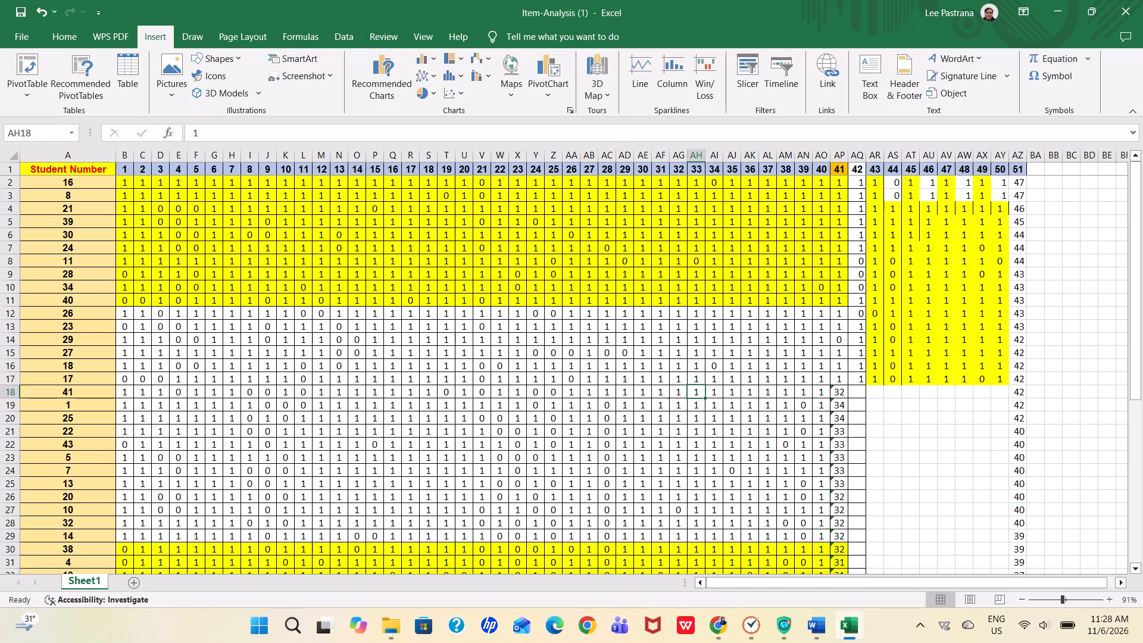
{"action": "key", "text": "Right"}
{"action": "key", "text": "Right"}
{"action": "key", "text": "Right"}
{"action": "key", "text": "Right"}
{"action": "key", "text": "Right"}
{"action": "key", "text": "Right"}
{"action": "key", "text": "Right"}
{"action": "key", "text": "Right"}
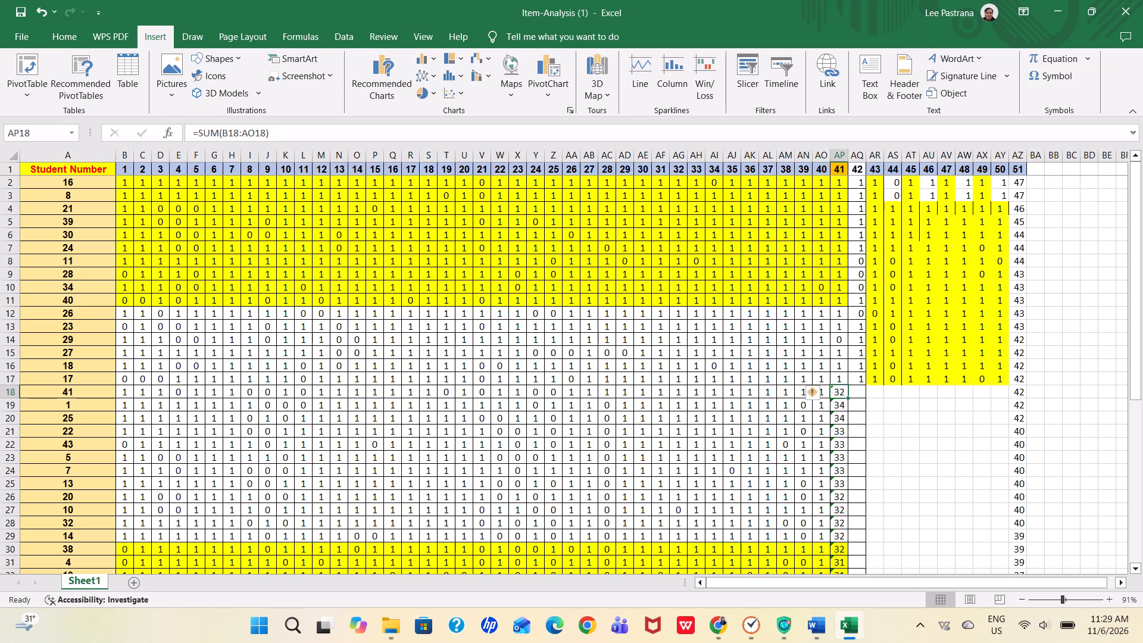
{"action": "key", "text": "0"}
{"action": "key", "text": "Right"}
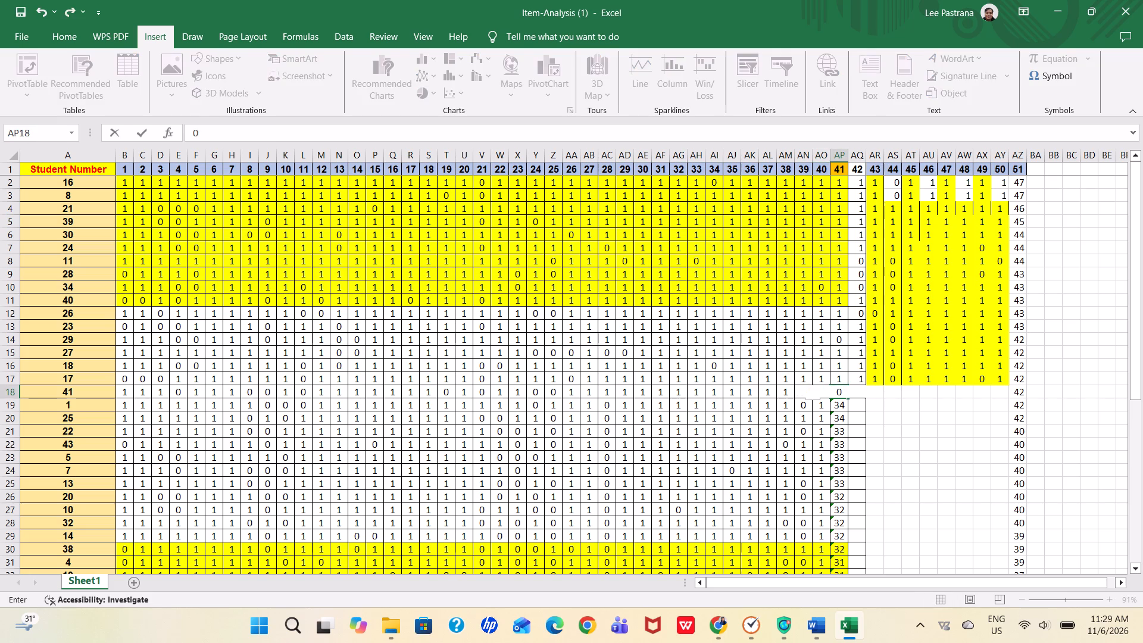
{"action": "key", "text": "1"}
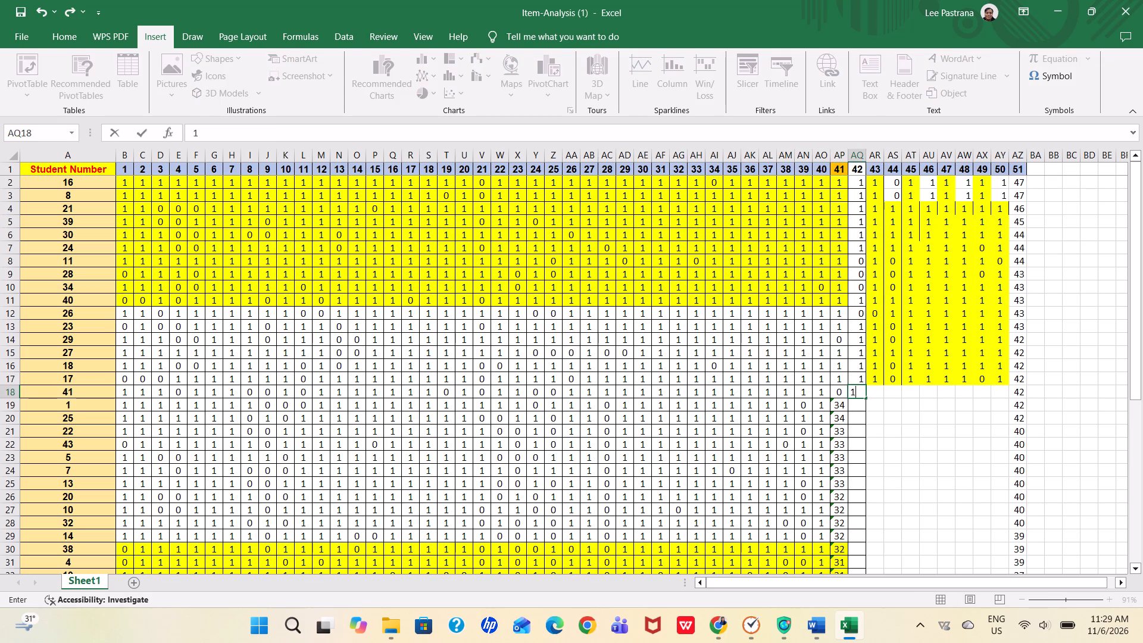
{"action": "key", "text": "Right"}
{"action": "key", "text": "1"}
{"action": "key", "text": "Right"}
{"action": "key", "text": "0"}
{"action": "key", "text": "Right"}
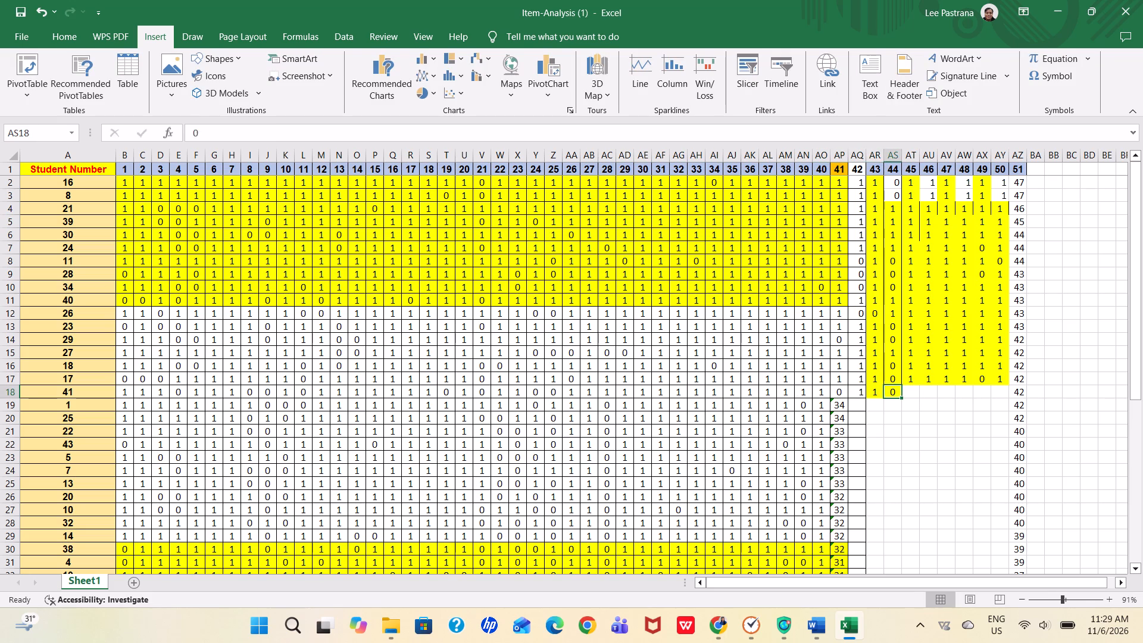
For student 41 in row 18, enter 1 for items 45 to 50.
{"action": "key", "text": "1"}
{"action": "key", "text": "Right"}
{"action": "key", "text": "1"}
{"action": "key", "text": "Right"}
{"action": "key", "text": "1"}
{"action": "key", "text": "Right"}
{"action": "key", "text": "1"}
{"action": "key", "text": "Right"}
{"action": "key", "text": "1"}
{"action": "key", "text": "Right"}
{"action": "key", "text": "1"}
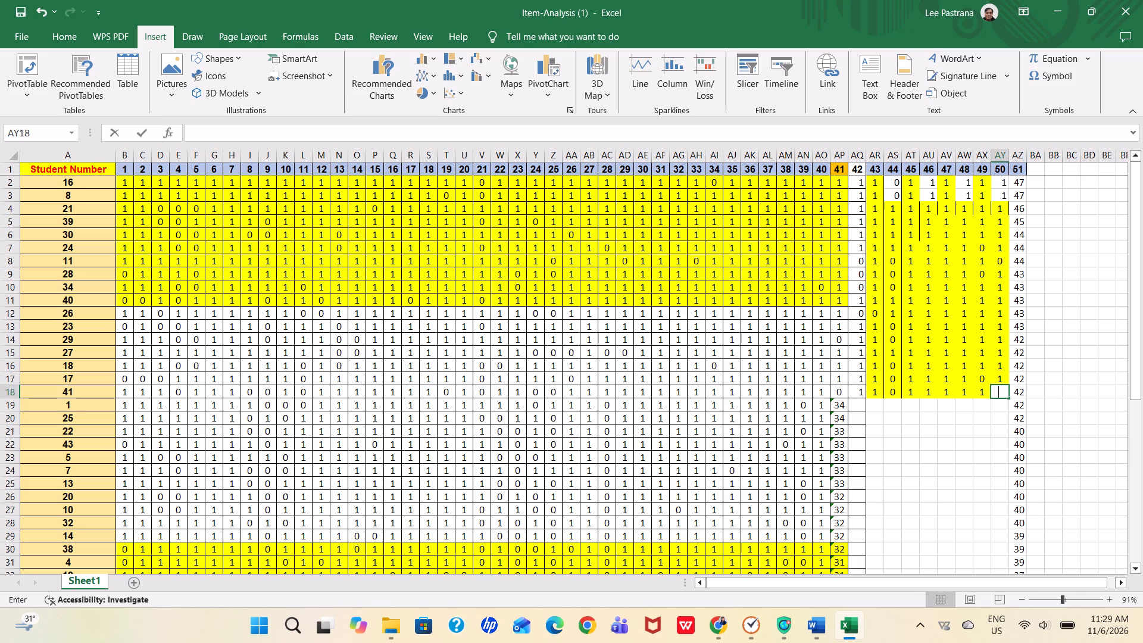
{"action": "key", "text": "Down"}
For student 1 in row 19, set items 1, 2 and 4 to 0.
{"action": "key", "text": "Left"}
{"action": "key", "text": "Left"}
{"action": "key", "text": "Left"}
{"action": "key", "text": "Left"}
{"action": "key", "text": "Left"}
{"action": "key", "text": "Left"}
{"action": "key", "text": "Left"}
{"action": "key", "text": "Left"}
{"action": "key", "text": "Left"}
{"action": "key", "text": "Left"}
{"action": "key", "text": "Left"}
{"action": "key", "text": "Left"}
{"action": "key", "text": "Left"}
{"action": "key", "text": "Left"}
{"action": "key", "text": "Left"}
{"action": "key", "text": "Left"}
{"action": "key", "text": "Left"}
{"action": "key", "text": "Left"}
{"action": "key", "text": "Left"}
{"action": "key", "text": "Left"}
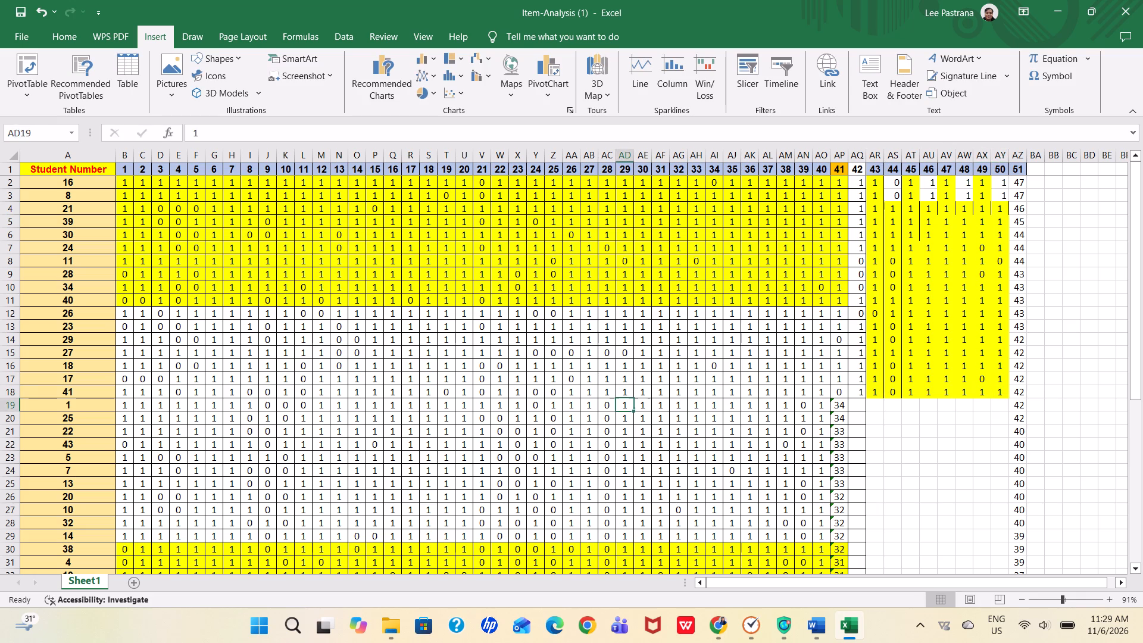
{"action": "key", "text": "Left"}
{"action": "key", "text": "Left"}
{"action": "key", "text": "Left"}
{"action": "key", "text": "Left"}
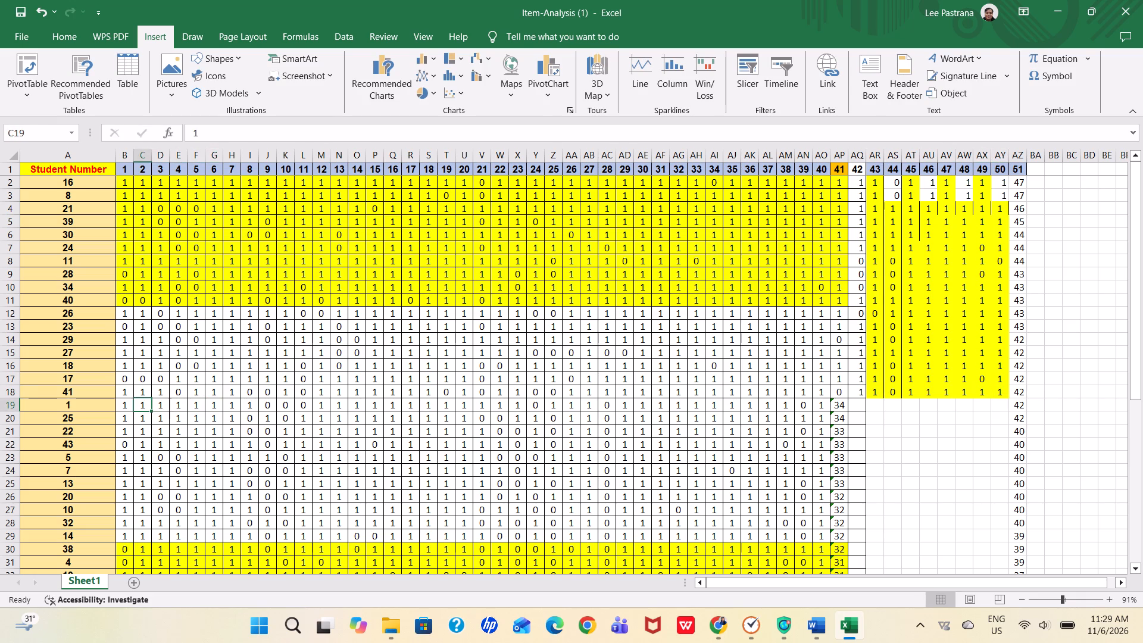
{"action": "key", "text": "Left"}
{"action": "key", "text": "0"}
{"action": "key", "text": "Right"}
{"action": "key", "text": "0"}
{"action": "key", "text": "Right"}
{"action": "key", "text": "Right"}
{"action": "key", "text": "0"}
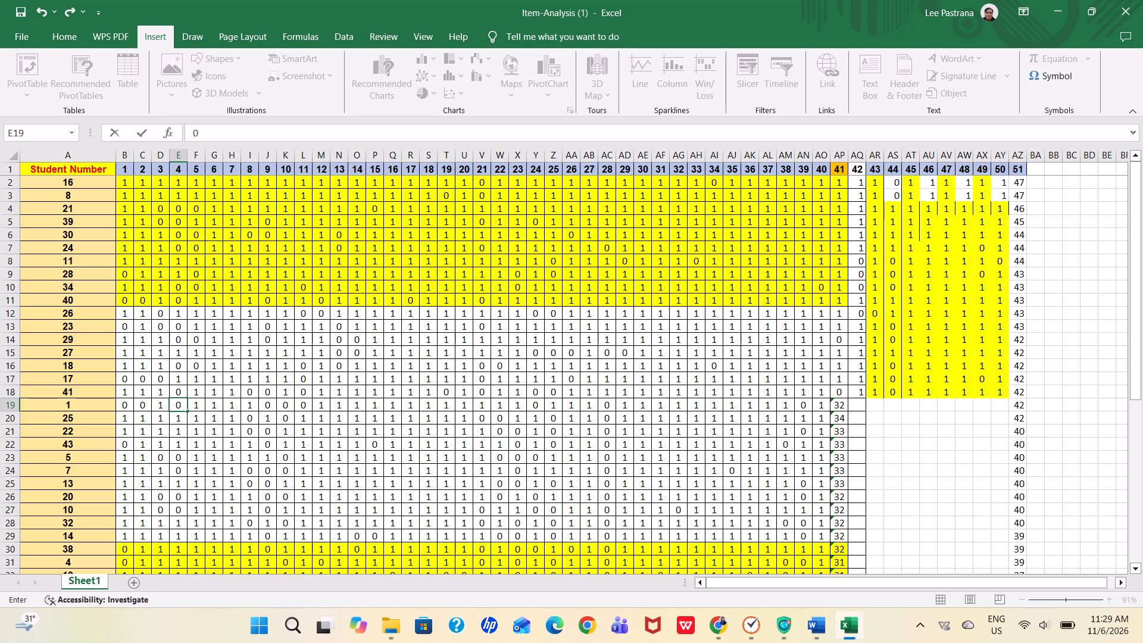
{"action": "key", "text": "Right"}
For student 1 in row 19, set items 9, 10 and 11 to 1.
{"action": "key", "text": "Right"}
{"action": "key", "text": "Right"}
{"action": "key", "text": "Right"}
{"action": "key", "text": "Right"}
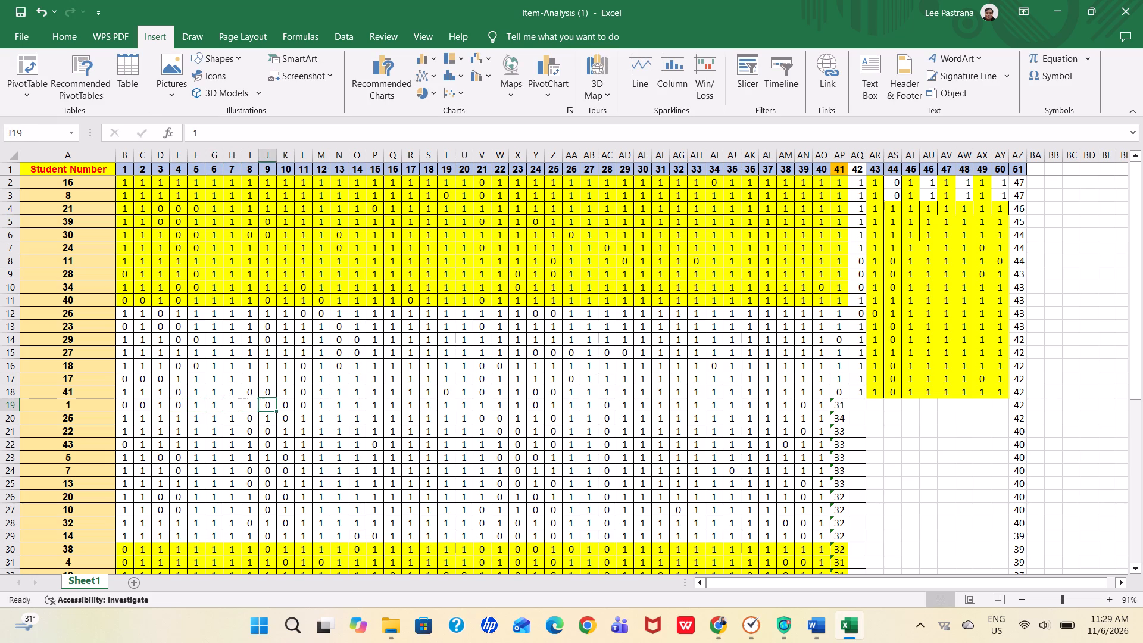
{"action": "key", "text": "1"}
{"action": "key", "text": "Right"}
{"action": "key", "text": "1"}
{"action": "key", "text": "Right"}
{"action": "key", "text": "1"}
{"action": "key", "text": "Right"}
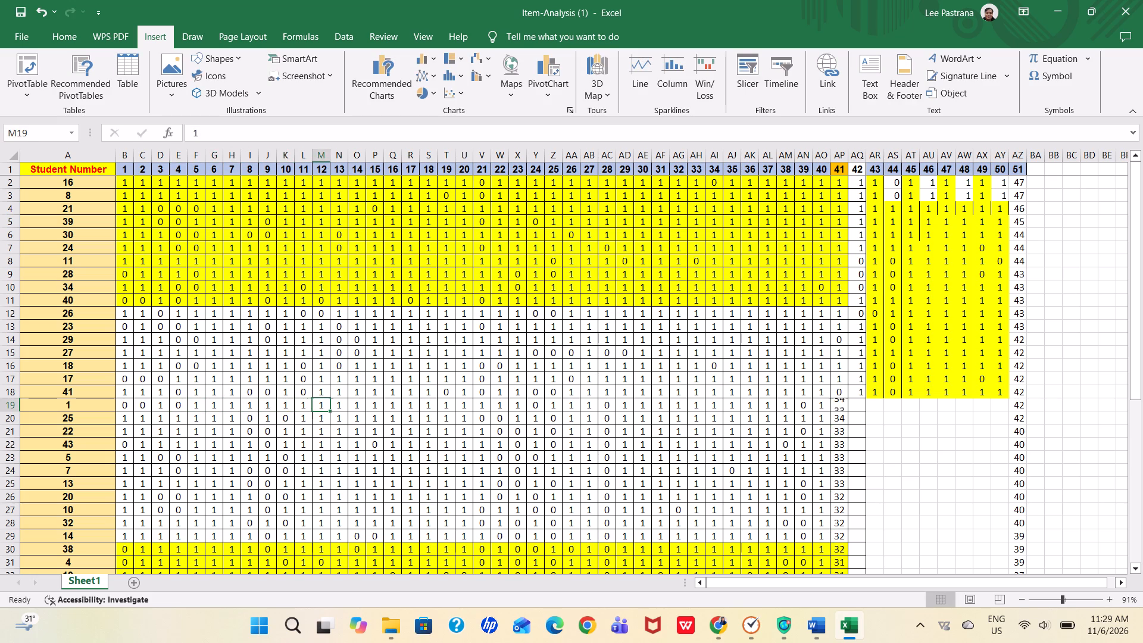
For student 1 in row 19, set items 24 and 28 to 1.
{"action": "key", "text": "Right"}
{"action": "key", "text": "Right"}
{"action": "key", "text": "Right"}
{"action": "key", "text": "Right"}
{"action": "key", "text": "Right"}
{"action": "key", "text": "Right"}
{"action": "key", "text": "Right"}
{"action": "key", "text": "Right"}
{"action": "key", "text": "Right"}
{"action": "key", "text": "Right"}
{"action": "key", "text": "Right"}
{"action": "key", "text": "Right"}
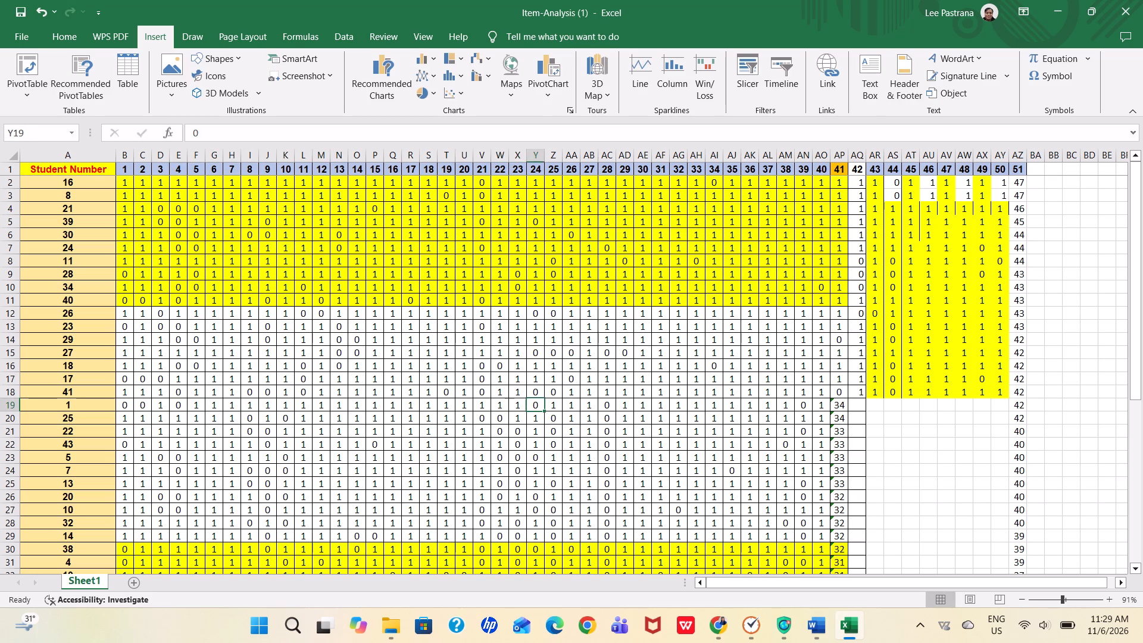
{"action": "key", "text": "1"}
{"action": "key", "text": "Right"}
{"action": "key", "text": "Right"}
{"action": "key", "text": "Right"}
{"action": "key", "text": "Right"}
{"action": "key", "text": "1"}
{"action": "key", "text": "Right"}
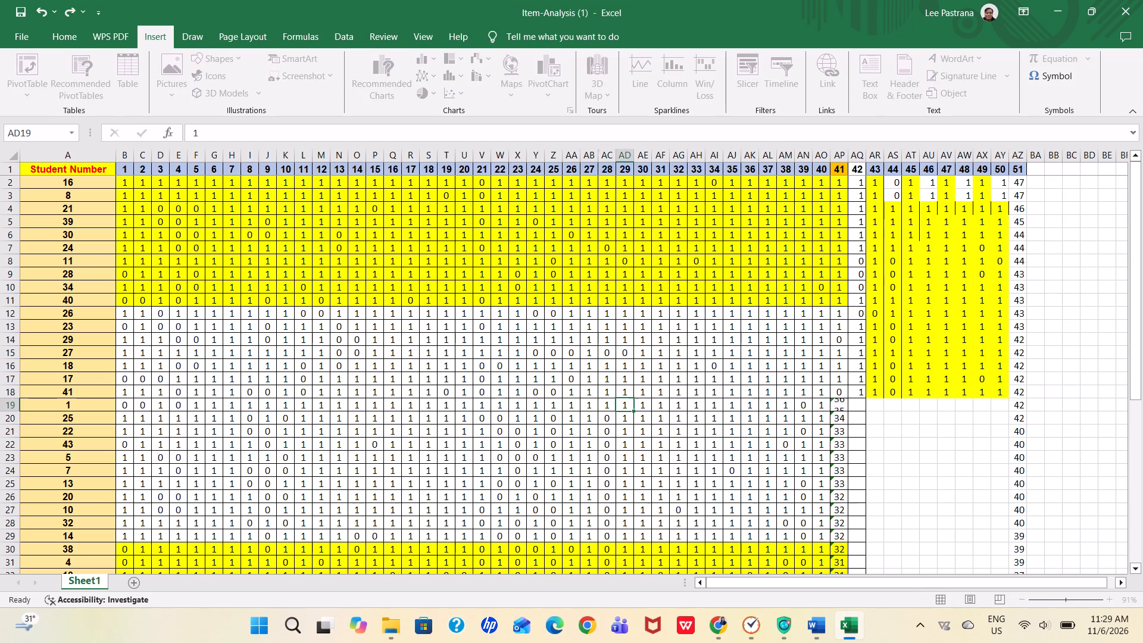
For student 1 in row 19, enter 0 for items 41 and 42, 1 for item 43, and 0 for item 44.
{"action": "key", "text": "Right"}
{"action": "key", "text": "Right"}
{"action": "key", "text": "Right"}
{"action": "key", "text": "Right"}
{"action": "key", "text": "Right"}
{"action": "key", "text": "Right"}
{"action": "key", "text": "Right"}
{"action": "key", "text": "Right"}
{"action": "key", "text": "Right"}
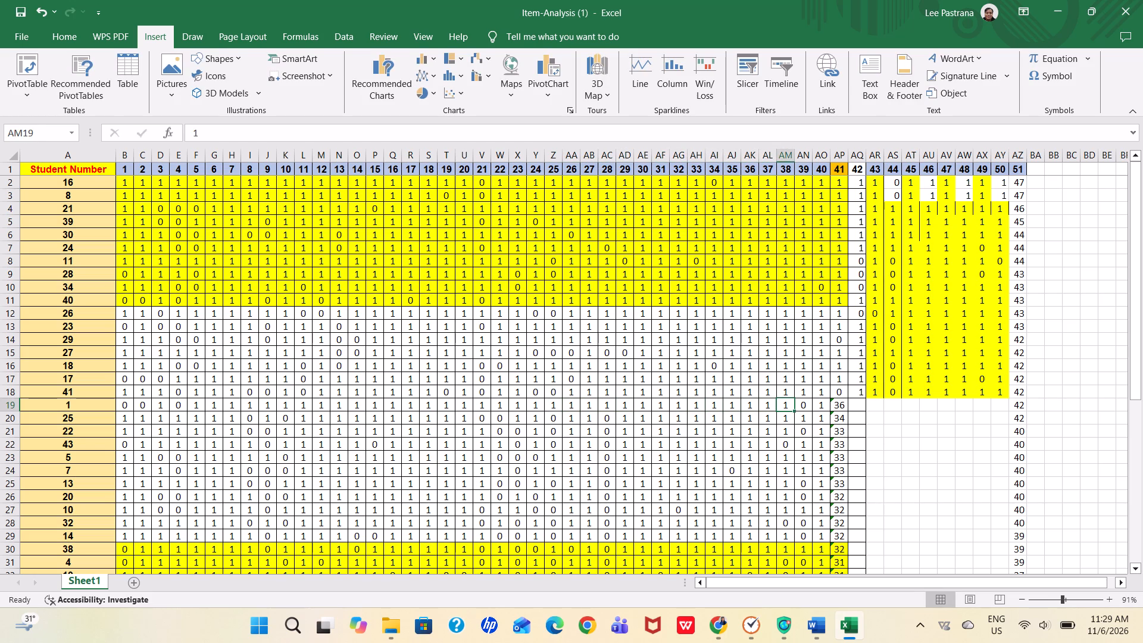
{"action": "key", "text": "Right"}
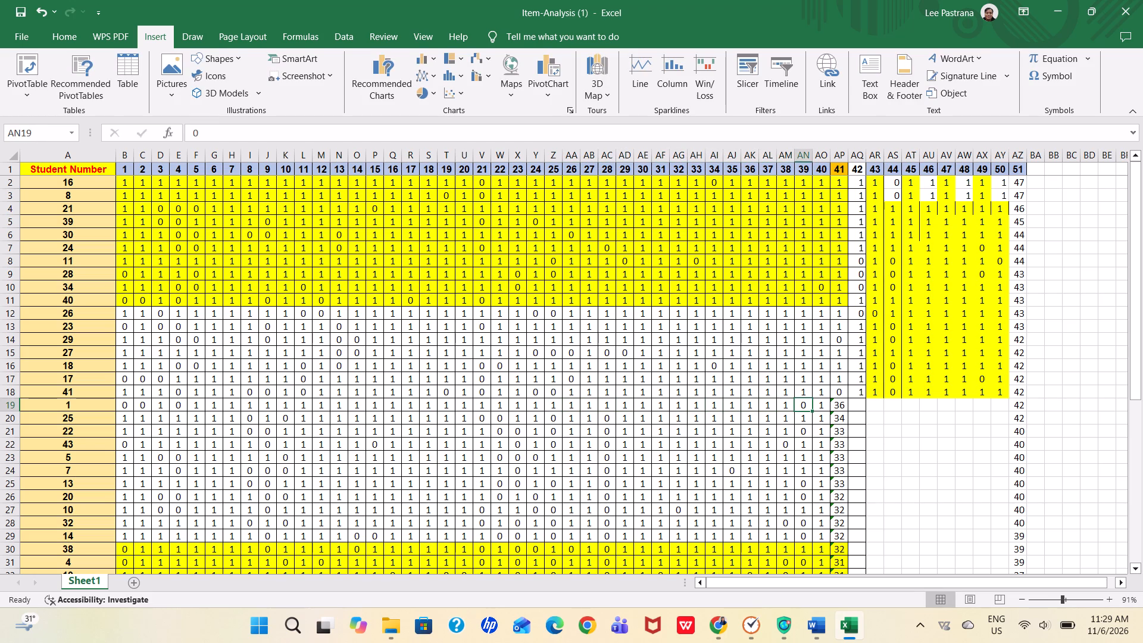
{"action": "key", "text": "Right"}
{"action": "key", "text": "Right"}
{"action": "key", "text": "0"}
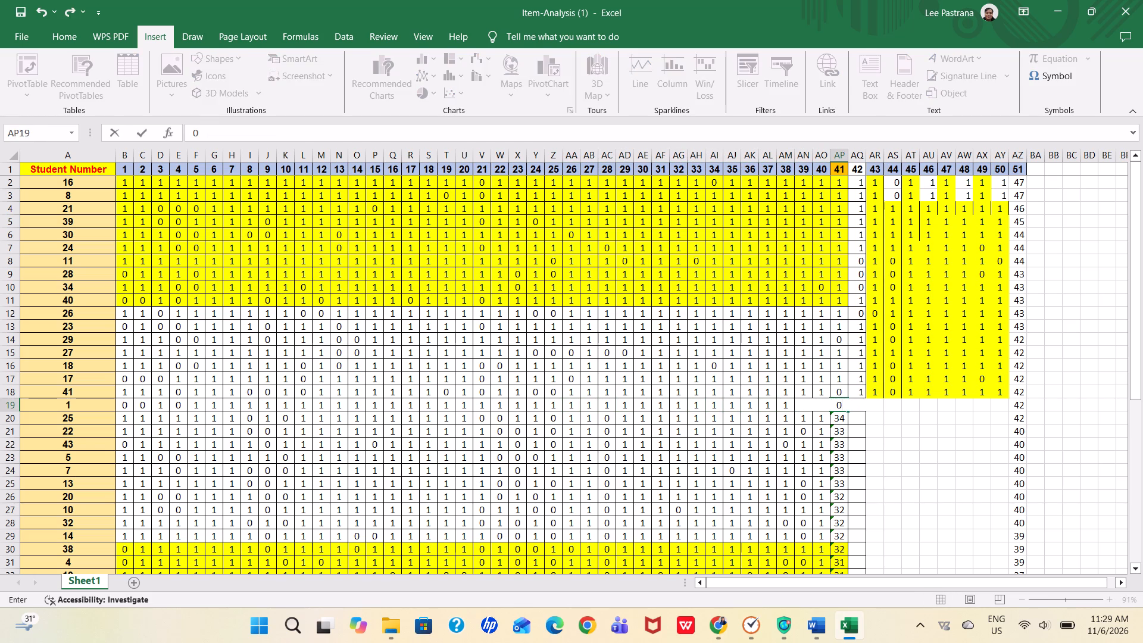
{"action": "key", "text": "Right"}
{"action": "key", "text": "0"}
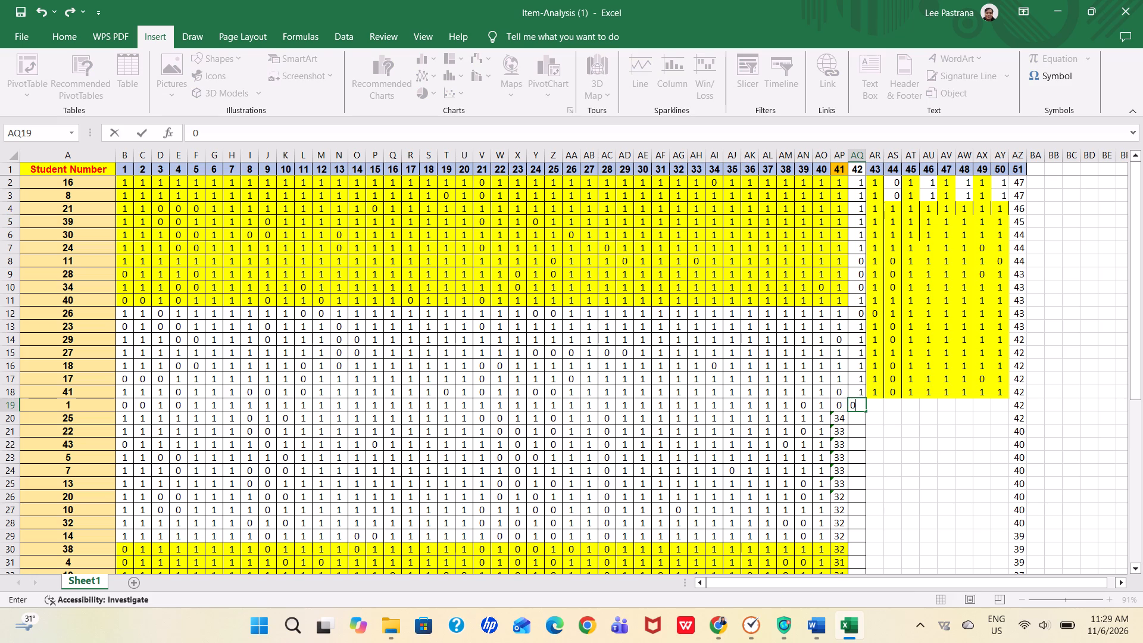
{"action": "key", "text": "Right"}
{"action": "key", "text": "1"}
{"action": "key", "text": "Right"}
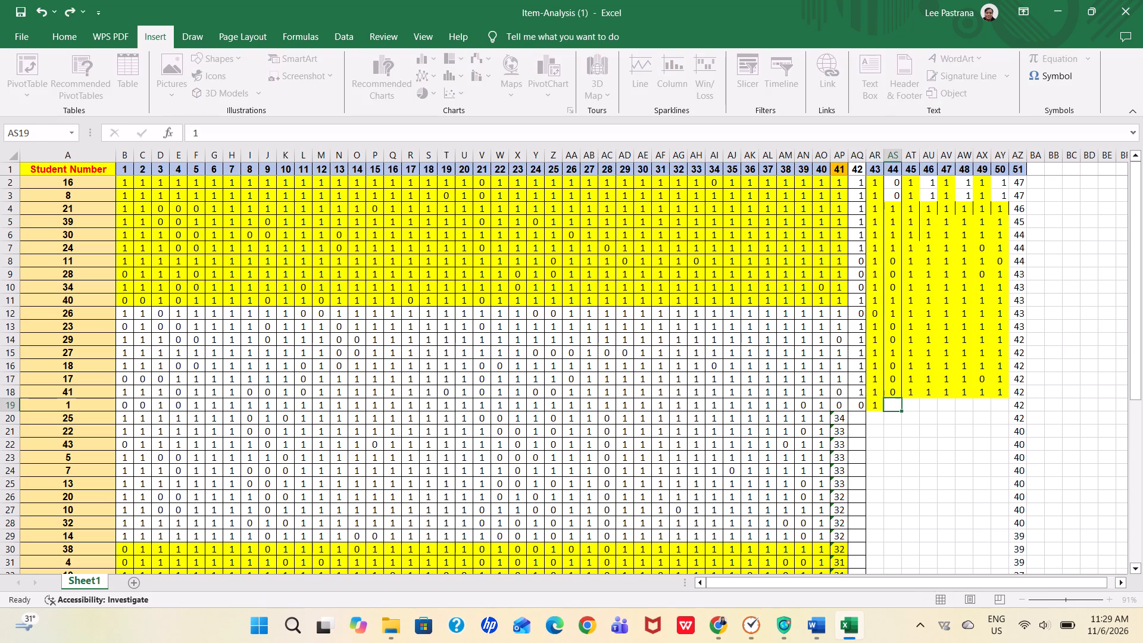
{"action": "key", "text": "0"}
{"action": "key", "text": "Right"}
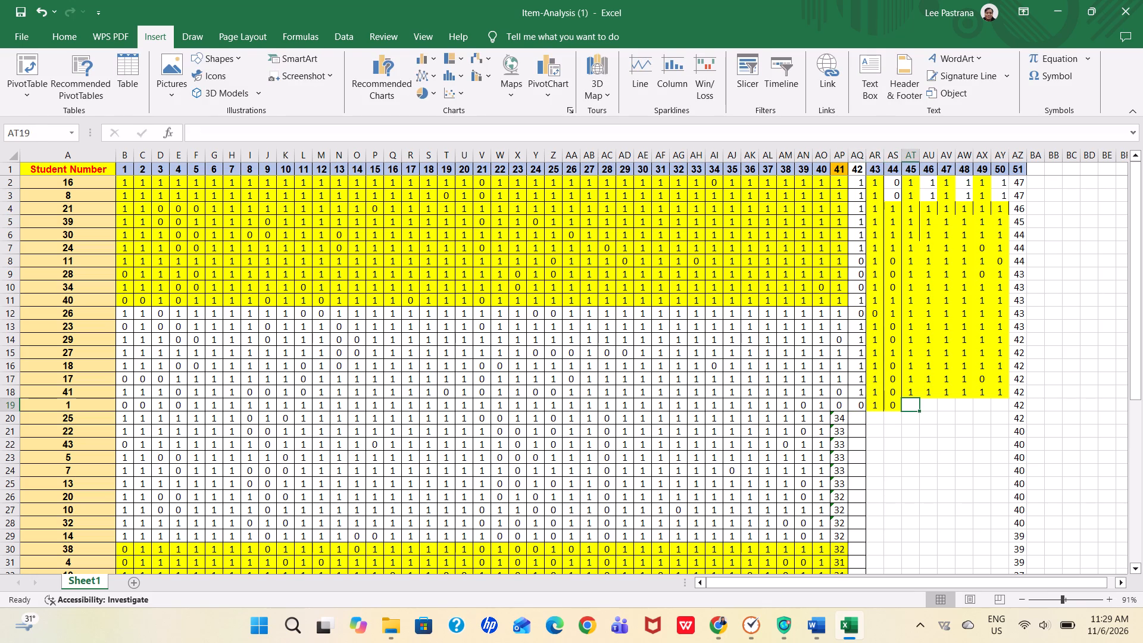
For student 1 in row 19, enter 1 for items 45 to 48, 0 for item 49, and 1 for item 50.
{"action": "key", "text": "1"}
{"action": "key", "text": "Right"}
{"action": "key", "text": "1"}
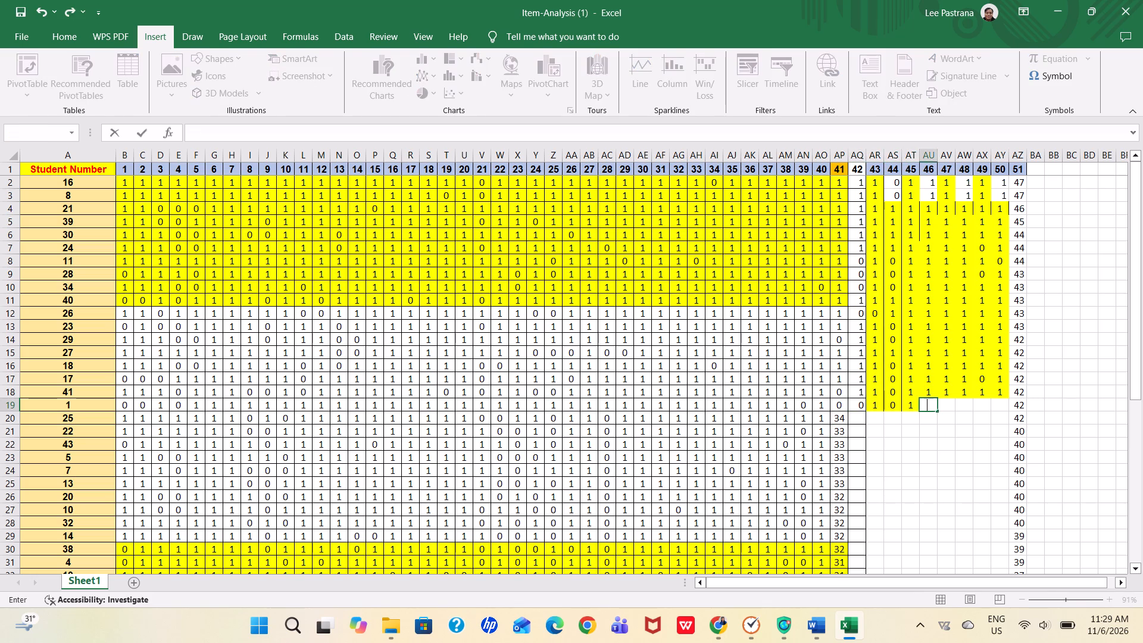
{"action": "key", "text": "Right"}
{"action": "key", "text": "1"}
{"action": "key", "text": "Right"}
{"action": "key", "text": "1"}
{"action": "key", "text": "Right"}
{"action": "key", "text": "0"}
{"action": "key", "text": "Right"}
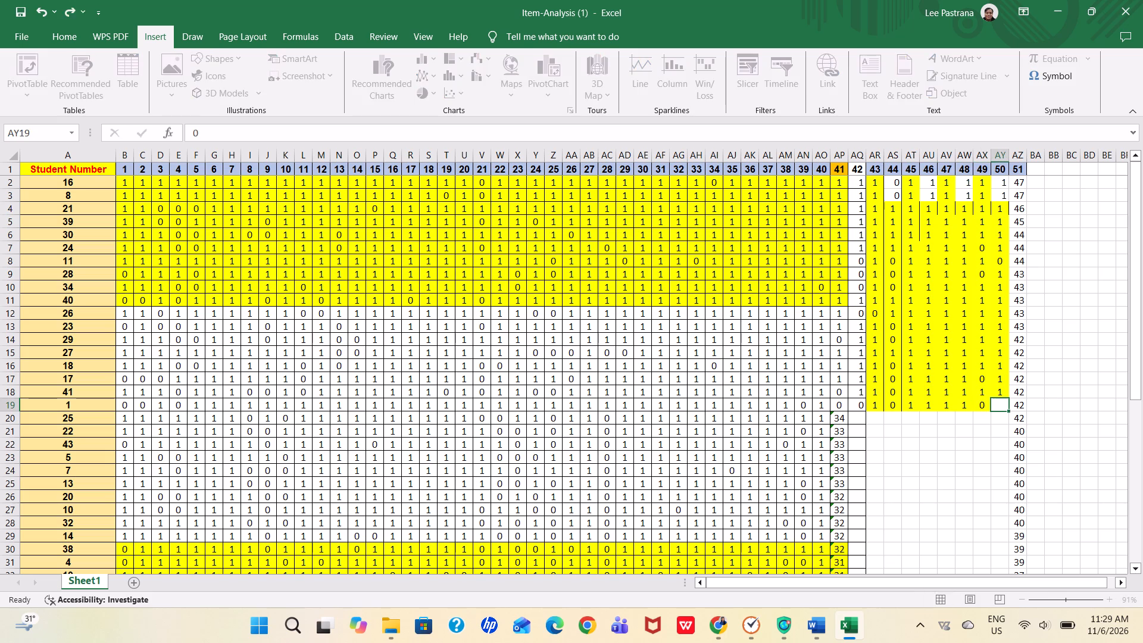
{"action": "key", "text": "1"}
{"action": "key", "text": "Down"}
For student 25 in row 20, set items 1, 2 and 4 to 0.
{"action": "key", "text": "Left"}
{"action": "key", "text": "Left"}
{"action": "key", "text": "Left"}
{"action": "key", "text": "Left"}
{"action": "key", "text": "Left"}
{"action": "key", "text": "Left"}
{"action": "key", "text": "Left"}
{"action": "key", "text": "Left"}
{"action": "key", "text": "Left"}
{"action": "key", "text": "Left"}
{"action": "key", "text": "Left"}
{"action": "key", "text": "Left"}
{"action": "key", "text": "Left"}
{"action": "key", "text": "Left"}
{"action": "key", "text": "Left"}
{"action": "key", "text": "Left"}
{"action": "key", "text": "Left"}
{"action": "key", "text": "Left"}
{"action": "key", "text": "Left"}
{"action": "key", "text": "Left"}
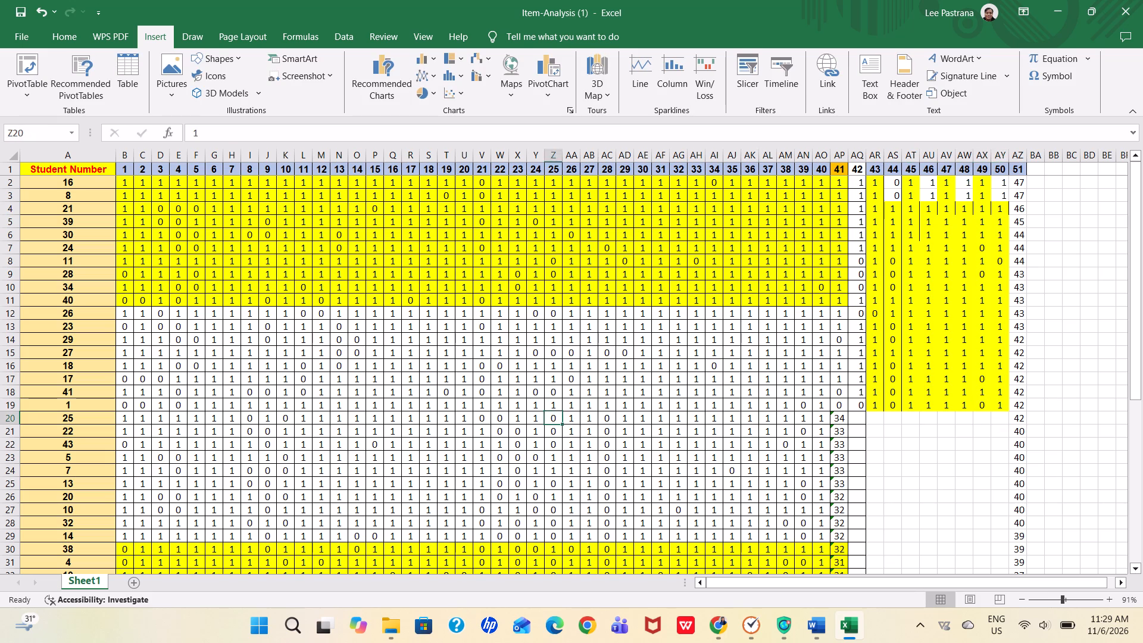
{"action": "key", "text": "Left"}
{"action": "key", "text": "Left"}
{"action": "key", "text": "Left"}
{"action": "key", "text": "Left"}
{"action": "key", "text": "Left"}
{"action": "key", "text": "Left"}
{"action": "key", "text": "Left"}
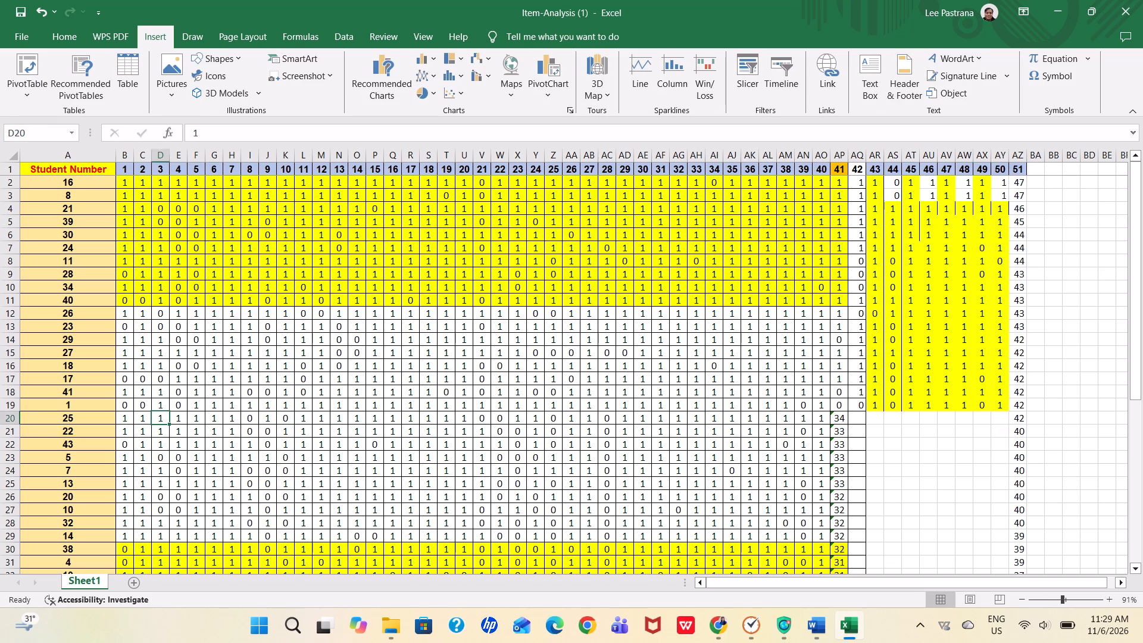
{"action": "key", "text": "Left"}
{"action": "key", "text": "Left"}
{"action": "key", "text": "0"}
{"action": "key", "text": "Right"}
{"action": "key", "text": "0"}
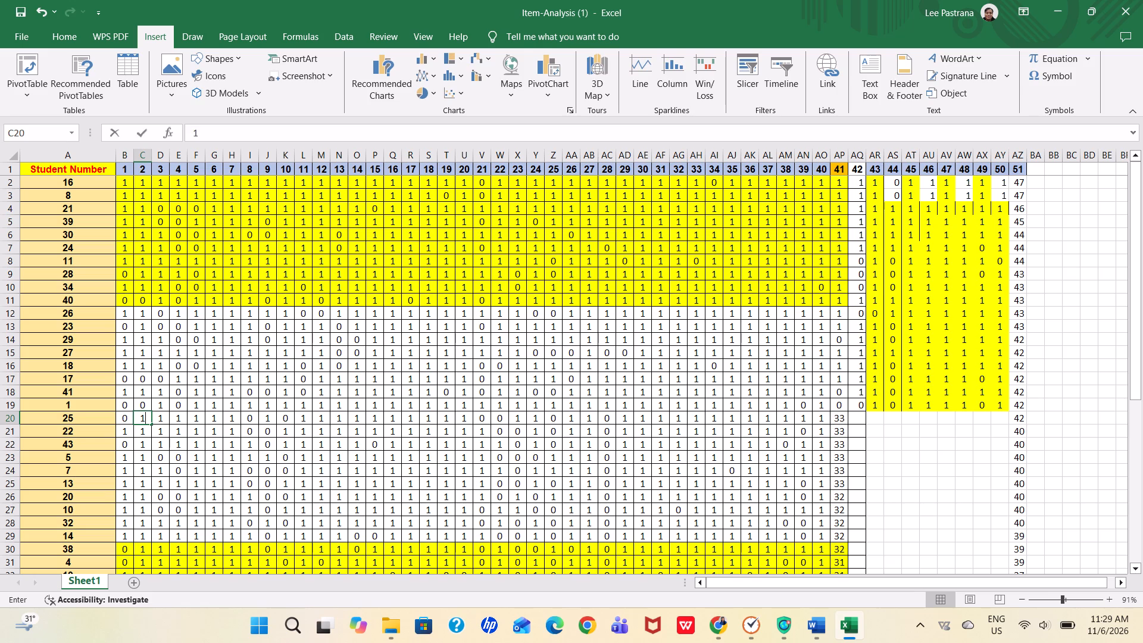
{"action": "key", "text": "Right"}
{"action": "key", "text": "Right"}
{"action": "key", "text": "0"}
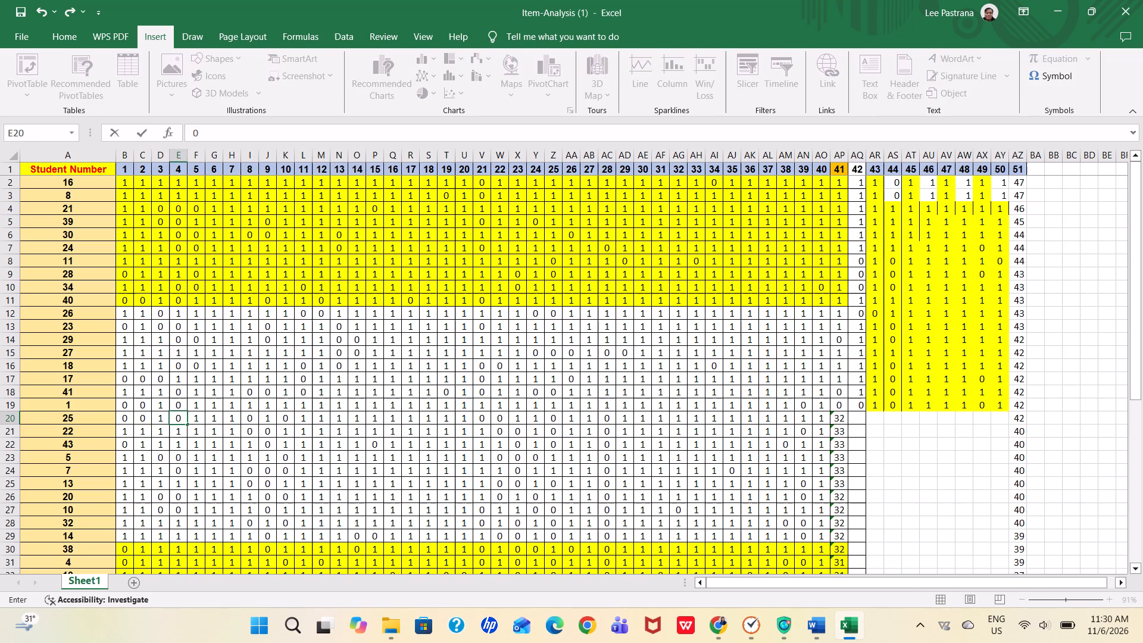
{"action": "key", "text": "Right"}
For student 25 in row 20, enter 0 for item 8, 1 for item 10, and 0 for item 13.
{"action": "key", "text": "Right"}
{"action": "key", "text": "Right"}
{"action": "key", "text": "Right"}
{"action": "key", "text": "0"}
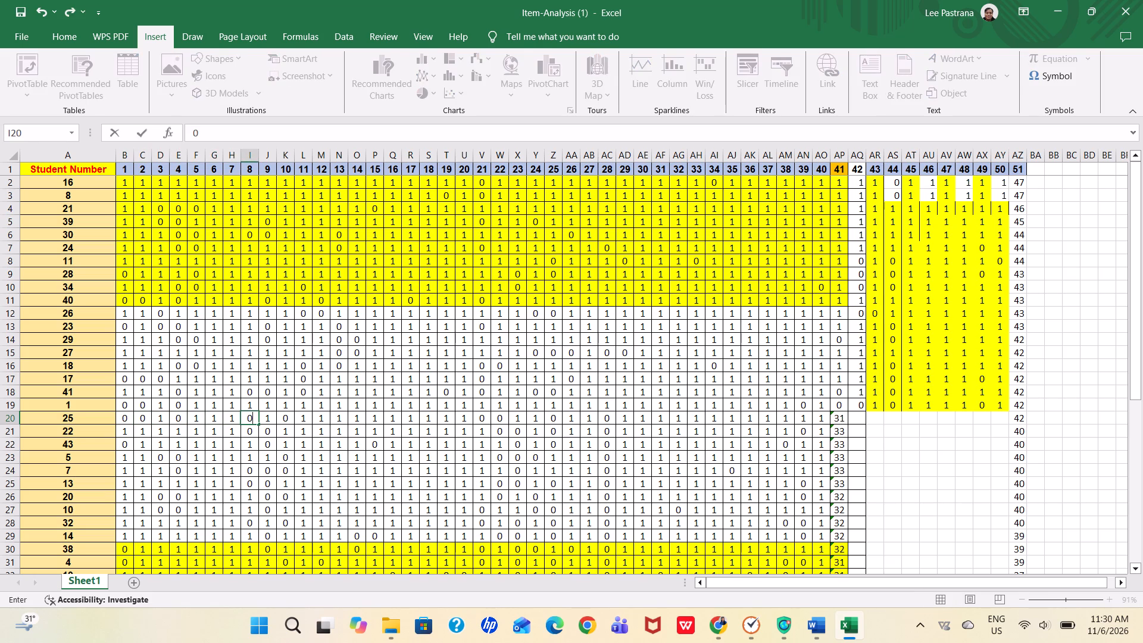
{"action": "key", "text": "Right"}
{"action": "key", "text": "Right"}
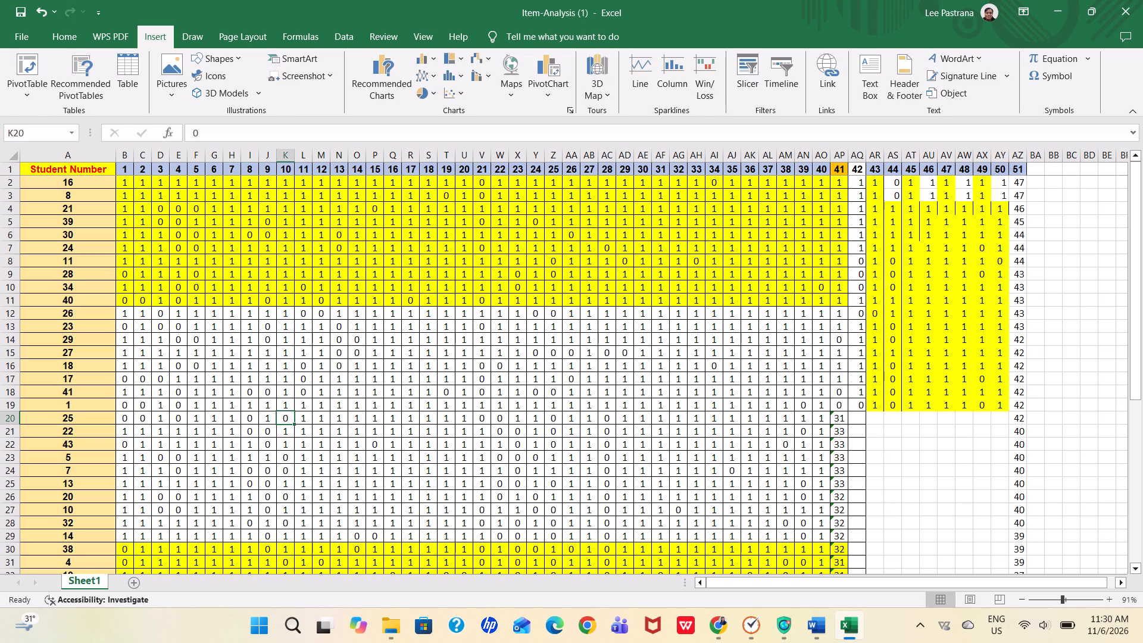
{"action": "key", "text": "1"}
{"action": "key", "text": "Right"}
{"action": "key", "text": "Right"}
{"action": "key", "text": "Right"}
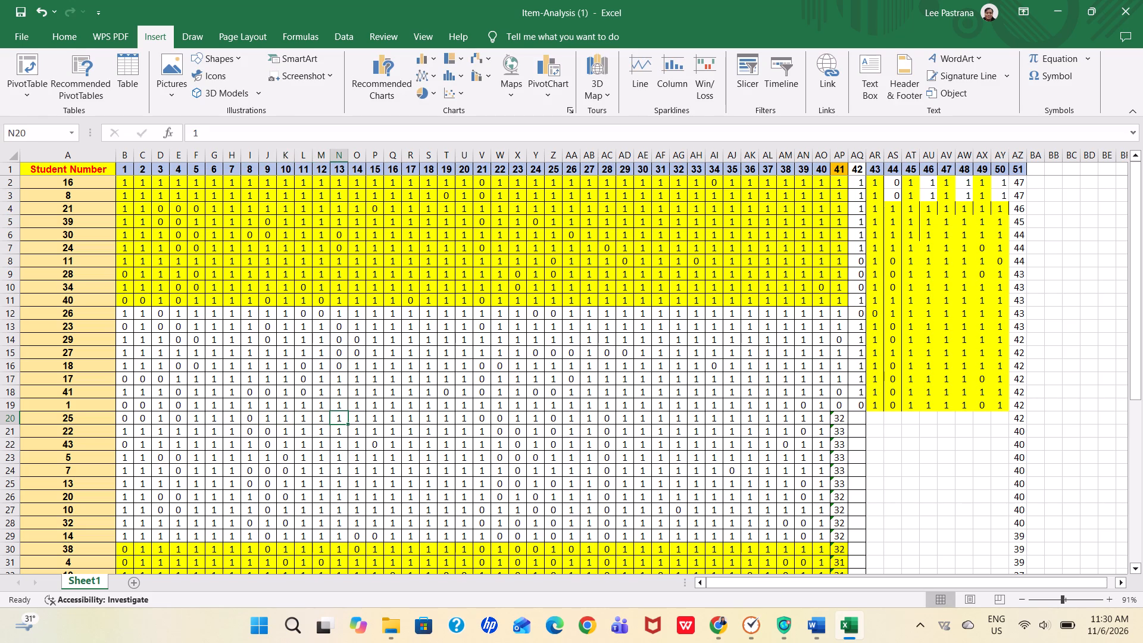
{"action": "key", "text": "0"}
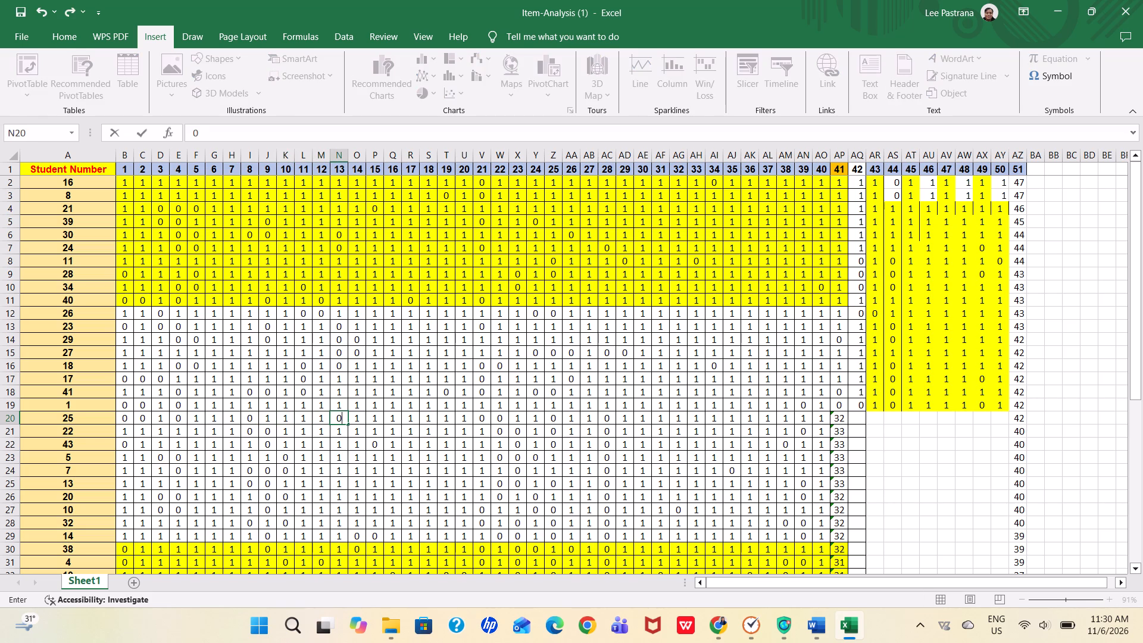
{"action": "key", "text": "Right"}
For student 25 in row 20, set items 22, 25 and 28 to 1.
{"action": "key", "text": "Right"}
{"action": "key", "text": "Right"}
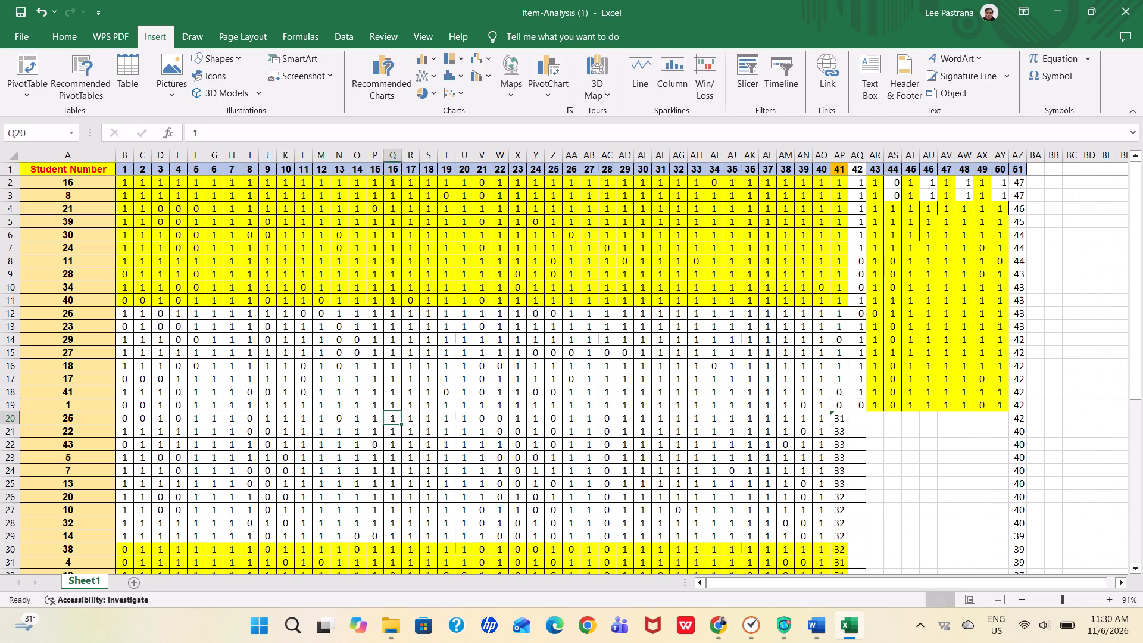
{"action": "key", "text": "Right"}
{"action": "key", "text": "Right"}
{"action": "key", "text": "Right"}
{"action": "key", "text": "Right"}
{"action": "key", "text": "Right"}
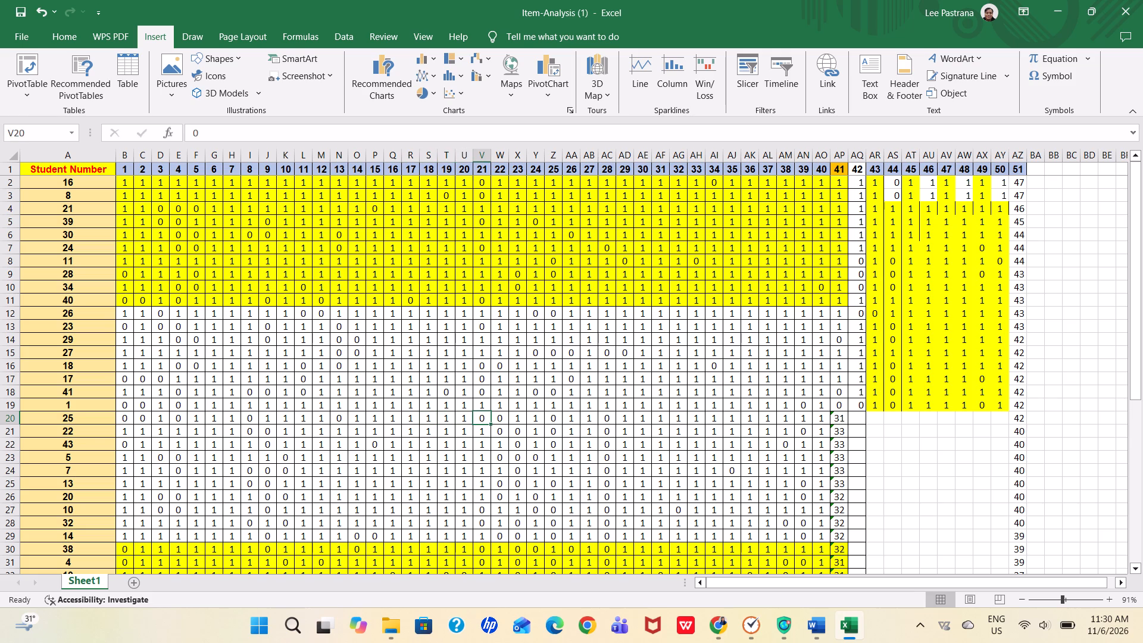
{"action": "key", "text": "Right"}
{"action": "key", "text": "1"}
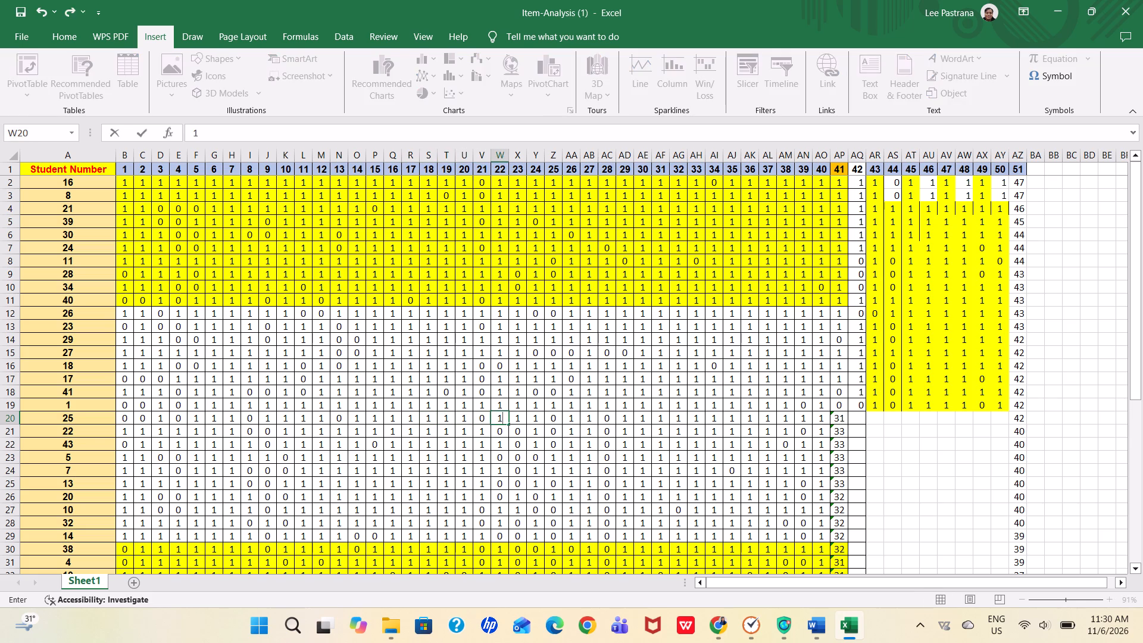
{"action": "key", "text": "Right"}
{"action": "key", "text": "Right"}
{"action": "key", "text": "Right"}
{"action": "key", "text": "1"}
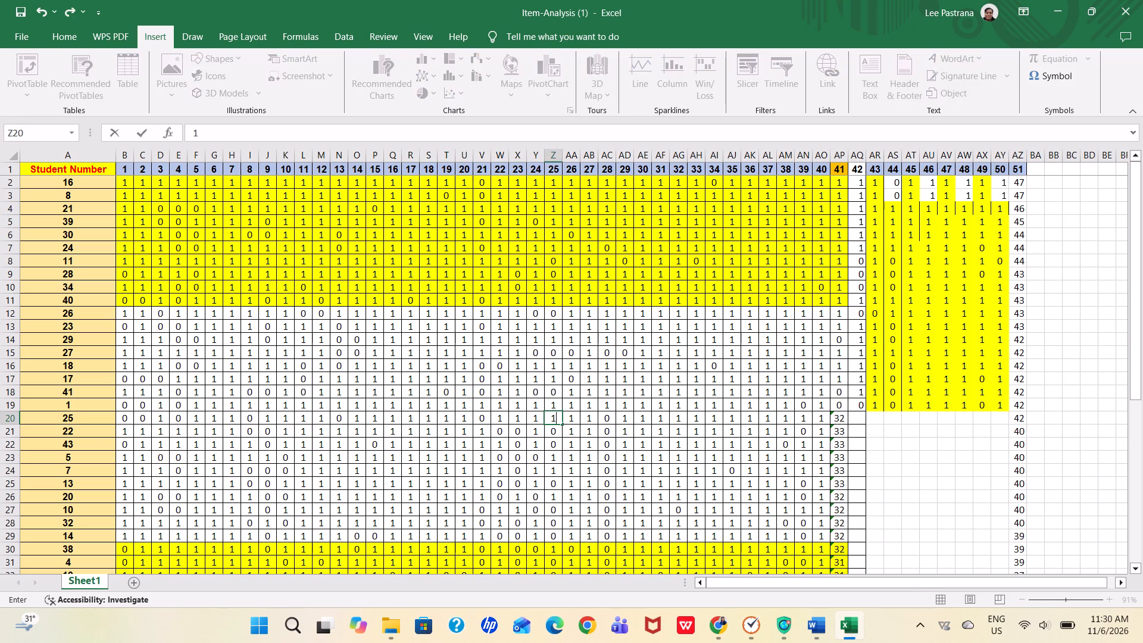
{"action": "key", "text": "Right"}
{"action": "key", "text": "Right"}
{"action": "key", "text": "Right"}
{"action": "key", "text": "1"}
{"action": "key", "text": "Right"}
For student 25 in row 20, enter 1 for item 41, 0 for item 42, 1 for item 43, and 0 for item 44.
{"action": "key", "text": "Right"}
{"action": "key", "text": "Right"}
{"action": "key", "text": "Right"}
{"action": "key", "text": "Right"}
{"action": "key", "text": "Right"}
{"action": "key", "text": "Right"}
{"action": "key", "text": "Right"}
{"action": "key", "text": "Right"}
{"action": "key", "text": "Right"}
{"action": "key", "text": "Right"}
{"action": "key", "text": "Right"}
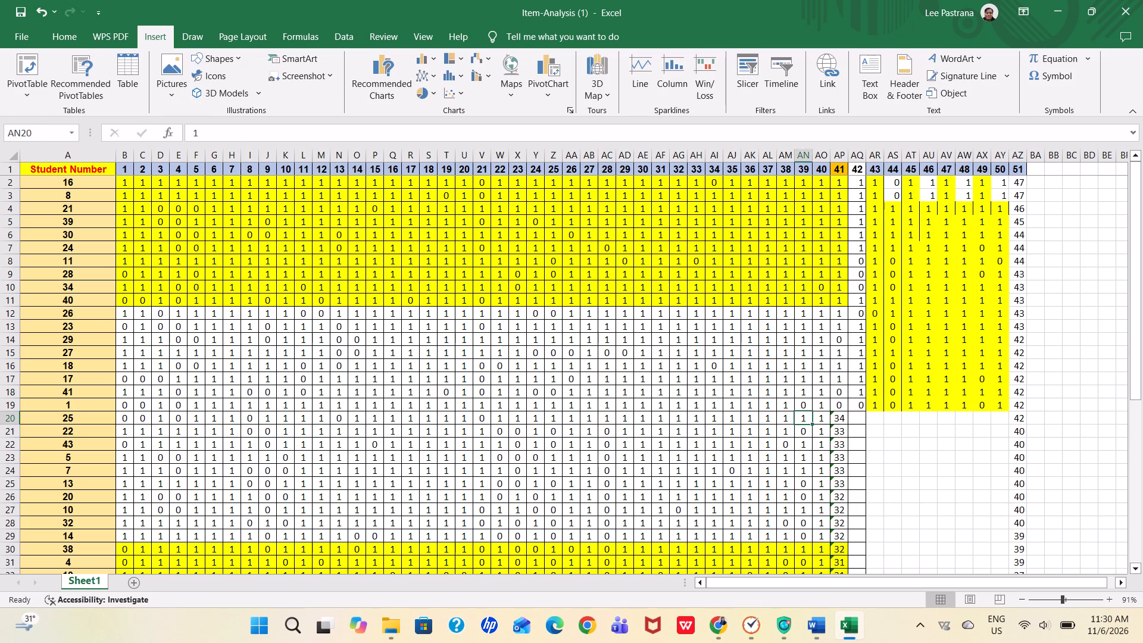
{"action": "key", "text": "Right"}
{"action": "key", "text": "1"}
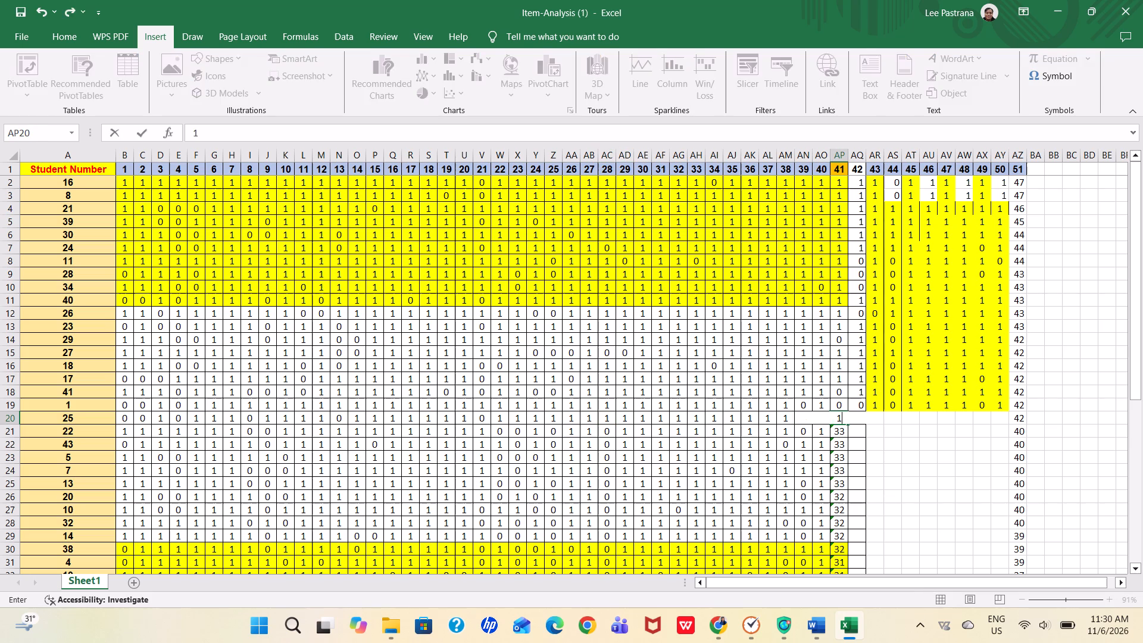
{"action": "key", "text": "Right"}
{"action": "key", "text": "0"}
{"action": "key", "text": "Right"}
{"action": "key", "text": "1"}
{"action": "key", "text": "Right"}
{"action": "key", "text": "0"}
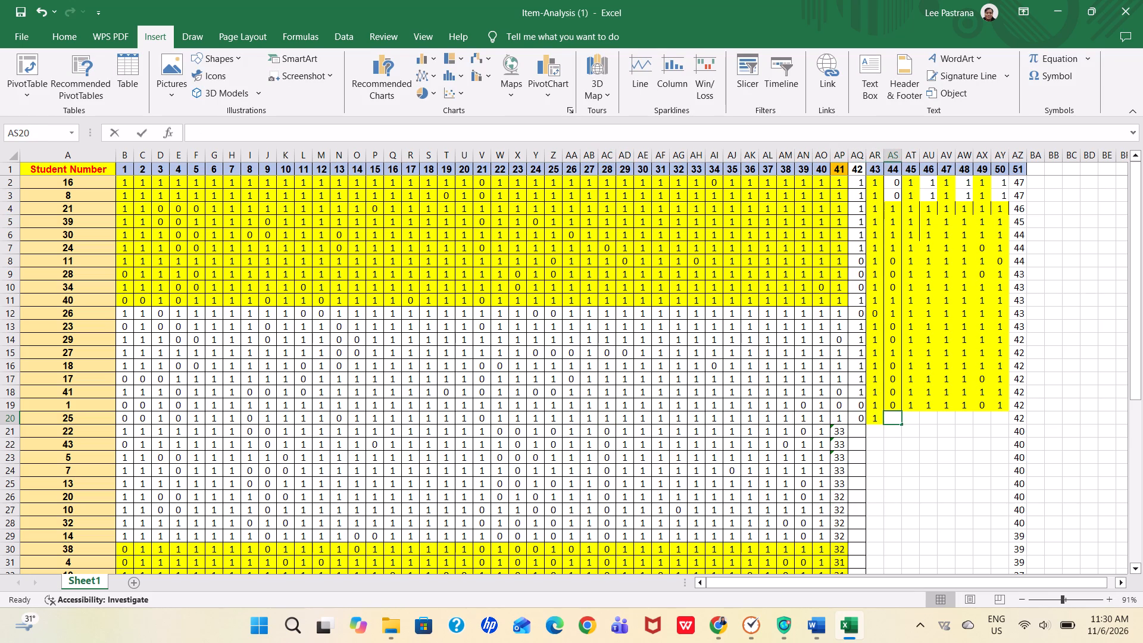
{"action": "key", "text": "Right"}
For student 25 in row 20, enter 1 for each of items 45 through 50.
{"action": "key", "text": "1"}
{"action": "key", "text": "Right"}
{"action": "key", "text": "1"}
{"action": "key", "text": "Right"}
{"action": "key", "text": "1"}
{"action": "key", "text": "Right"}
{"action": "key", "text": "1"}
{"action": "key", "text": "Right"}
{"action": "key", "text": "1"}
{"action": "key", "text": "Right"}
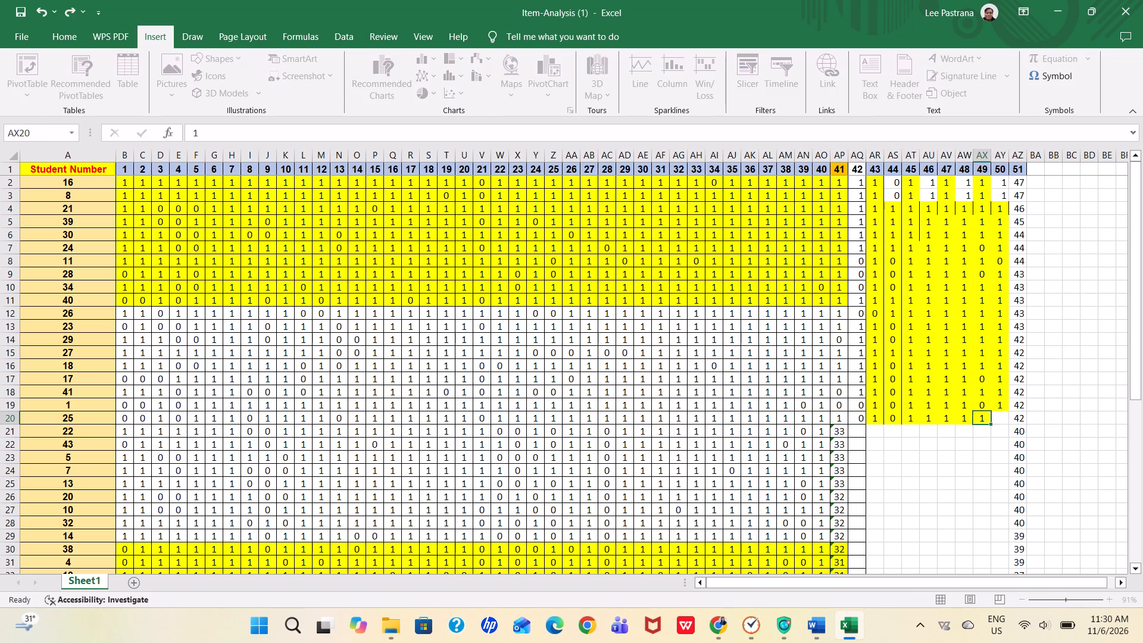
{"action": "key", "text": "1"}
{"action": "key", "text": "Down"}
For student 22 in row 21, set item 4 to 0 and items 8 and 9 to 1.
{"action": "key", "text": "Left"}
{"action": "key", "text": "Left"}
{"action": "key", "text": "Left"}
{"action": "key", "text": "Left"}
{"action": "key", "text": "Left"}
{"action": "key", "text": "Left"}
{"action": "key", "text": "Left"}
{"action": "key", "text": "Left"}
{"action": "key", "text": "Left"}
{"action": "key", "text": "Left"}
{"action": "key", "text": "Left"}
{"action": "key", "text": "Left"}
{"action": "key", "text": "Left"}
{"action": "key", "text": "Left"}
{"action": "key", "text": "Left"}
{"action": "key", "text": "Left"}
{"action": "key", "text": "Left"}
{"action": "key", "text": "Left"}
{"action": "key", "text": "Left"}
{"action": "key", "text": "Left"}
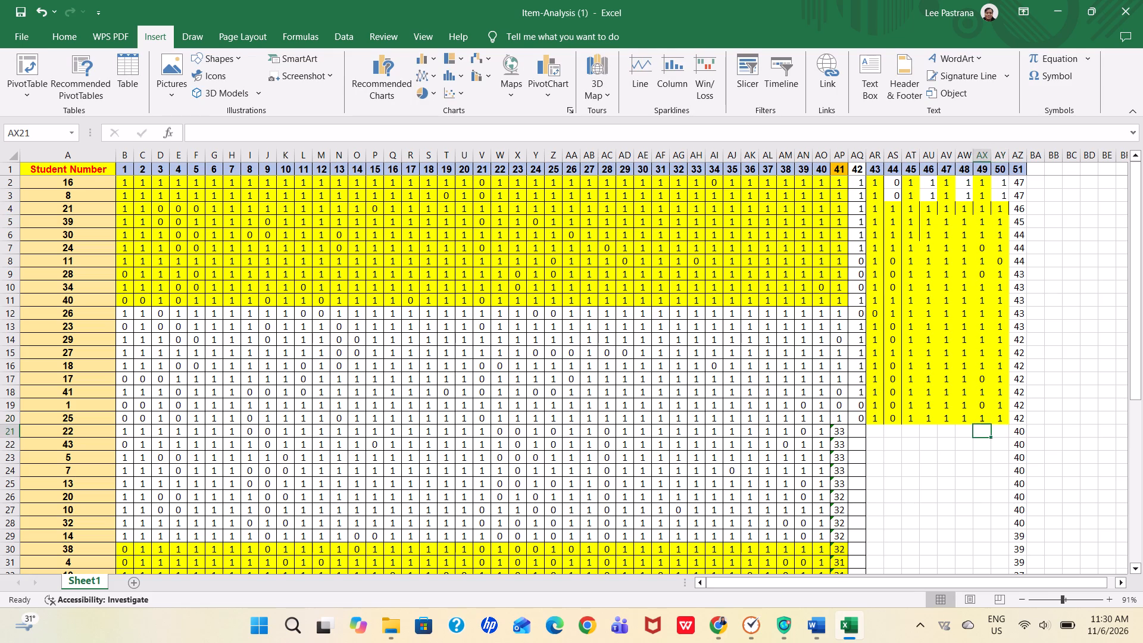
{"action": "key", "text": "Left"}
{"action": "key", "text": "Left"}
{"action": "key", "text": "Left"}
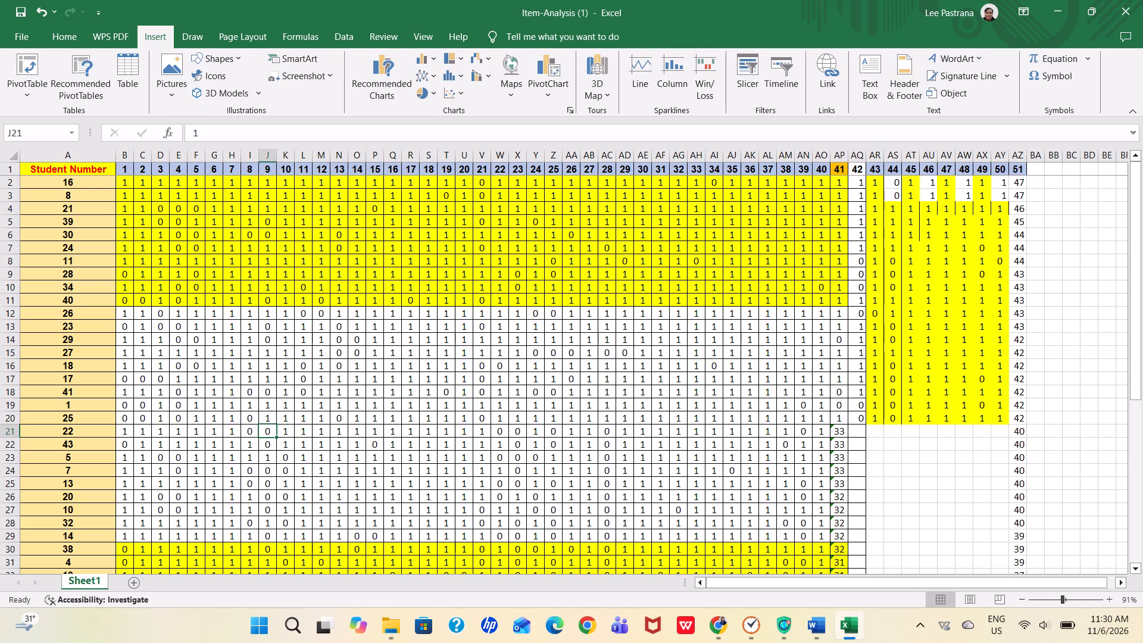
{"action": "key", "text": "Left"}
{"action": "key", "text": "Left"}
{"action": "key", "text": "Left"}
{"action": "key", "text": "Left"}
{"action": "key", "text": "Left"}
{"action": "key", "text": "Left"}
{"action": "key", "text": "Right"}
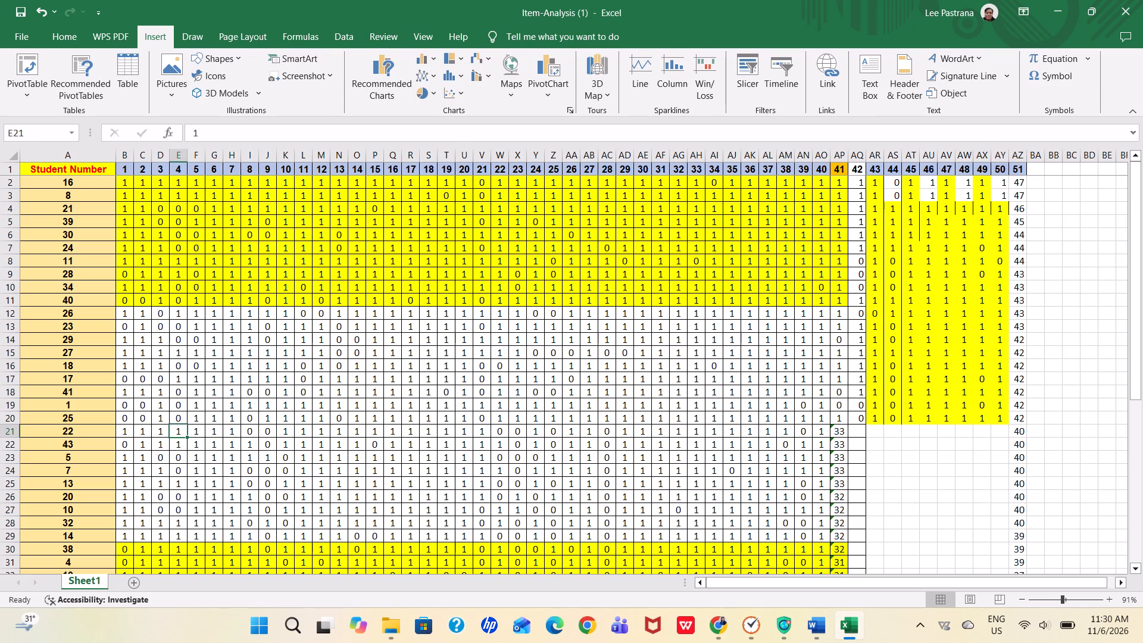
{"action": "key", "text": "0"}
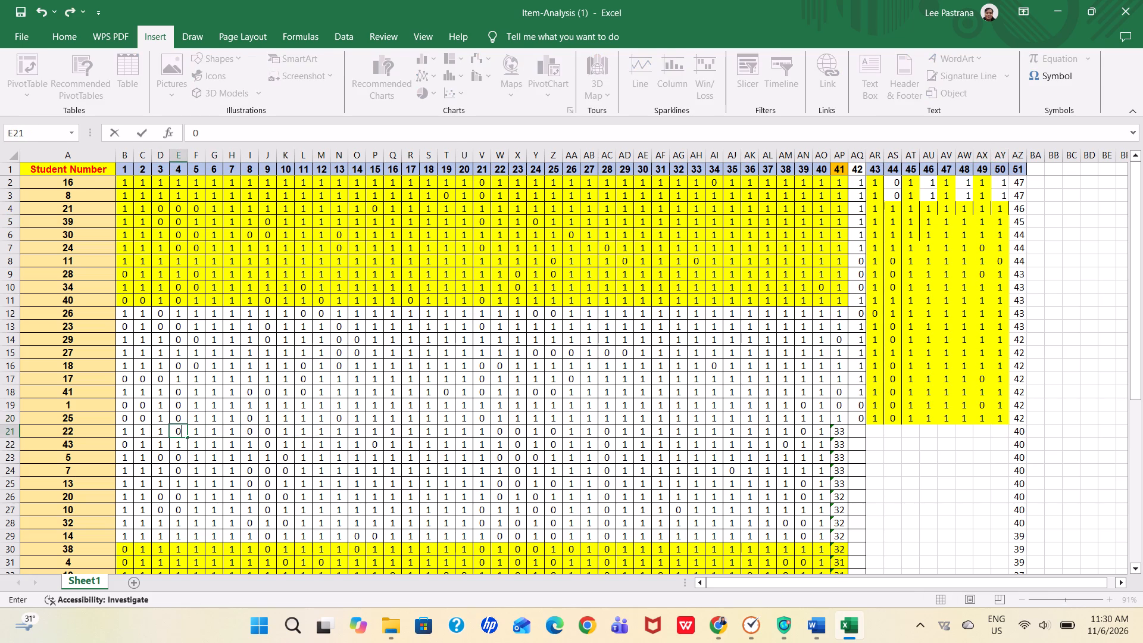
{"action": "key", "text": "Right"}
{"action": "key", "text": "Right"}
{"action": "key", "text": "Right"}
{"action": "key", "text": "Right"}
{"action": "key", "text": "1"}
{"action": "key", "text": "Right"}
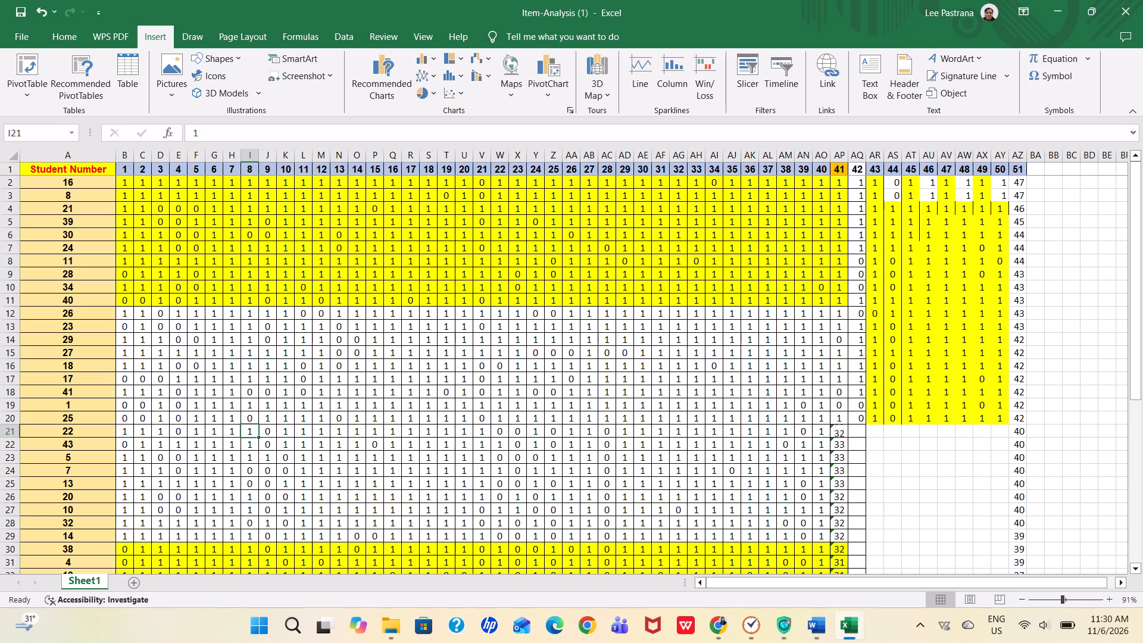
{"action": "key", "text": "1"}
{"action": "key", "text": "Right"}
For student 22 in row 21, set items 11, 12 and 15 to 0.
{"action": "key", "text": "Right"}
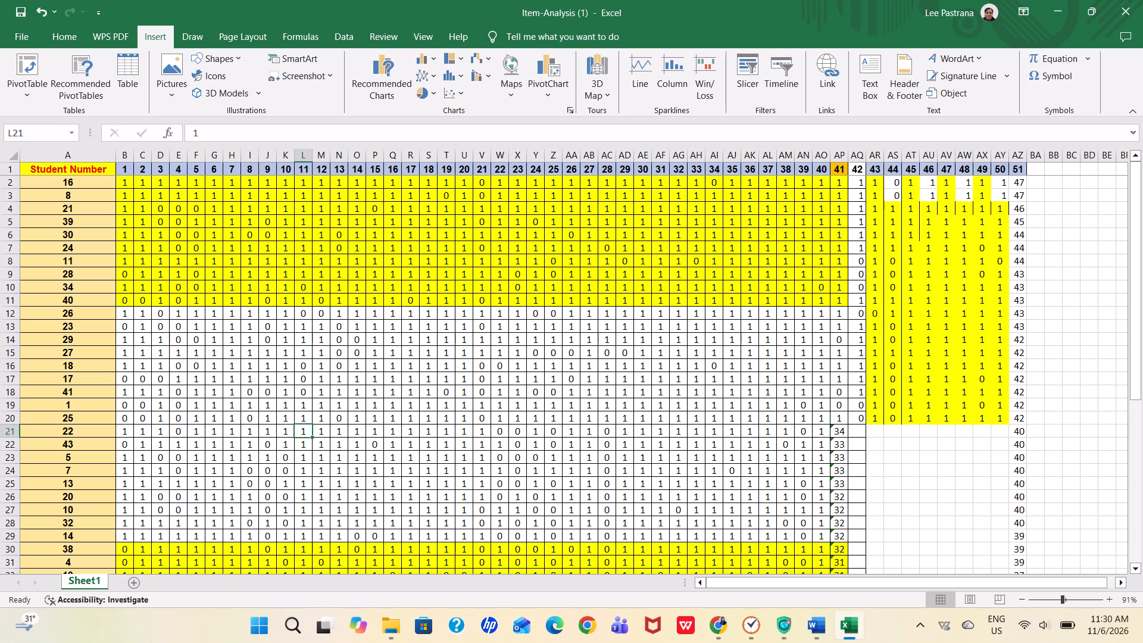
{"action": "key", "text": "0"}
{"action": "key", "text": "Right"}
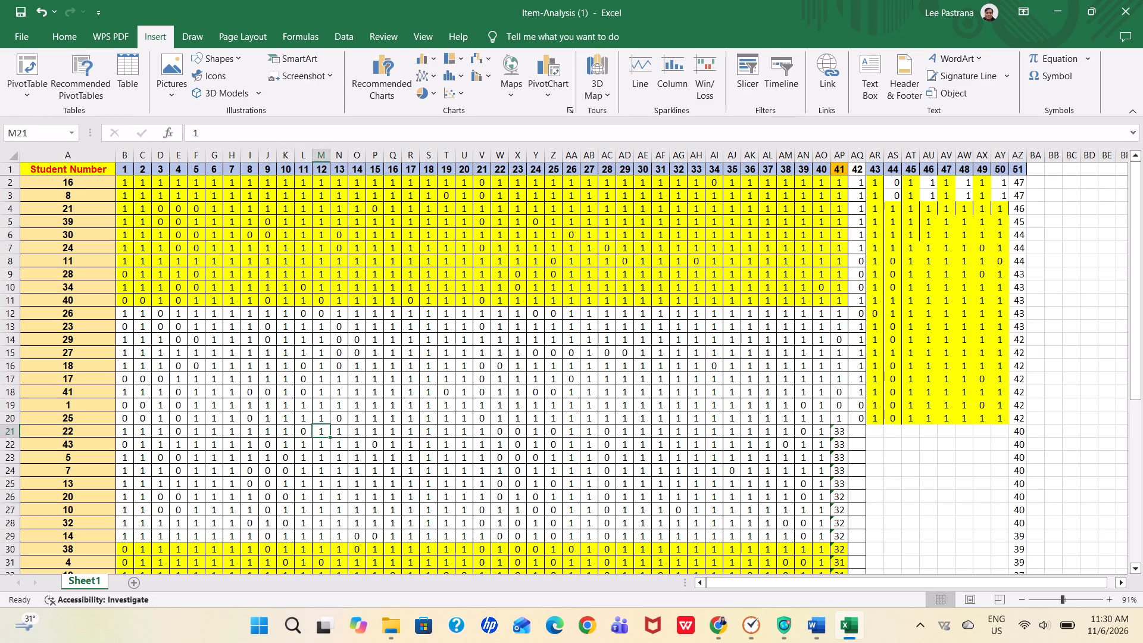
{"action": "key", "text": "0"}
{"action": "key", "text": "Right"}
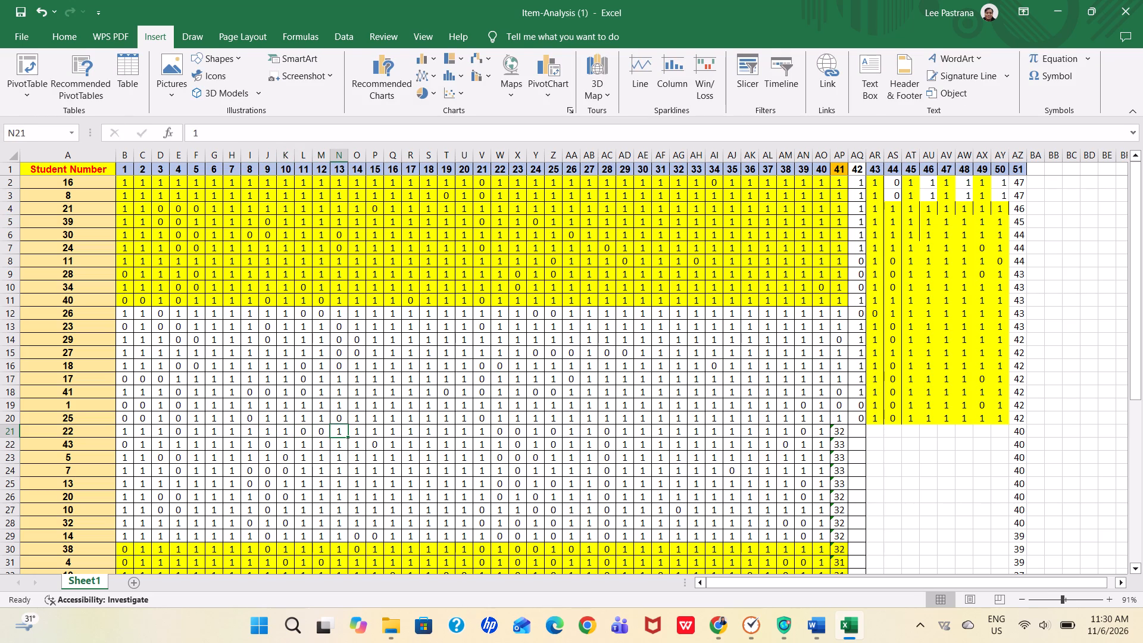
{"action": "key", "text": "Right"}
{"action": "key", "text": "Right"}
{"action": "key", "text": "0"}
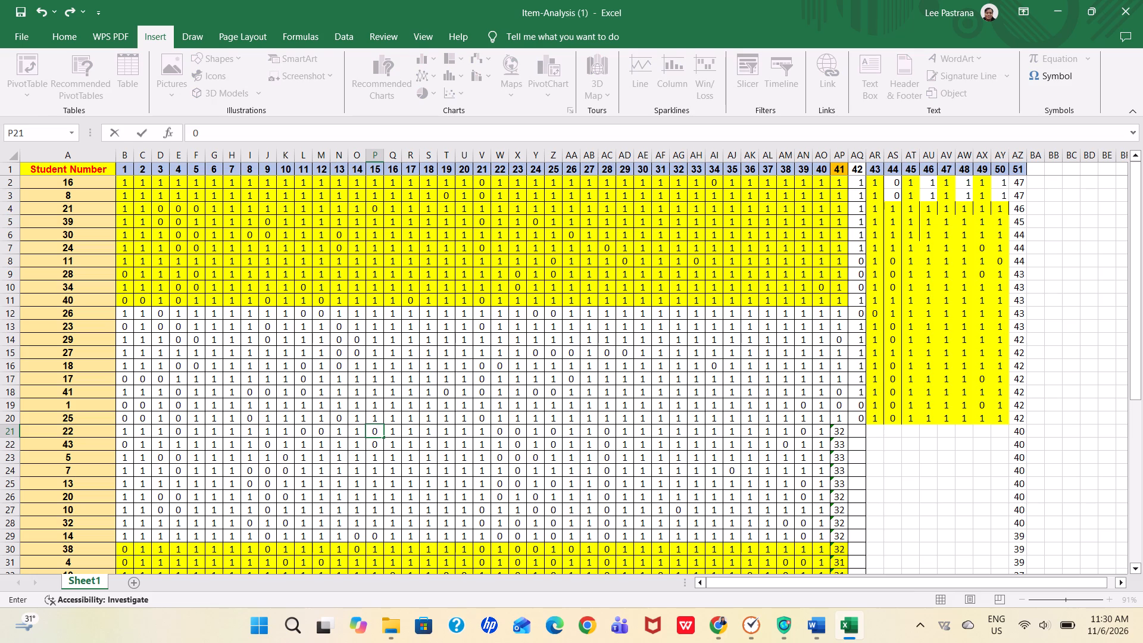
{"action": "key", "text": "Right"}
For student 22 in row 21, set items 22 and 23 to 1.
{"action": "key", "text": "Right"}
{"action": "key", "text": "Right"}
{"action": "key", "text": "Right"}
{"action": "key", "text": "Right"}
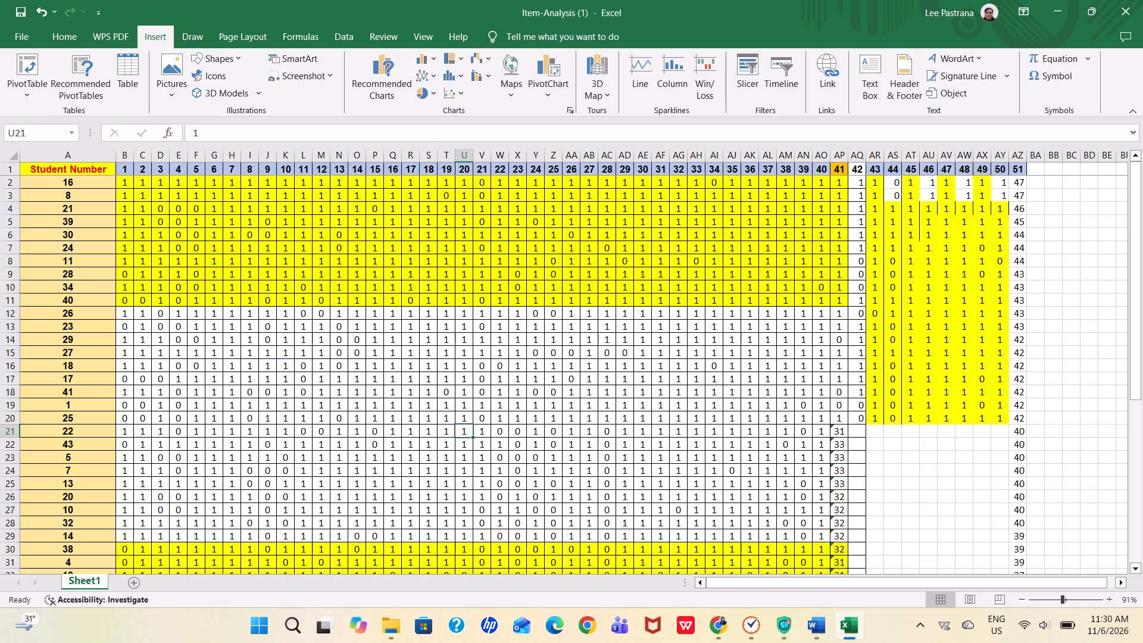
{"action": "key", "text": "Right"}
{"action": "key", "text": "Right"}
{"action": "key", "text": "1"}
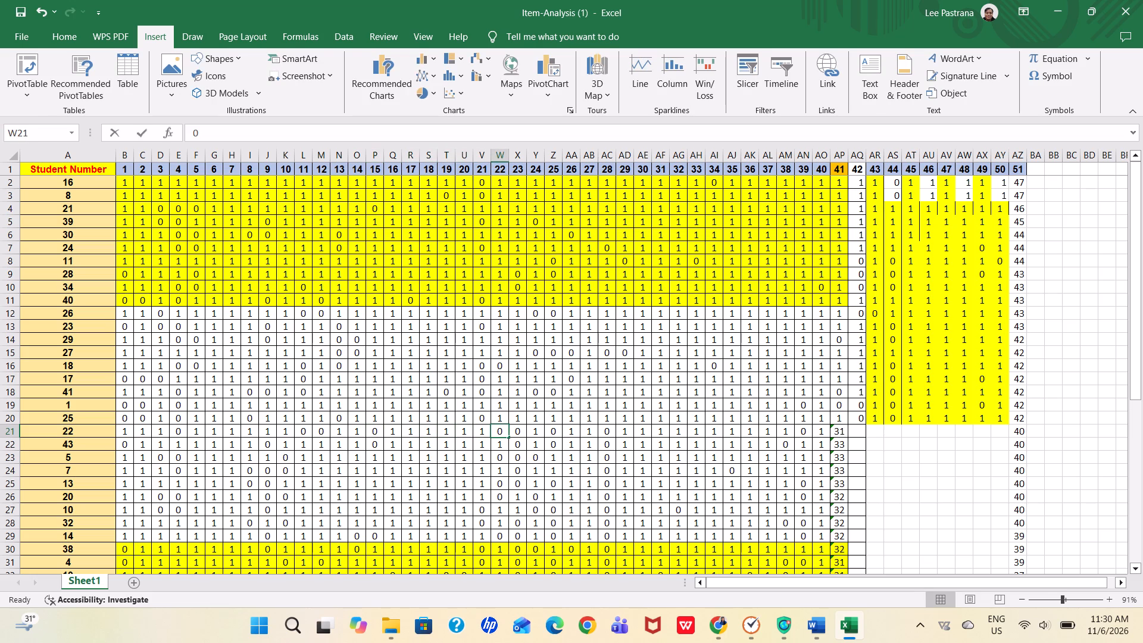
{"action": "key", "text": "Right"}
{"action": "key", "text": "1"}
{"action": "key", "text": "Right"}
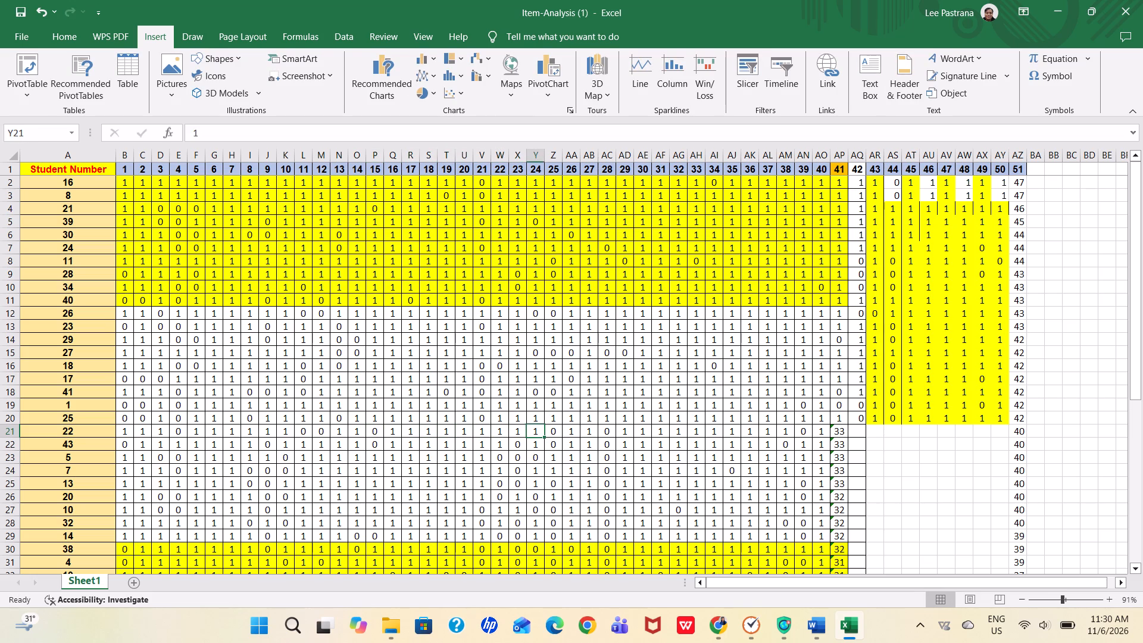
For student 22 in row 21, set item 29 to 0 and item 39 to 1.
{"action": "key", "text": "Right"}
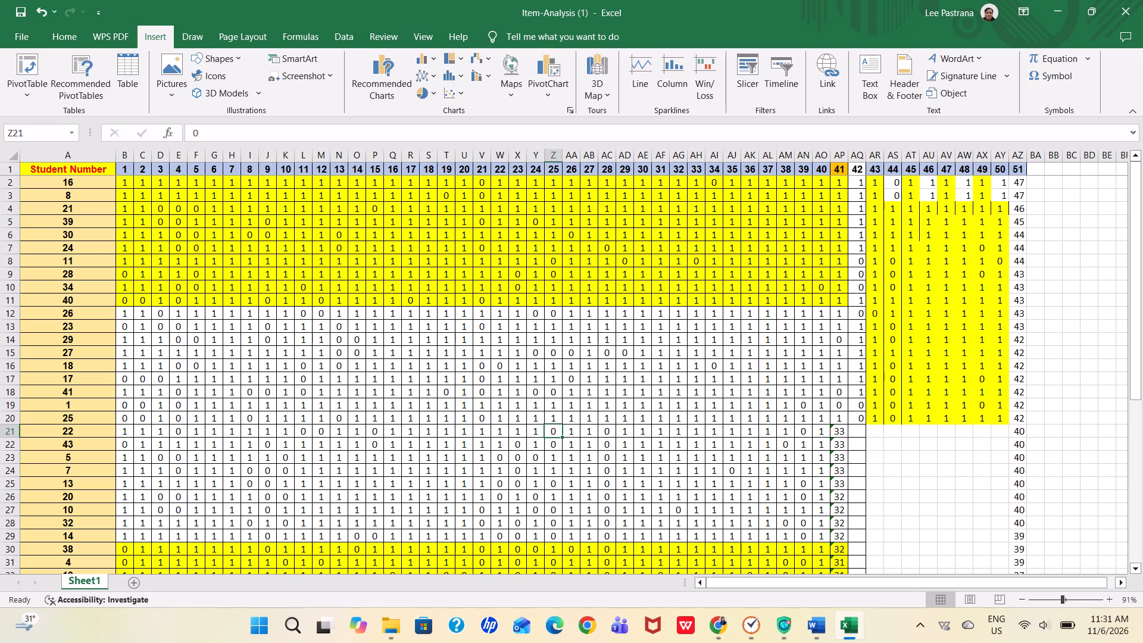
{"action": "key", "text": "Right"}
{"action": "key", "text": "Right"}
{"action": "key", "text": "Right"}
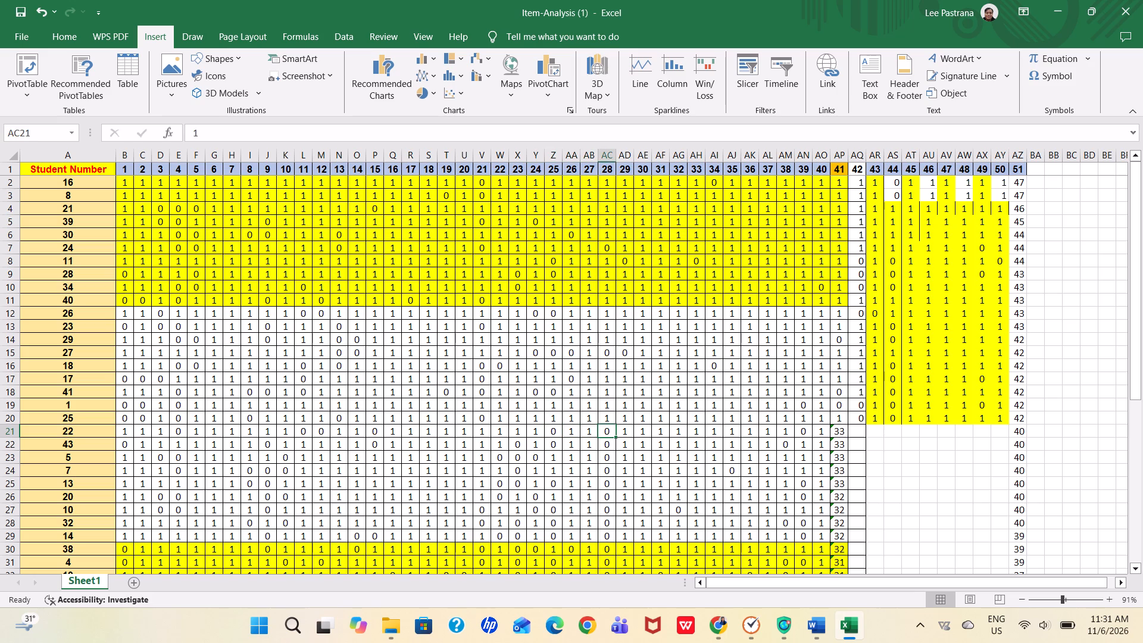
{"action": "key", "text": "Right"}
{"action": "key", "text": "0"}
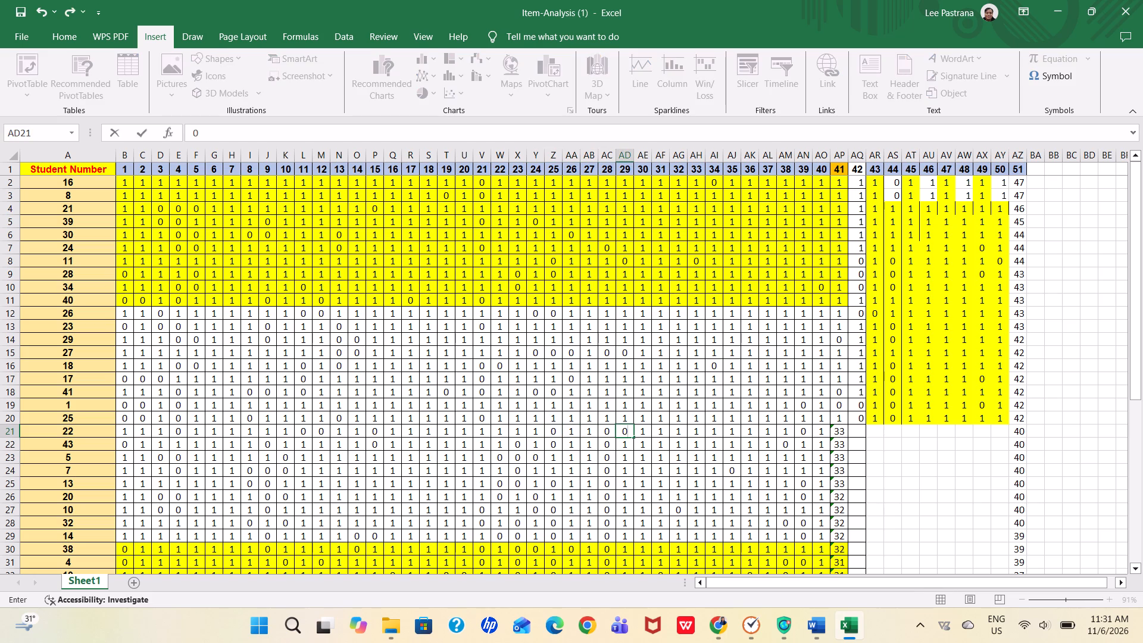
{"action": "key", "text": "Right"}
{"action": "key", "text": "Right"}
{"action": "key", "text": "Right"}
{"action": "key", "text": "Right"}
{"action": "key", "text": "Right"}
{"action": "key", "text": "Right"}
{"action": "key", "text": "Right"}
{"action": "key", "text": "Right"}
{"action": "key", "text": "Right"}
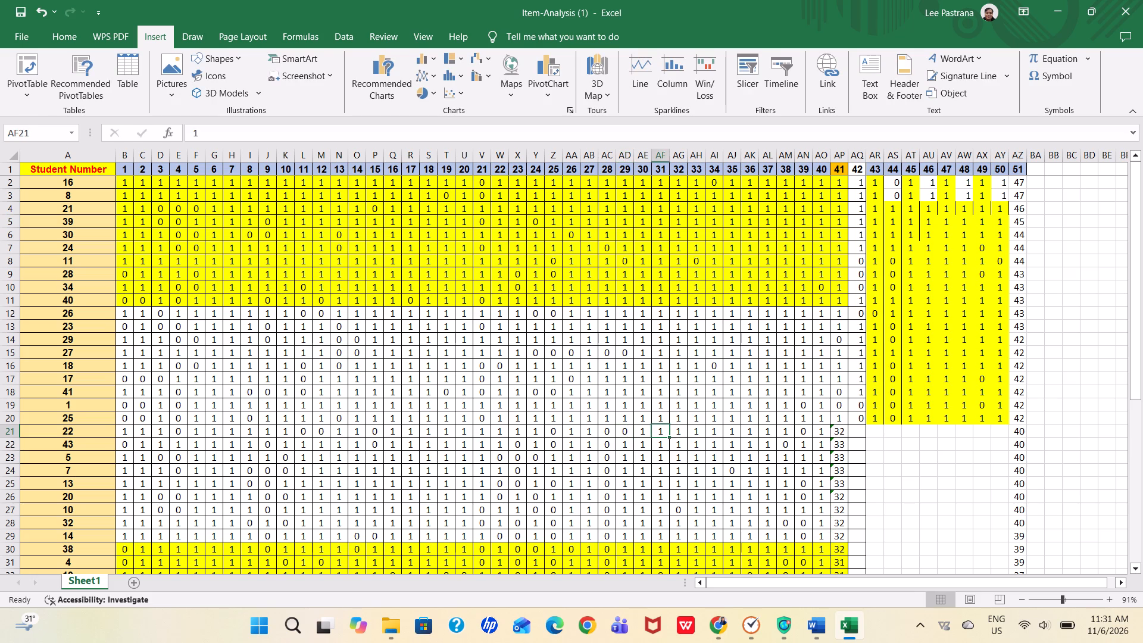
{"action": "key", "text": "Right"}
{"action": "key", "text": "1"}
{"action": "key", "text": "Right"}
For student 22 in row 21, enter 1 for each of items 41 through 50, overwriting the sum formula under item 41.
{"action": "key", "text": "Right"}
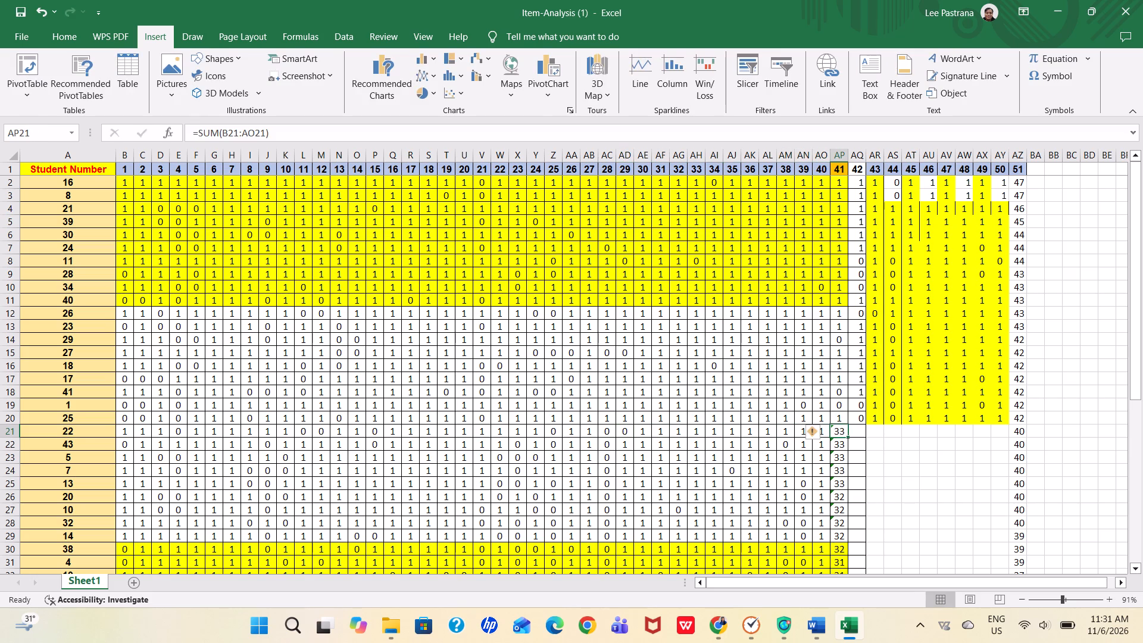
{"action": "key", "text": "1"}
{"action": "key", "text": "Right"}
{"action": "key", "text": "1"}
{"action": "key", "text": "Right"}
{"action": "key", "text": "1"}
{"action": "key", "text": "Right"}
{"action": "key", "text": "1"}
{"action": "key", "text": "Right"}
{"action": "key", "text": "1"}
{"action": "key", "text": "Right"}
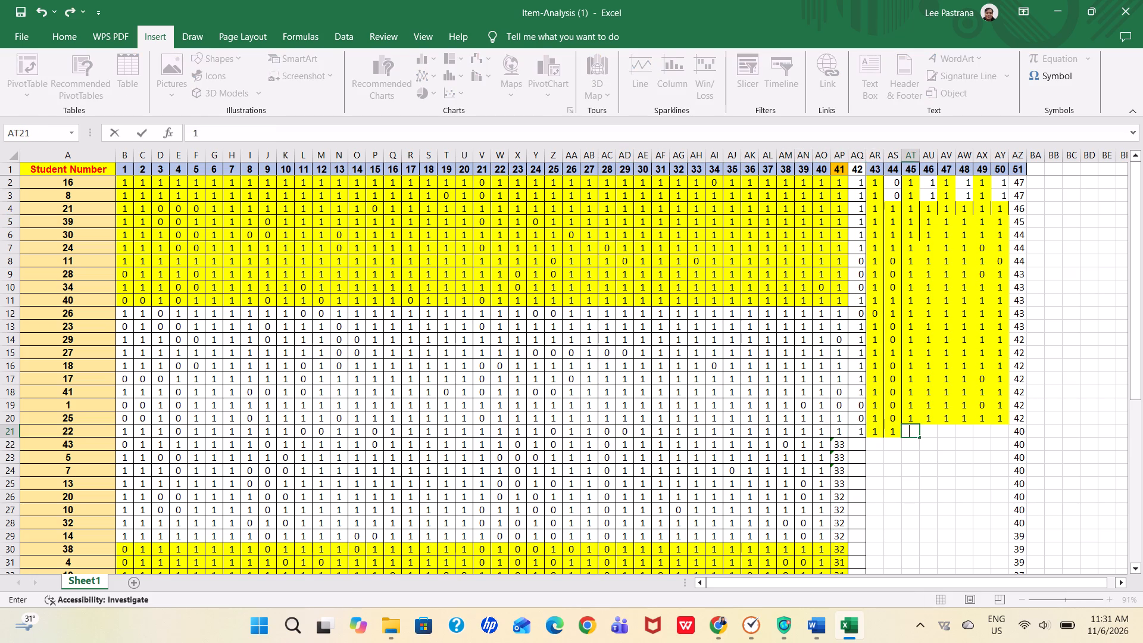
{"action": "key", "text": "1"}
{"action": "key", "text": "Right"}
{"action": "key", "text": "1"}
{"action": "key", "text": "Right"}
{"action": "key", "text": "1"}
{"action": "key", "text": "Right"}
{"action": "key", "text": "1"}
{"action": "key", "text": "Right"}
{"action": "key", "text": "1"}
{"action": "key", "text": "Right"}
For student 43 in row 22, set item 1 to 1 and items 2 and 4 to 0.
{"action": "key", "text": "Down"}
{"action": "key", "text": "Left"}
{"action": "key", "text": "Left"}
{"action": "key", "text": "Left"}
{"action": "key", "text": "Left"}
{"action": "key", "text": "Left"}
{"action": "key", "text": "Left"}
{"action": "key", "text": "Left"}
{"action": "key", "text": "Left"}
{"action": "key", "text": "Left"}
{"action": "key", "text": "Left"}
{"action": "key", "text": "Left"}
{"action": "key", "text": "Left"}
{"action": "key", "text": "Left"}
{"action": "key", "text": "Left"}
{"action": "key", "text": "Left"}
{"action": "key", "text": "Left"}
{"action": "key", "text": "Left"}
{"action": "key", "text": "Left"}
{"action": "key", "text": "Left"}
{"action": "key", "text": "Left"}
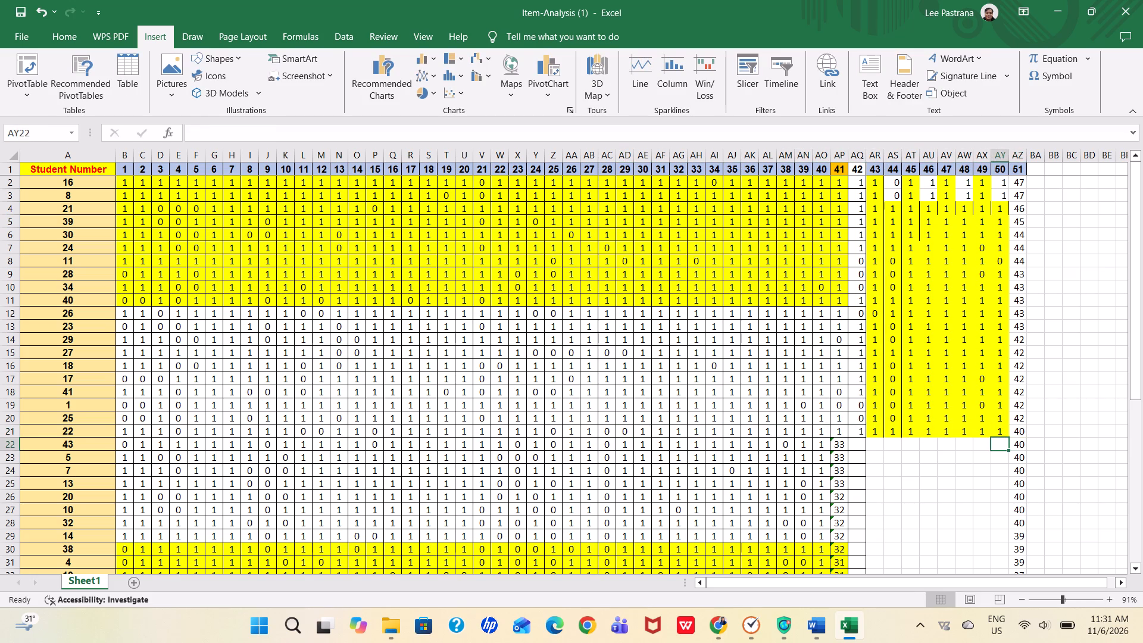
{"action": "key", "text": "Left"}
{"action": "key", "text": "Left"}
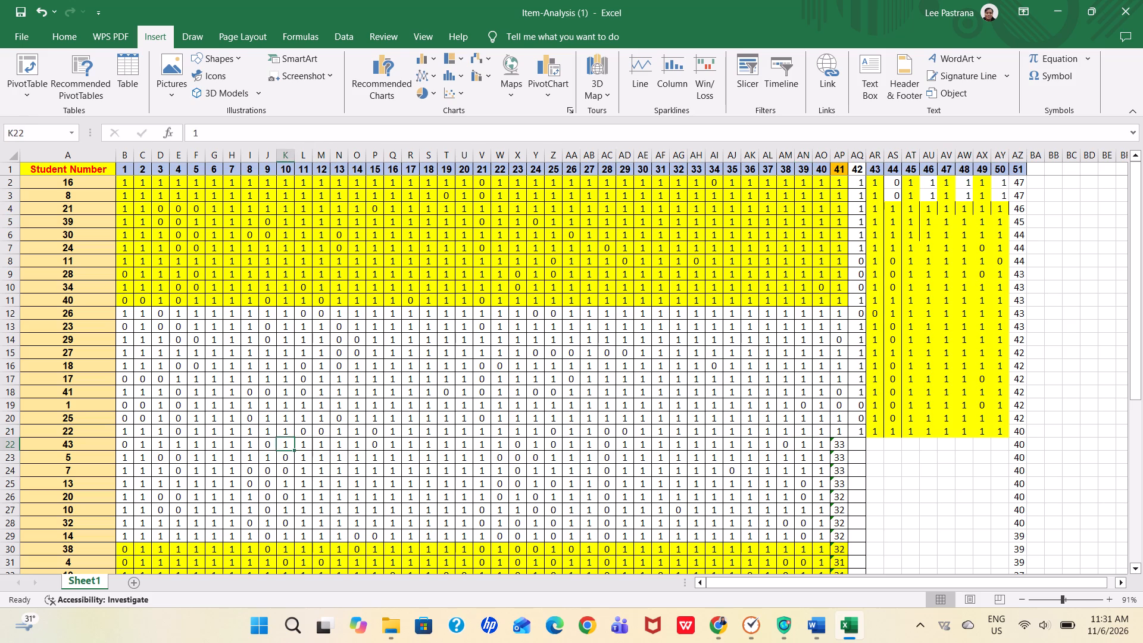
{"action": "key", "text": "Left"}
{"action": "key", "text": "Left"}
{"action": "key", "text": "Left"}
{"action": "key", "text": "Left"}
{"action": "key", "text": "Left"}
{"action": "key", "text": "Left"}
{"action": "key", "text": "Left"}
{"action": "key", "text": "Left"}
{"action": "key", "text": "Left"}
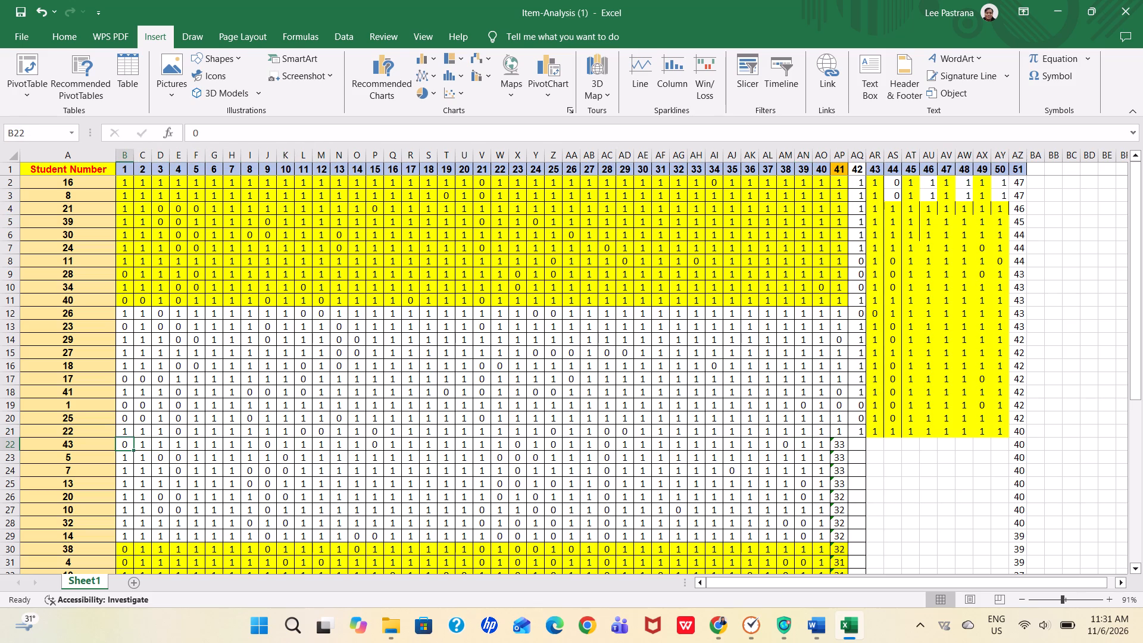
{"action": "key", "text": "1"}
{"action": "key", "text": "Right"}
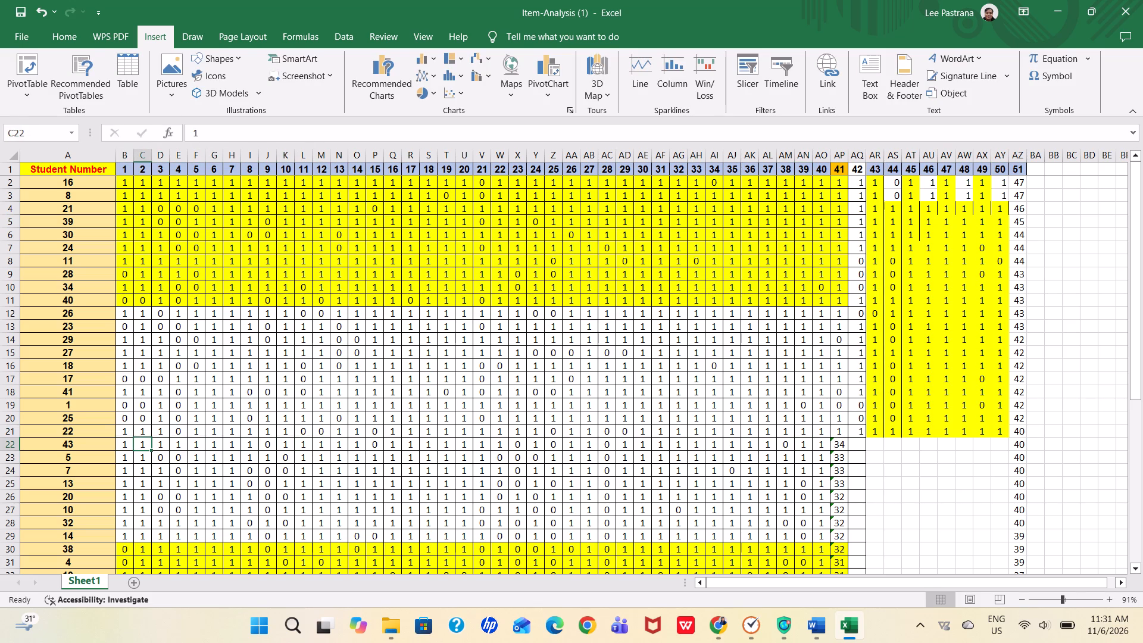
{"action": "key", "text": "0"}
{"action": "key", "text": "Right"}
{"action": "key", "text": "Right"}
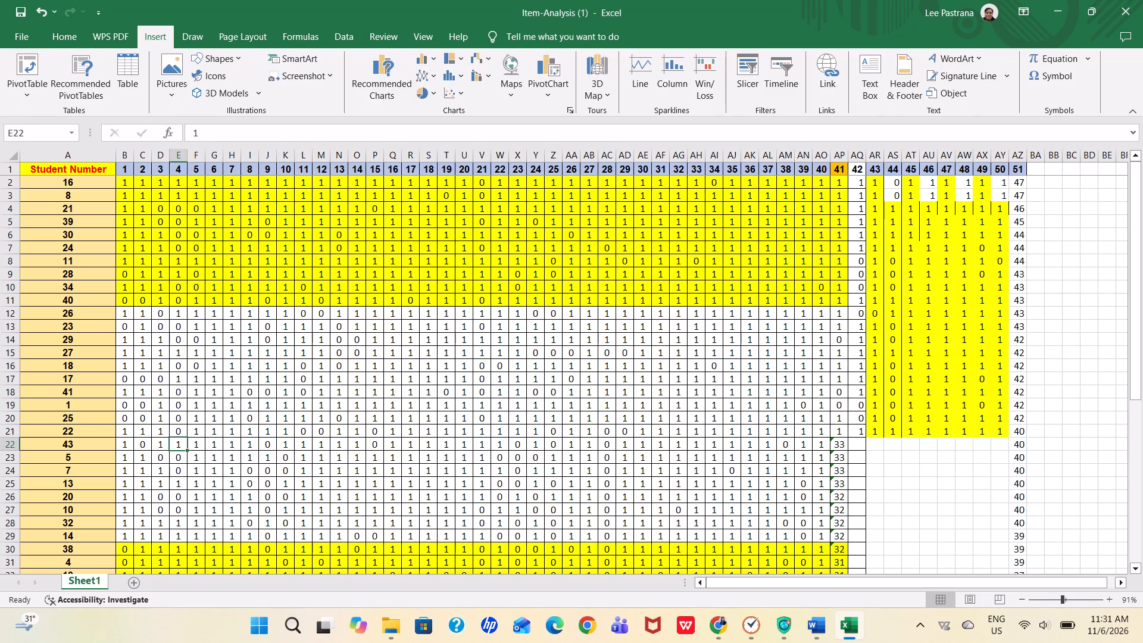
{"action": "key", "text": "0"}
{"action": "key", "text": "Right"}
For student 43 in row 22, set item 11 to 0 and item 15 to 1.
{"action": "key", "text": "Right"}
{"action": "key", "text": "Right"}
{"action": "key", "text": "Right"}
{"action": "key", "text": "Right"}
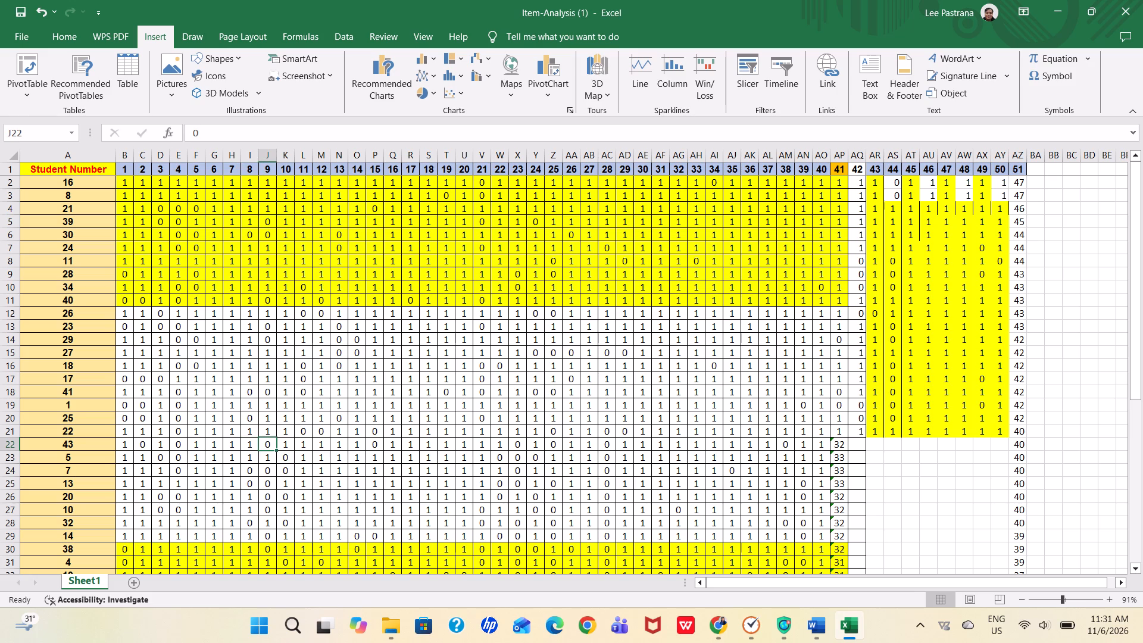
{"action": "key", "text": "Right"}
{"action": "key", "text": "Right"}
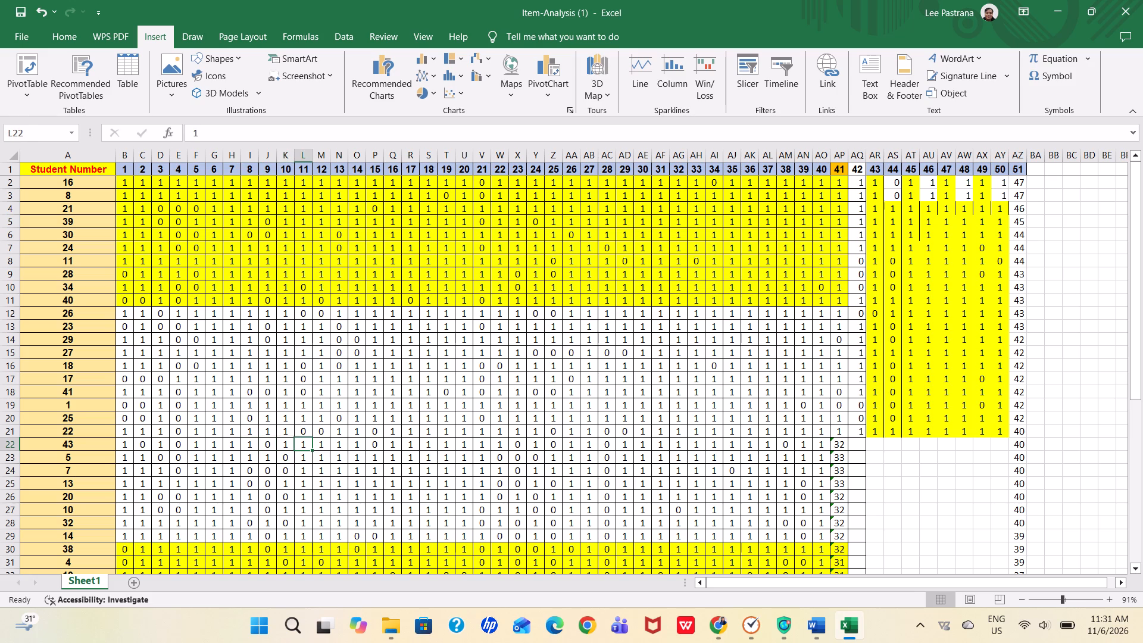
{"action": "key", "text": "0"}
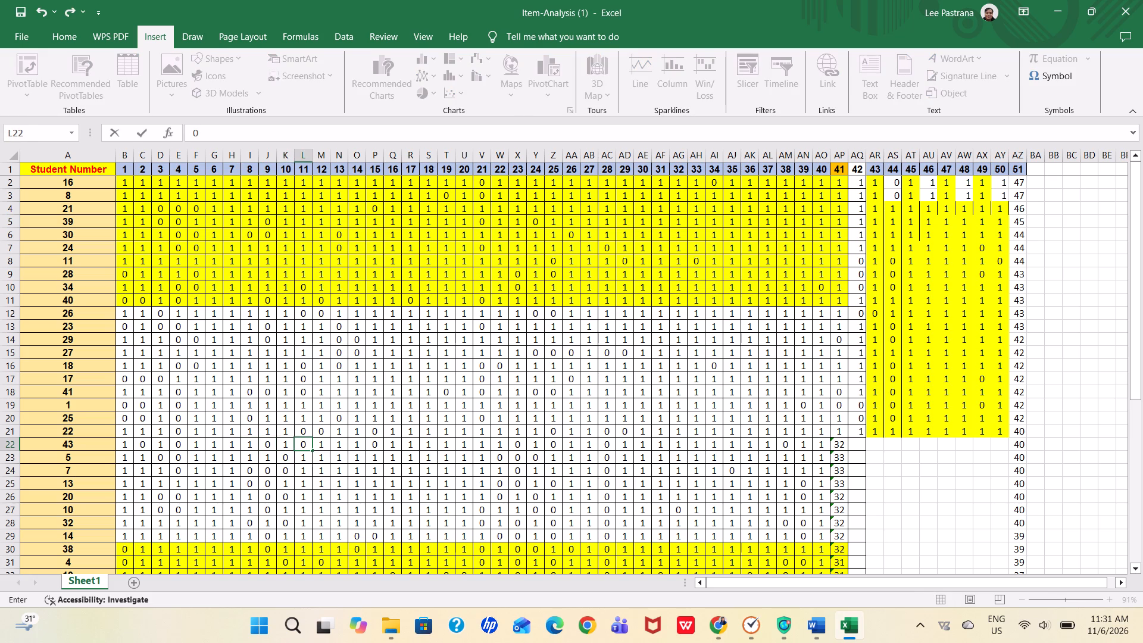
{"action": "key", "text": "Right"}
{"action": "key", "text": "Right"}
{"action": "key", "text": "Right"}
{"action": "key", "text": "Right"}
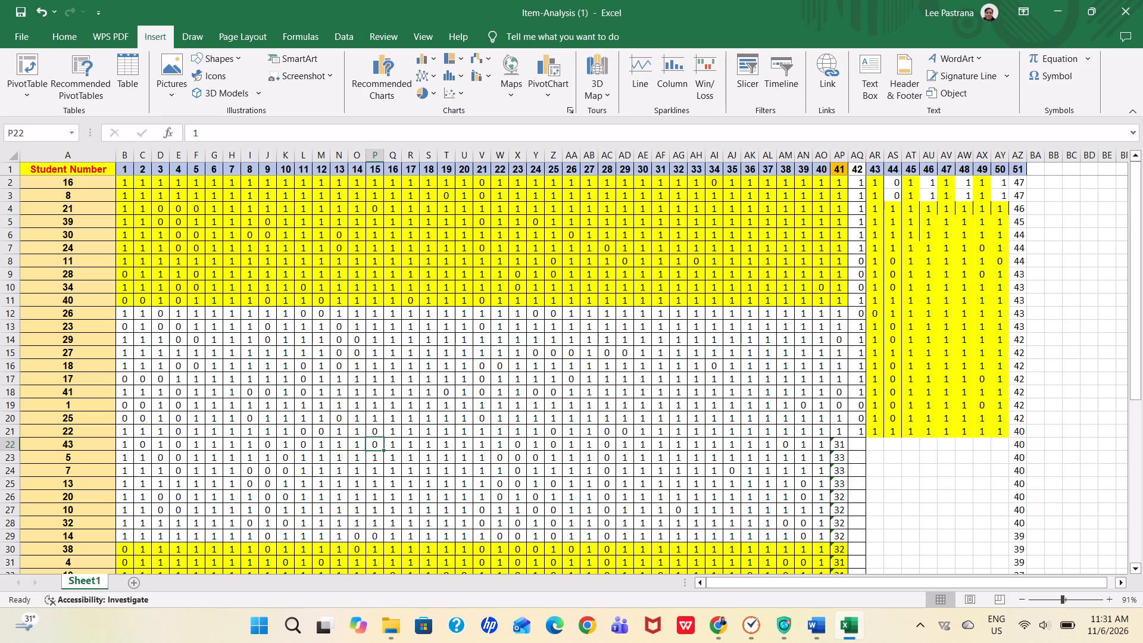
{"action": "key", "text": "1"}
{"action": "key", "text": "Right"}
For student 43 in row 22, set item 21 to 0, item 23 to 1 and item 24 to 0.
{"action": "key", "text": "Right"}
{"action": "key", "text": "Right"}
{"action": "key", "text": "Right"}
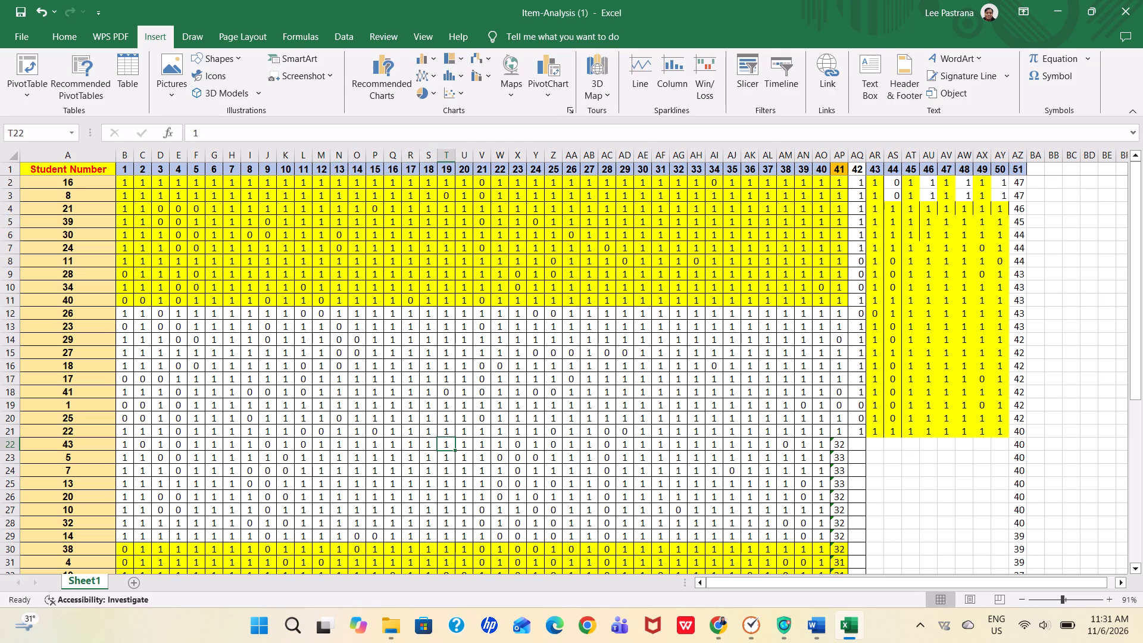
{"action": "key", "text": "Right"}
{"action": "key", "text": "Right"}
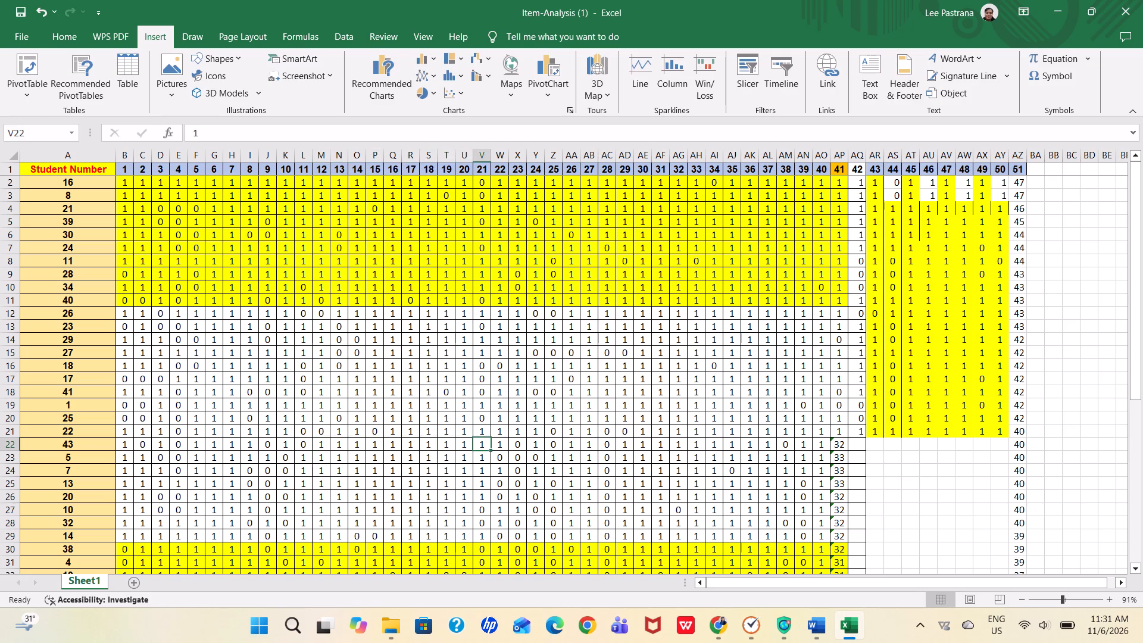
{"action": "key", "text": "0"}
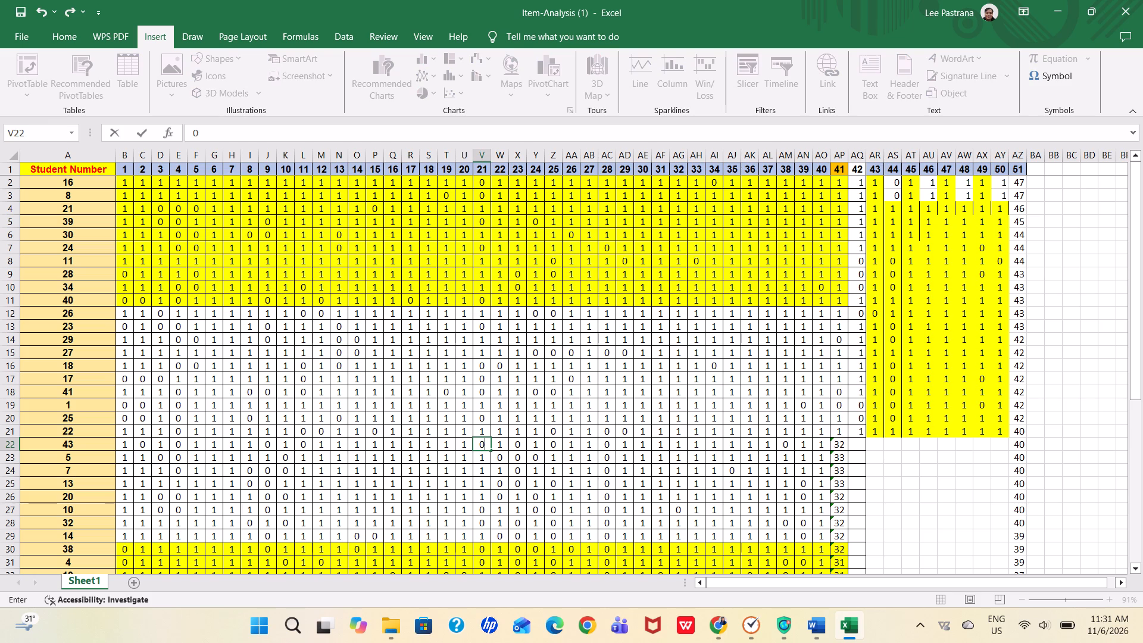
{"action": "key", "text": "Right"}
{"action": "key", "text": "Right"}
{"action": "key", "text": "1"}
{"action": "key", "text": "Right"}
{"action": "key", "text": "0"}
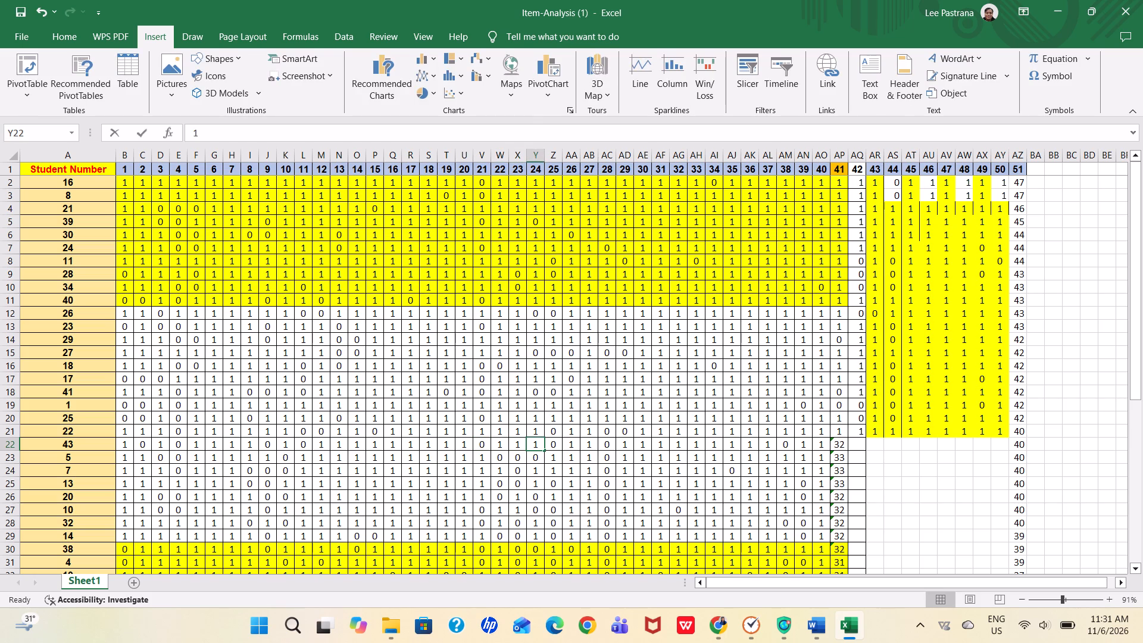
{"action": "key", "text": "Right"}
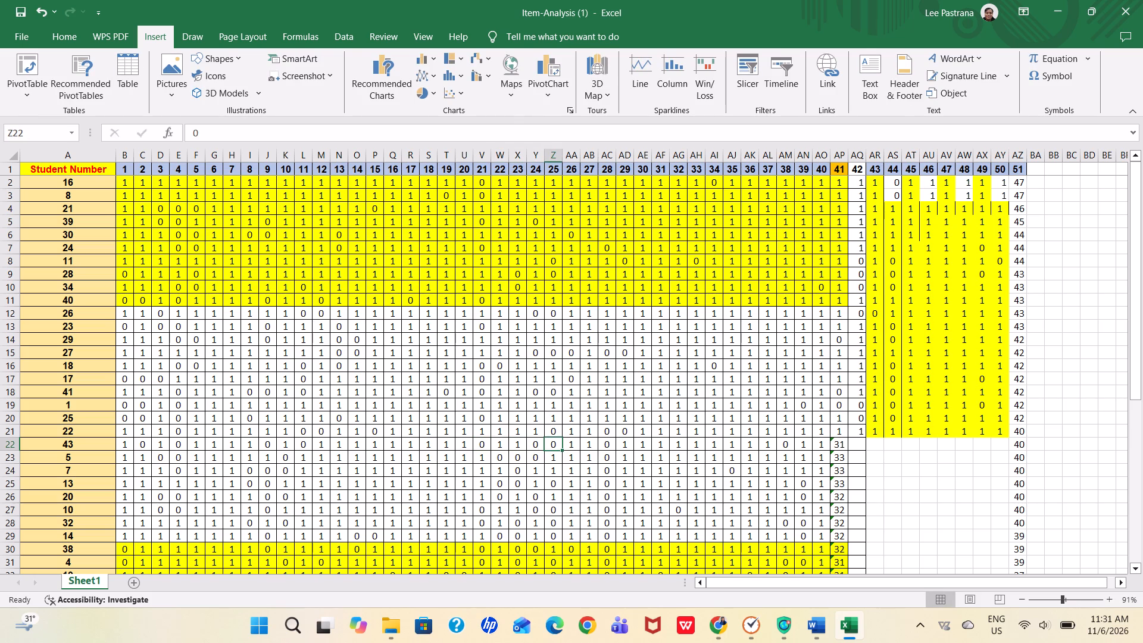
For student 43 in row 22, set item 28 to 1 and item 34 to 0.
{"action": "key", "text": "Right"}
{"action": "key", "text": "Right"}
{"action": "key", "text": "Right"}
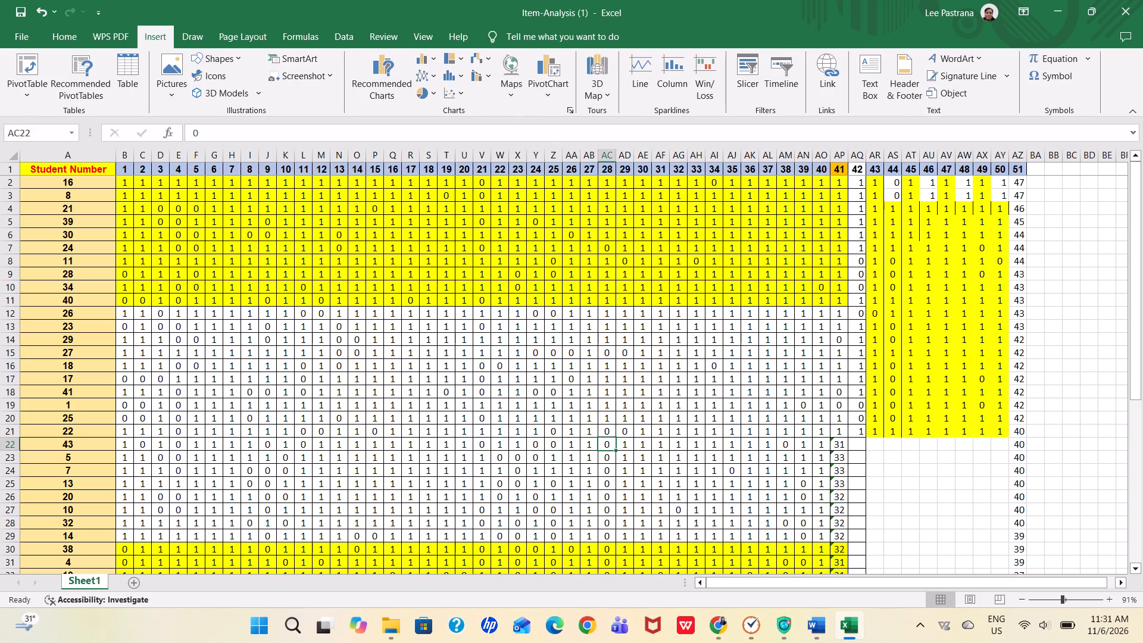
{"action": "key", "text": "1"}
{"action": "key", "text": "Right"}
{"action": "key", "text": "Right"}
{"action": "key", "text": "Right"}
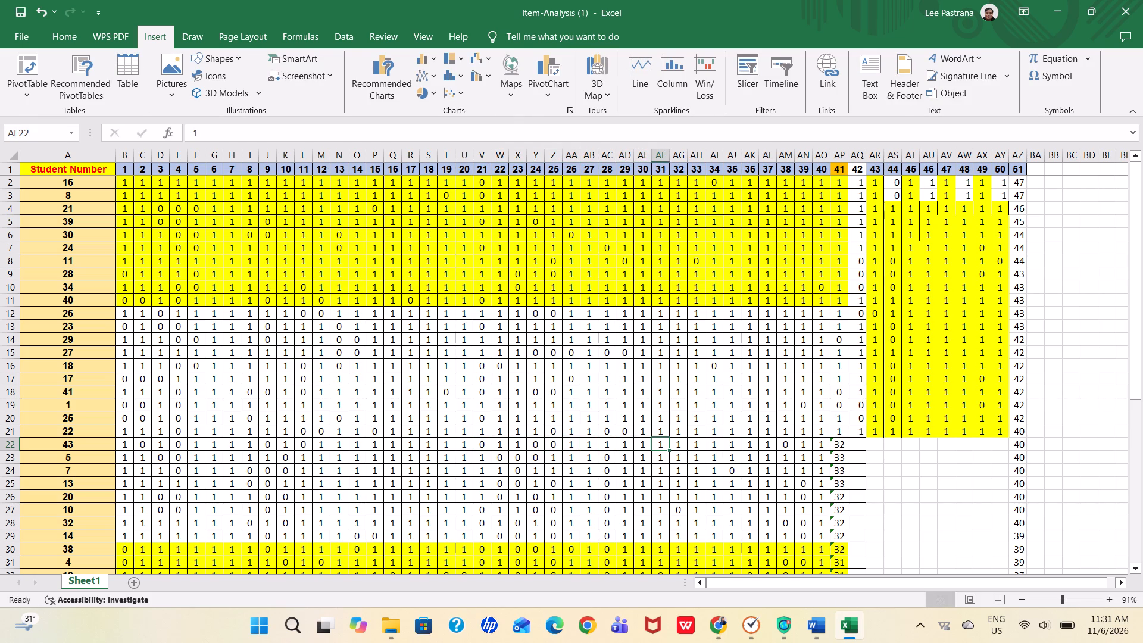
{"action": "key", "text": "Right"}
{"action": "key", "text": "Right"}
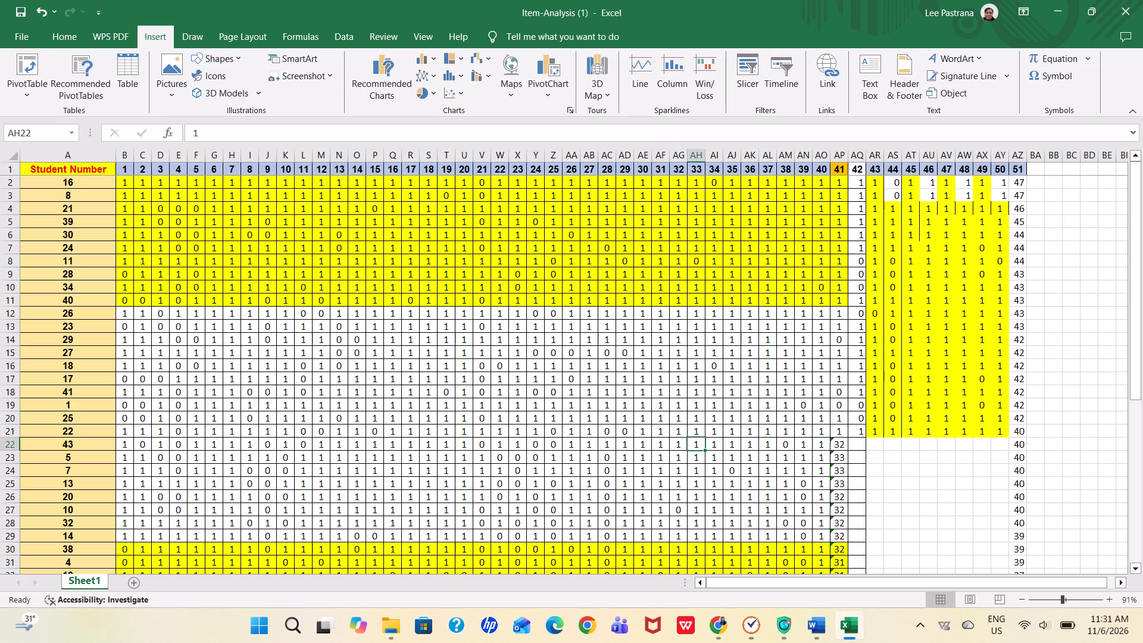
{"action": "key", "text": "Right"}
{"action": "key", "text": "0"}
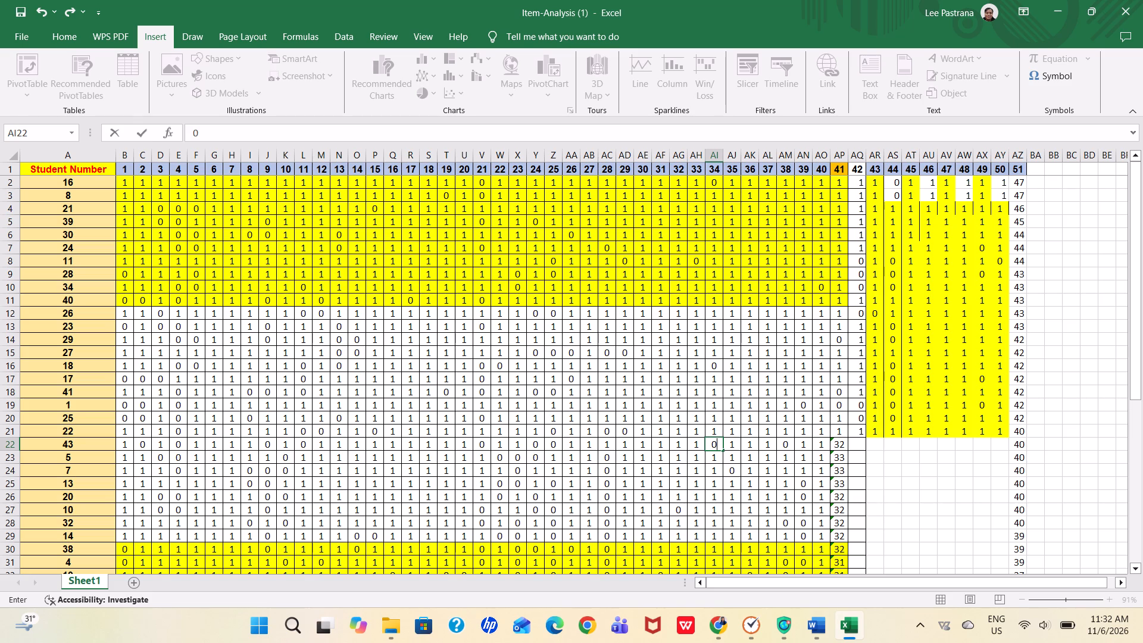
{"action": "key", "text": "Right"}
For student 43 in row 22, re-enter 1 for item 39 and set item 38 to 1.
{"action": "key", "text": "Right"}
{"action": "key", "text": "Right"}
{"action": "key", "text": "Right"}
{"action": "key", "text": "Right"}
{"action": "key", "text": "1"}
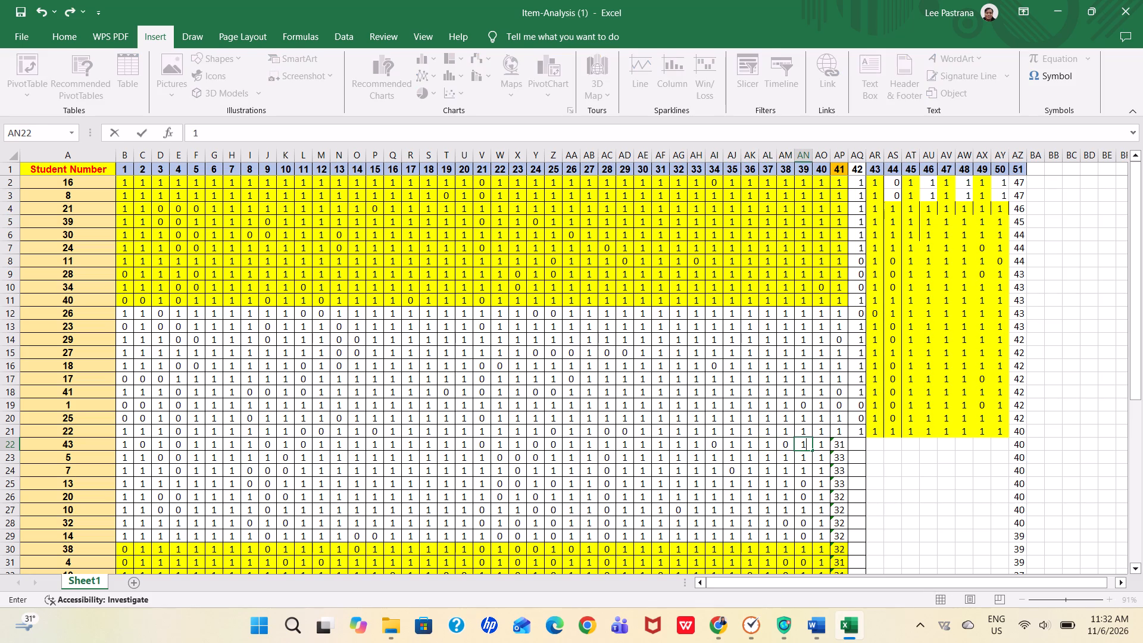
{"action": "key", "text": "Left"}
{"action": "key", "text": "1"}
{"action": "key", "text": "Right"}
For student 43 in row 22, overwrite the sum formula under item 41 with 1 and enter 0 for item 42.
{"action": "key", "text": "Right"}
{"action": "key", "text": "Right"}
{"action": "key", "text": "Right"}
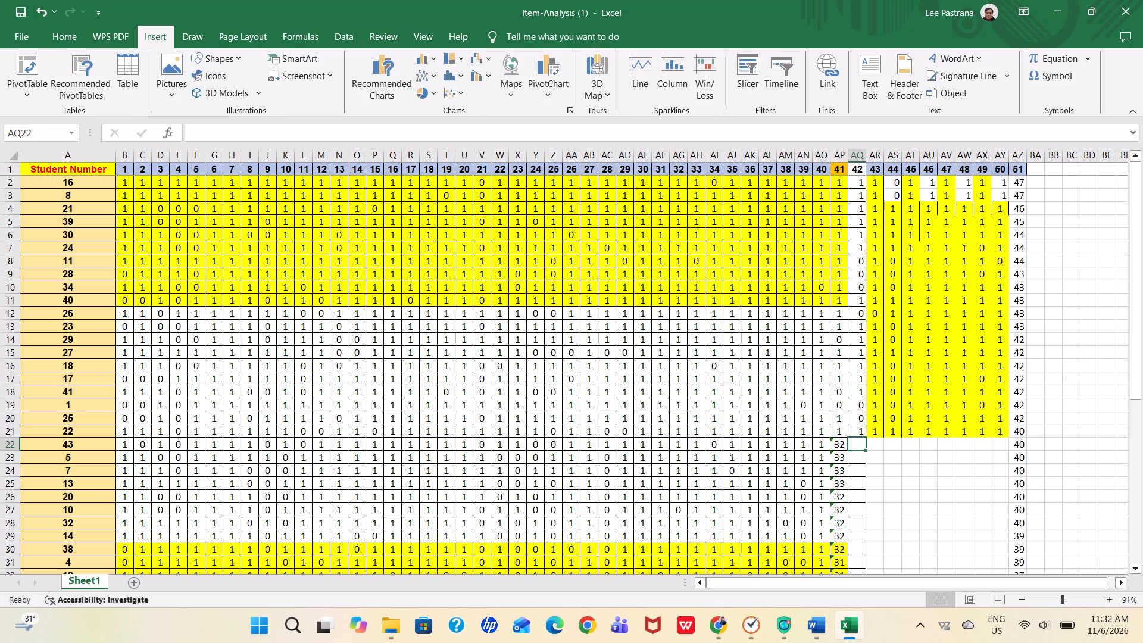
{"action": "key", "text": "1"}
{"action": "key", "text": "Left"}
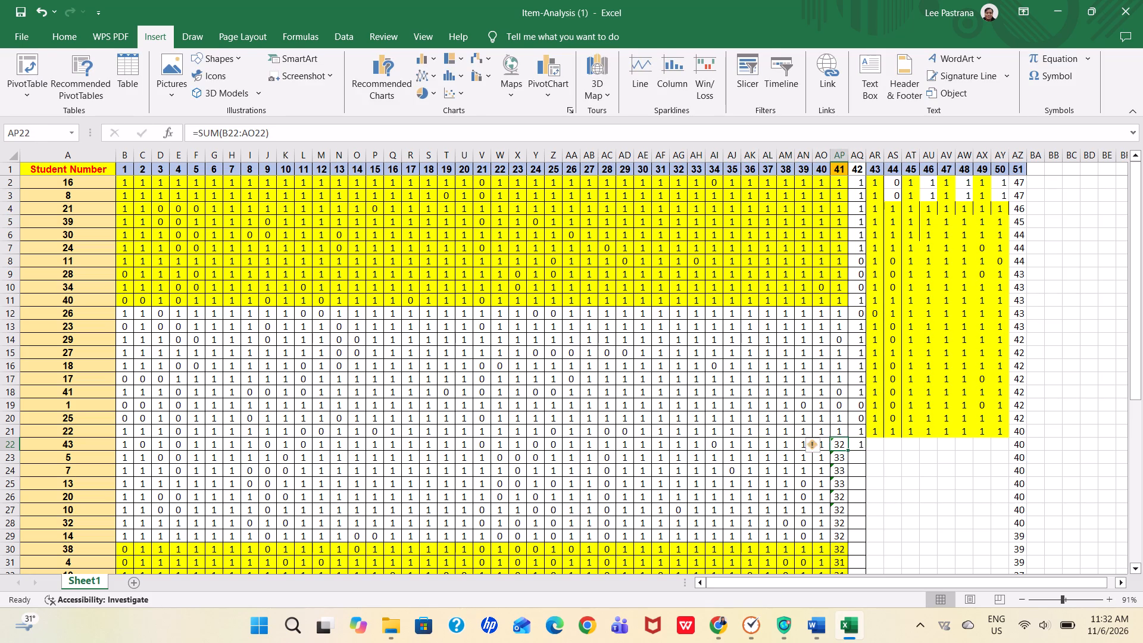
{"action": "key", "text": "1"}
{"action": "key", "text": "Right"}
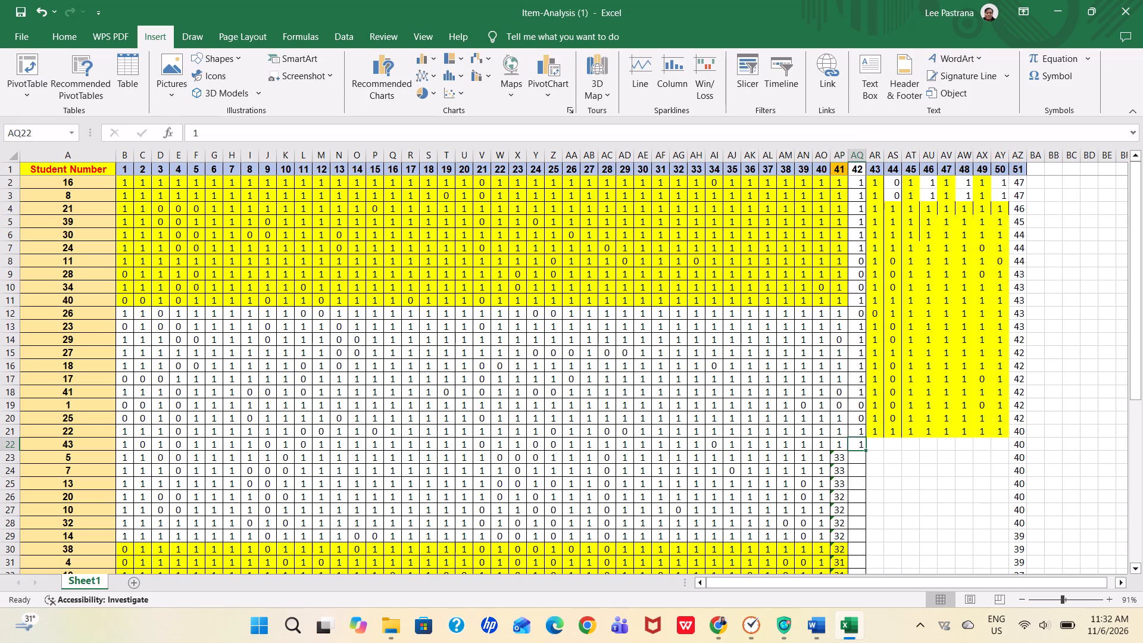
{"action": "key", "text": "0"}
{"action": "key", "text": "Right"}
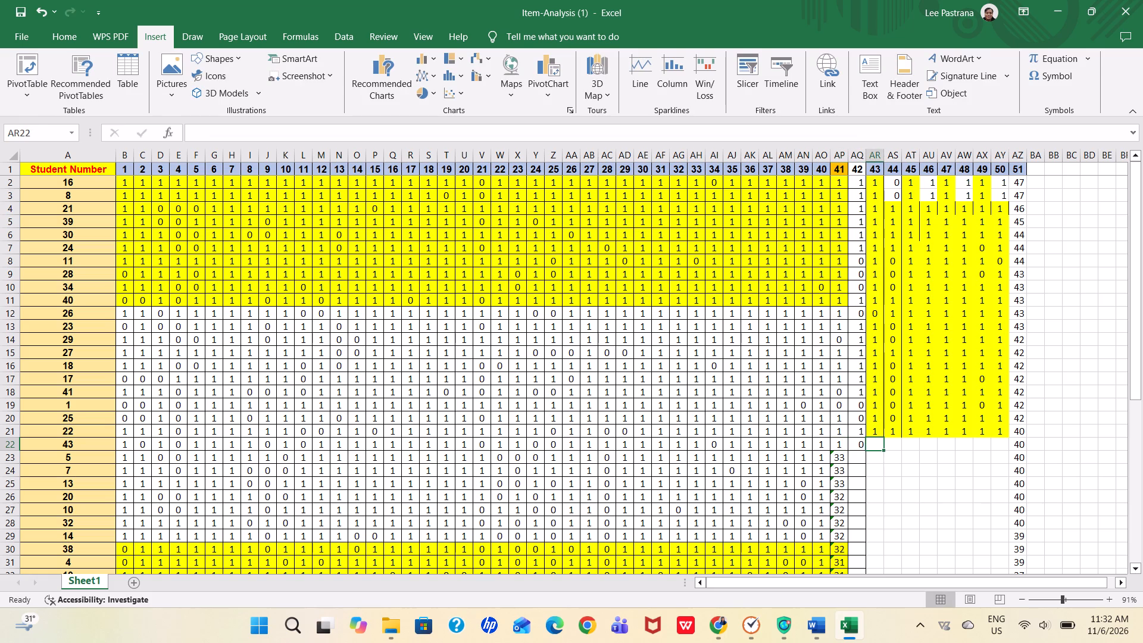
For student 43 in row 22, enter 1 for each of items 43 through 50.
{"action": "key", "text": "1"}
{"action": "key", "text": "Right"}
{"action": "key", "text": "1"}
{"action": "key", "text": "Right"}
{"action": "key", "text": "1"}
{"action": "key", "text": "Right"}
{"action": "key", "text": "1"}
{"action": "key", "text": "Right"}
{"action": "key", "text": "1"}
{"action": "key", "text": "Right"}
{"action": "key", "text": "1"}
{"action": "key", "text": "Right"}
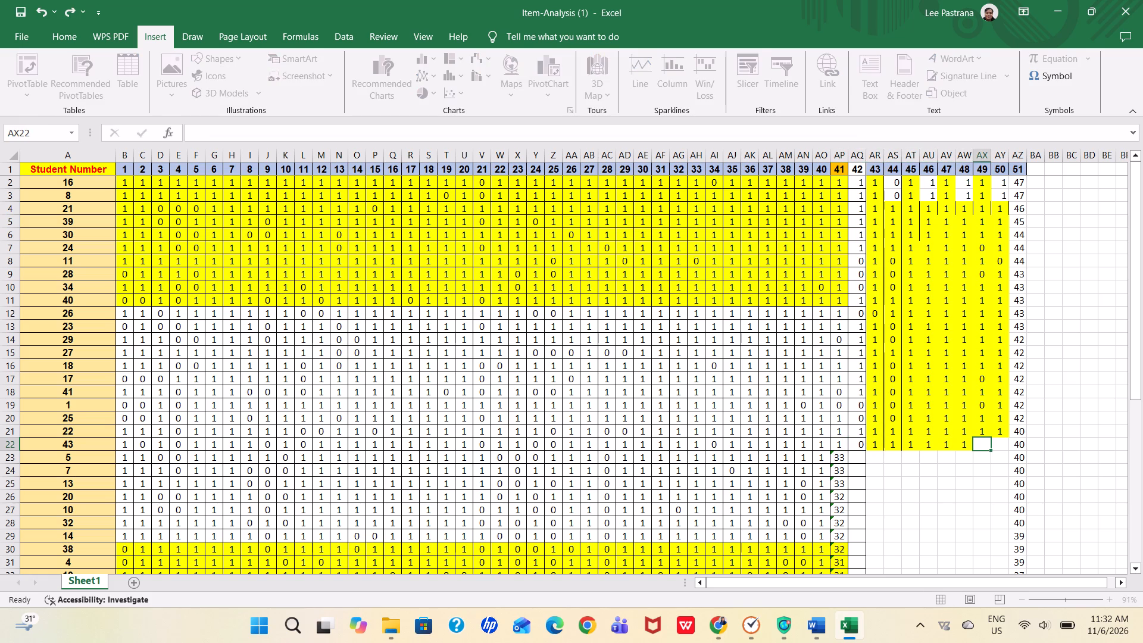
{"action": "key", "text": "1"}
{"action": "key", "text": "Right"}
{"action": "key", "text": "1"}
{"action": "key", "text": "Left"}
For student 43 in row 22, set item 44 to 0.
{"action": "key", "text": "Left"}
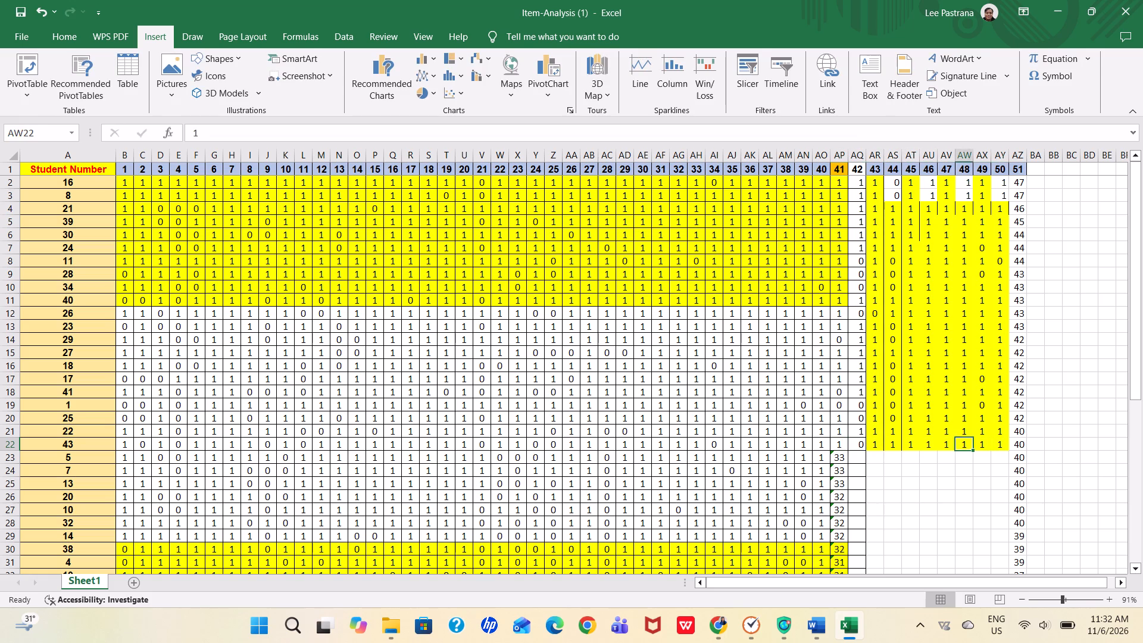
{"action": "key", "text": "Left"}
{"action": "key", "text": "Left"}
{"action": "key", "text": "Left"}
{"action": "key", "text": "Left"}
{"action": "key", "text": "0"}
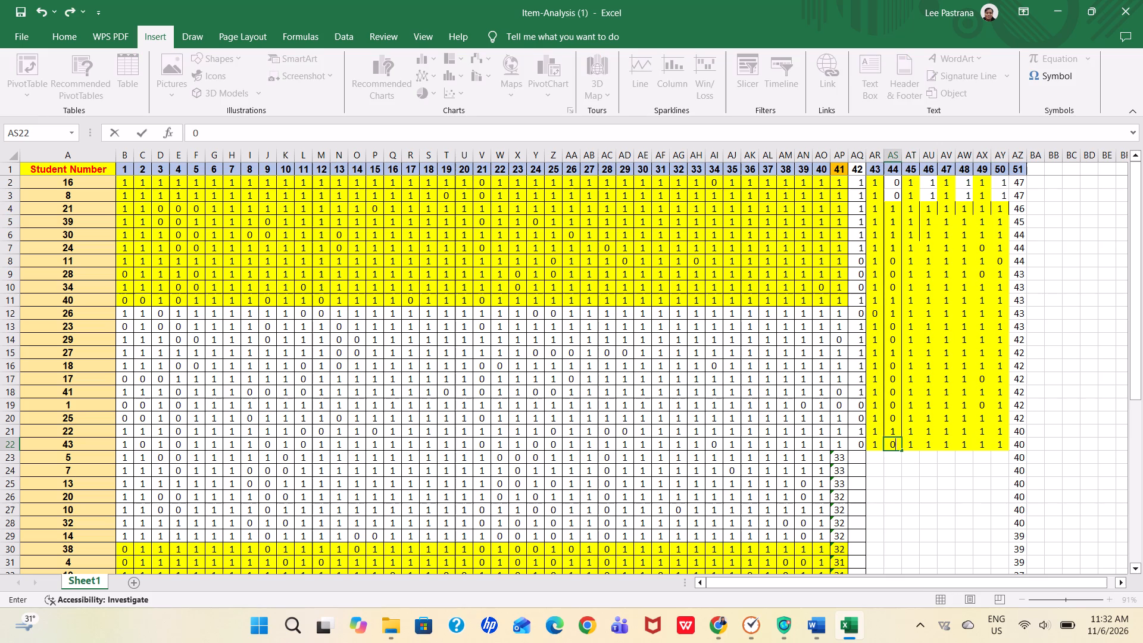
{"action": "key", "text": "Down"}
For student 5 in row 23, set items 4 and 10 to 1.
{"action": "key", "text": "Left"}
{"action": "key", "text": "Left"}
{"action": "key", "text": "Left"}
{"action": "key", "text": "Left"}
{"action": "key", "text": "Left"}
{"action": "key", "text": "Left"}
{"action": "key", "text": "Left"}
{"action": "key", "text": "Left"}
{"action": "key", "text": "Left"}
{"action": "key", "text": "Left"}
{"action": "key", "text": "Left"}
{"action": "key", "text": "Left"}
{"action": "key", "text": "Left"}
{"action": "key", "text": "Left"}
{"action": "key", "text": "Left"}
{"action": "key", "text": "Left"}
{"action": "key", "text": "Left"}
{"action": "key", "text": "Left"}
{"action": "key", "text": "Left"}
{"action": "key", "text": "Left"}
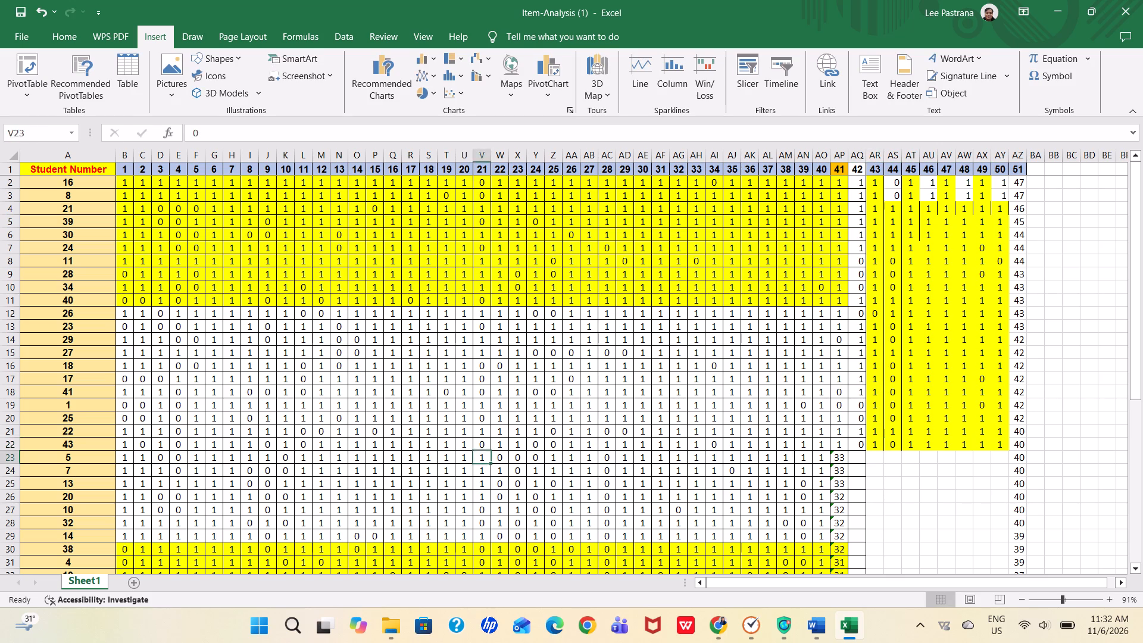
{"action": "key", "text": "Left"}
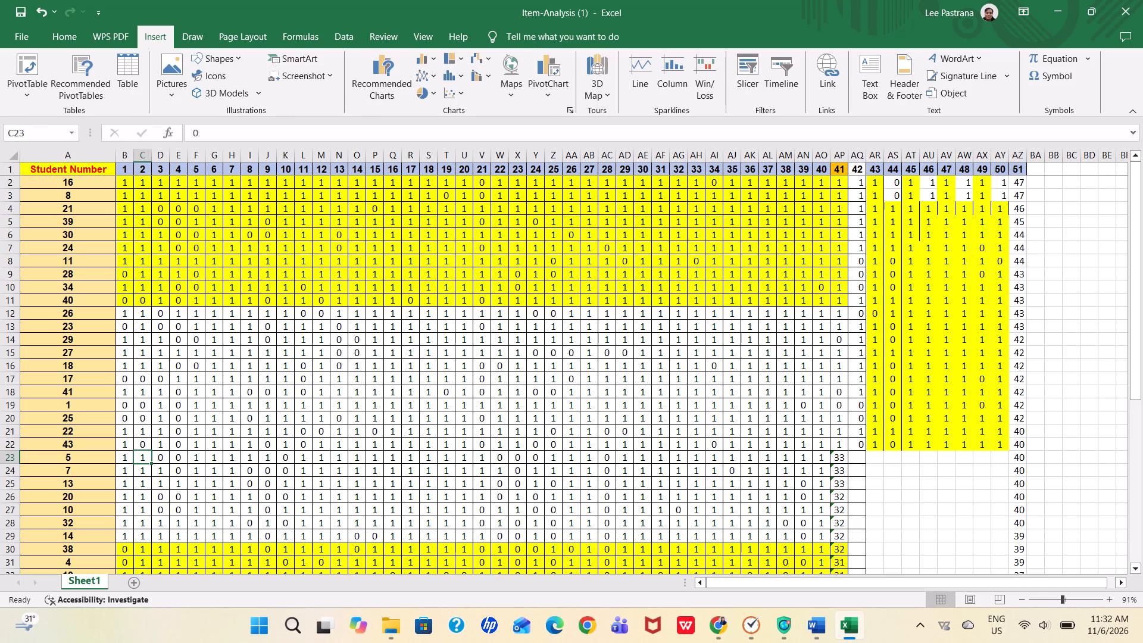
{"action": "key", "text": "Left"}
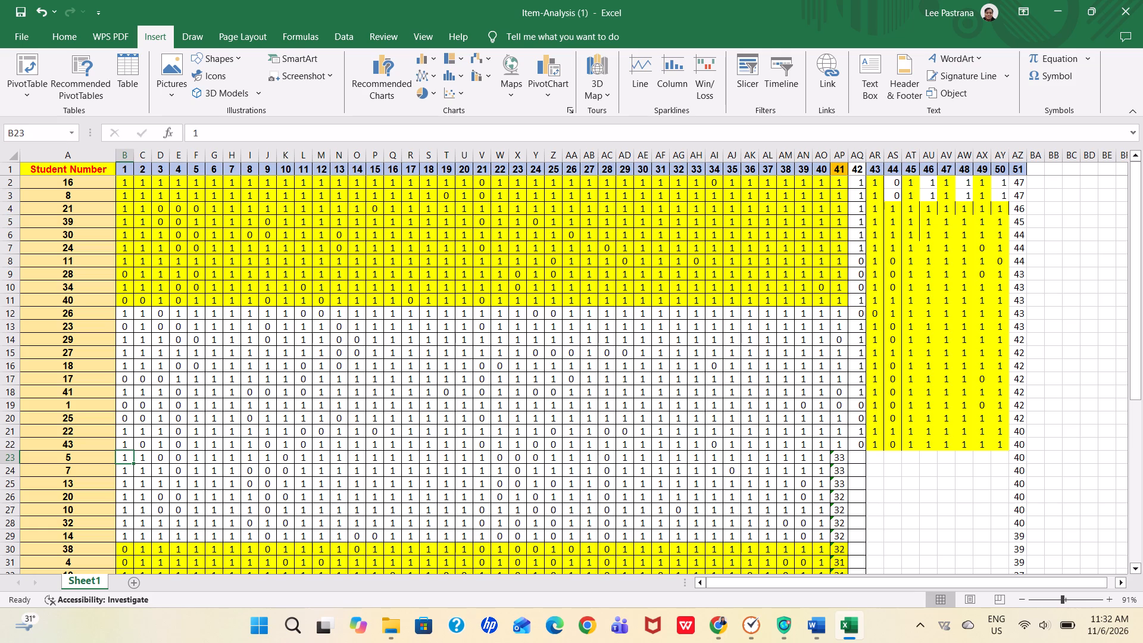
{"action": "key", "text": "Right"}
{"action": "key", "text": "Right"}
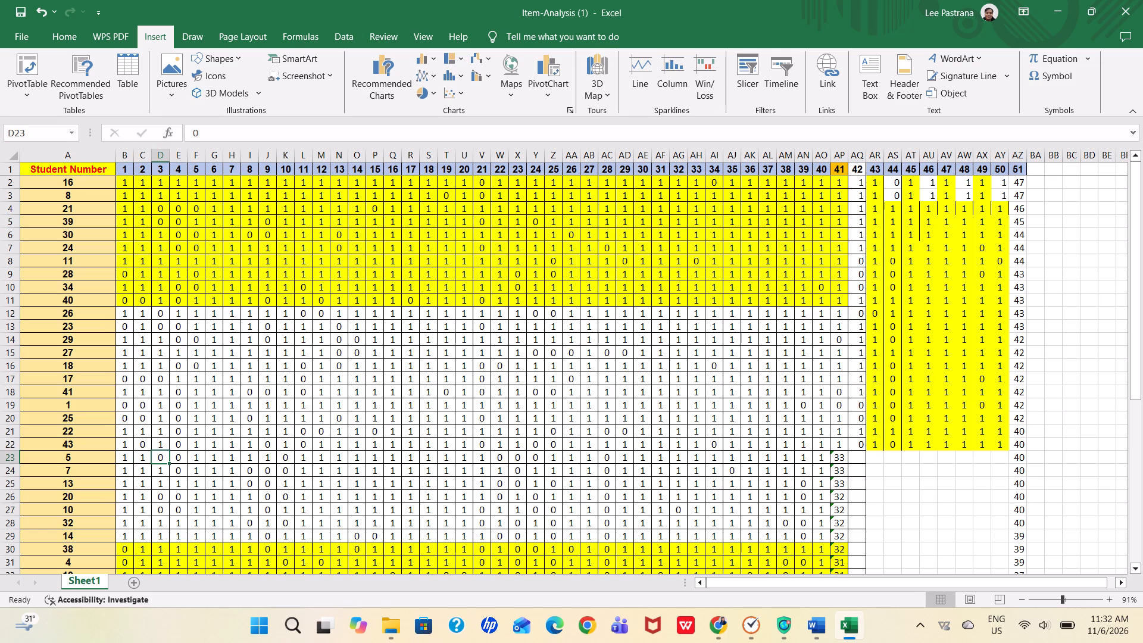
{"action": "key", "text": "Right"}
{"action": "key", "text": "1"}
{"action": "key", "text": "Right"}
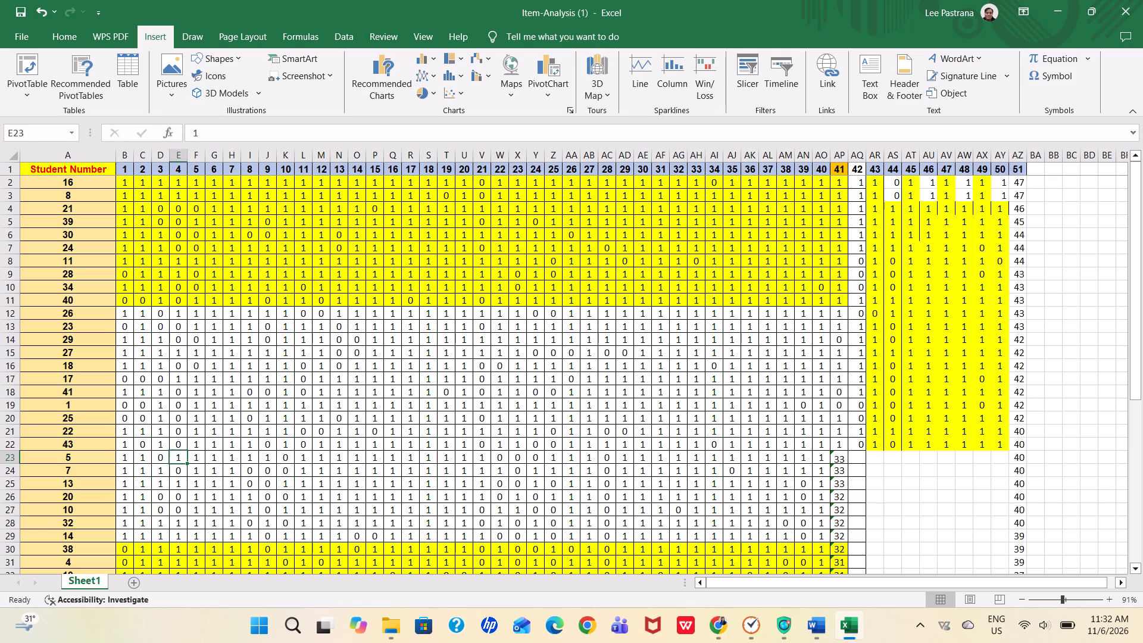
{"action": "key", "text": "Right"}
{"action": "key", "text": "Right"}
{"action": "key", "text": "Right"}
{"action": "key", "text": "Right"}
{"action": "key", "text": "Right"}
{"action": "key", "text": "1"}
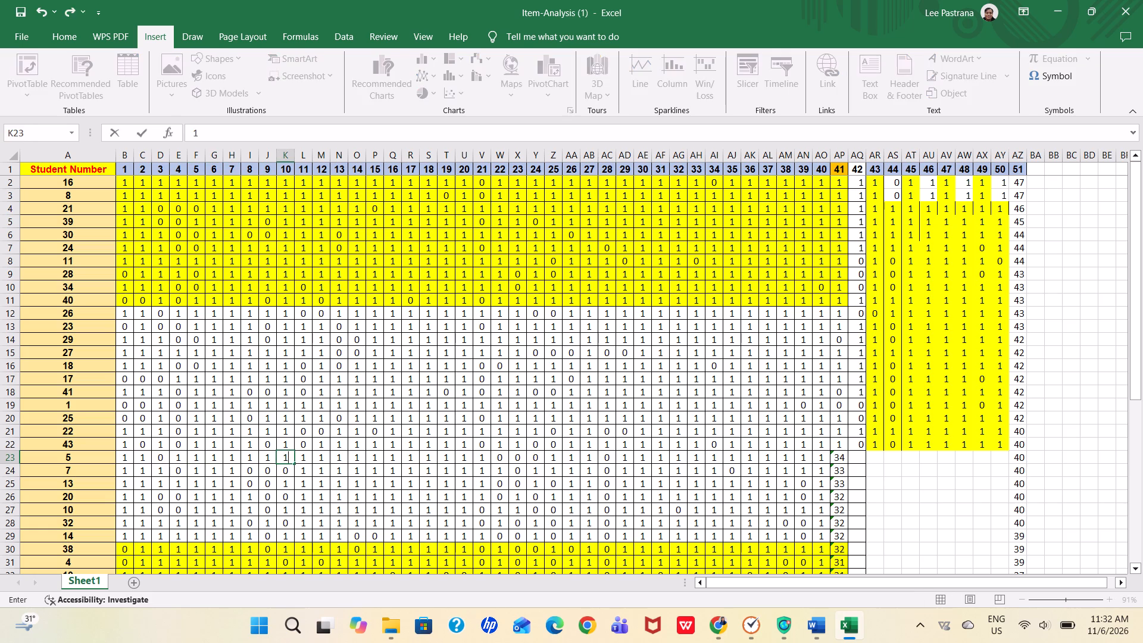
{"action": "key", "text": "Right"}
For student 5 in row 23, set items 13, 17 and 19 to 0.
{"action": "key", "text": "Right"}
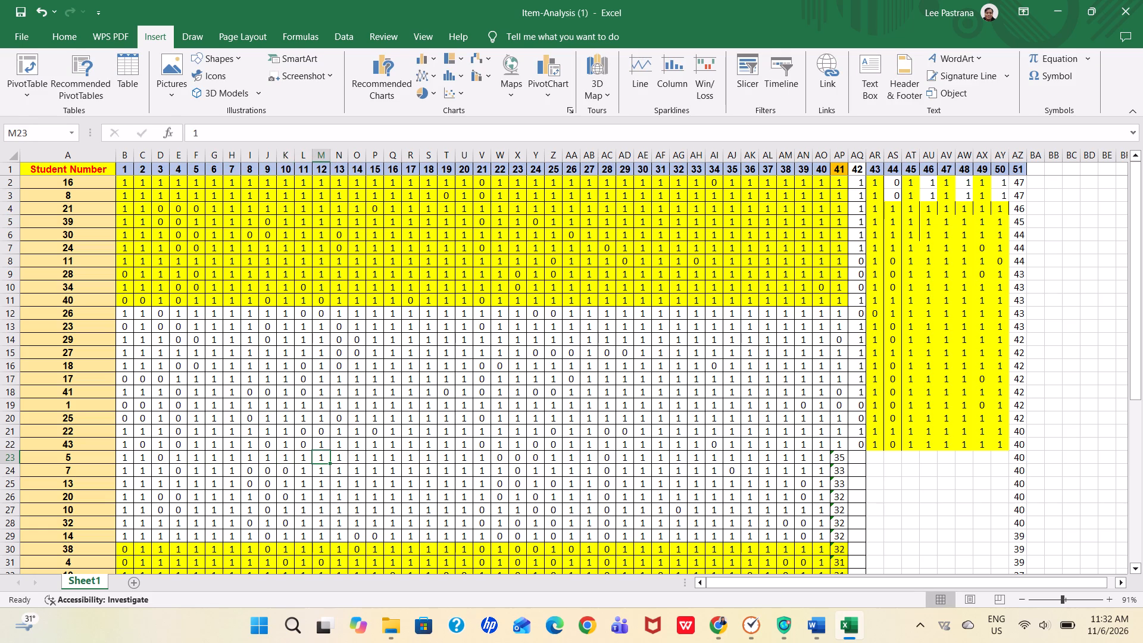
{"action": "key", "text": "Right"}
{"action": "key", "text": "0"}
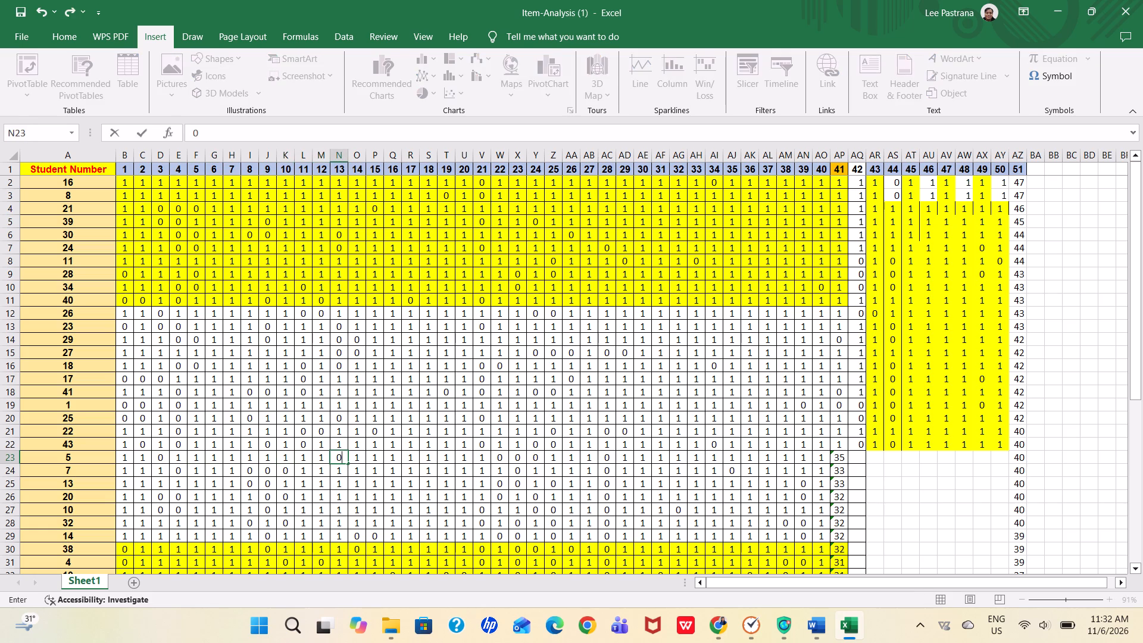
{"action": "key", "text": "Right"}
{"action": "key", "text": "Right"}
{"action": "key", "text": "Right"}
{"action": "key", "text": "Right"}
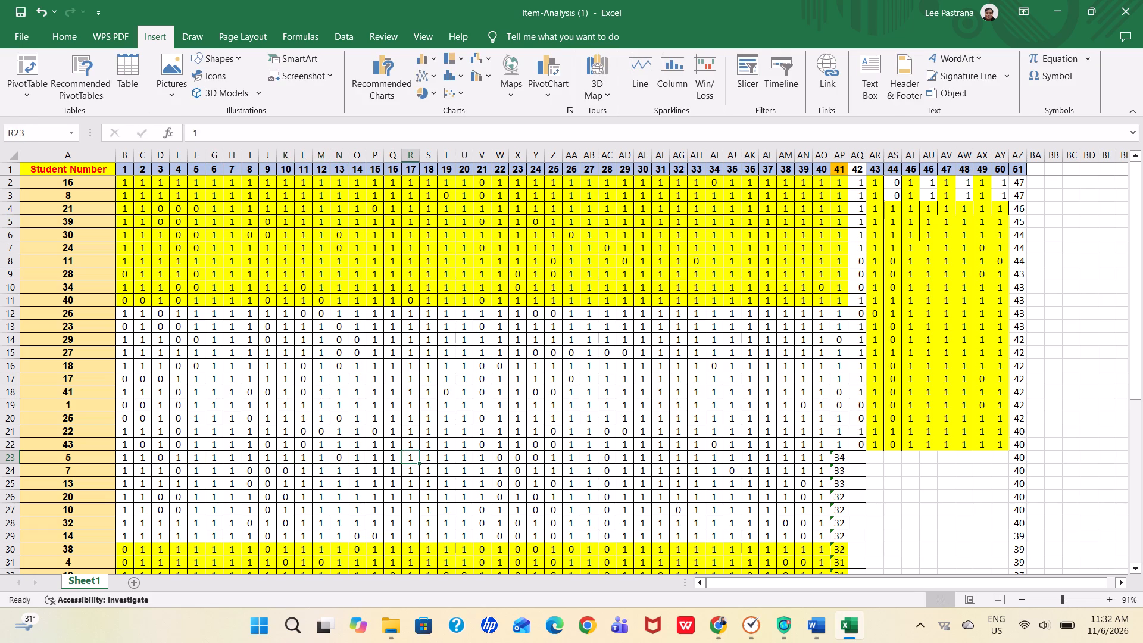
{"action": "key", "text": "0"}
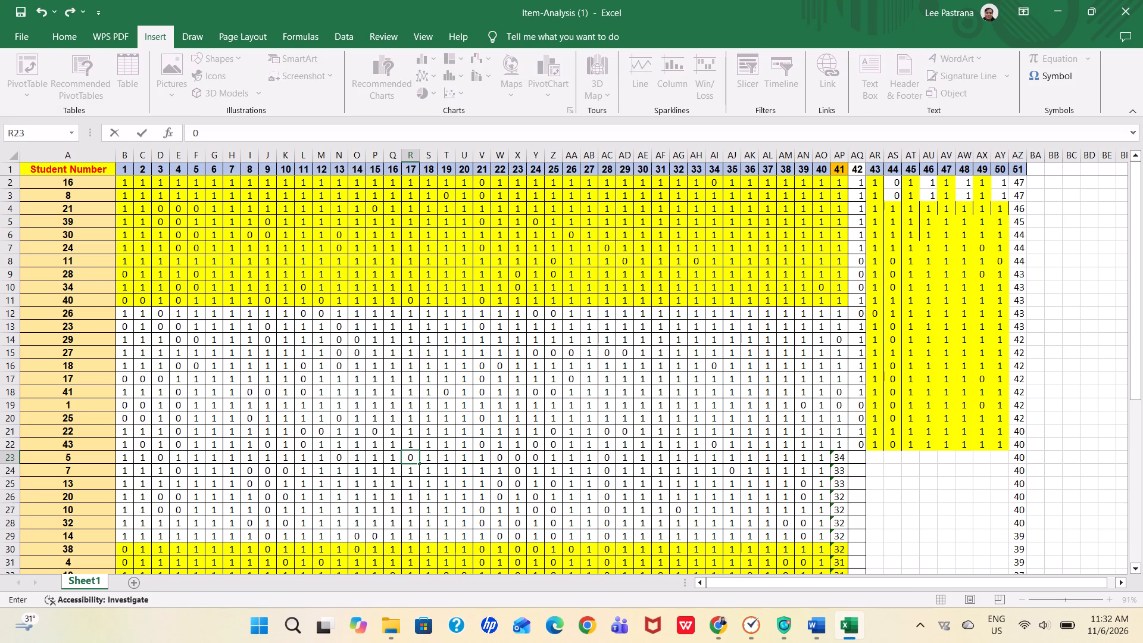
{"action": "key", "text": "Right"}
{"action": "key", "text": "Right"}
{"action": "key", "text": "Right"}
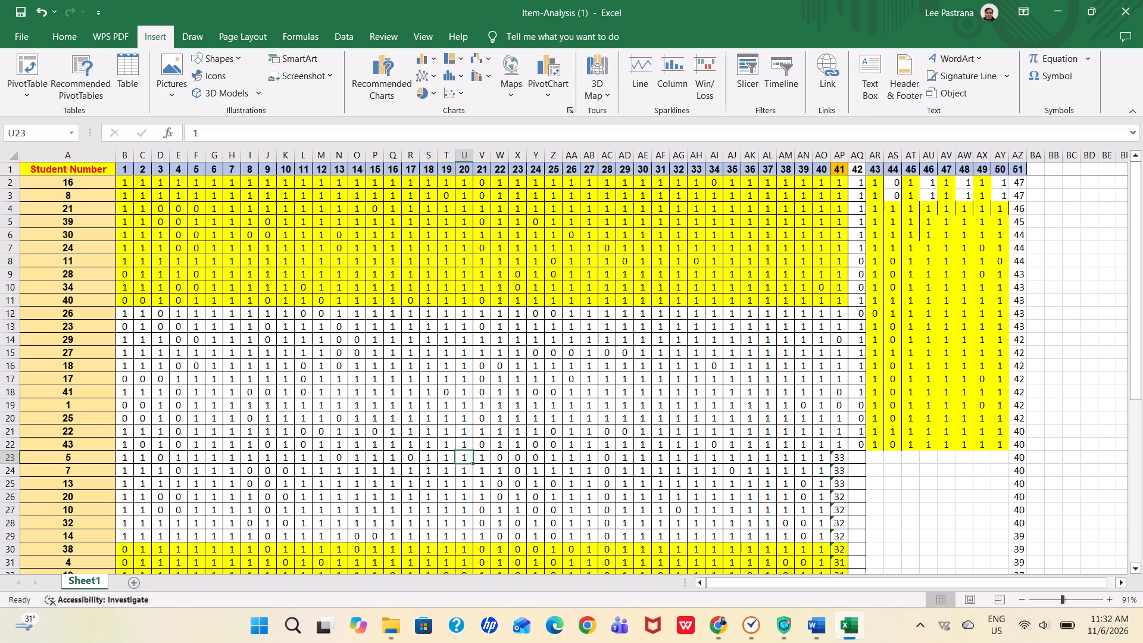
{"action": "key", "text": "Left"}
{"action": "key", "text": "0"}
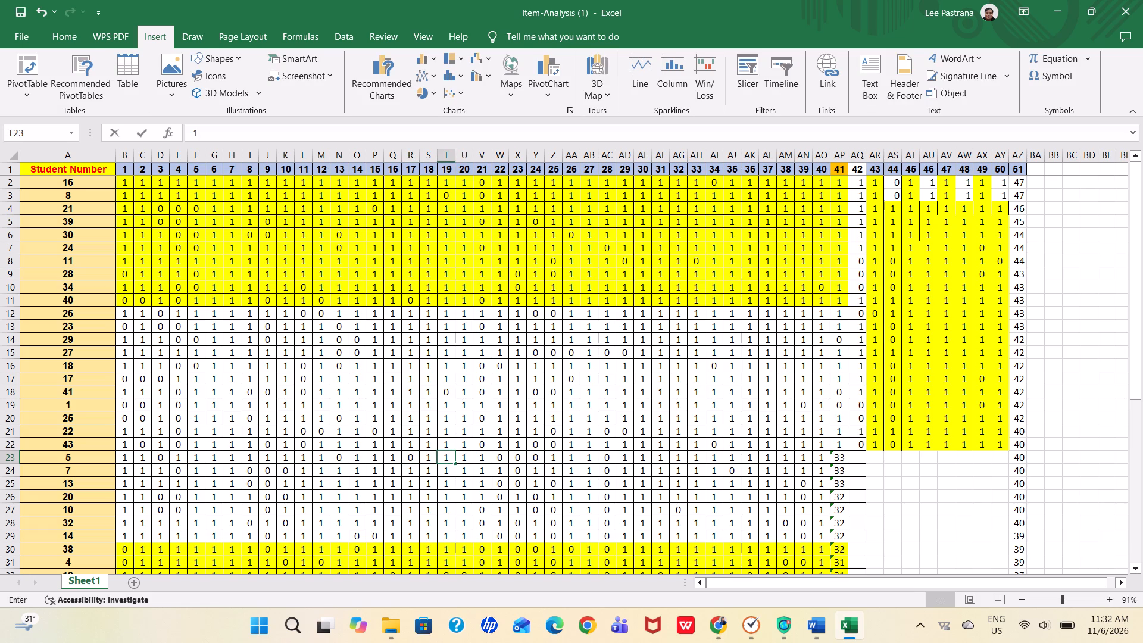
{"action": "key", "text": "Right"}
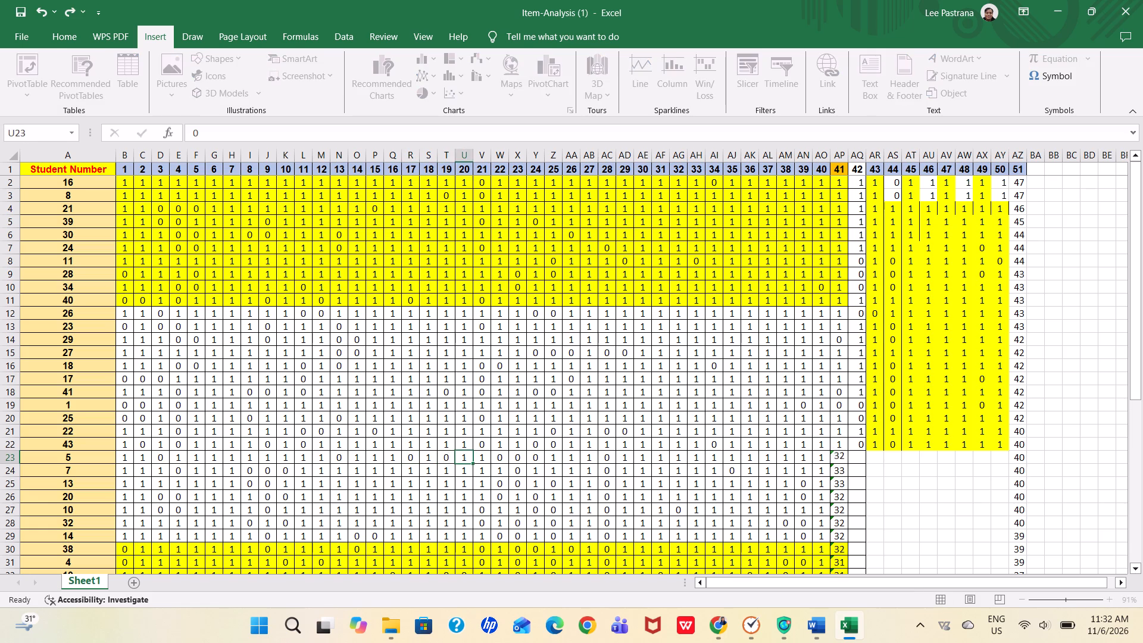
For student 5 in row 23, set items 22, 23 and 24 to 1 and item 25 to 0.
{"action": "key", "text": "Right"}
{"action": "key", "text": "Right"}
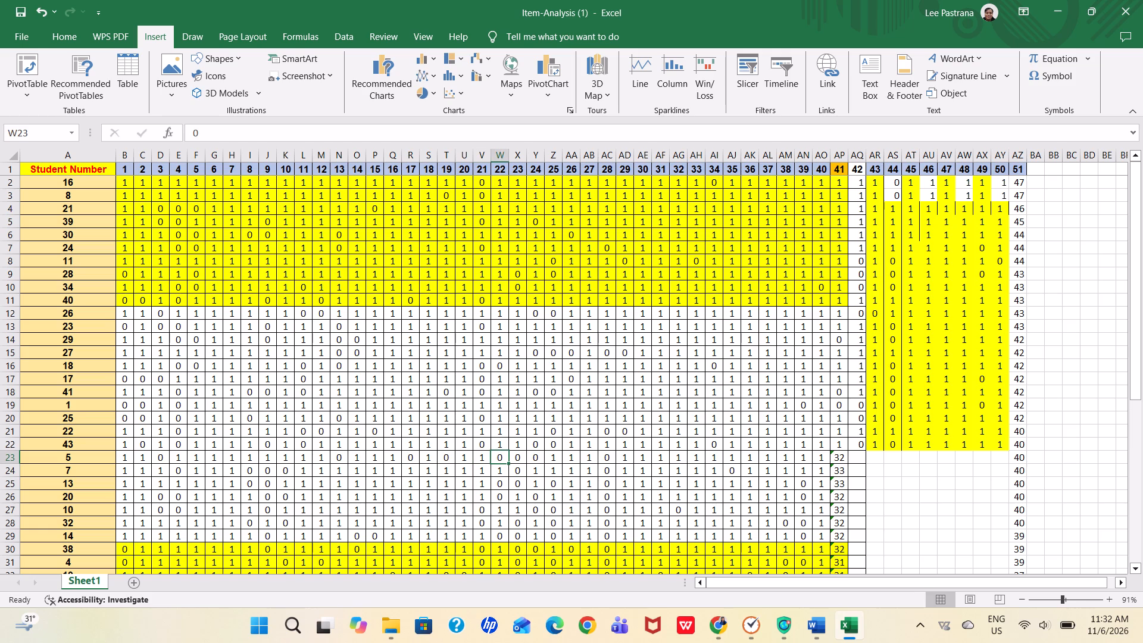
{"action": "key", "text": "1"}
{"action": "key", "text": "Right"}
{"action": "key", "text": "1"}
{"action": "key", "text": "Right"}
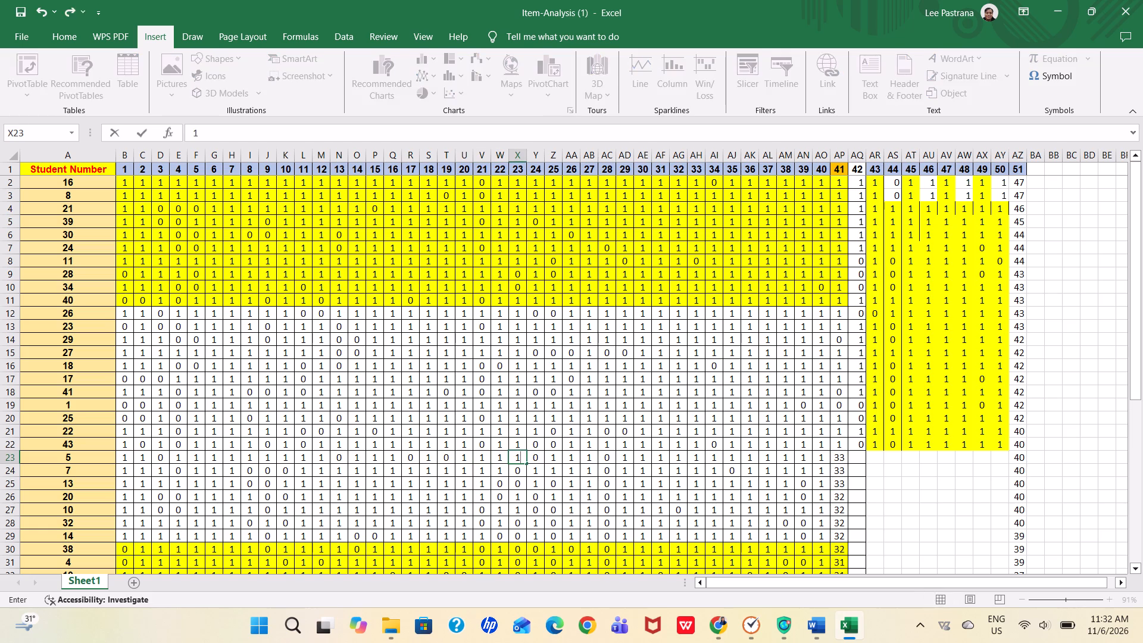
{"action": "key", "text": "1"}
{"action": "key", "text": "Right"}
{"action": "key", "text": "0"}
{"action": "key", "text": "Right"}
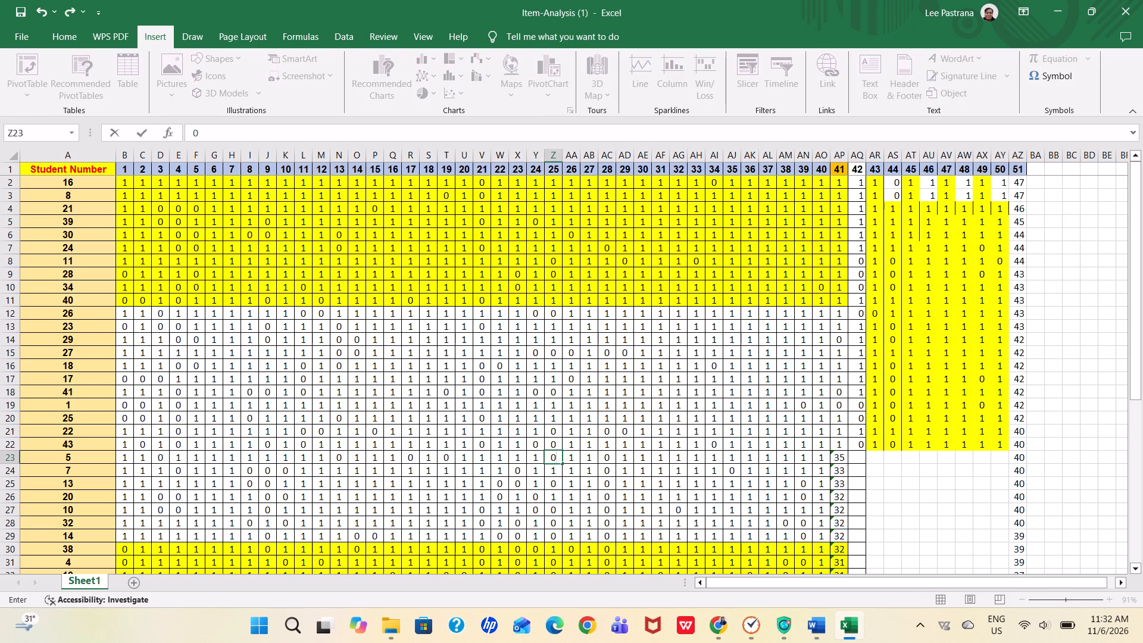
For student 5 in row 23, enter 0 for items 41 and 42, replacing the sum formula under item 41.
{"action": "key", "text": "Right"}
{"action": "key", "text": "Right"}
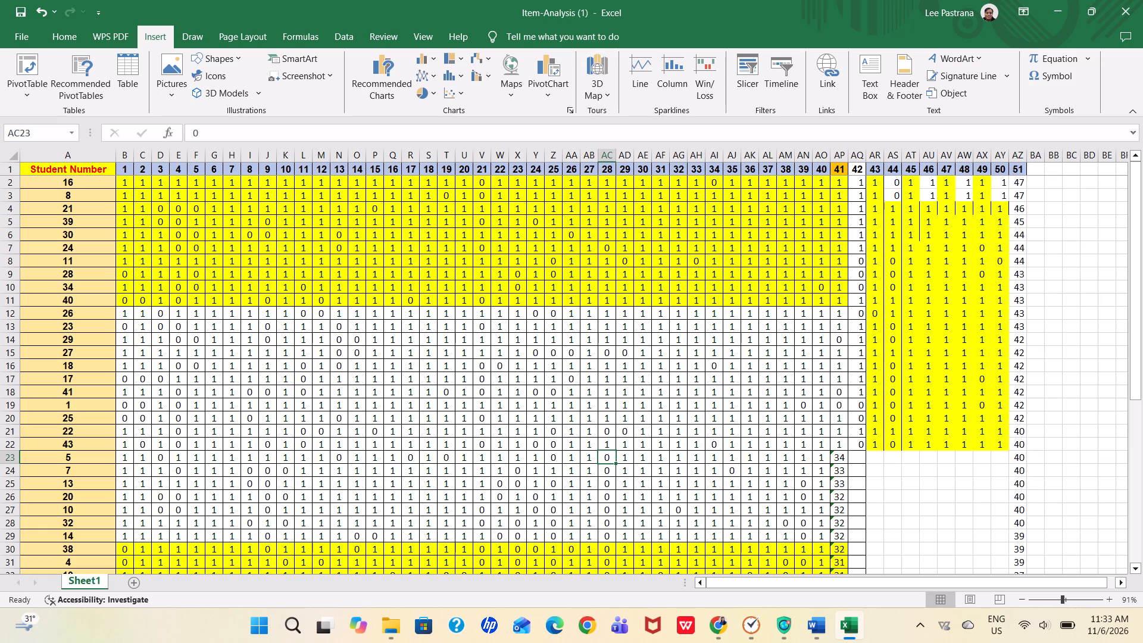
{"action": "key", "text": "Right"}
{"action": "key", "text": "Right"}
{"action": "key", "text": "Right"}
{"action": "key", "text": "Right"}
{"action": "key", "text": "Right"}
{"action": "key", "text": "Right"}
{"action": "key", "text": "Right"}
{"action": "key", "text": "Right"}
{"action": "key", "text": "Right"}
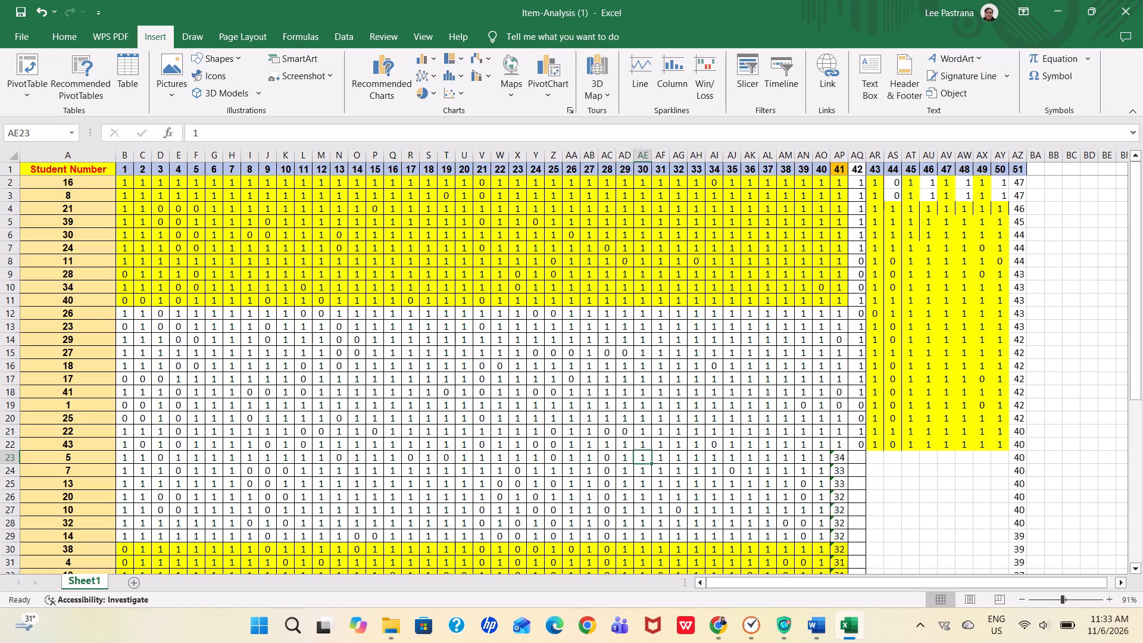
{"action": "key", "text": "Right"}
{"action": "key", "text": "Right"}
{"action": "key", "text": "Right"}
{"action": "key", "text": "Right"}
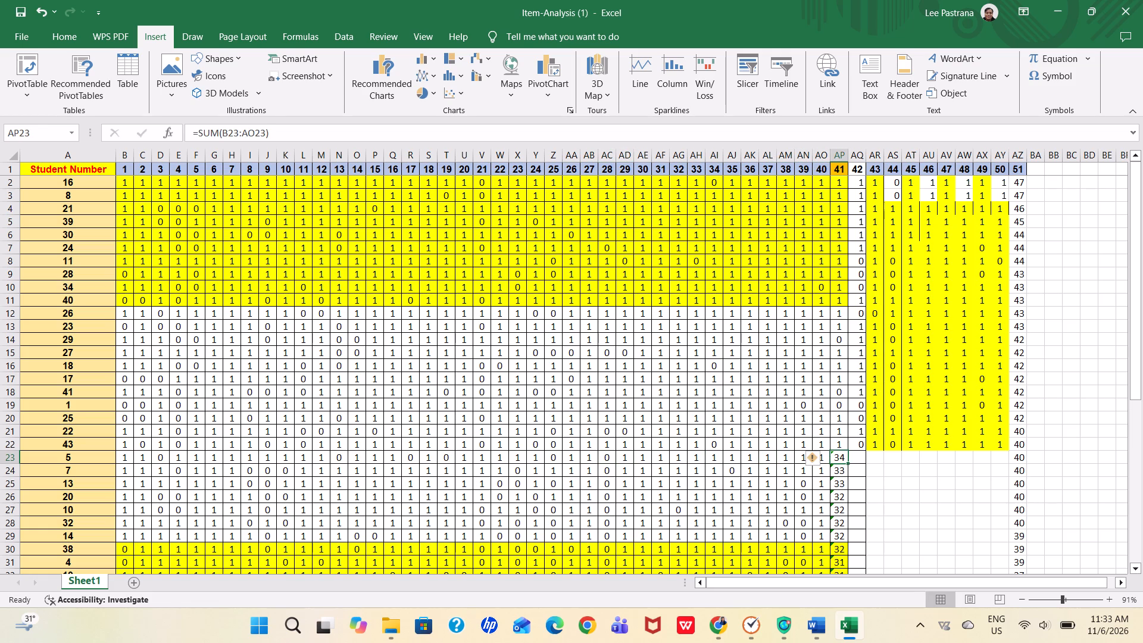
{"action": "key", "text": "0"}
{"action": "key", "text": "Right"}
{"action": "key", "text": "0"}
{"action": "key", "text": "Right"}
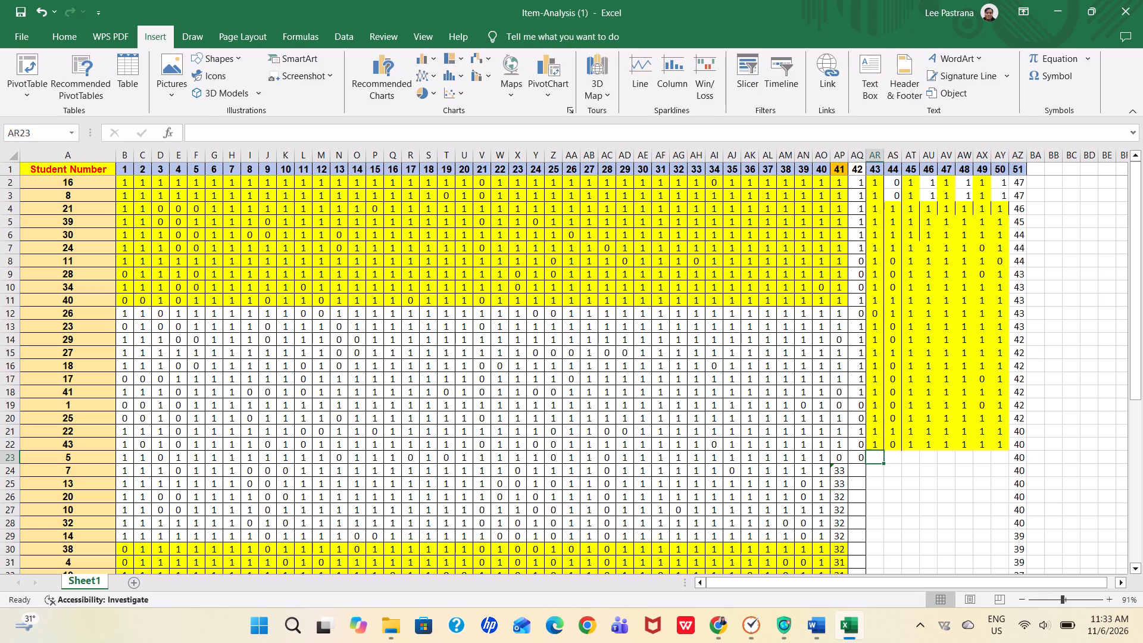
For student 5 in row 23, enter 1 for items 43, 45 through 48 and 50, and 0 for items 44 and 49.
{"action": "key", "text": "1"}
{"action": "key", "text": "Right"}
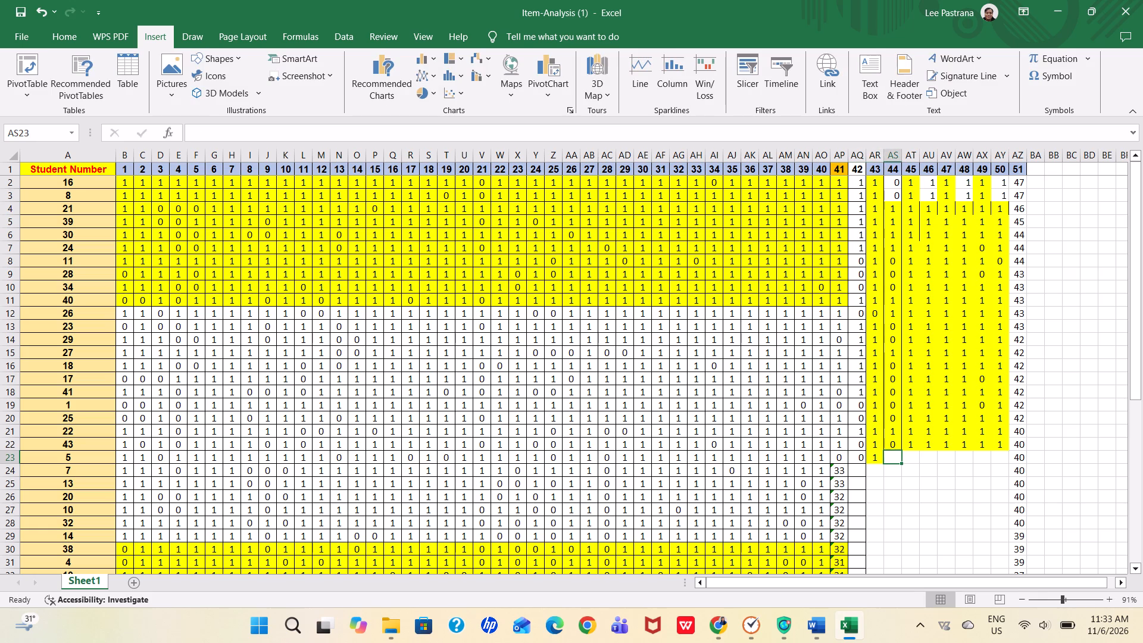
{"action": "key", "text": "0"}
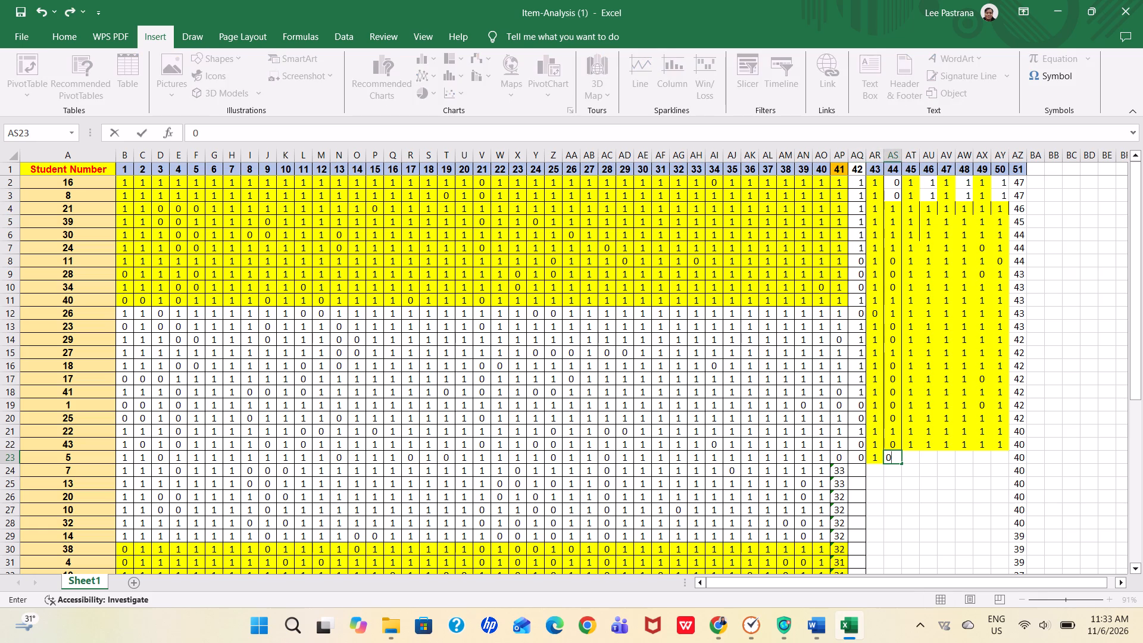
{"action": "key", "text": "Right"}
{"action": "key", "text": "1"}
{"action": "key", "text": "Right"}
{"action": "key", "text": "1"}
{"action": "key", "text": "Right"}
{"action": "key", "text": "1"}
{"action": "key", "text": "Right"}
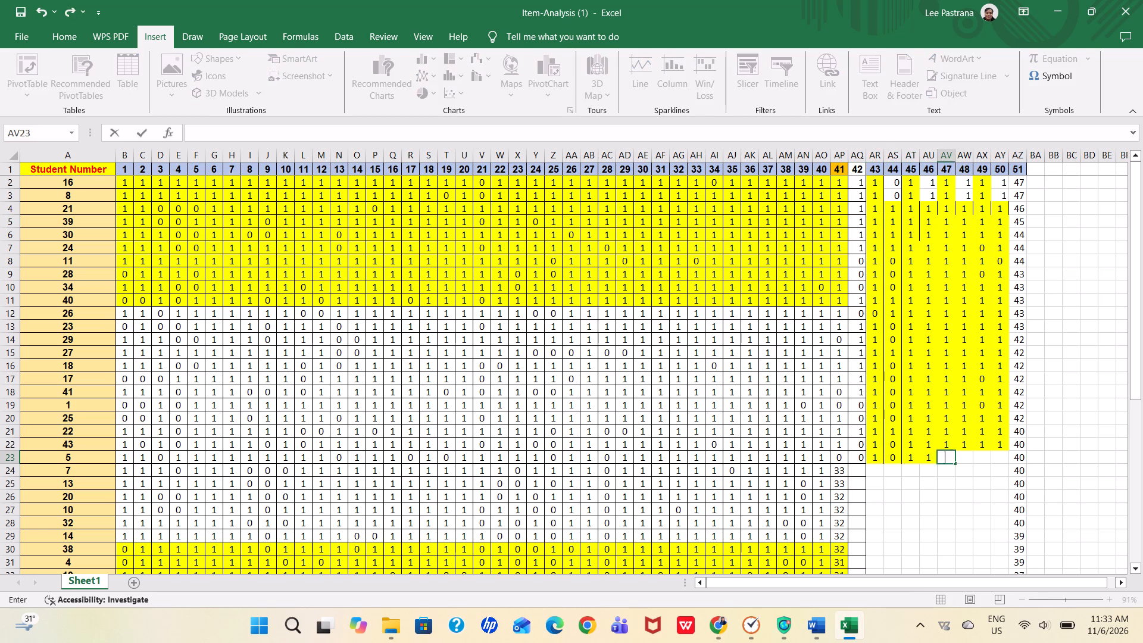
{"action": "key", "text": "1"}
{"action": "key", "text": "Right"}
{"action": "key", "text": "0"}
{"action": "key", "text": "Right"}
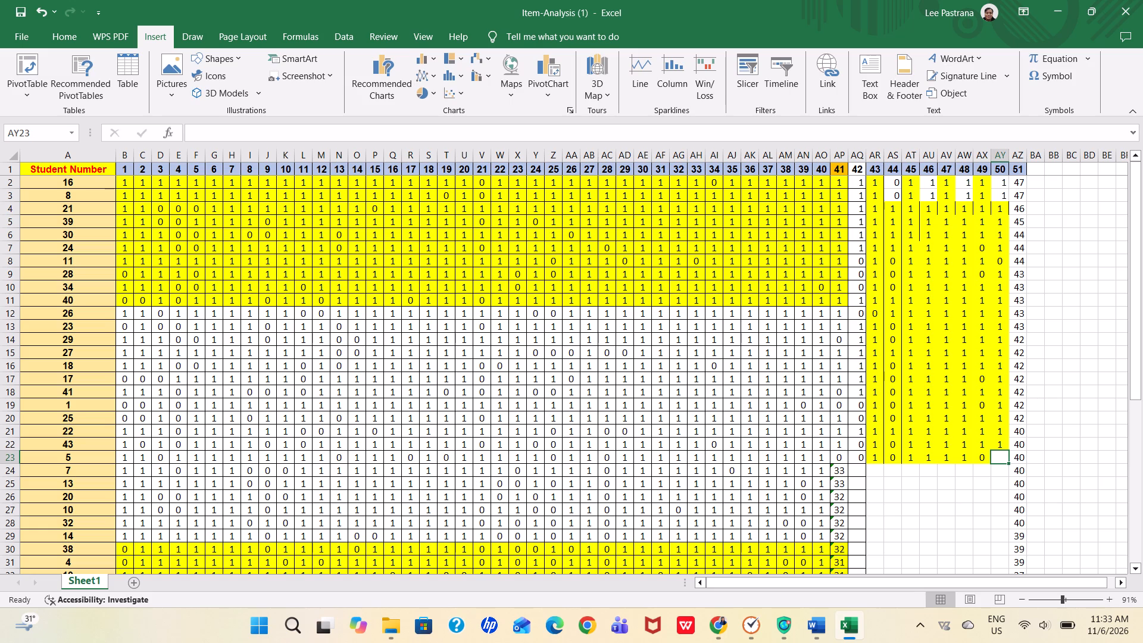
{"action": "key", "text": "1"}
{"action": "key", "text": "Right"}
For student 7 in row 24, set items 2 and 5 to 0.
{"action": "key", "text": "Down"}
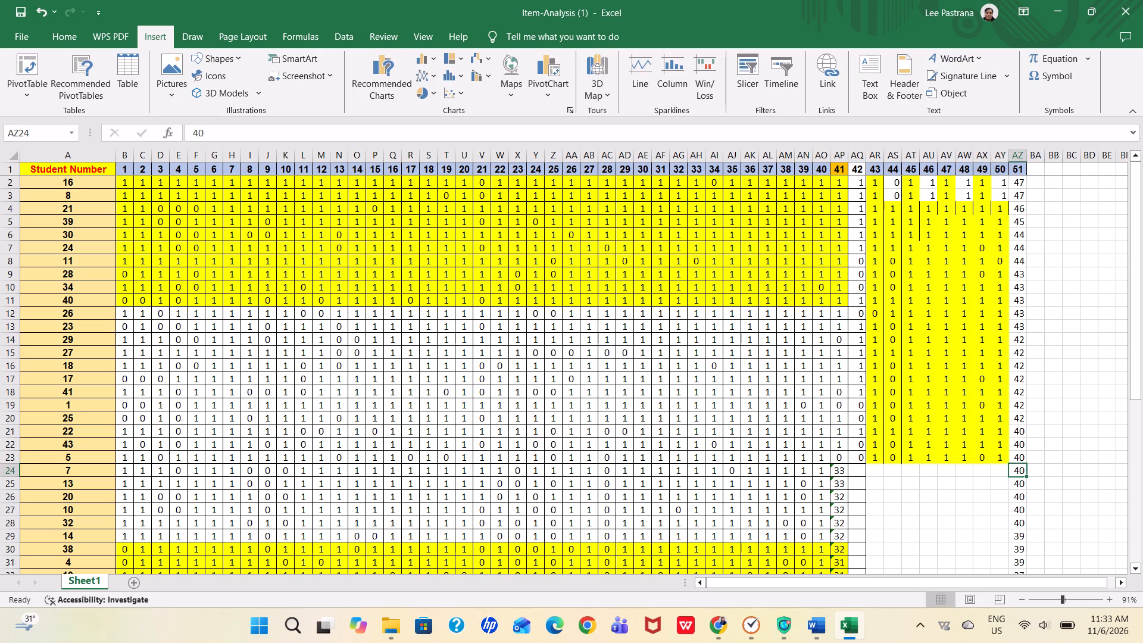
{"action": "key", "text": "Left"}
{"action": "key", "text": "Left"}
{"action": "key", "text": "Left"}
{"action": "key", "text": "Left"}
{"action": "key", "text": "Left"}
{"action": "key", "text": "Left"}
{"action": "key", "text": "Left"}
{"action": "key", "text": "Left"}
{"action": "key", "text": "Left"}
{"action": "key", "text": "Left"}
{"action": "key", "text": "Left"}
{"action": "key", "text": "Left"}
{"action": "key", "text": "Left"}
{"action": "key", "text": "Left"}
{"action": "key", "text": "Left"}
{"action": "key", "text": "Left"}
{"action": "key", "text": "Left"}
{"action": "key", "text": "Left"}
{"action": "key", "text": "Left"}
{"action": "key", "text": "Left"}
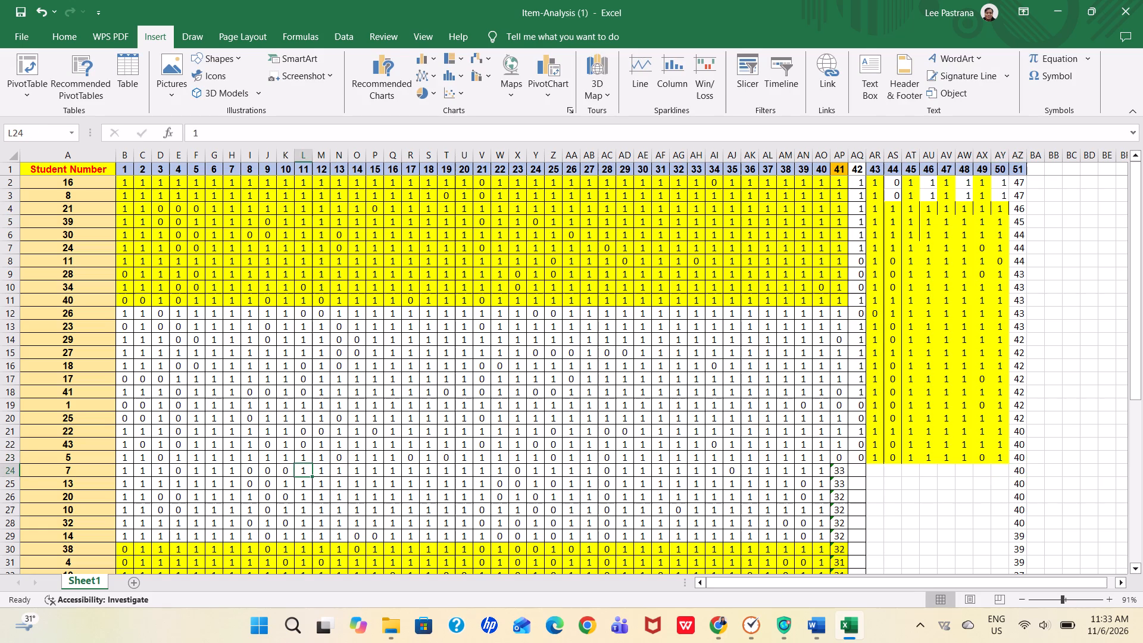
{"action": "key", "text": "Left"}
{"action": "key", "text": "Left"}
{"action": "key", "text": "Left"}
{"action": "key", "text": "Left"}
{"action": "key", "text": "Left"}
{"action": "key", "text": "Left"}
{"action": "key", "text": "Left"}
{"action": "key", "text": "Left"}
{"action": "key", "text": "Left"}
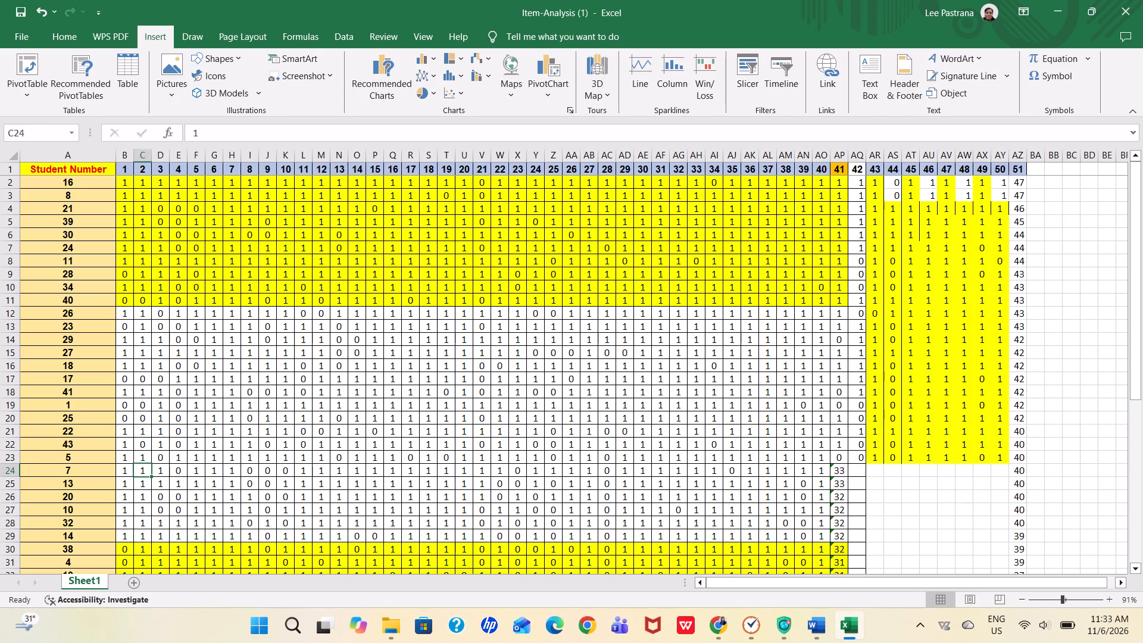
{"action": "key", "text": "Left"}
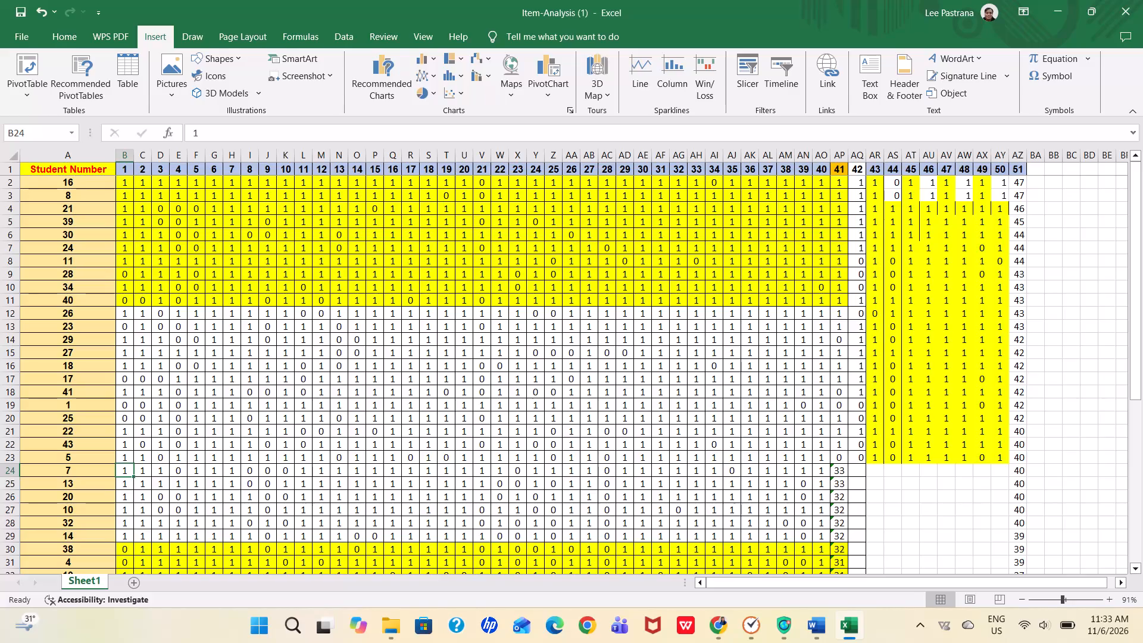
{"action": "key", "text": "Right"}
{"action": "key", "text": "0"}
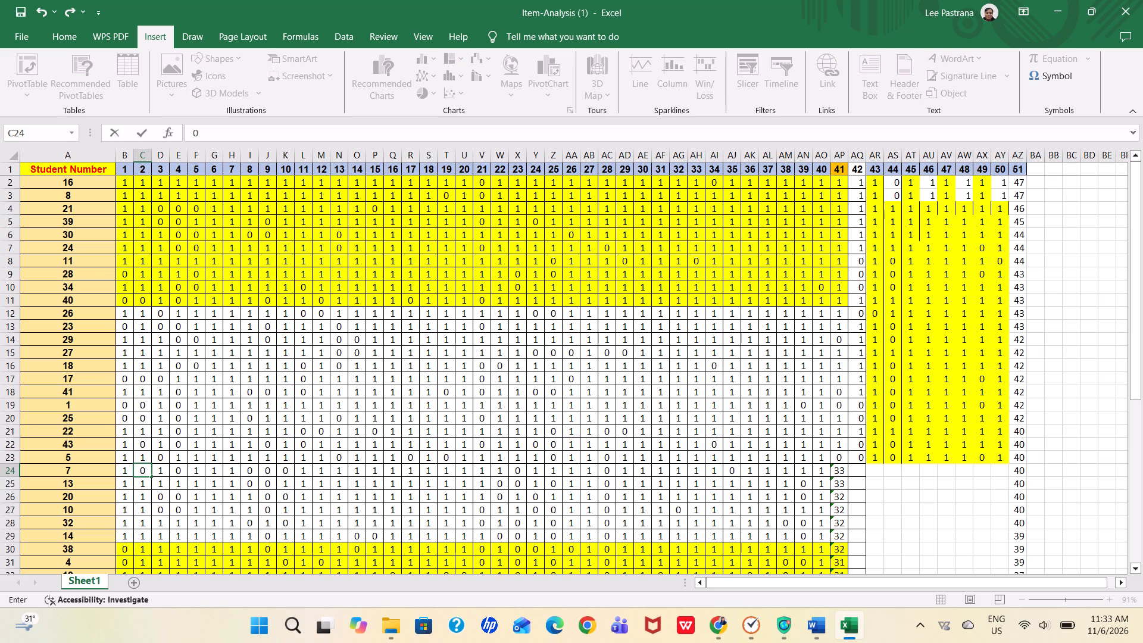
{"action": "key", "text": "Right"}
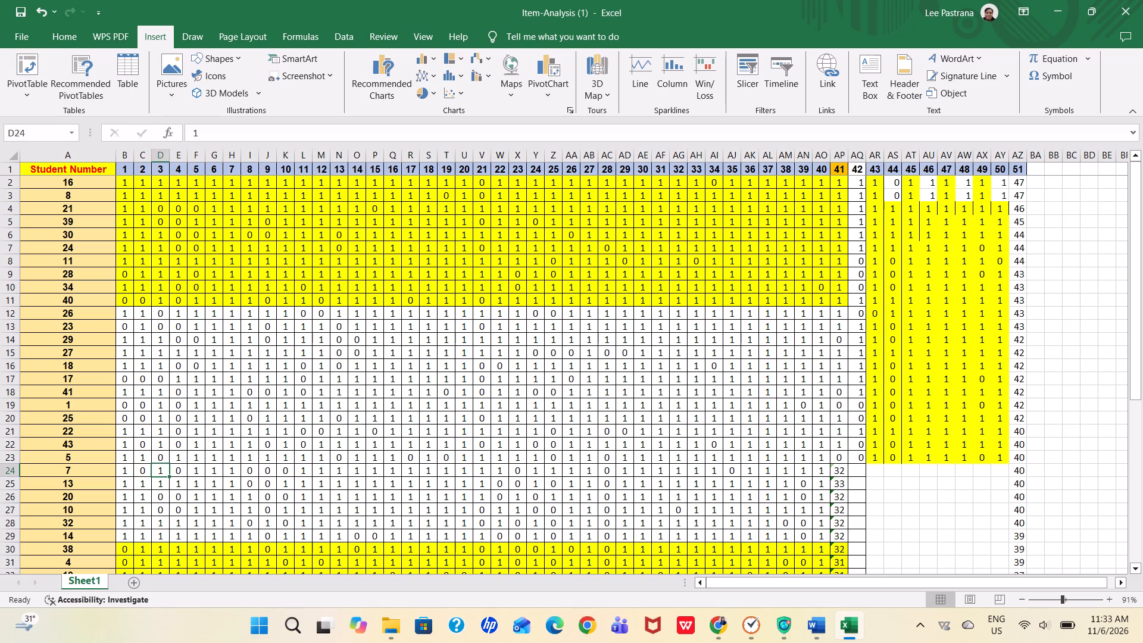
{"action": "key", "text": "Right"}
{"action": "key", "text": "Right"}
{"action": "key", "text": "0"}
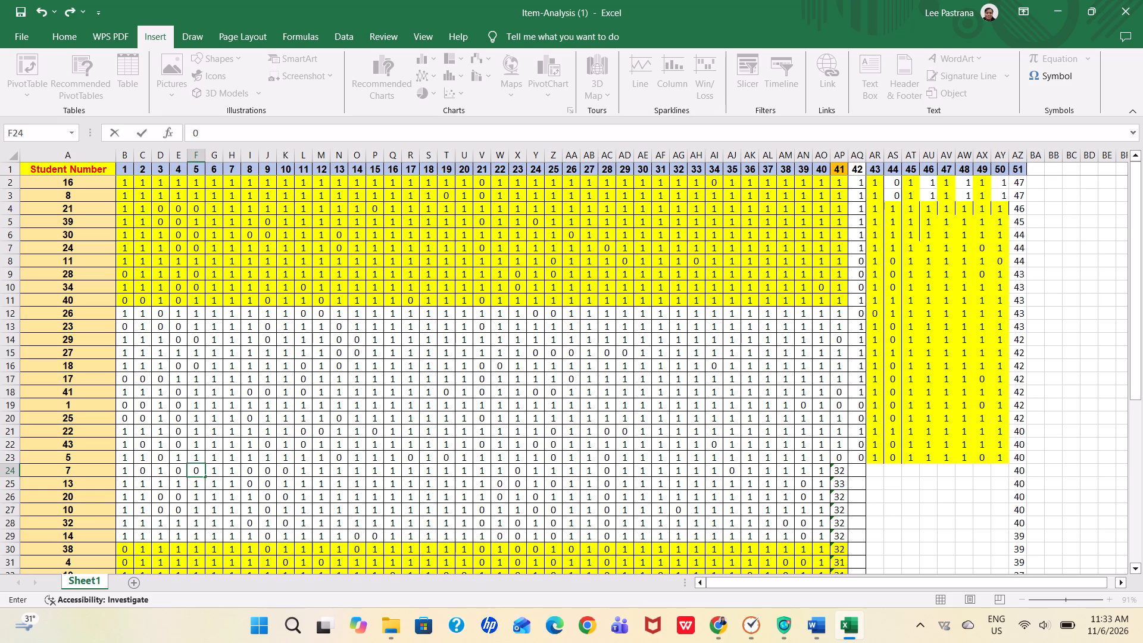
{"action": "key", "text": "Right"}
For student 7 in row 24, set items 8, 9 and 10 to 1.
{"action": "key", "text": "Right"}
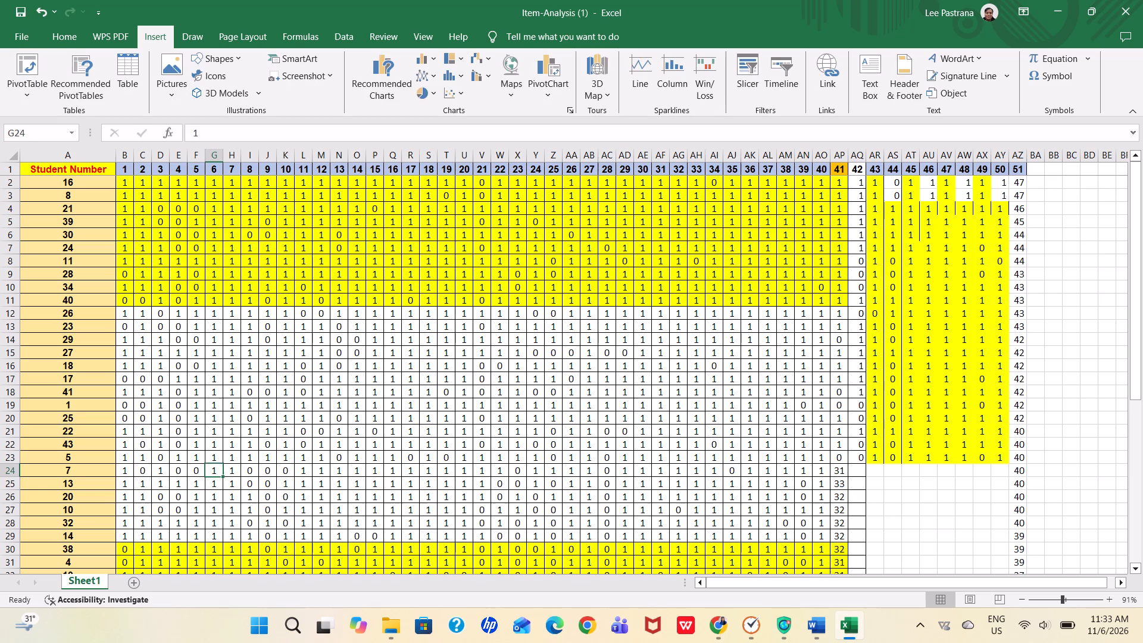
{"action": "key", "text": "Right"}
{"action": "key", "text": "1"}
{"action": "key", "text": "Right"}
{"action": "key", "text": "1"}
{"action": "key", "text": "Right"}
{"action": "key", "text": "1"}
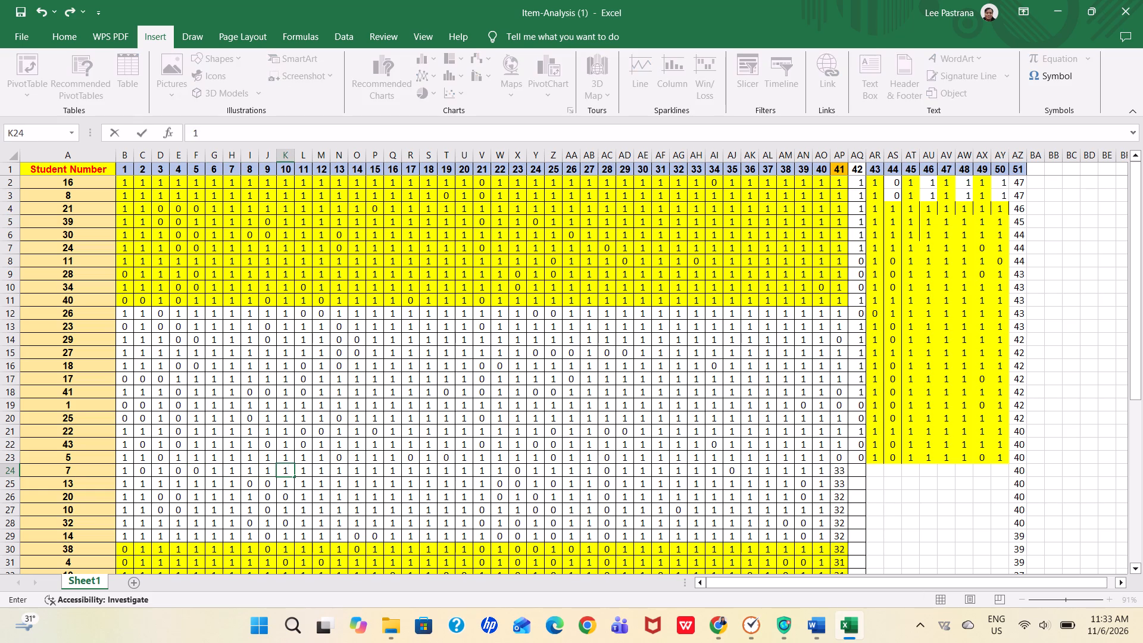
{"action": "key", "text": "Right"}
For student 7 in row 24, set items 13 and 19 to 0.
{"action": "key", "text": "Right"}
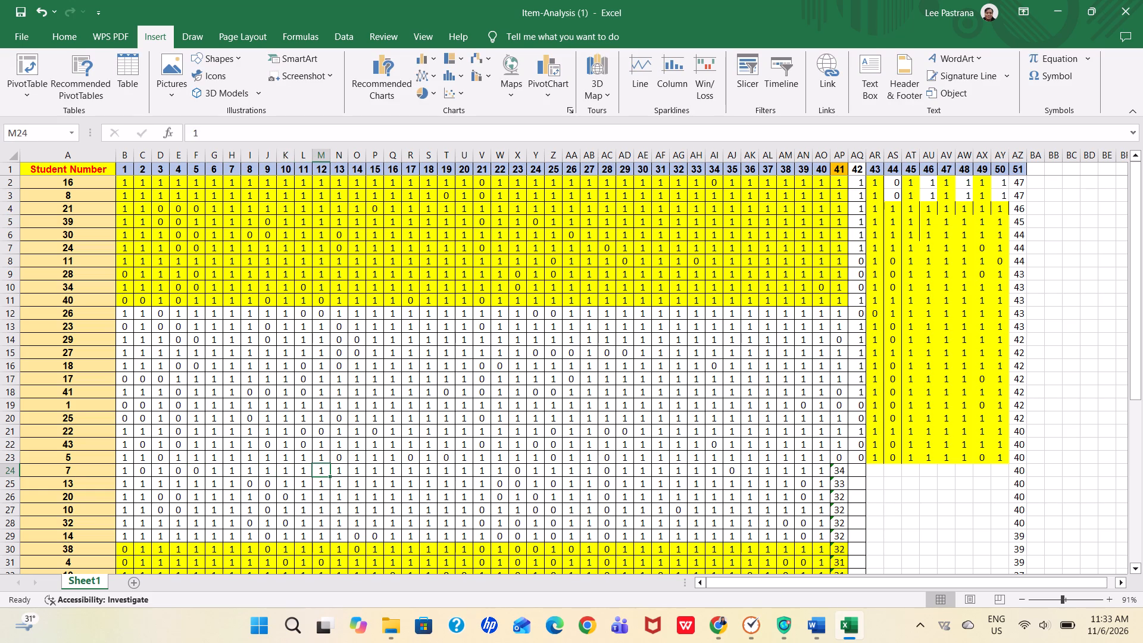
{"action": "key", "text": "Right"}
{"action": "key", "text": "0"}
{"action": "key", "text": "Right"}
{"action": "key", "text": "Right"}
{"action": "key", "text": "Right"}
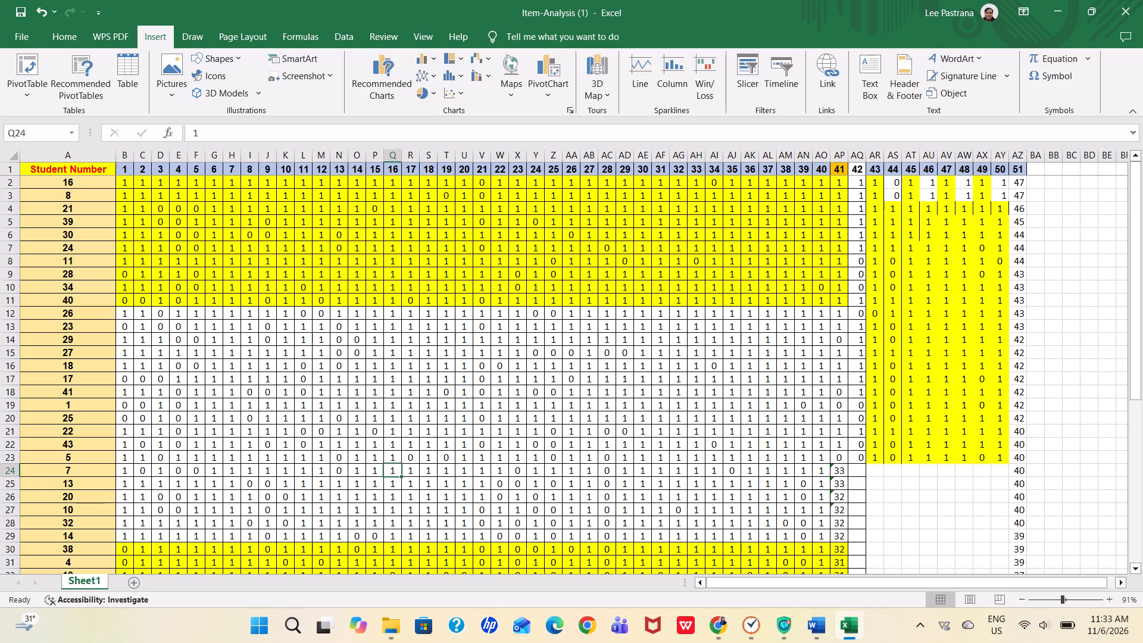
{"action": "key", "text": "Right"}
{"action": "key", "text": "Right"}
{"action": "key", "text": "Right"}
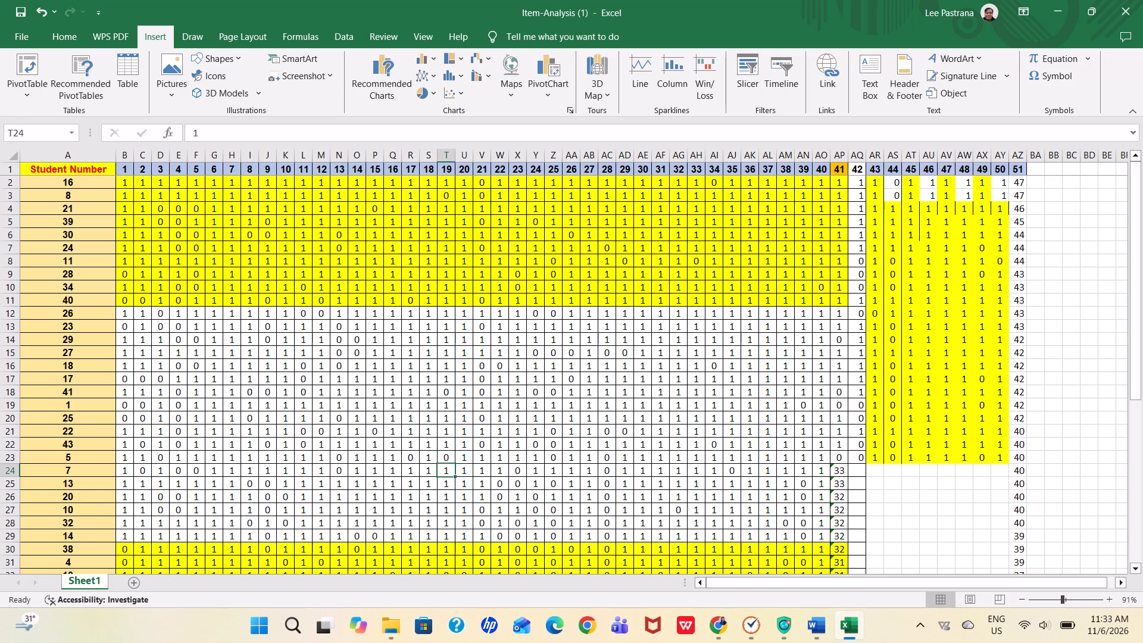
{"action": "key", "text": "0"}
{"action": "key", "text": "Right"}
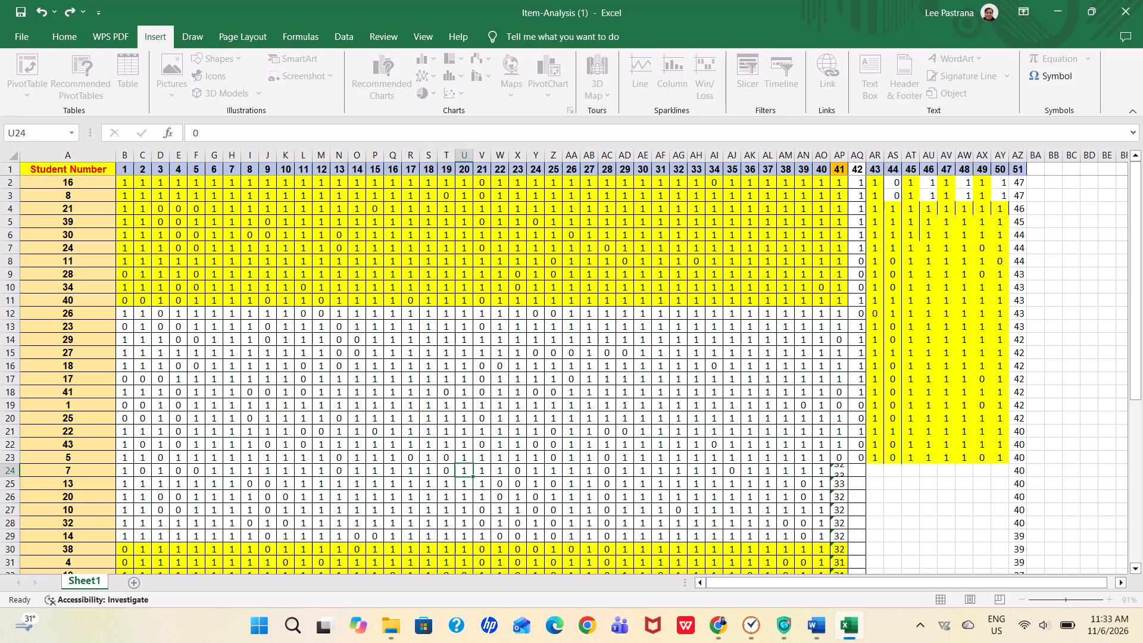
For student 7 in row 24, set item 23 to 1 and items 24 and 25 to 0.
{"action": "key", "text": "Right"}
{"action": "key", "text": "Right"}
{"action": "key", "text": "Right"}
{"action": "key", "text": "1"}
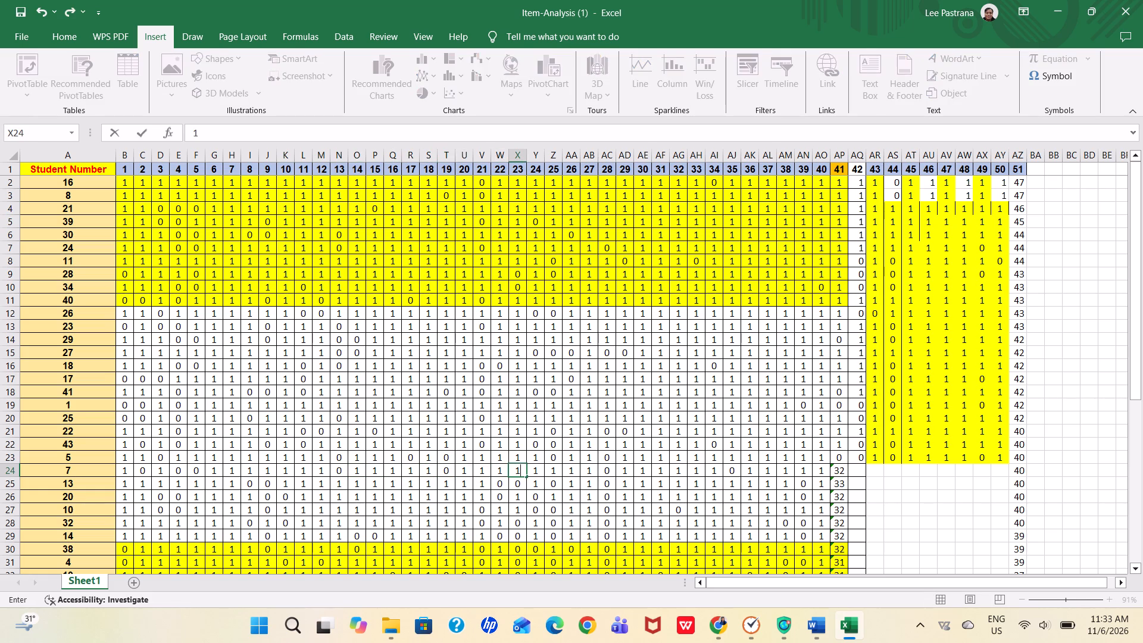
{"action": "key", "text": "Right"}
{"action": "key", "text": "0"}
{"action": "key", "text": "Right"}
{"action": "key", "text": "0"}
{"action": "key", "text": "Right"}
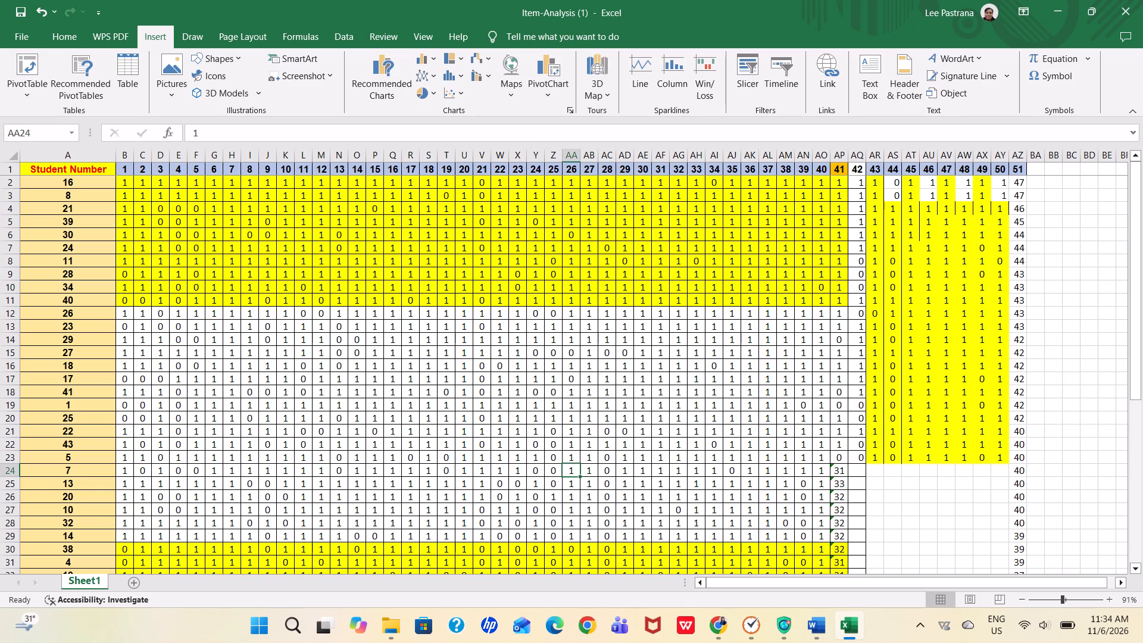
For student 7 in row 24, set items 28 and 35 to 1 and item 34 to 0.
{"action": "key", "text": "Right"}
{"action": "key", "text": "Right"}
{"action": "key", "text": "1"}
{"action": "key", "text": "Right"}
{"action": "key", "text": "Right"}
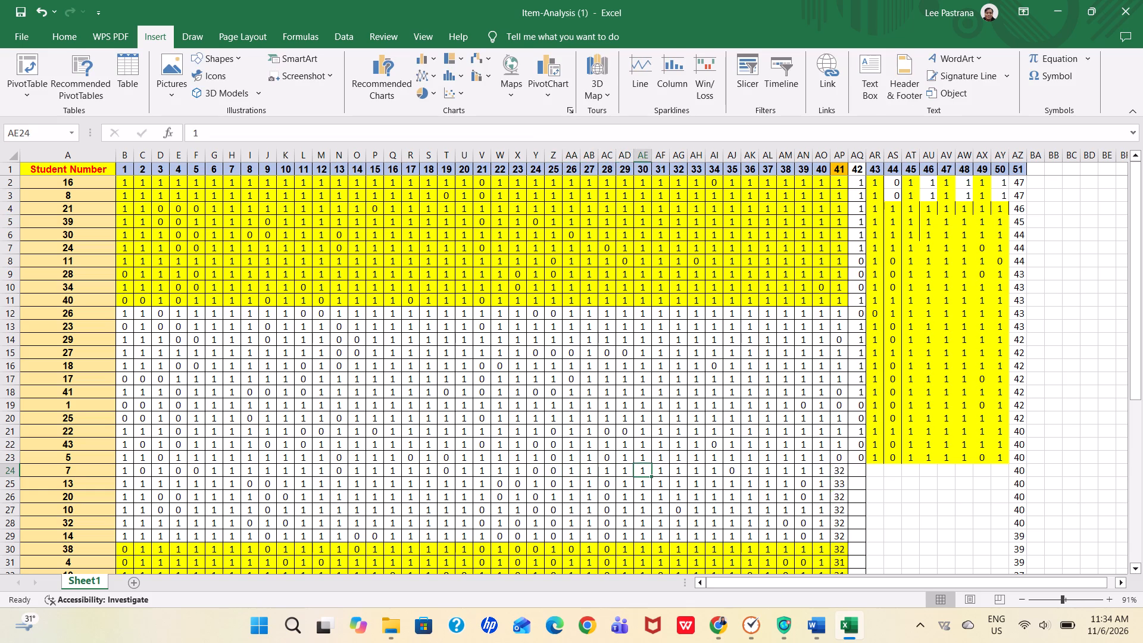
{"action": "key", "text": "Right"}
{"action": "key", "text": "Right"}
{"action": "key", "text": "Right"}
{"action": "key", "text": "Right"}
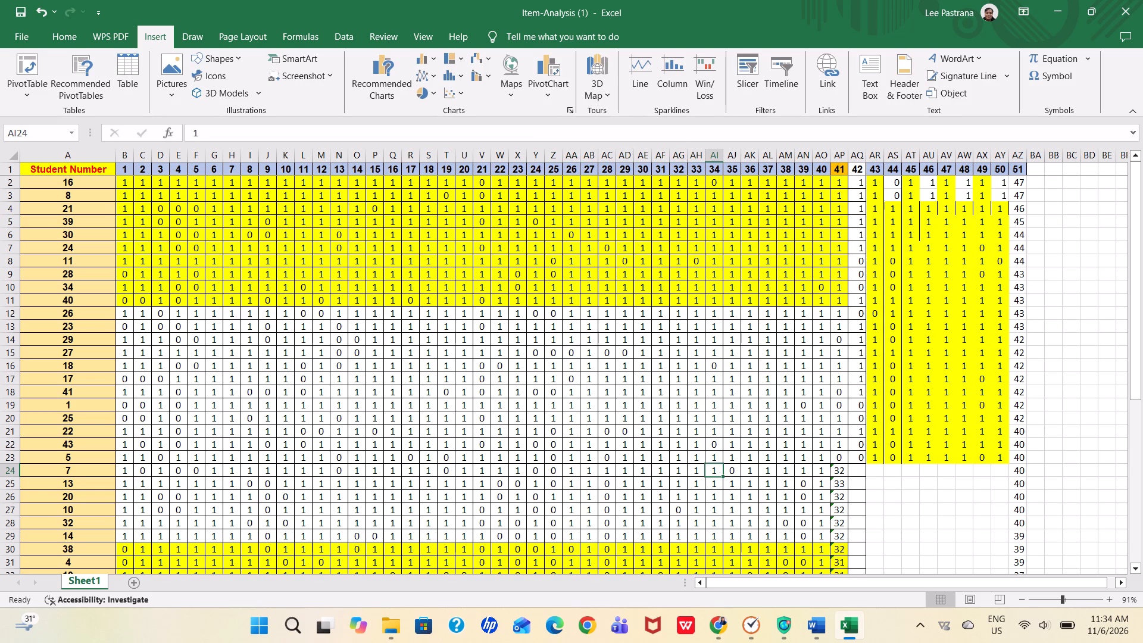
{"action": "key", "text": "0"}
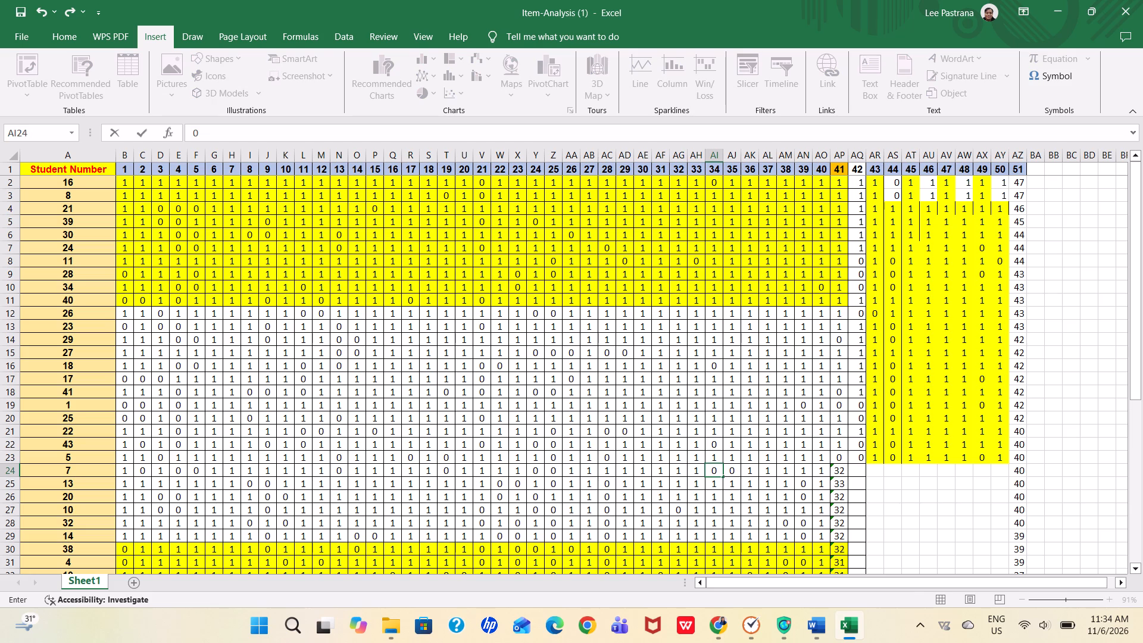
{"action": "key", "text": "Right"}
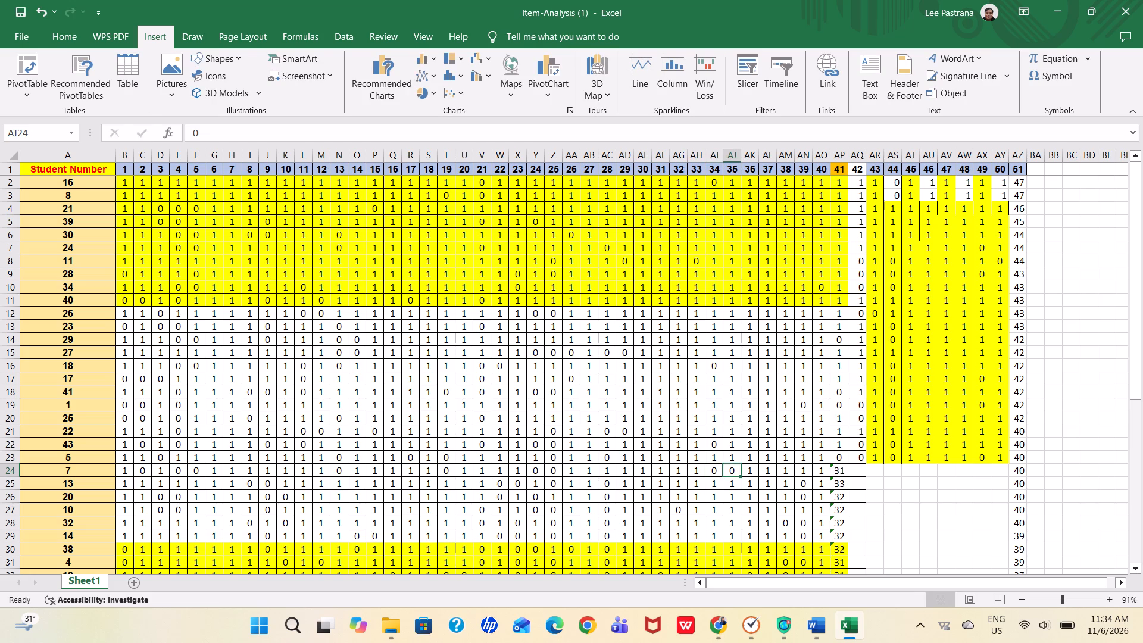
{"action": "key", "text": "1"}
{"action": "key", "text": "Right"}
For student 7 in row 24, enter 1 for items 41 and 43 and 0 for items 42 and 44, replacing the sum formula.
{"action": "key", "text": "Right"}
{"action": "key", "text": "Right"}
{"action": "key", "text": "Right"}
{"action": "key", "text": "Right"}
{"action": "key", "text": "Right"}
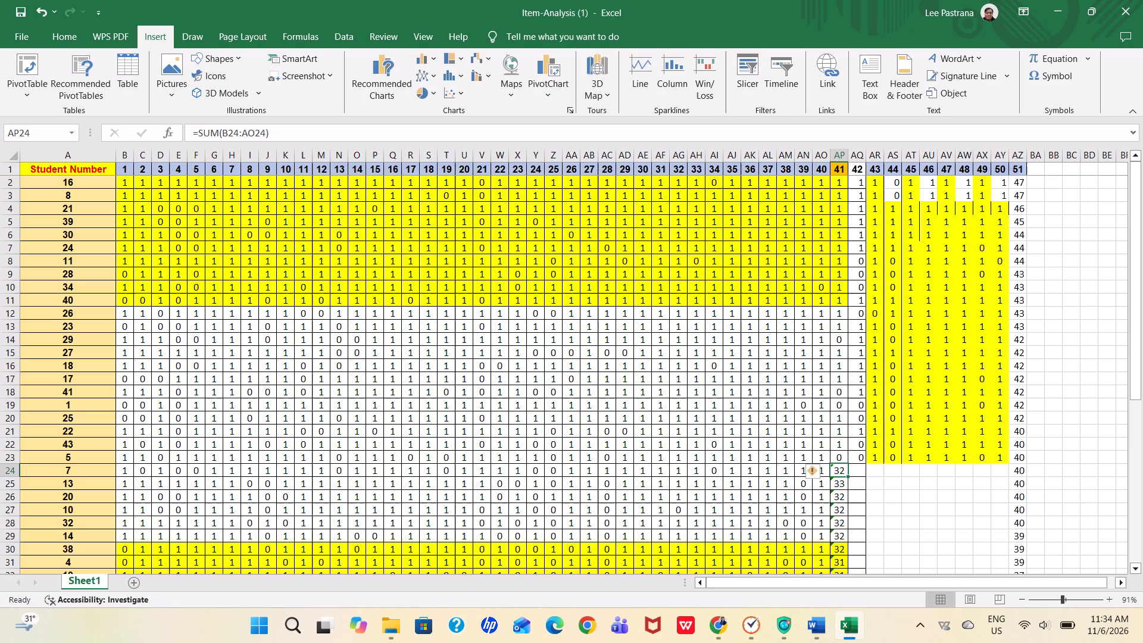
{"action": "key", "text": "1"}
{"action": "key", "text": "Right"}
{"action": "key", "text": "0"}
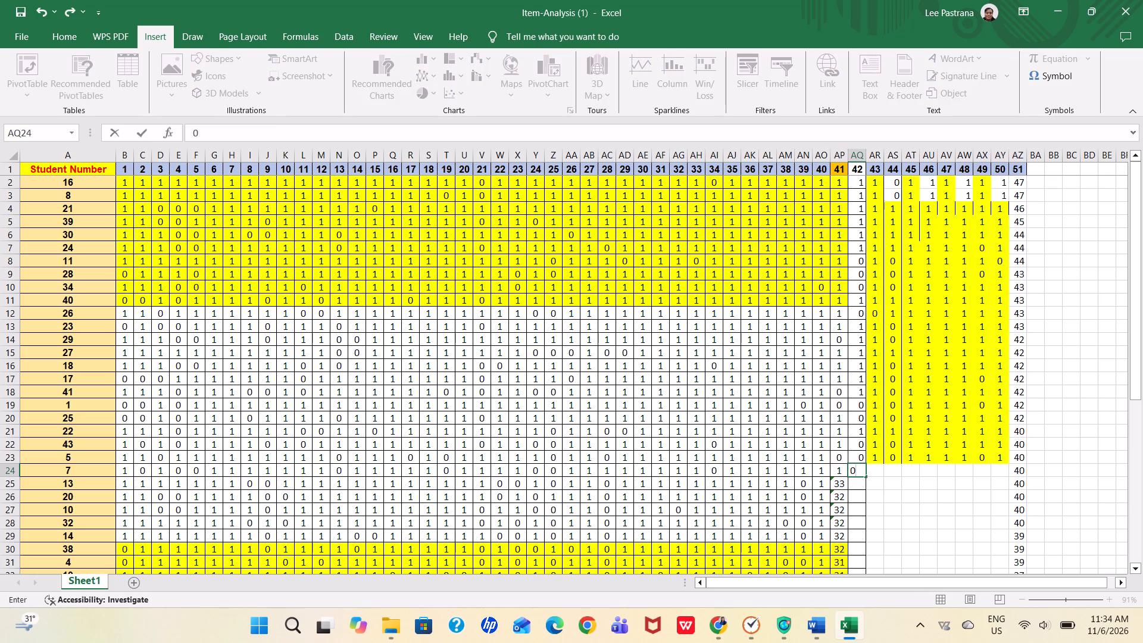
{"action": "key", "text": "Right"}
{"action": "key", "text": "1"}
{"action": "key", "text": "Right"}
{"action": "key", "text": "0"}
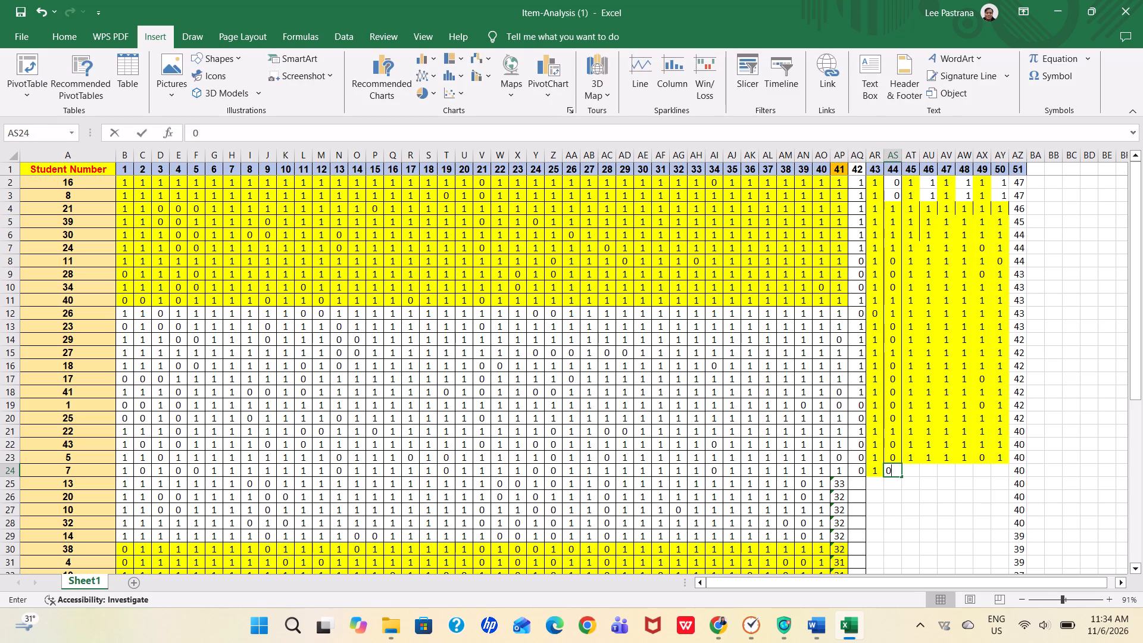
{"action": "key", "text": "Right"}
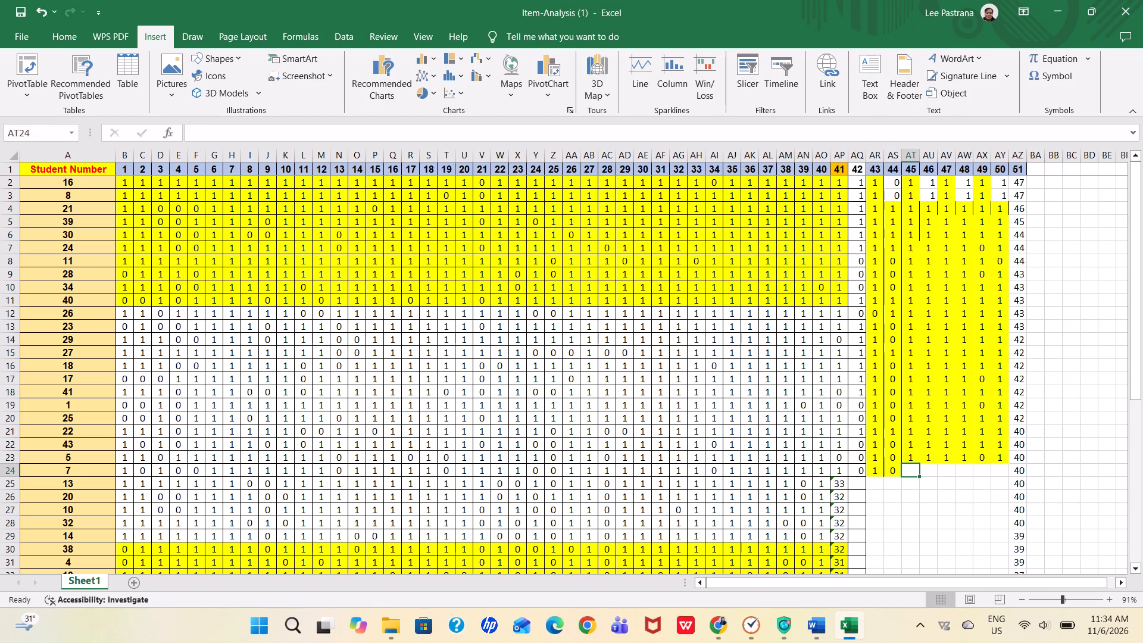
For student 7 in row 24, enter 1 for each of items 45 through 50.
{"action": "key", "text": "1"}
{"action": "key", "text": "Right"}
{"action": "key", "text": "1"}
{"action": "key", "text": "Right"}
{"action": "key", "text": "1"}
{"action": "key", "text": "Right"}
{"action": "key", "text": "1"}
{"action": "key", "text": "Right"}
{"action": "key", "text": "1"}
{"action": "key", "text": "Right"}
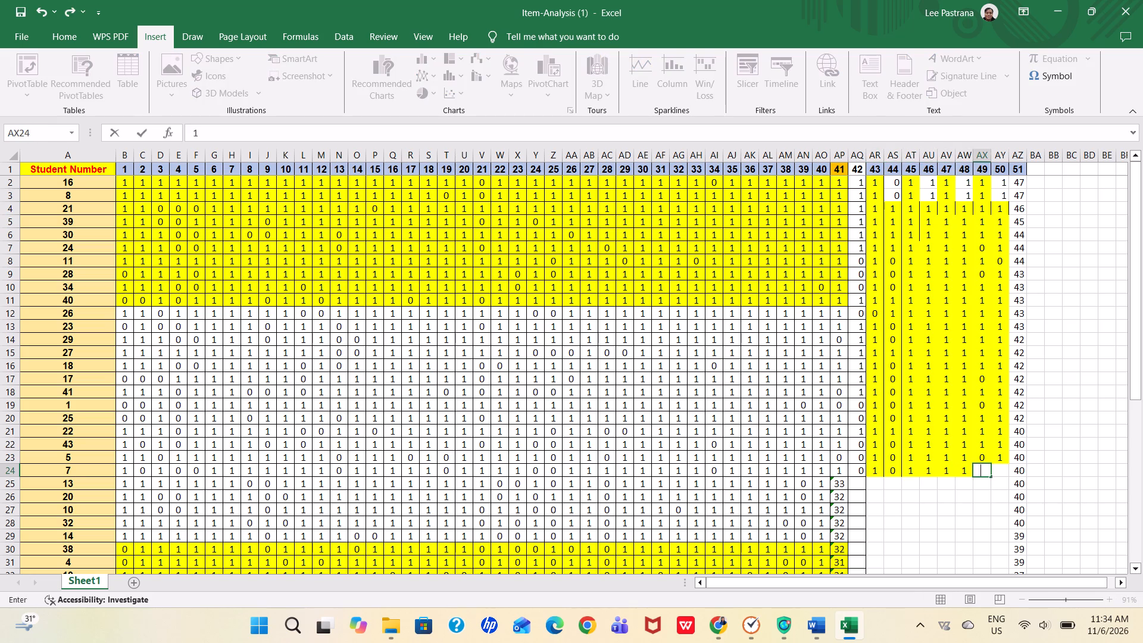
{"action": "key", "text": "1"}
{"action": "key", "text": "Down"}
For student 13 in row 25, set items 4, 5 and 6 to 0.
{"action": "key", "text": "Left"}
{"action": "key", "text": "Left"}
{"action": "key", "text": "Left"}
{"action": "key", "text": "Left"}
{"action": "key", "text": "Left"}
{"action": "key", "text": "Left"}
{"action": "key", "text": "Left"}
{"action": "key", "text": "Left"}
{"action": "key", "text": "Left"}
{"action": "key", "text": "Left"}
{"action": "key", "text": "Left"}
{"action": "key", "text": "Left"}
{"action": "key", "text": "Left"}
{"action": "key", "text": "Left"}
{"action": "key", "text": "Left"}
{"action": "key", "text": "Left"}
{"action": "key", "text": "Left"}
{"action": "key", "text": "Left"}
{"action": "key", "text": "Left"}
{"action": "key", "text": "Left"}
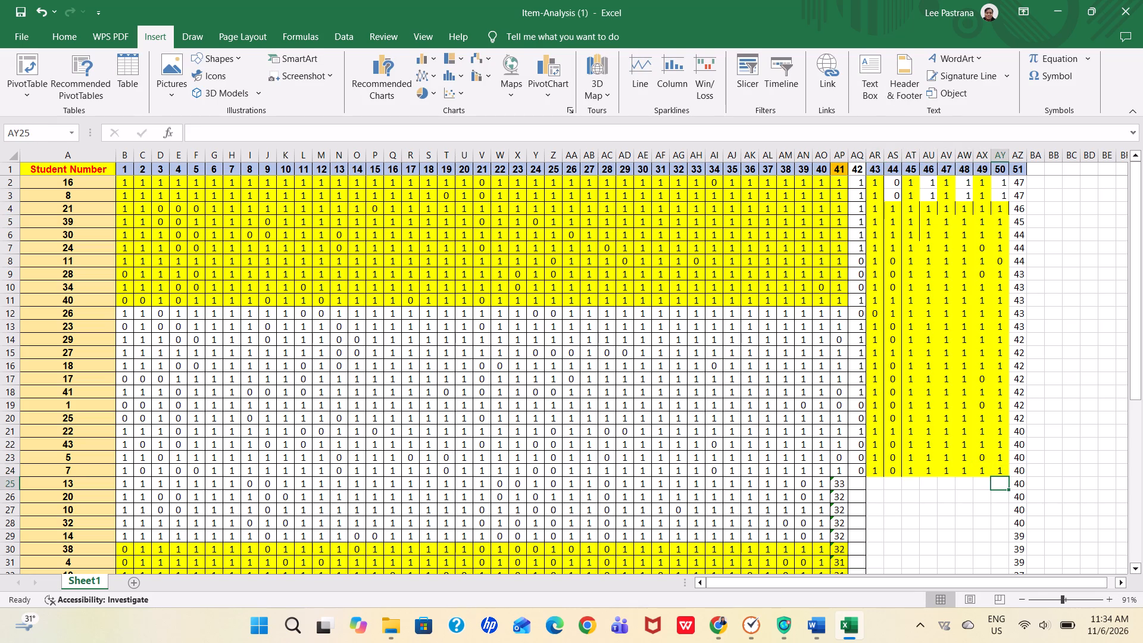
{"action": "key", "text": "Left"}
{"action": "key", "text": "Left"}
{"action": "key", "text": "Left"}
{"action": "key", "text": "Left"}
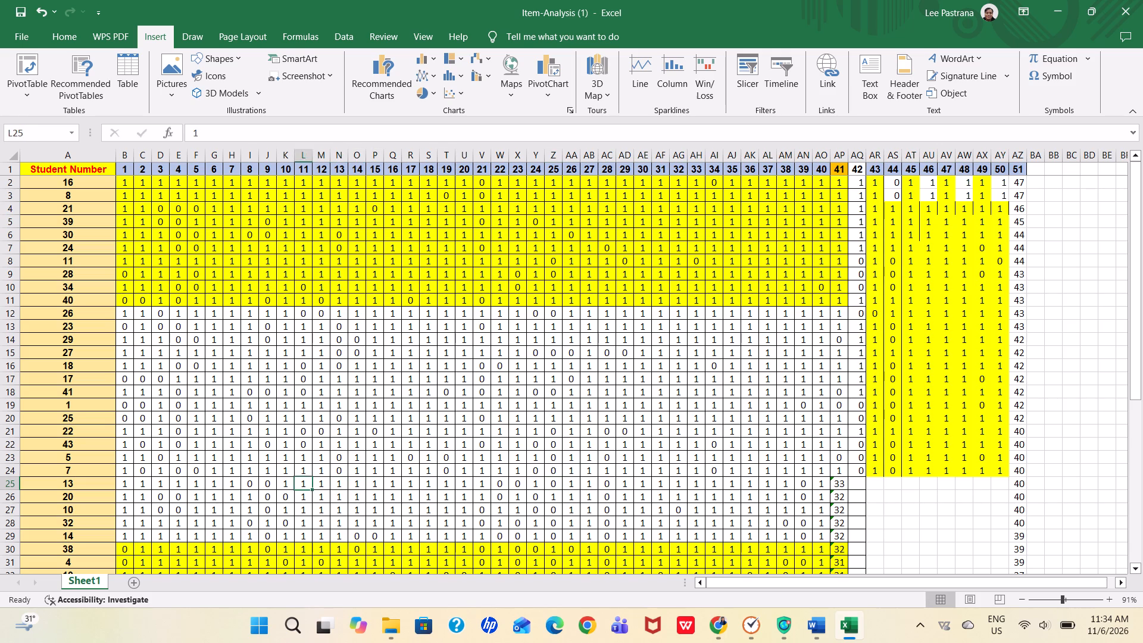
{"action": "key", "text": "Left"}
{"action": "key", "text": "Left"}
{"action": "key", "text": "Left"}
{"action": "key", "text": "Left"}
{"action": "key", "text": "Left"}
{"action": "key", "text": "Left"}
{"action": "key", "text": "Left"}
{"action": "key", "text": "Left"}
{"action": "key", "text": "Left"}
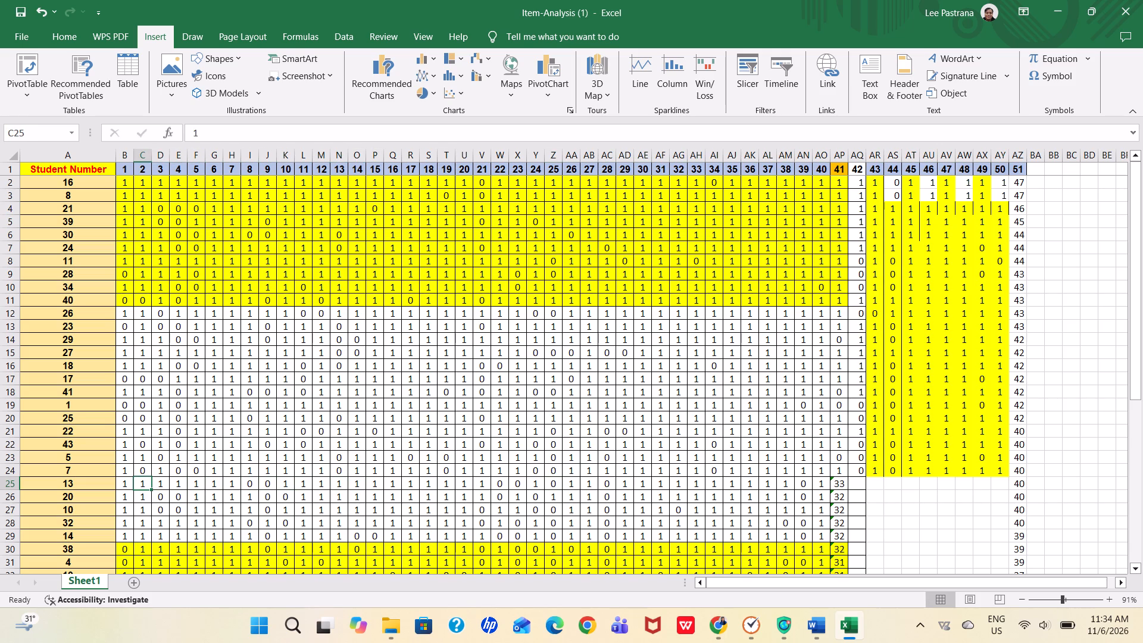
{"action": "key", "text": "Left"}
{"action": "key", "text": "Right"}
{"action": "key", "text": "Right"}
{"action": "key", "text": "Right"}
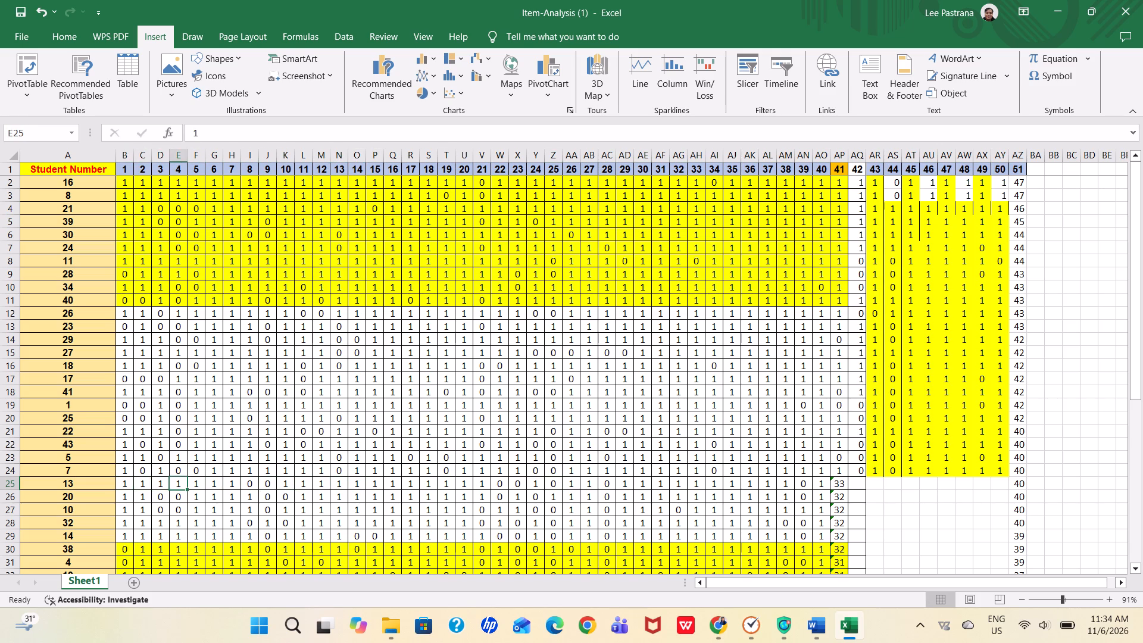
{"action": "key", "text": "0"}
{"action": "key", "text": "Right"}
{"action": "key", "text": "0"}
{"action": "key", "text": "Right"}
{"action": "key", "text": "0"}
{"action": "key", "text": "Right"}
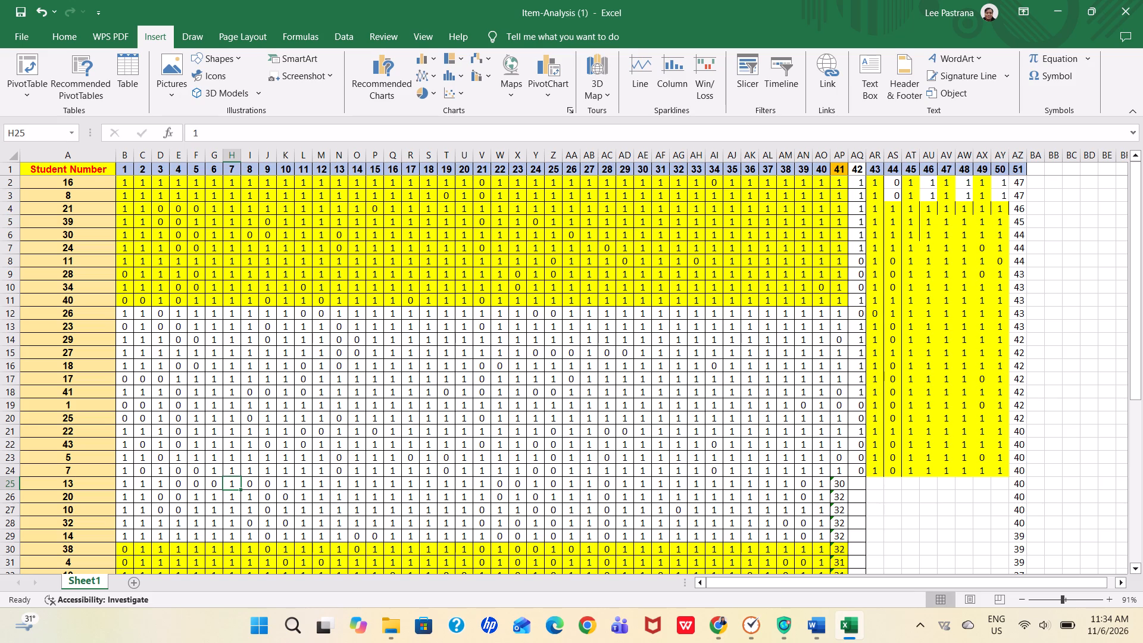
For student 13 in row 25, set items 8 and 9 to 1.
{"action": "key", "text": "Right"}
{"action": "key", "text": "1"}
{"action": "key", "text": "Right"}
{"action": "key", "text": "1"}
{"action": "key", "text": "Right"}
For student 13 in row 25, set items 14 and 15 to 0.
{"action": "key", "text": "Right"}
{"action": "key", "text": "Right"}
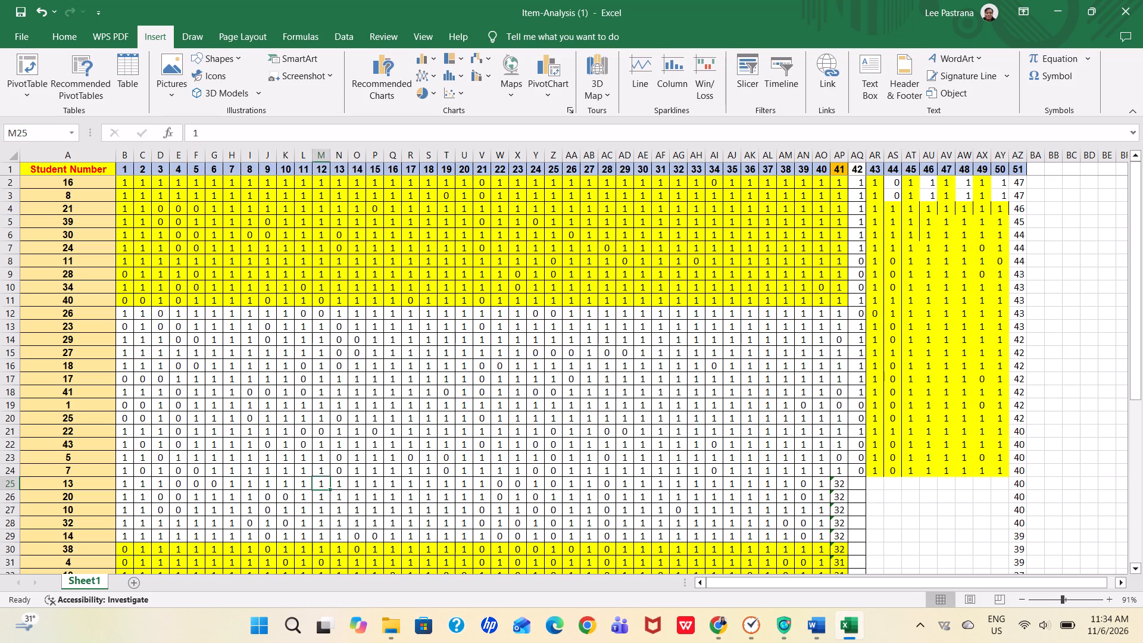
{"action": "key", "text": "Right"}
{"action": "key", "text": "Right"}
{"action": "key", "text": "0"}
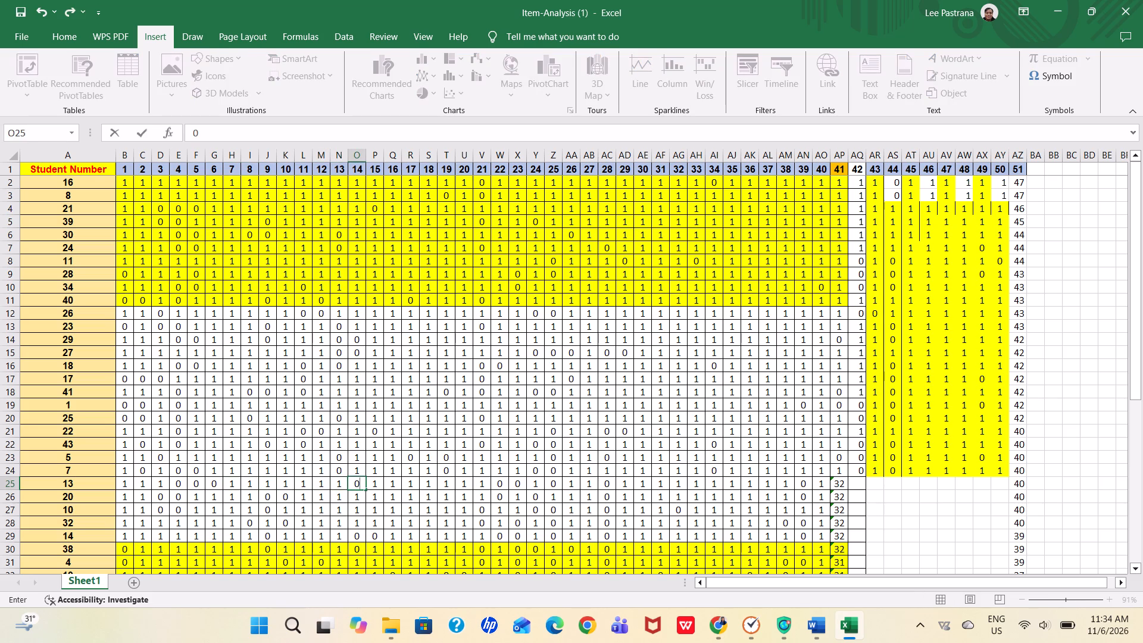
{"action": "key", "text": "Right"}
{"action": "key", "text": "Right"}
{"action": "key", "text": "Left"}
{"action": "key", "text": "0"}
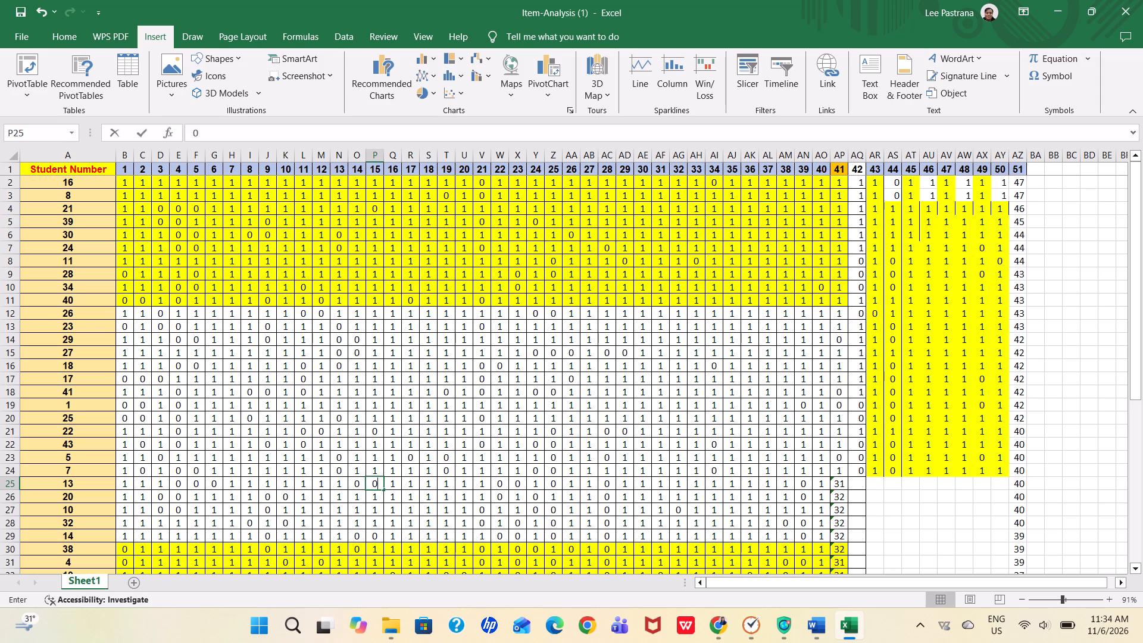
{"action": "key", "text": "Right"}
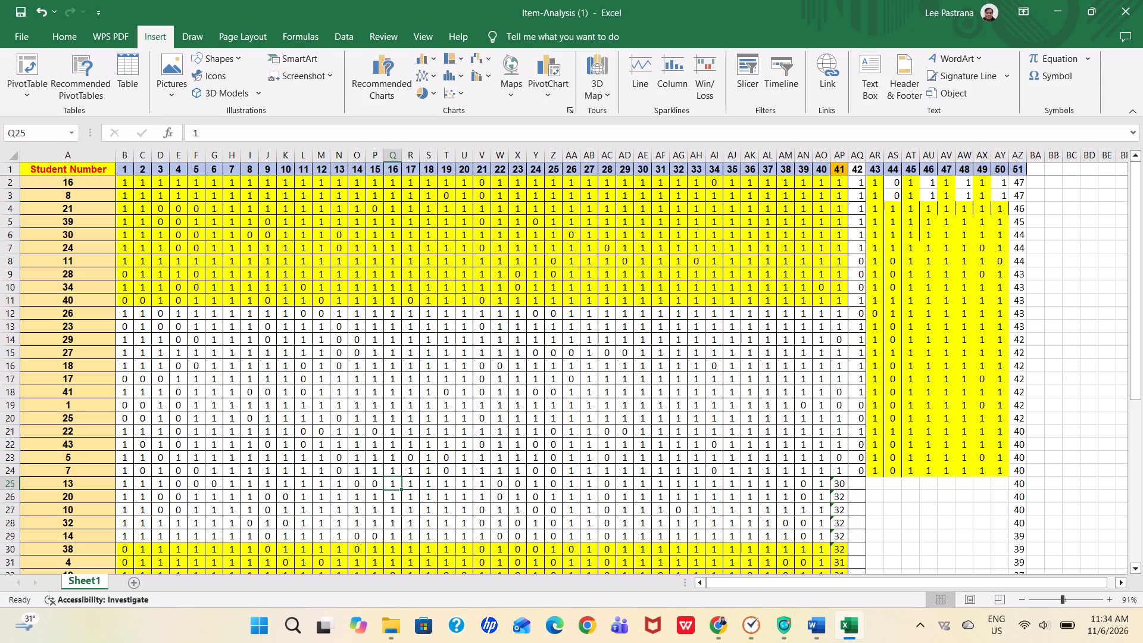
For student 13 in row 25, set item 21 to 0 and items 22 and 23 to 1.
{"action": "key", "text": "Right"}
{"action": "key", "text": "Right"}
{"action": "key", "text": "Right"}
{"action": "key", "text": "Right"}
{"action": "key", "text": "Right"}
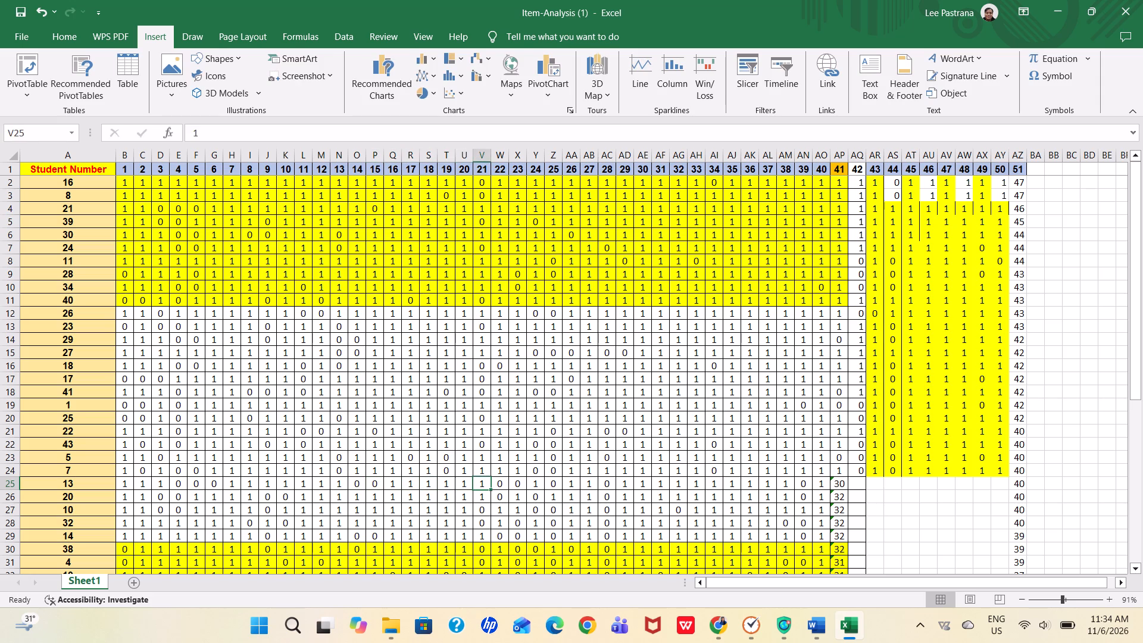
{"action": "key", "text": "0"}
{"action": "key", "text": "Right"}
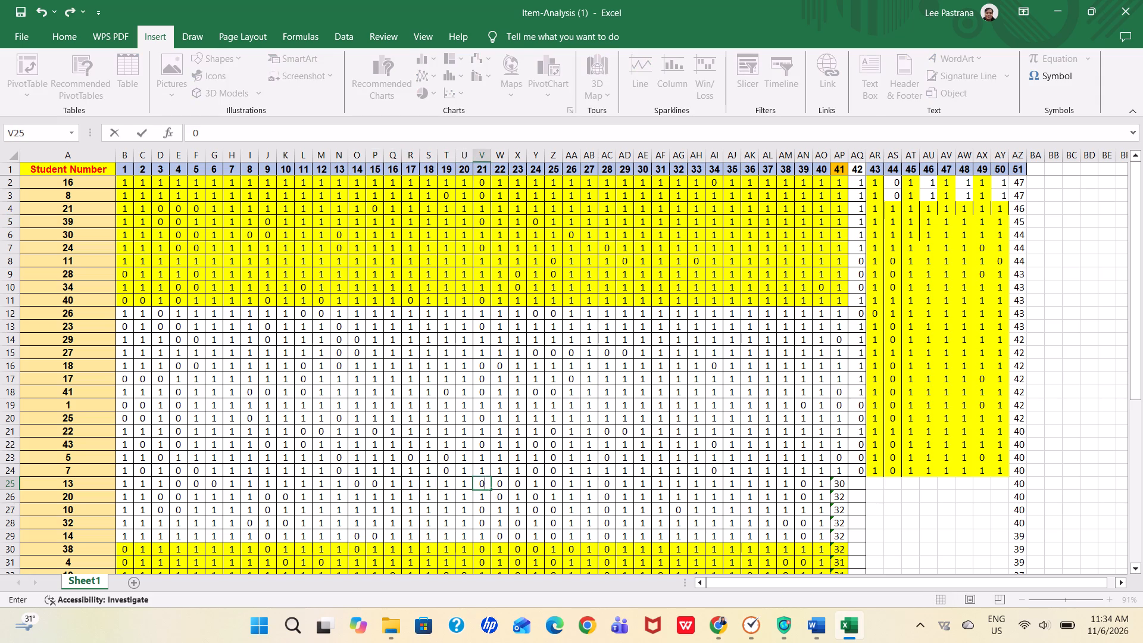
{"action": "key", "text": "1"}
{"action": "key", "text": "Right"}
{"action": "key", "text": "1"}
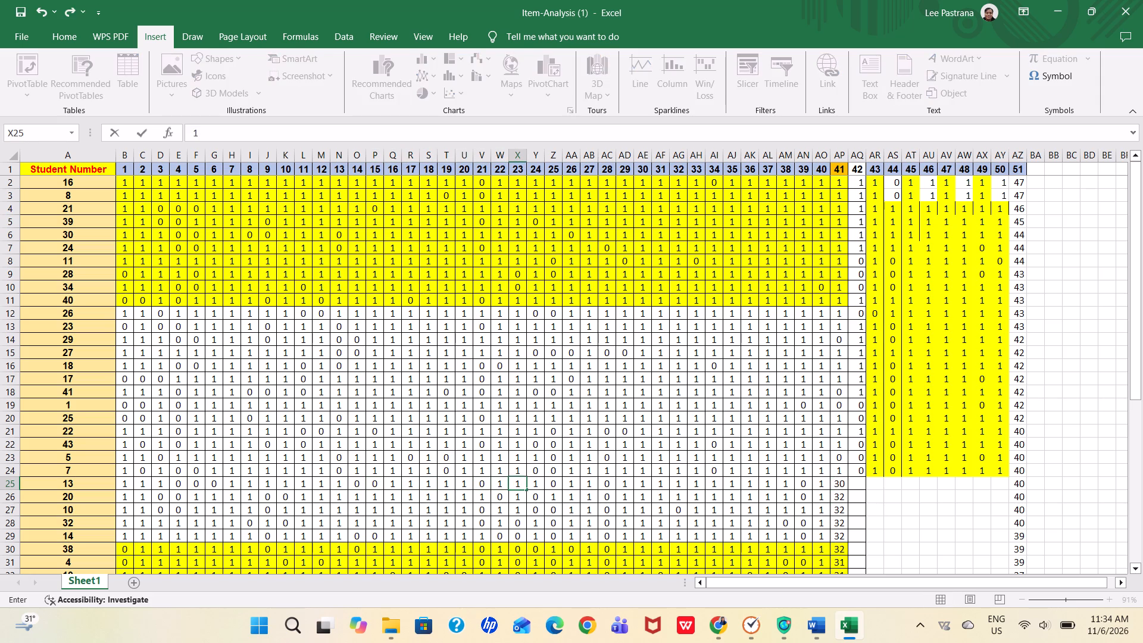
{"action": "key", "text": "Right"}
For student 13 in row 25, set item 28 to 1 and item 34 to 0.
{"action": "key", "text": "Right"}
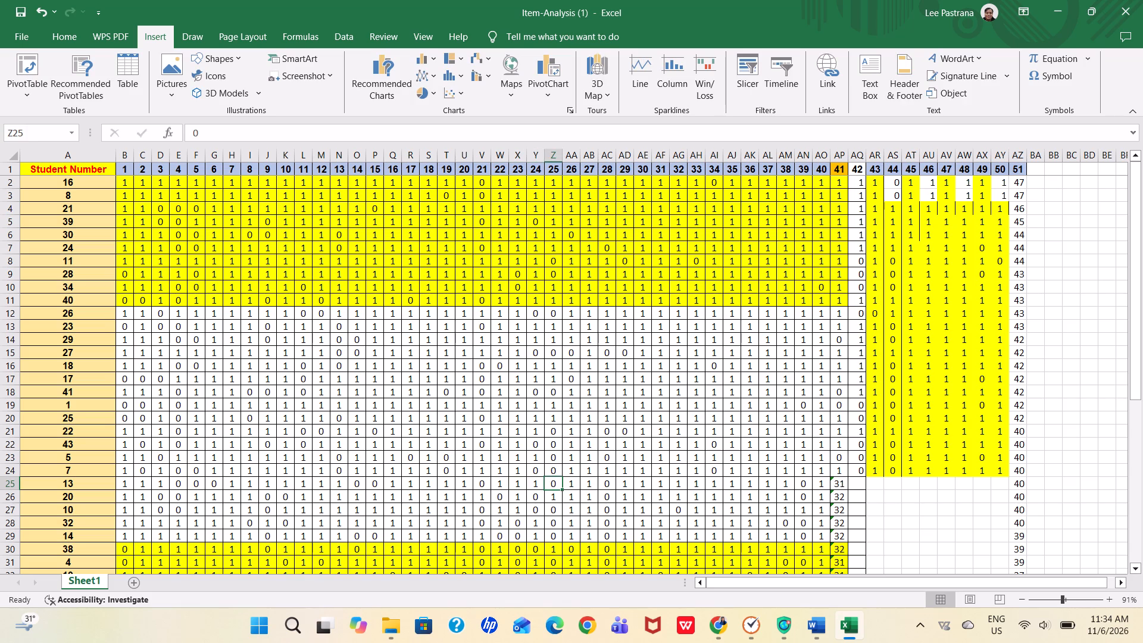
{"action": "key", "text": "Right"}
{"action": "key", "text": "Right"}
{"action": "key", "text": "Right"}
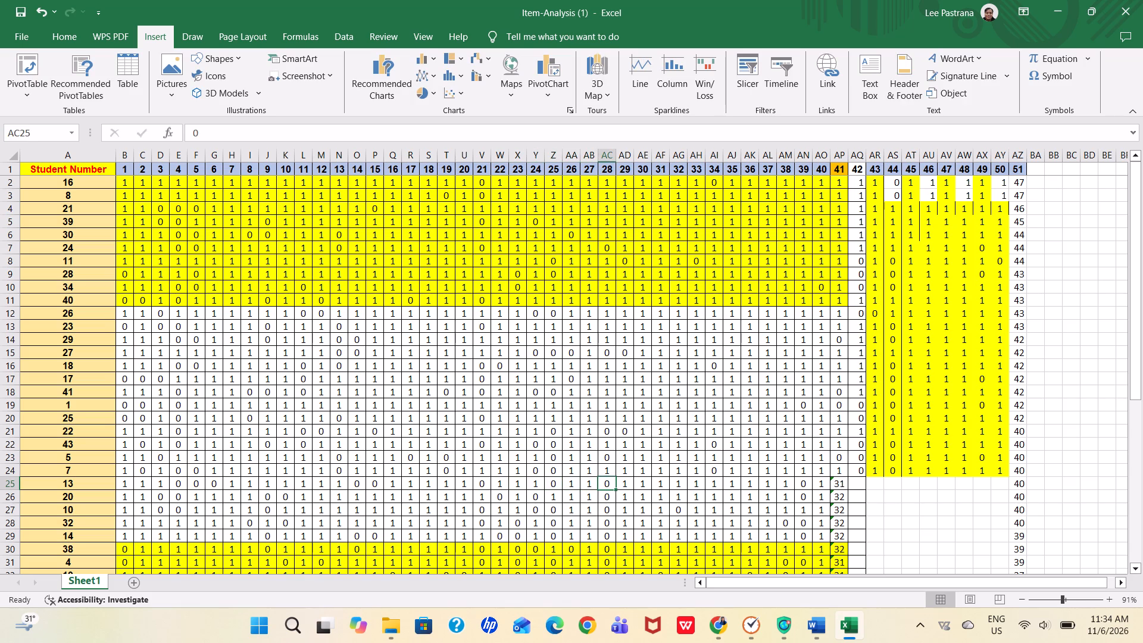
{"action": "key", "text": "1"}
{"action": "key", "text": "Right"}
{"action": "key", "text": "Right"}
{"action": "key", "text": "Right"}
{"action": "key", "text": "Right"}
{"action": "key", "text": "Right"}
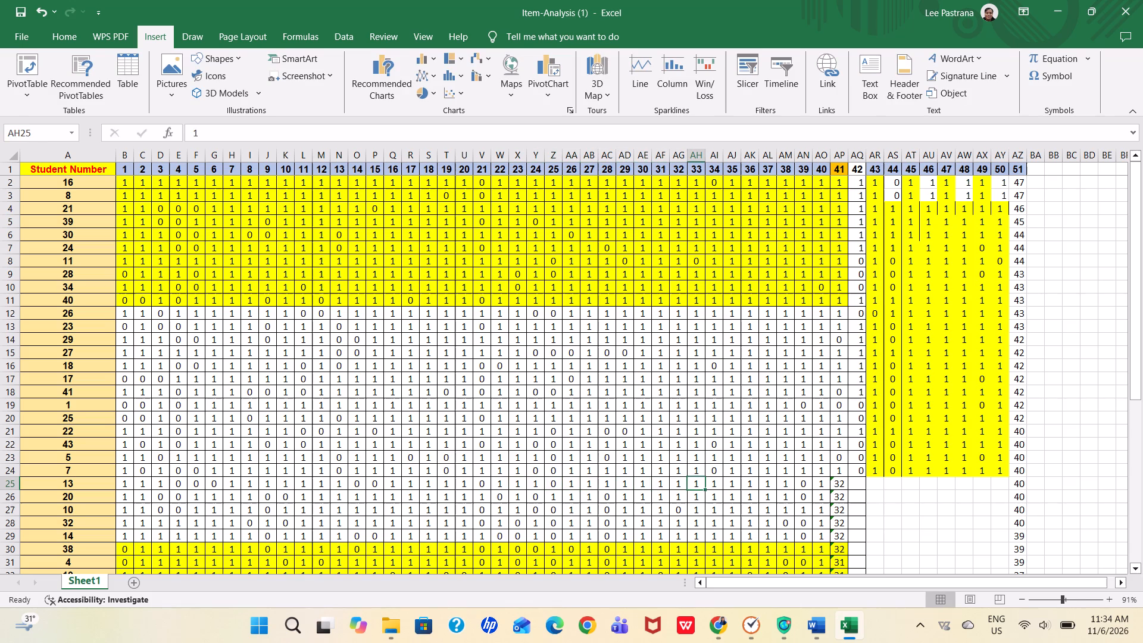
{"action": "key", "text": "Right"}
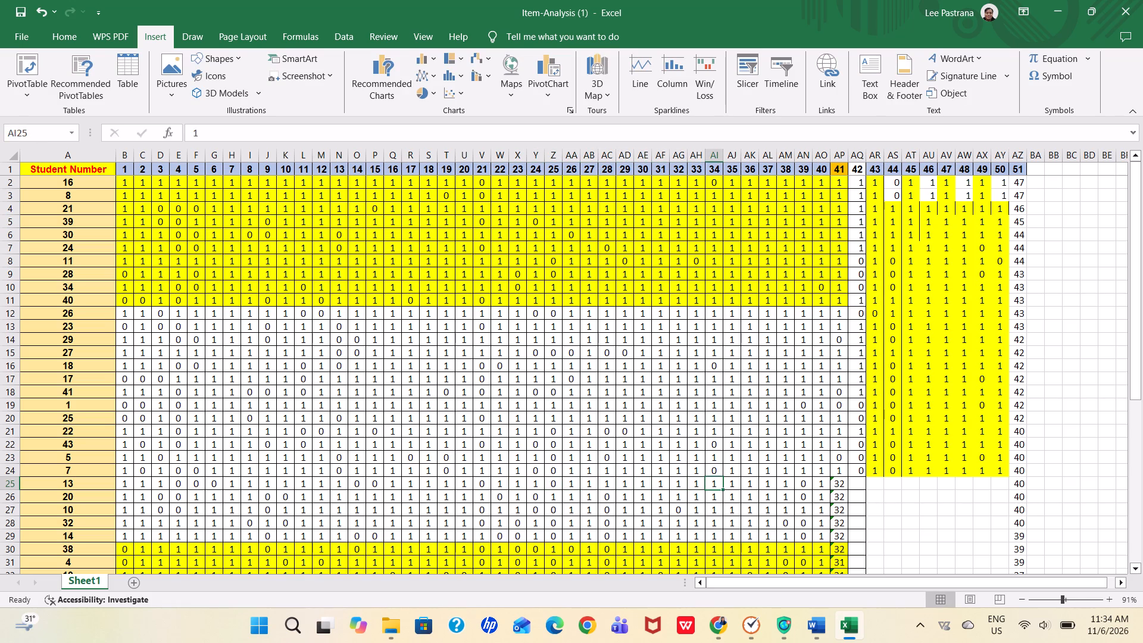
{"action": "key", "text": "0"}
{"action": "key", "text": "Right"}
For student 13 in row 25, set item 38 to 0 and item 39 to 1.
{"action": "key", "text": "Right"}
{"action": "key", "text": "Right"}
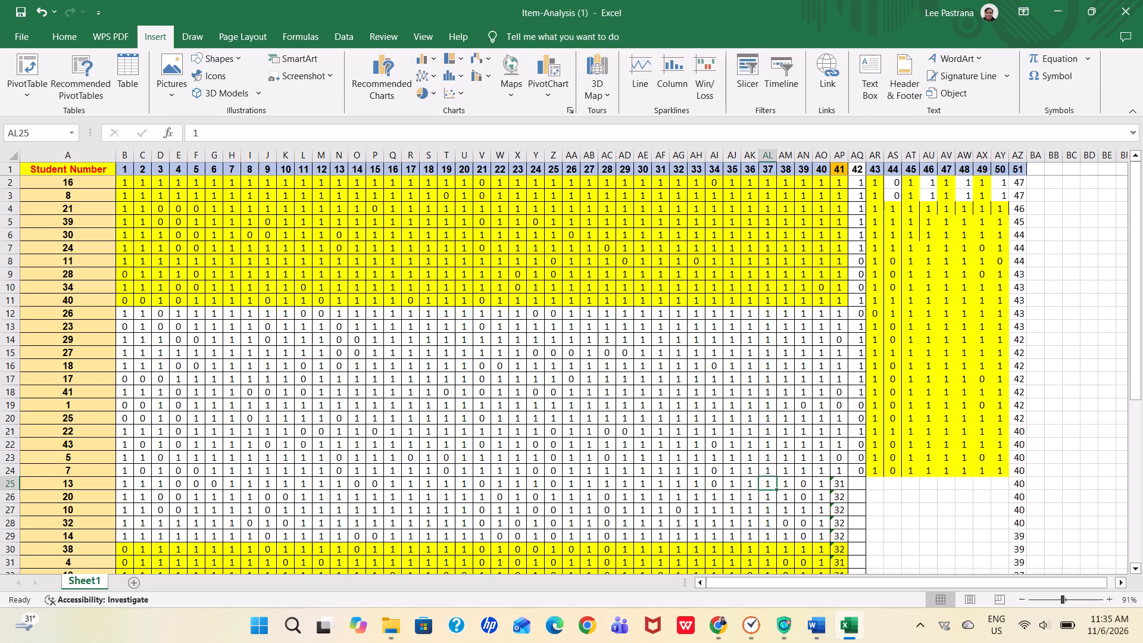
{"action": "key", "text": "Right"}
{"action": "key", "text": "0"}
{"action": "key", "text": "Right"}
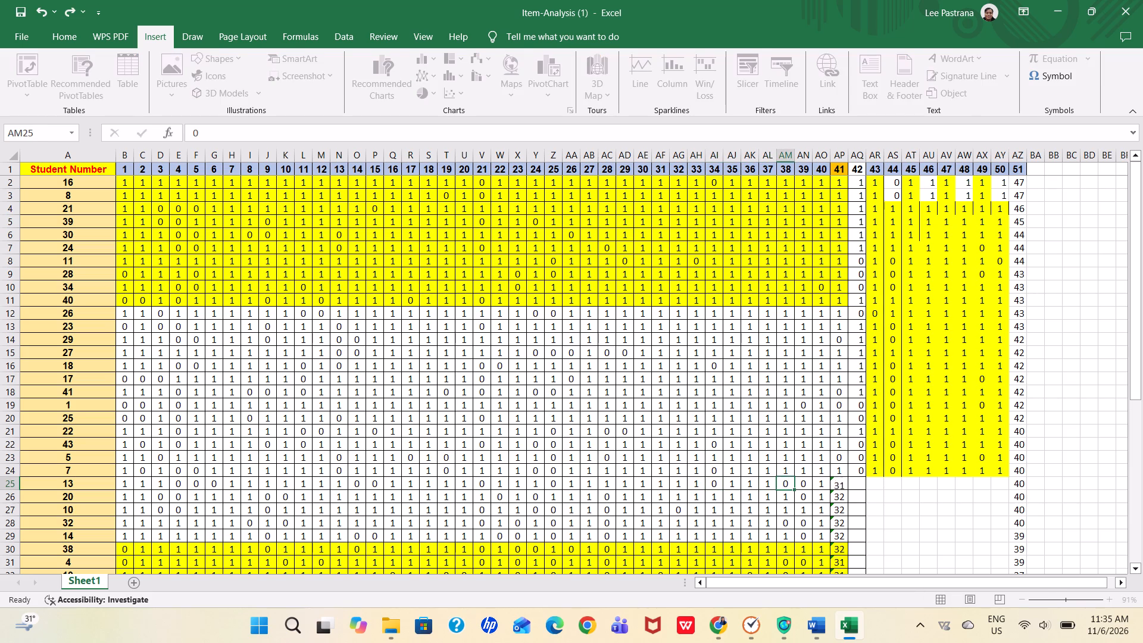
{"action": "key", "text": "1"}
{"action": "key", "text": "Right"}
For student 13 in row 25, enter 1 for items 41, 42 and 43 and 0 for item 44, replacing the sum formula.
{"action": "key", "text": "Right"}
{"action": "key", "text": "1"}
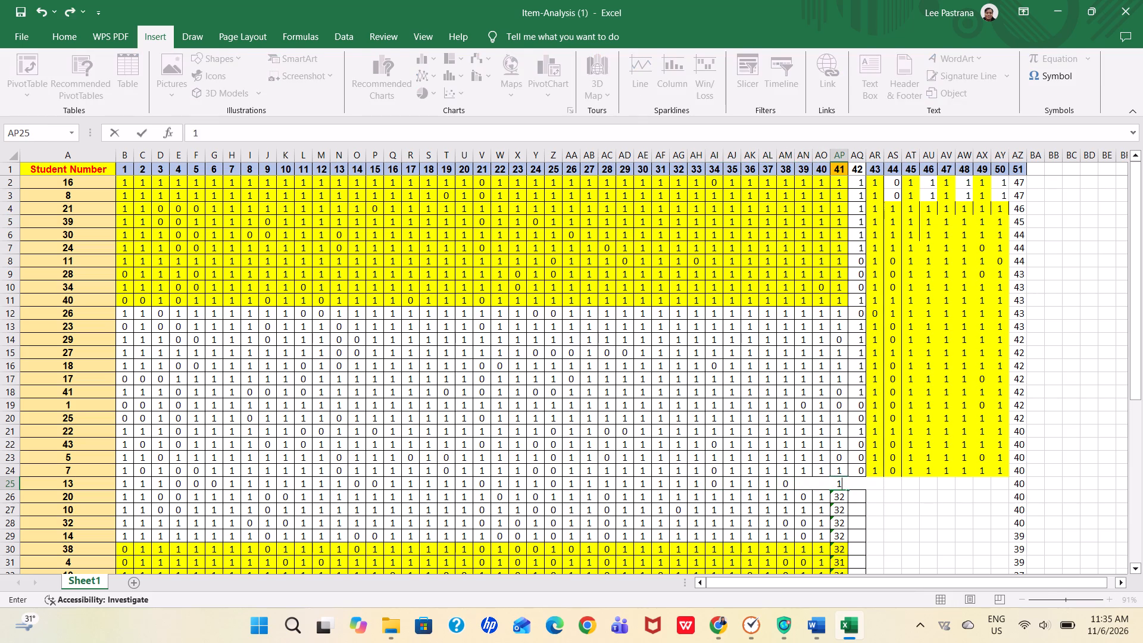
{"action": "key", "text": "Right"}
{"action": "key", "text": "1"}
{"action": "key", "text": "Right"}
{"action": "key", "text": "1"}
{"action": "key", "text": "Right"}
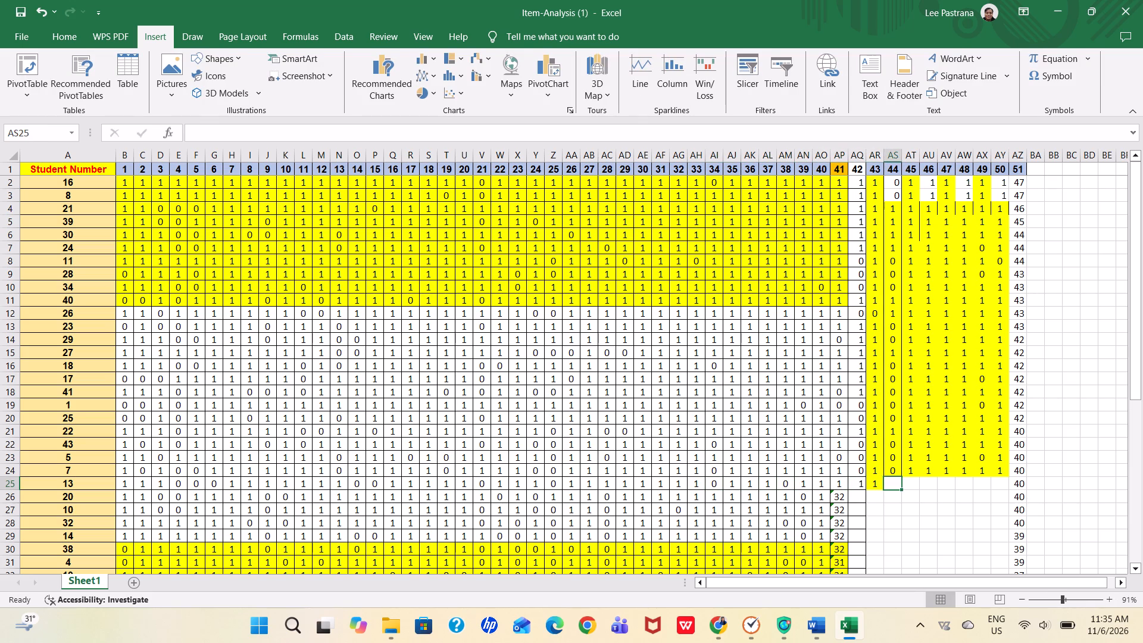
{"action": "key", "text": "0"}
{"action": "key", "text": "Right"}
For student 13 in row 25, enter 1 for each of items 45 through 50.
{"action": "key", "text": "1"}
{"action": "key", "text": "Right"}
{"action": "key", "text": "1"}
{"action": "key", "text": "Right"}
{"action": "key", "text": "1"}
{"action": "key", "text": "Right"}
{"action": "key", "text": "1"}
{"action": "key", "text": "Right"}
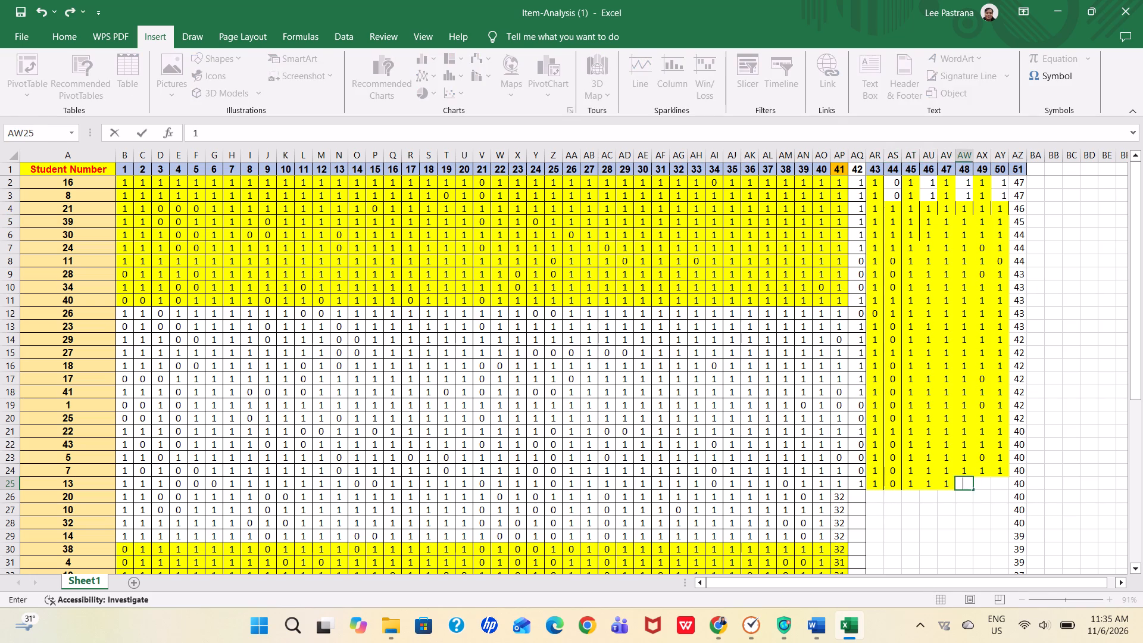
{"action": "key", "text": "1"}
{"action": "key", "text": "Right"}
{"action": "key", "text": "1"}
{"action": "key", "text": "Right"}
For student 20 in row 26, enter 1 for items 2 and 3.
{"action": "key", "text": "Down"}
{"action": "key", "text": "Left"}
{"action": "key", "text": "Left"}
{"action": "key", "text": "Left"}
{"action": "key", "text": "Left"}
{"action": "key", "text": "Left"}
{"action": "key", "text": "Left"}
{"action": "key", "text": "Left"}
{"action": "key", "text": "Left"}
{"action": "key", "text": "Left"}
{"action": "key", "text": "Left"}
{"action": "key", "text": "Left"}
{"action": "key", "text": "Left"}
{"action": "key", "text": "Left"}
{"action": "key", "text": "Left"}
{"action": "key", "text": "Left"}
{"action": "key", "text": "Left"}
{"action": "key", "text": "Left"}
{"action": "key", "text": "Left"}
{"action": "key", "text": "Left"}
{"action": "key", "text": "Left"}
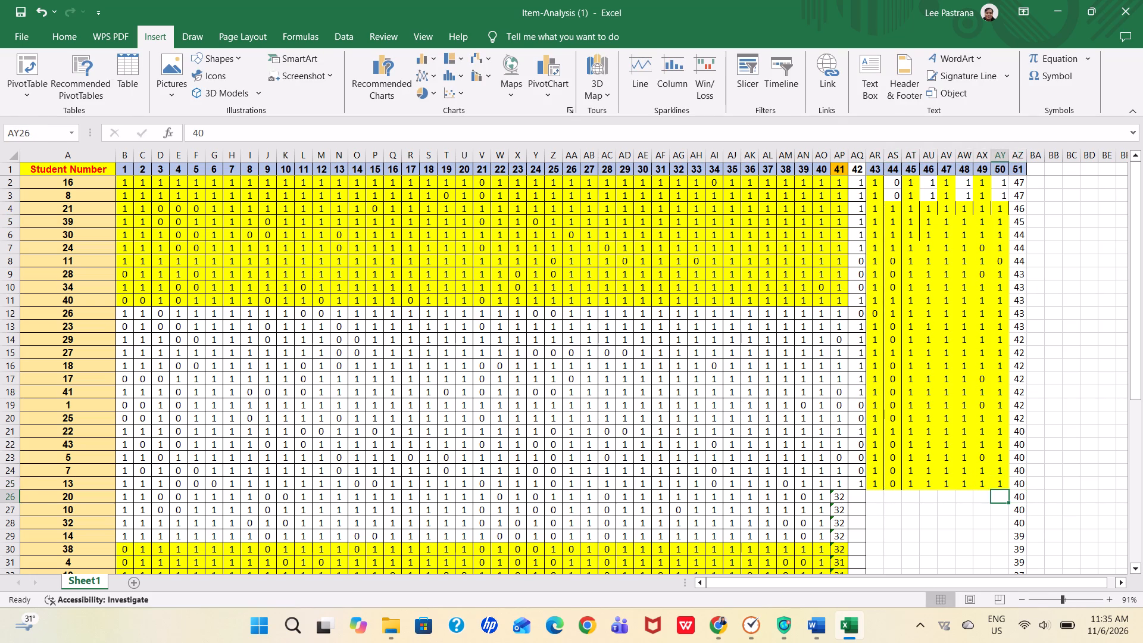
{"action": "key", "text": "Left"}
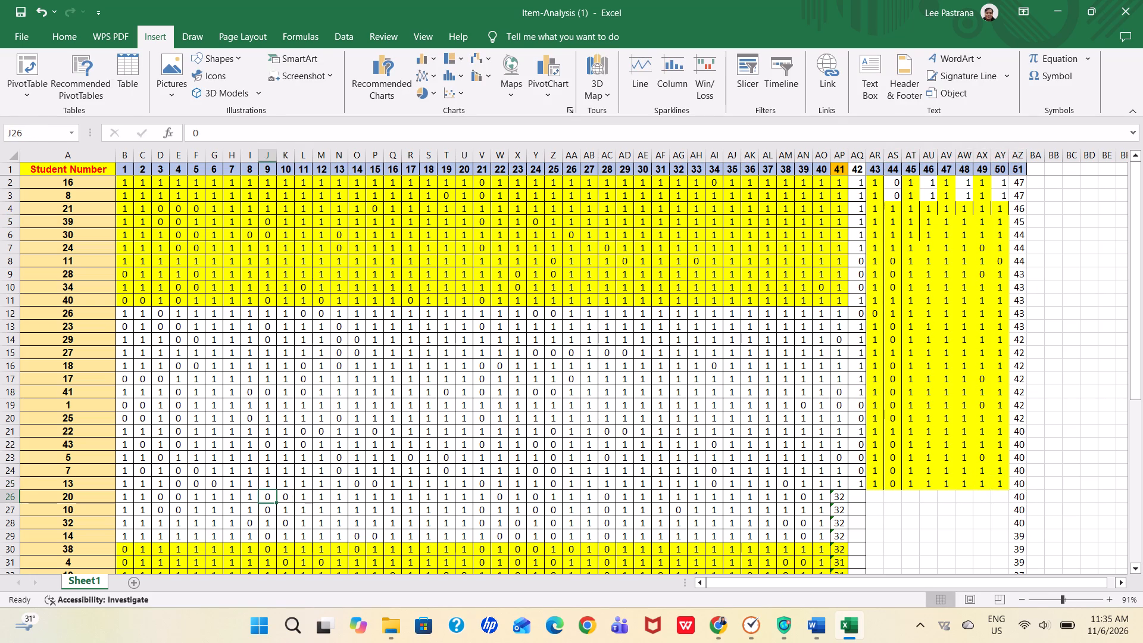
{"action": "key", "text": "Left"}
{"action": "key", "text": "Left"}
{"action": "key", "text": "Left"}
{"action": "key", "text": "Left"}
{"action": "key", "text": "Left"}
{"action": "key", "text": "Left"}
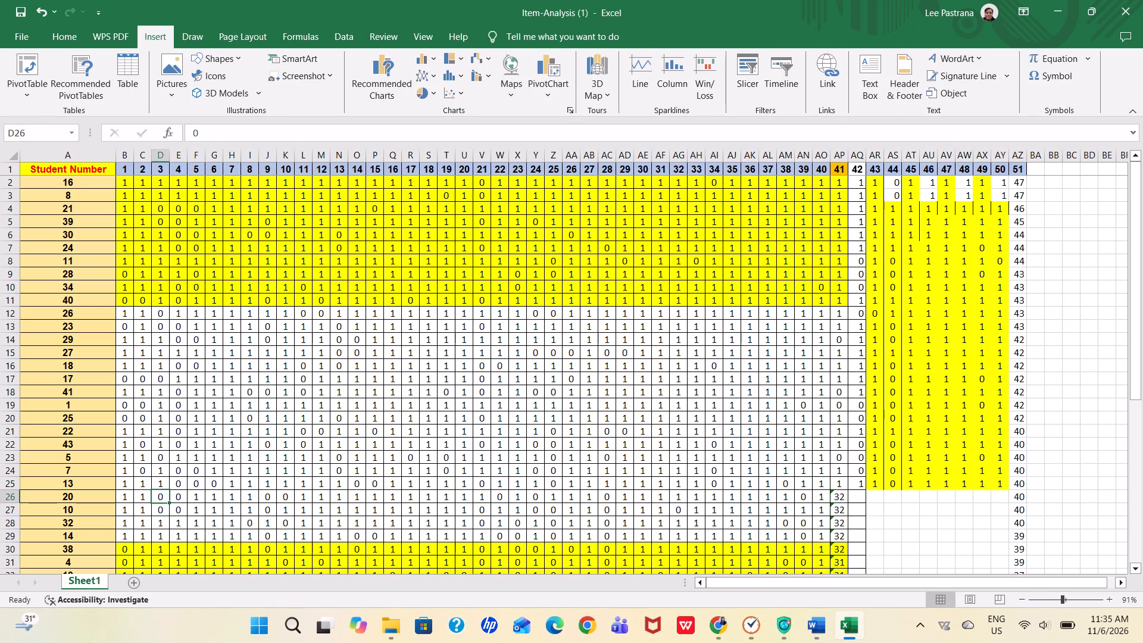
{"action": "key", "text": "Left"}
{"action": "key", "text": "1"}
{"action": "key", "text": "Right"}
{"action": "key", "text": "1"}
{"action": "key", "text": "Right"}
For student 20 in row 26, set item 10 to 1 and item 13 to 0.
{"action": "key", "text": "Right"}
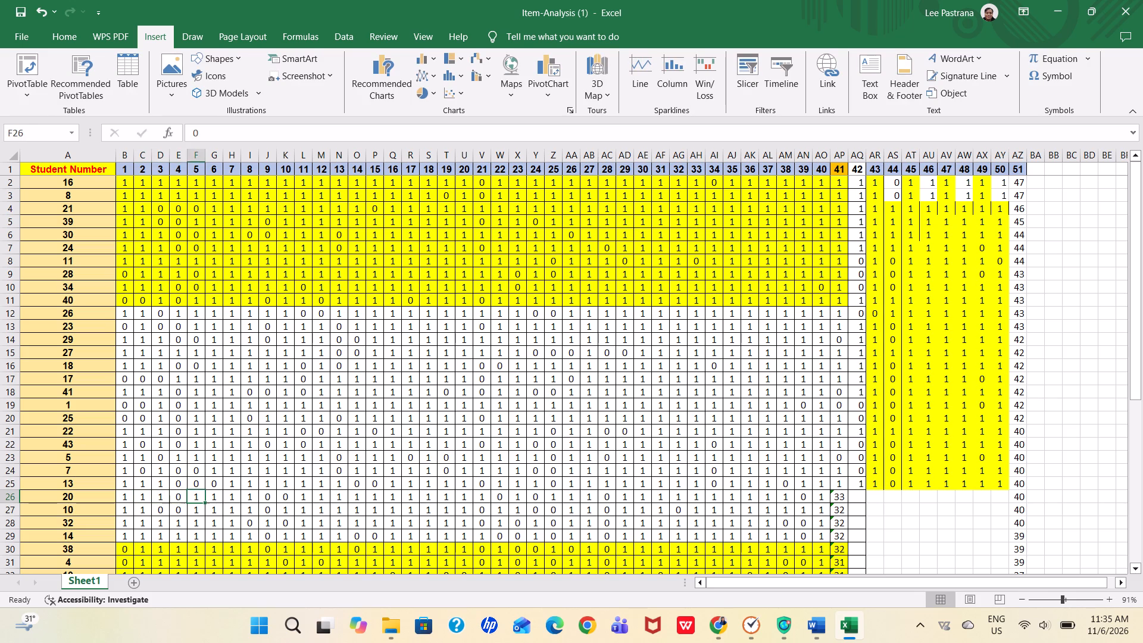
{"action": "key", "text": "Right"}
{"action": "key", "text": "Right"}
{"action": "key", "text": "Right"}
{"action": "key", "text": "Right"}
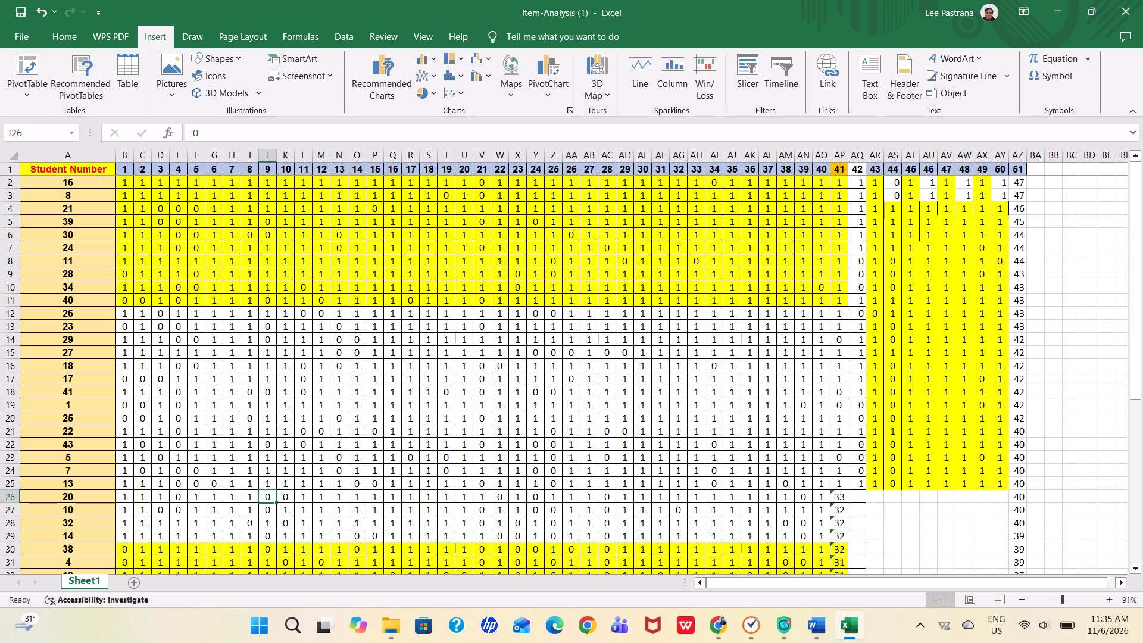
{"action": "key", "text": "Right"}
{"action": "key", "text": "1"}
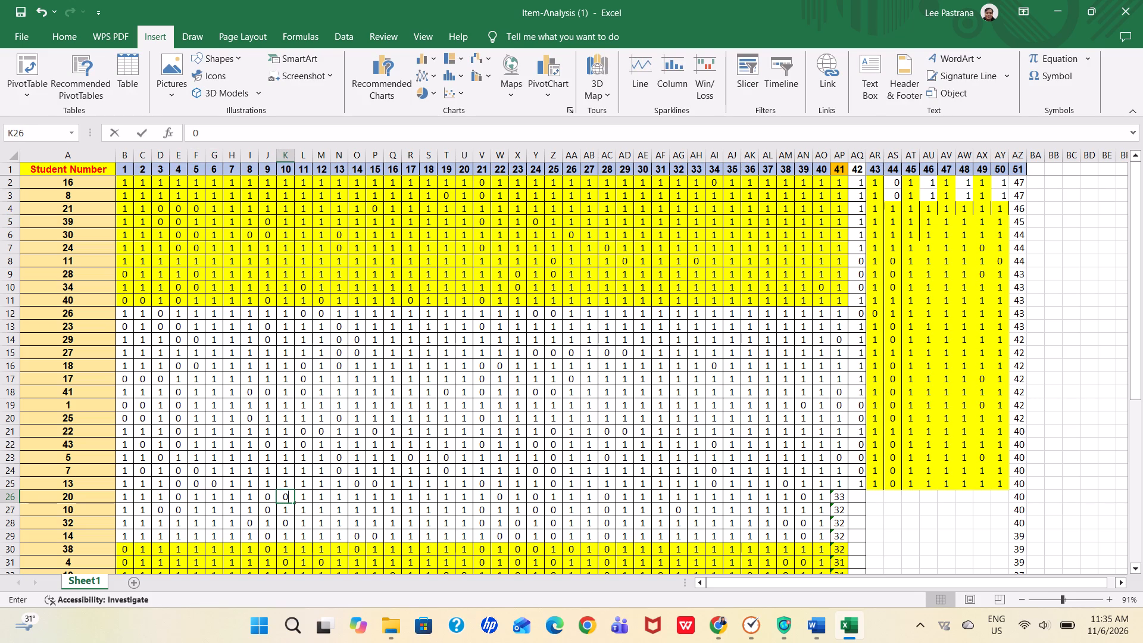
{"action": "key", "text": "Right"}
{"action": "key", "text": "Right"}
{"action": "key", "text": "Right"}
{"action": "key", "text": "0"}
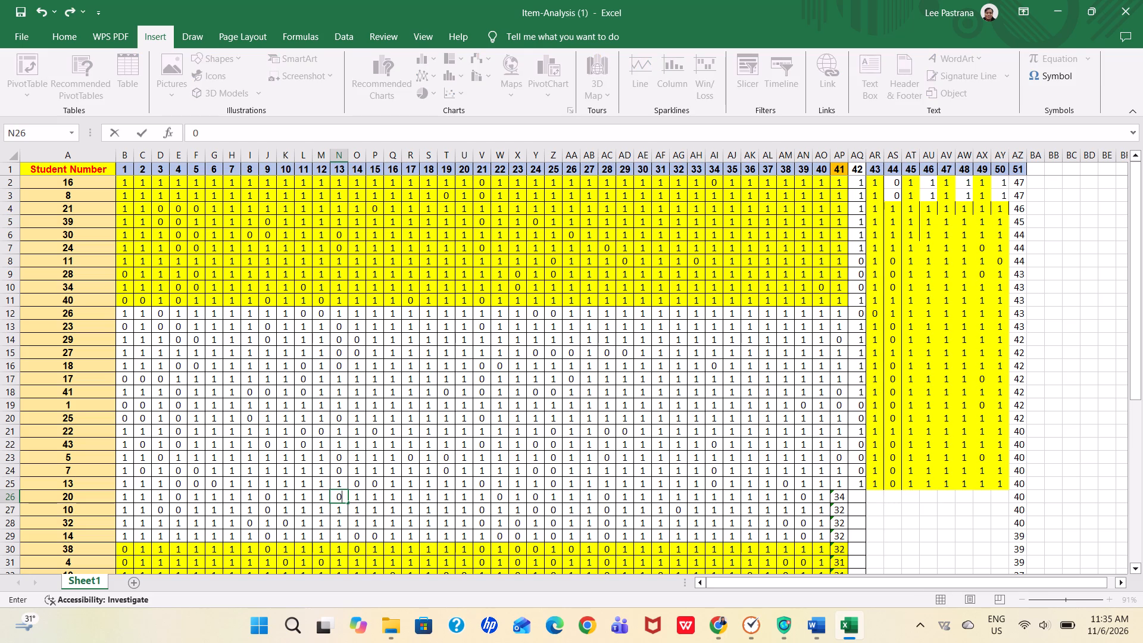
For student 20 in row 26, set item 21 to 0, item 22 to 1, and items 23 and 25 to 0.
{"action": "key", "text": "Right"}
{"action": "key", "text": "Right"}
{"action": "key", "text": "Right"}
{"action": "key", "text": "Right"}
{"action": "key", "text": "Right"}
{"action": "key", "text": "Right"}
{"action": "key", "text": "Right"}
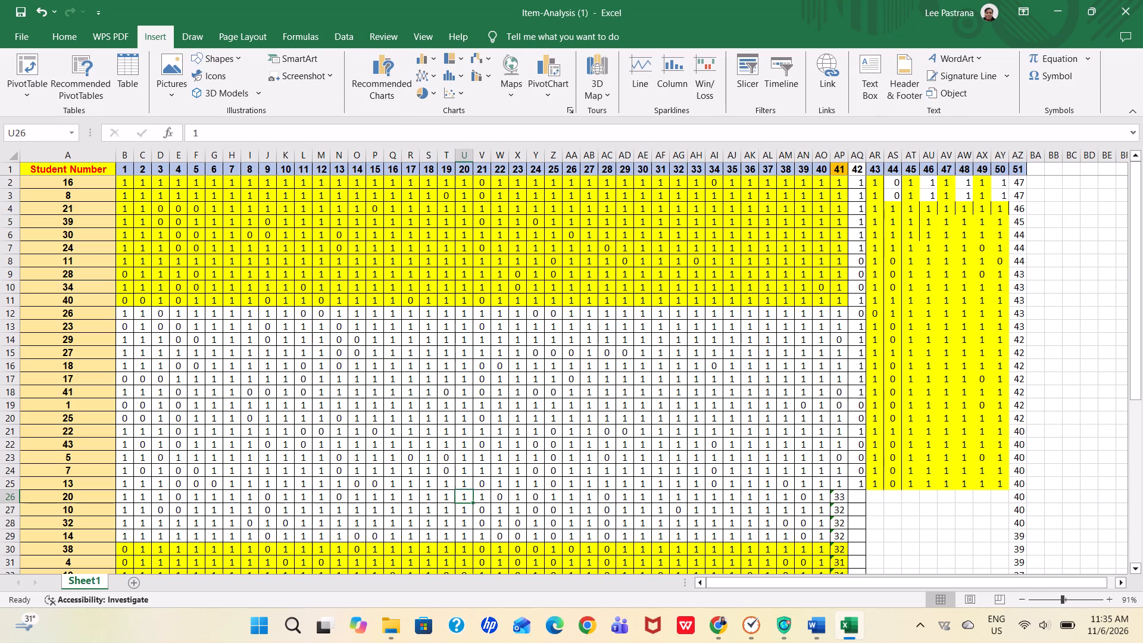
{"action": "key", "text": "Right"}
{"action": "key", "text": "0"}
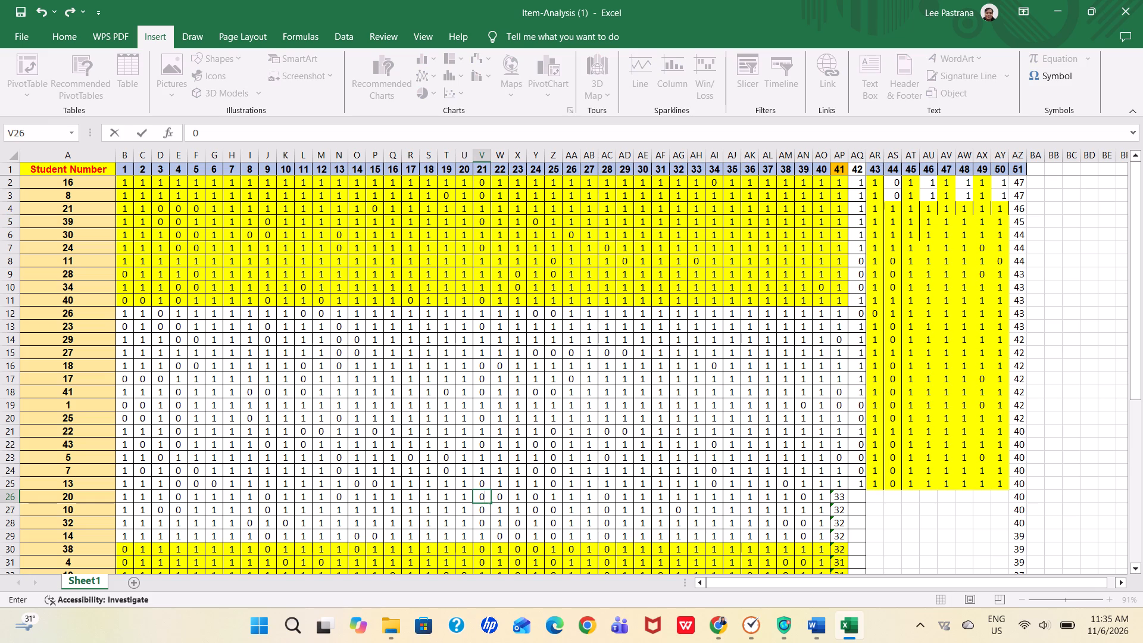
{"action": "key", "text": "Right"}
{"action": "key", "text": "1"}
{"action": "key", "text": "Right"}
{"action": "key", "text": "0"}
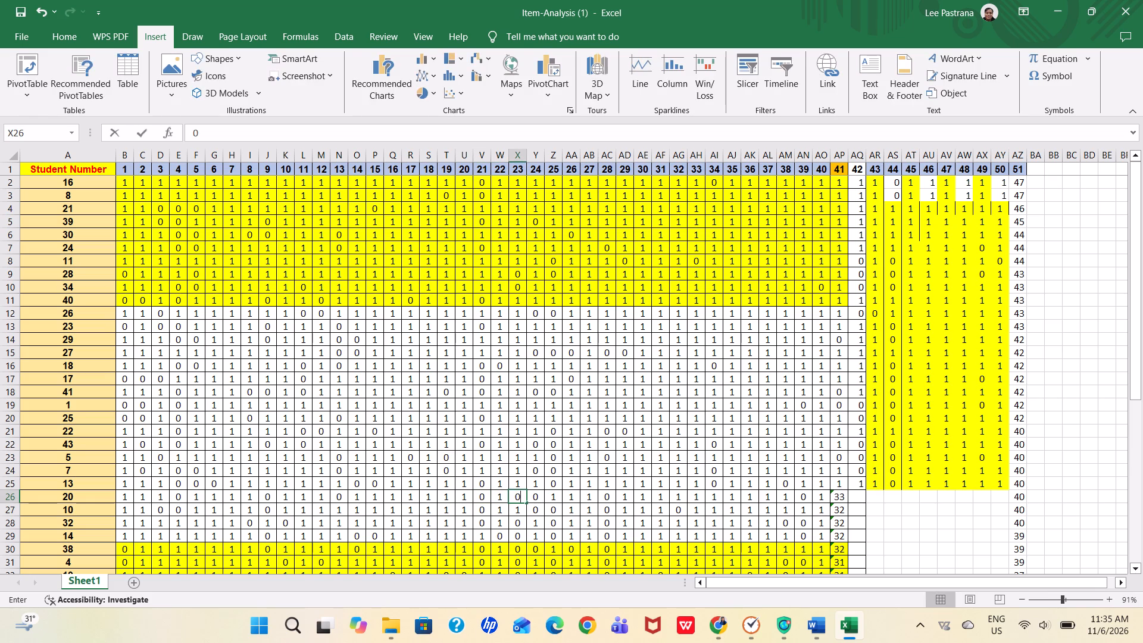
{"action": "key", "text": "Right"}
{"action": "key", "text": "Right"}
{"action": "key", "text": "0"}
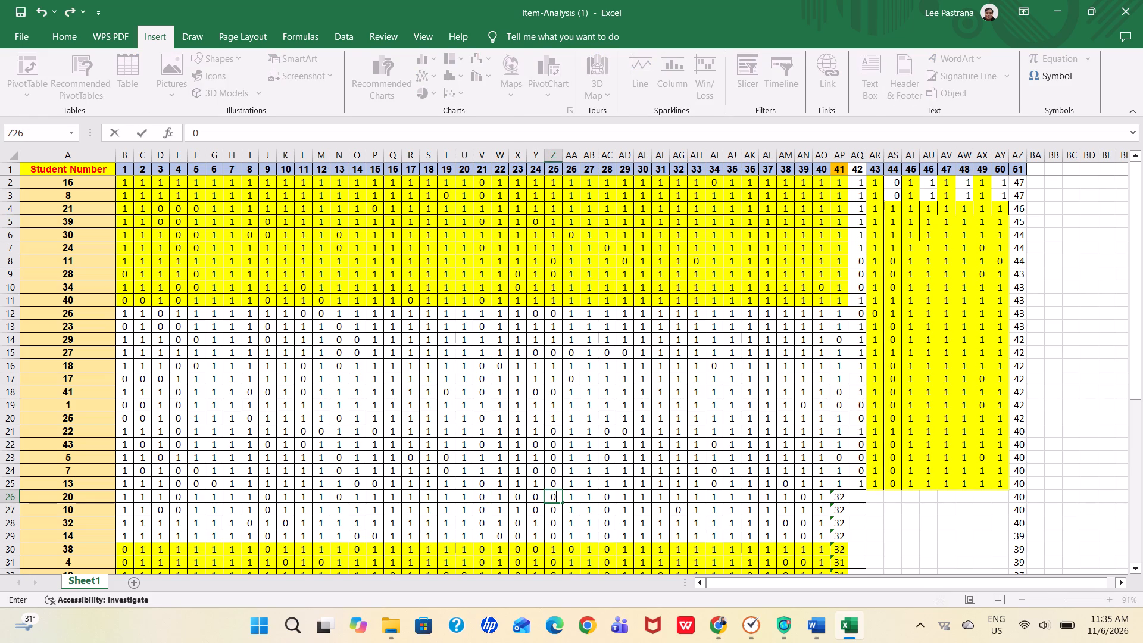
For student 20 in row 26, set item 38 to 0 and item 39 to 1.
{"action": "key", "text": "Right"}
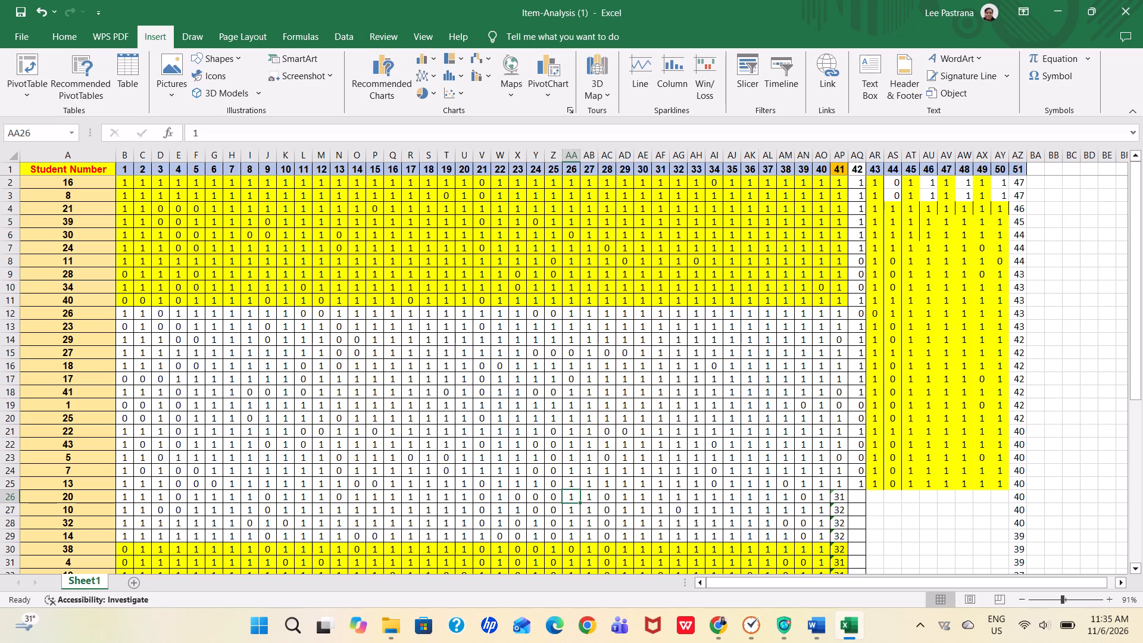
{"action": "key", "text": "Right"}
{"action": "key", "text": "Right"}
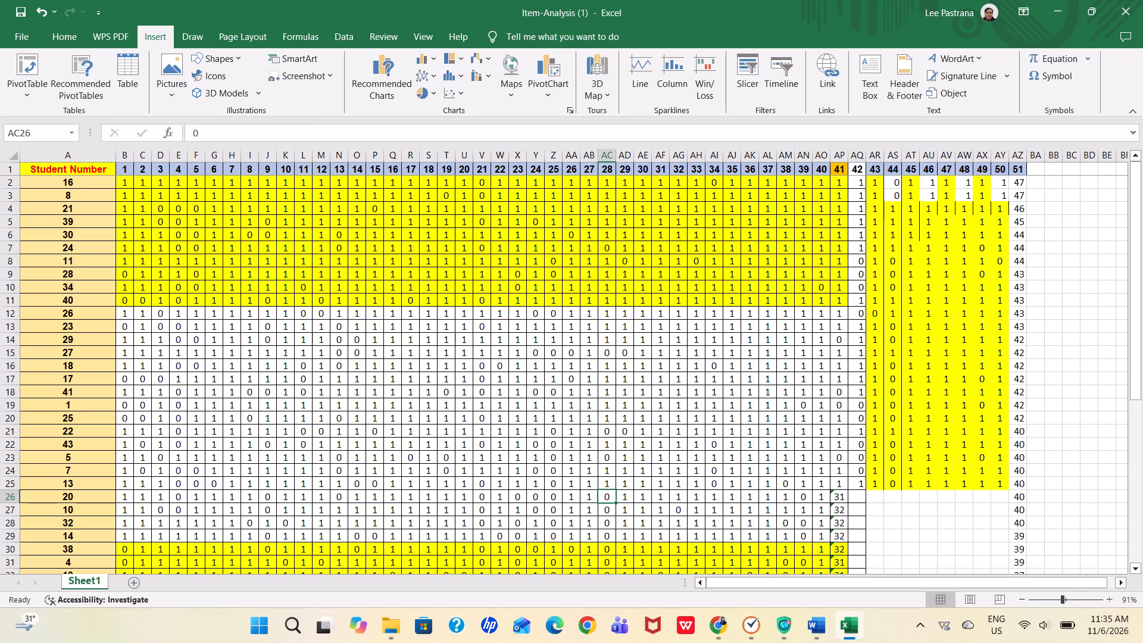
{"action": "key", "text": "Right"}
{"action": "key", "text": "Right"}
{"action": "key", "text": "Right"}
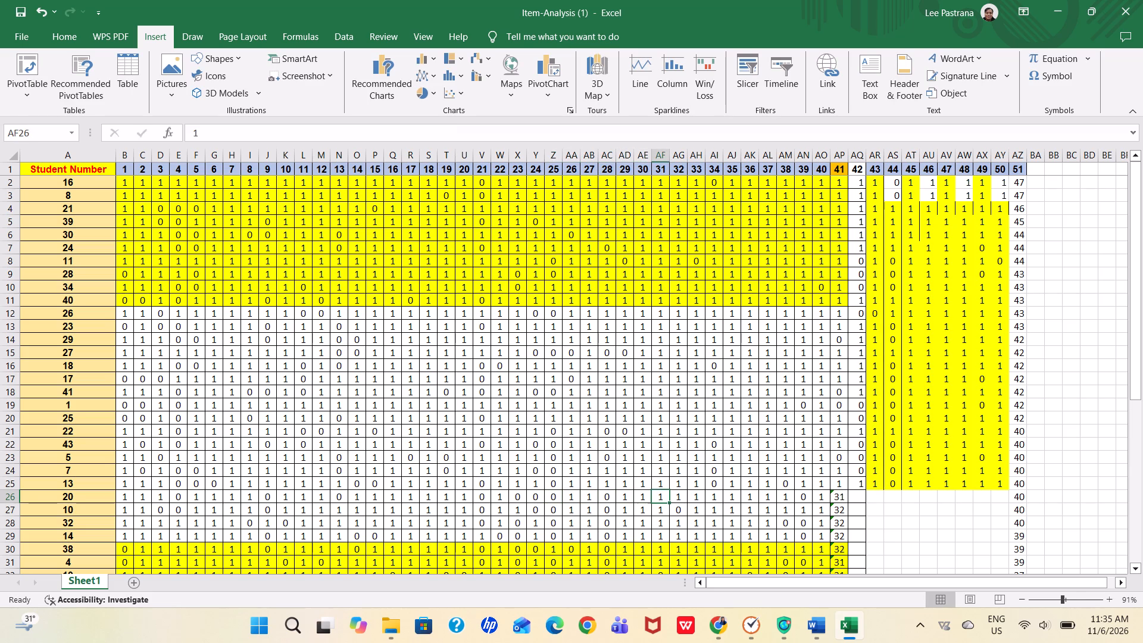
{"action": "key", "text": "Right"}
{"action": "key", "text": "Right"}
{"action": "key", "text": "Right"}
{"action": "key", "text": "Right"}
{"action": "key", "text": "Right"}
{"action": "key", "text": "Right"}
{"action": "key", "text": "Right"}
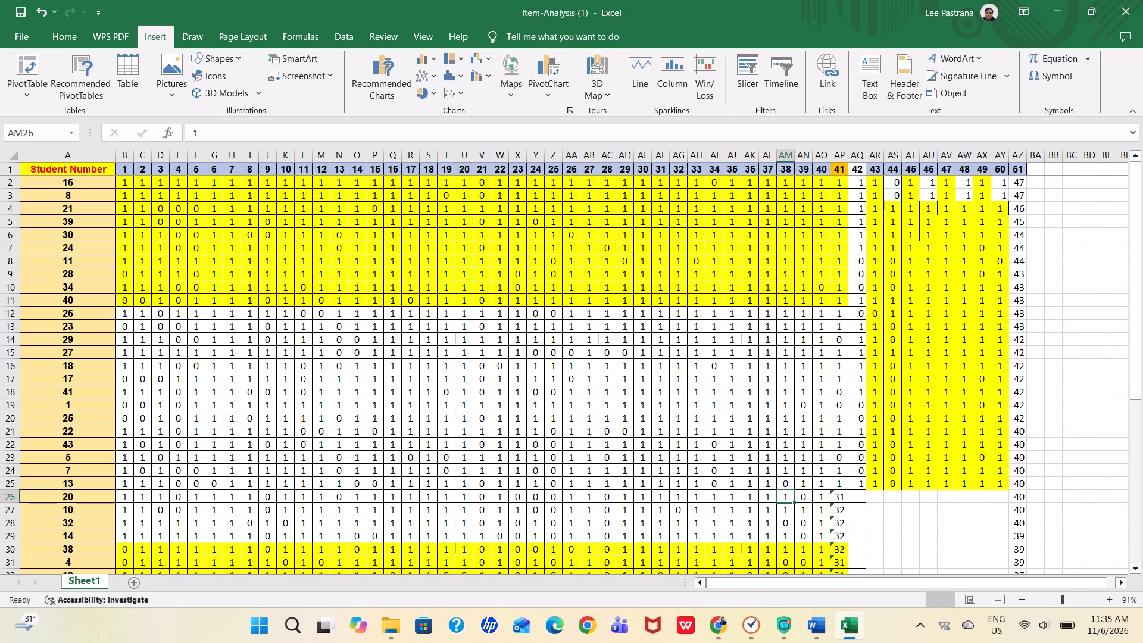
{"action": "key", "text": "0"}
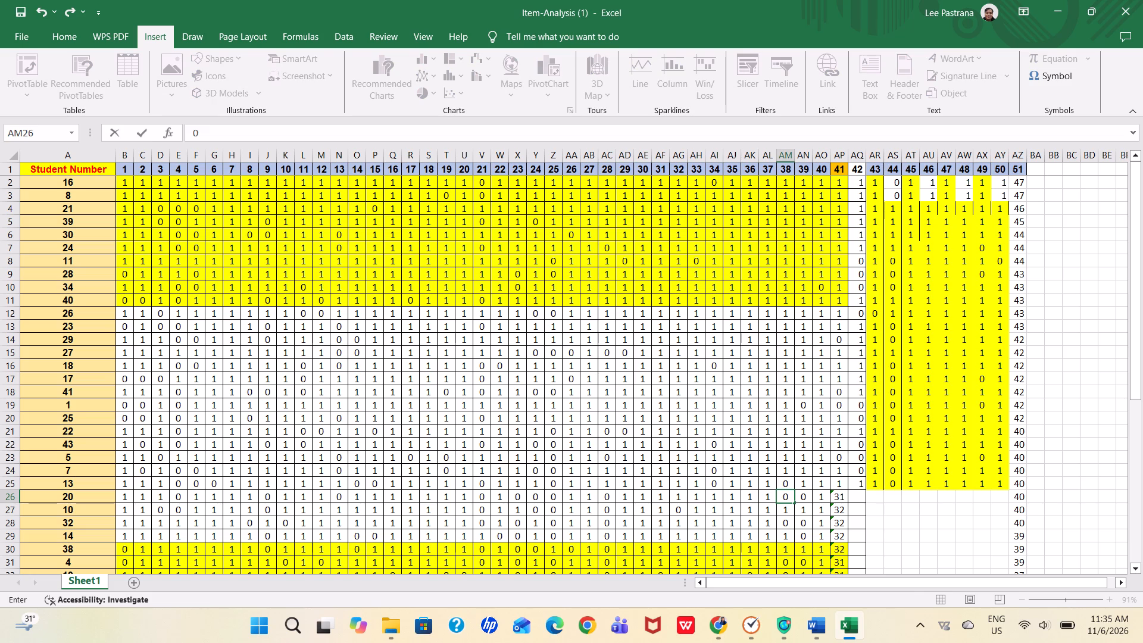
{"action": "key", "text": "Right"}
{"action": "key", "text": "1"}
For student 20 in row 26, enter 1 for items 41, 42 and 43 and 0 for item 44, replacing the sum formula.
{"action": "key", "text": "Right"}
{"action": "key", "text": "Right"}
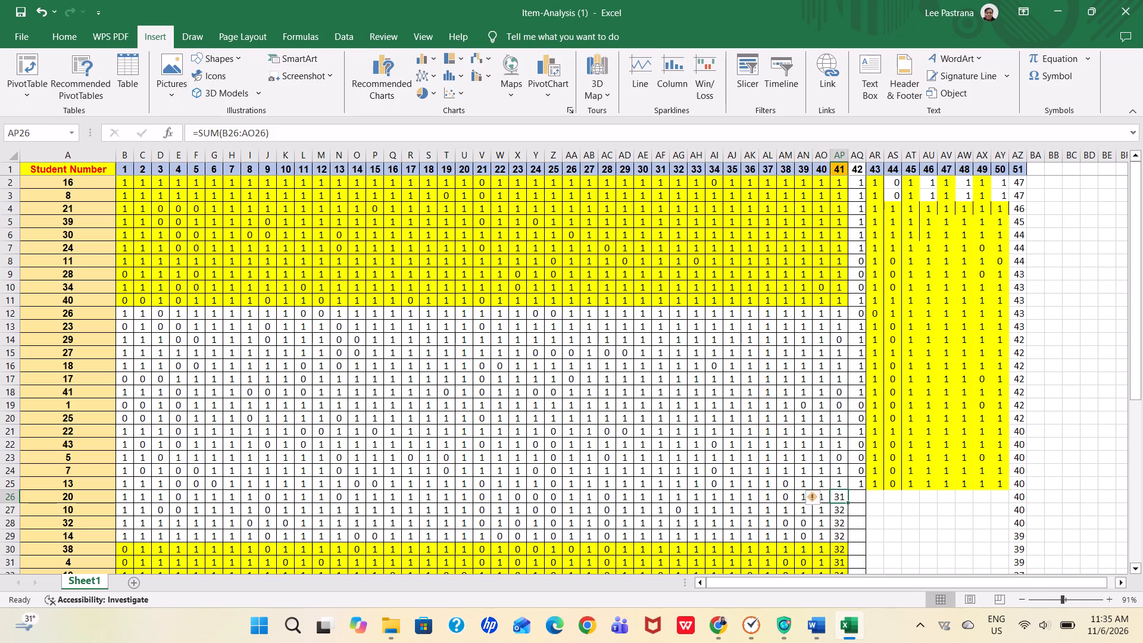
{"action": "key", "text": "1"}
{"action": "key", "text": "Right"}
{"action": "key", "text": "1"}
{"action": "key", "text": "Right"}
{"action": "key", "text": "1"}
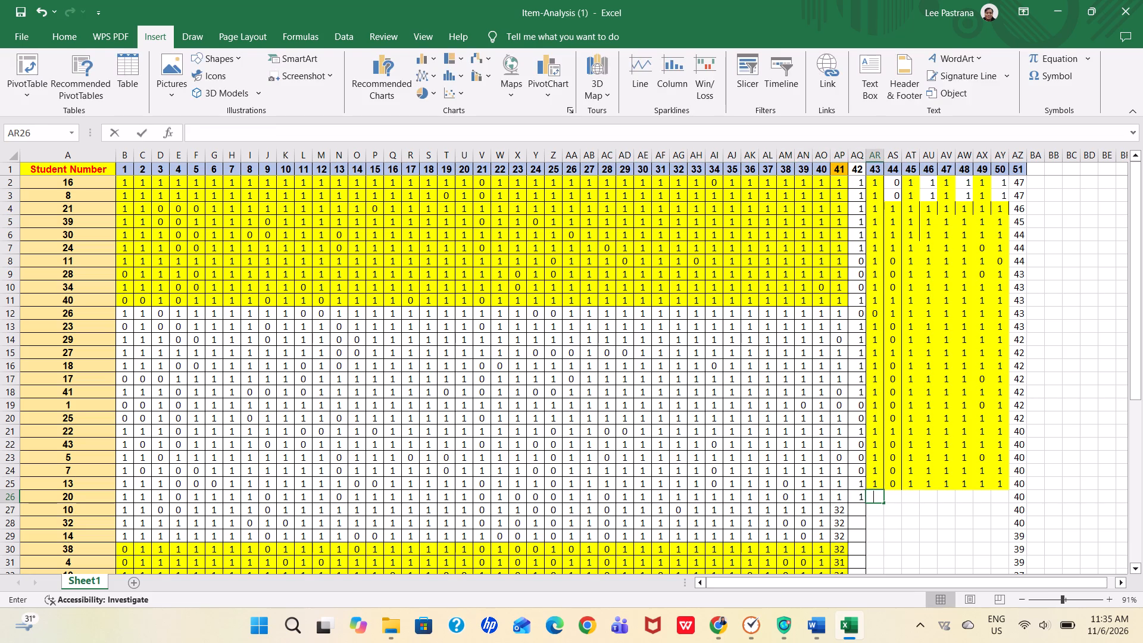
{"action": "key", "text": "Right"}
{"action": "key", "text": "0"}
For student 20 in row 26, enter 1 for each of items 45 through 50.
{"action": "key", "text": "Right"}
{"action": "key", "text": "1"}
{"action": "key", "text": "Right"}
{"action": "key", "text": "1"}
{"action": "key", "text": "Right"}
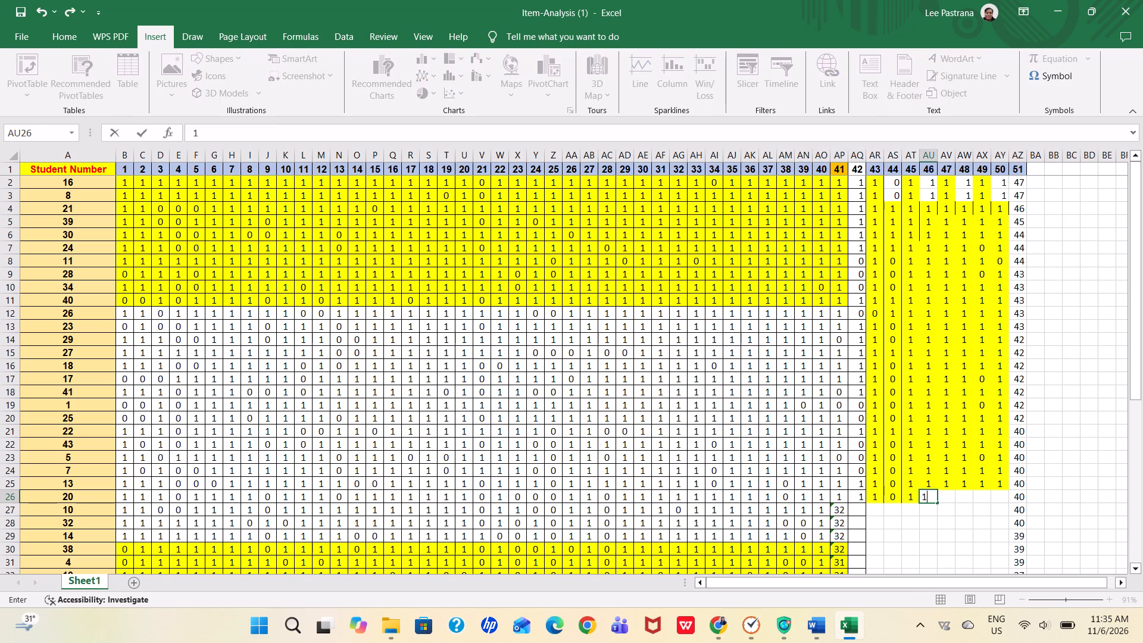
{"action": "key", "text": "1"}
{"action": "key", "text": "Right"}
{"action": "key", "text": "1"}
{"action": "key", "text": "Right"}
{"action": "key", "text": "1"}
{"action": "key", "text": "Right"}
{"action": "key", "text": "1"}
{"action": "key", "text": "Right"}
For student 10 in row 27, enter 1 for items 3, 4 and 9.
{"action": "key", "text": "Down"}
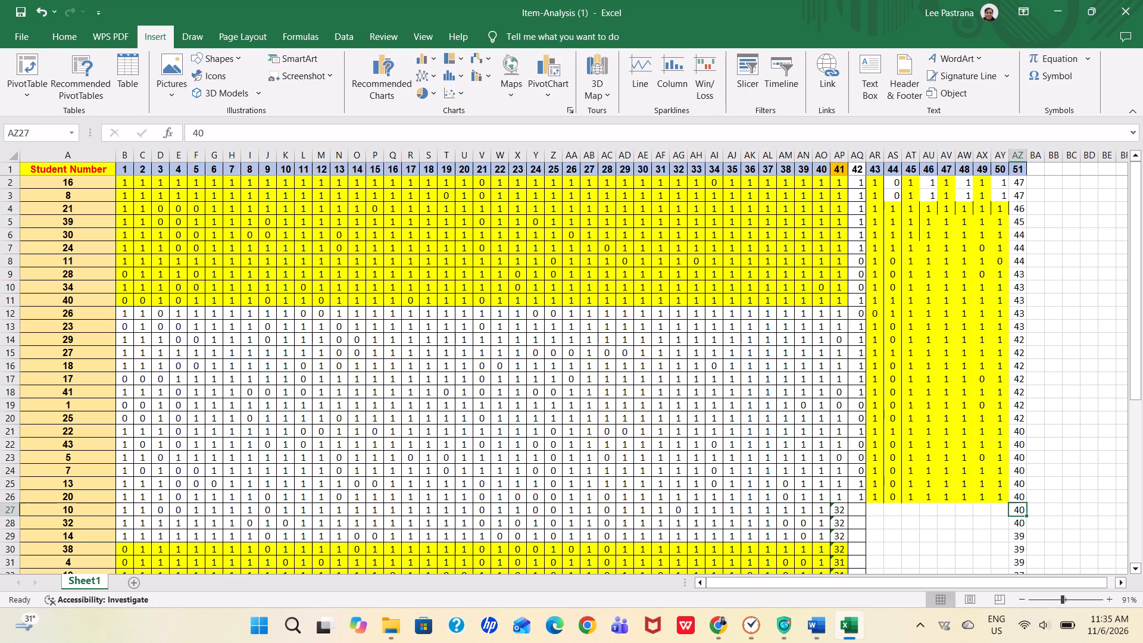
{"action": "key", "text": "Left"}
{"action": "key", "text": "Left"}
{"action": "key", "text": "Left"}
{"action": "key", "text": "Left"}
{"action": "key", "text": "Left"}
{"action": "key", "text": "Left"}
{"action": "key", "text": "Left"}
{"action": "key", "text": "Left"}
{"action": "key", "text": "Left"}
{"action": "key", "text": "Left"}
{"action": "key", "text": "Left"}
{"action": "key", "text": "Left"}
{"action": "key", "text": "Left"}
{"action": "key", "text": "Left"}
{"action": "key", "text": "Left"}
{"action": "key", "text": "Left"}
{"action": "key", "text": "Left"}
{"action": "key", "text": "Left"}
{"action": "key", "text": "Left"}
{"action": "key", "text": "Left"}
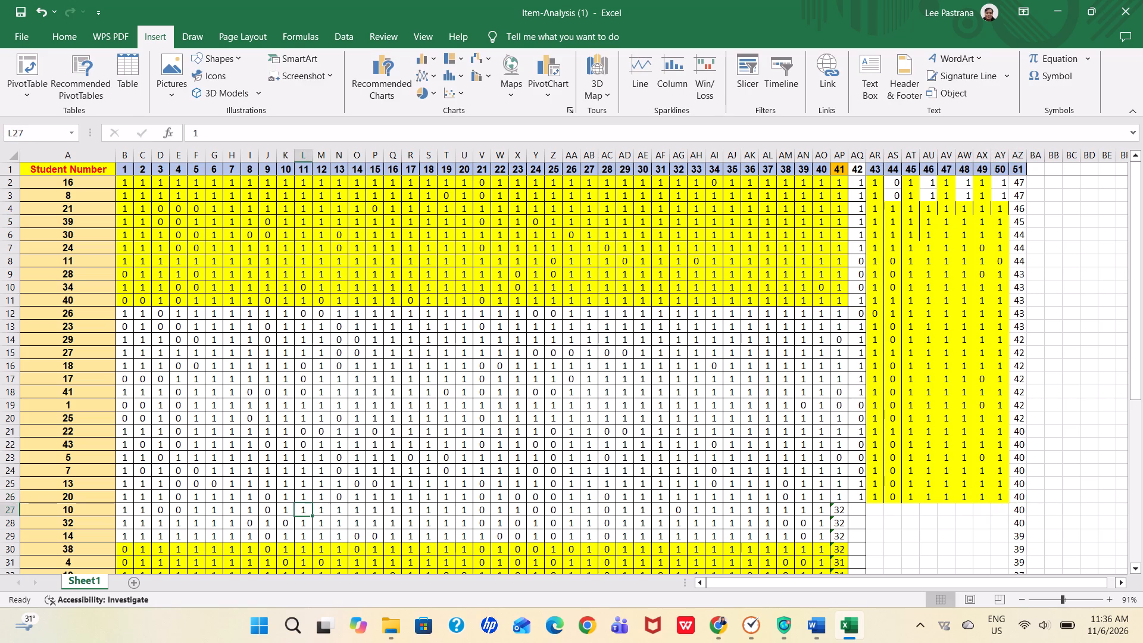
{"action": "key", "text": "Left"}
{"action": "key", "text": "Left"}
{"action": "key", "text": "Left"}
{"action": "key", "text": "Left"}
{"action": "key", "text": "Left"}
{"action": "key", "text": "Left"}
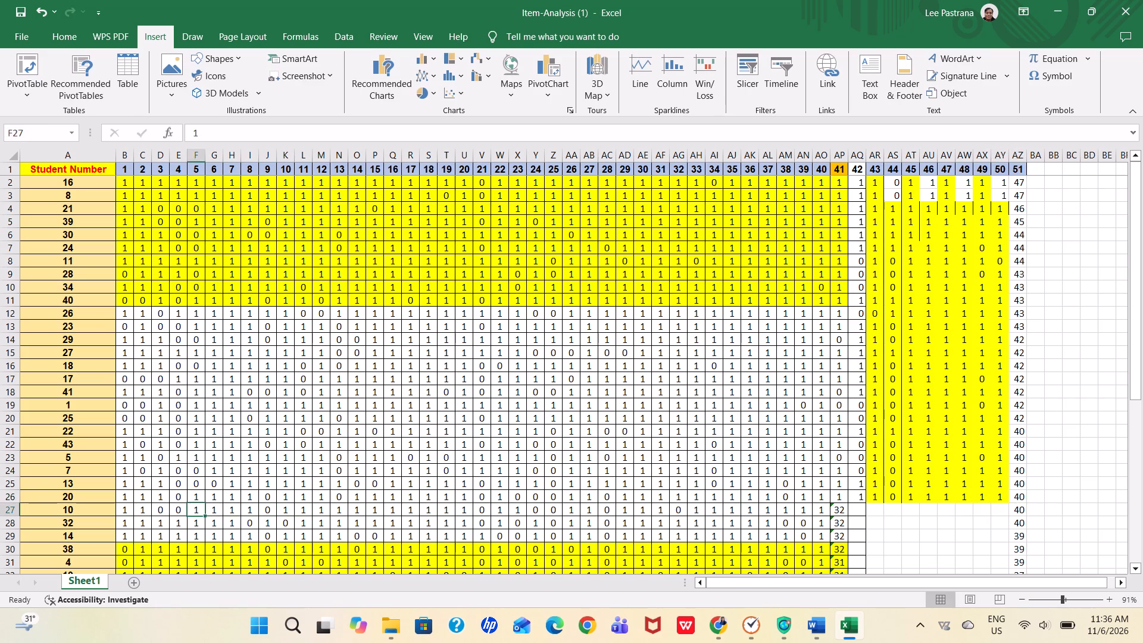
{"action": "key", "text": "Left"}
{"action": "key", "text": "Left"}
{"action": "key", "text": "Left"}
{"action": "key", "text": "Left"}
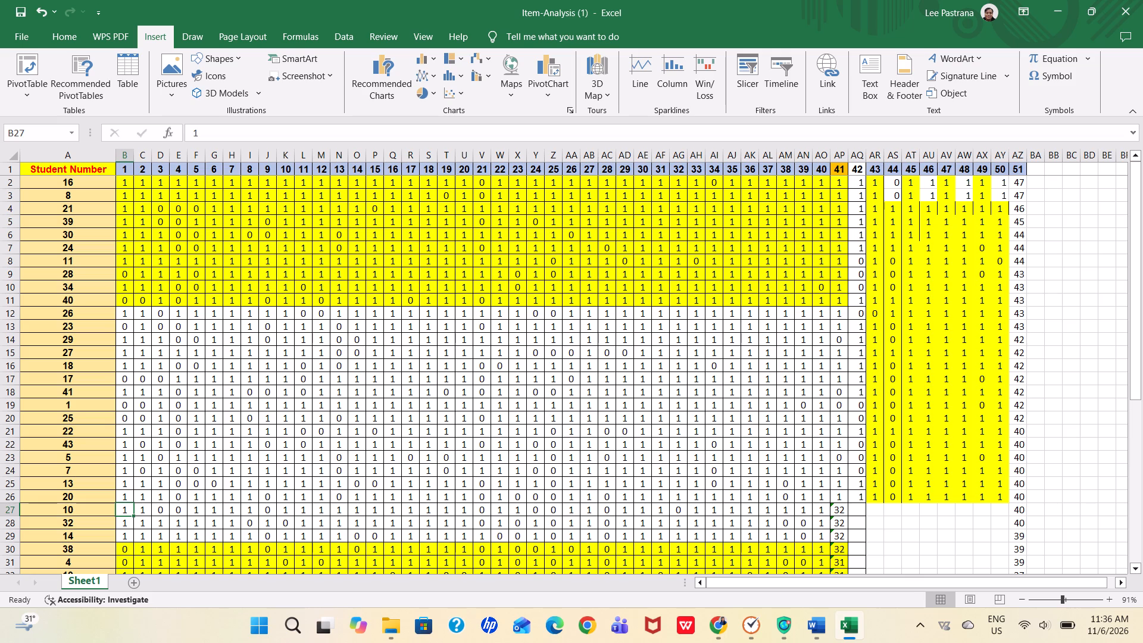
{"action": "key", "text": "Right"}
{"action": "key", "text": "Right"}
{"action": "key", "text": "1"}
{"action": "key", "text": "Right"}
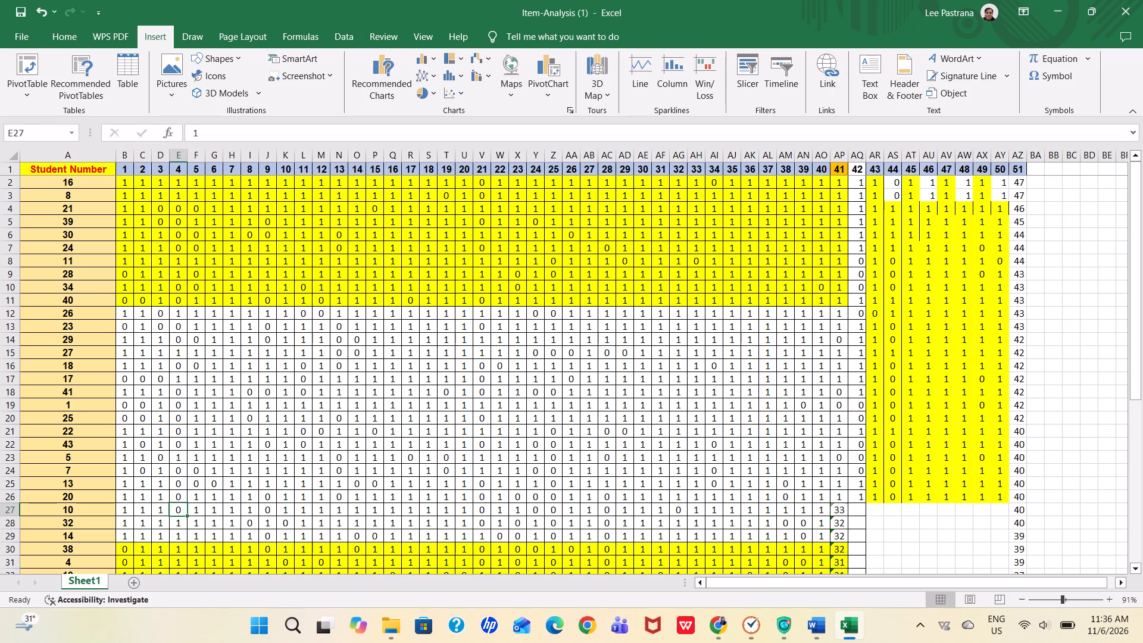
{"action": "key", "text": "Right"}
{"action": "key", "text": "Left"}
{"action": "key", "text": "1"}
{"action": "key", "text": "Right"}
{"action": "key", "text": "Right"}
{"action": "key", "text": "Right"}
{"action": "key", "text": "Right"}
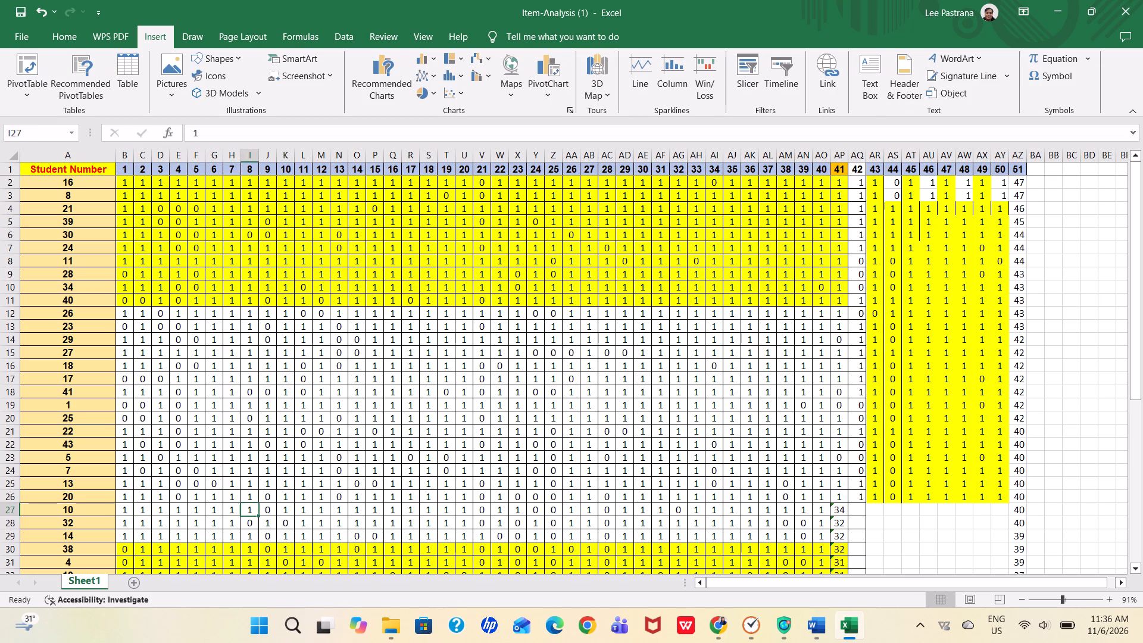
{"action": "key", "text": "Right"}
{"action": "key", "text": "1"}
For student 10 in row 27, enter 0 for each of items 11 through 15.
{"action": "key", "text": "Right"}
{"action": "key", "text": "Right"}
{"action": "key", "text": "0"}
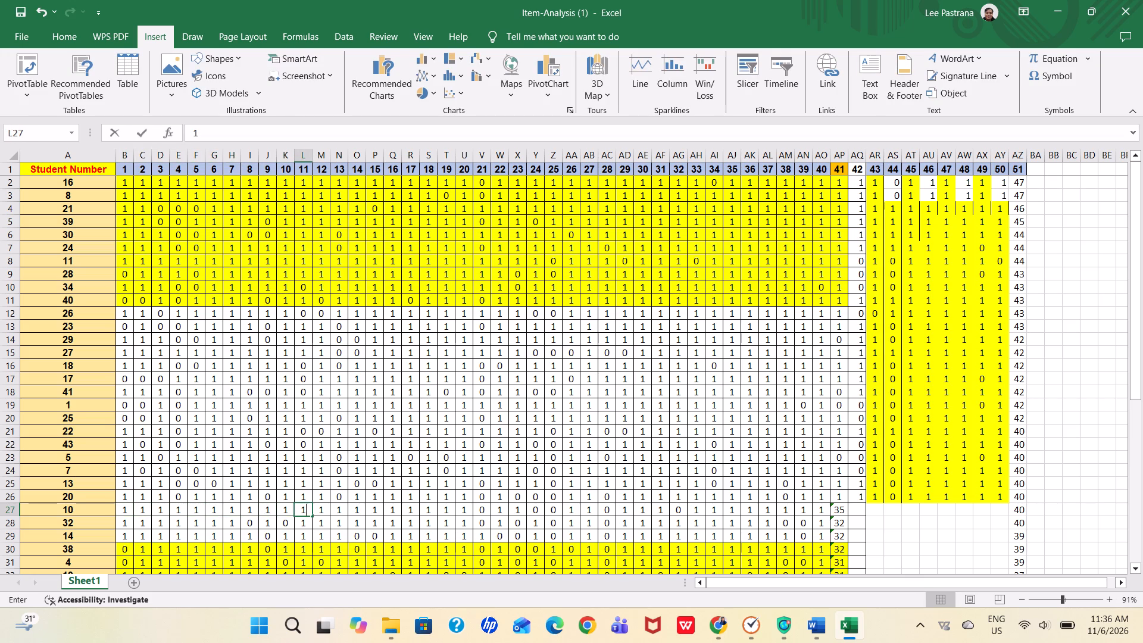
{"action": "key", "text": "Right"}
{"action": "key", "text": "0"}
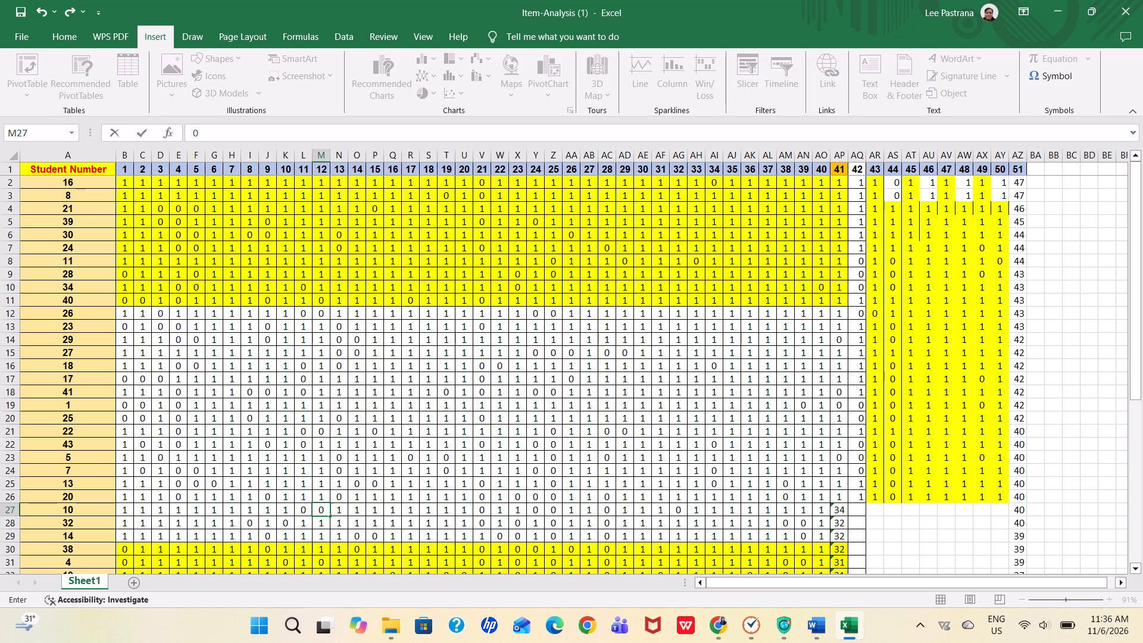
{"action": "key", "text": "Right"}
{"action": "key", "text": "0"}
{"action": "key", "text": "Right"}
{"action": "key", "text": "0"}
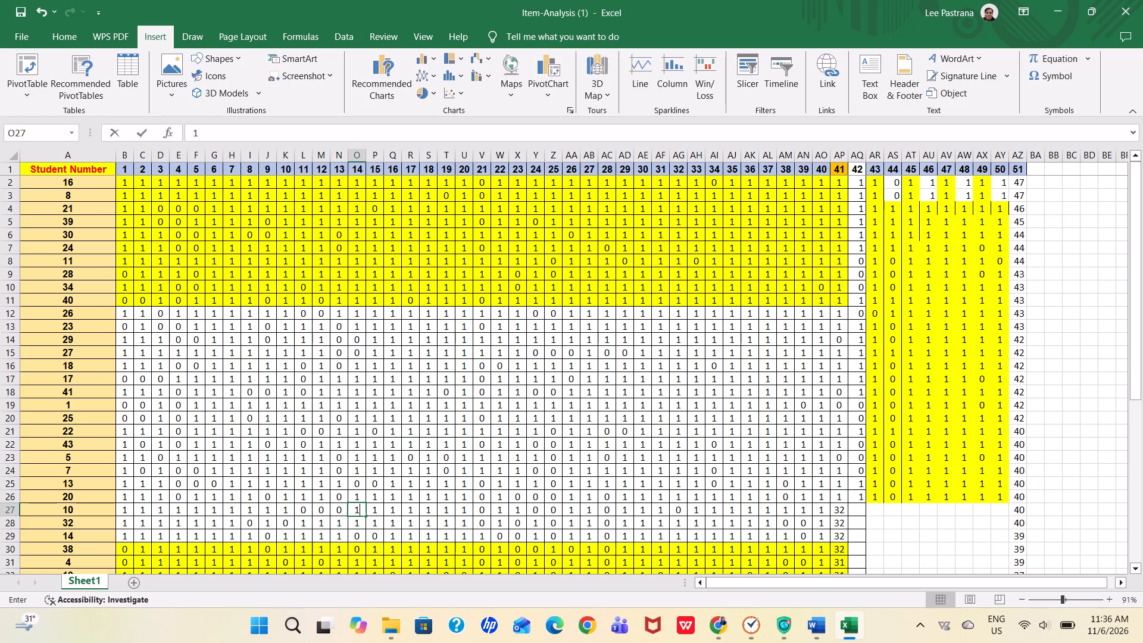
{"action": "key", "text": "Right"}
{"action": "key", "text": "0"}
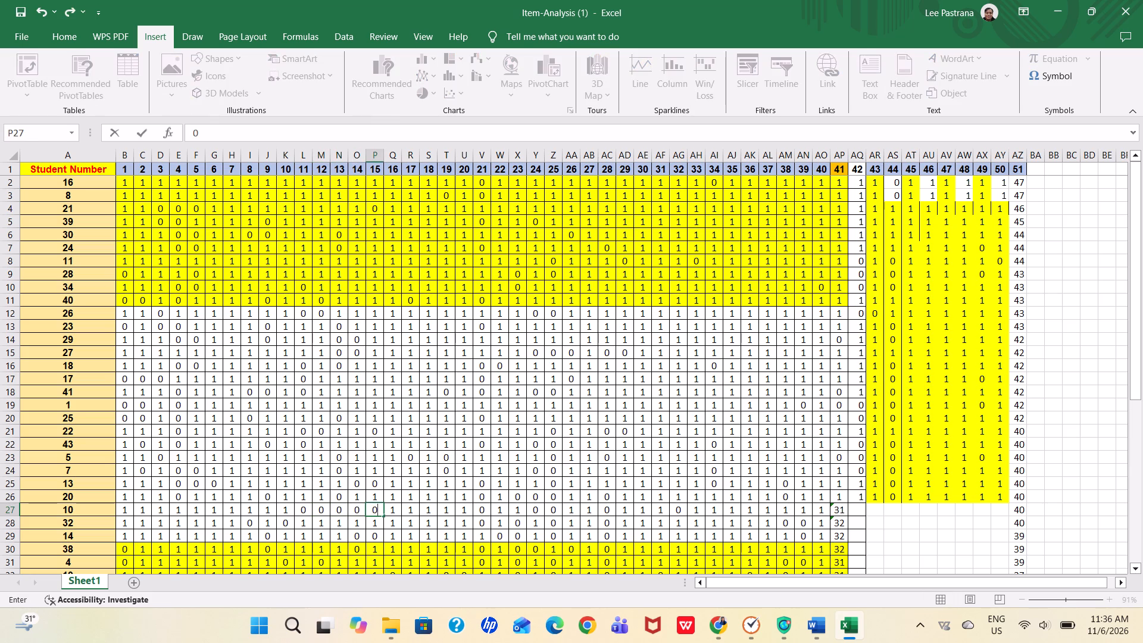
For student 10 in row 27, set item 19 to 0, items 21 and 24 to 1, and item 25 to 0.
{"action": "key", "text": "Right"}
{"action": "key", "text": "Right"}
{"action": "key", "text": "Right"}
{"action": "key", "text": "Right"}
{"action": "key", "text": "0"}
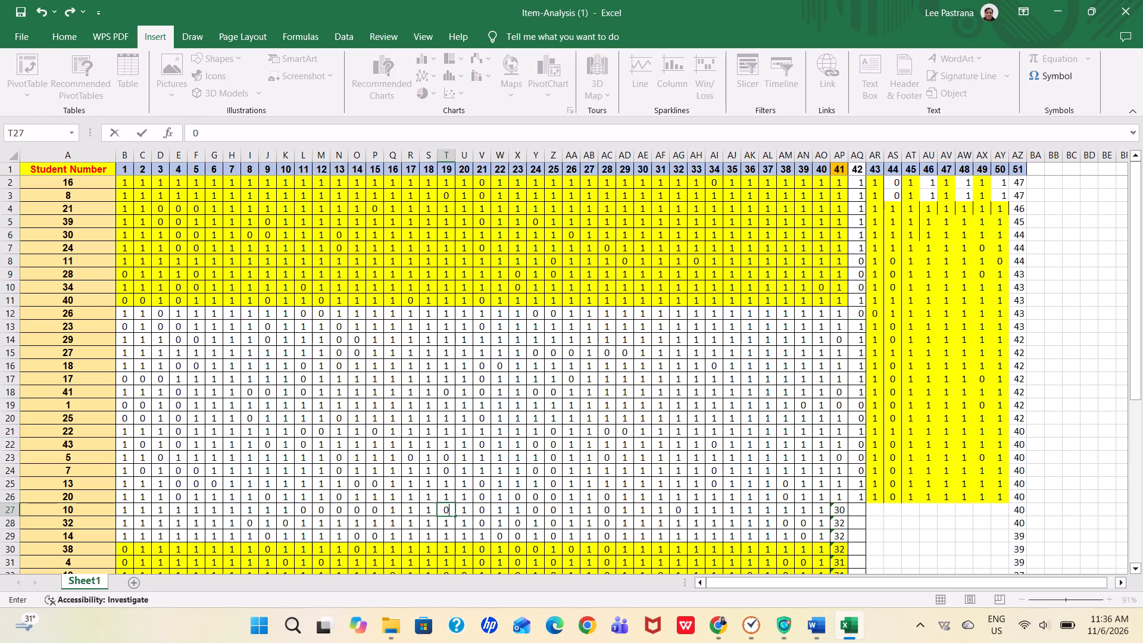
{"action": "key", "text": "Right"}
{"action": "key", "text": "Right"}
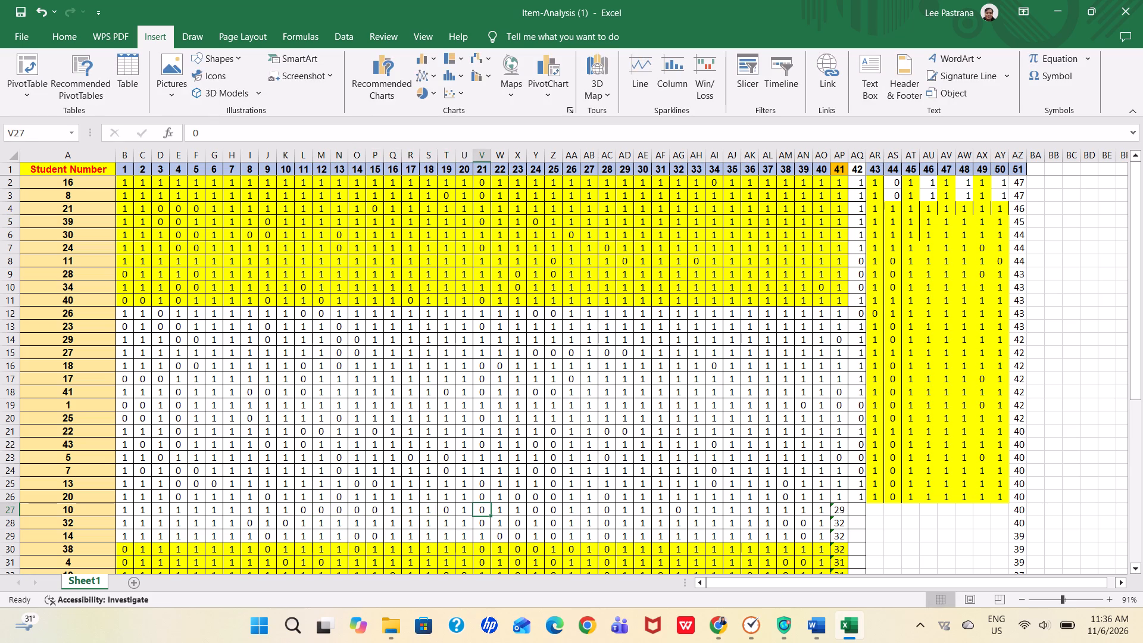
{"action": "key", "text": "1"}
{"action": "key", "text": "Right"}
{"action": "key", "text": "Right"}
{"action": "key", "text": "Right"}
{"action": "key", "text": "1"}
{"action": "key", "text": "Right"}
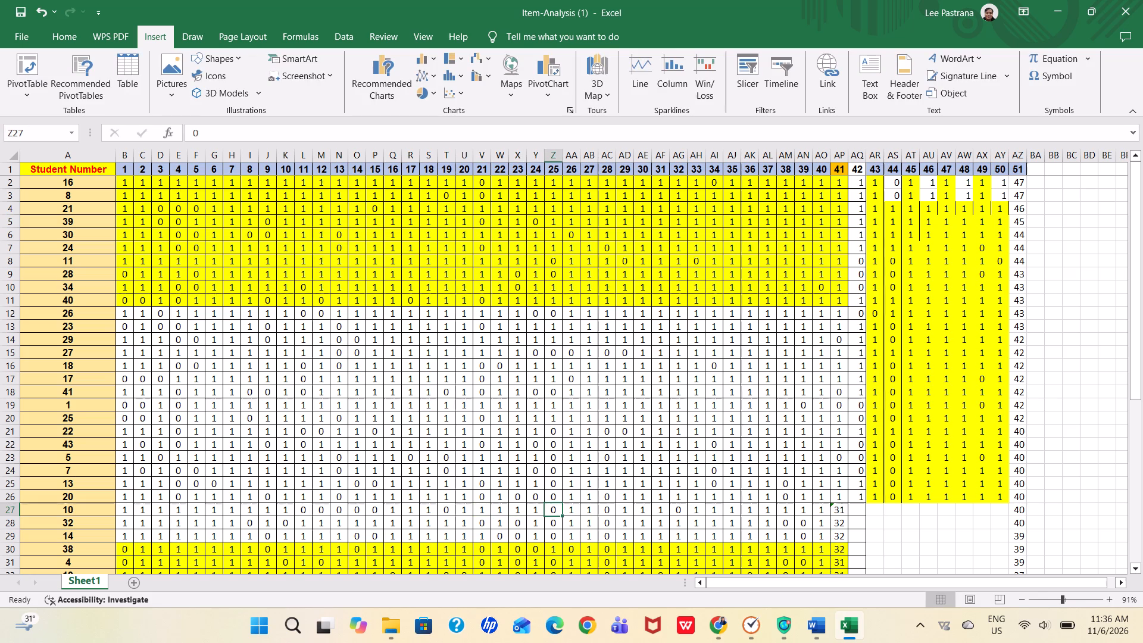
{"action": "key", "text": "0"}
For student 10 in row 27, set items 28 and 32 to 1 and item 34 to 0.
{"action": "key", "text": "Right"}
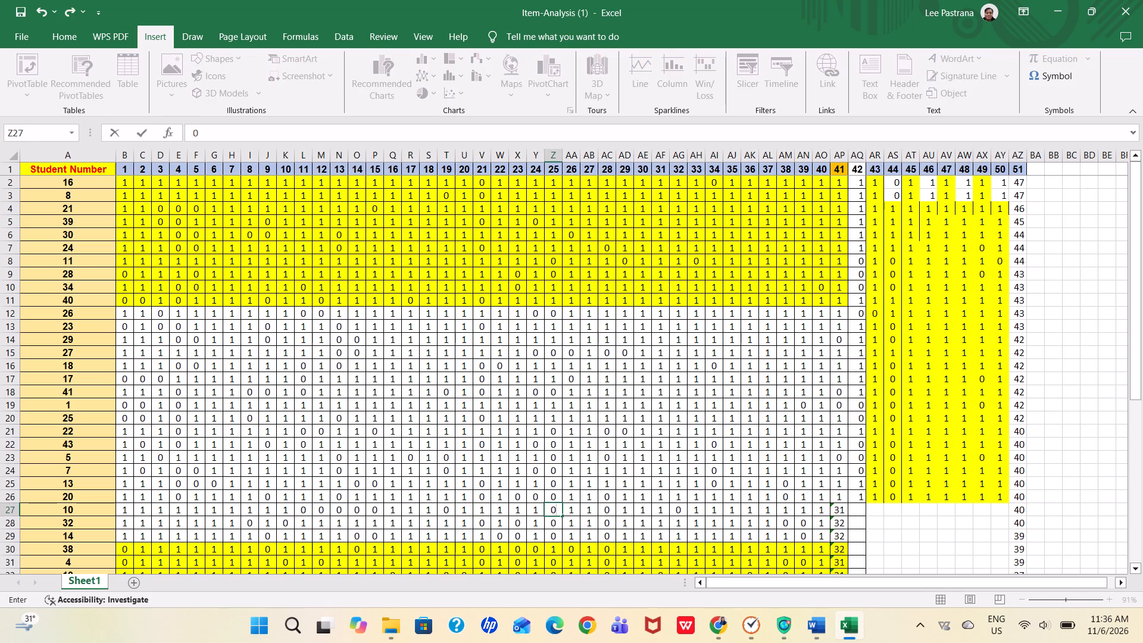
{"action": "key", "text": "Right"}
{"action": "key", "text": "Right"}
{"action": "key", "text": "1"}
{"action": "key", "text": "Right"}
{"action": "key", "text": "Right"}
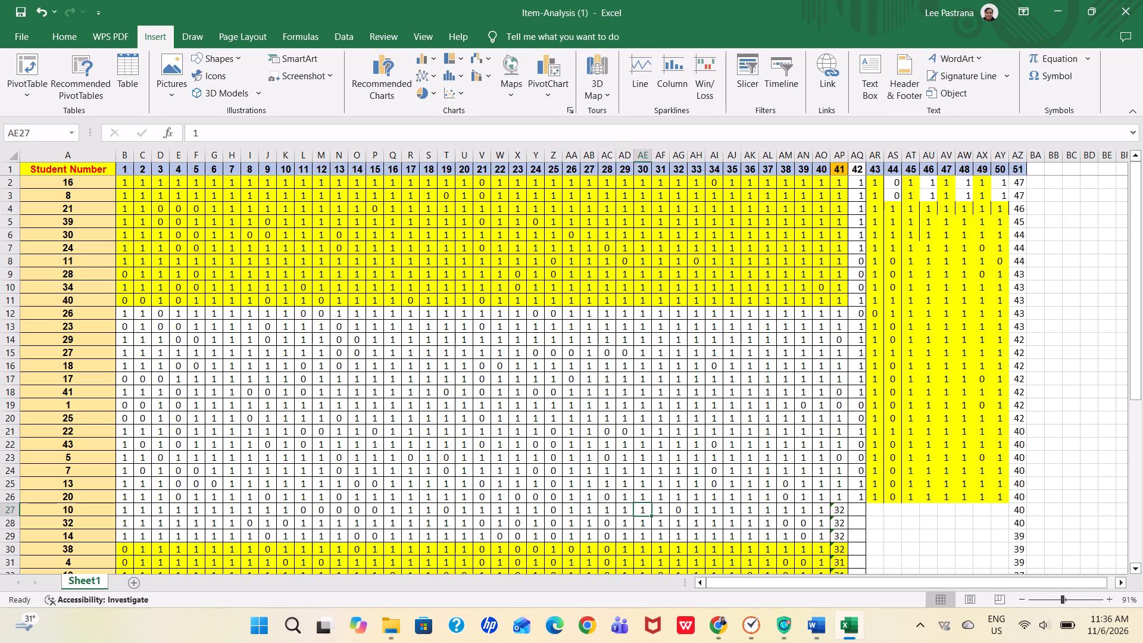
{"action": "key", "text": "Right"}
{"action": "key", "text": "Right"}
{"action": "key", "text": "1"}
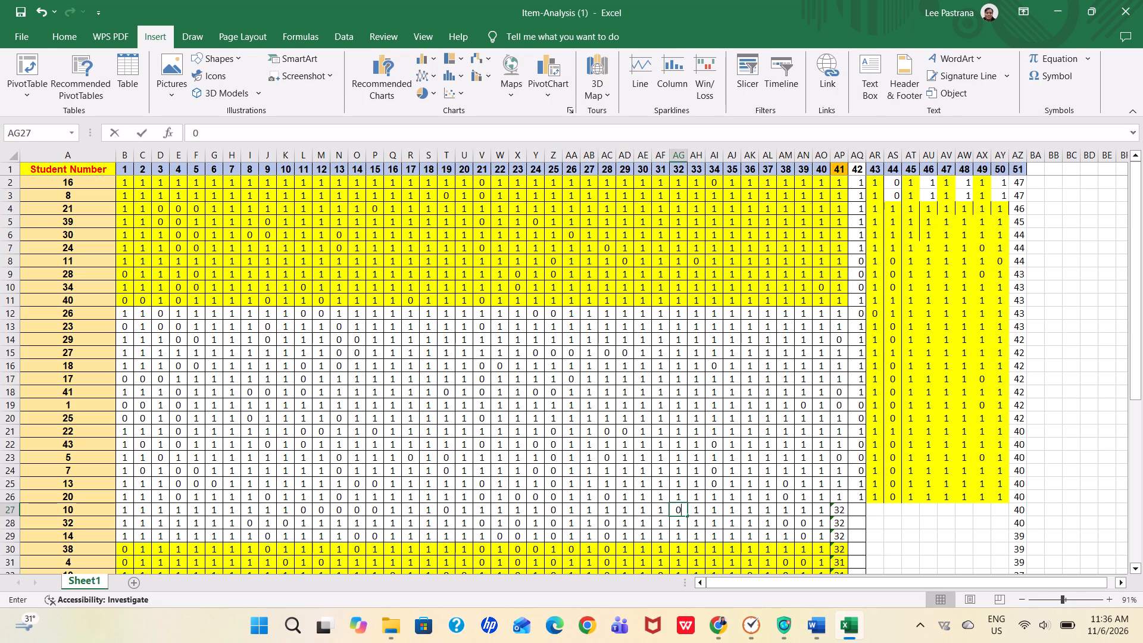
{"action": "key", "text": "Right"}
{"action": "key", "text": "Right"}
{"action": "key", "text": "0"}
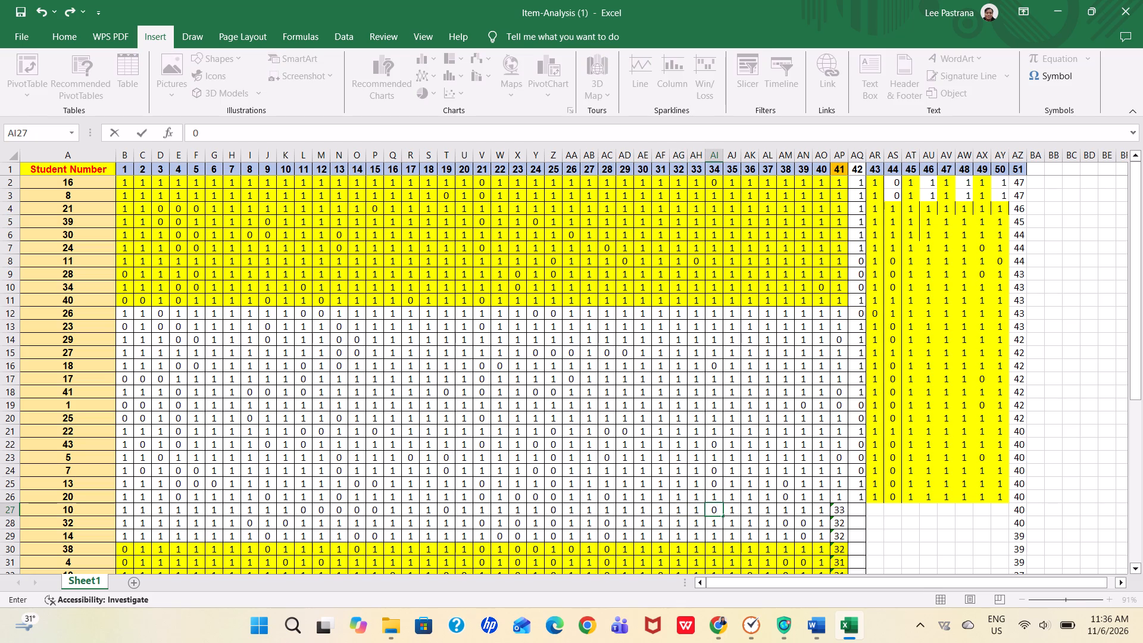
For student 10 in row 27, enter 1 for each of items 41, 42 and 43.
{"action": "key", "text": "Right"}
{"action": "key", "text": "Right"}
{"action": "key", "text": "Right"}
{"action": "key", "text": "Right"}
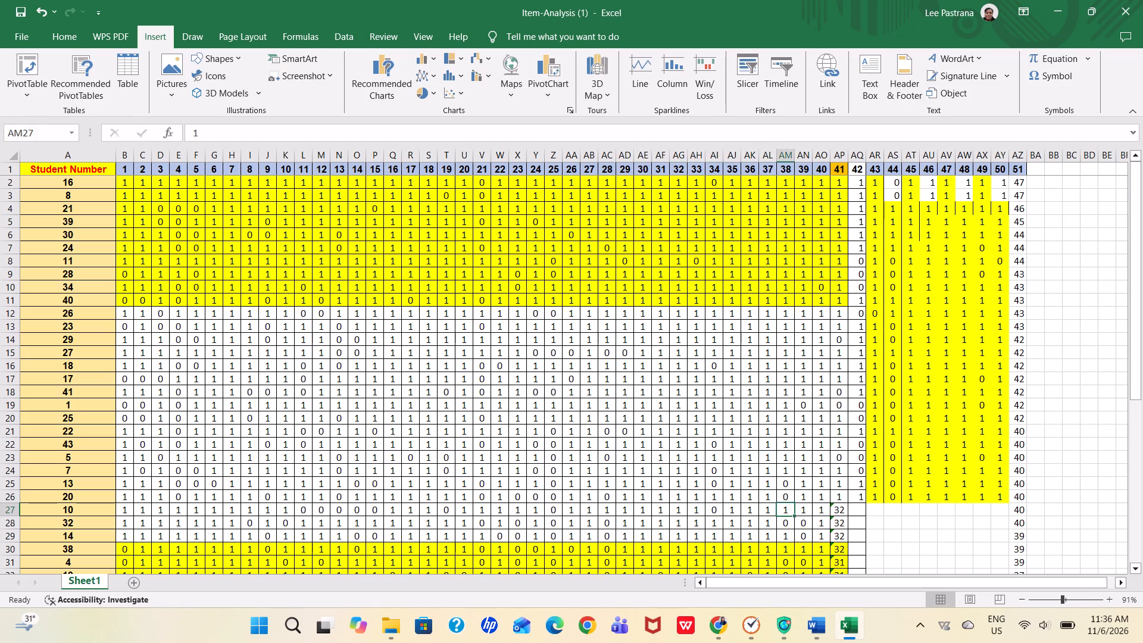
{"action": "key", "text": "Right"}
{"action": "key", "text": "Right"}
{"action": "key", "text": "Right"}
{"action": "key", "text": "1"}
{"action": "key", "text": "Right"}
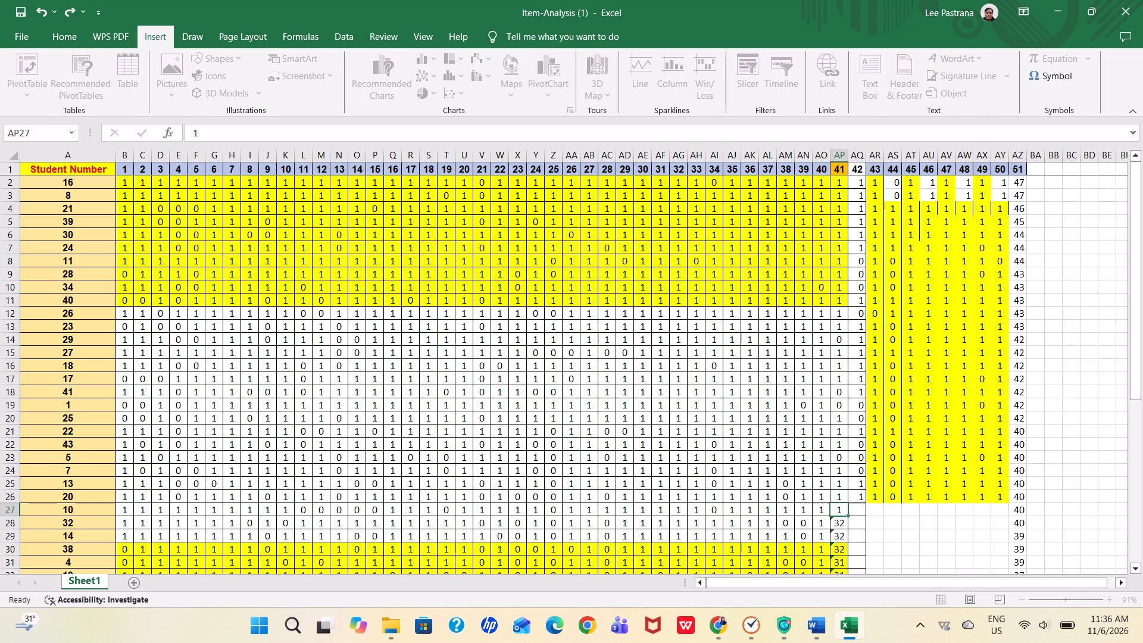
{"action": "key", "text": "1"}
{"action": "key", "text": "Right"}
{"action": "key", "text": "1"}
{"action": "key", "text": "Right"}
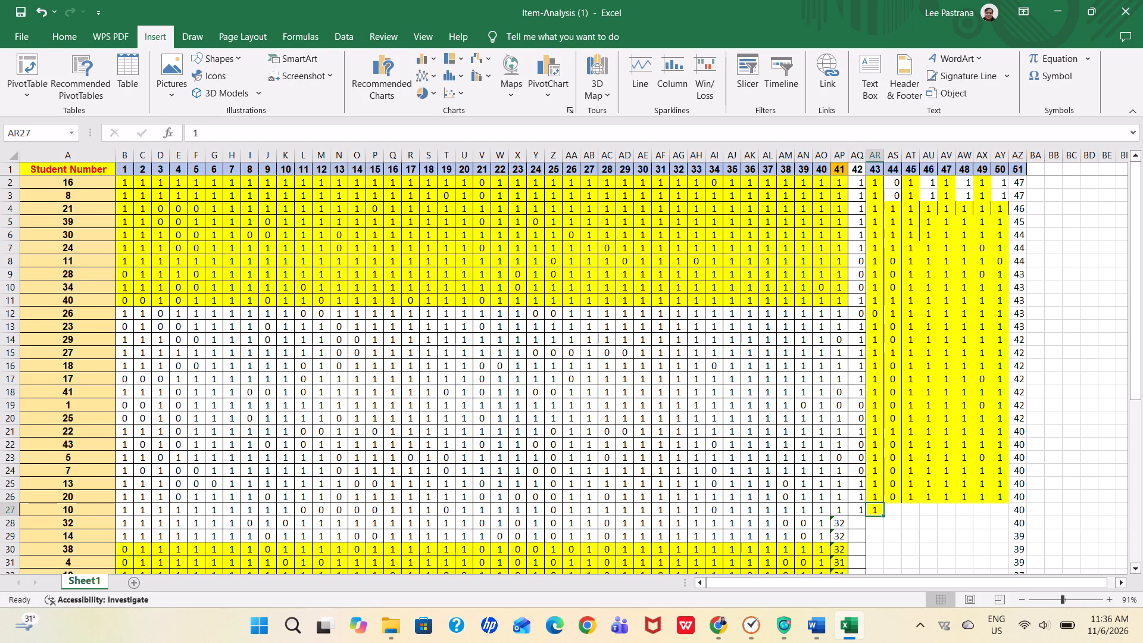
For student 10 in row 27, enter 0 for item 44, 1 for items 45 through 48, 0 for item 49 and 1 for item 50.
{"action": "key", "text": "0"}
{"action": "key", "text": "Right"}
{"action": "key", "text": "1"}
{"action": "key", "text": "Right"}
{"action": "key", "text": "1"}
{"action": "key", "text": "Right"}
{"action": "key", "text": "1"}
{"action": "key", "text": "Right"}
{"action": "key", "text": "1"}
{"action": "key", "text": "Right"}
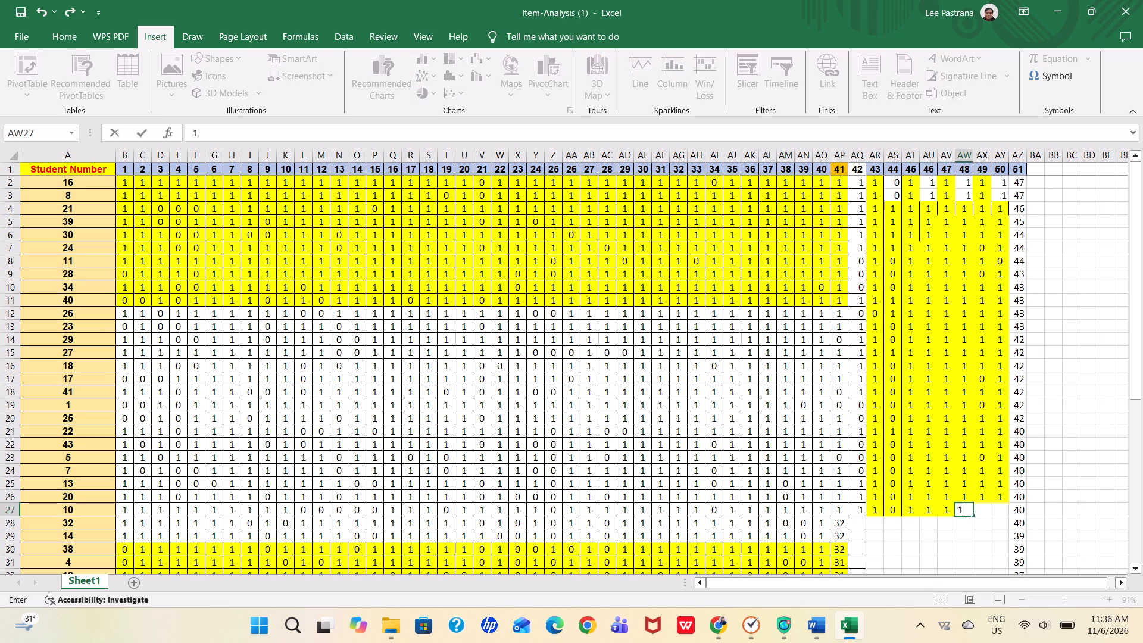
{"action": "key", "text": "0"}
{"action": "key", "text": "Right"}
{"action": "key", "text": "1"}
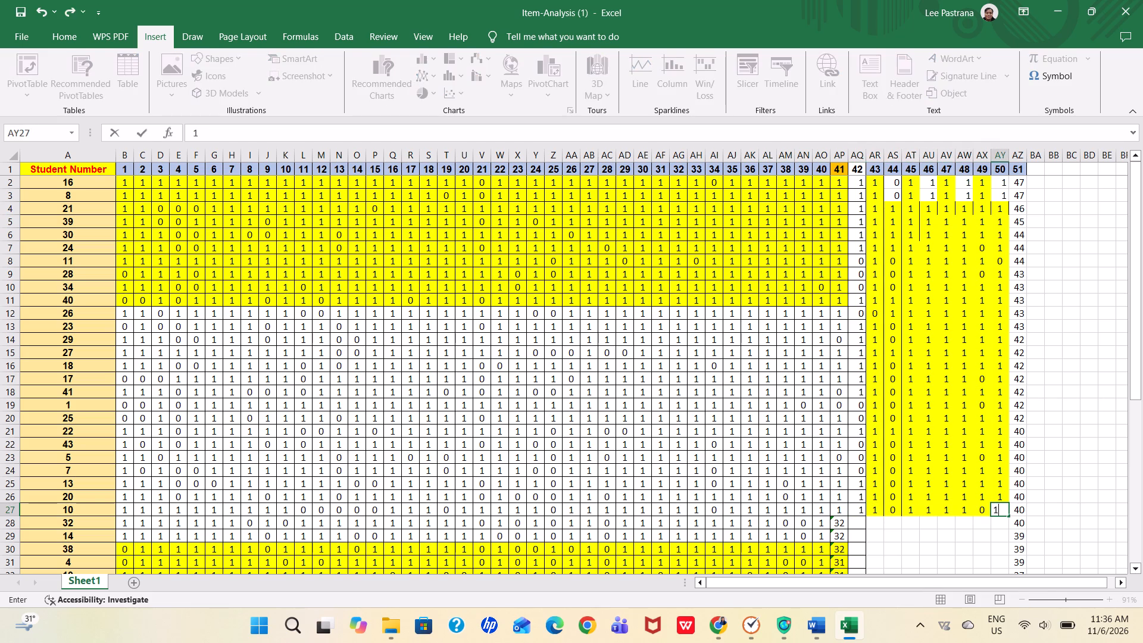
{"action": "key", "text": "Right"}
For student 32 in row 28, set items 4 and 5 to 0.
{"action": "key", "text": "Down"}
{"action": "key", "text": "Left"}
{"action": "key", "text": "Left"}
{"action": "key", "text": "Left"}
{"action": "key", "text": "Left"}
{"action": "key", "text": "Left"}
{"action": "key", "text": "Left"}
{"action": "key", "text": "Left"}
{"action": "key", "text": "Left"}
{"action": "key", "text": "Left"}
{"action": "key", "text": "Left"}
{"action": "key", "text": "Left"}
{"action": "key", "text": "Left"}
{"action": "key", "text": "Left"}
{"action": "key", "text": "Left"}
{"action": "key", "text": "Left"}
{"action": "key", "text": "Left"}
{"action": "key", "text": "Left"}
{"action": "key", "text": "Left"}
{"action": "key", "text": "Left"}
{"action": "key", "text": "Left"}
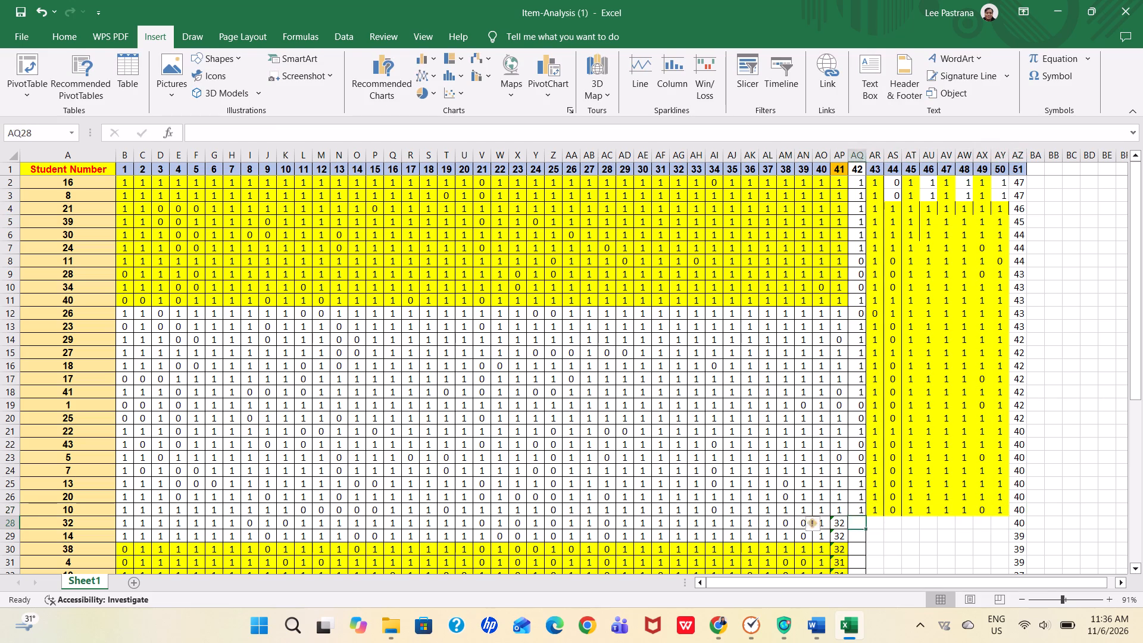
{"action": "key", "text": "Left"}
{"action": "key", "text": "Left"}
{"action": "key", "text": "Left"}
{"action": "key", "text": "Left"}
{"action": "key", "text": "Left"}
{"action": "key", "text": "Left"}
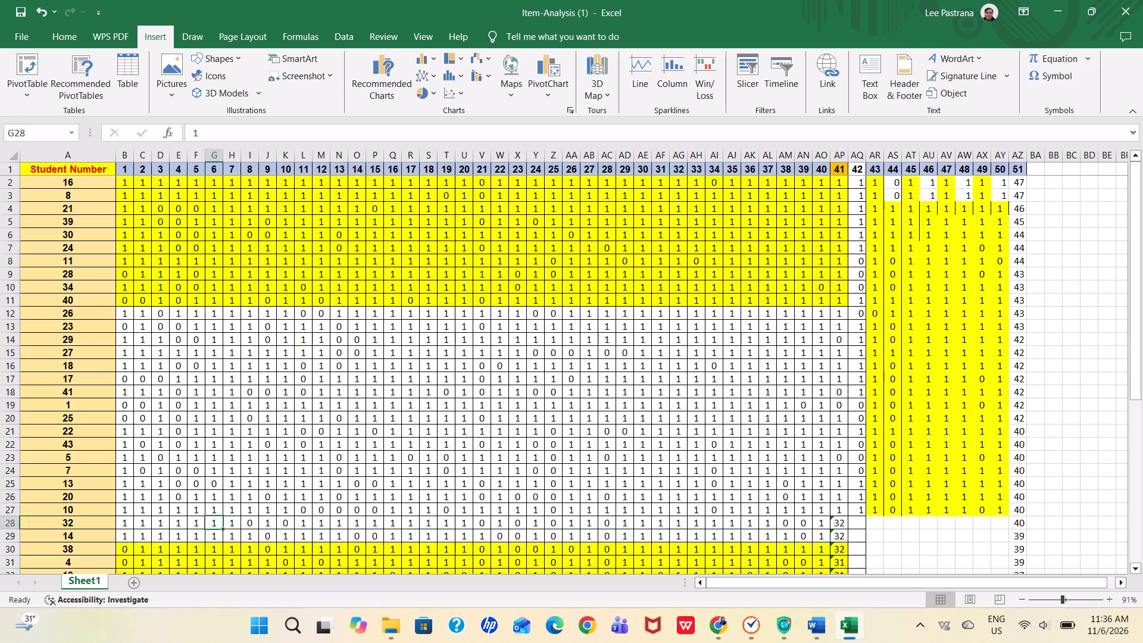
{"action": "key", "text": "Left"}
{"action": "key", "text": "Left"}
{"action": "key", "text": "Left"}
{"action": "key", "text": "Left"}
{"action": "key", "text": "Left"}
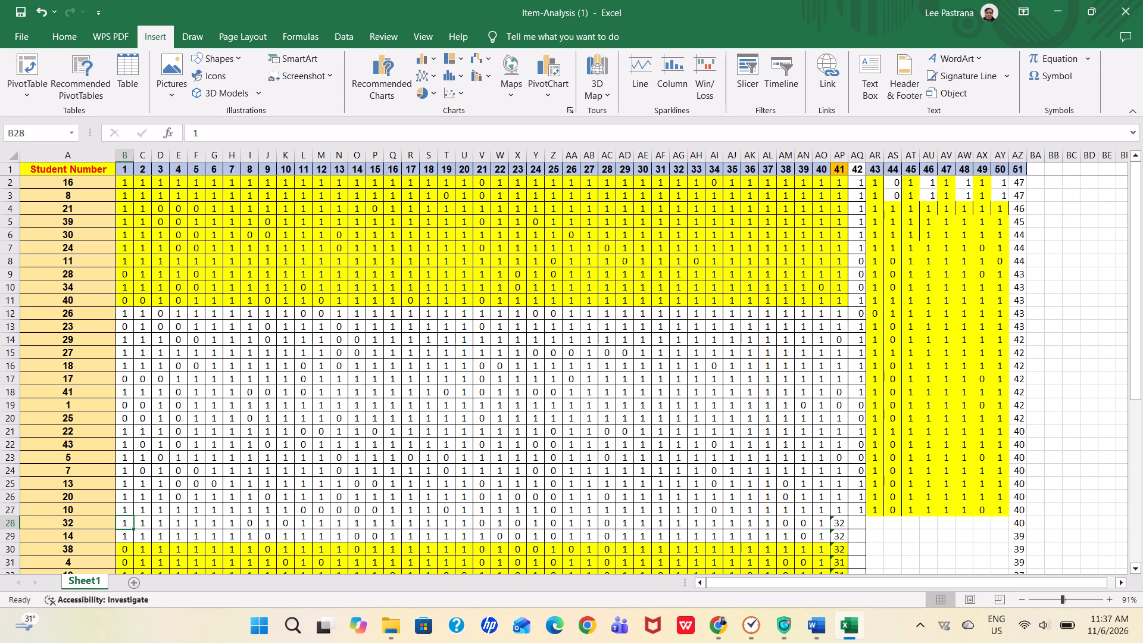
{"action": "key", "text": "Right"}
{"action": "key", "text": "Right"}
{"action": "key", "text": "Right"}
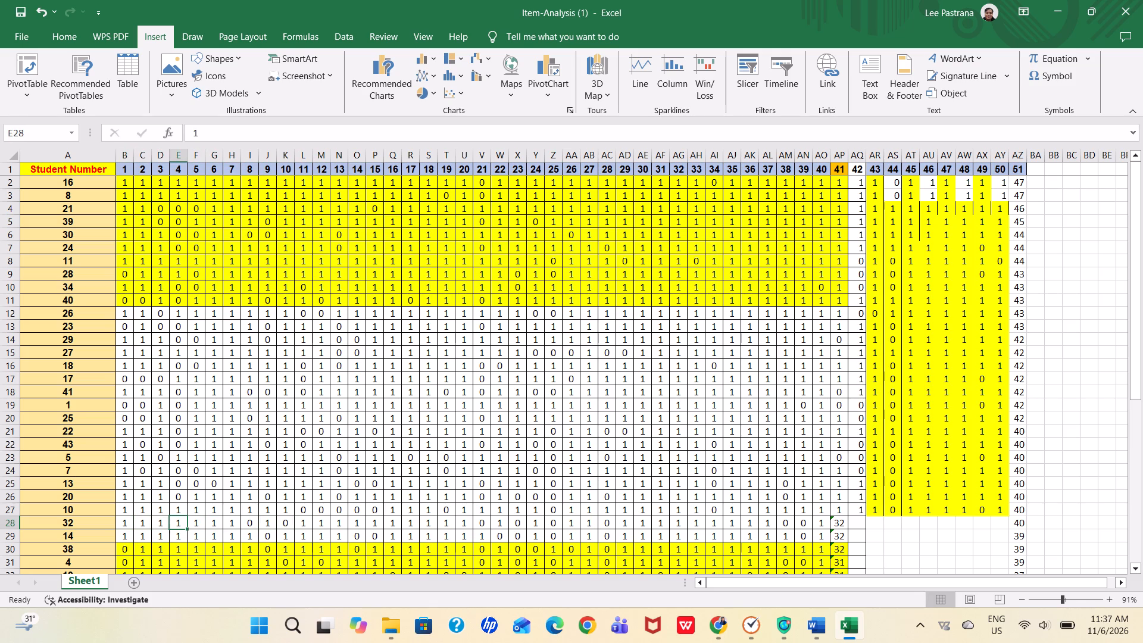
{"action": "key", "text": "0"}
{"action": "key", "text": "Right"}
{"action": "key", "text": "0"}
{"action": "key", "text": "Right"}
For student 32 in row 28, set item 8 to 1, item 9 to 0 and item 10 to 1.
{"action": "key", "text": "Right"}
{"action": "key", "text": "Right"}
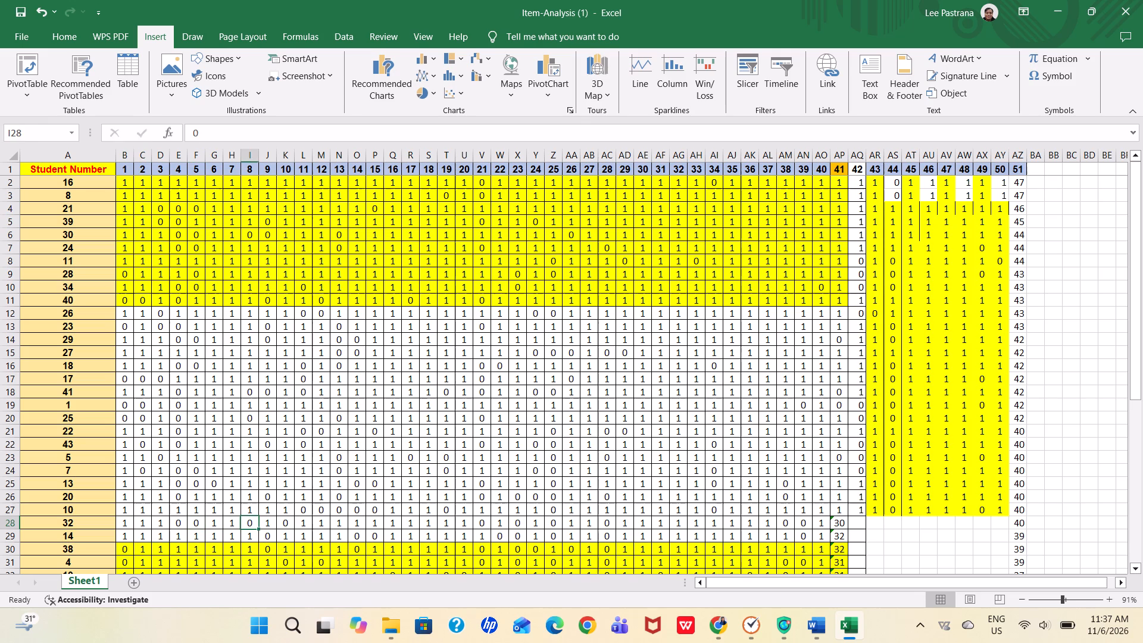
{"action": "key", "text": "1"}
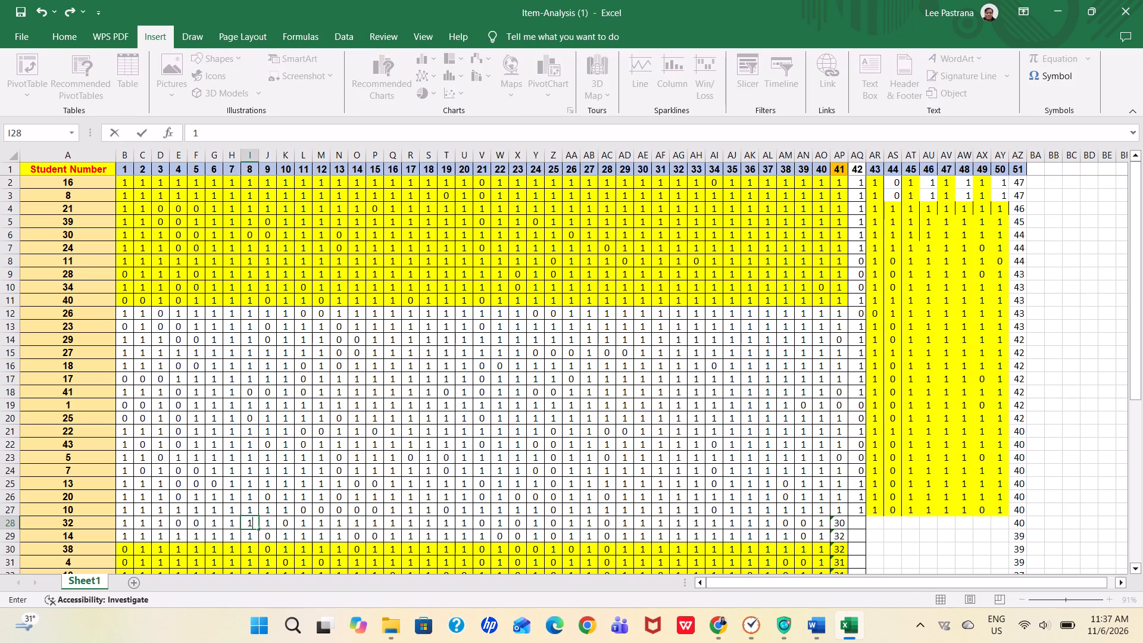
{"action": "key", "text": "Right"}
{"action": "key", "text": "0"}
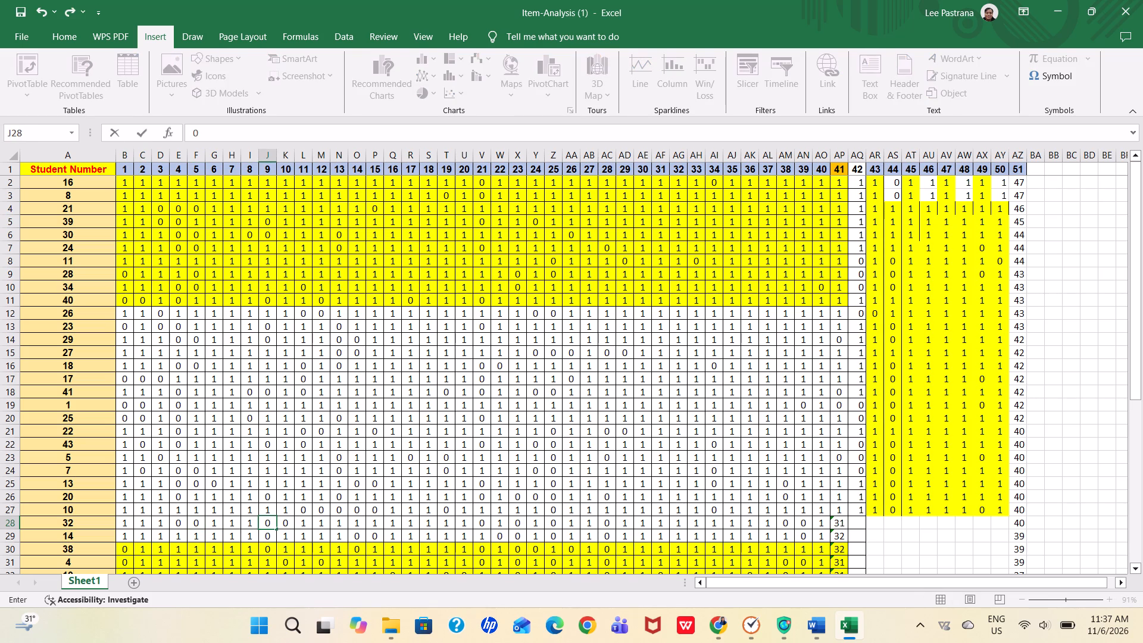
{"action": "key", "text": "Right"}
{"action": "key", "text": "1"}
{"action": "key", "text": "Right"}
For student 32 in row 28, set item 24 to 0 and items 25 and 28 to 1.
{"action": "key", "text": "Right"}
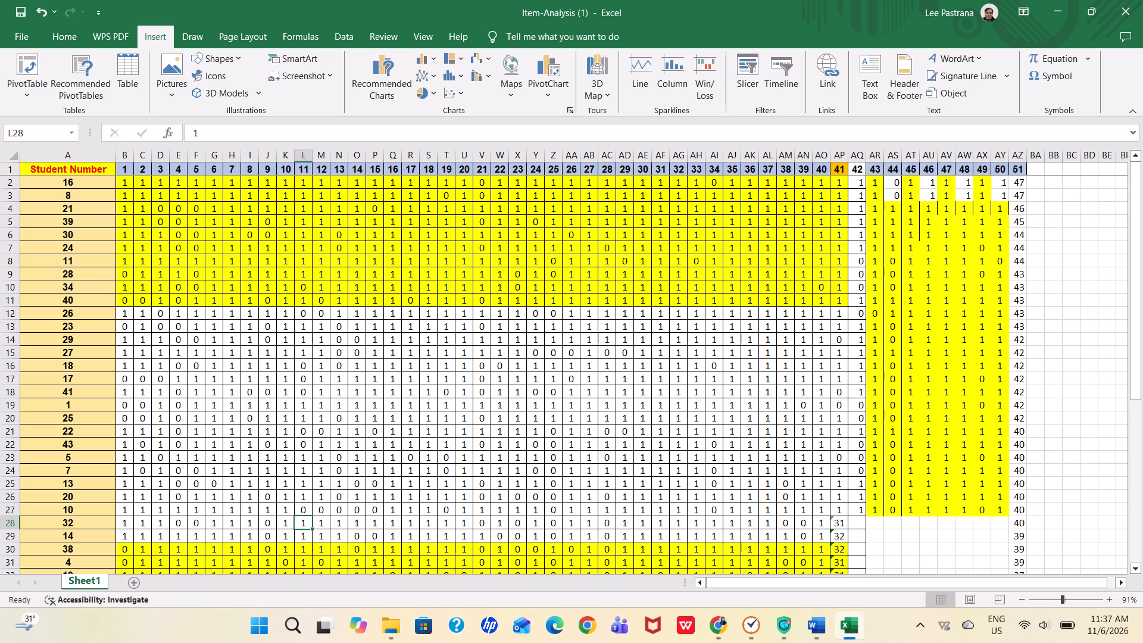
{"action": "key", "text": "Right"}
{"action": "key", "text": "Right"}
{"action": "key", "text": "Right"}
{"action": "key", "text": "Right"}
{"action": "key", "text": "Right"}
{"action": "key", "text": "Right"}
{"action": "key", "text": "Right"}
{"action": "key", "text": "Right"}
{"action": "key", "text": "Right"}
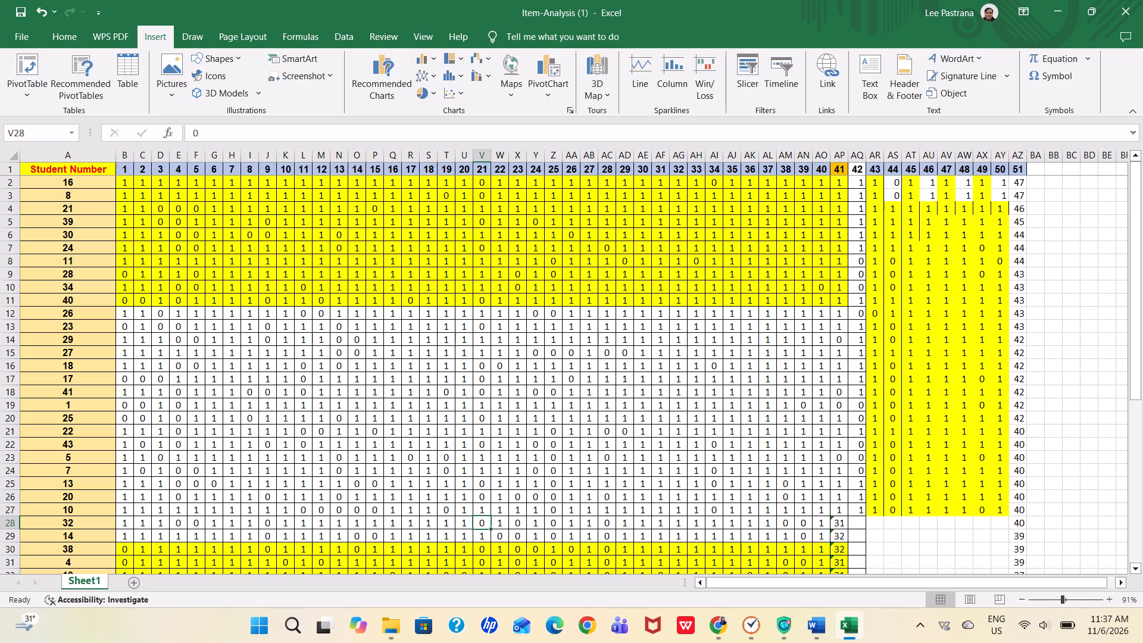
{"action": "key", "text": "Right"}
{"action": "key", "text": "Right"}
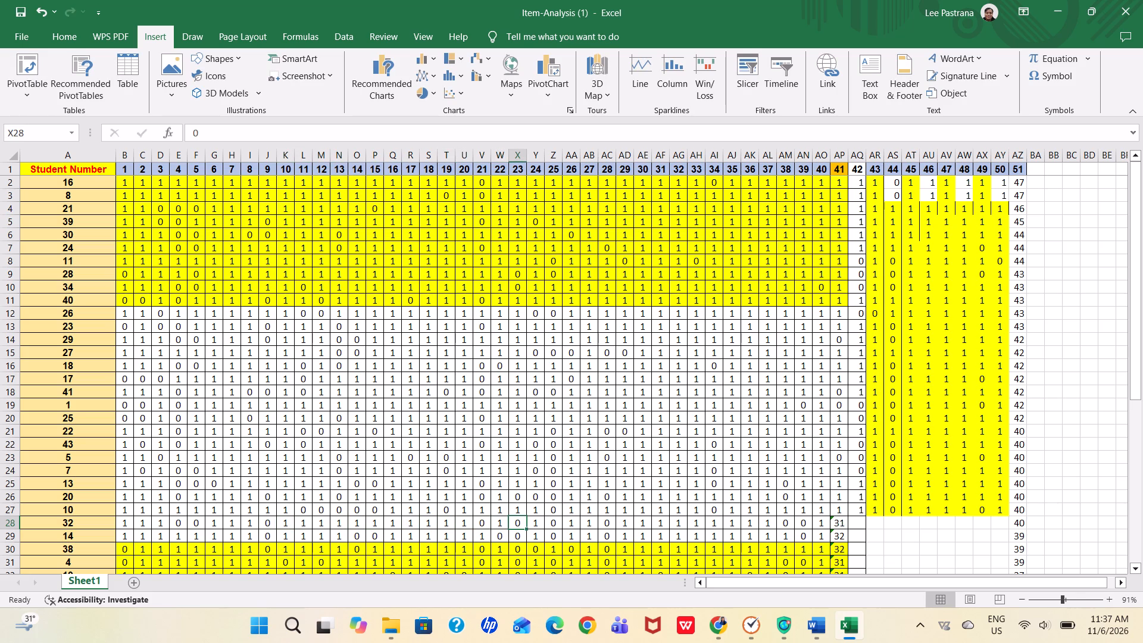
{"action": "key", "text": "Right"}
{"action": "key", "text": "BackSpace"}
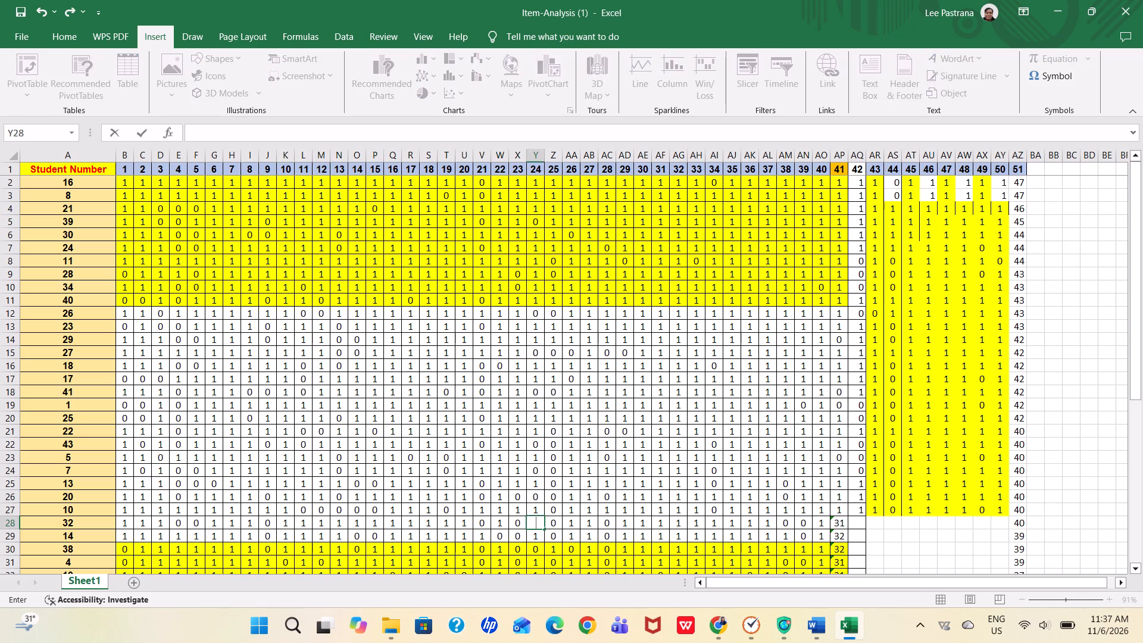
{"action": "key", "text": "0"}
{"action": "key", "text": "Right"}
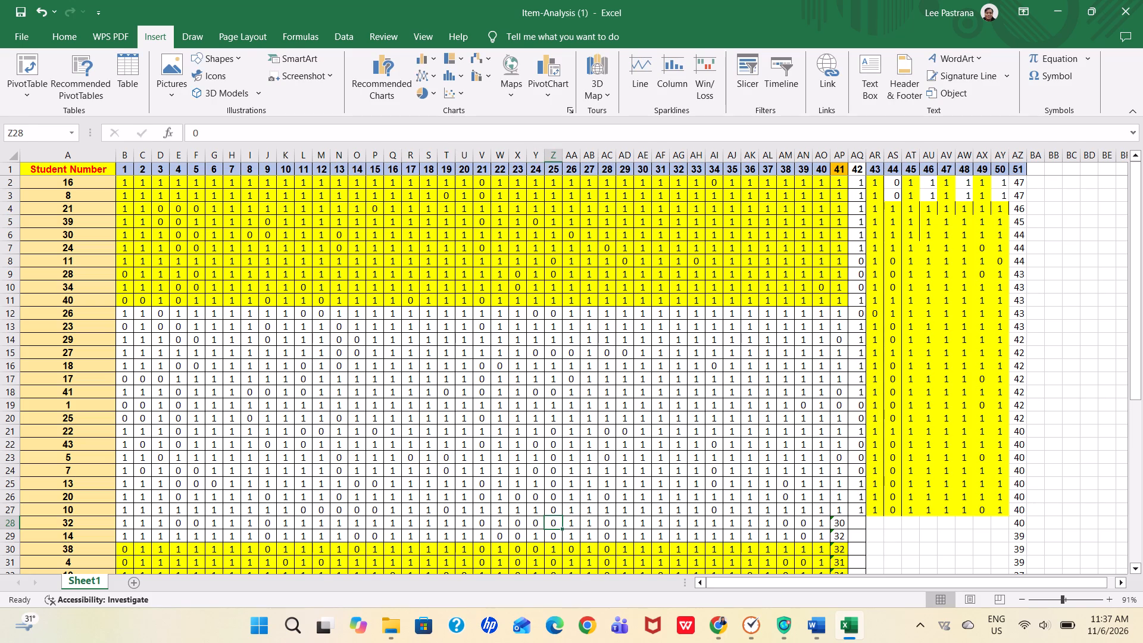
{"action": "key", "text": "1"}
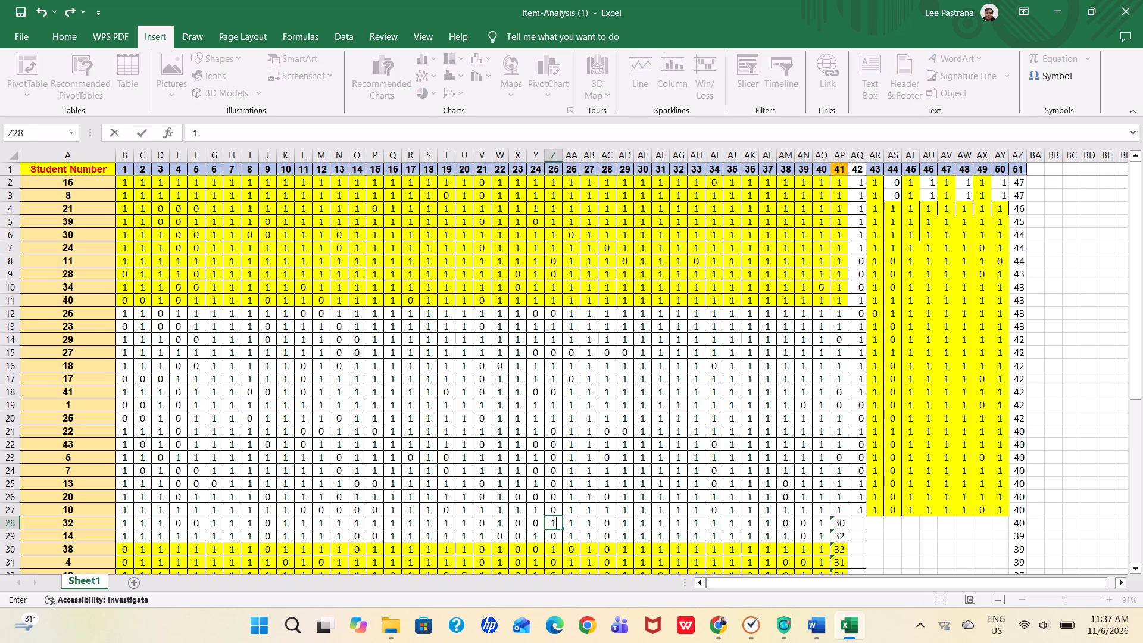
{"action": "key", "text": "Right"}
{"action": "key", "text": "Right"}
{"action": "key", "text": "Right"}
{"action": "key", "text": "1"}
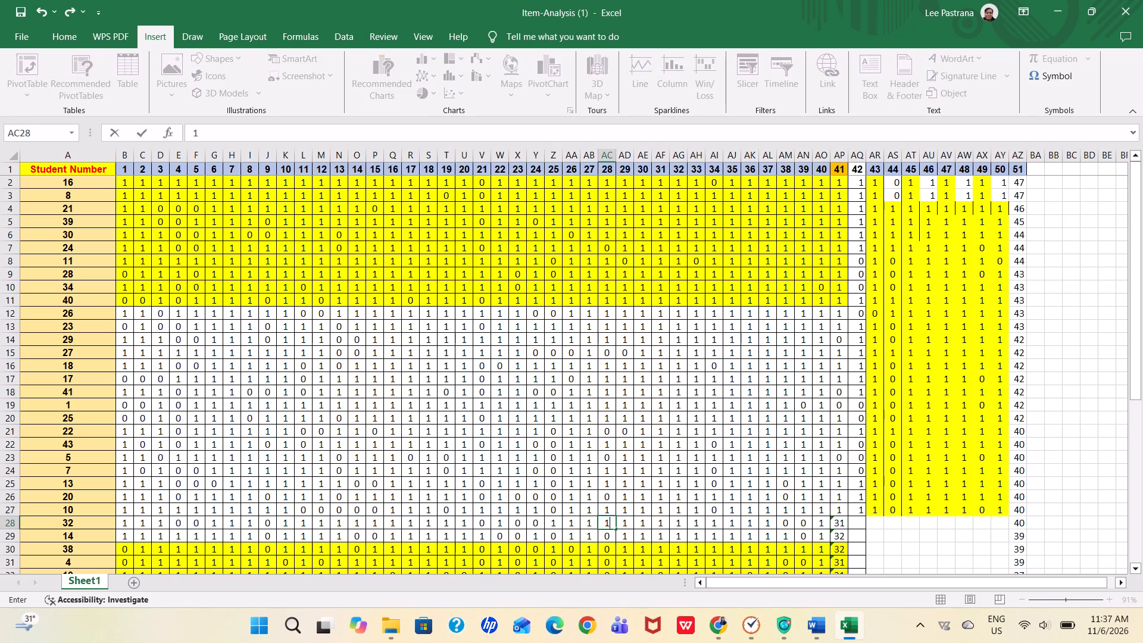
{"action": "key", "text": "Right"}
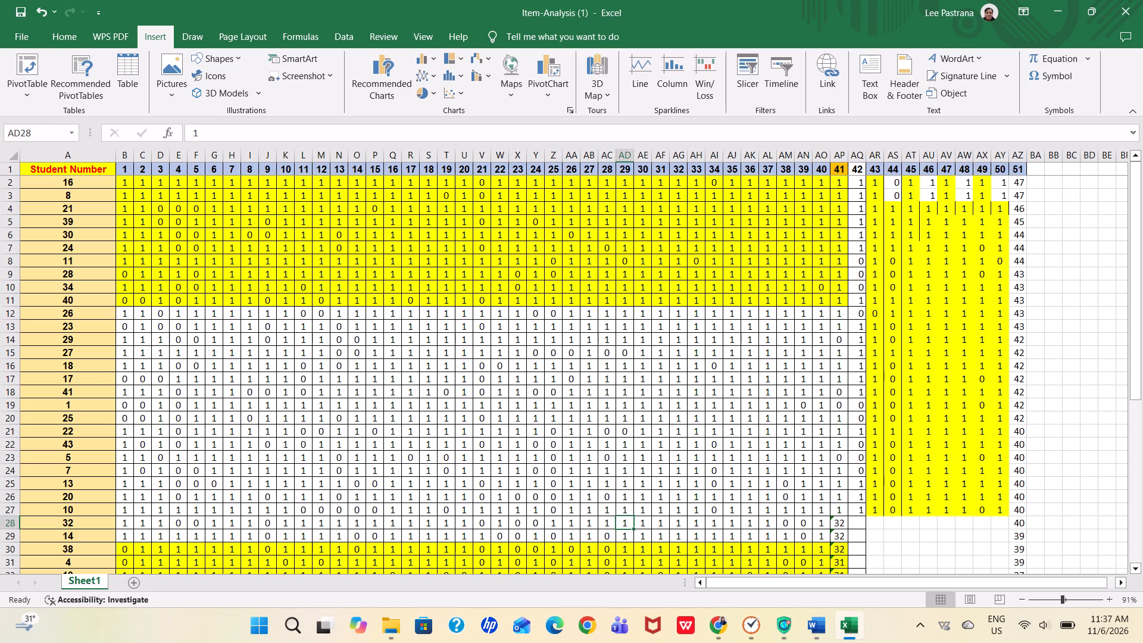
For student 32 in row 28, set items 38 and 39 to 1.
{"action": "key", "text": "Right"}
{"action": "key", "text": "Right"}
{"action": "key", "text": "Right"}
{"action": "key", "text": "Right"}
{"action": "key", "text": "Right"}
{"action": "key", "text": "Right"}
{"action": "key", "text": "Right"}
{"action": "key", "text": "Right"}
{"action": "key", "text": "Right"}
{"action": "key", "text": "1"}
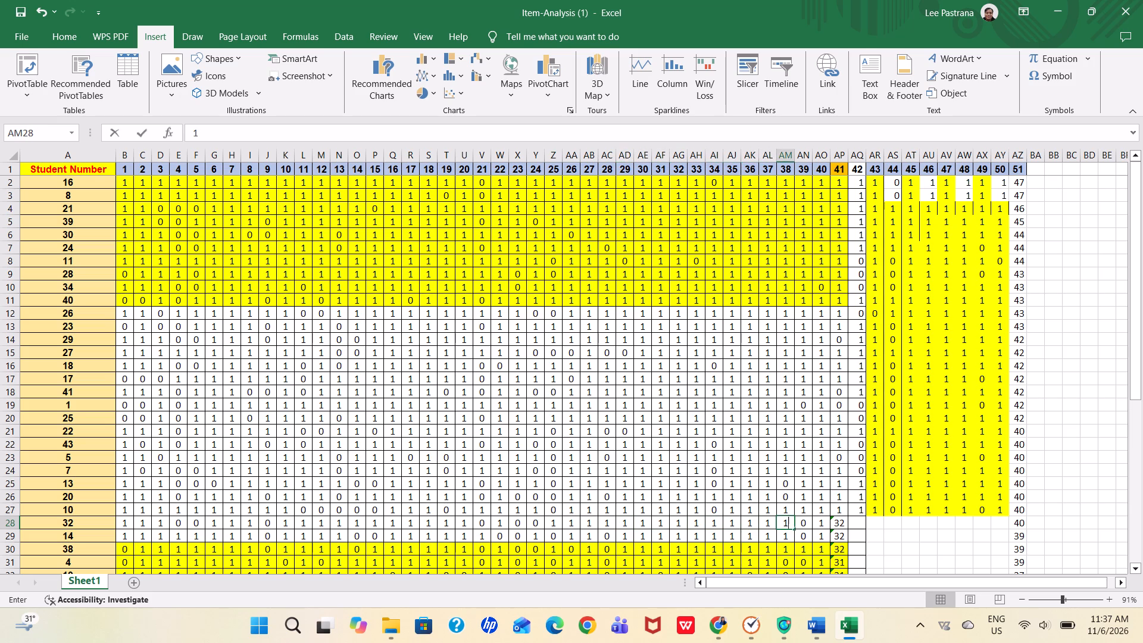
{"action": "key", "text": "Right"}
{"action": "key", "text": "1"}
{"action": "key", "text": "Right"}
For student 32 in row 28, replace the item 41 sum formula with 0, enter 0 for item 42 and 1 for item 43.
{"action": "key", "text": "Right"}
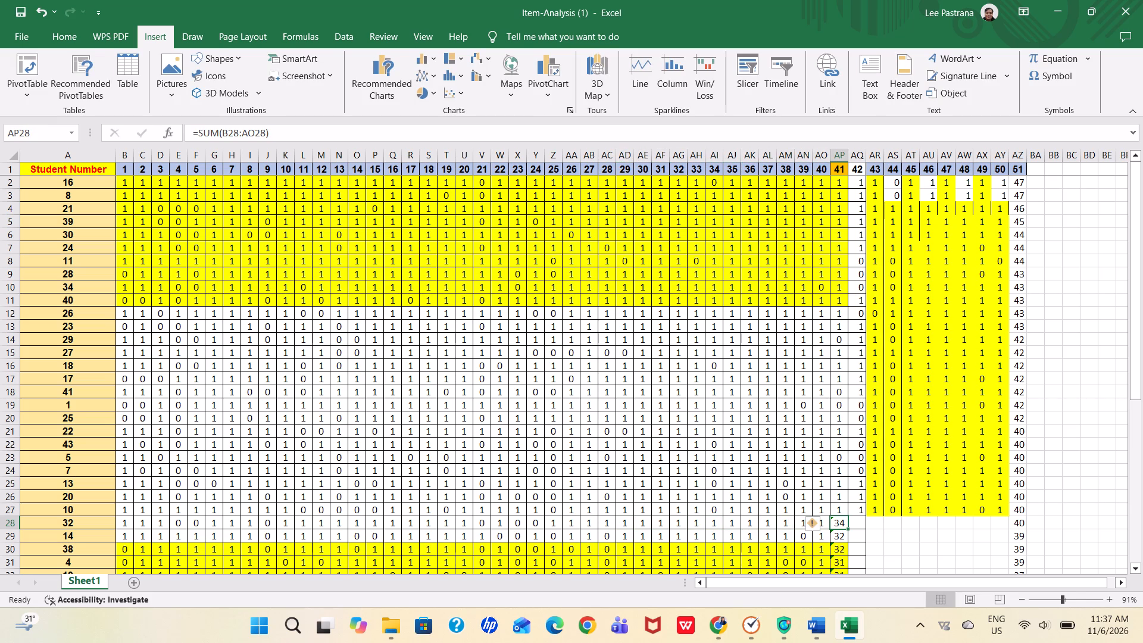
{"action": "key", "text": "1"}
{"action": "key", "text": "BackSpace"}
{"action": "key", "text": "0"}
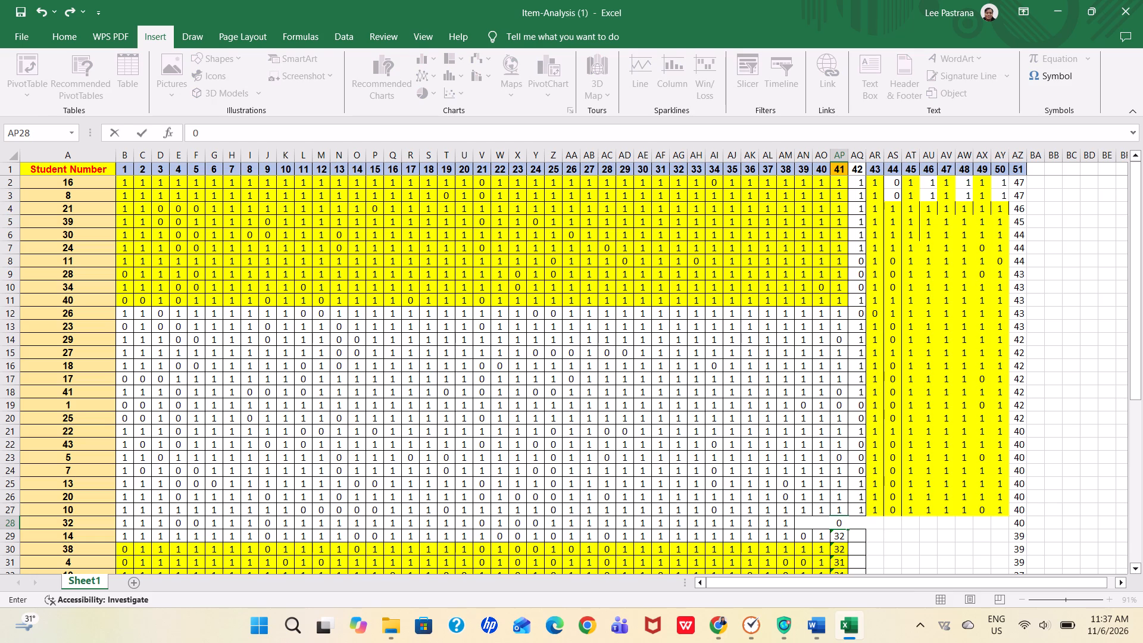
{"action": "key", "text": "Right"}
{"action": "key", "text": "0"}
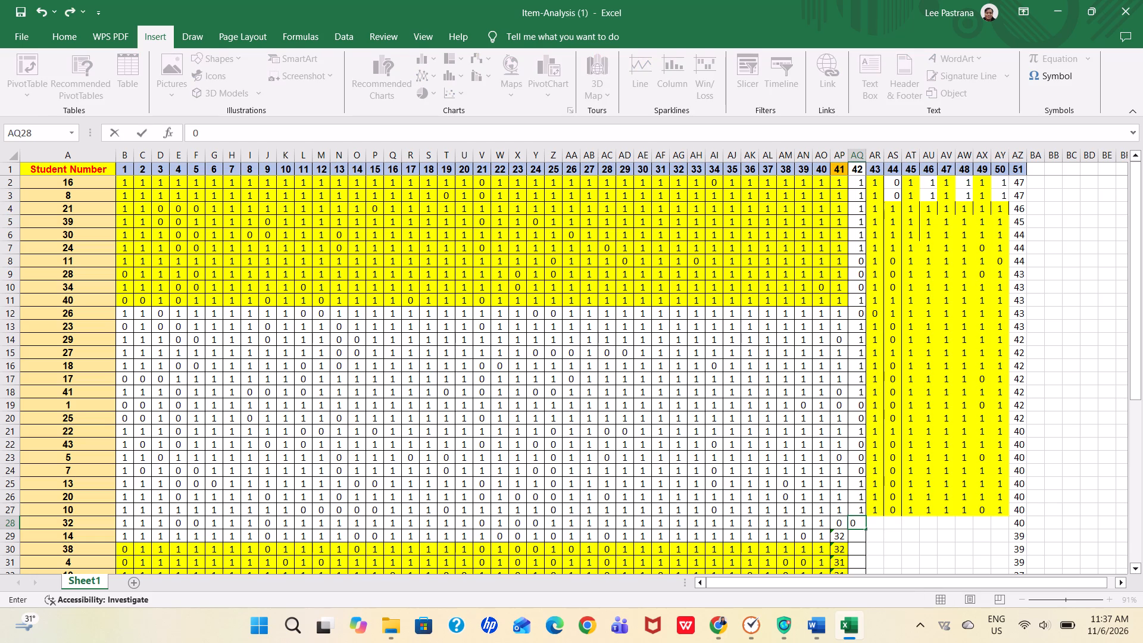
{"action": "key", "text": "Right"}
{"action": "key", "text": "1"}
{"action": "key", "text": "Right"}
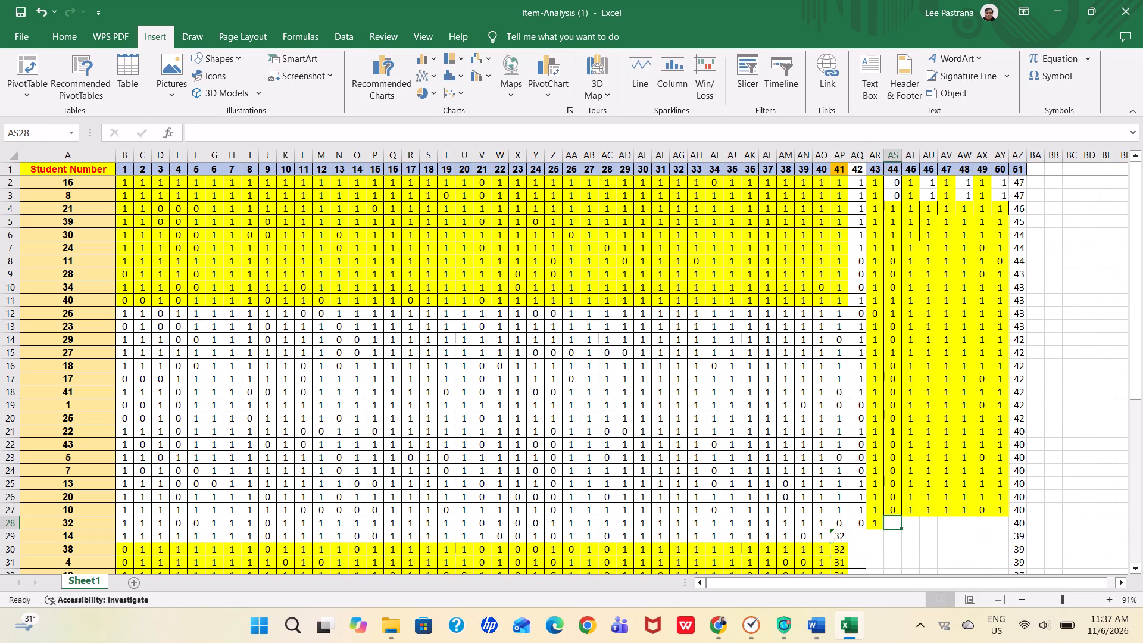
For student 32 in row 28, enter 0 for item 44, 1 for items 45 through 48, 0 for item 49 and 1 for item 50.
{"action": "key", "text": "0"}
{"action": "key", "text": "Right"}
{"action": "key", "text": "1"}
{"action": "key", "text": "Right"}
{"action": "key", "text": "1"}
{"action": "key", "text": "Right"}
{"action": "key", "text": "1"}
{"action": "key", "text": "Right"}
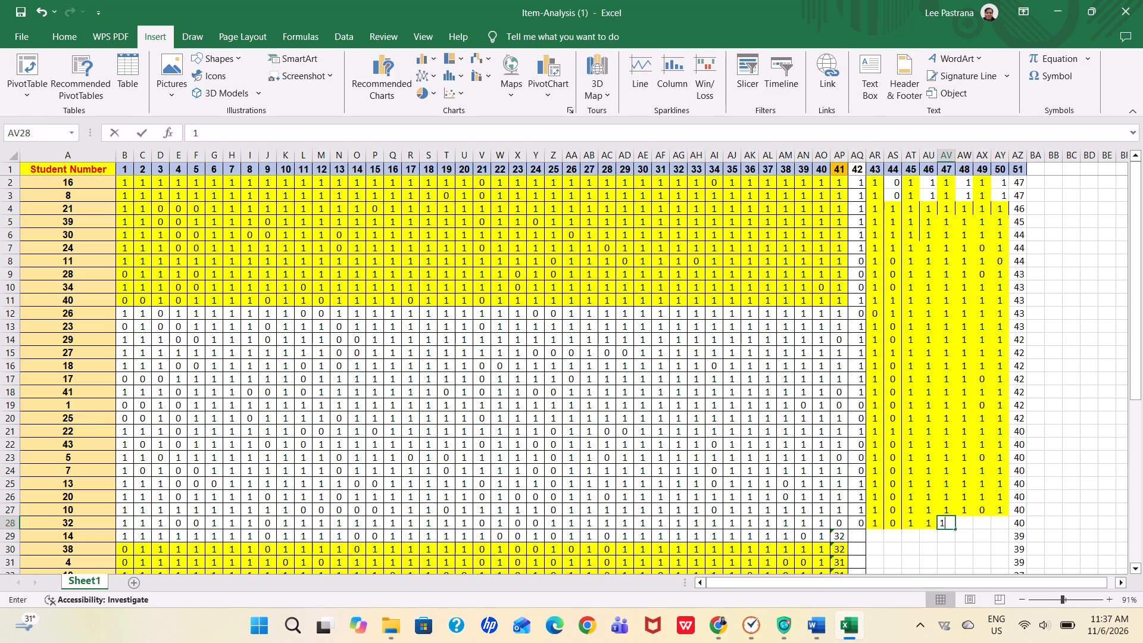
{"action": "key", "text": "1"}
{"action": "key", "text": "Right"}
{"action": "key", "text": "0"}
{"action": "key", "text": "Right"}
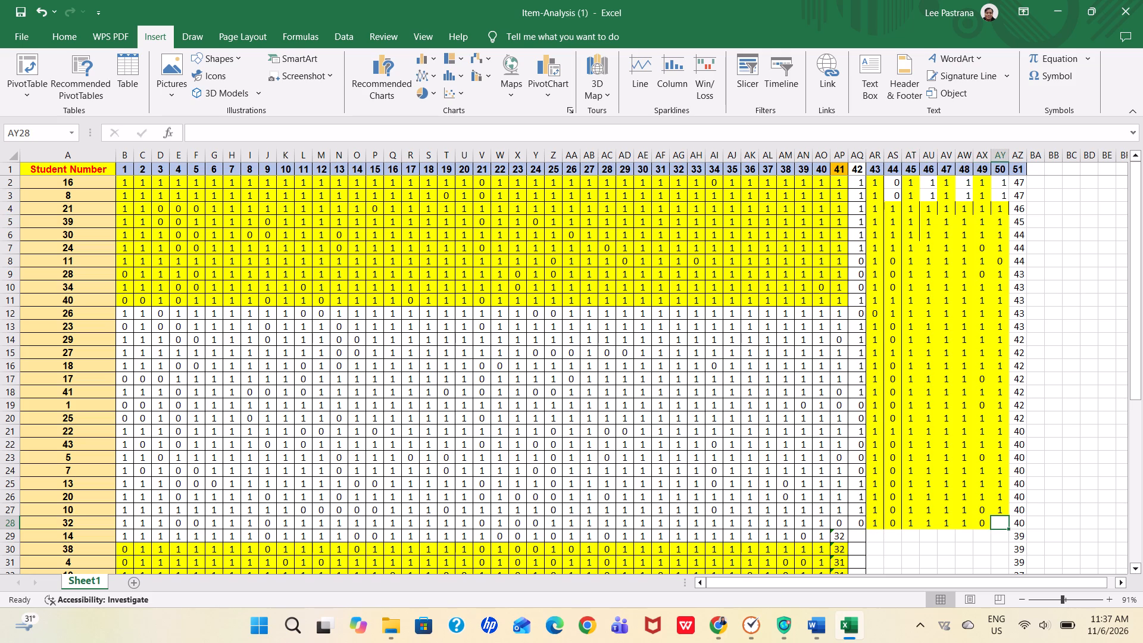
{"action": "key", "text": "1"}
{"action": "key", "text": "Right"}
For student 14 in row 29, set items 2, 4 and 5 to 0.
{"action": "key", "text": "Down"}
{"action": "key", "text": "Left"}
{"action": "key", "text": "Left"}
{"action": "key", "text": "Left"}
{"action": "key", "text": "Left"}
{"action": "key", "text": "Left"}
{"action": "key", "text": "Left"}
{"action": "key", "text": "Left"}
{"action": "key", "text": "Left"}
{"action": "key", "text": "Left"}
{"action": "key", "text": "Left"}
{"action": "key", "text": "Left"}
{"action": "key", "text": "Left"}
{"action": "key", "text": "Left"}
{"action": "key", "text": "Left"}
{"action": "key", "text": "Left"}
{"action": "key", "text": "Left"}
{"action": "key", "text": "Left"}
{"action": "key", "text": "Left"}
{"action": "key", "text": "Left"}
{"action": "key", "text": "Left"}
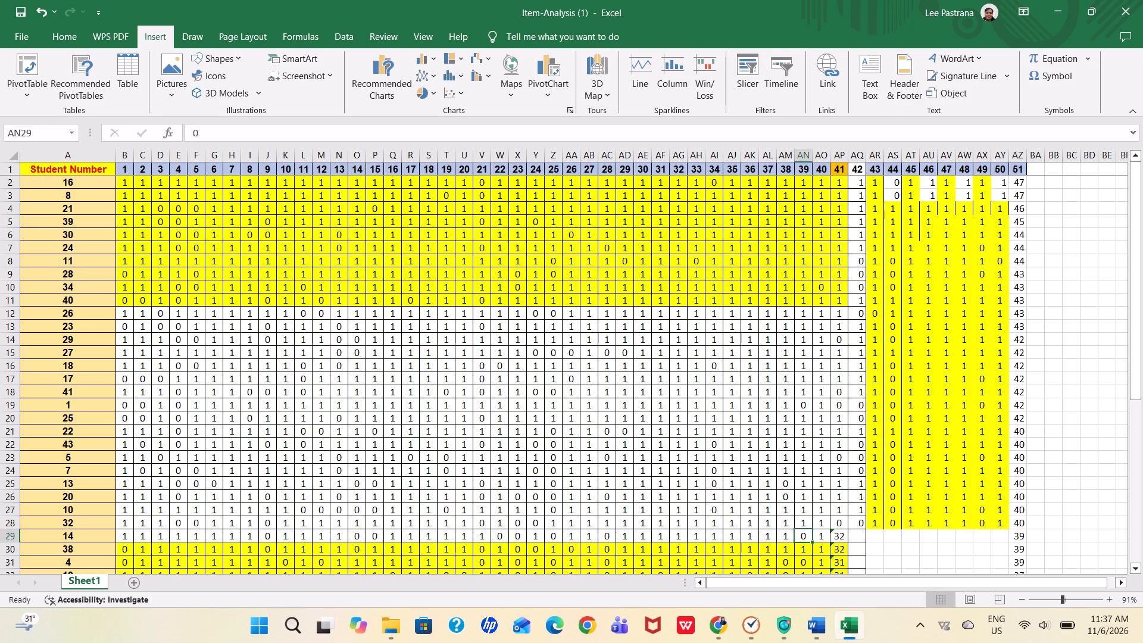
{"action": "key", "text": "Left"}
{"action": "key", "text": "Left"}
{"action": "key", "text": "Left"}
{"action": "key", "text": "Left"}
{"action": "key", "text": "Left"}
{"action": "key", "text": "Left"}
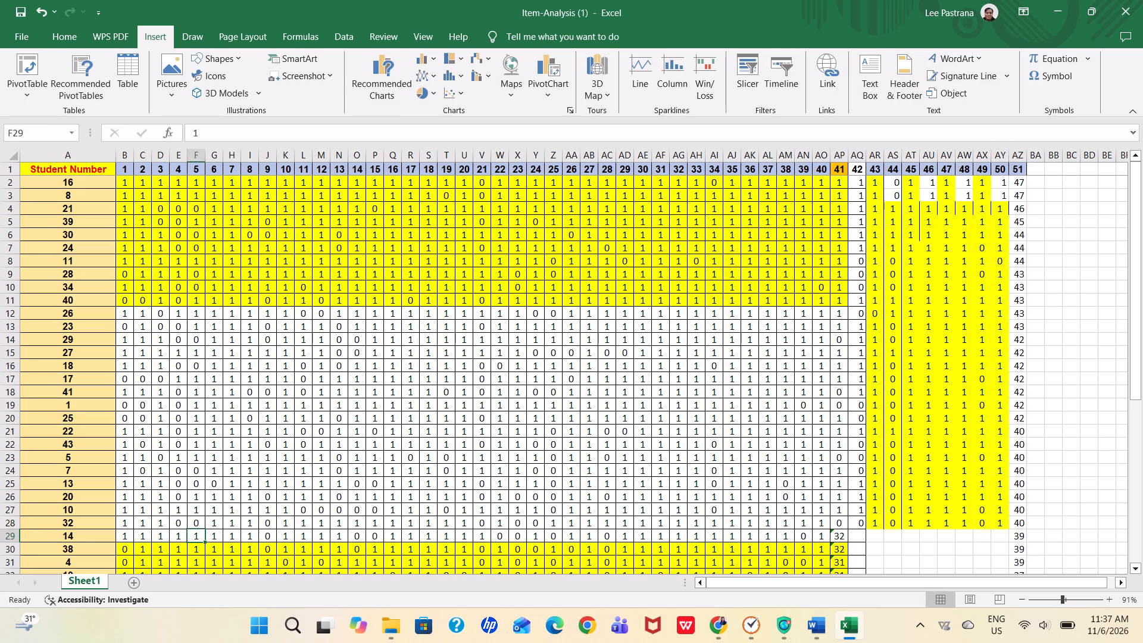
{"action": "key", "text": "Left"}
{"action": "key", "text": "Left"}
{"action": "key", "text": "Left"}
{"action": "key", "text": "0"}
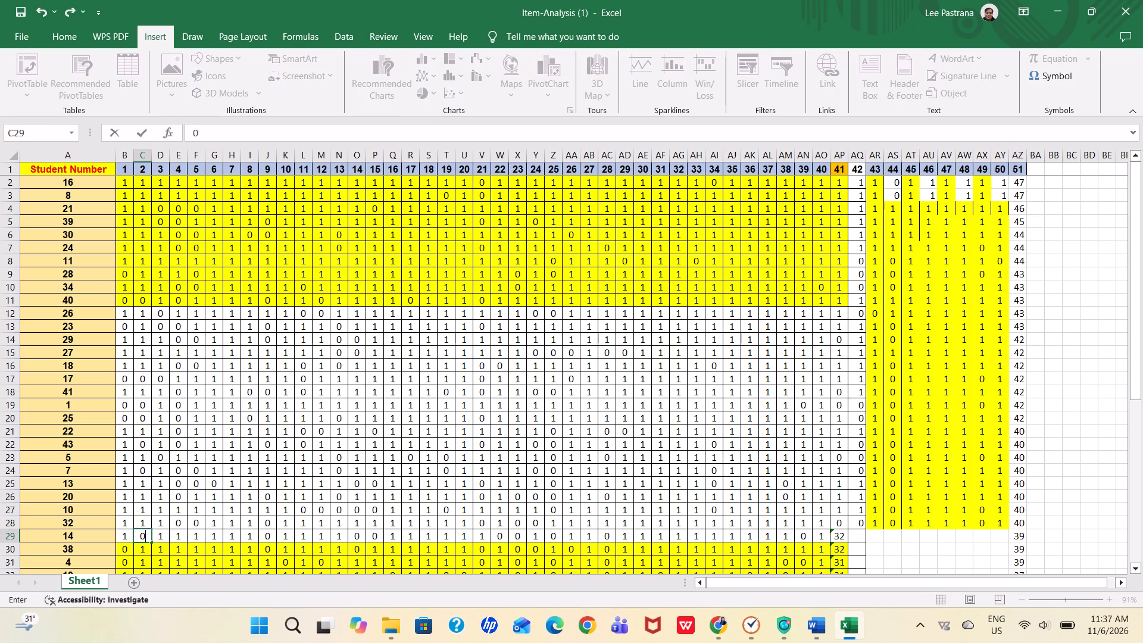
{"action": "key", "text": "Right"}
{"action": "key", "text": "Right"}
{"action": "key", "text": "0"}
{"action": "key", "text": "Right"}
{"action": "key", "text": "0"}
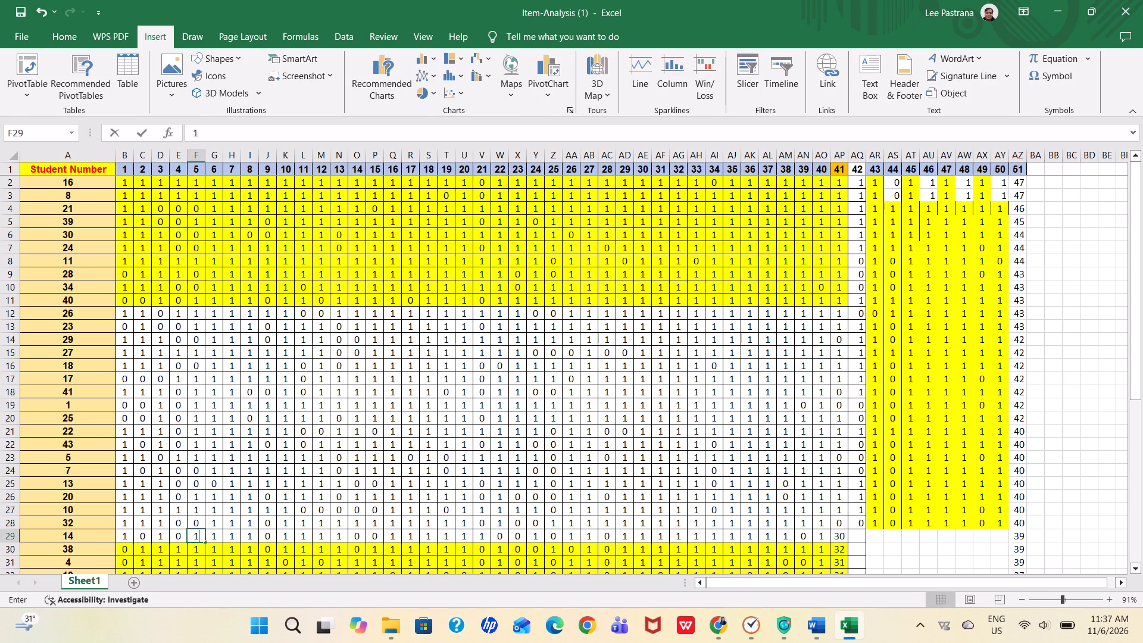
{"action": "key", "text": "Right"}
For student 14 in row 29, set item 9 to 1 and enter 0 for item 14.
{"action": "key", "text": "Right"}
{"action": "key", "text": "Right"}
{"action": "key", "text": "Right"}
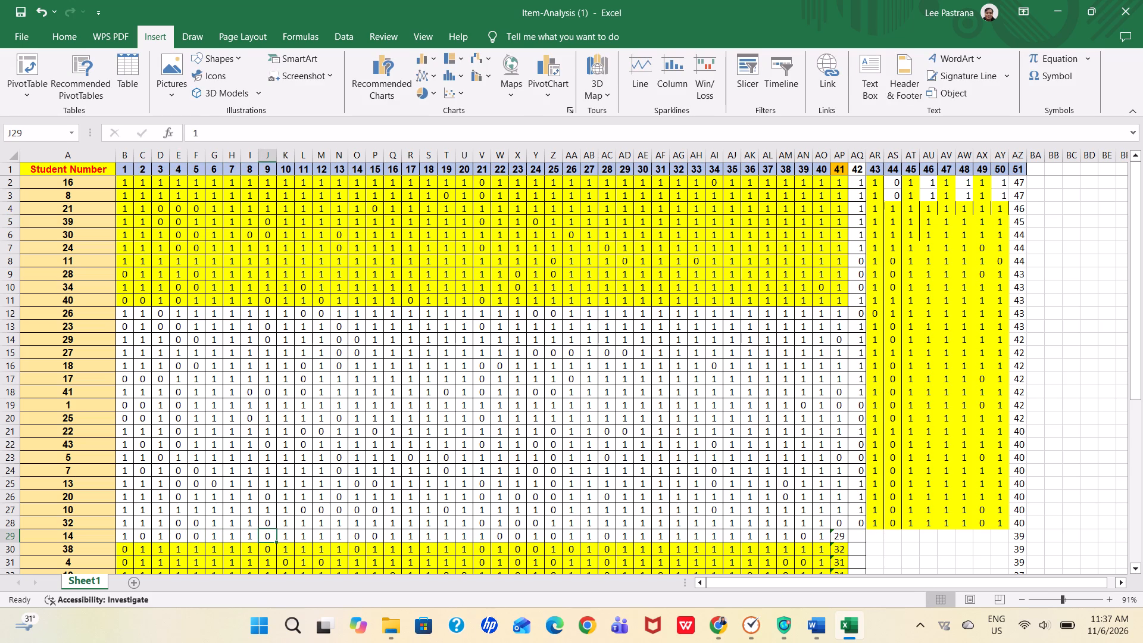
{"action": "key", "text": "1"}
{"action": "key", "text": "Right"}
{"action": "key", "text": "Right"}
{"action": "key", "text": "Right"}
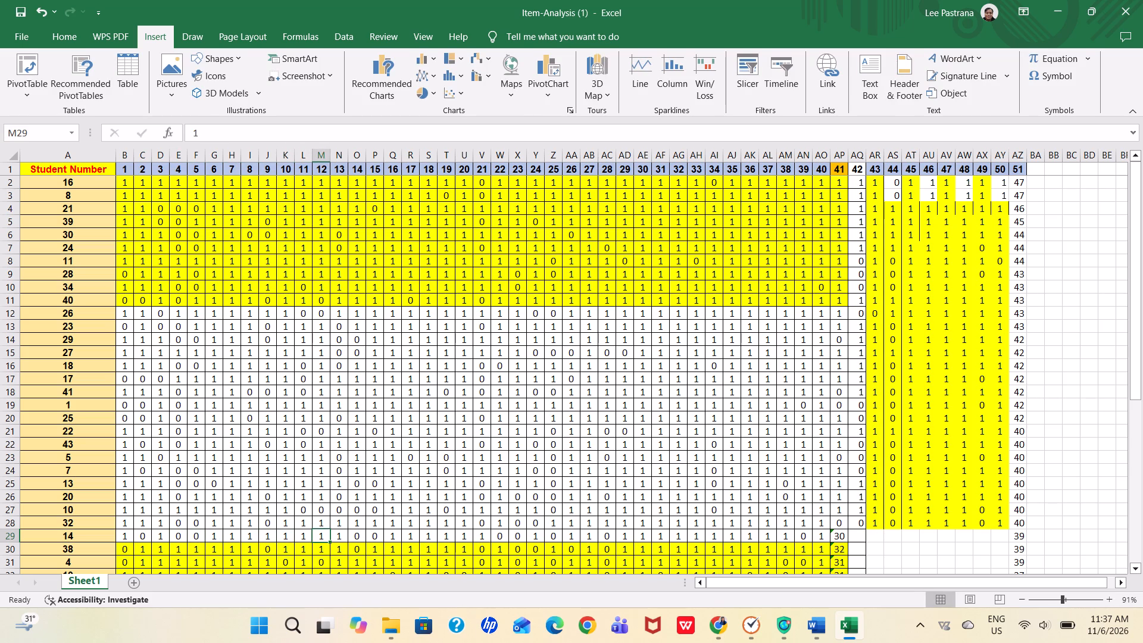
{"action": "key", "text": "Right"}
{"action": "key", "text": "Right"}
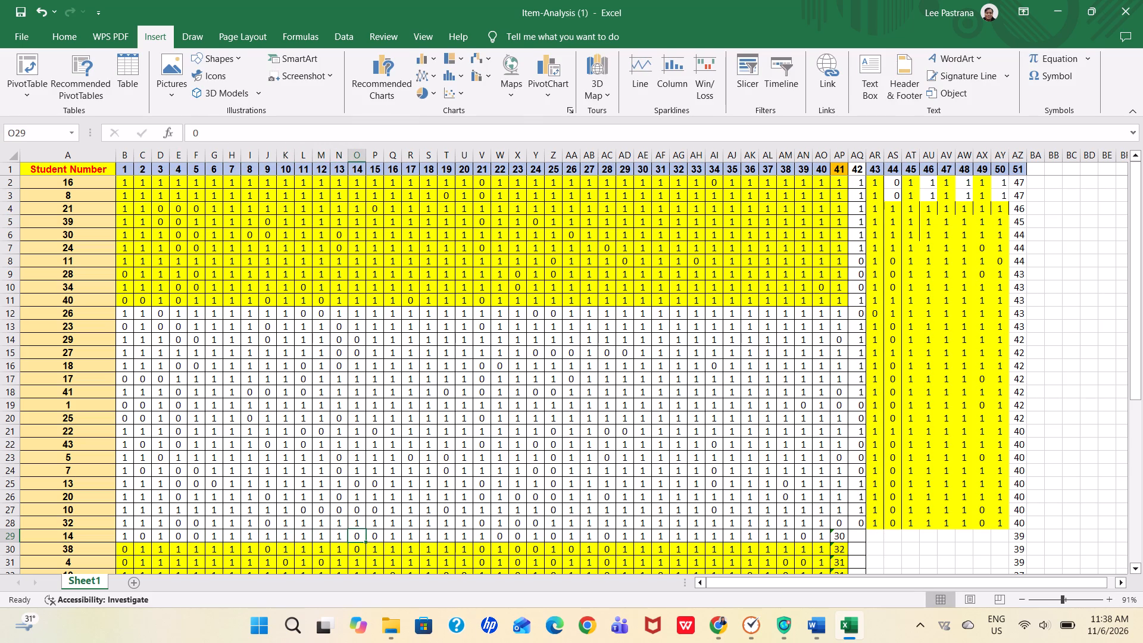
{"action": "key", "text": "0"}
{"action": "key", "text": "Right"}
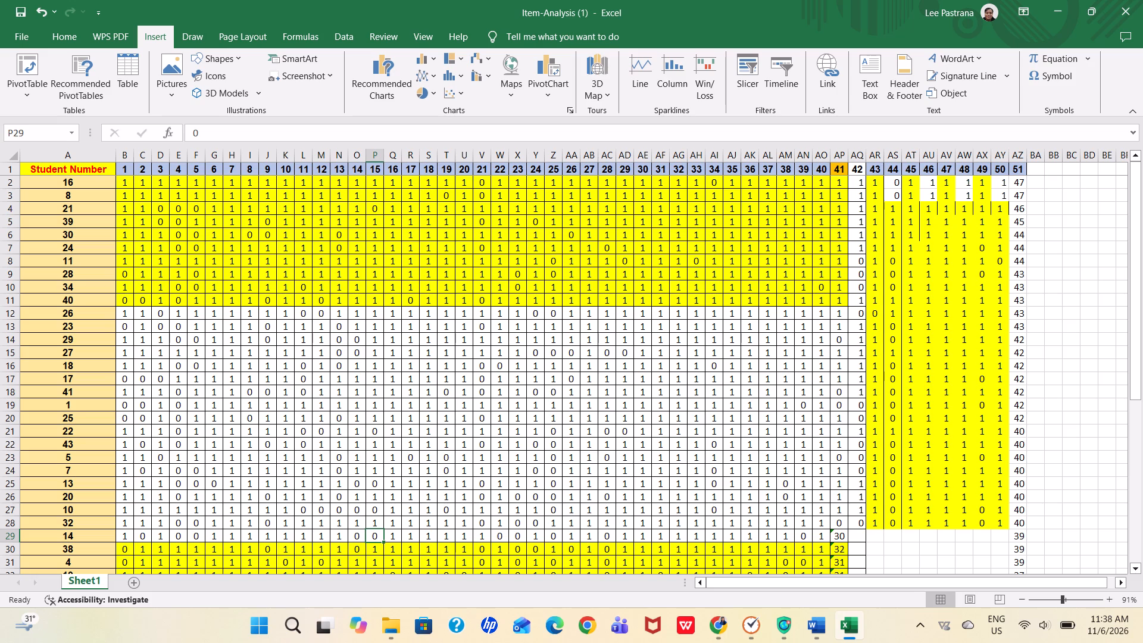
For student 14 in row 29, set item 21 to 0 and items 22 and 23 to 1.
{"action": "key", "text": "Right"}
{"action": "key", "text": "Right"}
{"action": "key", "text": "Right"}
{"action": "key", "text": "Right"}
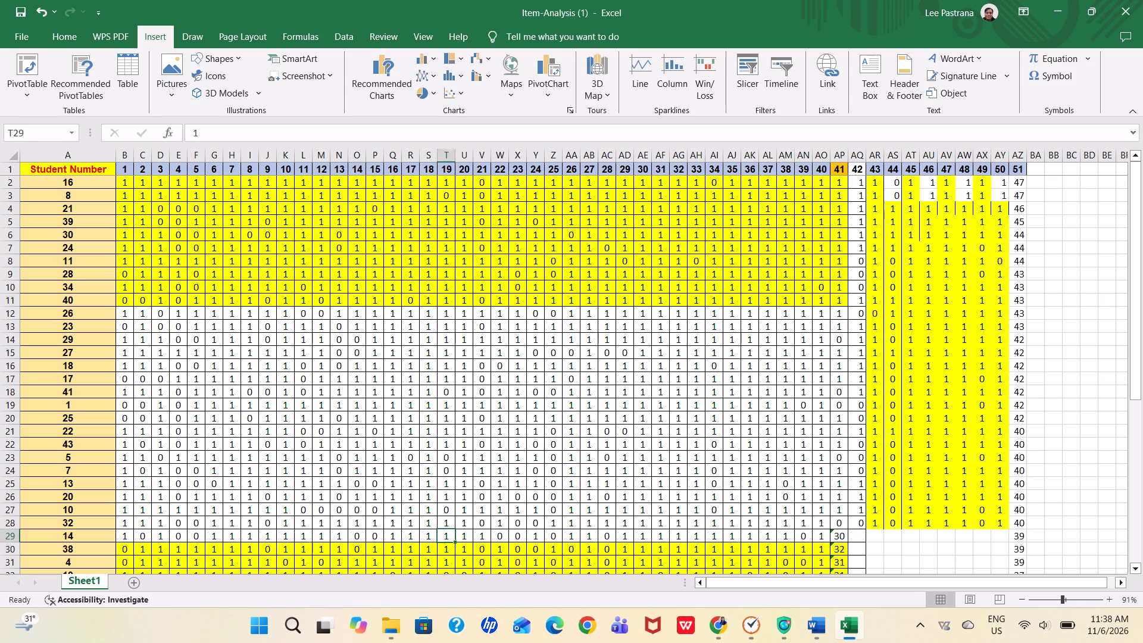
{"action": "key", "text": "Right"}
{"action": "key", "text": "Right"}
{"action": "key", "text": "Right"}
{"action": "key", "text": "Left"}
{"action": "key", "text": "0"}
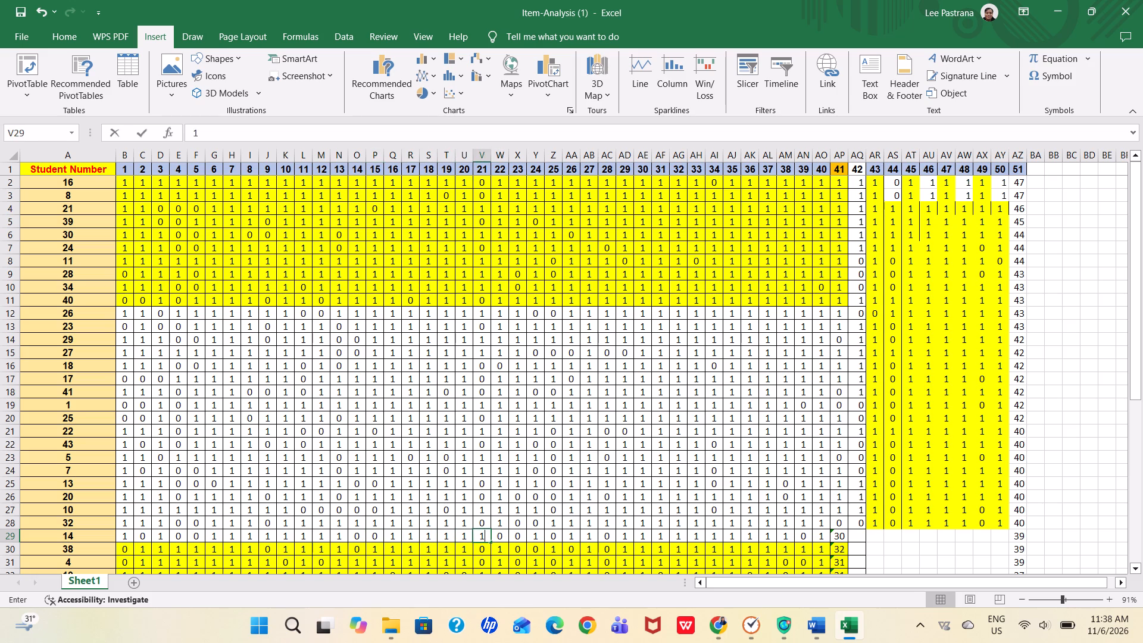
{"action": "key", "text": "Right"}
{"action": "key", "text": "1"}
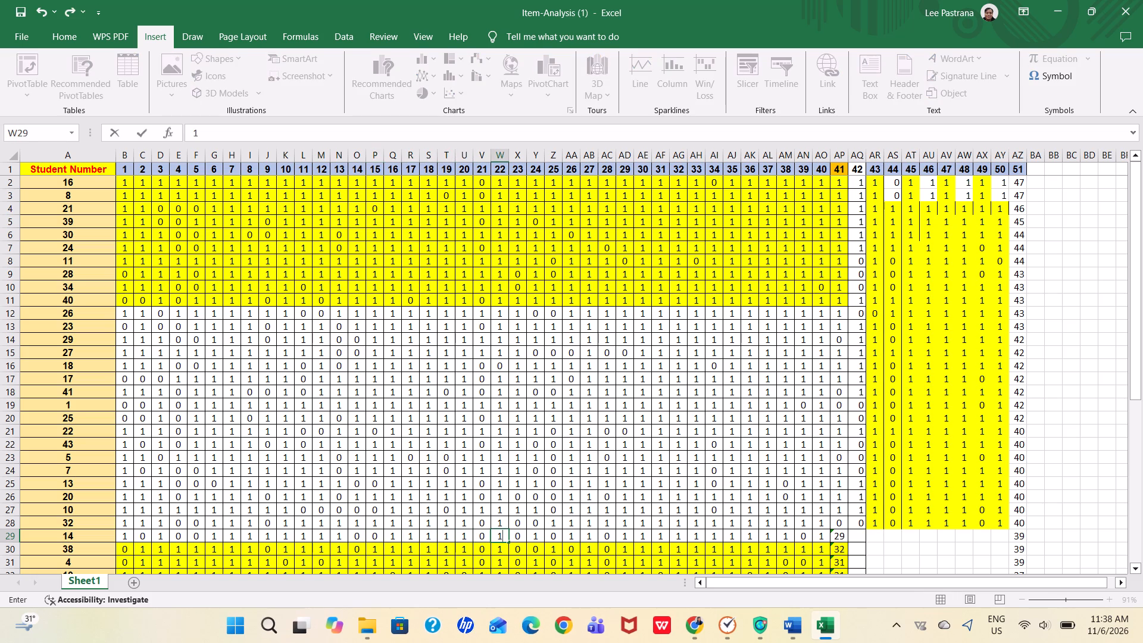
{"action": "key", "text": "Right"}
{"action": "key", "text": "1"}
{"action": "key", "text": "Right"}
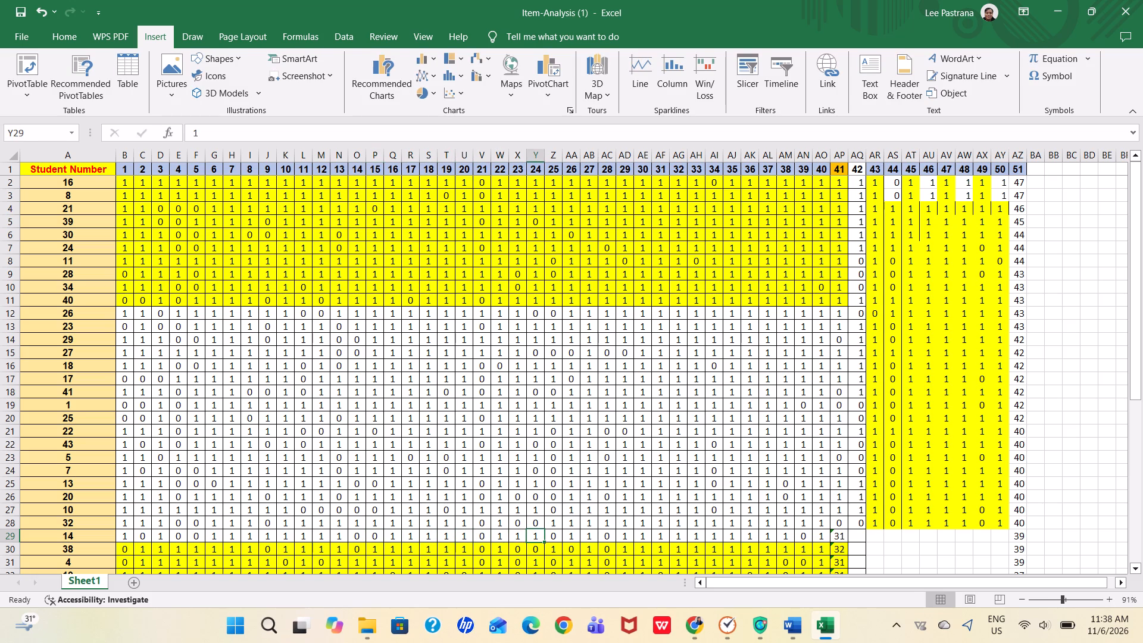
For student 14 in row 29, set item 28 to 1 and item 34 to 0.
{"action": "key", "text": "Right"}
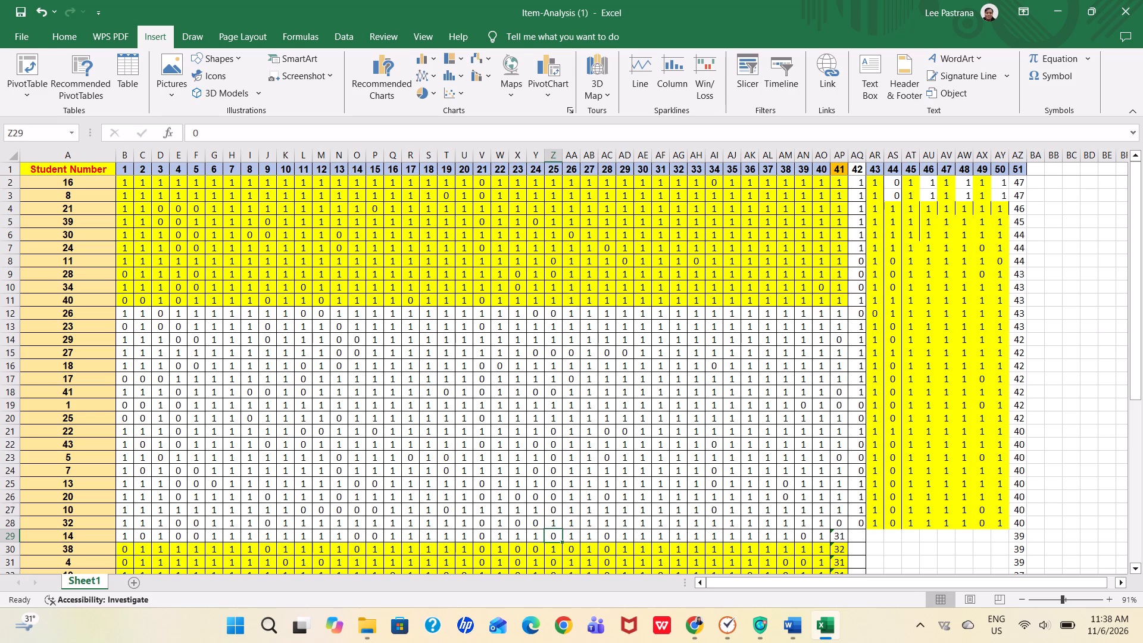
{"action": "key", "text": "Right"}
{"action": "key", "text": "Right"}
{"action": "key", "text": "Right"}
{"action": "key", "text": "1"}
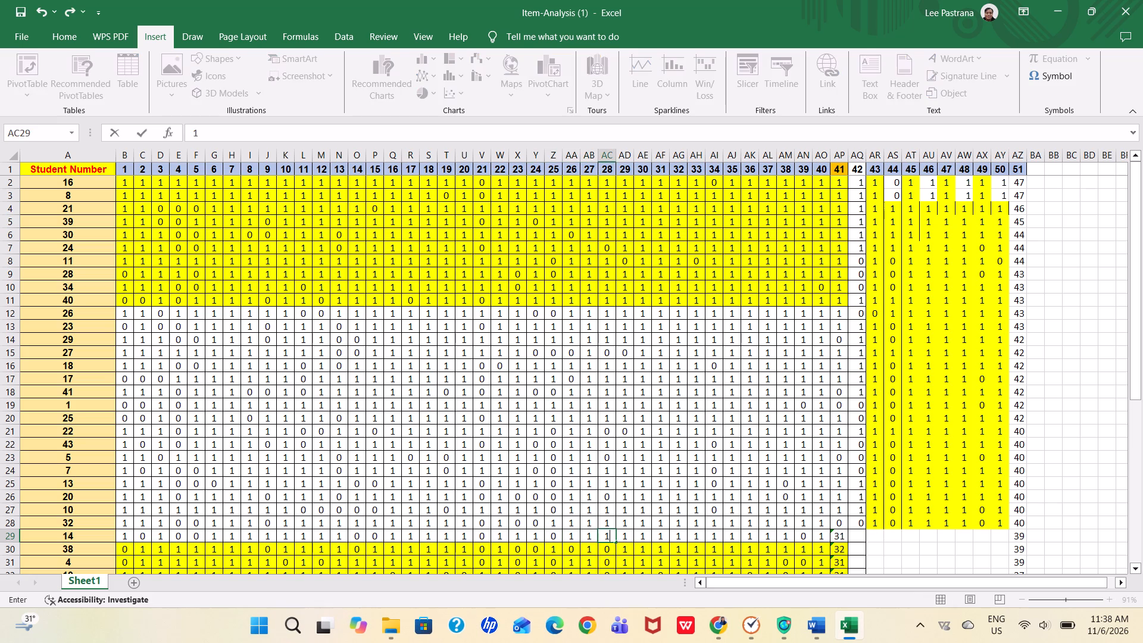
{"action": "key", "text": "Right"}
{"action": "key", "text": "Right"}
{"action": "key", "text": "Right"}
{"action": "key", "text": "Right"}
{"action": "key", "text": "Right"}
{"action": "key", "text": "Right"}
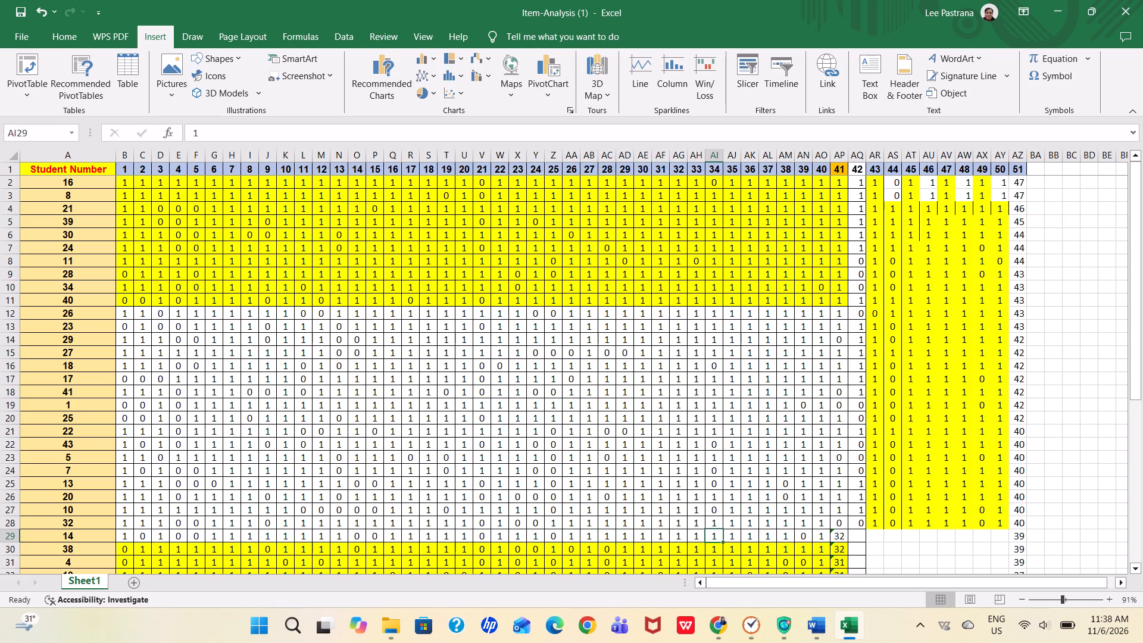
{"action": "key", "text": "0"}
{"action": "key", "text": "Right"}
For student 14 in row 29, set item 38 to 0 and item 39 to 1.
{"action": "key", "text": "Right"}
{"action": "key", "text": "Right"}
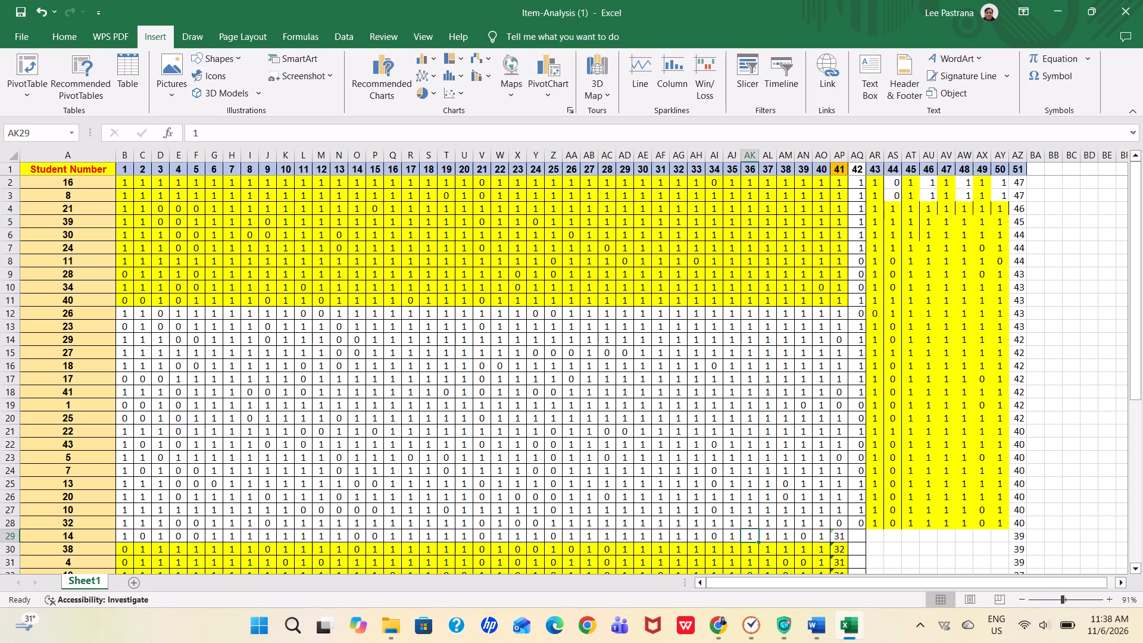
{"action": "key", "text": "Right"}
{"action": "key", "text": "0"}
{"action": "key", "text": "Right"}
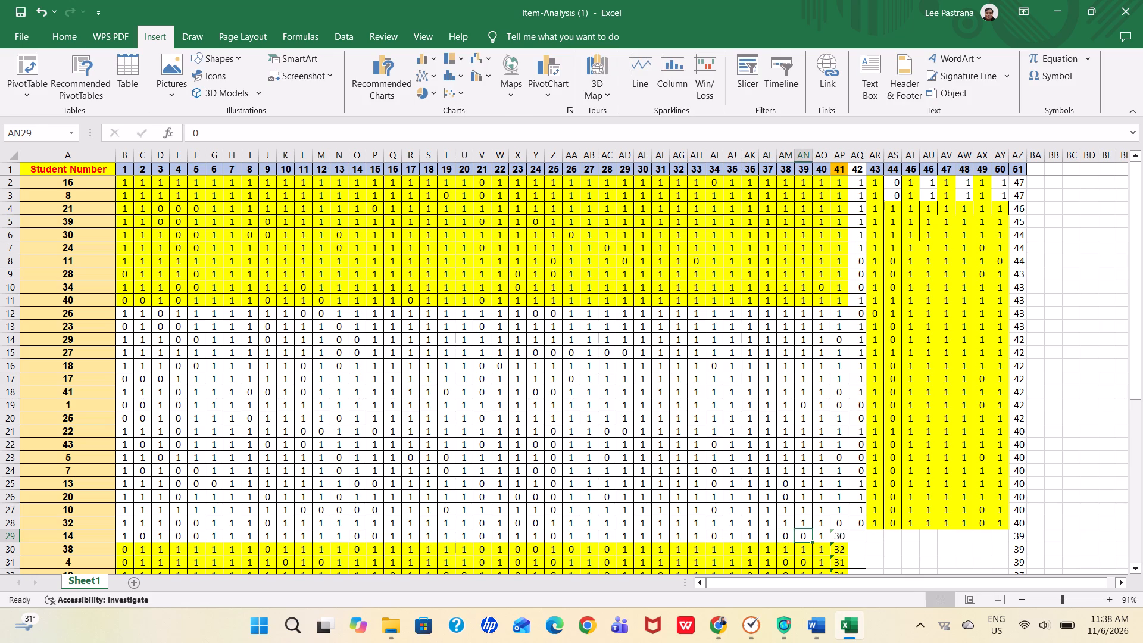
{"action": "key", "text": "1"}
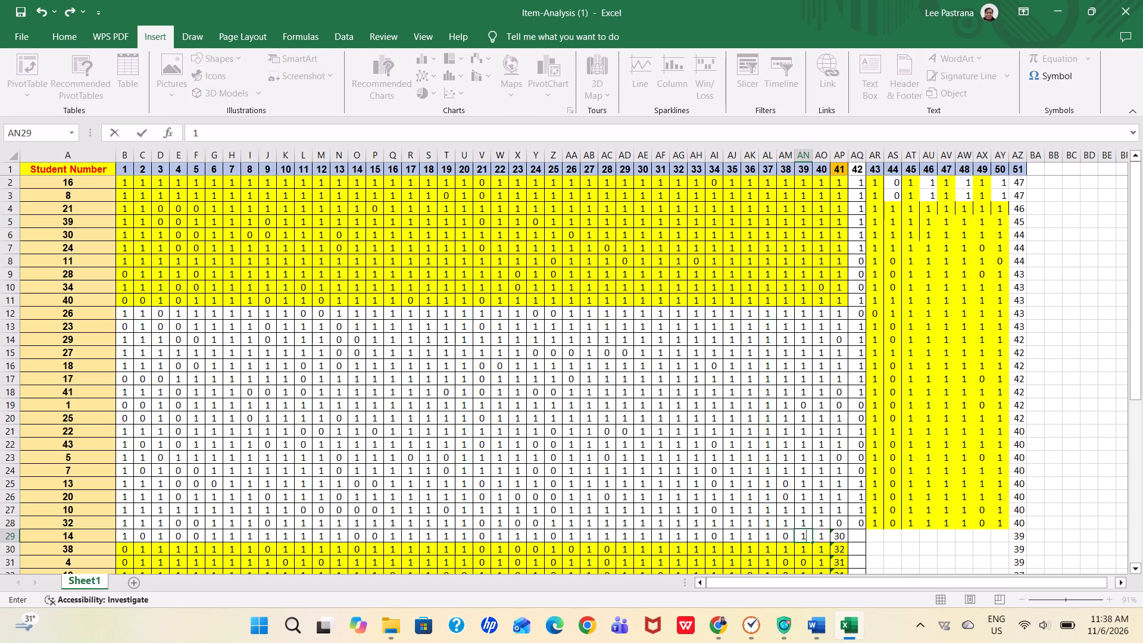
{"action": "key", "text": "Right"}
For student 14 in row 29, replace the item 41 sum formula with 1, and enter 0 for item 42, 1 for item 43 and 0 for item 44.
{"action": "key", "text": "Right"}
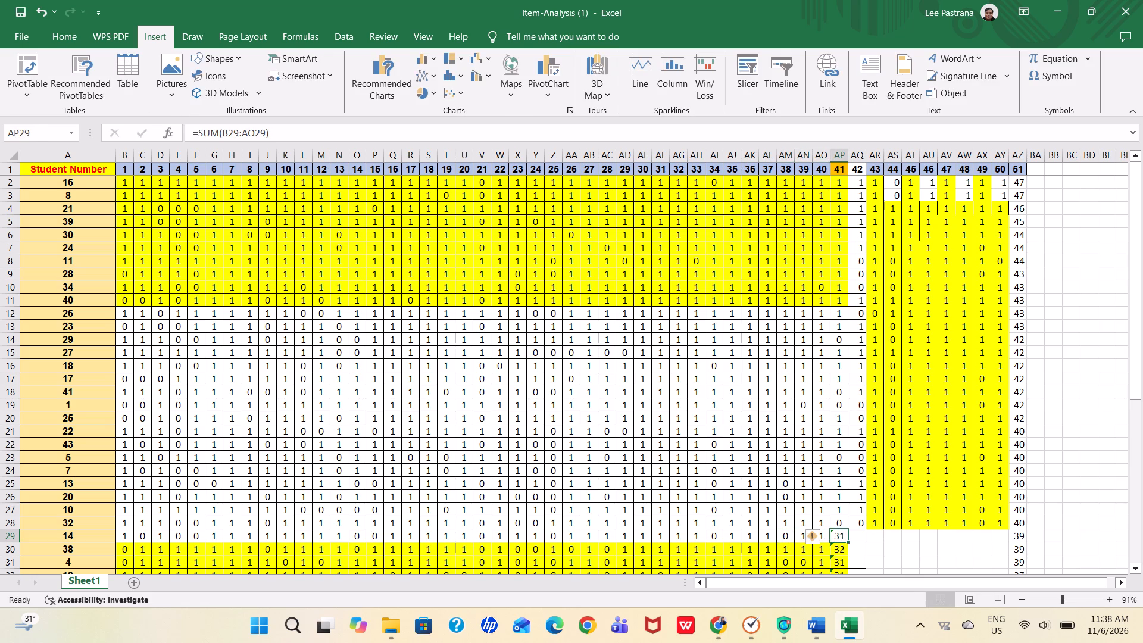
{"action": "key", "text": "1"}
{"action": "key", "text": "Right"}
{"action": "key", "text": "0"}
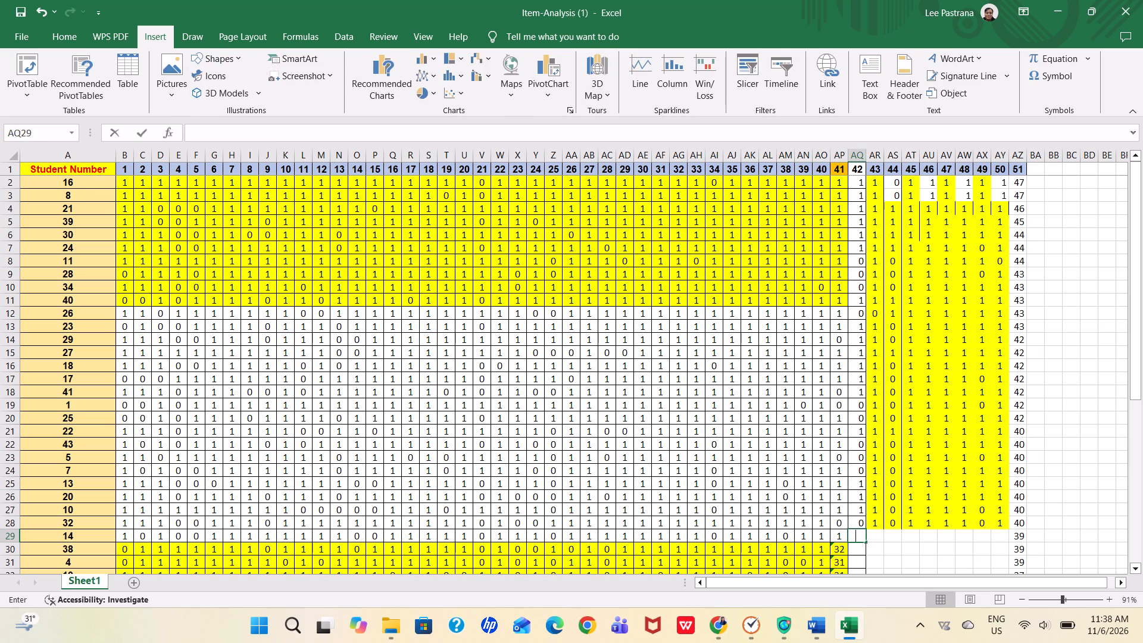
{"action": "key", "text": "Right"}
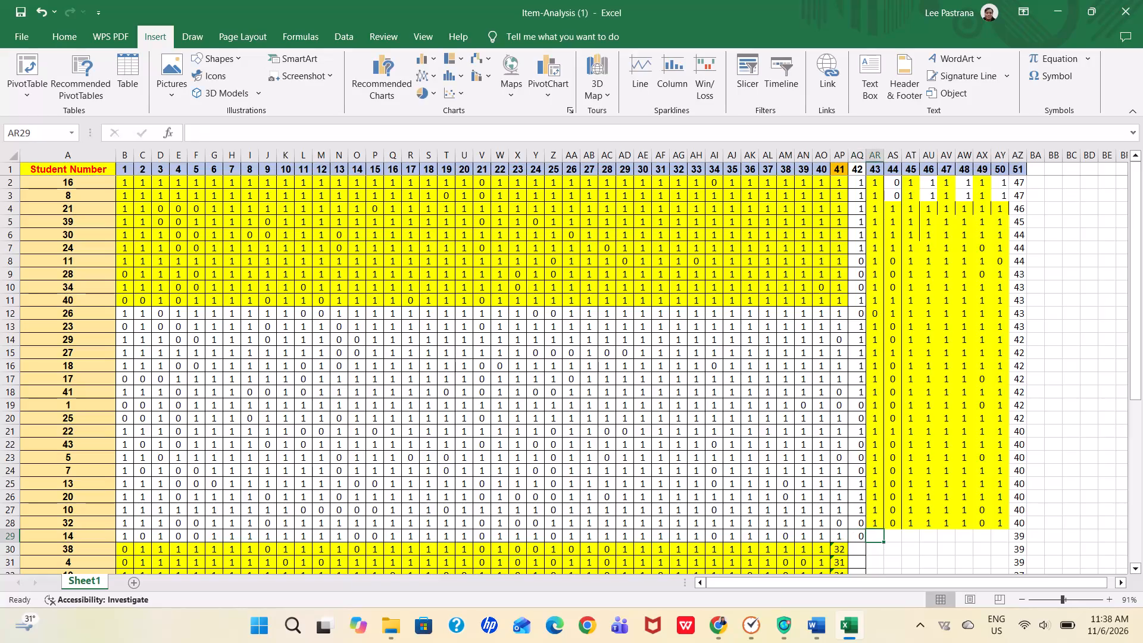
{"action": "key", "text": "1"}
{"action": "key", "text": "Right"}
{"action": "key", "text": "4"}
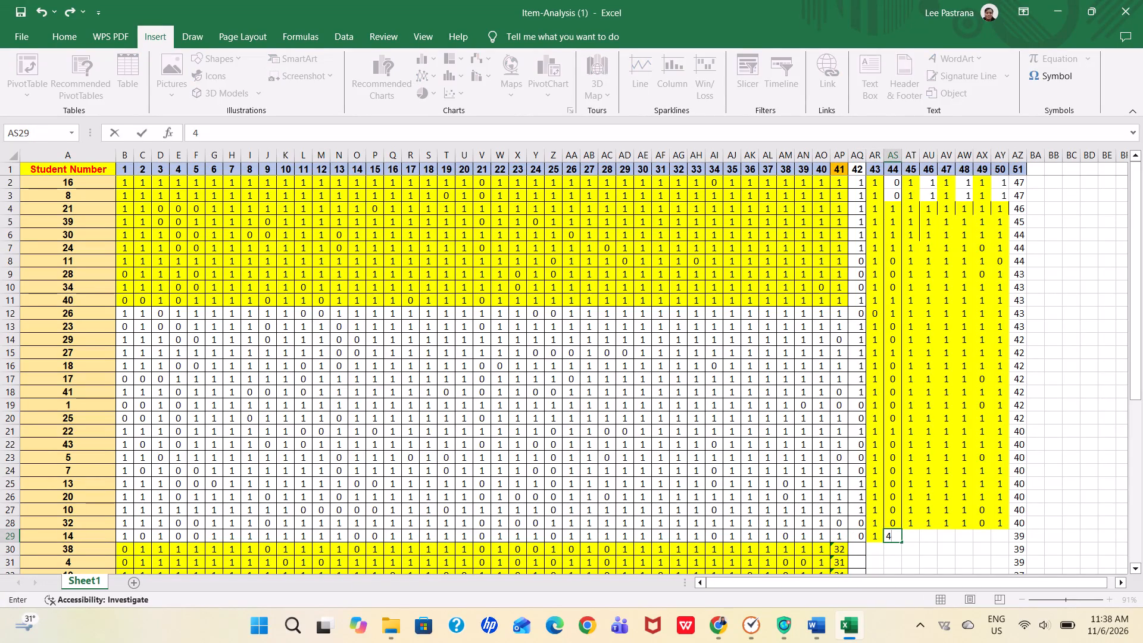
{"action": "key", "text": "BackSpace"}
{"action": "key", "text": "0"}
{"action": "key", "text": "Right"}
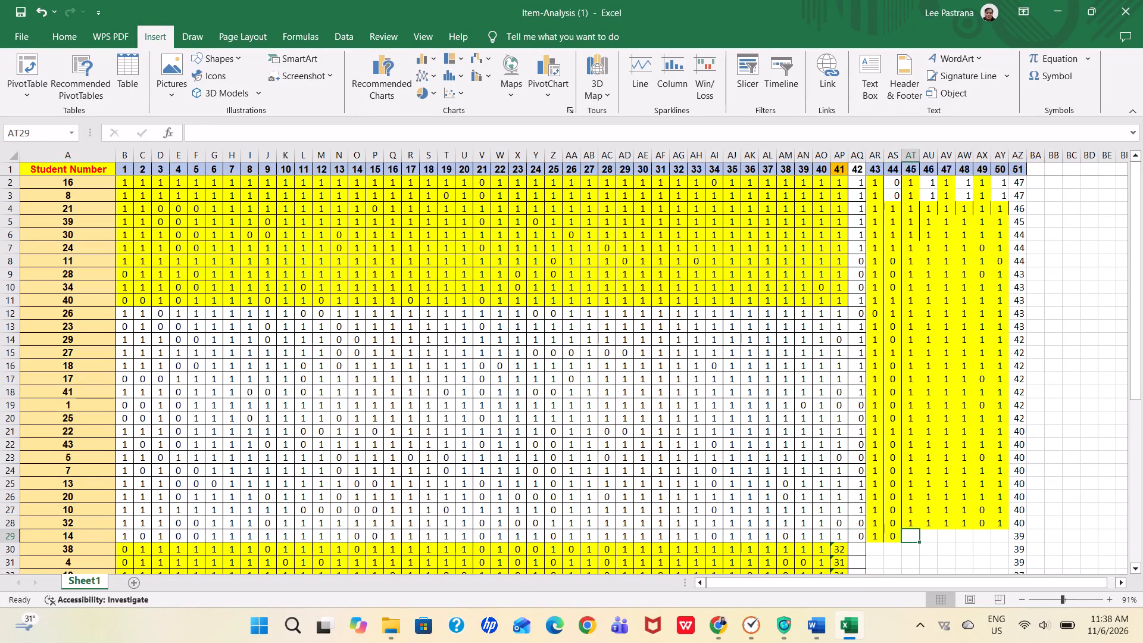
For student 14 in row 29, enter 1 for items 45 through 48, 0 for item 49 and 1 for item 50.
{"action": "key", "text": "1"}
{"action": "key", "text": "Right"}
{"action": "key", "text": "1"}
{"action": "key", "text": "Right"}
{"action": "key", "text": "1"}
{"action": "key", "text": "Right"}
{"action": "key", "text": "1"}
{"action": "key", "text": "Right"}
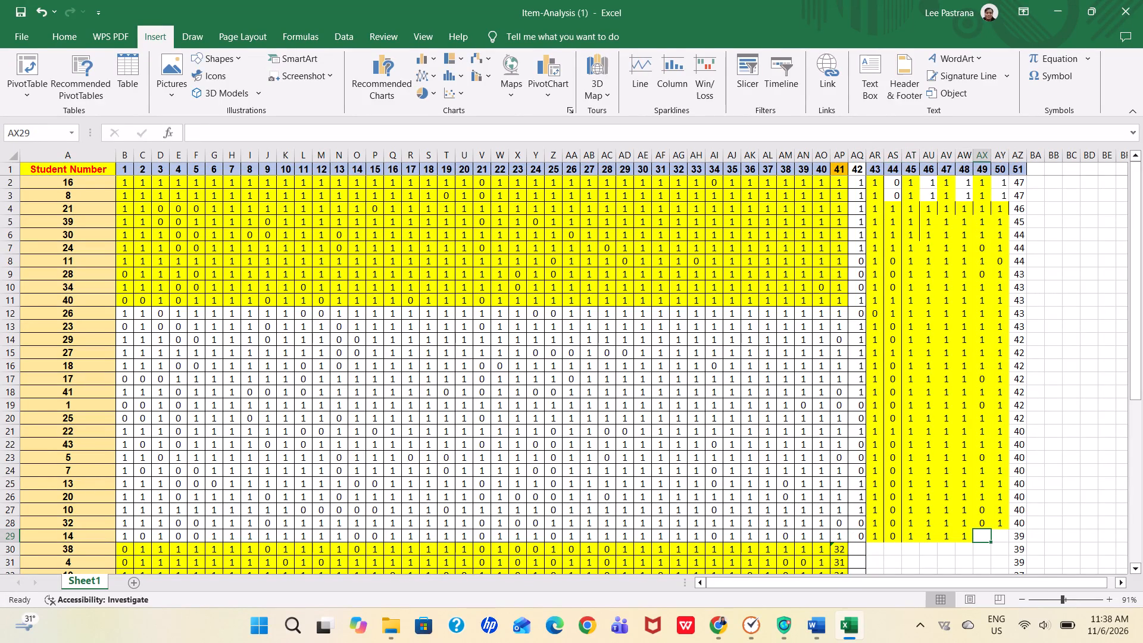
{"action": "key", "text": "9"}
{"action": "key", "text": "Right"}
{"action": "key", "text": "BackSpace"}
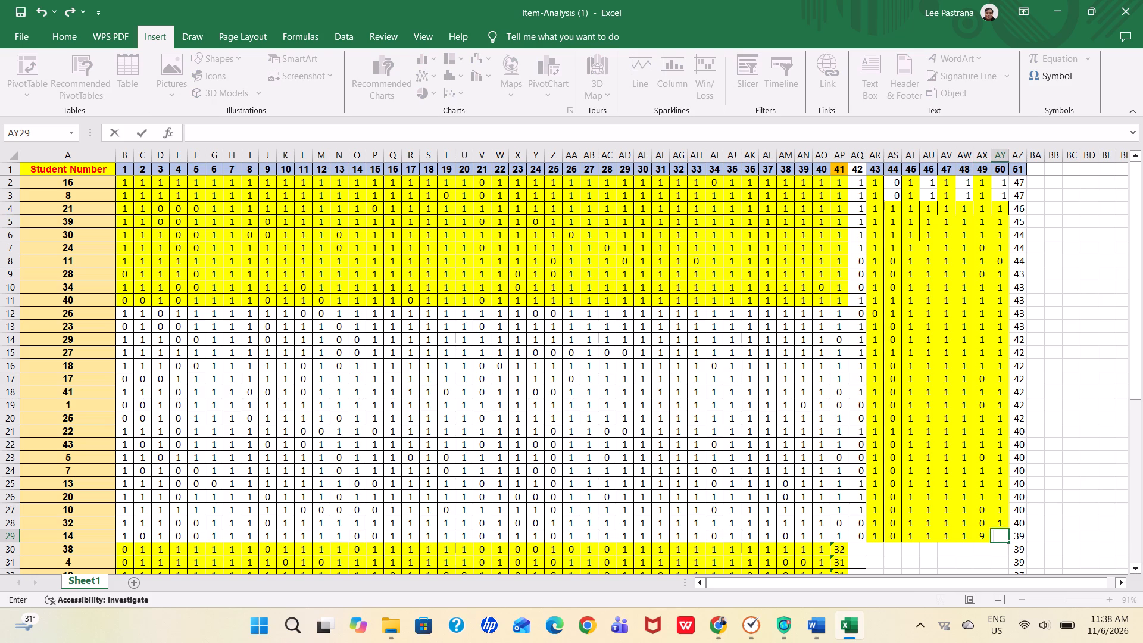
{"action": "key", "text": "Left"}
{"action": "key", "text": "9"}
{"action": "key", "text": "BackSpace"}
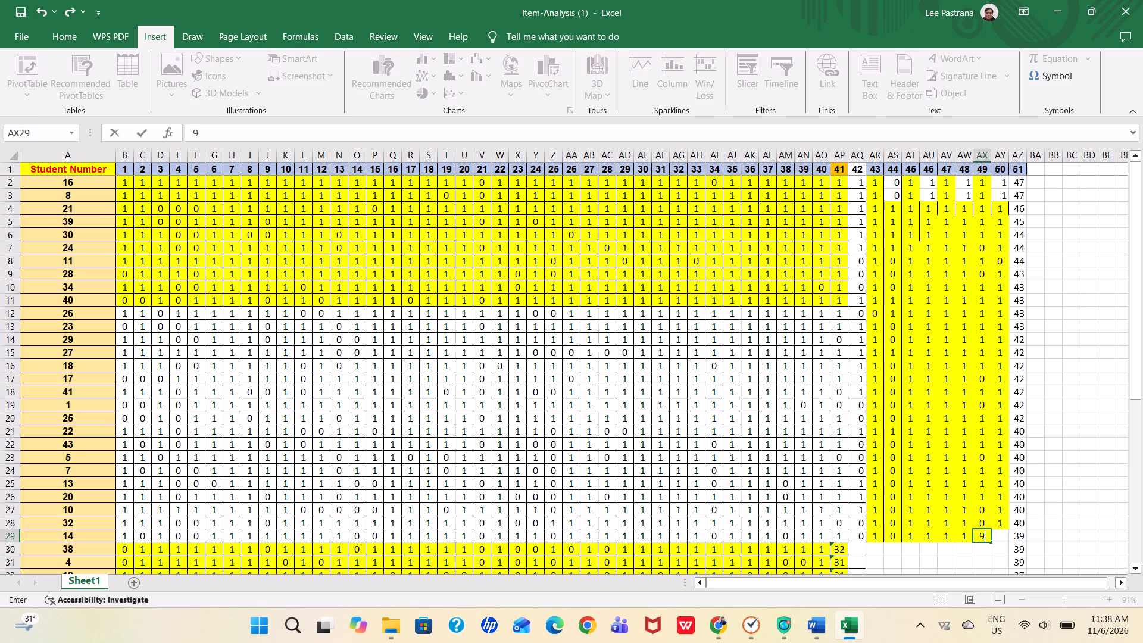
{"action": "key", "text": "0"}
{"action": "key", "text": "Right"}
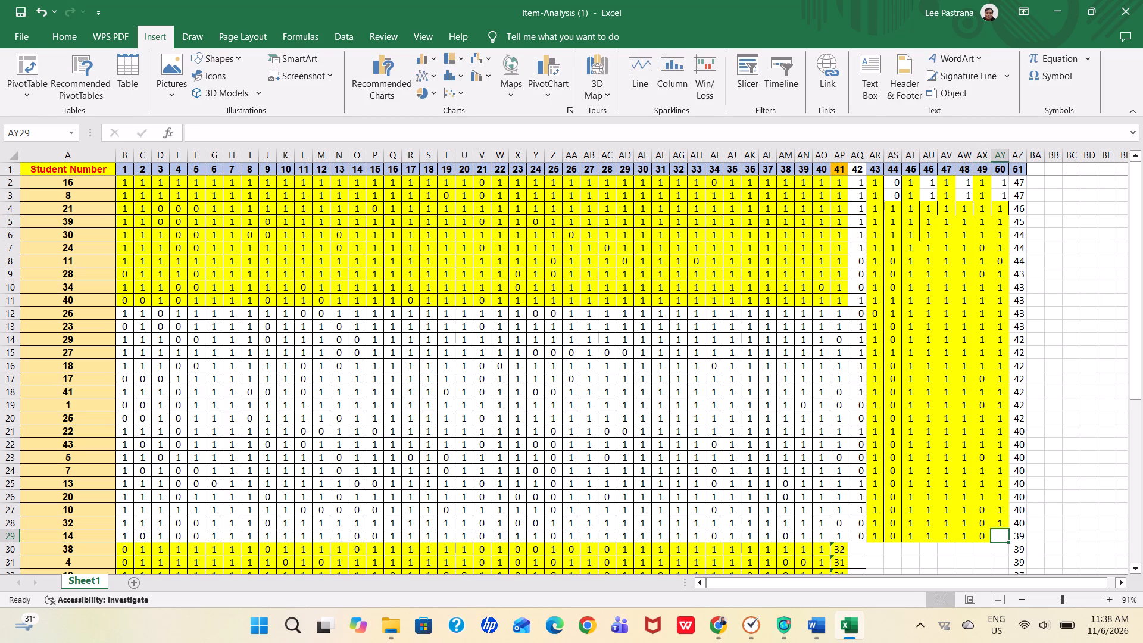
{"action": "key", "text": "1"}
{"action": "key", "text": "Down"}
For student 38 in row 30, set item 1 to 1 and items 2 and 4 to 0.
{"action": "key", "text": "Left"}
{"action": "key", "text": "Left"}
{"action": "key", "text": "Left"}
{"action": "key", "text": "Left"}
{"action": "key", "text": "Left"}
{"action": "key", "text": "Left"}
{"action": "key", "text": "Left"}
{"action": "key", "text": "Left"}
{"action": "key", "text": "Left"}
{"action": "key", "text": "Left"}
{"action": "key", "text": "Left"}
{"action": "key", "text": "Left"}
{"action": "key", "text": "Left"}
{"action": "key", "text": "Left"}
{"action": "key", "text": "Left"}
{"action": "key", "text": "Left"}
{"action": "key", "text": "Left"}
{"action": "key", "text": "Left"}
{"action": "key", "text": "Left"}
{"action": "key", "text": "Left"}
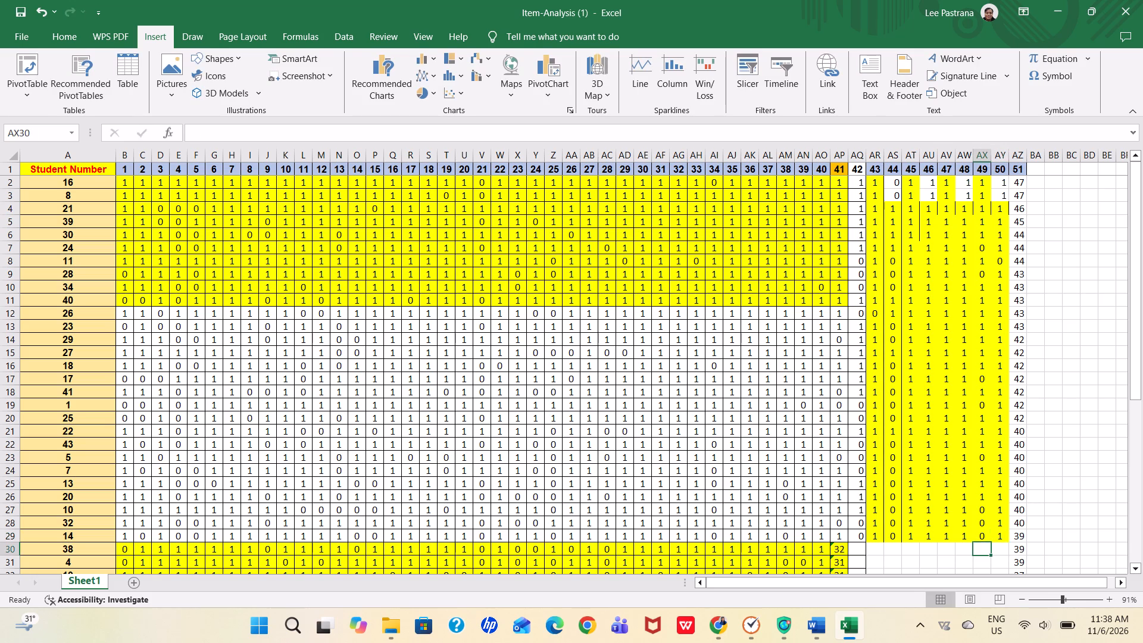
{"action": "key", "text": "Left"}
{"action": "key", "text": "Left"}
{"action": "key", "text": "Left"}
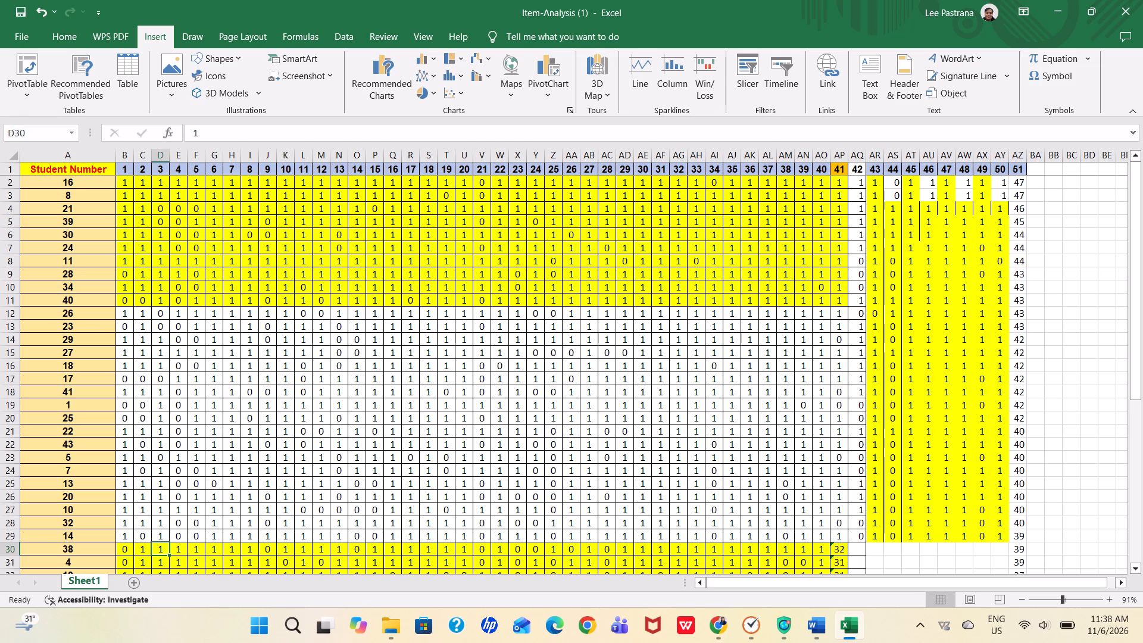
{"action": "key", "text": "Left"}
{"action": "key", "text": "Left"}
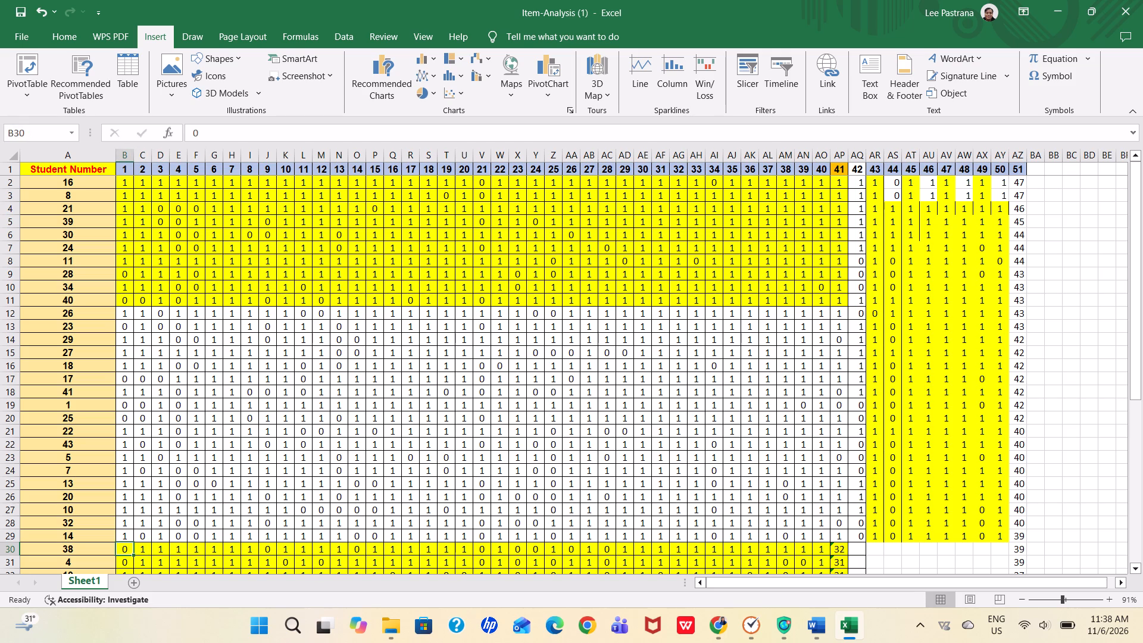
{"action": "key", "text": "1"}
{"action": "key", "text": "Right"}
{"action": "key", "text": "0"}
{"action": "key", "text": "Right"}
{"action": "key", "text": "Right"}
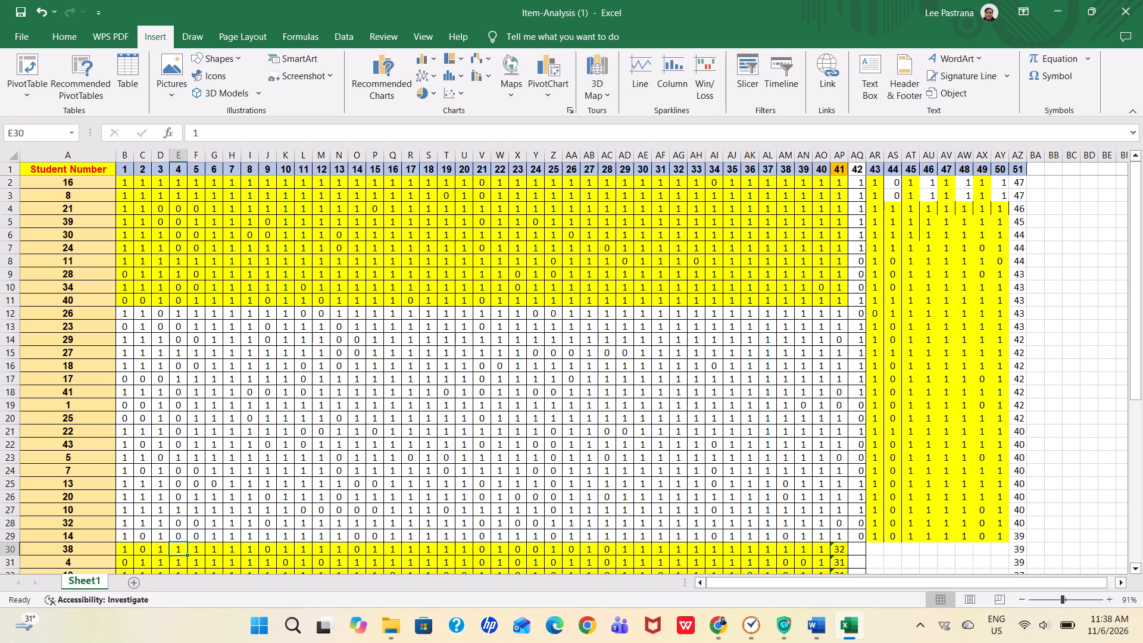
{"action": "key", "text": "0"}
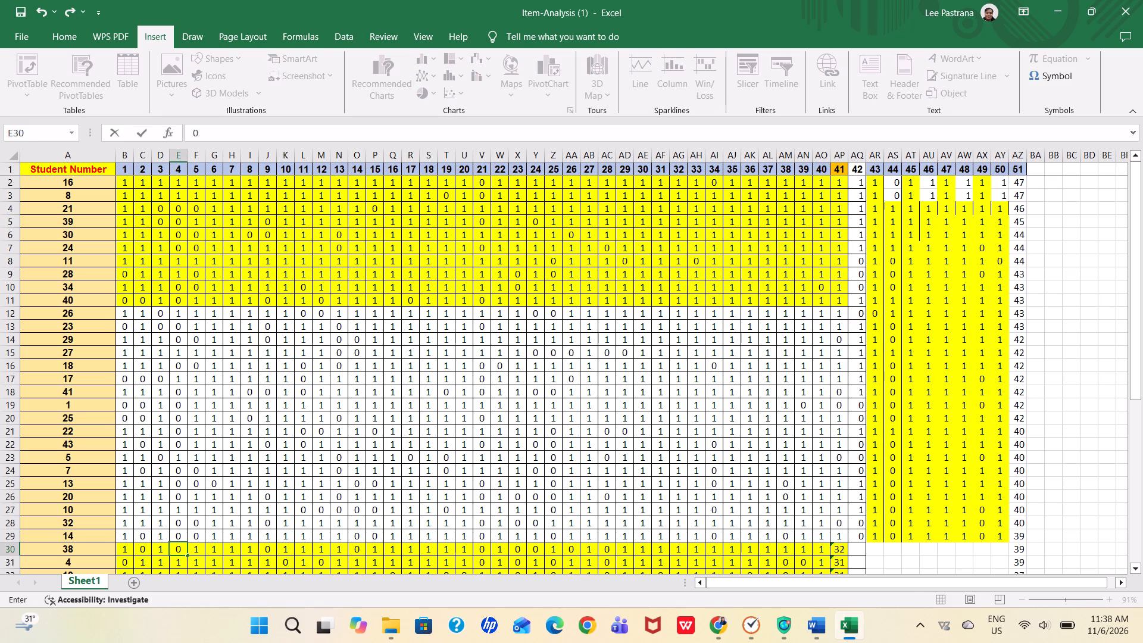
{"action": "key", "text": "Right"}
For student 38 in row 30, set item 9 to 1 and items 11 and 12 to 0.
{"action": "key", "text": "Right"}
{"action": "key", "text": "Right"}
{"action": "key", "text": "Right"}
{"action": "key", "text": "Right"}
{"action": "key", "text": "1"}
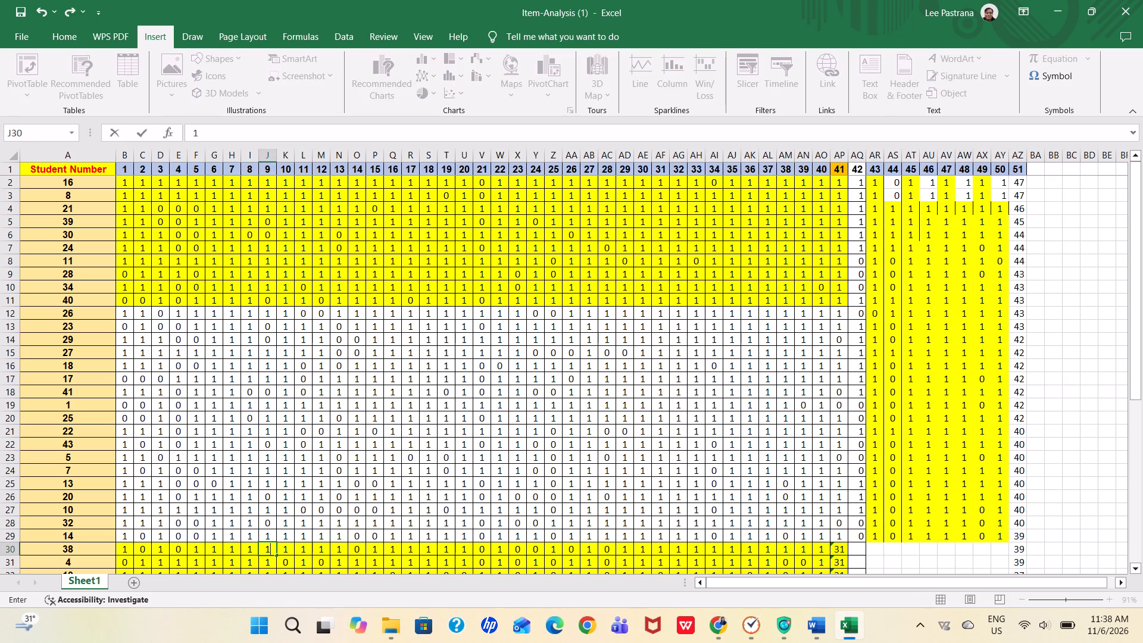
{"action": "key", "text": "Right"}
{"action": "key", "text": "Right"}
{"action": "key", "text": "0"}
{"action": "key", "text": "Right"}
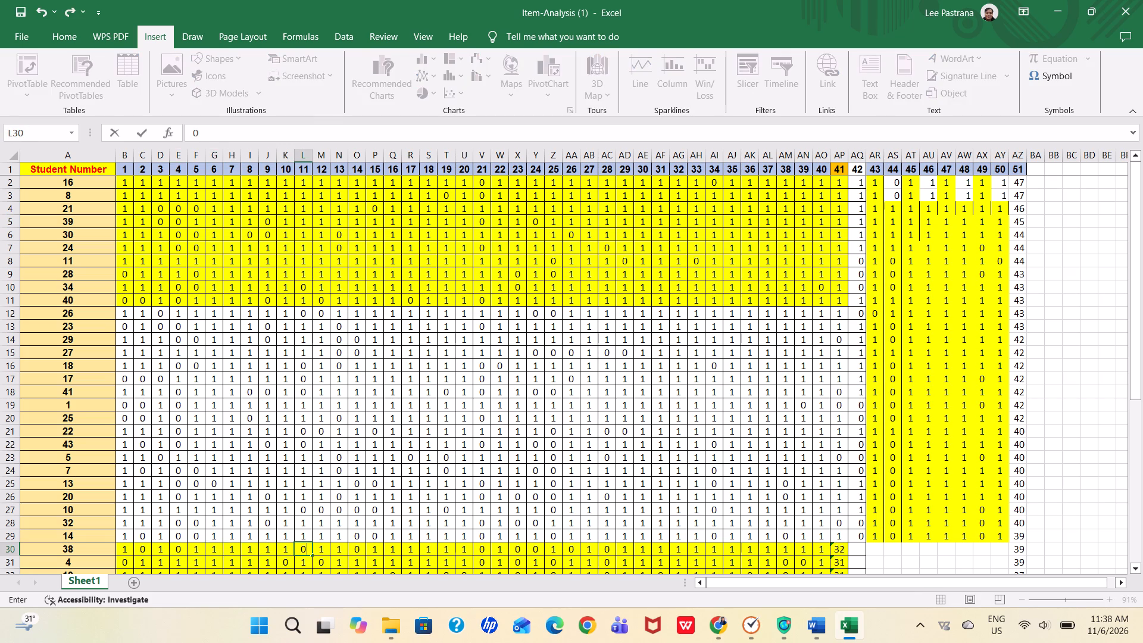
{"action": "key", "text": "0"}
{"action": "key", "text": "Right"}
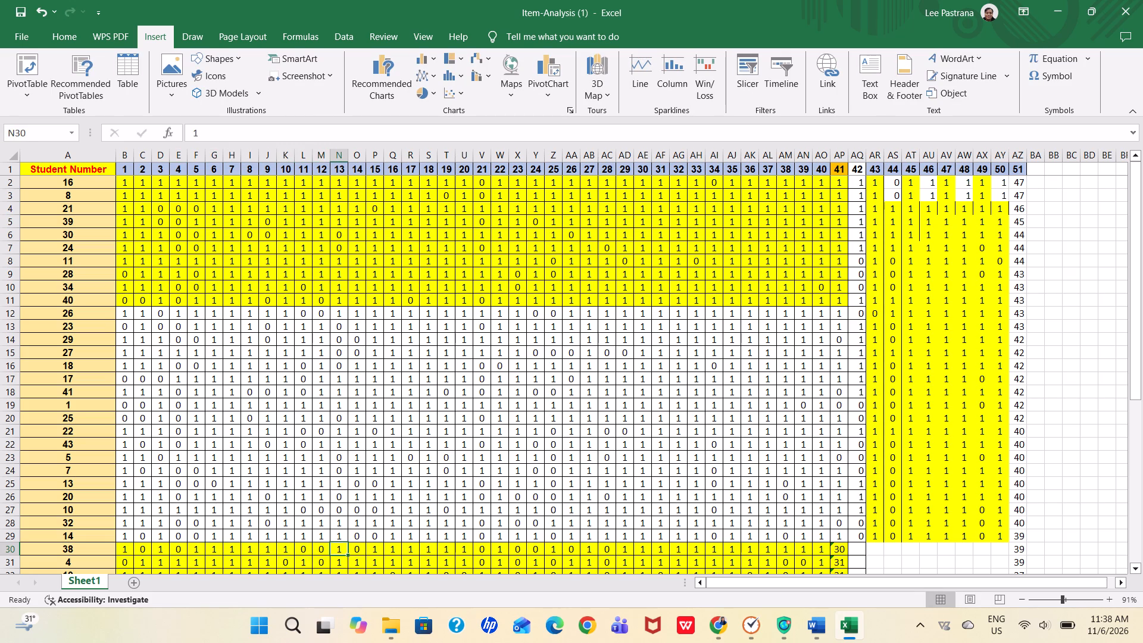
For student 38 in row 30, set item 13 to 0, item 14 to 1 and item 15 to 0.
{"action": "key", "text": "1"}
{"action": "key", "text": "BackSpace"}
{"action": "key", "text": "0"}
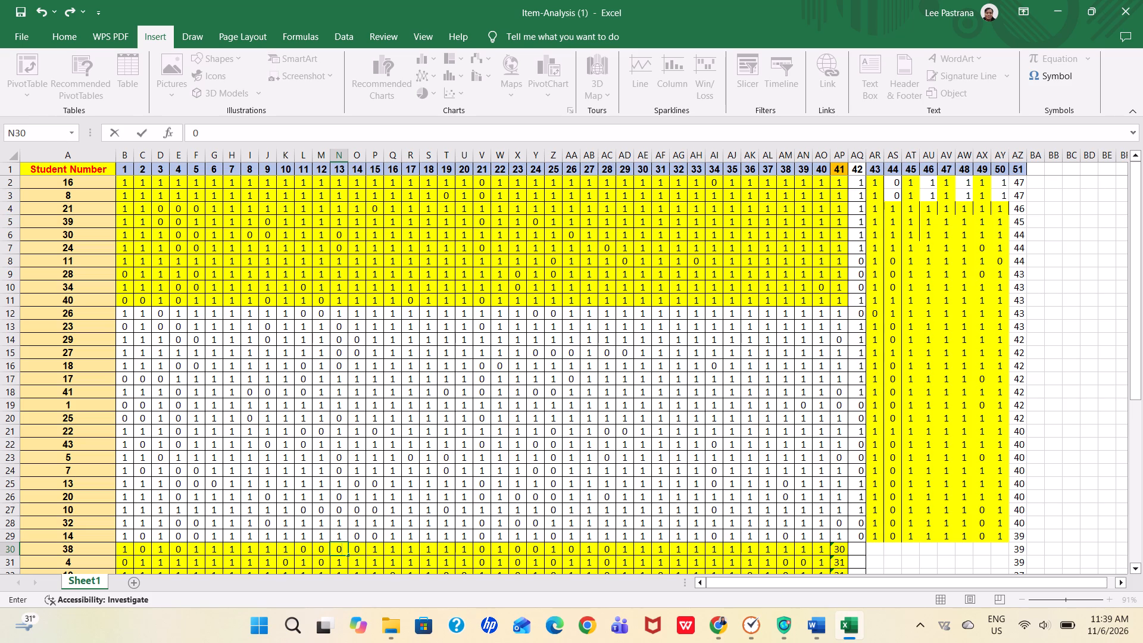
{"action": "key", "text": "Right"}
{"action": "key", "text": "1"}
{"action": "key", "text": "Right"}
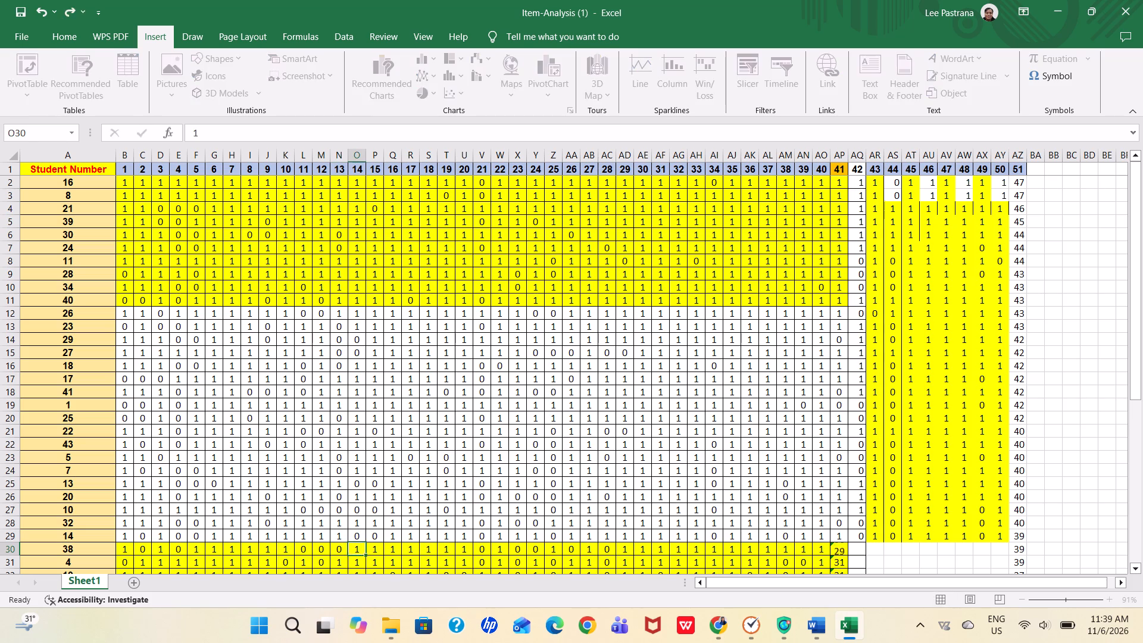
{"action": "key", "text": "0"}
{"action": "key", "text": "Right"}
For student 38 in row 30, set item 19 to 0 and item 21 to 1.
{"action": "key", "text": "Right"}
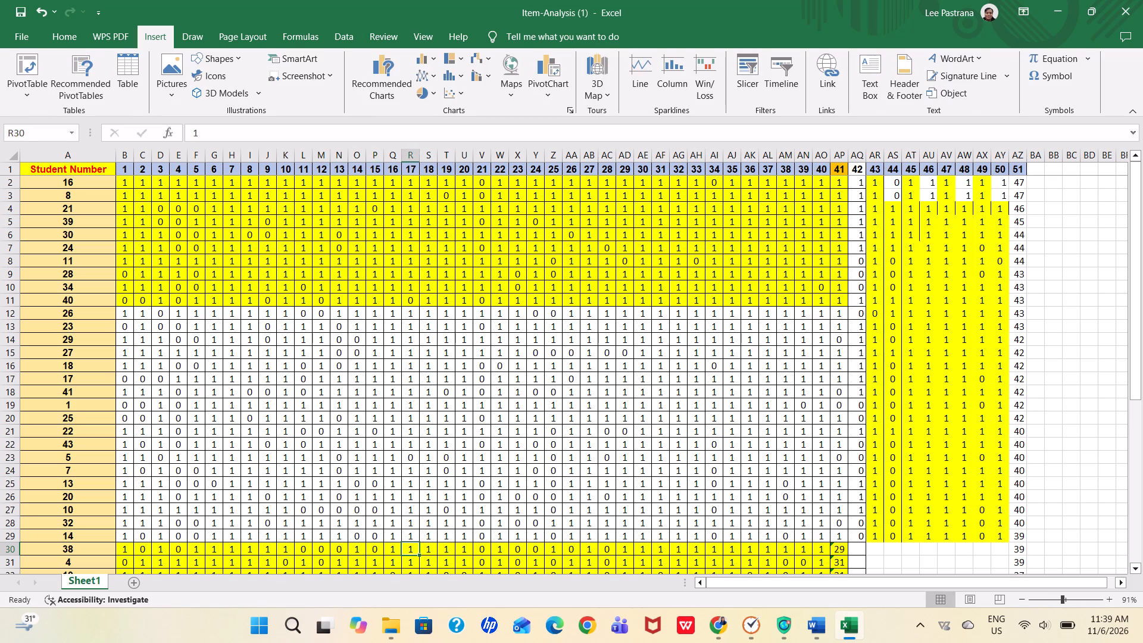
{"action": "key", "text": "Right"}
{"action": "key", "text": "Right"}
{"action": "key", "text": "0"}
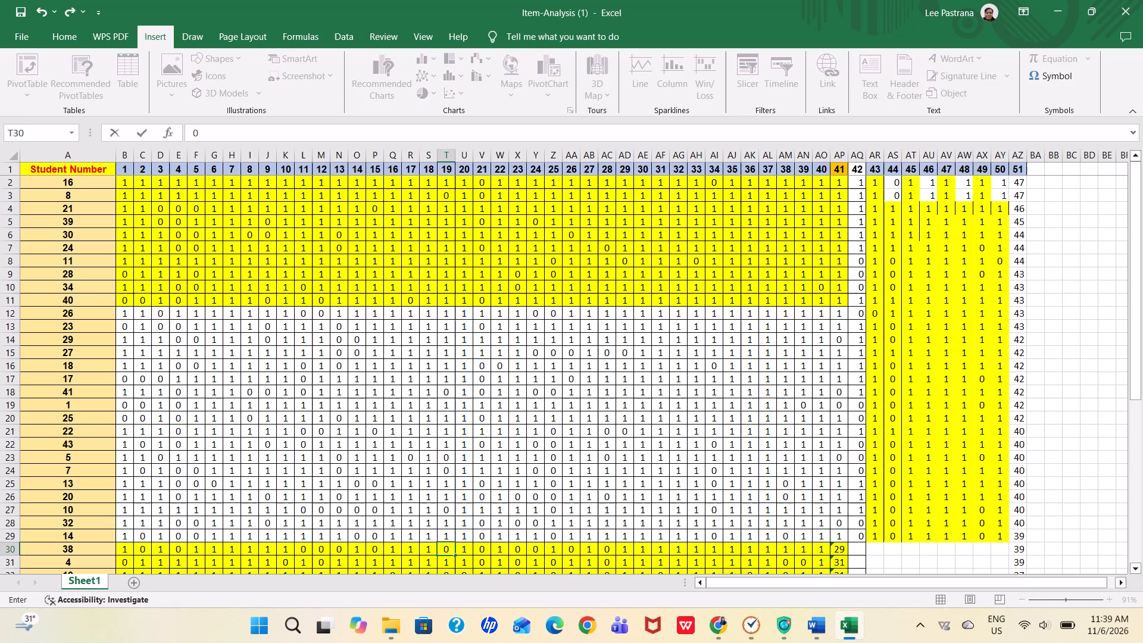
{"action": "key", "text": "Right"}
{"action": "key", "text": "Right"}
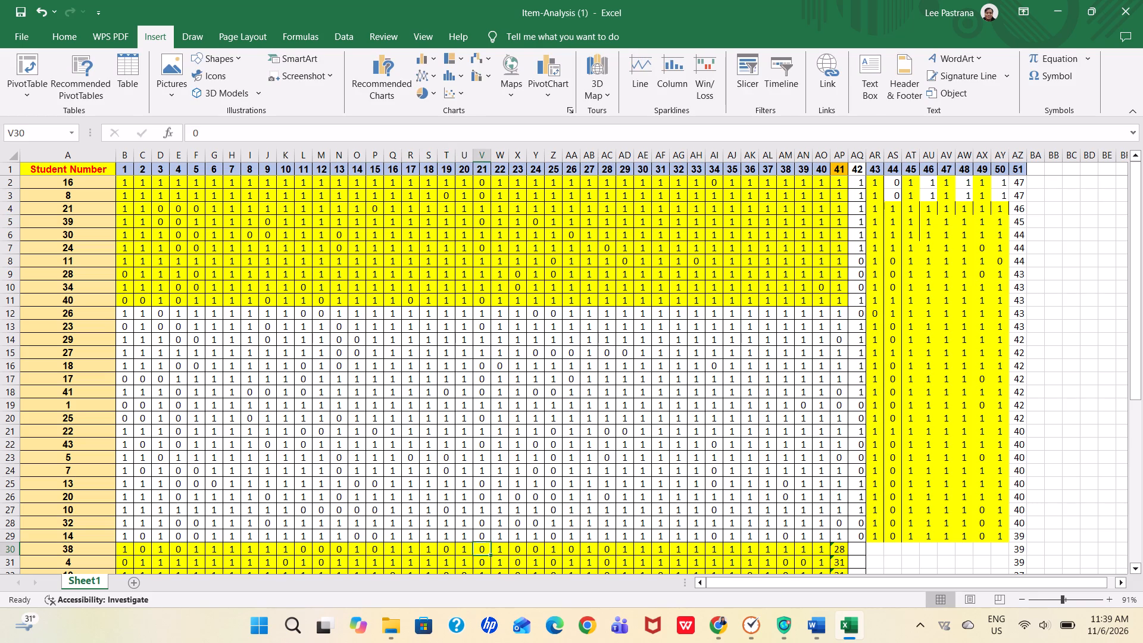
{"action": "key", "text": "1"}
{"action": "key", "text": "Right"}
For student 38 in row 30, set items 23, 26 and 28 to 1.
{"action": "key", "text": "Right"}
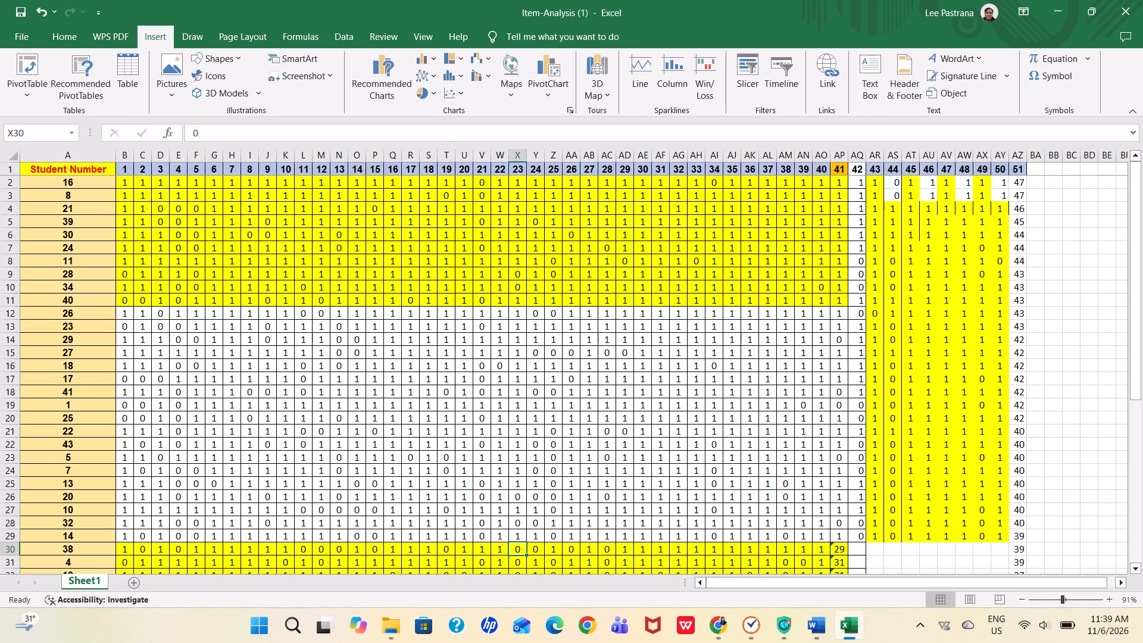
{"action": "key", "text": "1"}
{"action": "key", "text": "Right"}
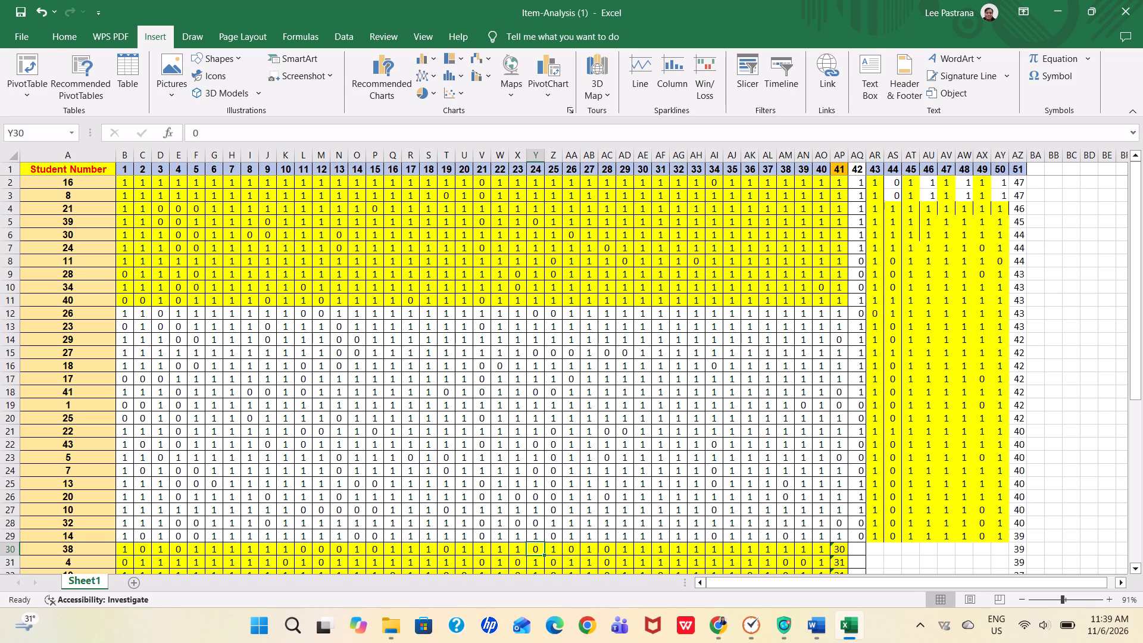
{"action": "key", "text": "Right"}
{"action": "key", "text": "Right"}
{"action": "key", "text": "1"}
{"action": "key", "text": "Right"}
{"action": "key", "text": "Right"}
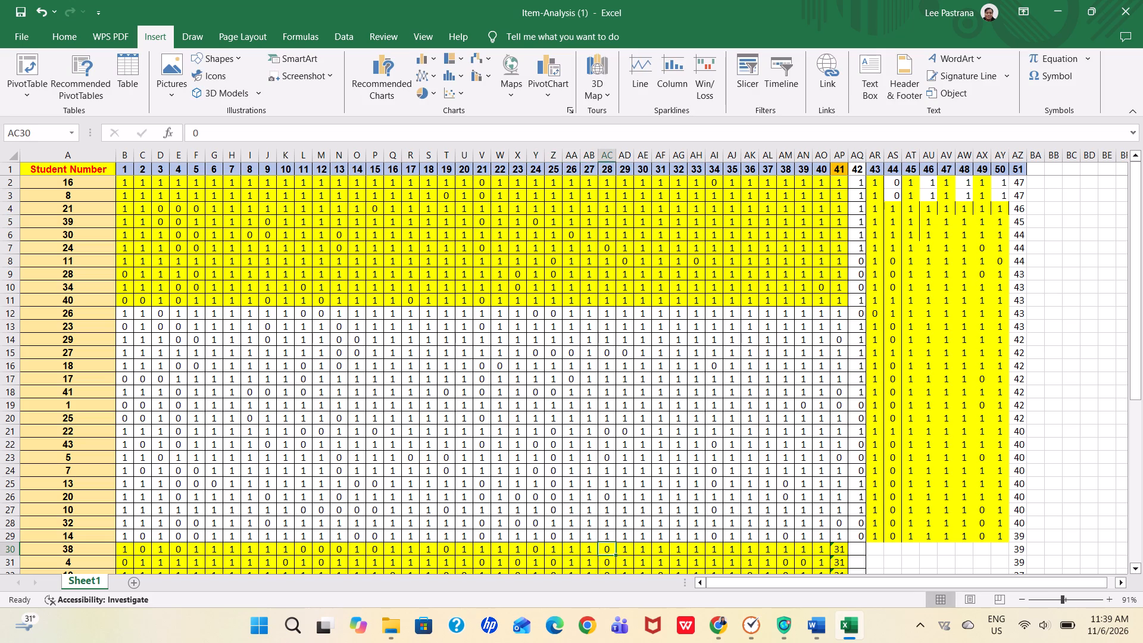
{"action": "key", "text": "1"}
{"action": "key", "text": "Right"}
For student 38 in row 30, set item 38 to 0.
{"action": "key", "text": "Right"}
{"action": "key", "text": "Right"}
{"action": "key", "text": "Right"}
{"action": "key", "text": "Right"}
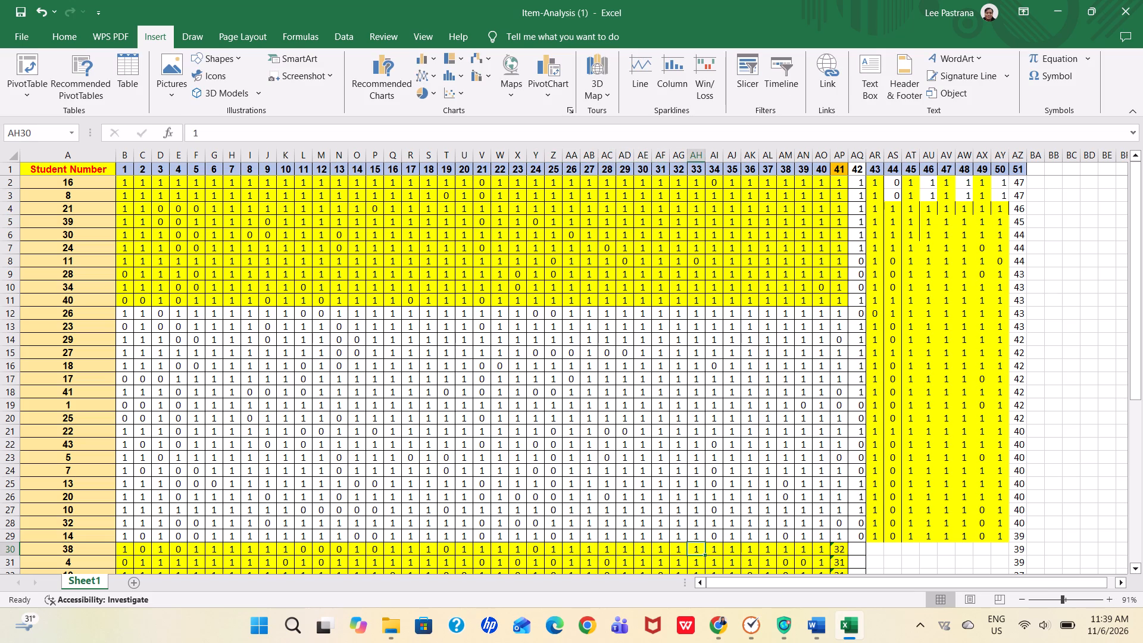
{"action": "key", "text": "Right"}
{"action": "key", "text": "Right"}
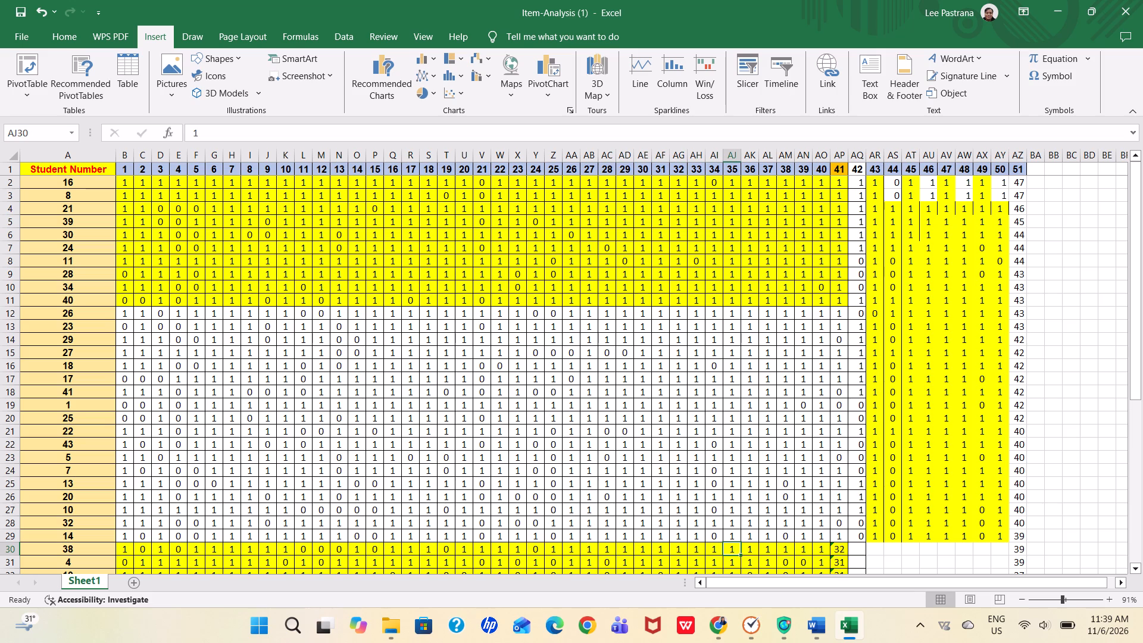
{"action": "key", "text": "Right"}
{"action": "key", "text": "Right"}
{"action": "key", "text": "Right"}
{"action": "key", "text": "0"}
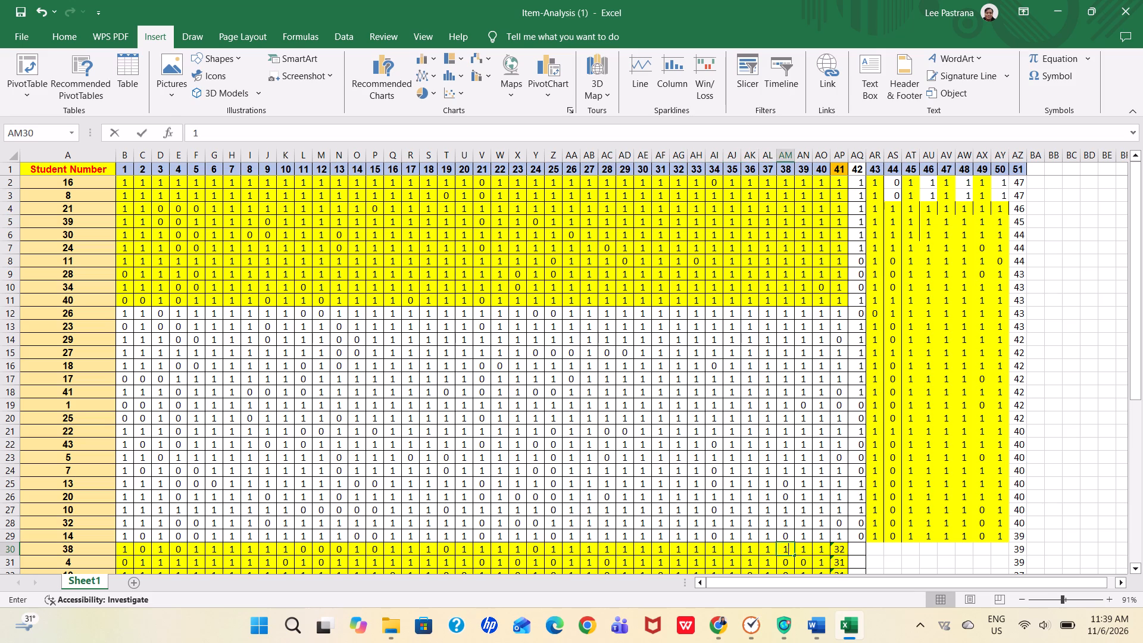
{"action": "key", "text": "Right"}
For student 38 in row 30, replace the item 41 sum formula with 1, and enter 0 for item 42, 1 for item 43 and 0 for item 44.
{"action": "key", "text": "Right"}
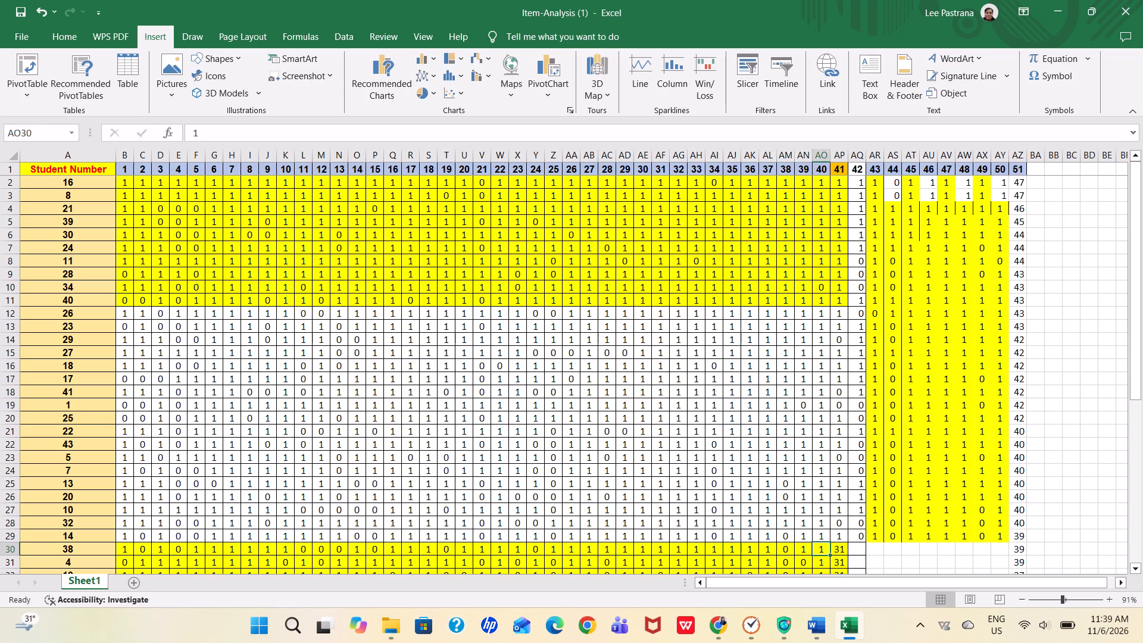
{"action": "key", "text": "Right"}
{"action": "key", "text": "1"}
{"action": "key", "text": "Right"}
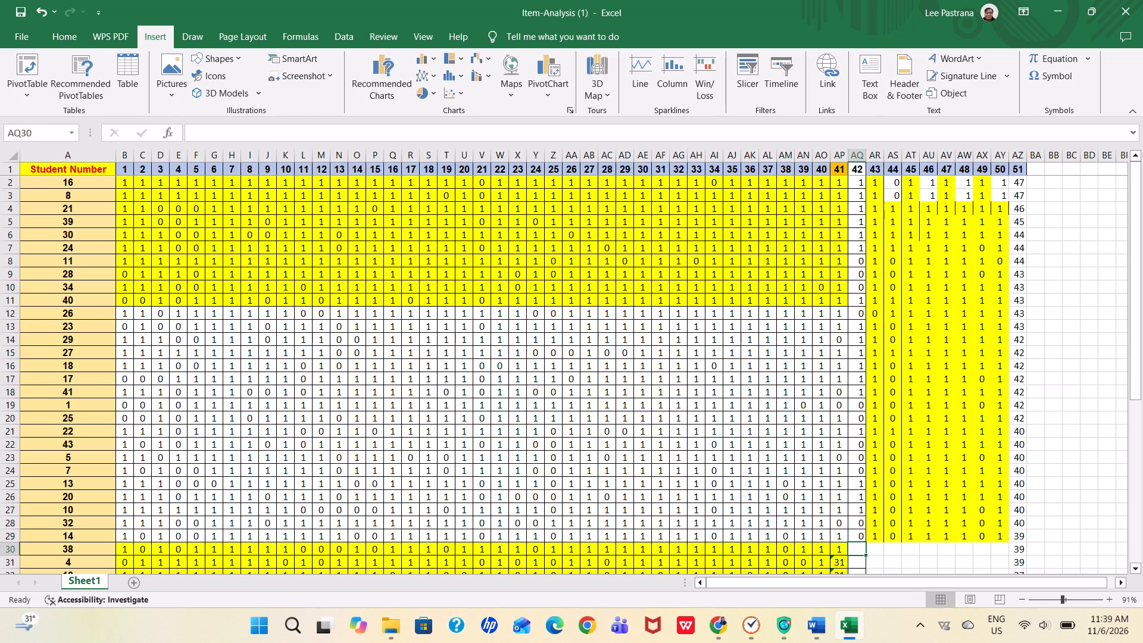
{"action": "key", "text": "0"}
{"action": "key", "text": "Right"}
{"action": "key", "text": "1"}
{"action": "key", "text": "Right"}
{"action": "key", "text": "0"}
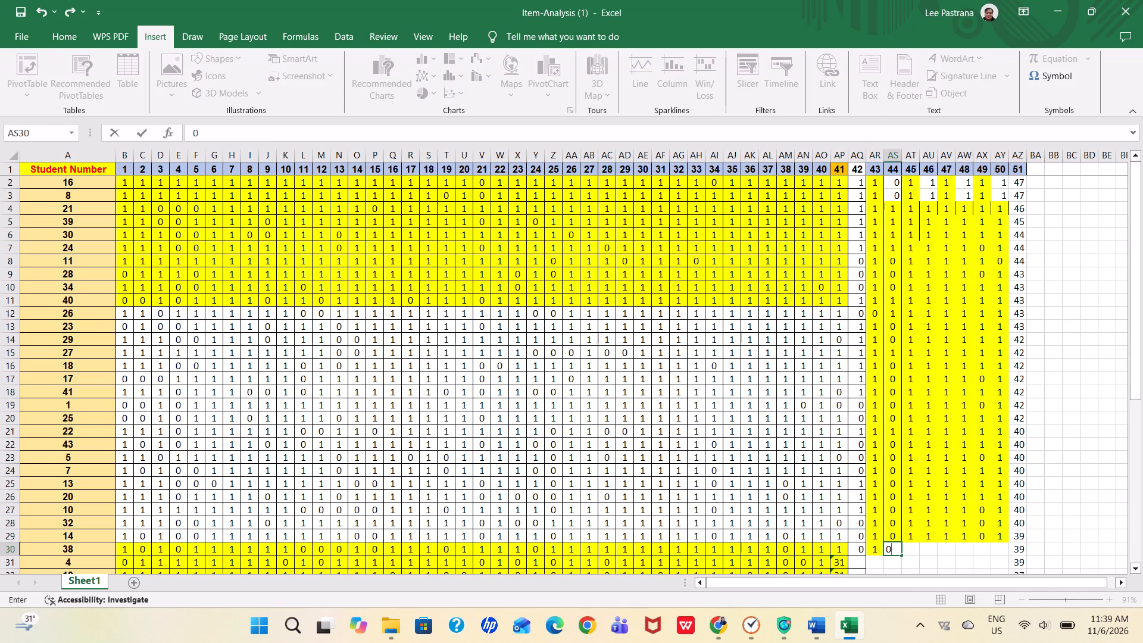
{"action": "key", "text": "Right"}
For student 38 in row 30, enter 1 for each of items 45 through 50.
{"action": "key", "text": "1"}
{"action": "key", "text": "Right"}
{"action": "key", "text": "1"}
{"action": "key", "text": "Right"}
{"action": "key", "text": "1"}
{"action": "key", "text": "Right"}
{"action": "key", "text": "1"}
{"action": "key", "text": "Right"}
{"action": "key", "text": "1"}
{"action": "key", "text": "Right"}
{"action": "key", "text": "1"}
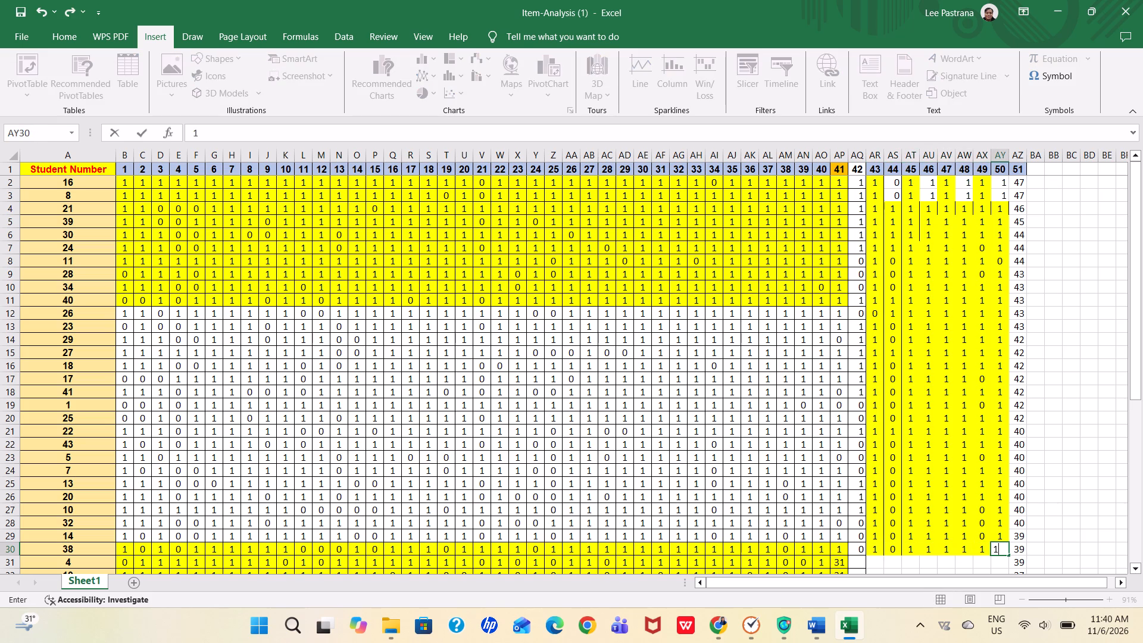
{"action": "key", "text": "Right"}
For student 4 in row 31, set items 2 and 4 to 0.
{"action": "key", "text": "Down"}
{"action": "key", "text": "Left"}
{"action": "key", "text": "Left"}
{"action": "key", "text": "Left"}
{"action": "key", "text": "Left"}
{"action": "key", "text": "Left"}
{"action": "key", "text": "Left"}
{"action": "key", "text": "Left"}
{"action": "key", "text": "Left"}
{"action": "key", "text": "Left"}
{"action": "key", "text": "Left"}
{"action": "key", "text": "Left"}
{"action": "key", "text": "Left"}
{"action": "key", "text": "Left"}
{"action": "key", "text": "Left"}
{"action": "key", "text": "Left"}
{"action": "key", "text": "Left"}
{"action": "key", "text": "Left"}
{"action": "key", "text": "Left"}
{"action": "key", "text": "Left"}
{"action": "key", "text": "Left"}
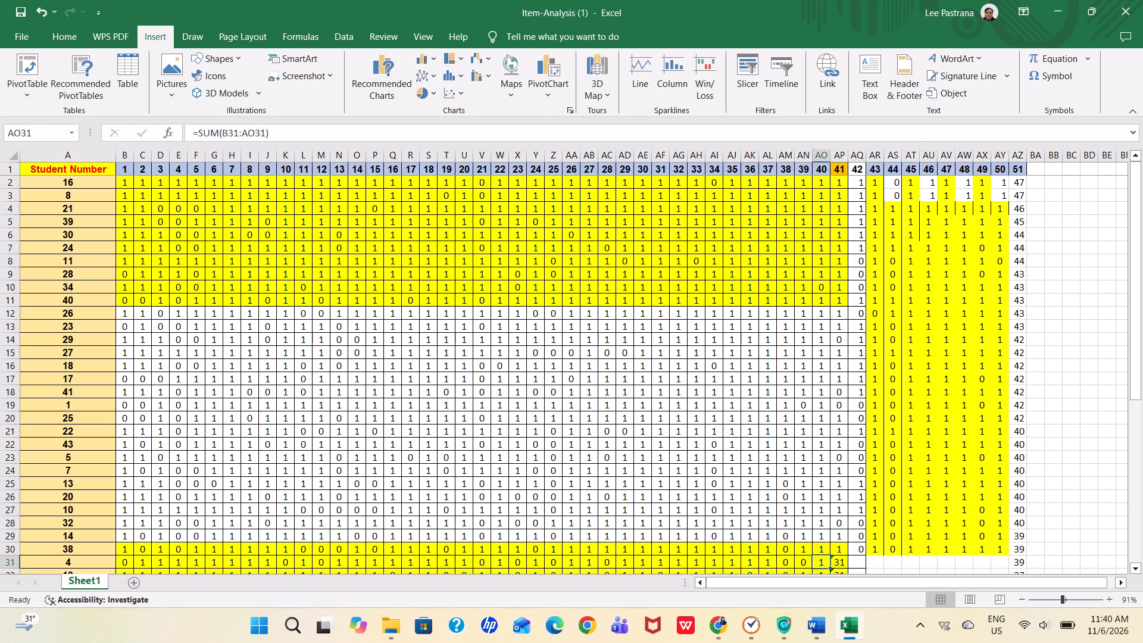
{"action": "key", "text": "Left"}
{"action": "key", "text": "Left"}
{"action": "key", "text": "Left"}
{"action": "key", "text": "Left"}
{"action": "key", "text": "Left"}
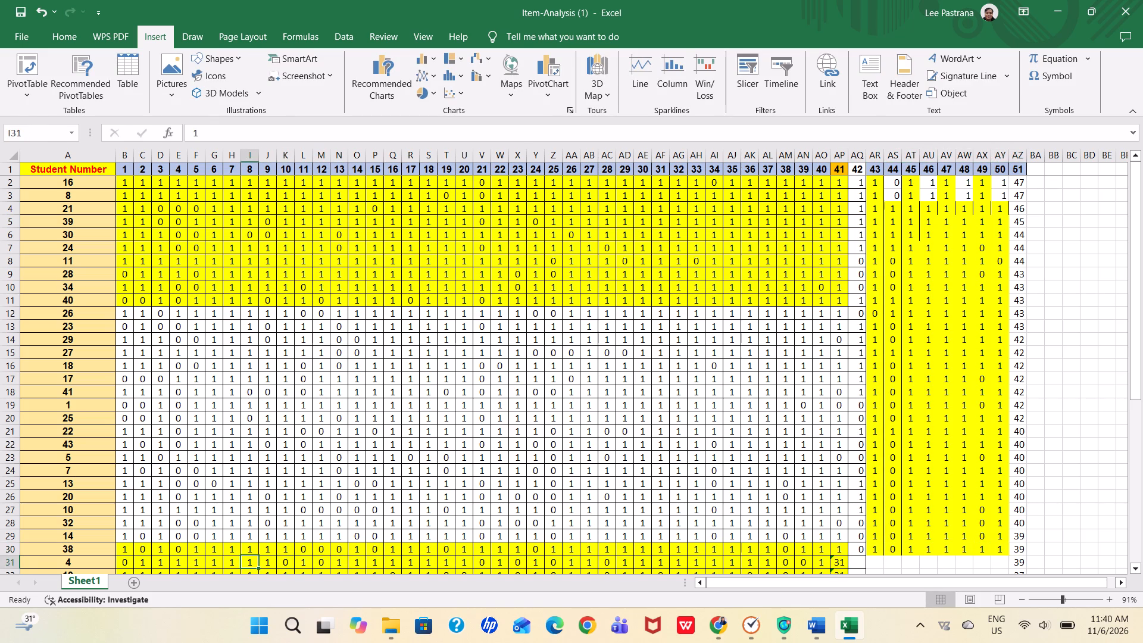
{"action": "key", "text": "Left"}
{"action": "key", "text": "Left"}
{"action": "key", "text": "Left"}
{"action": "key", "text": "Left"}
{"action": "key", "text": "Left"}
{"action": "key", "text": "Left"}
{"action": "key", "text": "Left"}
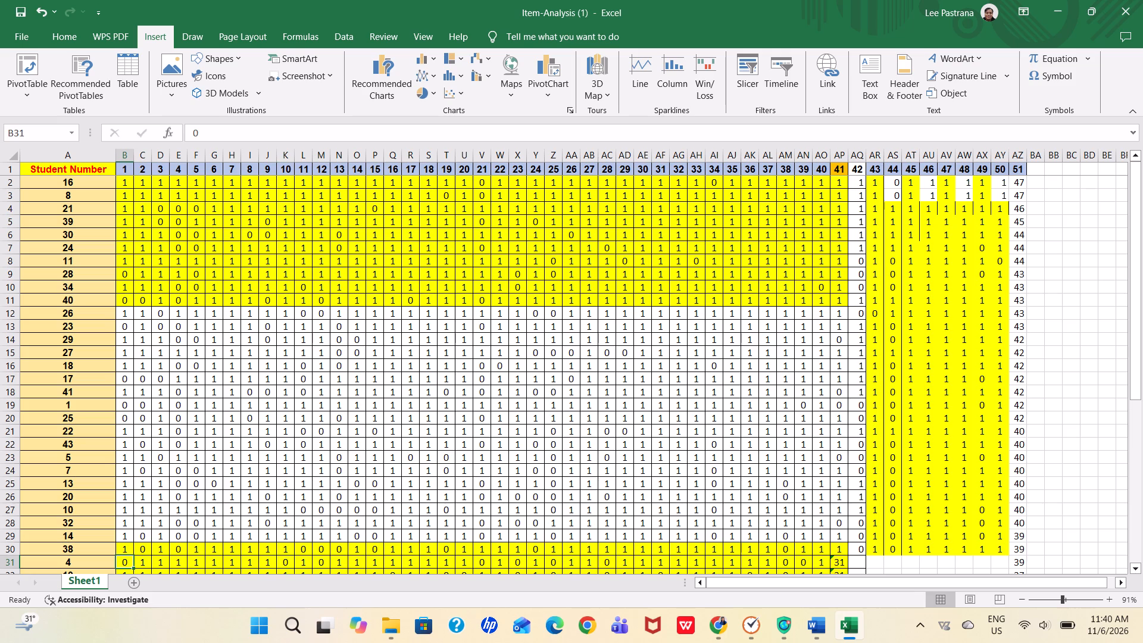
{"action": "key", "text": "Right"}
{"action": "key", "text": "0"}
{"action": "key", "text": "Right"}
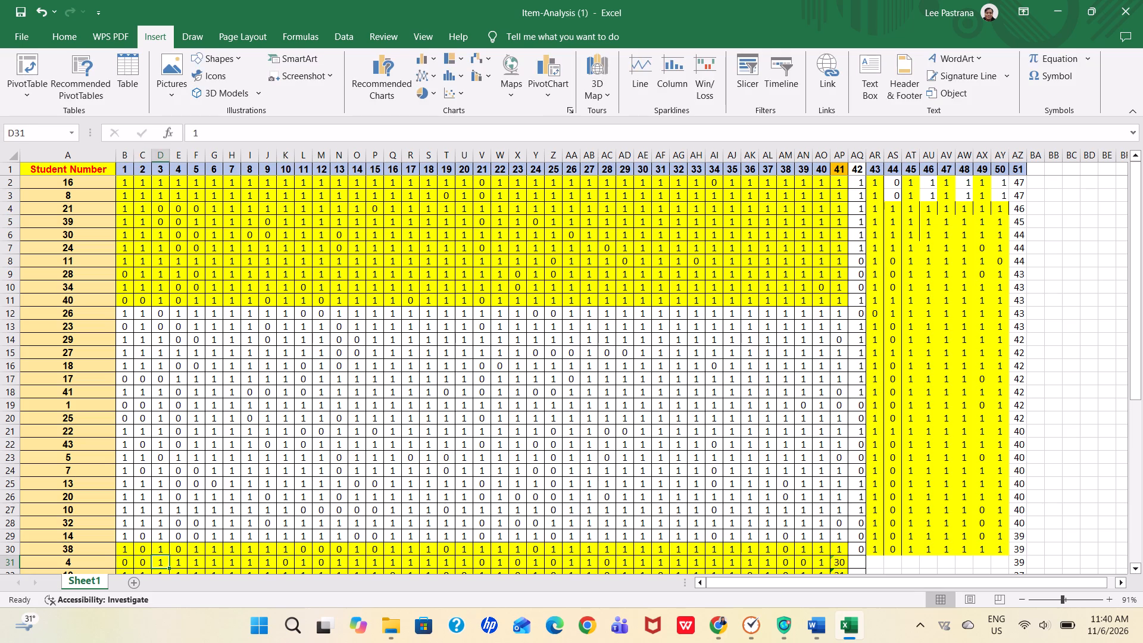
{"action": "key", "text": "Right"}
{"action": "key", "text": "0"}
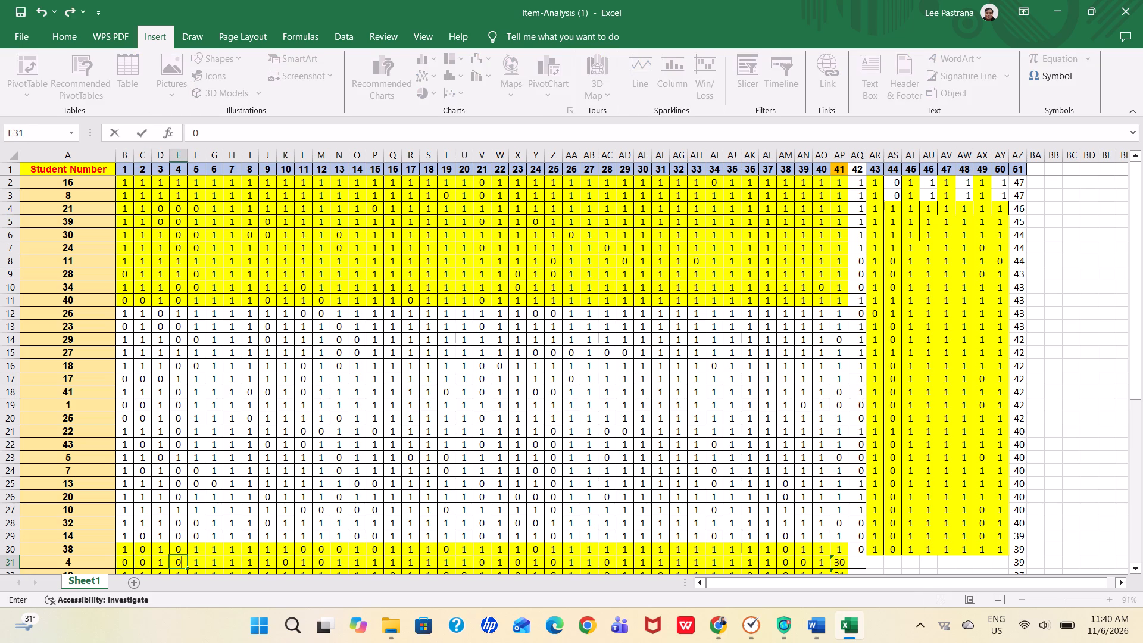
{"action": "key", "text": "Right"}
For student 4 in row 31, set item 9 to 0 and item 10 to 1.
{"action": "key", "text": "Right"}
{"action": "key", "text": "Right"}
{"action": "key", "text": "Right"}
{"action": "key", "text": "Right"}
{"action": "key", "text": "0"}
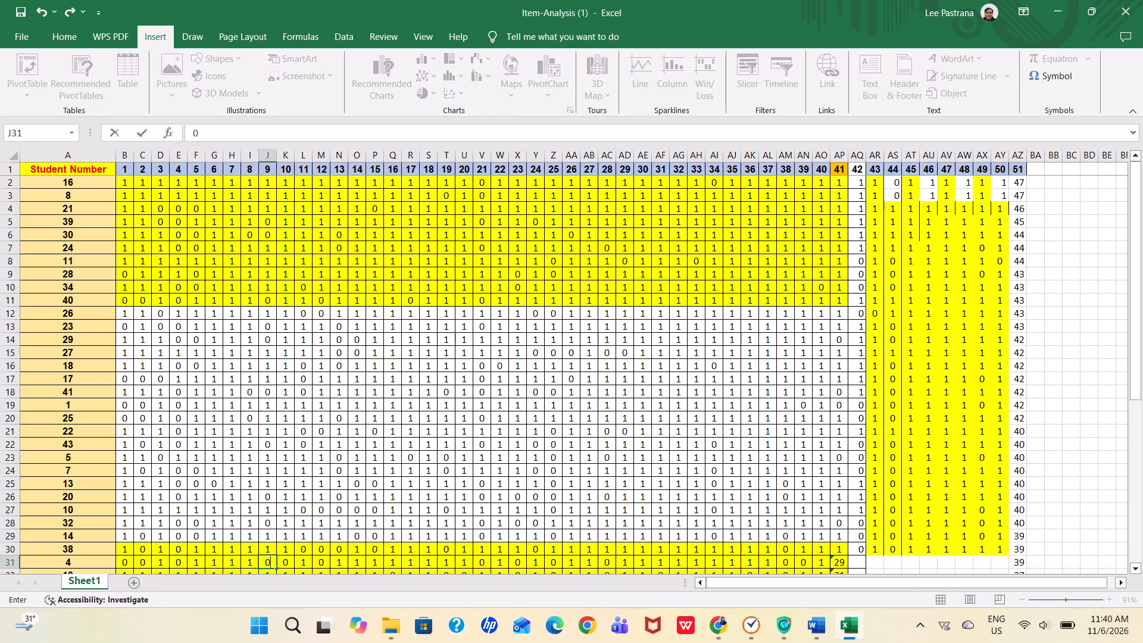
{"action": "key", "text": "Right"}
{"action": "key", "text": "1"}
{"action": "key", "text": "Right"}
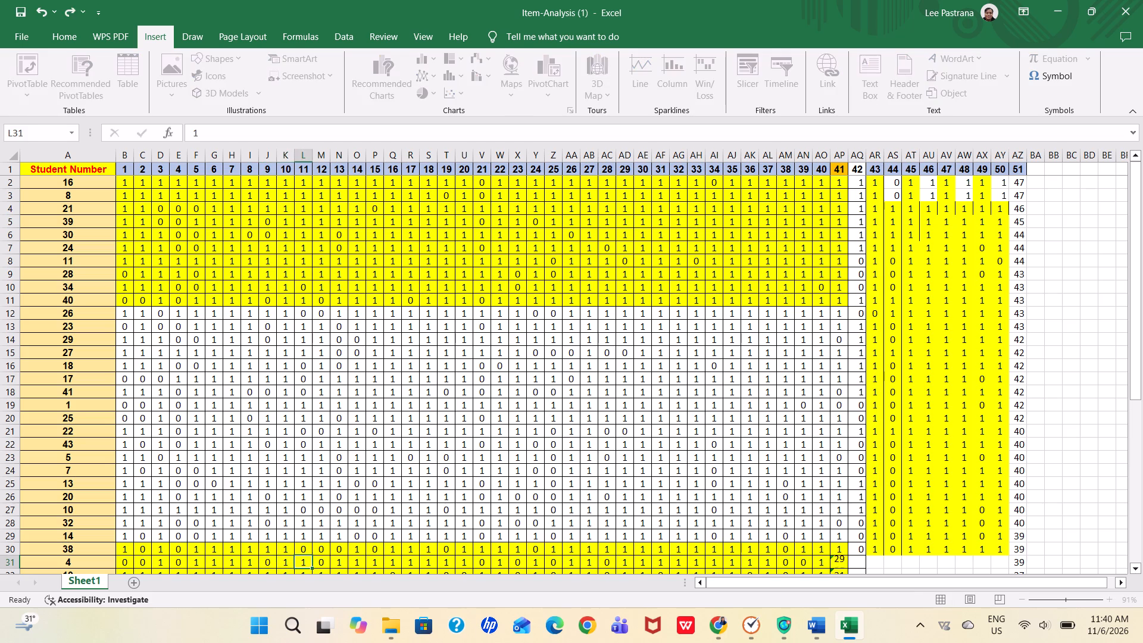
For student 4 in row 31, set item 11 to 0, item 12 to 1, and items 13 and 14 to 0.
{"action": "key", "text": "0"}
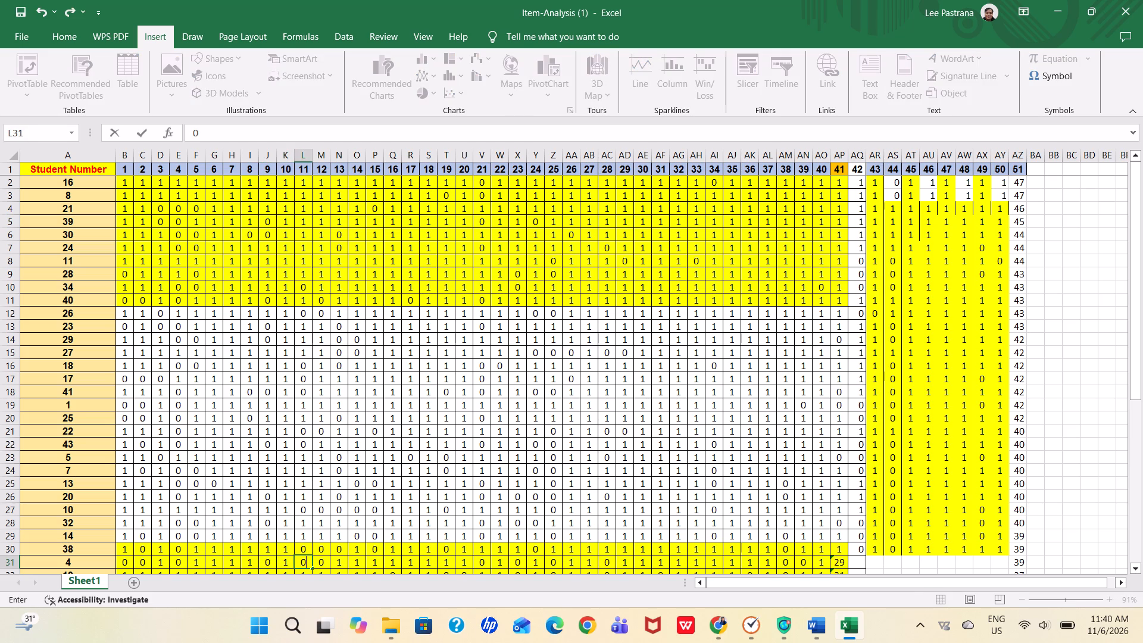
{"action": "key", "text": "Right"}
{"action": "key", "text": "1"}
{"action": "key", "text": "Right"}
{"action": "key", "text": "0"}
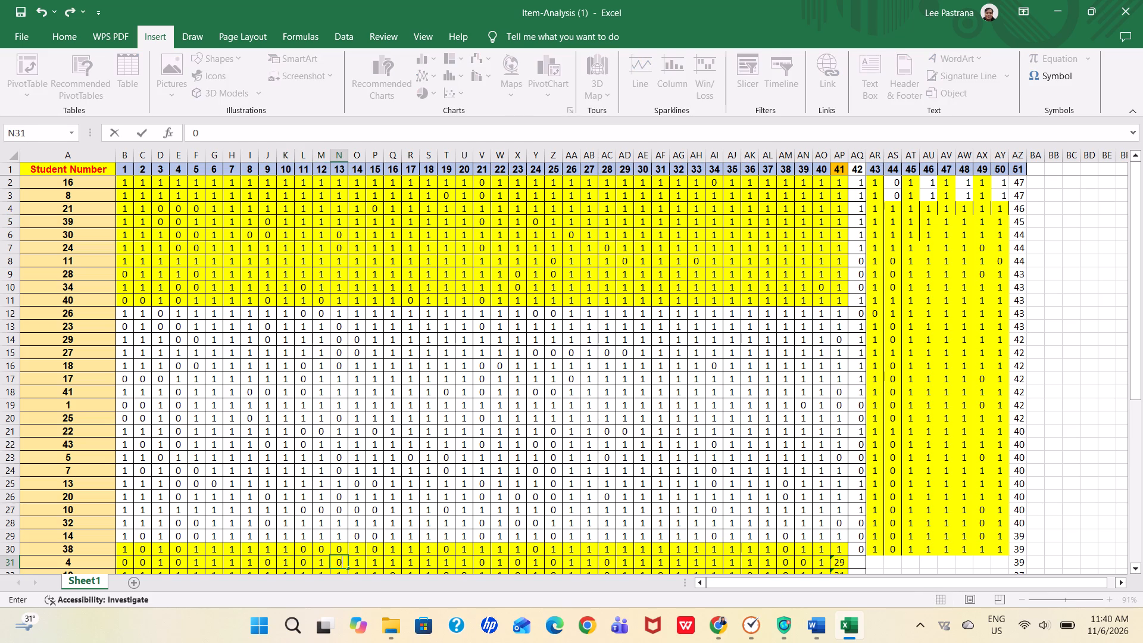
{"action": "key", "text": "Right"}
{"action": "key", "text": "0"}
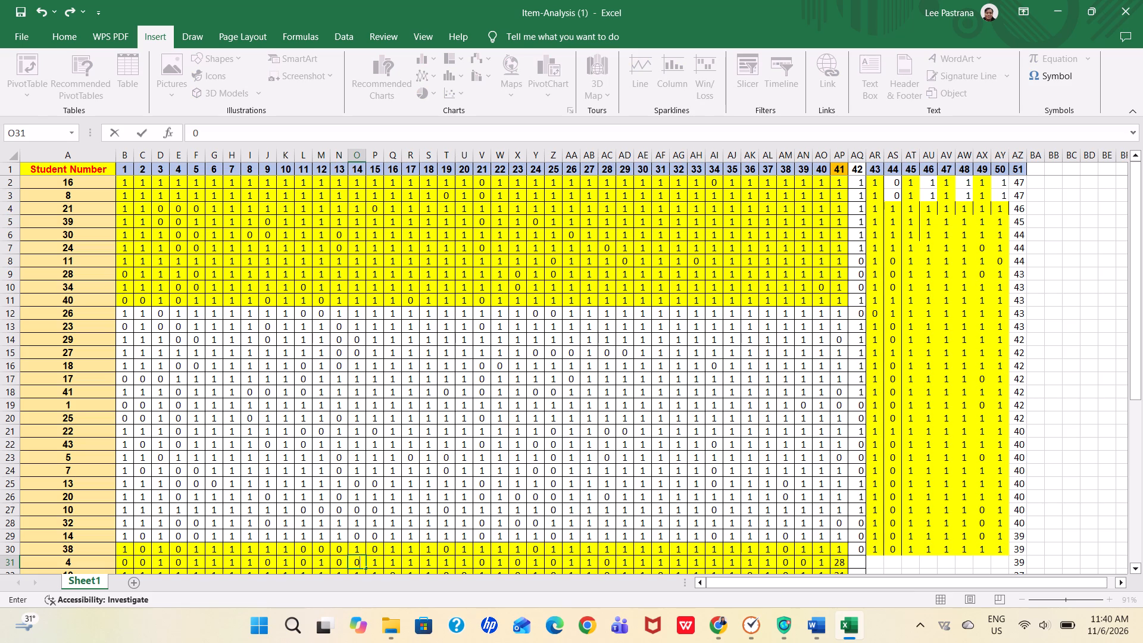
{"action": "key", "text": "Right"}
For student 4 in row 31, set item 19 to 0.
{"action": "key", "text": "Right"}
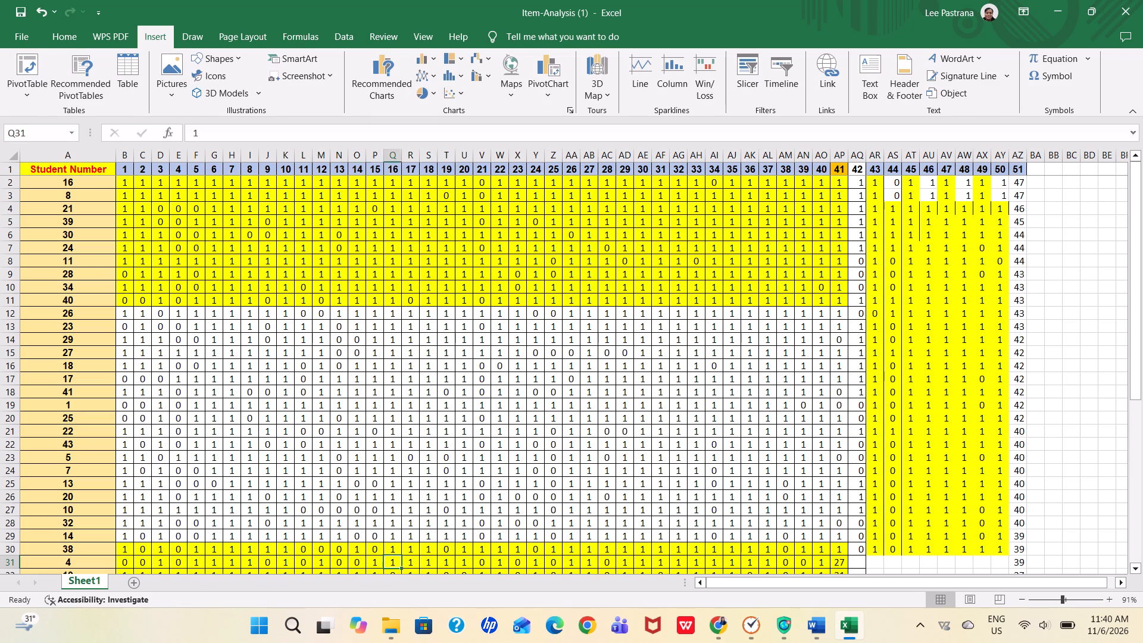
{"action": "key", "text": "Right"}
{"action": "key", "text": "Right"}
{"action": "key", "text": "Right"}
{"action": "key", "text": "0"}
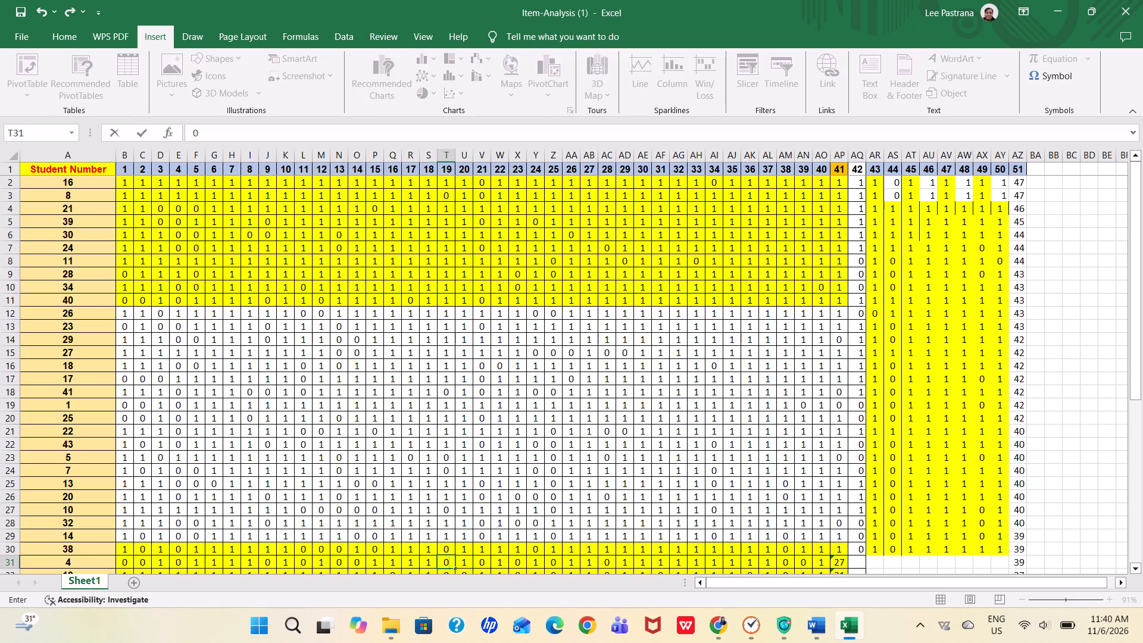
{"action": "key", "text": "Right"}
For student 4 in row 31, set items 23 and 28 to 1.
{"action": "key", "text": "Right"}
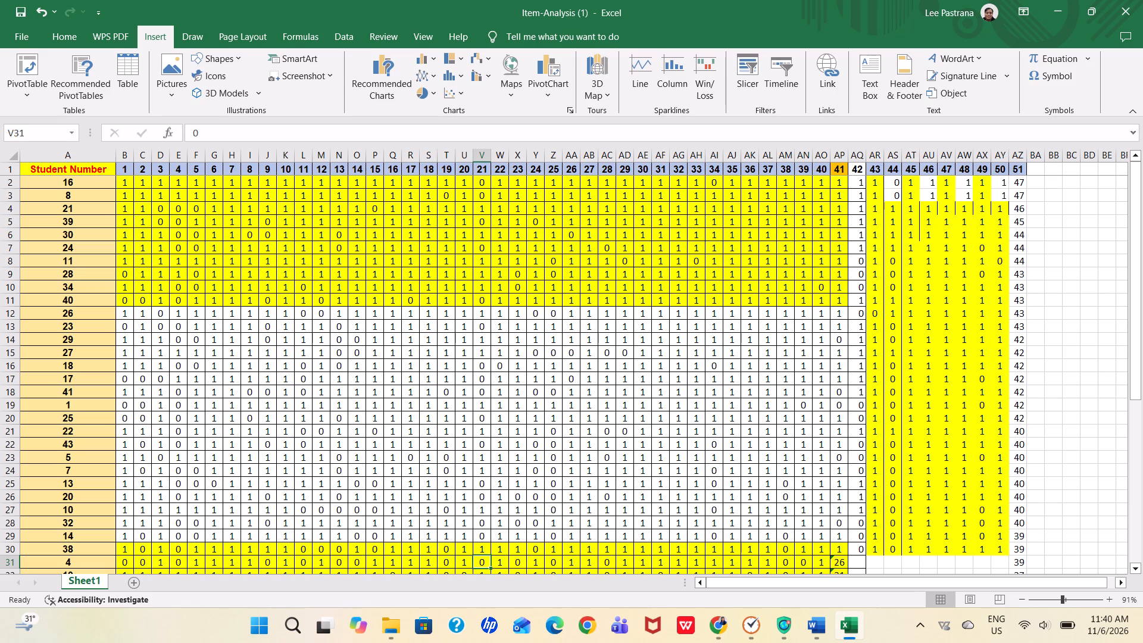
{"action": "key", "text": "Right"}
{"action": "key", "text": "Right"}
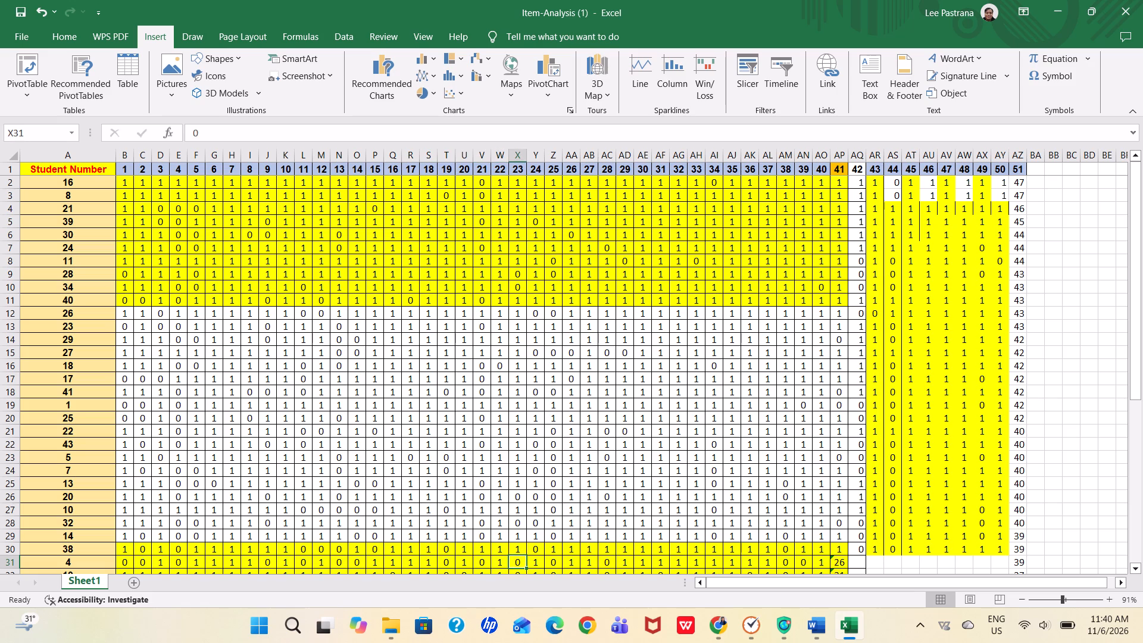
{"action": "key", "text": "1"}
{"action": "key", "text": "Right"}
{"action": "key", "text": "Right"}
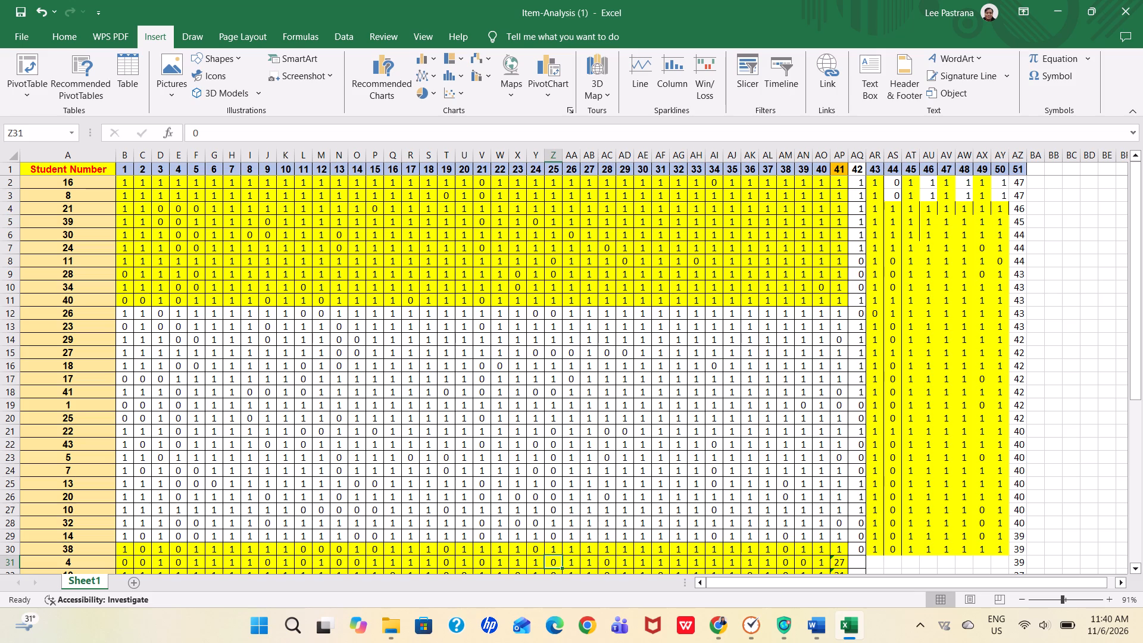
{"action": "key", "text": "Right"}
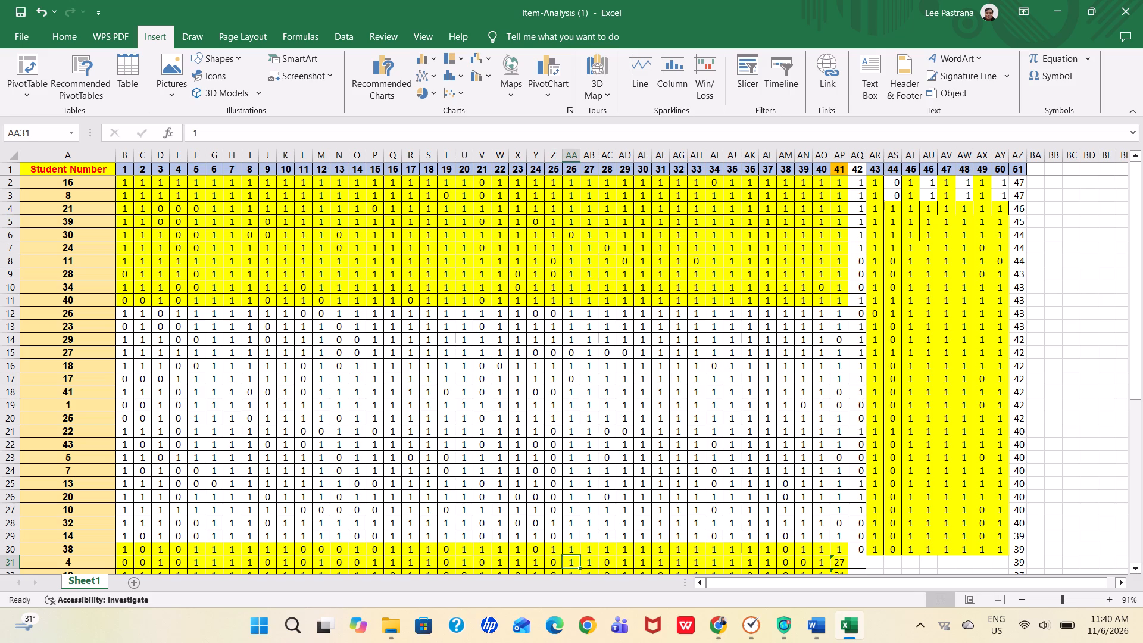
{"action": "key", "text": "Right"}
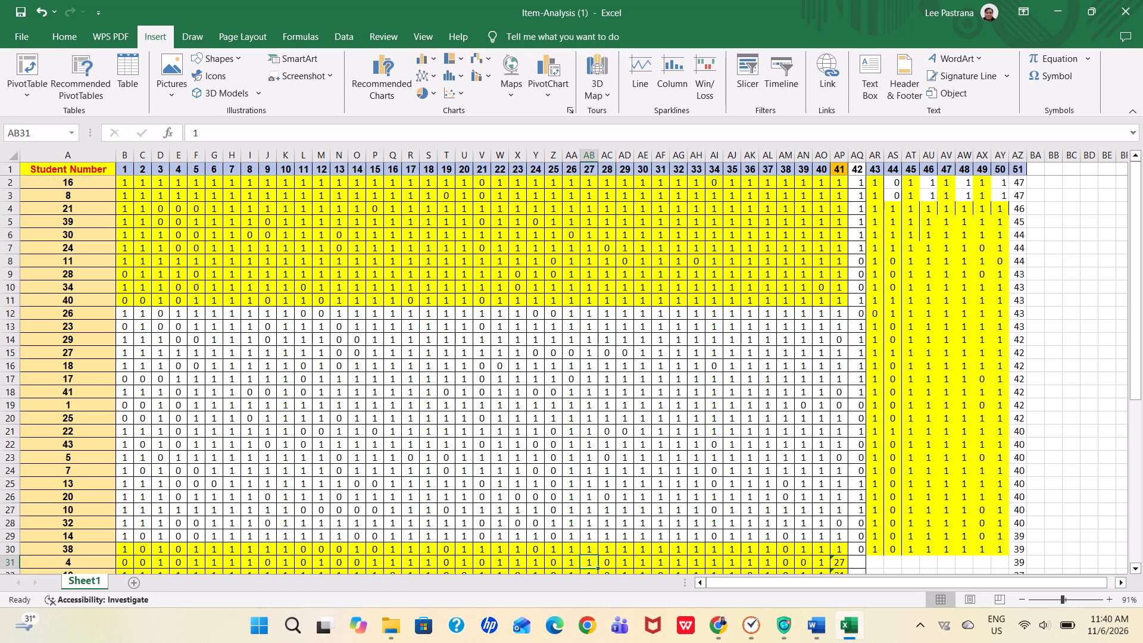
{"action": "key", "text": "Right"}
{"action": "key", "text": "1"}
{"action": "key", "text": "Right"}
For student 4 in row 31, set items 38 and 39 to 1.
{"action": "key", "text": "Right"}
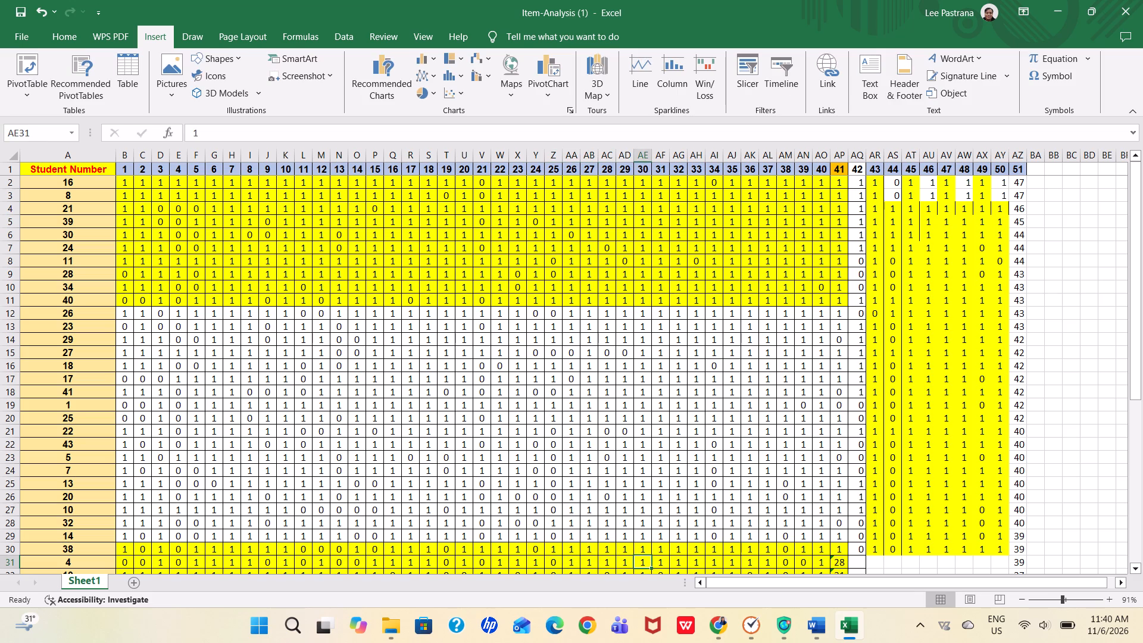
{"action": "key", "text": "Right"}
{"action": "key", "text": "Right"}
{"action": "key", "text": "Right"}
{"action": "key", "text": "Right"}
{"action": "key", "text": "Right"}
{"action": "key", "text": "Right"}
{"action": "key", "text": "Right"}
{"action": "key", "text": "Right"}
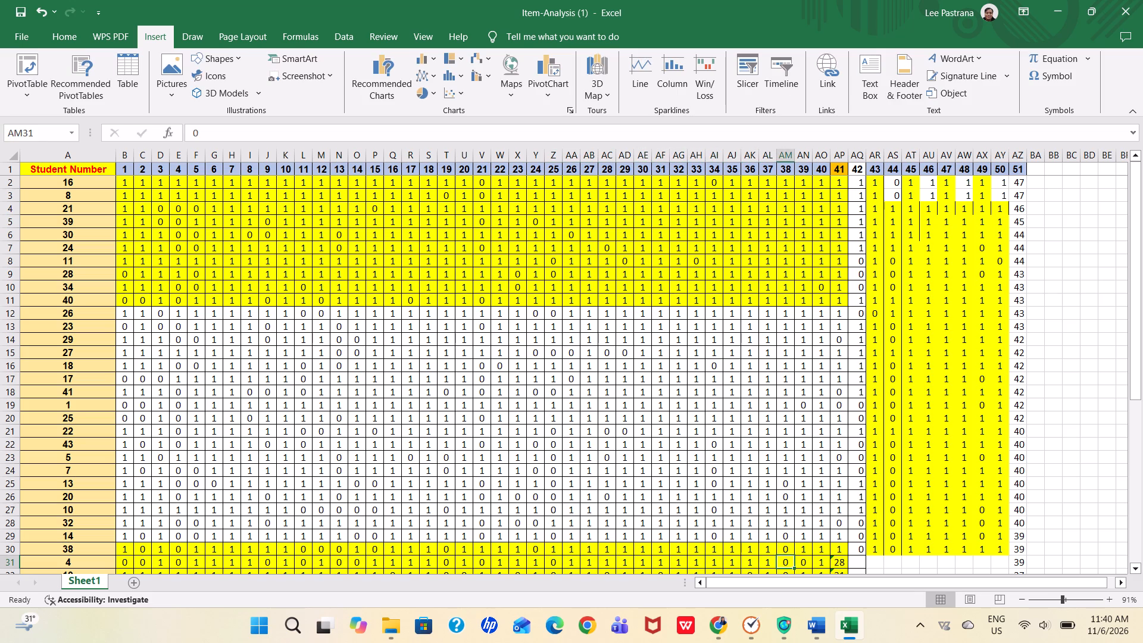
{"action": "key", "text": "1"}
{"action": "key", "text": "Right"}
{"action": "key", "text": "1"}
{"action": "key", "text": "Right"}
For student 4 in row 31, set items 41, 42 and 43 to 1 and item 44 to 0.
{"action": "key", "text": "Right"}
{"action": "key", "text": "1"}
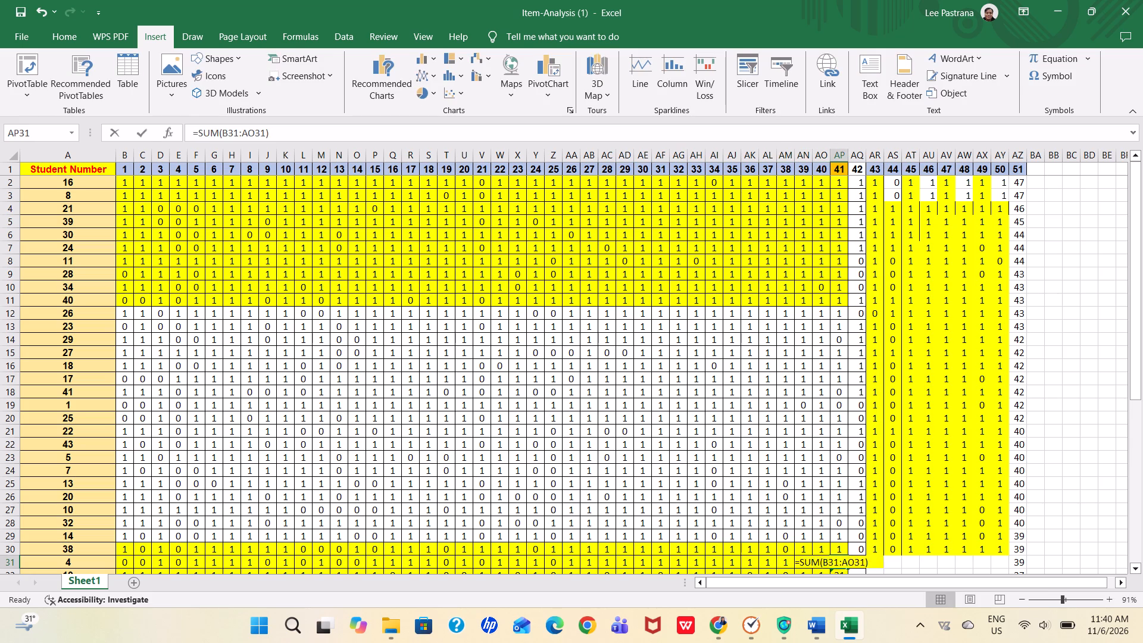
{"action": "key", "text": "Right"}
{"action": "key", "text": "1"}
{"action": "key", "text": "Right"}
{"action": "key", "text": "1"}
{"action": "key", "text": "Right"}
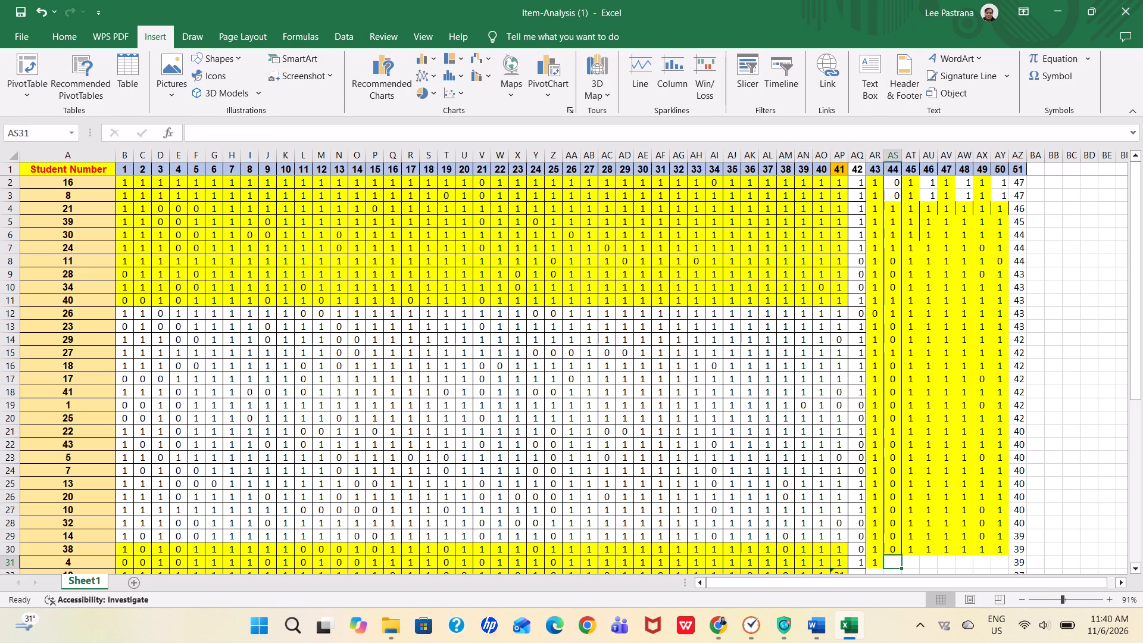
{"action": "key", "text": "0"}
For student 4 in row 31, fill items 45 through 50 with 1.
{"action": "key", "text": "Right"}
{"action": "key", "text": "1"}
{"action": "key", "text": "Right"}
{"action": "key", "text": "1"}
{"action": "key", "text": "Right"}
{"action": "key", "text": "1"}
{"action": "key", "text": "Right"}
{"action": "key", "text": "1"}
{"action": "key", "text": "Right"}
{"action": "key", "text": "1"}
{"action": "key", "text": "Right"}
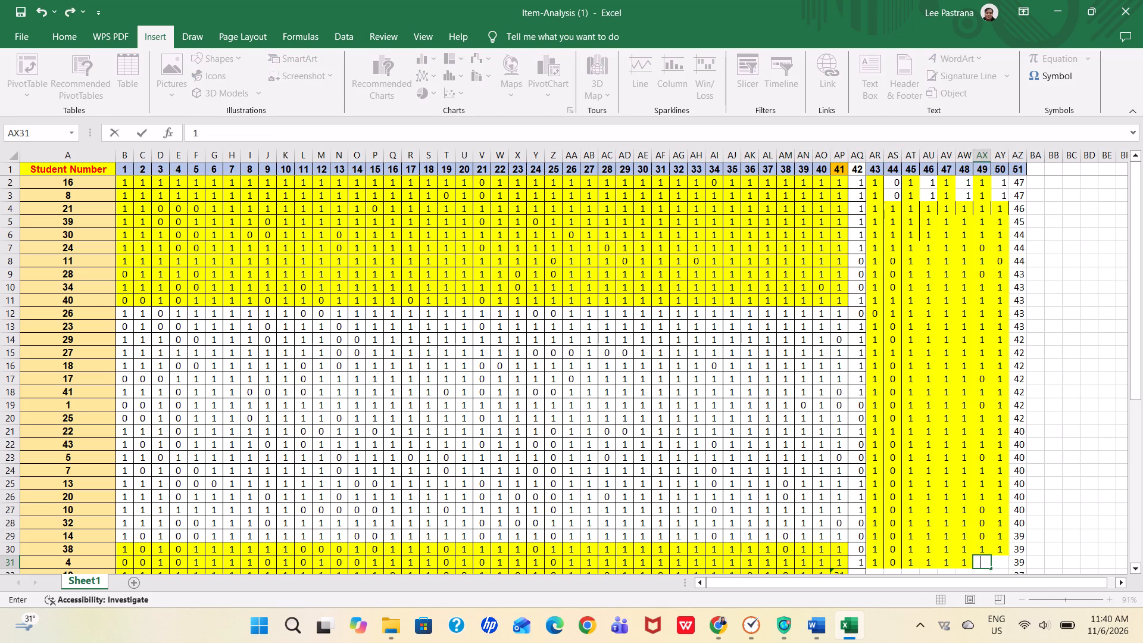
{"action": "key", "text": "1"}
{"action": "key", "text": "Right"}
{"action": "key", "text": "Down"}
For student 19 in row 32, set items 1 and 4 to 0.
{"action": "left_click", "coordinate": [161, 224]}
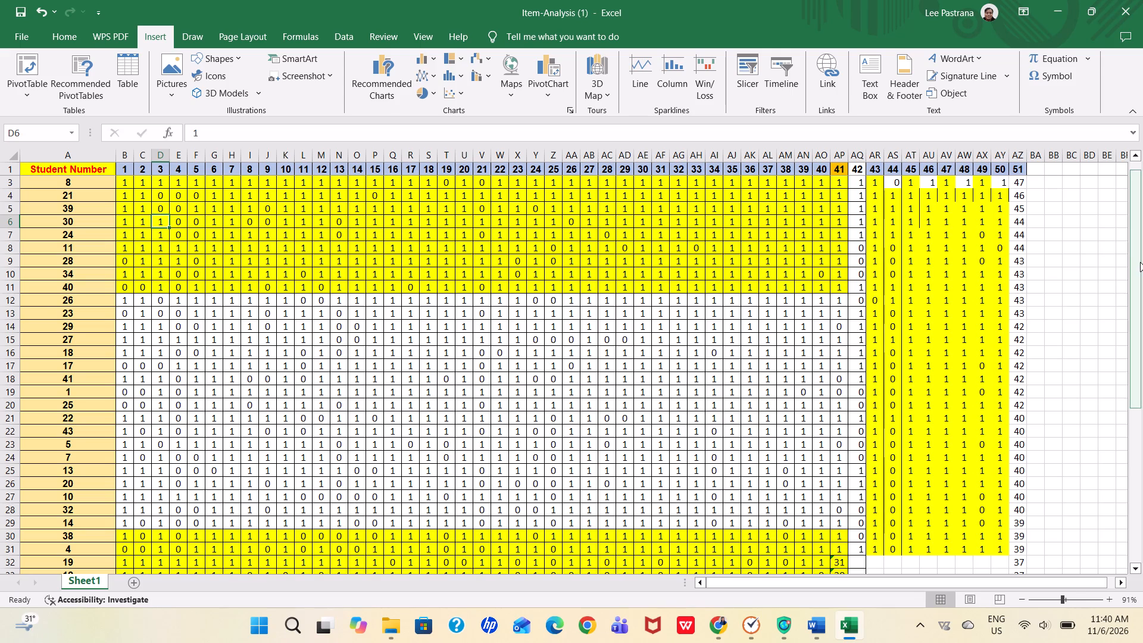
{"action": "left_click_drag", "start_coordinate": [1140, 262], "coordinate": [1137, 325]}
{"action": "key", "text": "Left"}
{"action": "key", "text": "Left"}
{"action": "key", "text": "Left"}
{"action": "key", "text": "Left"}
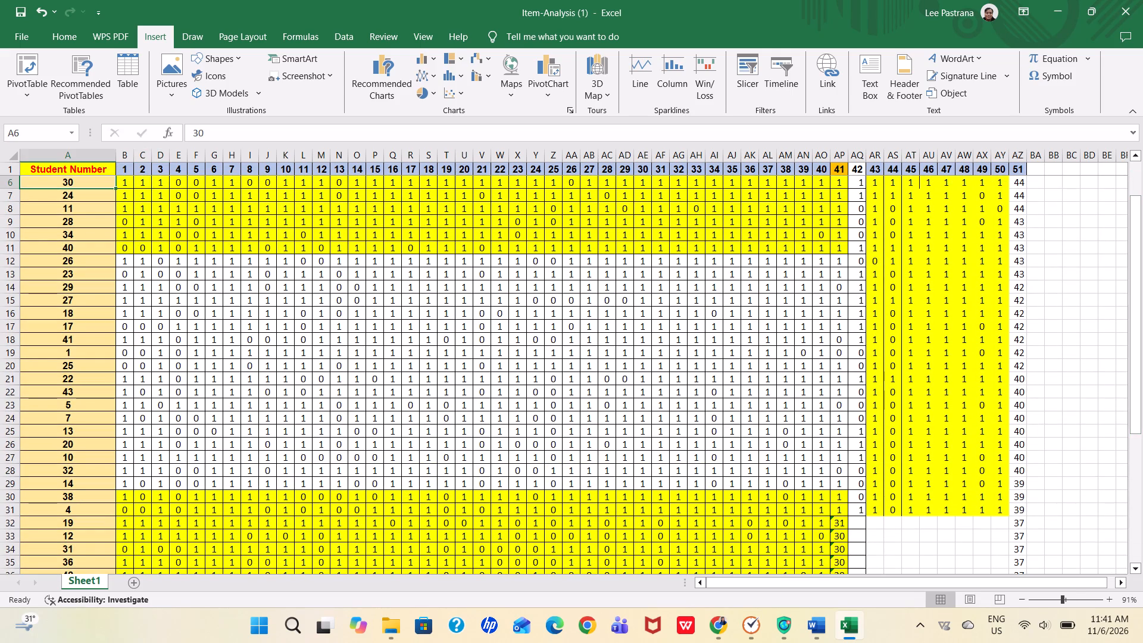
{"action": "key", "text": "Left"}
{"action": "key", "text": "Left"}
{"action": "key", "text": "Left"}
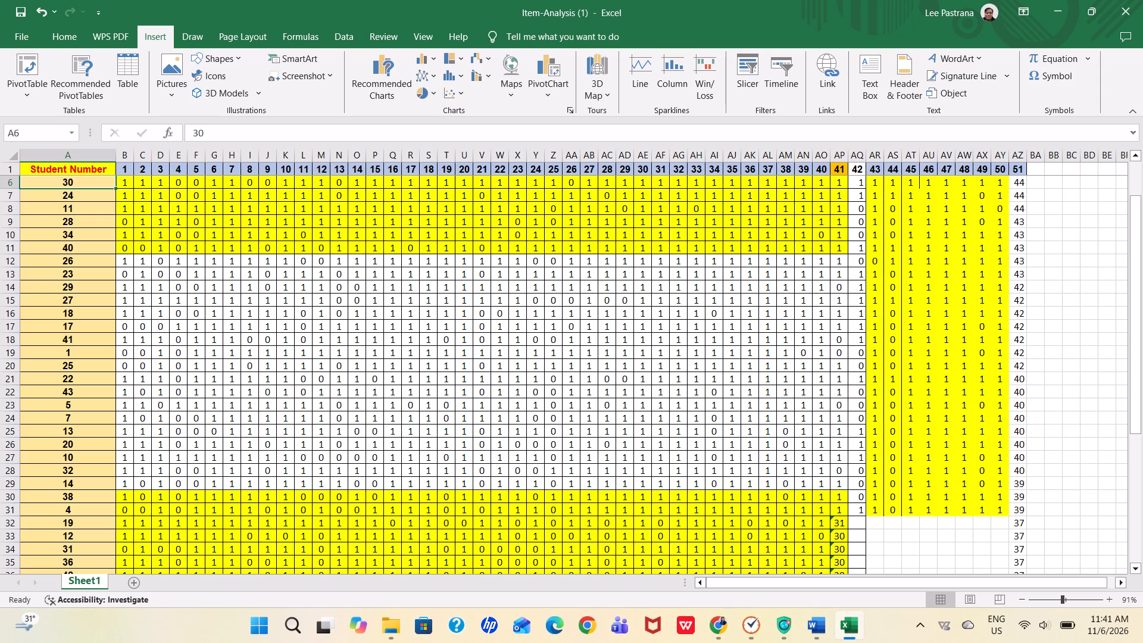
{"action": "left_click", "coordinate": [126, 522]}
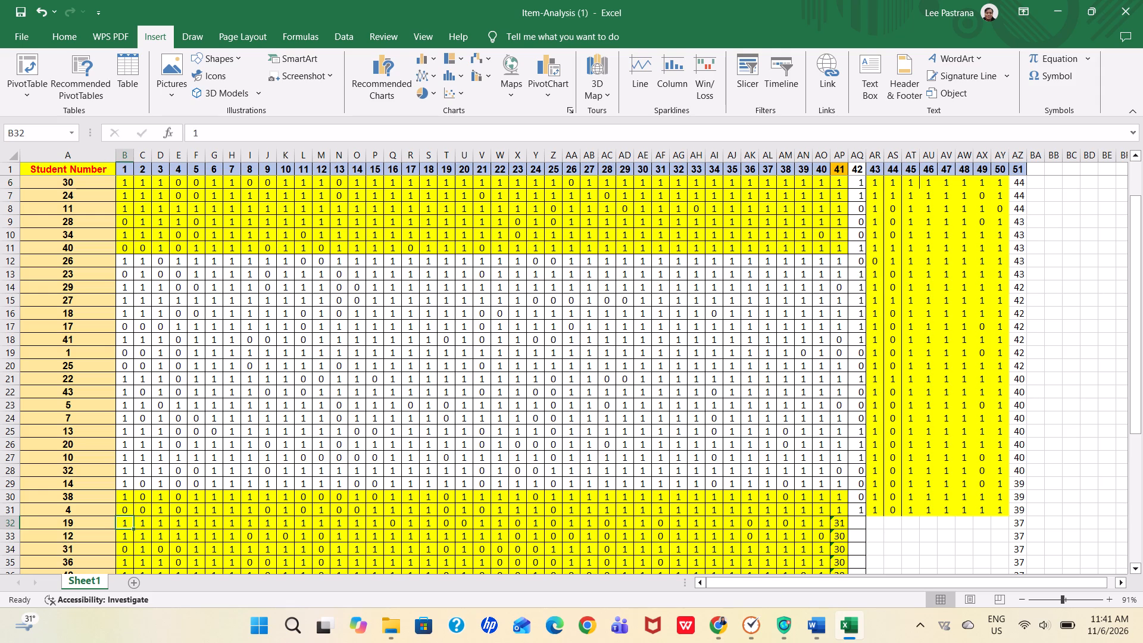
{"action": "key", "text": "0"}
{"action": "key", "text": "Right"}
{"action": "key", "text": "Right"}
{"action": "key", "text": "Right"}
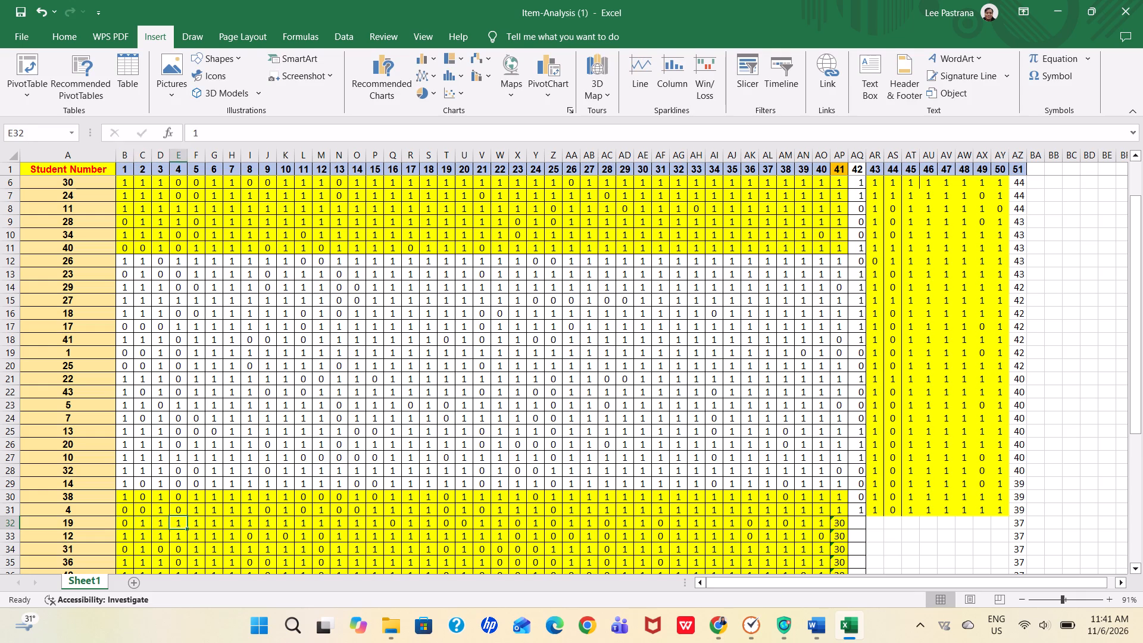
{"action": "key", "text": "0"}
For student 19 in row 32, set items 9, 11 and 12 to 0.
{"action": "key", "text": "Right"}
{"action": "key", "text": "Right"}
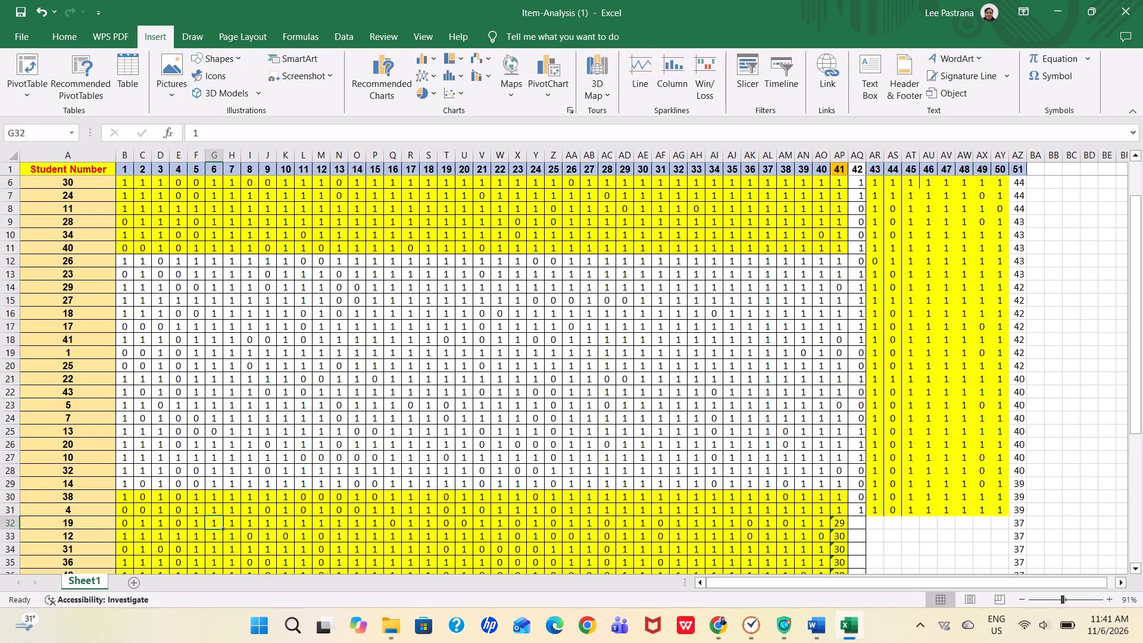
{"action": "key", "text": "Right"}
{"action": "key", "text": "Right"}
{"action": "key", "text": "Right"}
{"action": "key", "text": "0"}
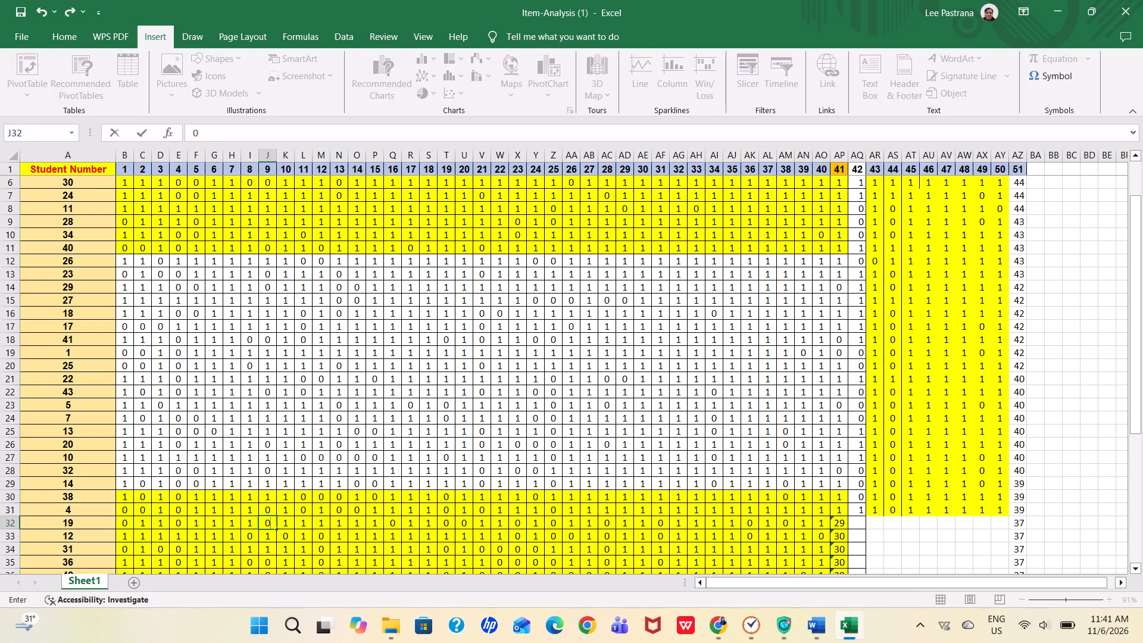
{"action": "key", "text": "Right"}
{"action": "key", "text": "Right"}
{"action": "key", "text": "0"}
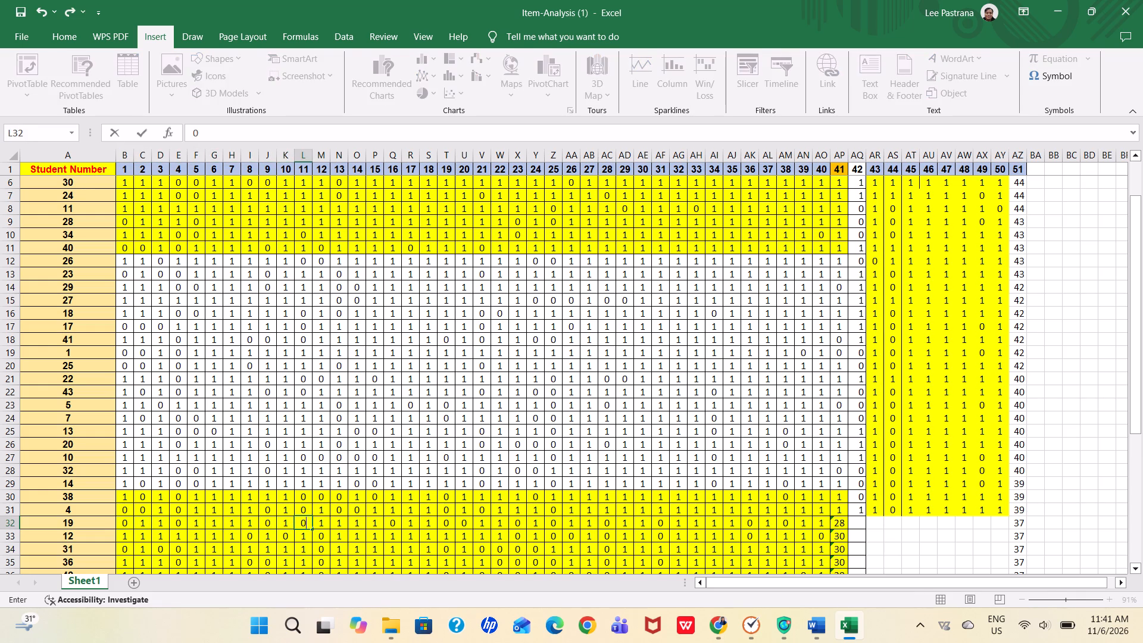
{"action": "key", "text": "Right"}
{"action": "key", "text": "0"}
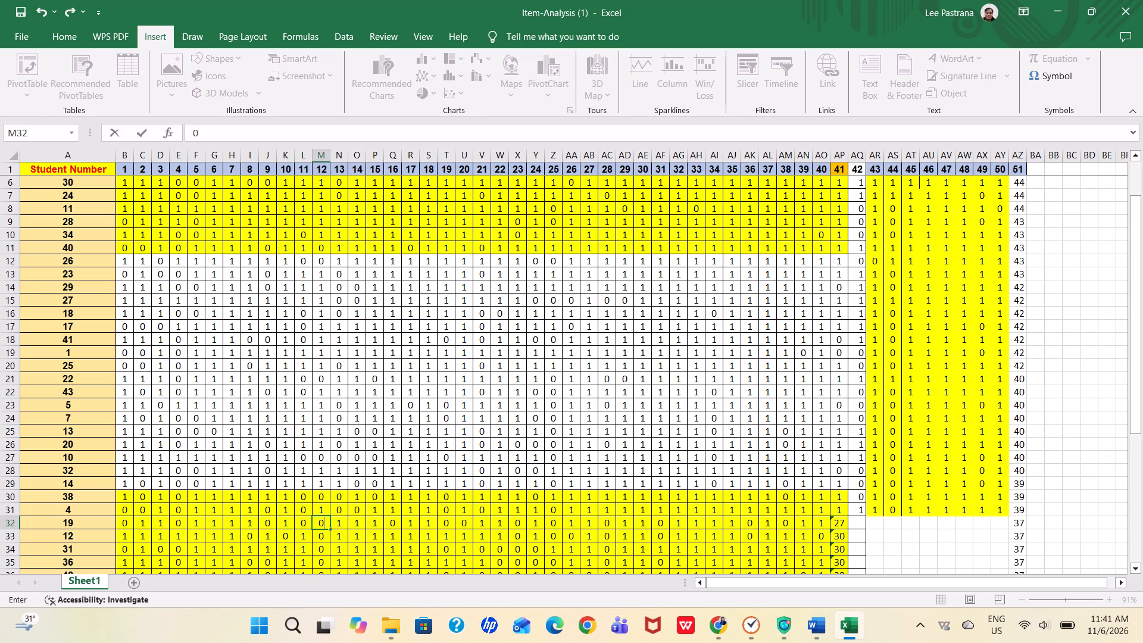
For student 19 in row 32, set items 16 and 20 to 1 and item 21 to 0.
{"action": "key", "text": "Right"}
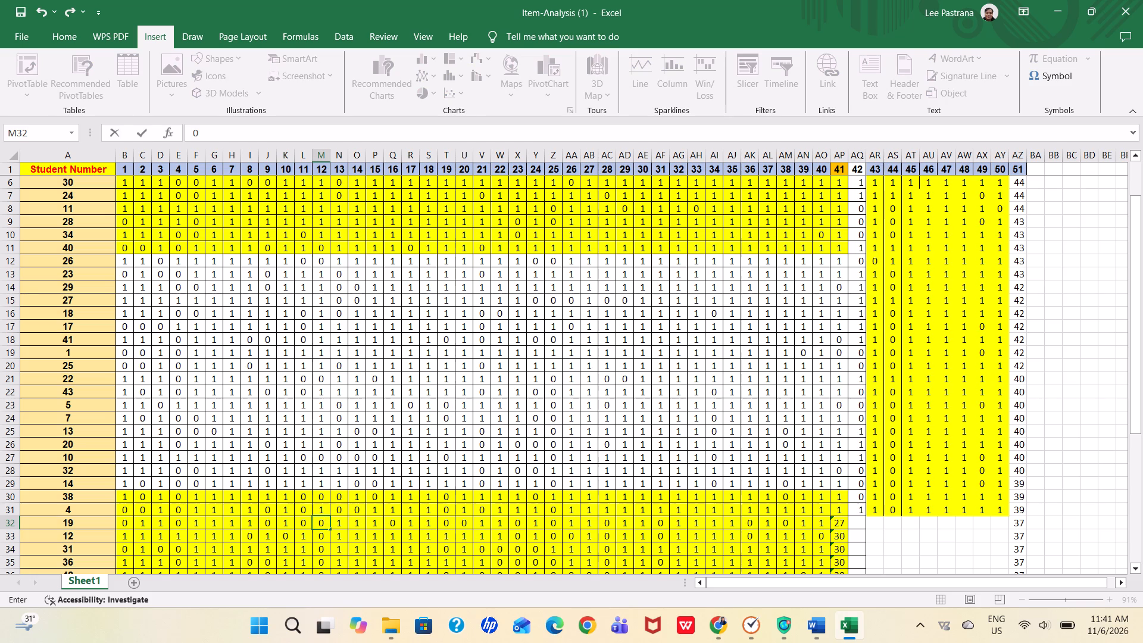
{"action": "key", "text": "Right"}
{"action": "key", "text": "Right"}
{"action": "key", "text": "Right"}
{"action": "key", "text": "1"}
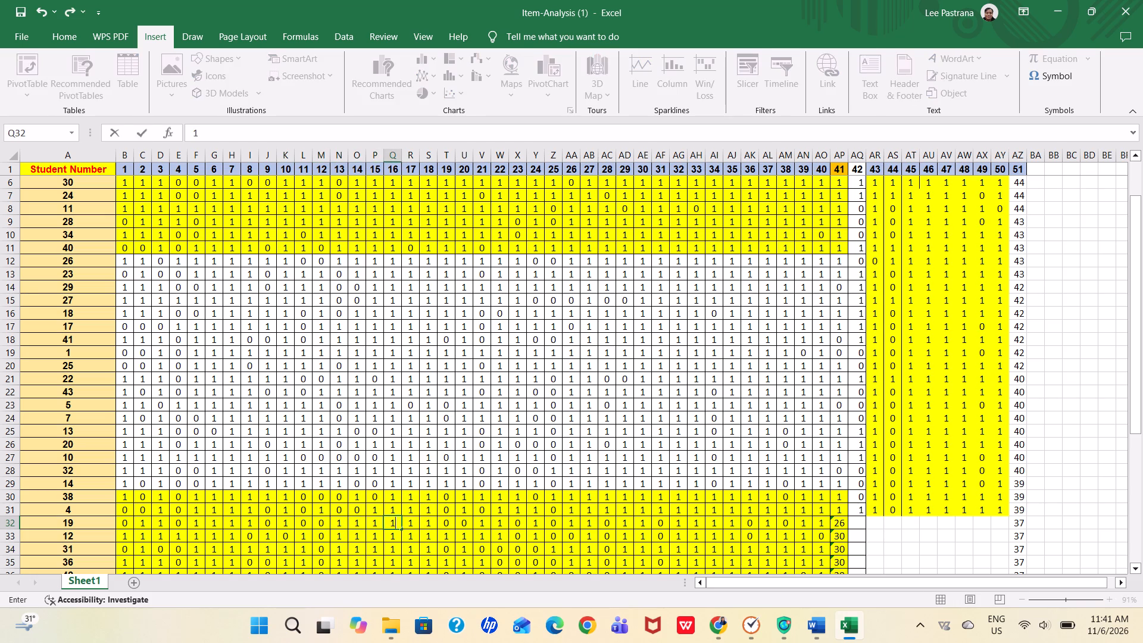
{"action": "key", "text": "Right"}
{"action": "key", "text": "Right"}
{"action": "key", "text": "Right"}
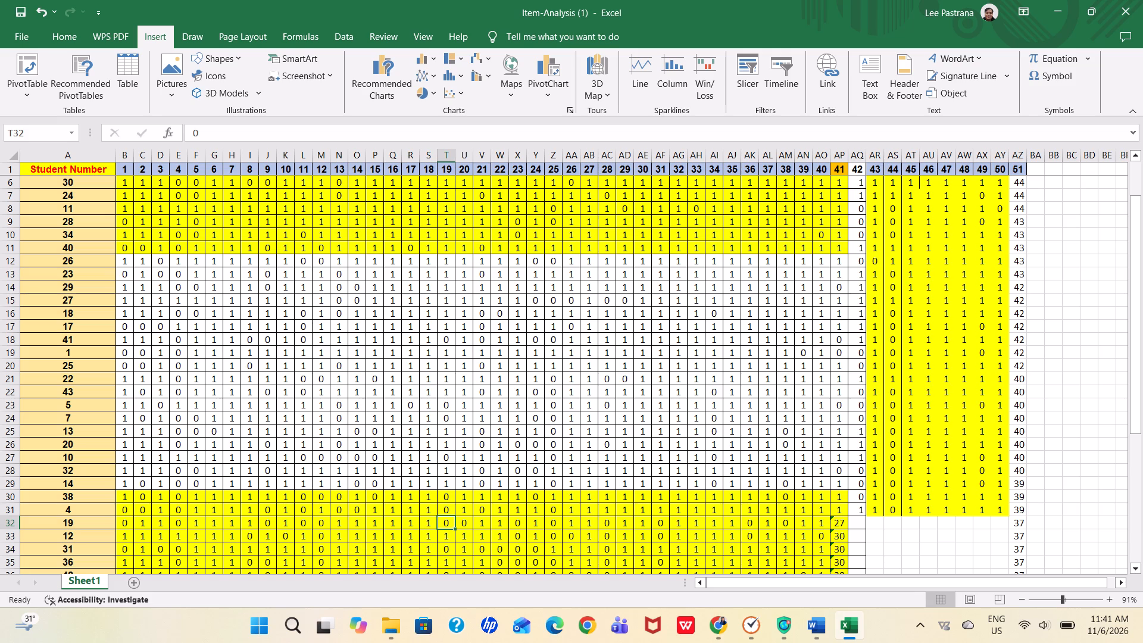
{"action": "key", "text": "Right"}
{"action": "key", "text": "1"}
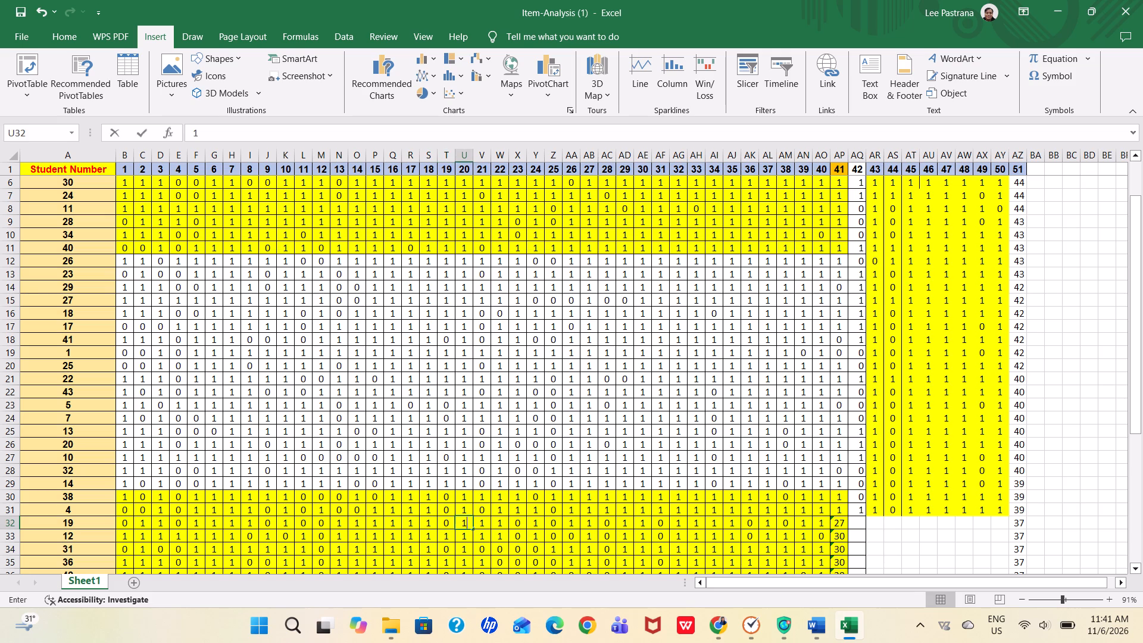
{"action": "key", "text": "Right"}
{"action": "key", "text": "0"}
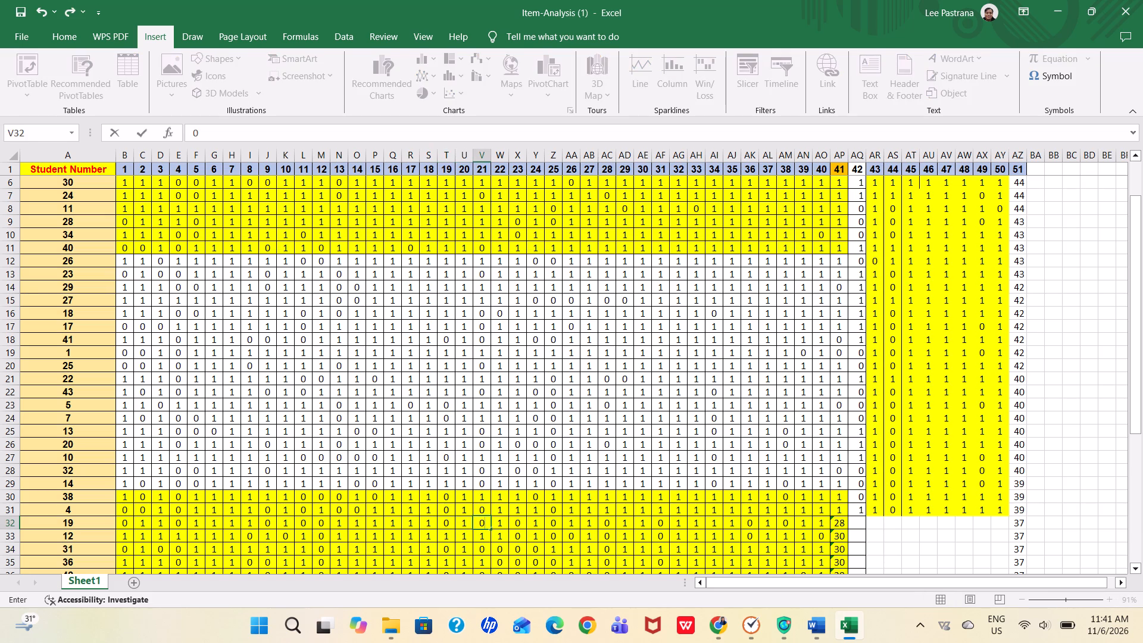
For student 19 in row 32, set items 23, 25 and 26 to 1.
{"action": "key", "text": "Right"}
{"action": "key", "text": "Right"}
{"action": "key", "text": "1"}
{"action": "key", "text": "Right"}
{"action": "key", "text": "Right"}
{"action": "key", "text": "Right"}
{"action": "key", "text": "1"}
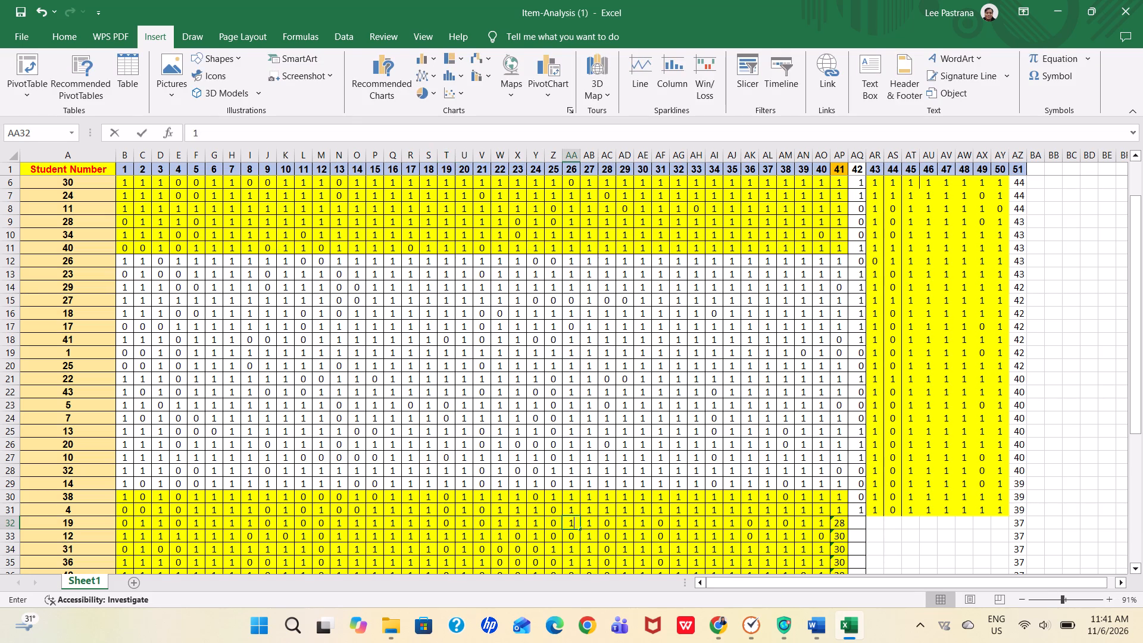
{"action": "key", "text": "Left"}
{"action": "key", "text": "1"}
For student 19 in row 32, set items 28 and 31 to 1 and item 33 to 0.
{"action": "key", "text": "Right"}
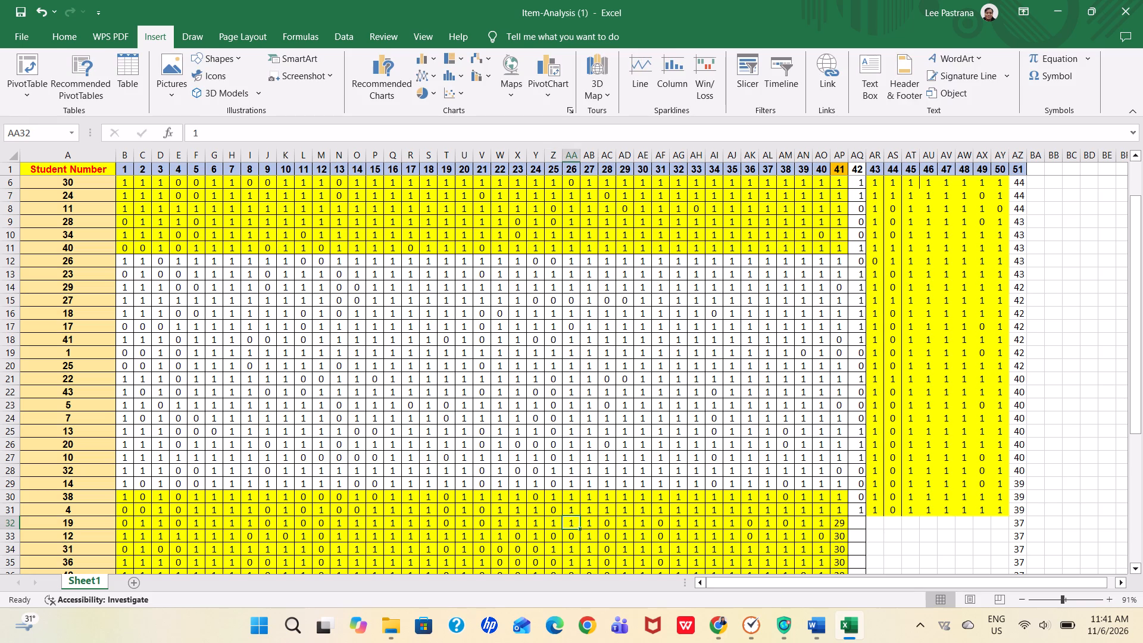
{"action": "key", "text": "Right"}
{"action": "key", "text": "Right"}
{"action": "key", "text": "1"}
{"action": "key", "text": "Right"}
{"action": "key", "text": "Right"}
{"action": "key", "text": "Right"}
{"action": "key", "text": "1"}
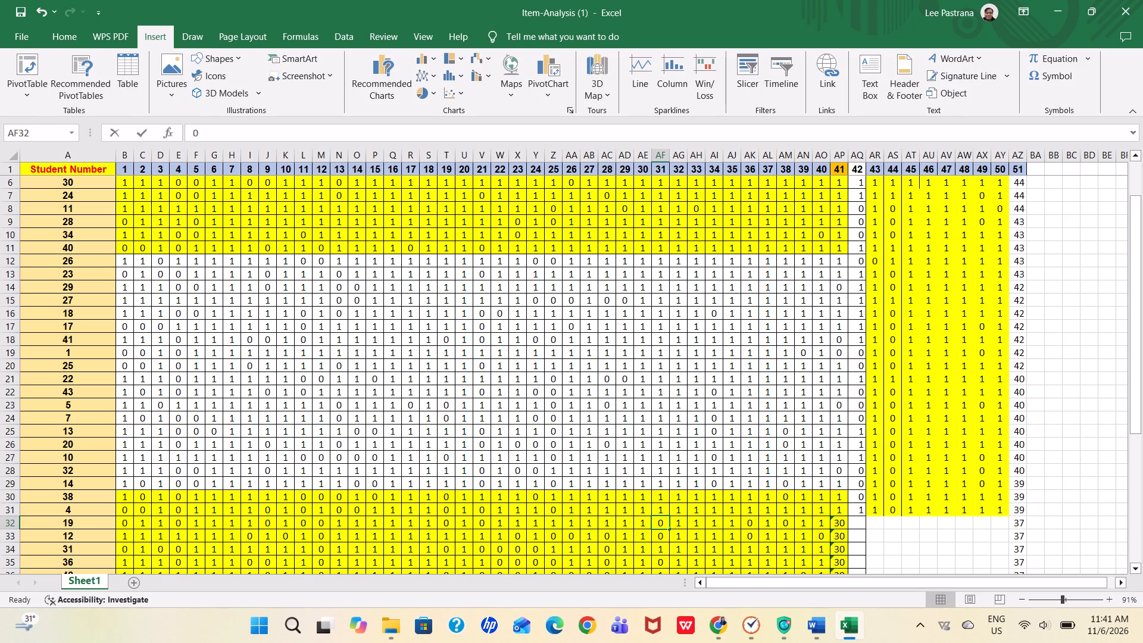
{"action": "key", "text": "Right"}
{"action": "key", "text": "Right"}
{"action": "key", "text": "0"}
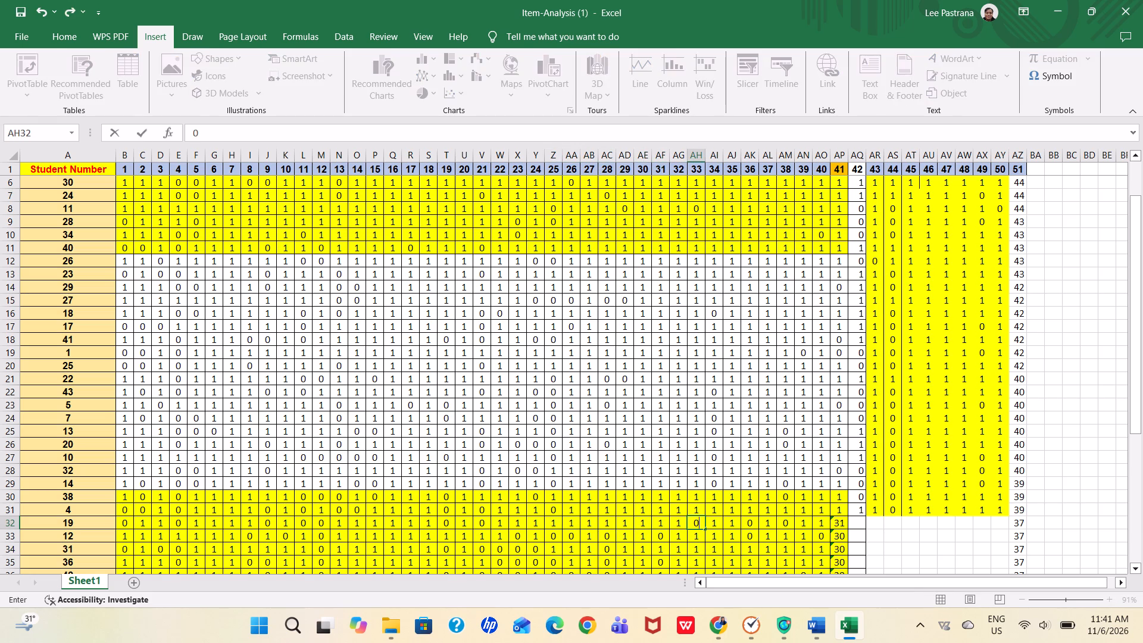
For student 19 in row 32, set item 41 to 1, item 42 to 0, item 43 to 1 and item 44 to 0.
{"action": "key", "text": "Right"}
{"action": "key", "text": "Right"}
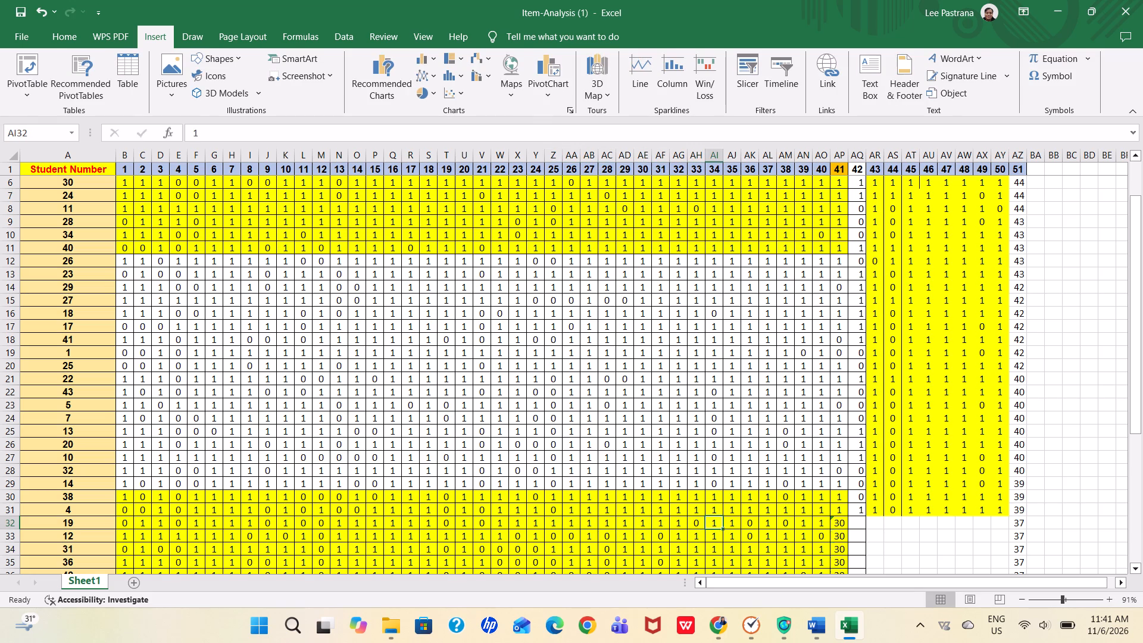
{"action": "key", "text": "Right"}
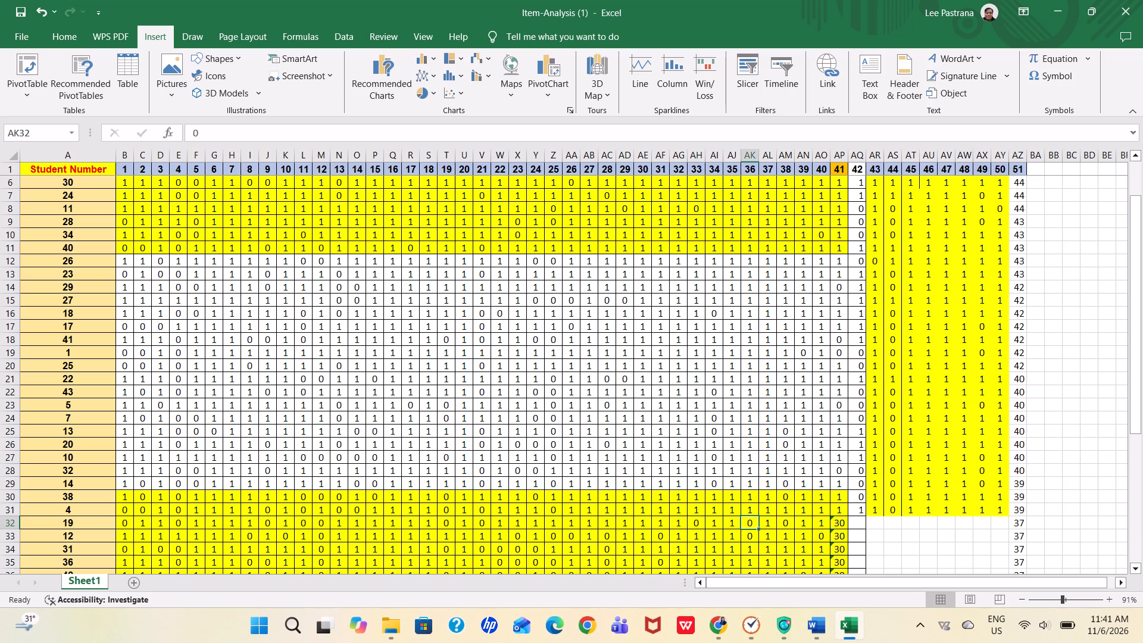
{"action": "key", "text": "Right"}
{"action": "key", "text": "Right"}
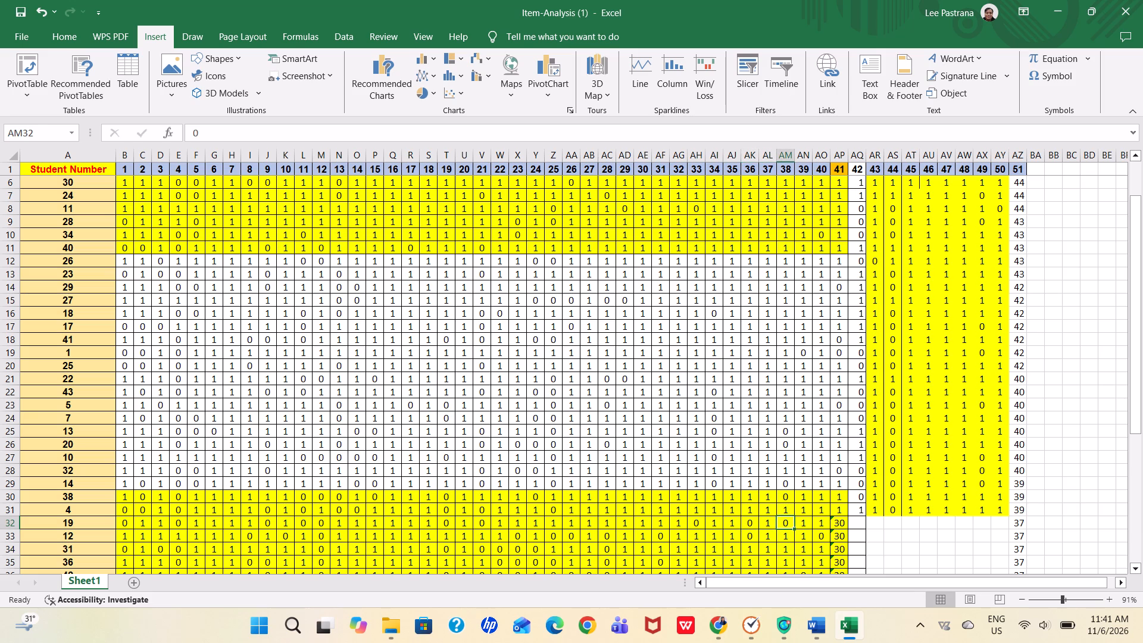
{"action": "key", "text": "Right"}
{"action": "key", "text": "Right"}
{"action": "key", "text": "Right"}
{"action": "type", "text": "11"}
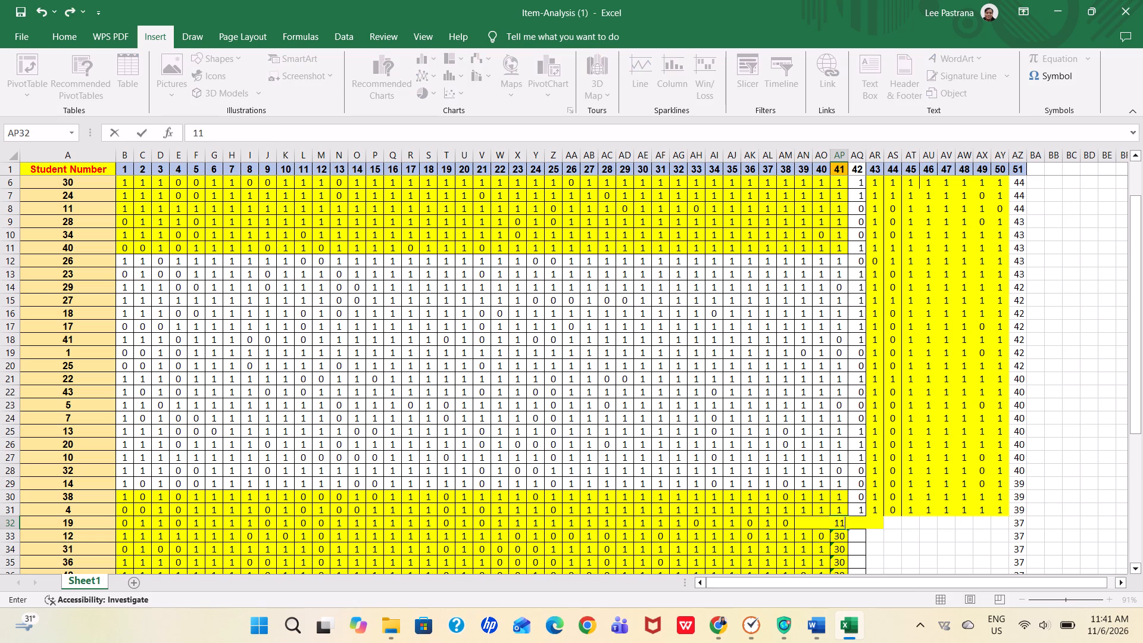
{"action": "key", "text": "BackSpace"}
{"action": "key", "text": "Right"}
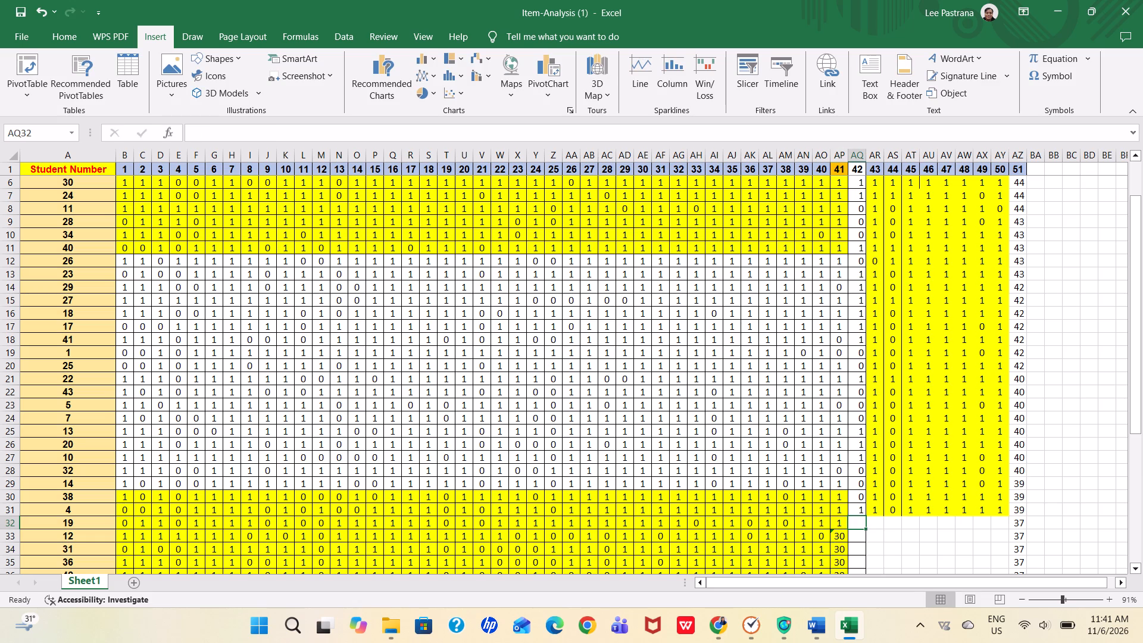
{"action": "key", "text": "0"}
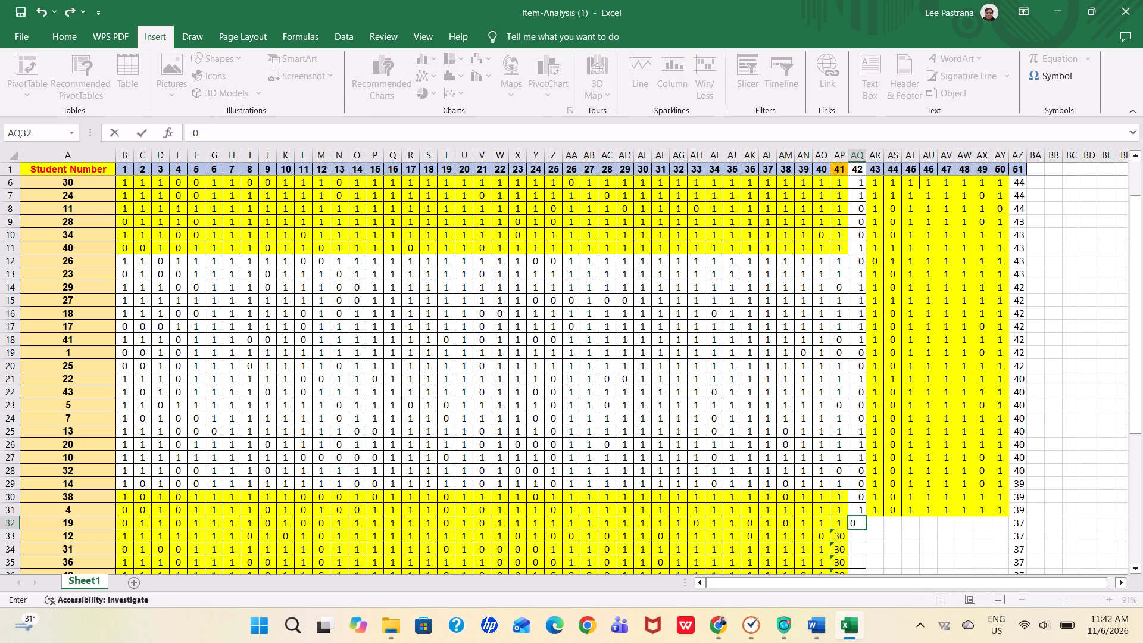
{"action": "key", "text": "Right"}
{"action": "key", "text": "1"}
{"action": "key", "text": "Right"}
{"action": "key", "text": "0"}
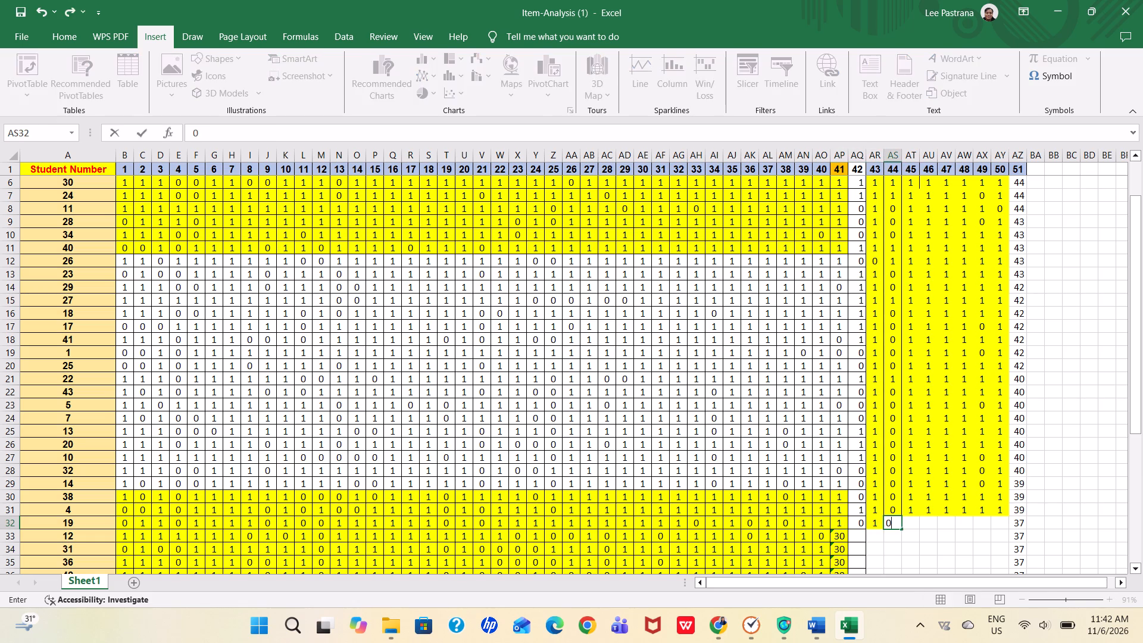
For student 19 in row 32, set items 45 through 48 to 1, item 49 to 0 and item 50 to 1.
{"action": "key", "text": "Right"}
{"action": "key", "text": "1"}
{"action": "key", "text": "Right"}
{"action": "key", "text": "1"}
{"action": "key", "text": "Right"}
{"action": "key", "text": "1"}
{"action": "key", "text": "Right"}
{"action": "key", "text": "1"}
{"action": "key", "text": "Right"}
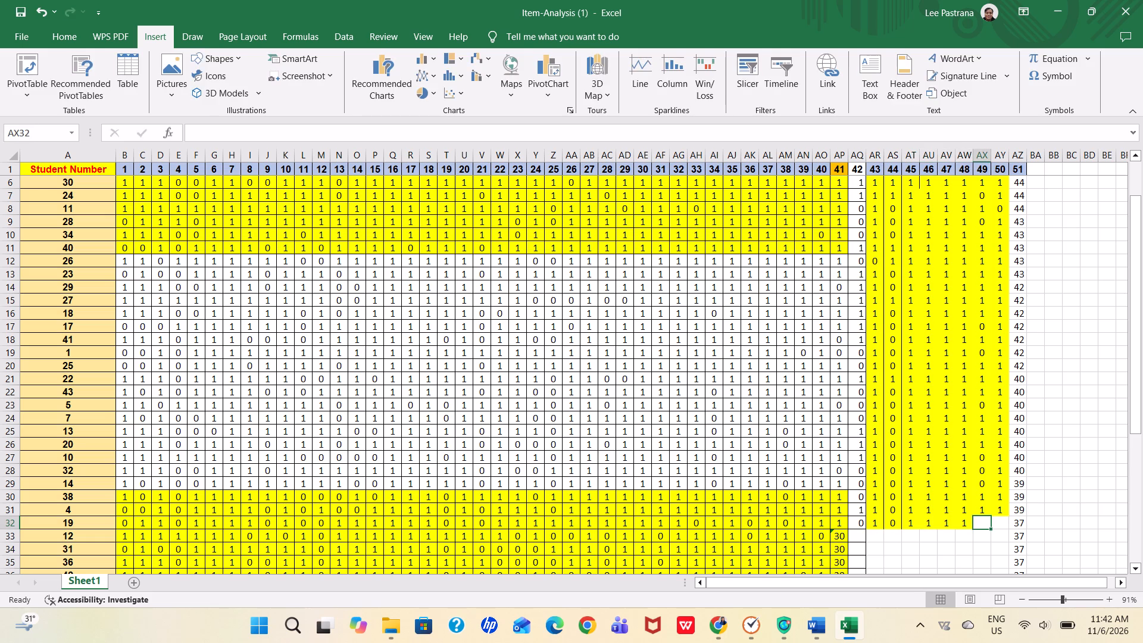
{"action": "key", "text": "0"}
{"action": "key", "text": "Right"}
{"action": "key", "text": "1"}
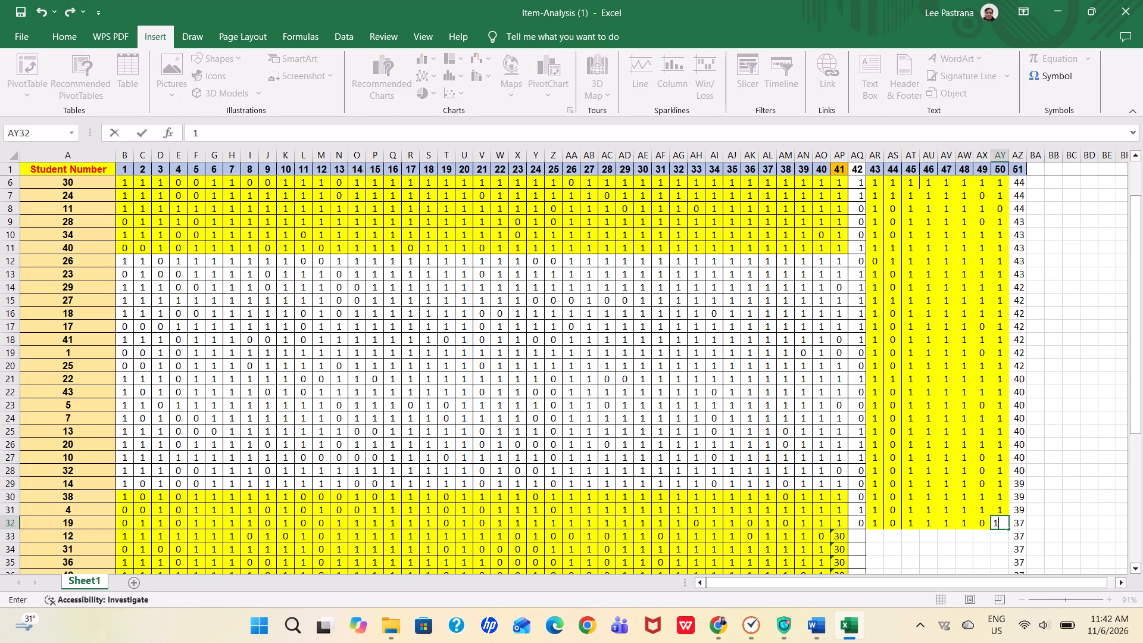
For student 12 in row 33, set item 4 to 0 and item 8 to 1.
{"action": "key", "text": "Down"}
{"action": "key", "text": "Left"}
{"action": "key", "text": "Left"}
{"action": "key", "text": "Left"}
{"action": "key", "text": "Left"}
{"action": "key", "text": "Left"}
{"action": "key", "text": "Left"}
{"action": "key", "text": "Left"}
{"action": "key", "text": "Left"}
{"action": "key", "text": "Left"}
{"action": "key", "text": "Left"}
{"action": "key", "text": "Left"}
{"action": "key", "text": "Left"}
{"action": "key", "text": "Left"}
{"action": "key", "text": "Left"}
{"action": "key", "text": "Left"}
{"action": "key", "text": "Left"}
{"action": "key", "text": "Left"}
{"action": "key", "text": "Left"}
{"action": "key", "text": "Left"}
{"action": "key", "text": "Left"}
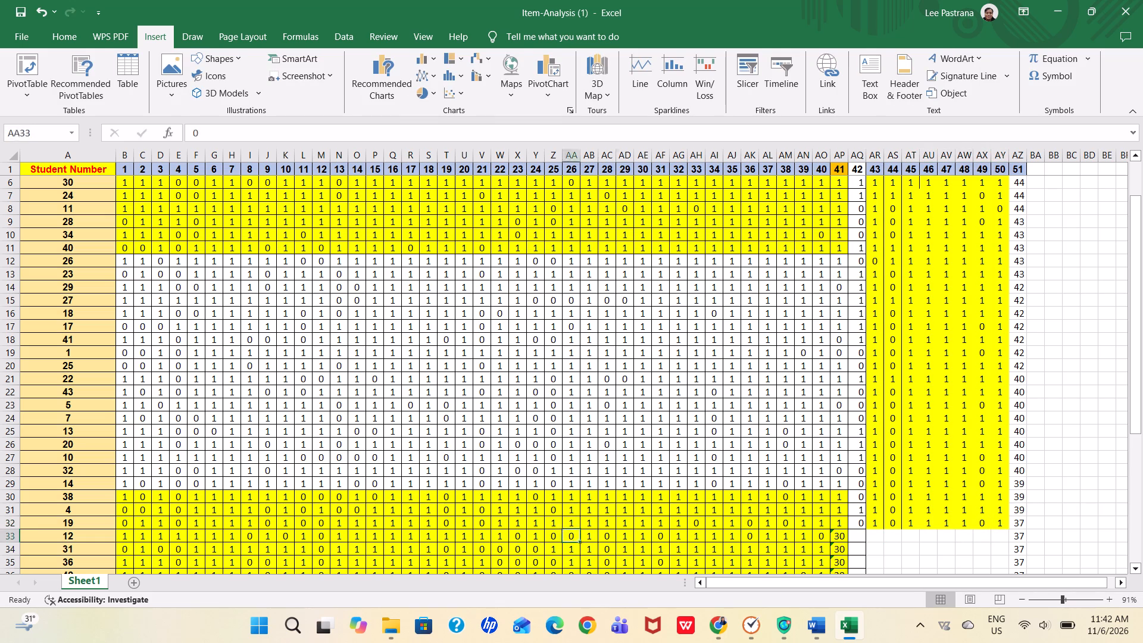
{"action": "key", "text": "Left"}
{"action": "key", "text": "Left"}
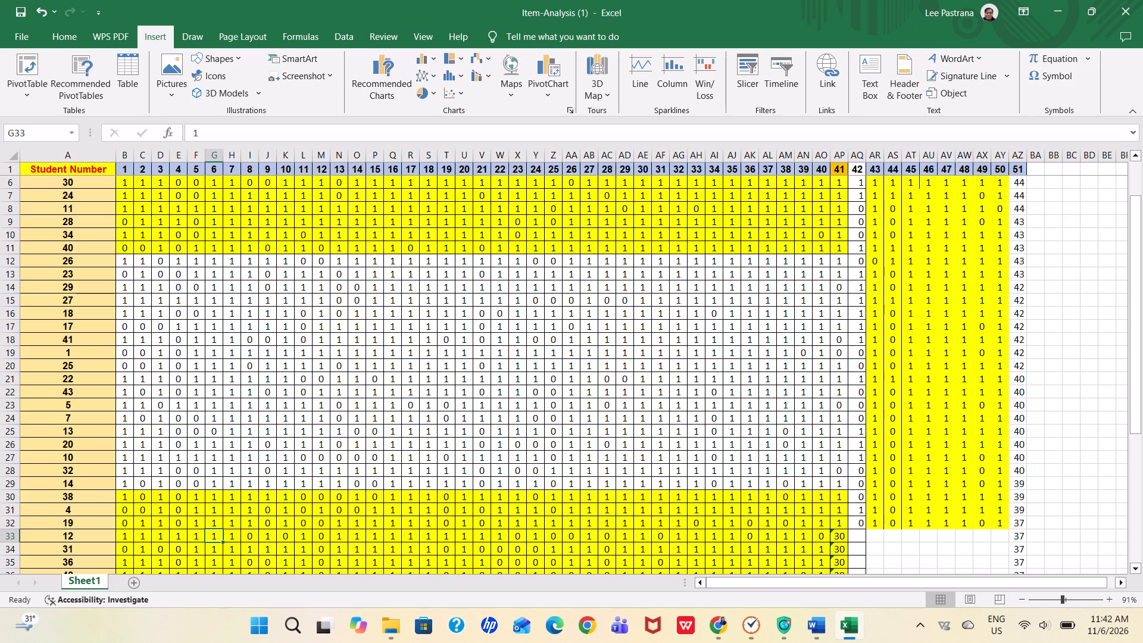
{"action": "left_click", "coordinate": [129, 537]}
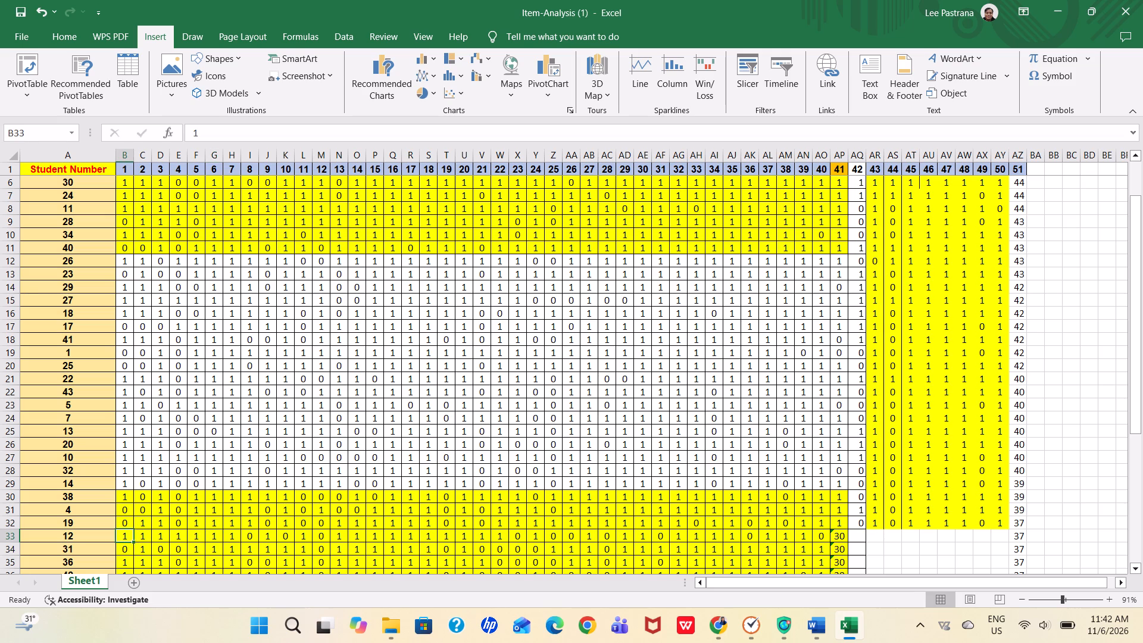
{"action": "left_click_drag", "start_coordinate": [1135, 316], "coordinate": [1142, 186]}
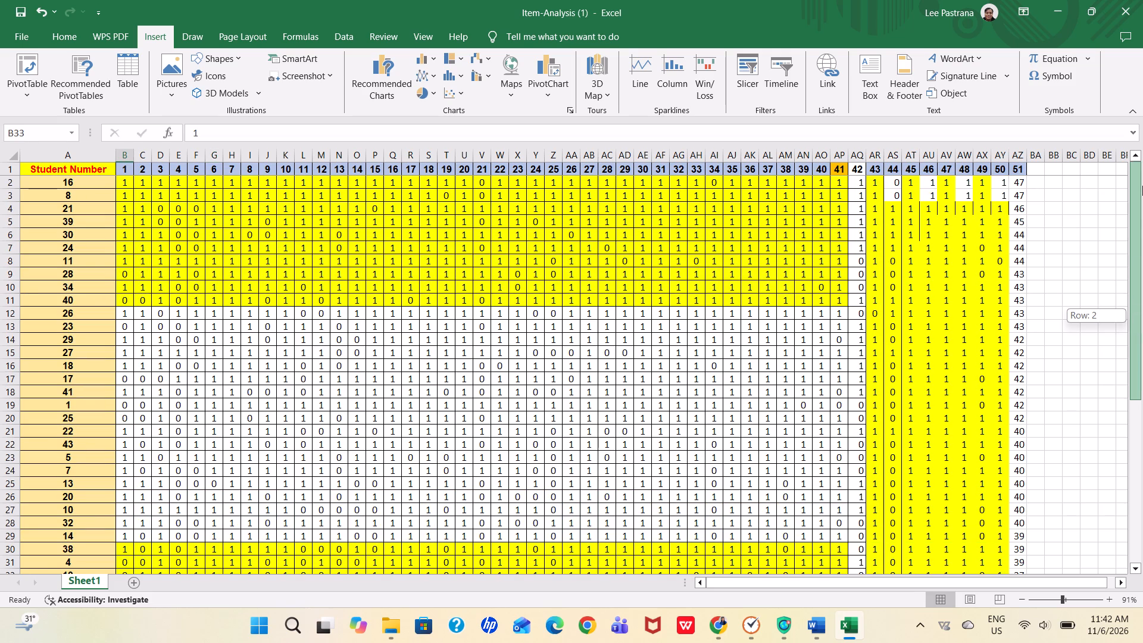
{"action": "left_click_drag", "start_coordinate": [1142, 186], "coordinate": [1142, 190]}
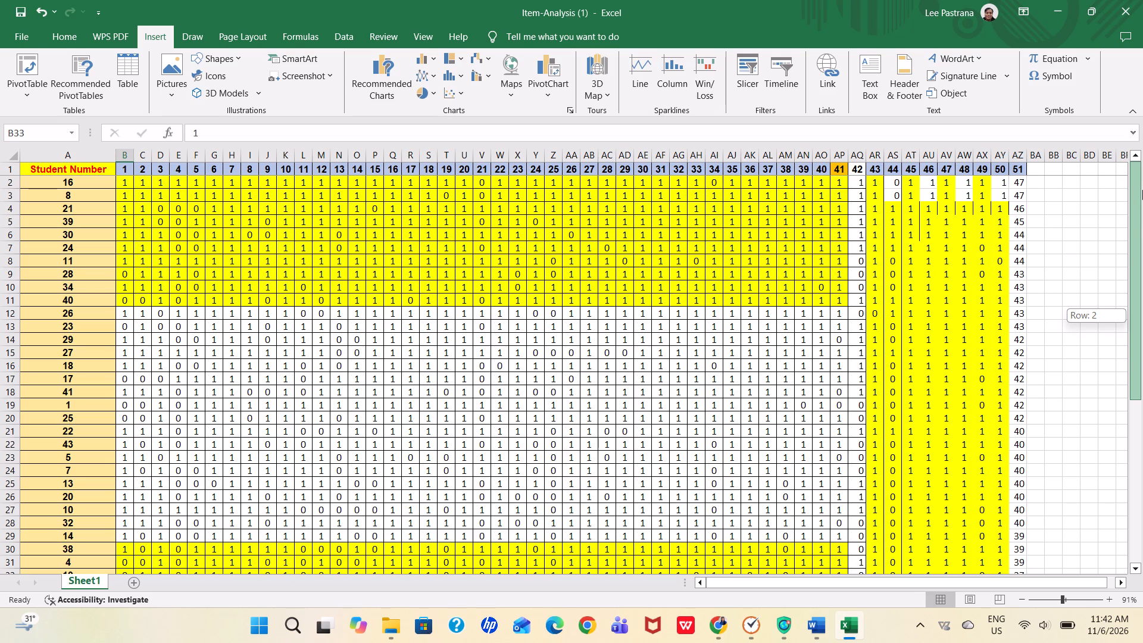
{"action": "left_click_drag", "start_coordinate": [1142, 190], "coordinate": [1142, 195]}
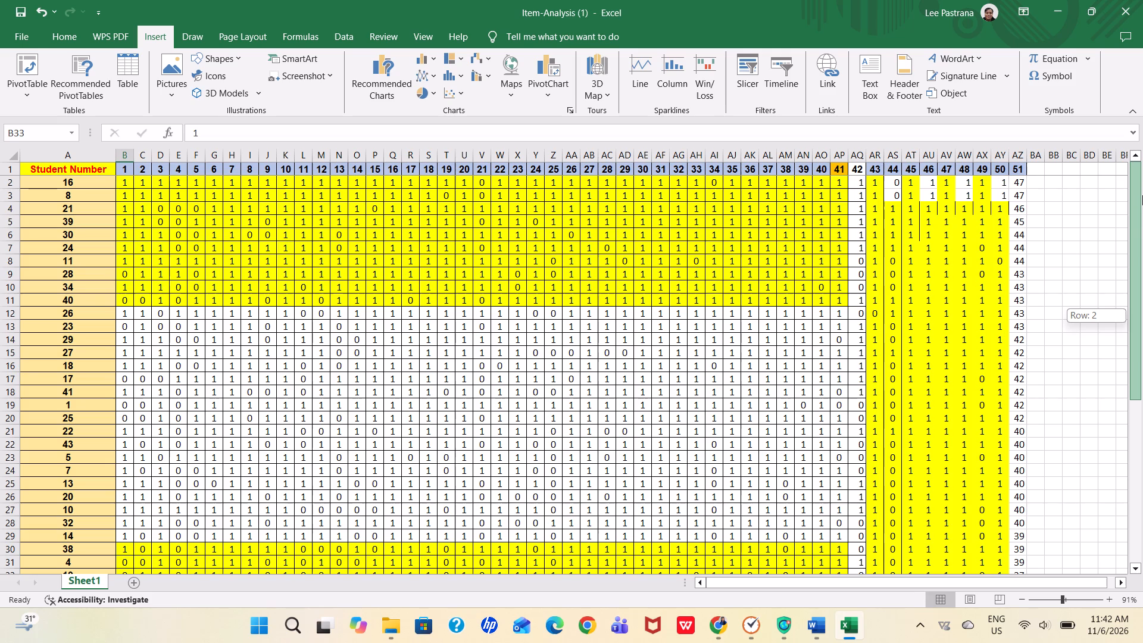
{"action": "left_click_drag", "start_coordinate": [1142, 195], "coordinate": [1141, 236]}
{"action": "left_click", "coordinate": [1141, 236]}
{"action": "left_click_drag", "start_coordinate": [1141, 236], "coordinate": [1140, 327]}
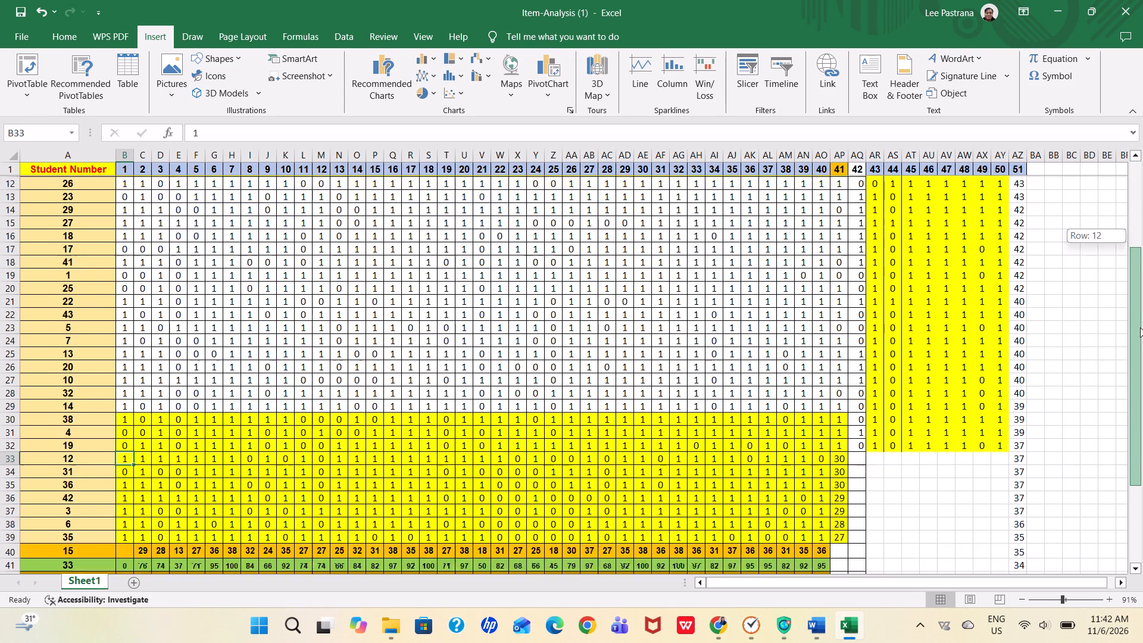
{"action": "left_click_drag", "start_coordinate": [1140, 327], "coordinate": [1140, 332]}
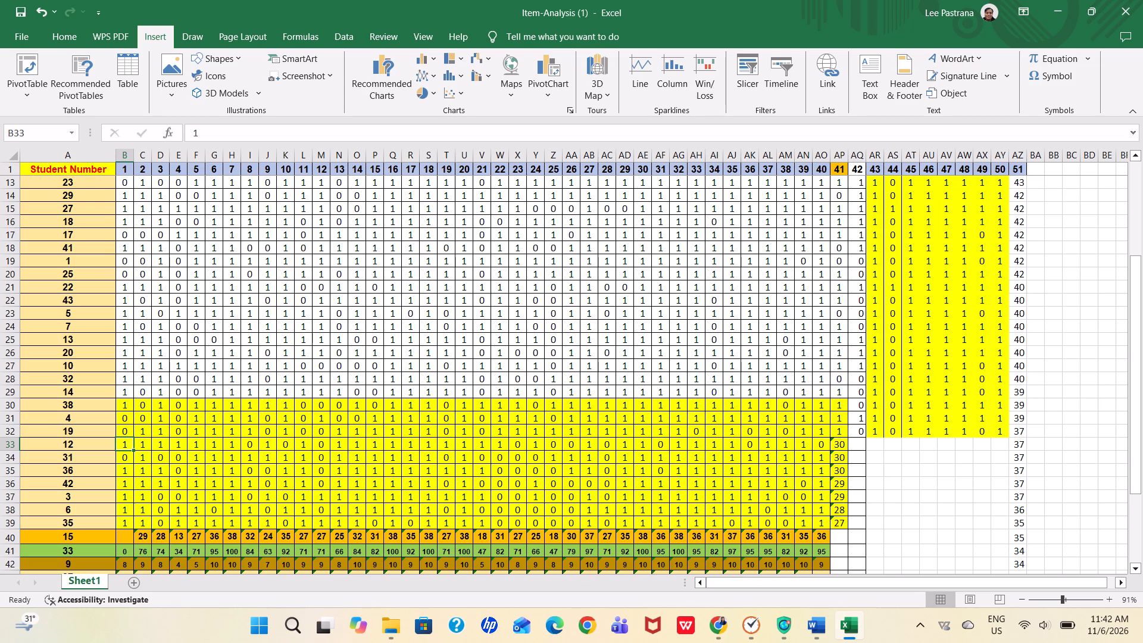
{"action": "key", "text": "Right"}
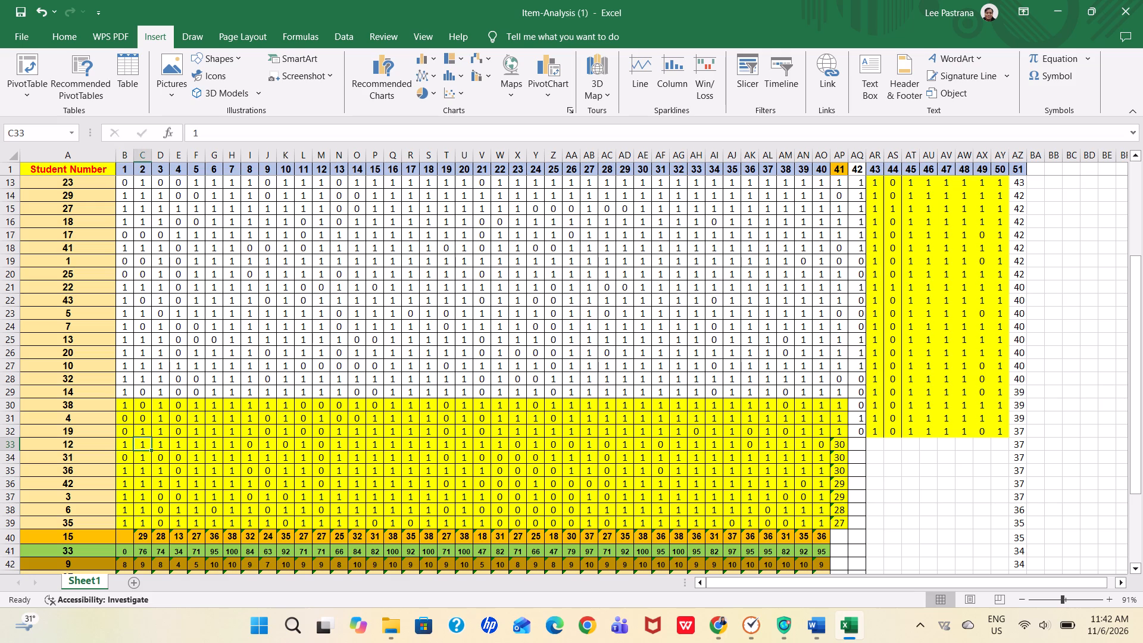
{"action": "key", "text": "Right"}
{"action": "key", "text": "Right"}
{"action": "key", "text": "0"}
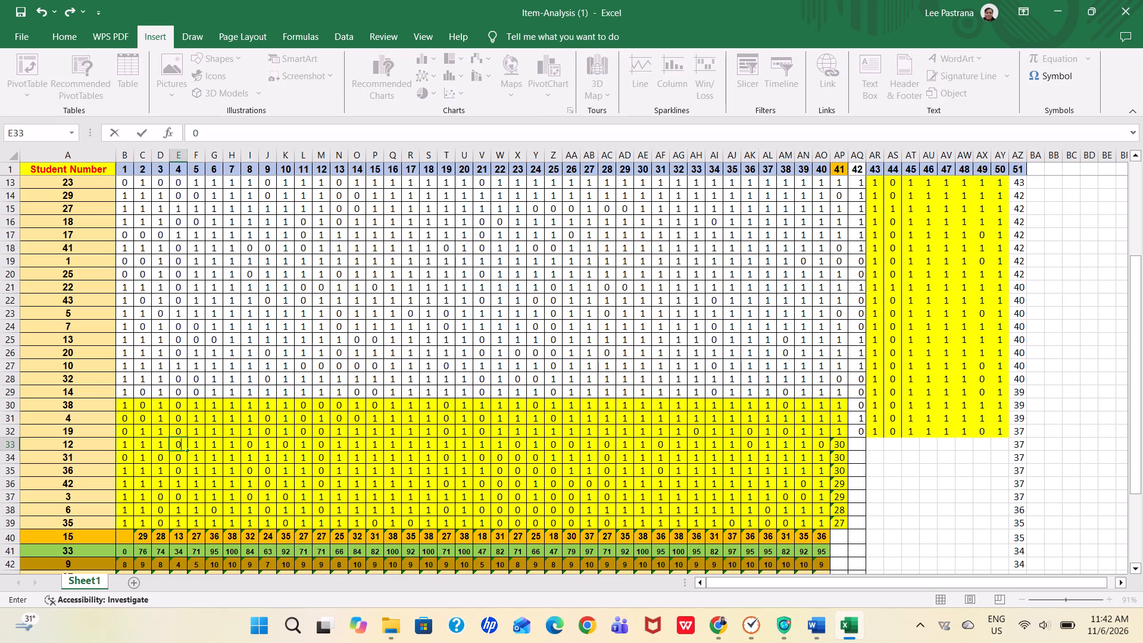
{"action": "key", "text": "Right"}
{"action": "key", "text": "Right"}
{"action": "key", "text": "Right"}
{"action": "key", "text": "Right"}
{"action": "key", "text": "1"}
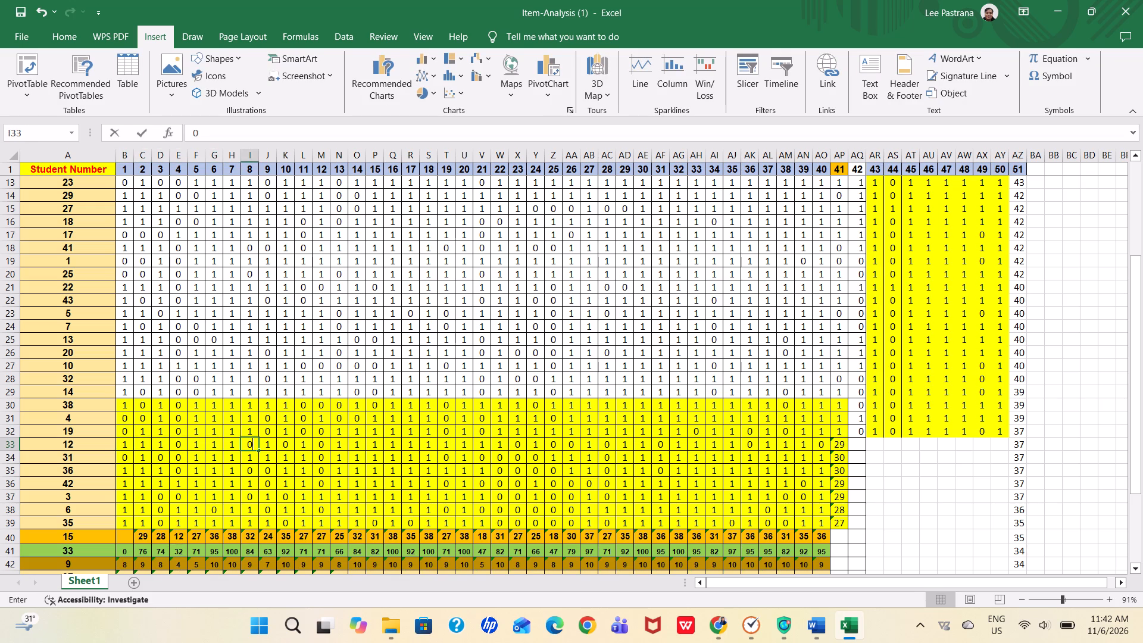
For student 12 in row 33, set item 9 to 0, item 10 to 1, and items 11 and 13 to 0.
{"action": "key", "text": "Right"}
{"action": "key", "text": "0"}
{"action": "key", "text": "Right"}
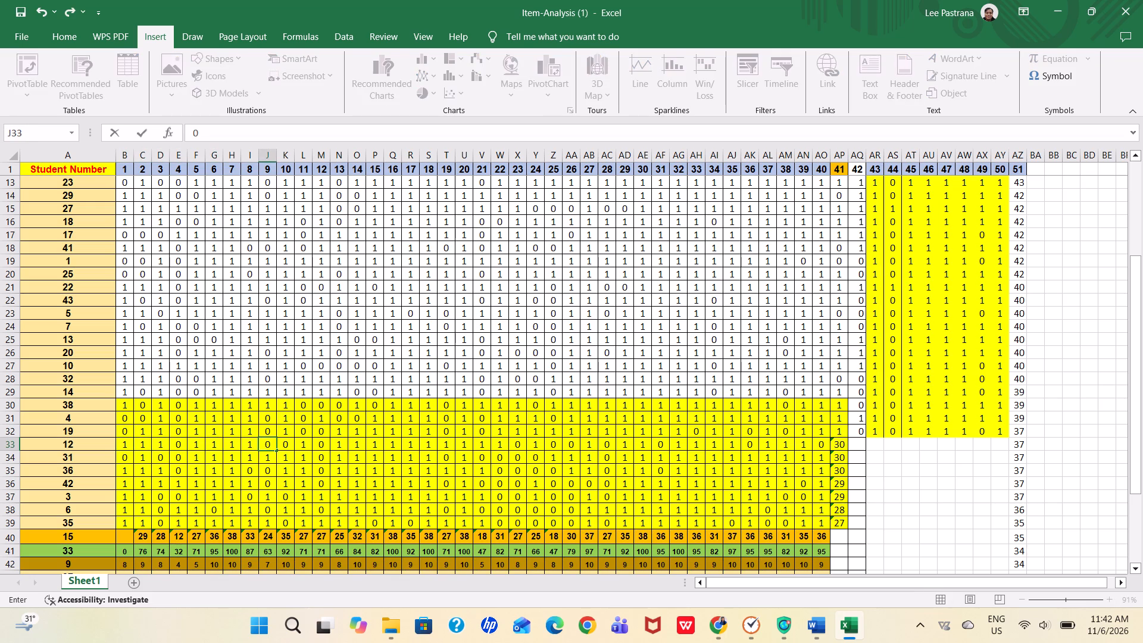
{"action": "key", "text": "1"}
{"action": "key", "text": "Right"}
{"action": "key", "text": "0"}
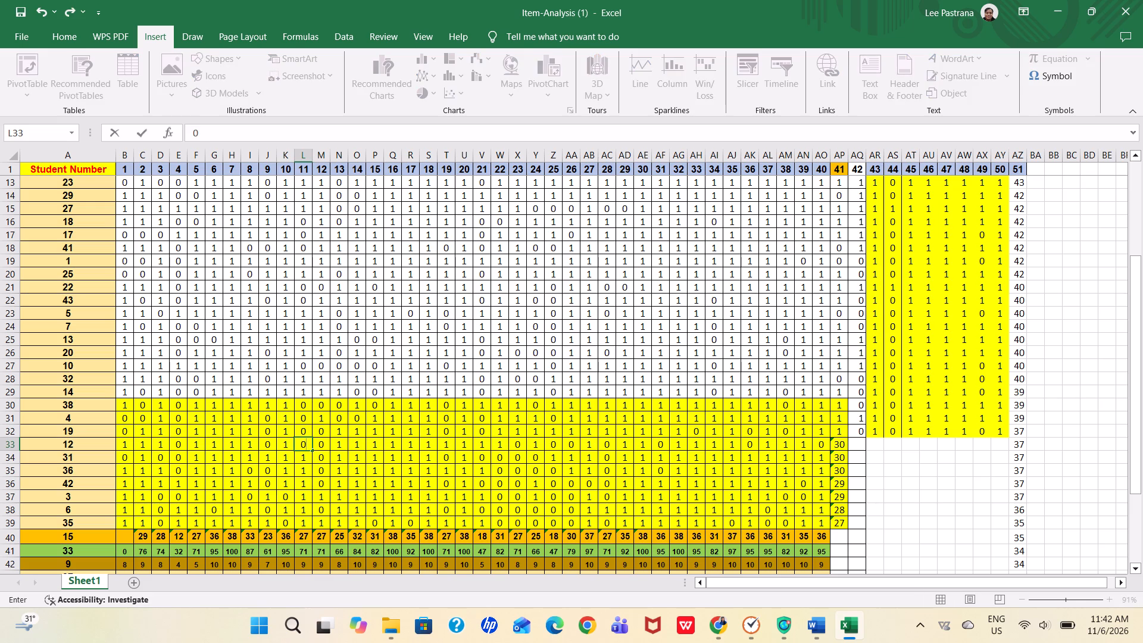
{"action": "key", "text": "Right"}
{"action": "key", "text": "Right"}
{"action": "key", "text": "0"}
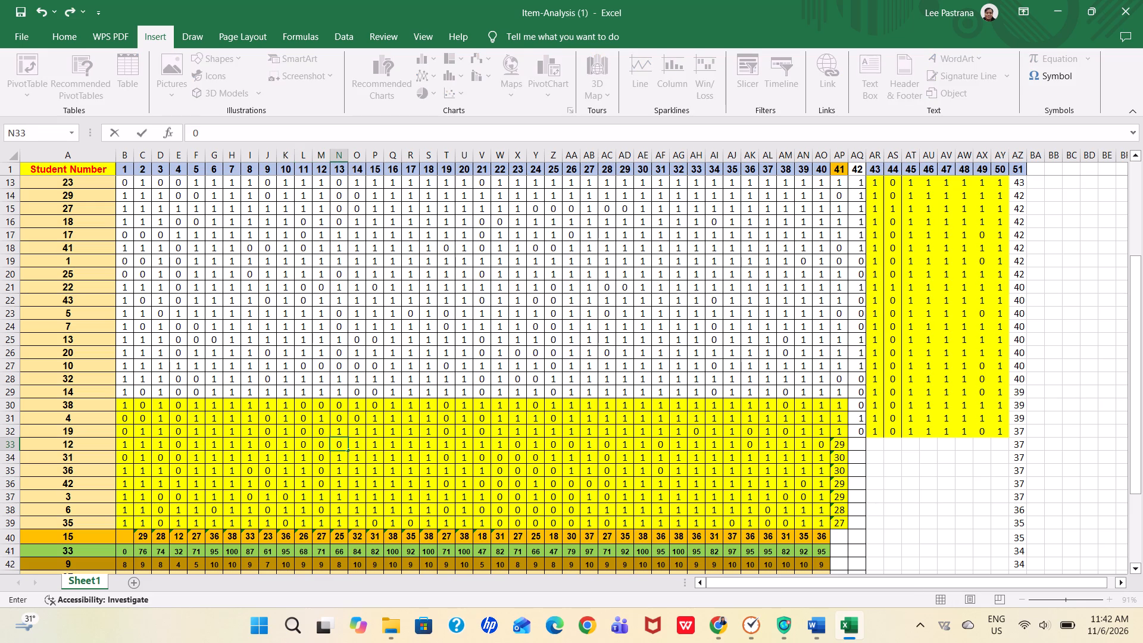
For student 12 in row 33, set items 18, 19 and 24 to 0.
{"action": "key", "text": "Right"}
{"action": "key", "text": "Right"}
{"action": "key", "text": "Right"}
{"action": "key", "text": "Right"}
{"action": "key", "text": "Right"}
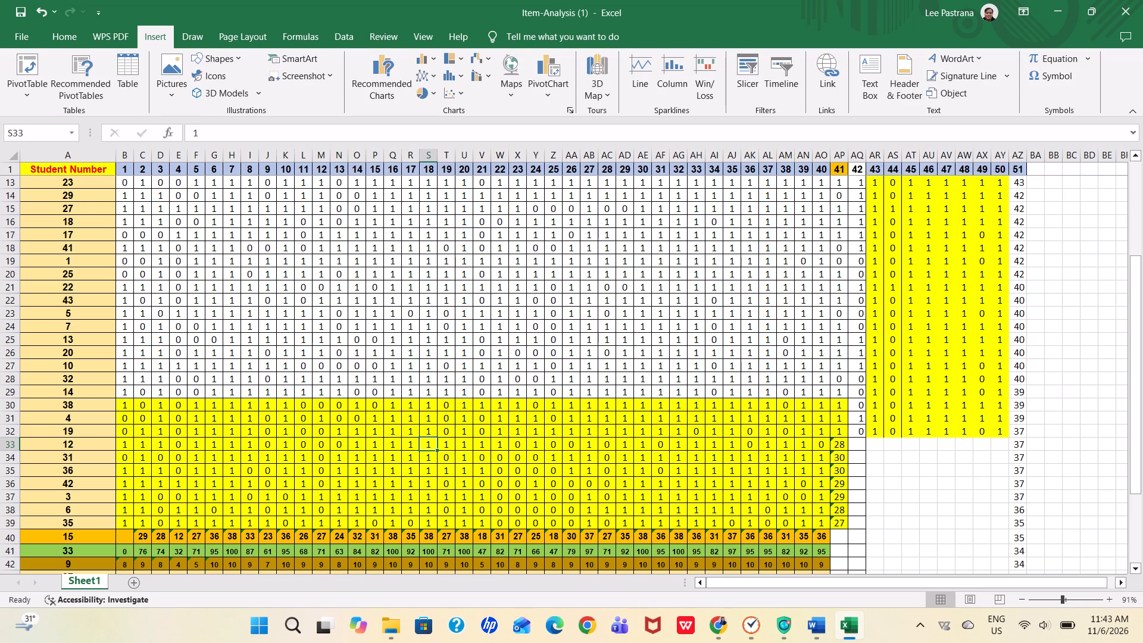
{"action": "key", "text": "0"}
{"action": "key", "text": "Right"}
{"action": "key", "text": "0"}
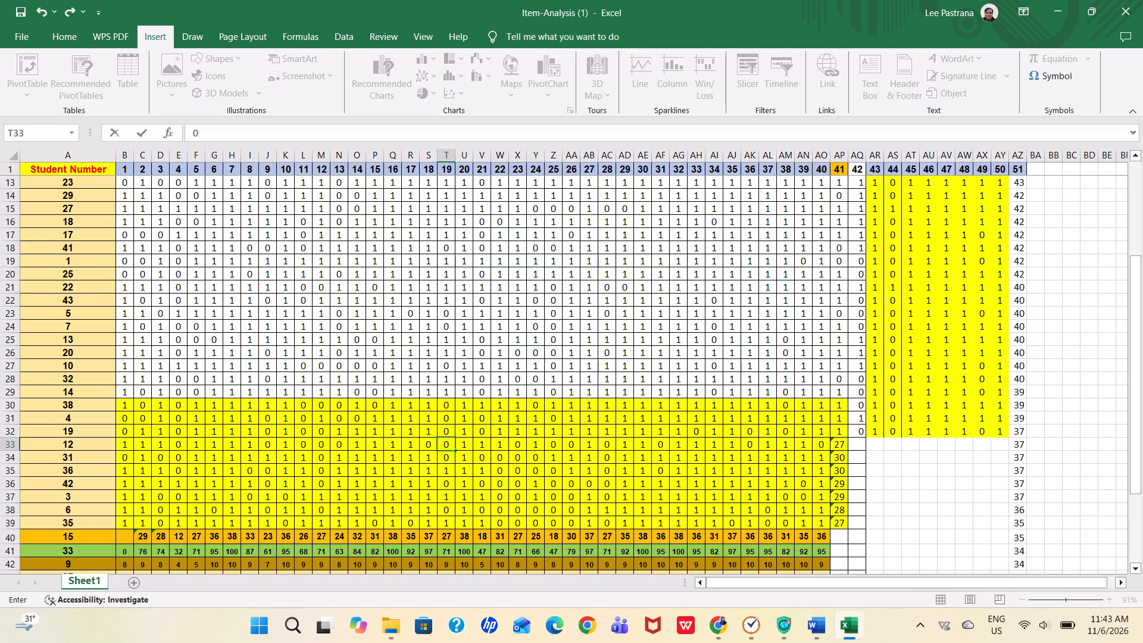
{"action": "key", "text": "Right"}
{"action": "key", "text": "Right"}
{"action": "key", "text": "Right"}
{"action": "key", "text": "Right"}
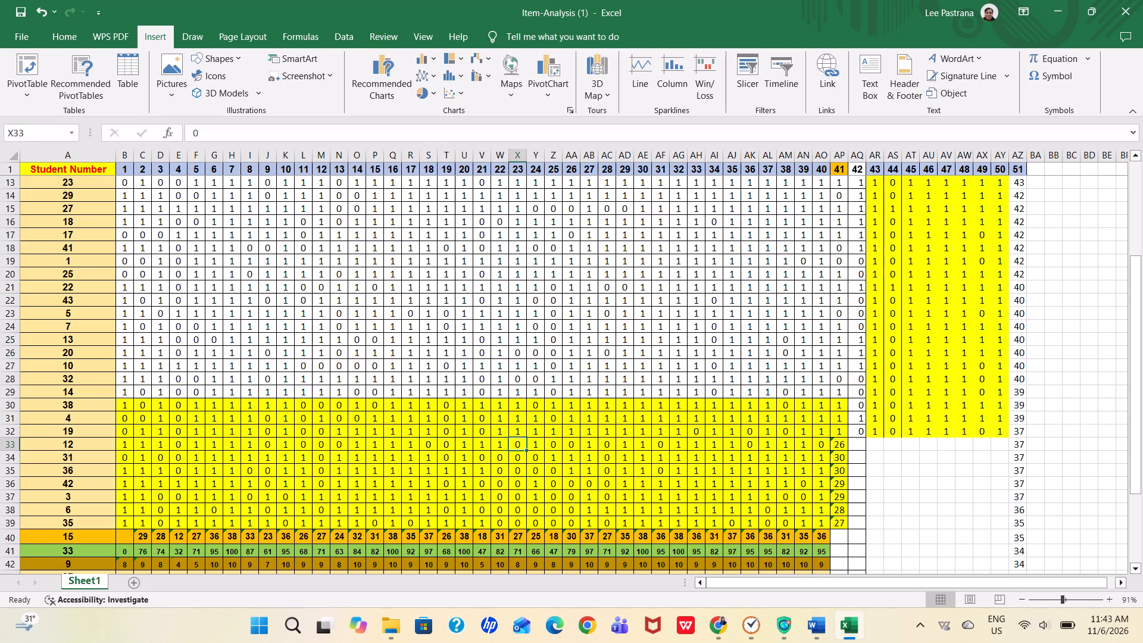
{"action": "key", "text": "Right"}
{"action": "key", "text": "0"}
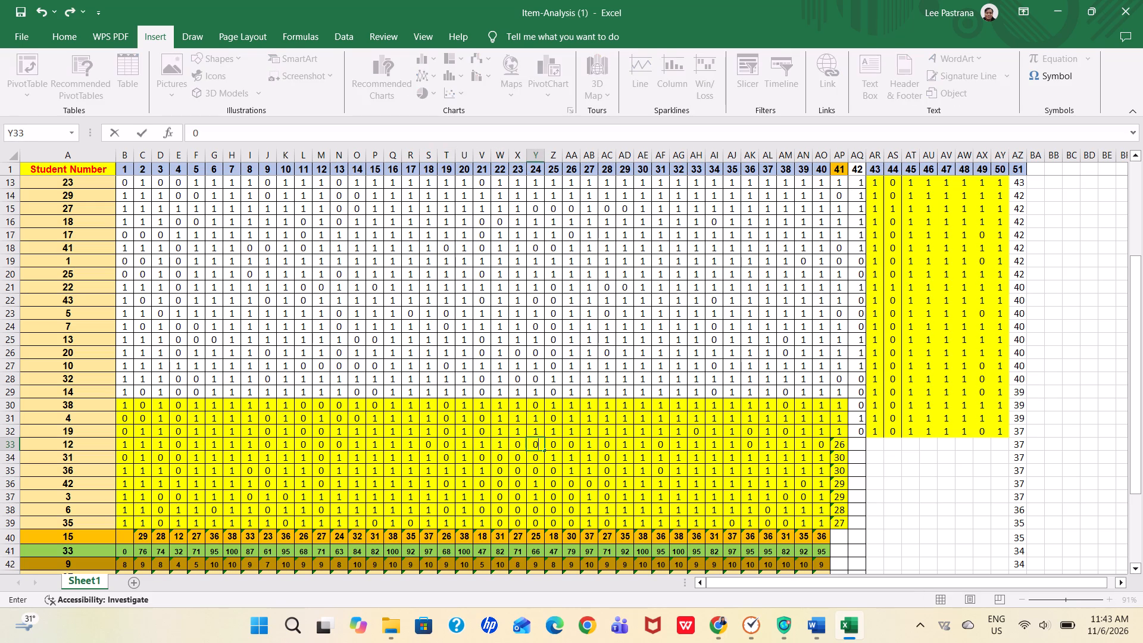
For student 12 in row 33, set items 31 and 36 to 1.
{"action": "key", "text": "Right"}
{"action": "key", "text": "Right"}
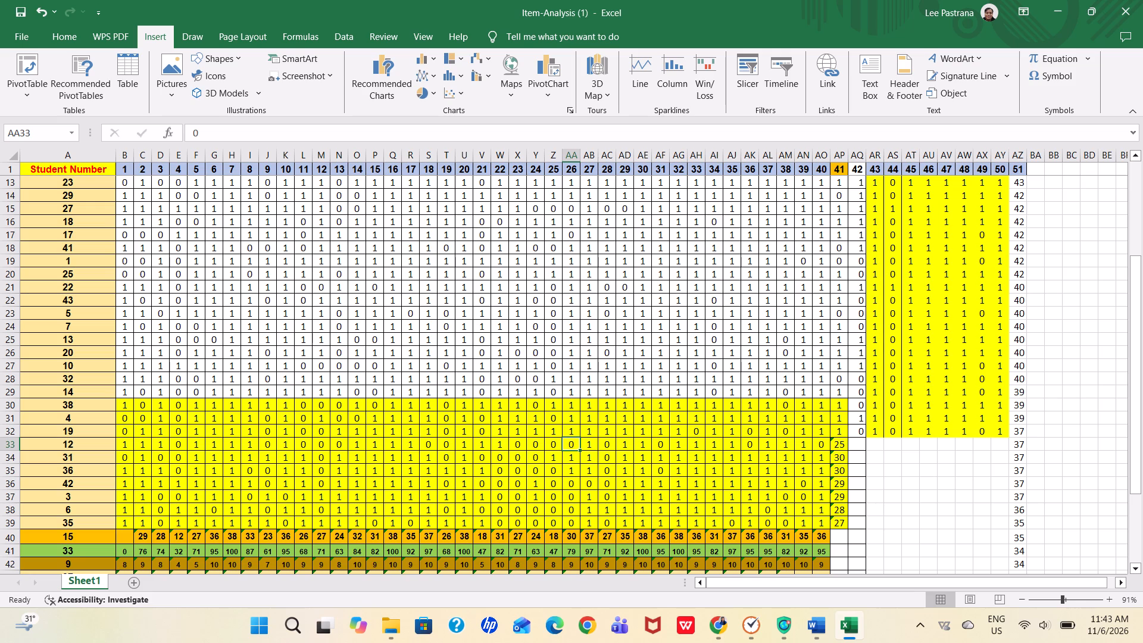
{"action": "key", "text": "Right"}
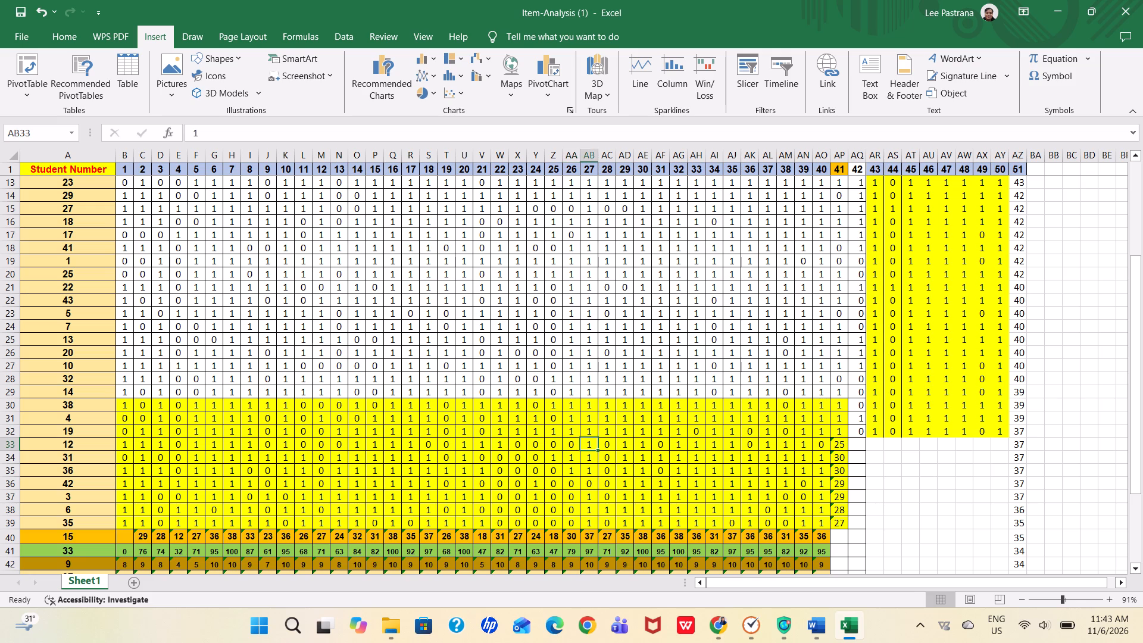
{"action": "key", "text": "Right"}
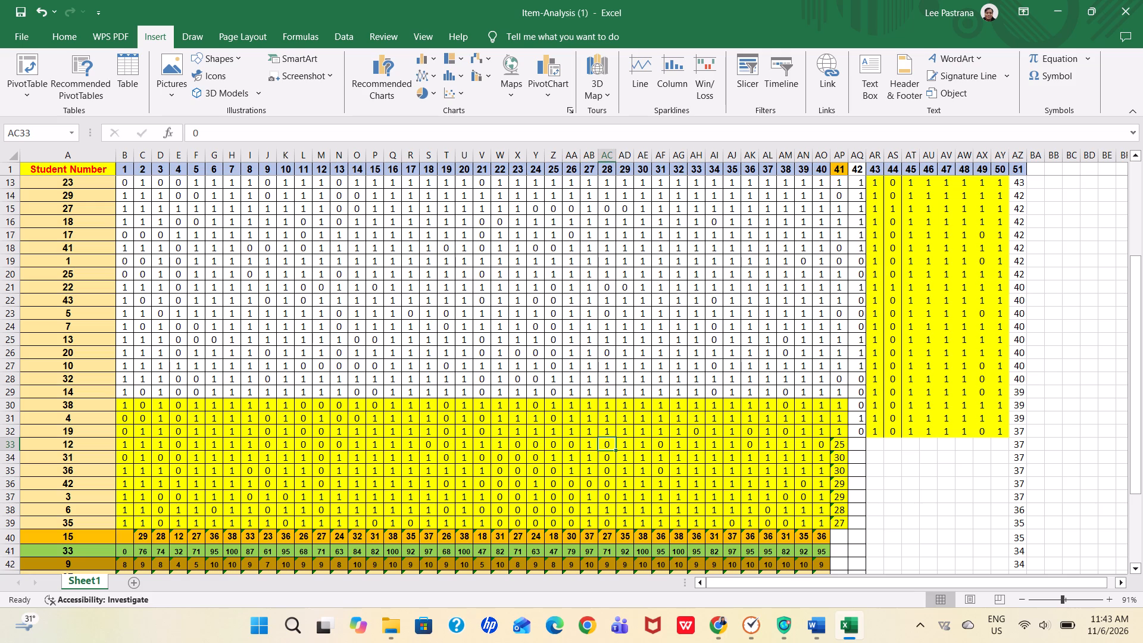
{"action": "key", "text": "Right"}
{"action": "key", "text": "Right"}
{"action": "key", "text": "Right"}
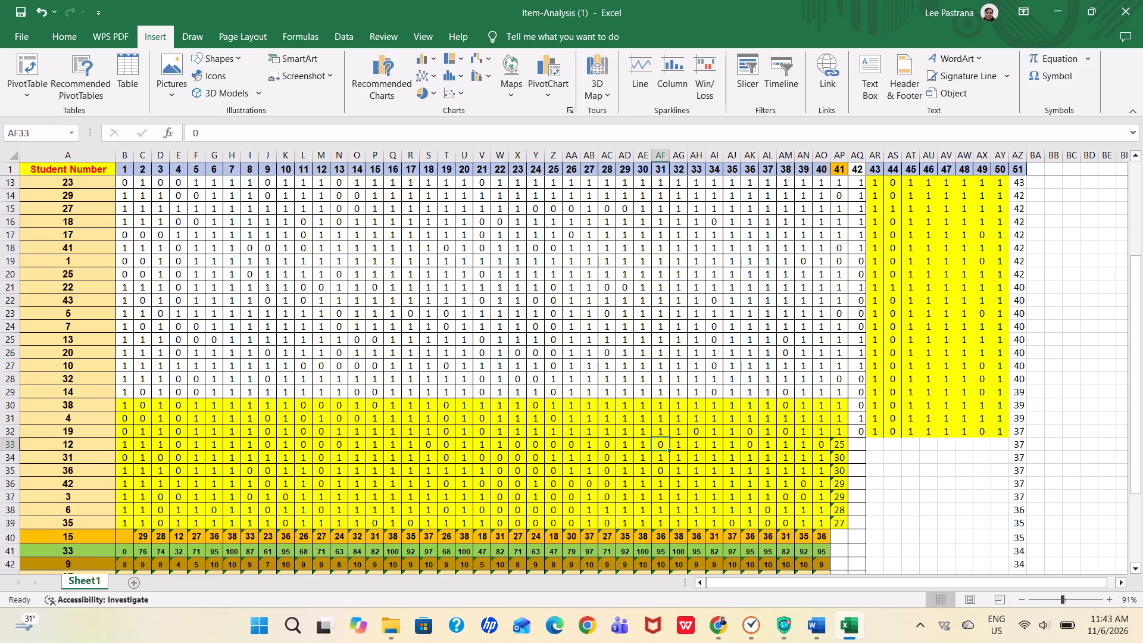
{"action": "key", "text": "1"}
{"action": "key", "text": "Right"}
{"action": "key", "text": "Right"}
{"action": "key", "text": "Right"}
{"action": "key", "text": "Right"}
{"action": "key", "text": "Right"}
{"action": "key", "text": "1"}
For student 12 in row 33, set items 40 through 43 to 1 and item 44 to 0, replacing the sum formula in item 41.
{"action": "key", "text": "Right"}
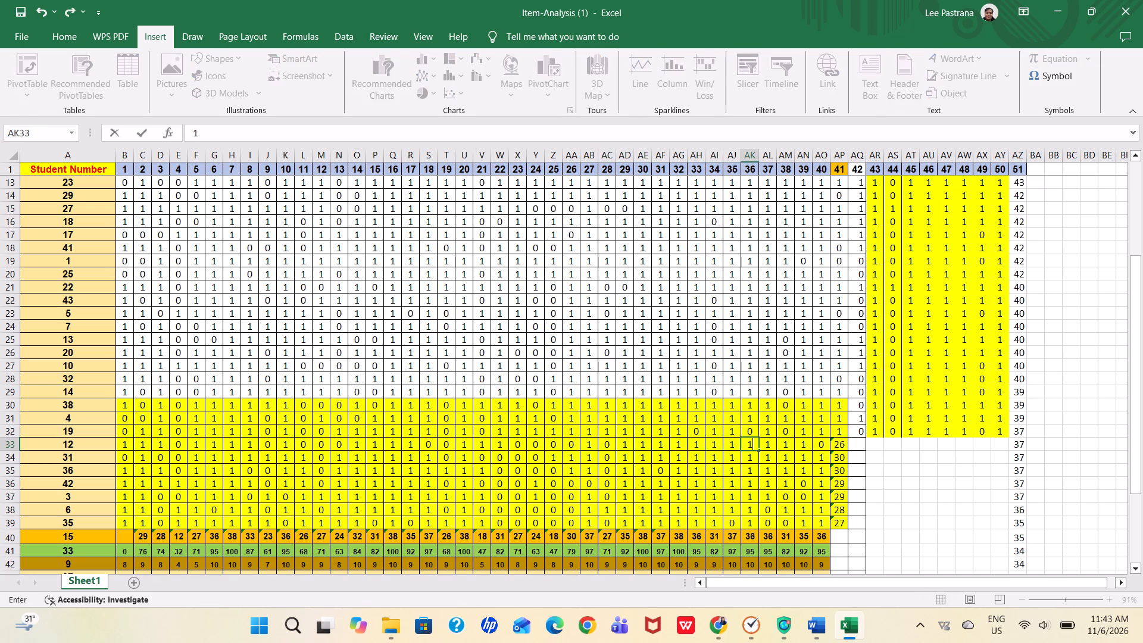
{"action": "key", "text": "Right"}
{"action": "key", "text": "Right"}
{"action": "key", "text": "Right"}
{"action": "key", "text": "1"}
{"action": "key", "text": "Right"}
{"action": "key", "text": "1"}
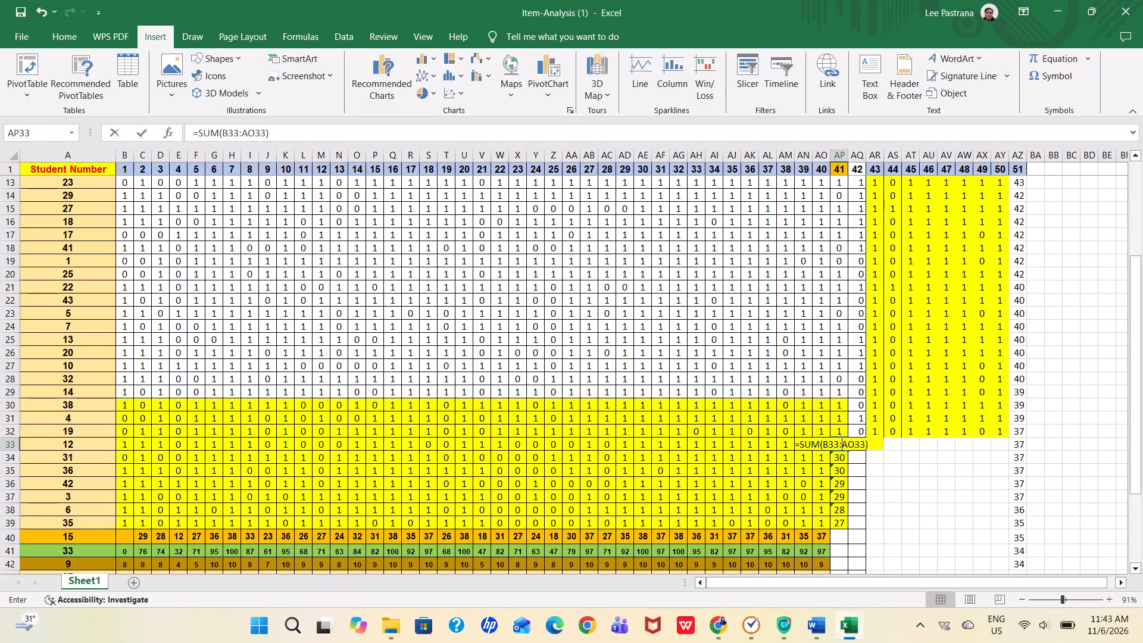
{"action": "key", "text": "Right"}
{"action": "key", "text": "1"}
{"action": "key", "text": "Right"}
{"action": "key", "text": "1"}
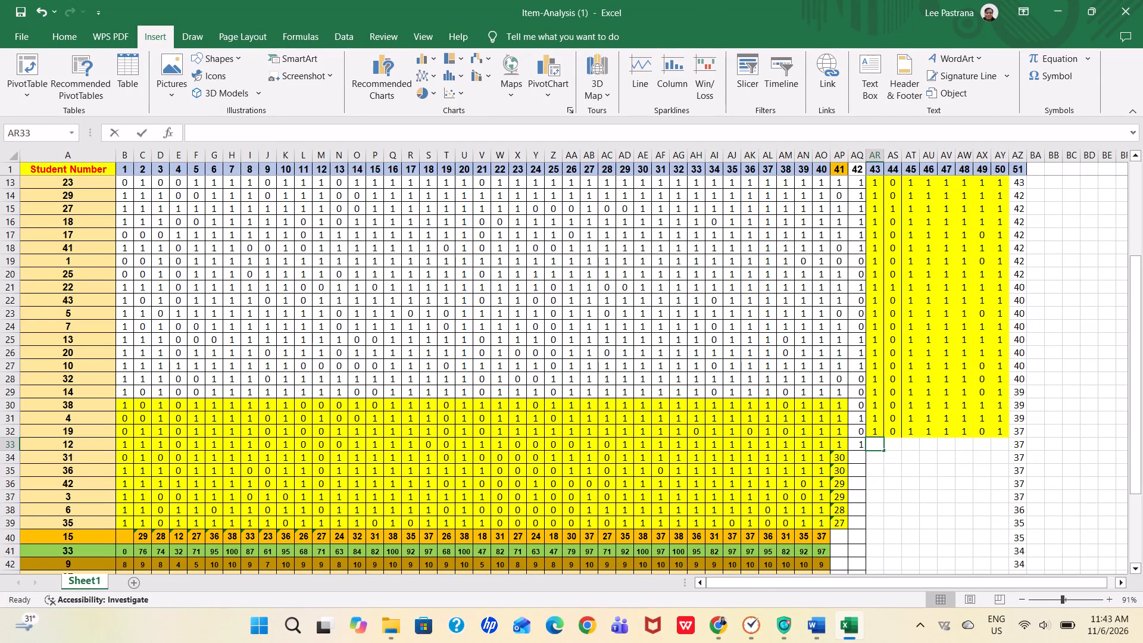
{"action": "key", "text": "Right"}
{"action": "key", "text": "0"}
For student 12 in row 33, set items 45 through 50 to 1.
{"action": "key", "text": "Right"}
{"action": "key", "text": "1"}
{"action": "key", "text": "Right"}
{"action": "key", "text": "1"}
{"action": "key", "text": "Right"}
{"action": "key", "text": "1"}
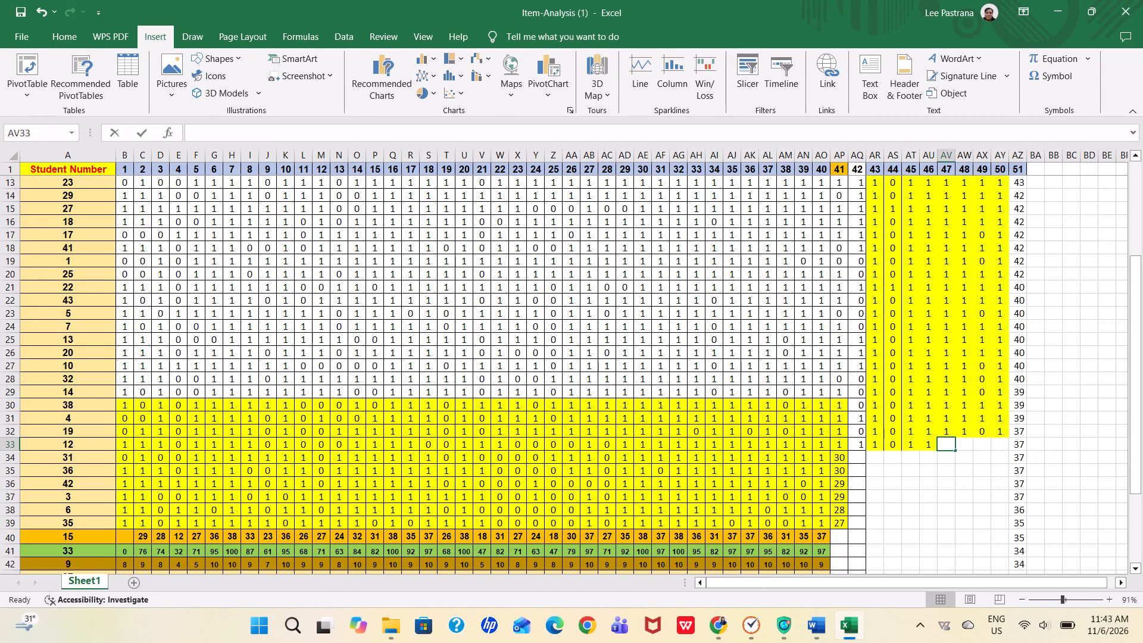
{"action": "key", "text": "Right"}
{"action": "key", "text": "1"}
{"action": "key", "text": "Right"}
{"action": "key", "text": "1"}
{"action": "key", "text": "Right"}
{"action": "key", "text": "1"}
{"action": "key", "text": "Right"}
For student 31 in row 34, set item 3 to 1 and item 9 to 0.
{"action": "key", "text": "Down"}
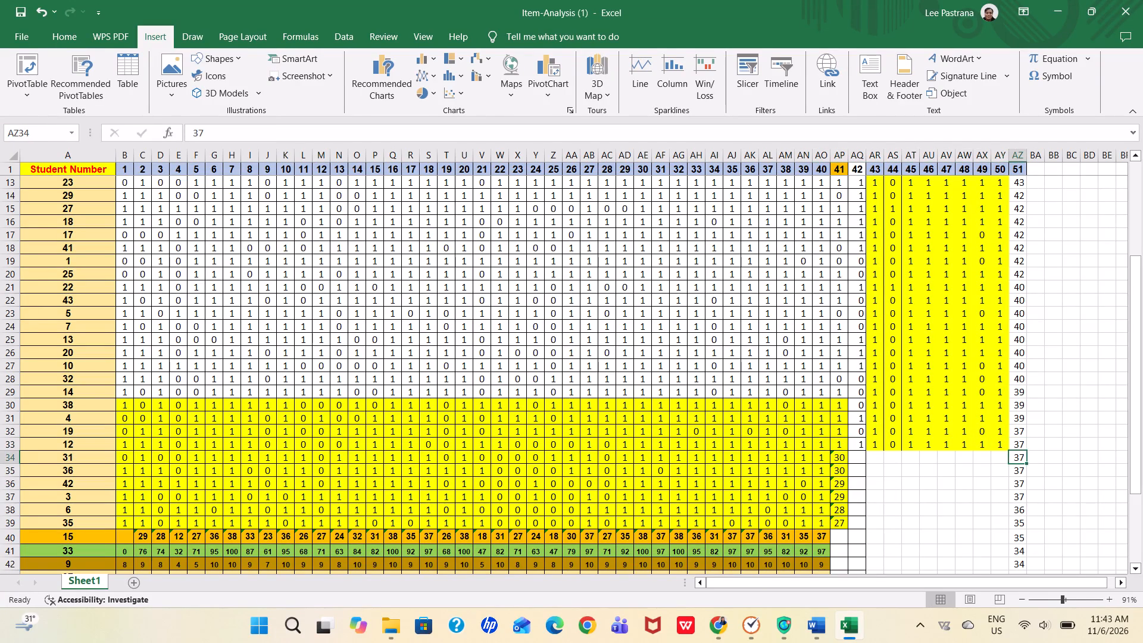
{"action": "key", "text": "Left"}
{"action": "key", "text": "Left"}
{"action": "key", "text": "Left"}
{"action": "key", "text": "Left"}
{"action": "key", "text": "Left"}
{"action": "key", "text": "Left"}
{"action": "key", "text": "Left"}
{"action": "key", "text": "Left"}
{"action": "key", "text": "Left"}
{"action": "key", "text": "Left"}
{"action": "key", "text": "Left"}
{"action": "key", "text": "Left"}
{"action": "key", "text": "Left"}
{"action": "key", "text": "Left"}
{"action": "key", "text": "Left"}
{"action": "key", "text": "Left"}
{"action": "key", "text": "Left"}
{"action": "key", "text": "Left"}
{"action": "key", "text": "Left"}
{"action": "key", "text": "Left"}
{"action": "key", "text": "Left"}
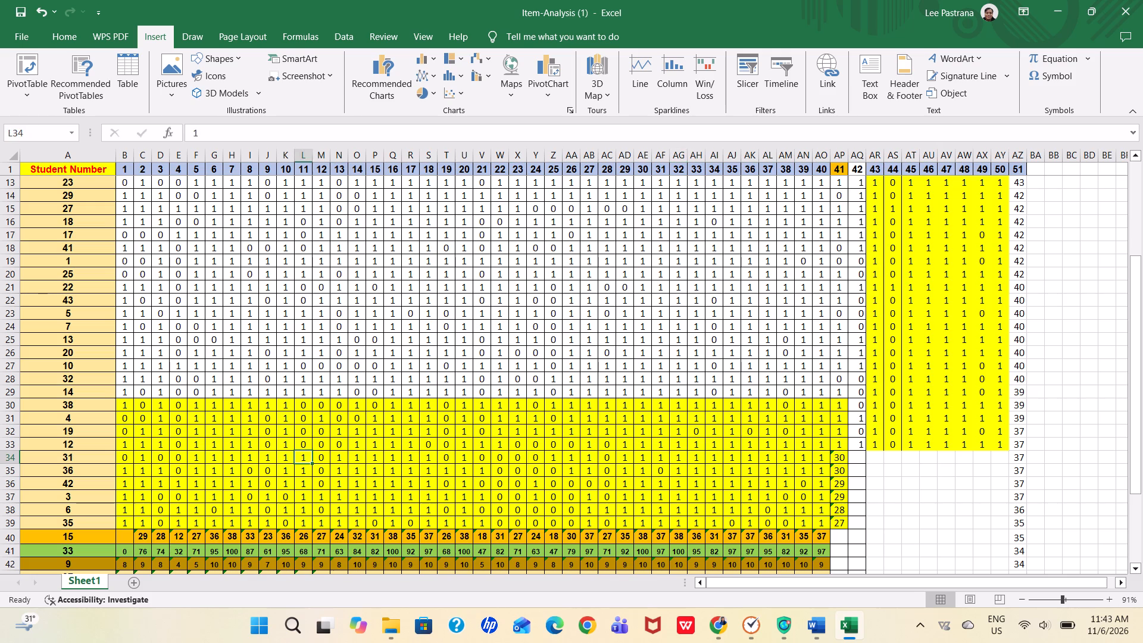
{"action": "key", "text": "Left"}
{"action": "key", "text": "Left"}
{"action": "key", "text": "Left"}
{"action": "key", "text": "Left"}
{"action": "key", "text": "Left"}
{"action": "key", "text": "Left"}
{"action": "key", "text": "Left"}
{"action": "key", "text": "Left"}
{"action": "key", "text": "Left"}
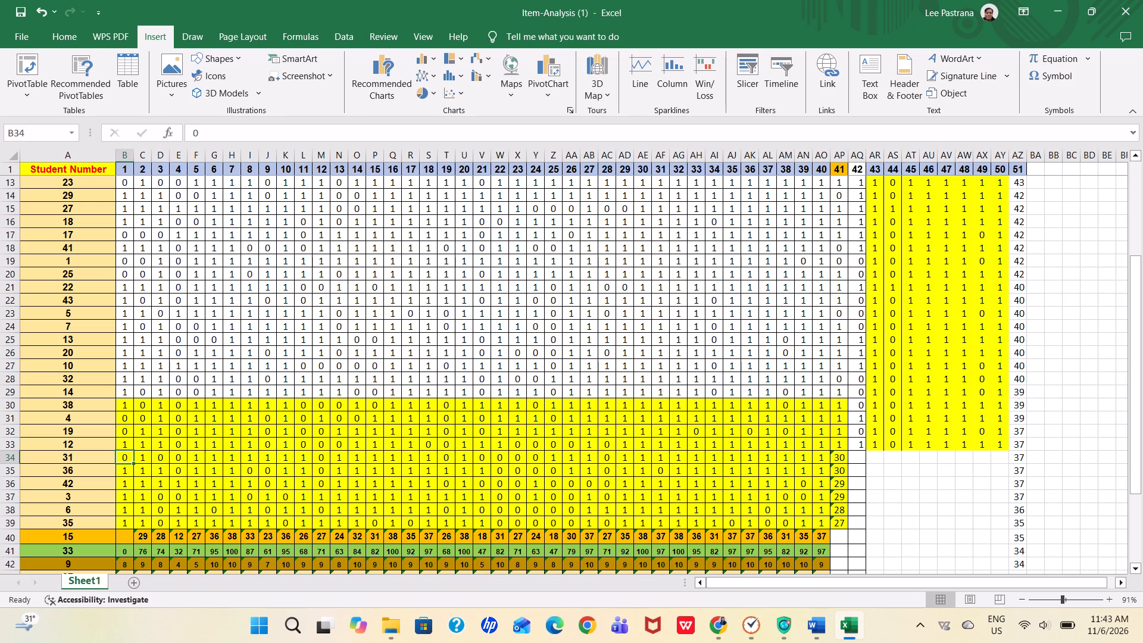
{"action": "key", "text": "Right"}
{"action": "key", "text": "Right"}
{"action": "key", "text": "1"}
{"action": "key", "text": "Right"}
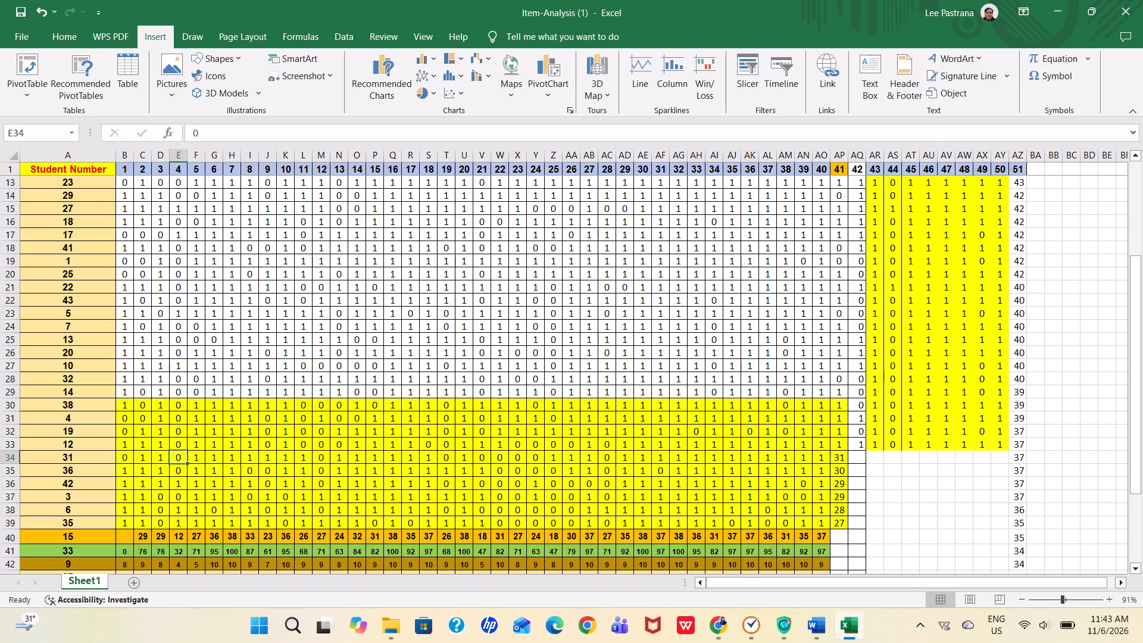
{"action": "key", "text": "Right"}
{"action": "key", "text": "Right"}
{"action": "key", "text": "Right"}
{"action": "key", "text": "Right"}
{"action": "key", "text": "Right"}
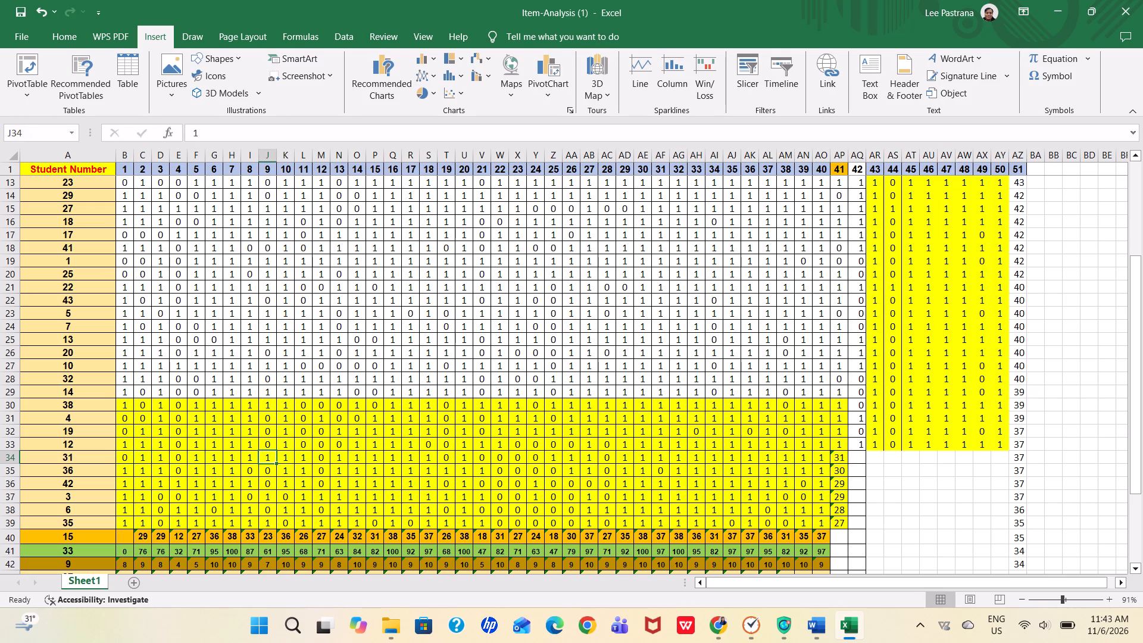
{"action": "key", "text": "0"}
For student 31 in row 34, set item 12 to 1 and item 13 to 0.
{"action": "key", "text": "Right"}
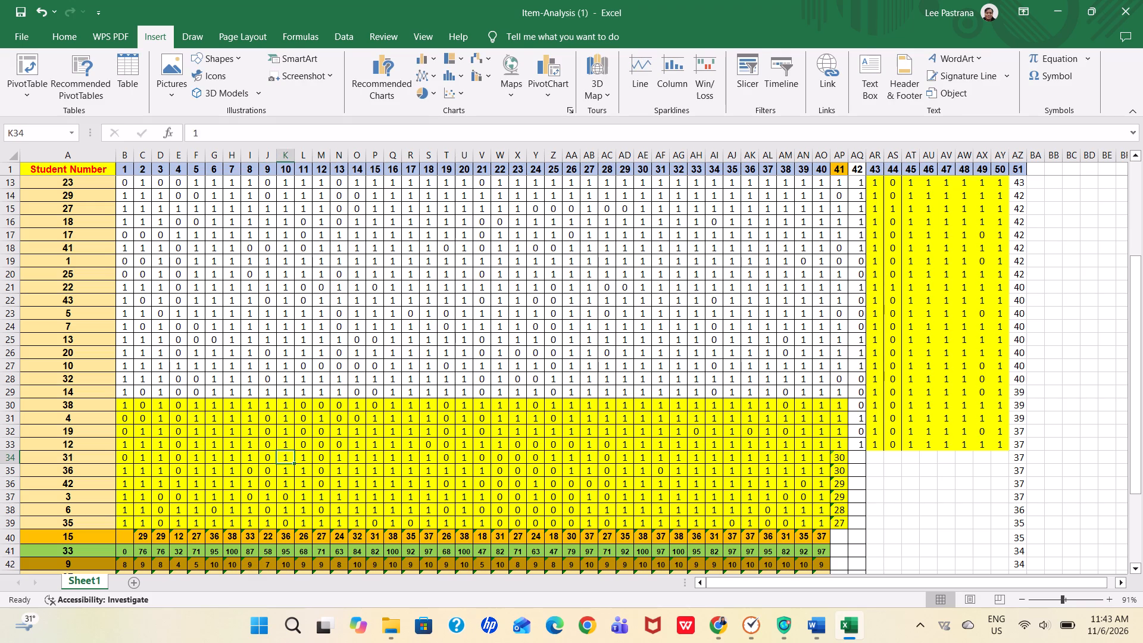
{"action": "key", "text": "Right"}
{"action": "key", "text": "Right"}
{"action": "key", "text": "1"}
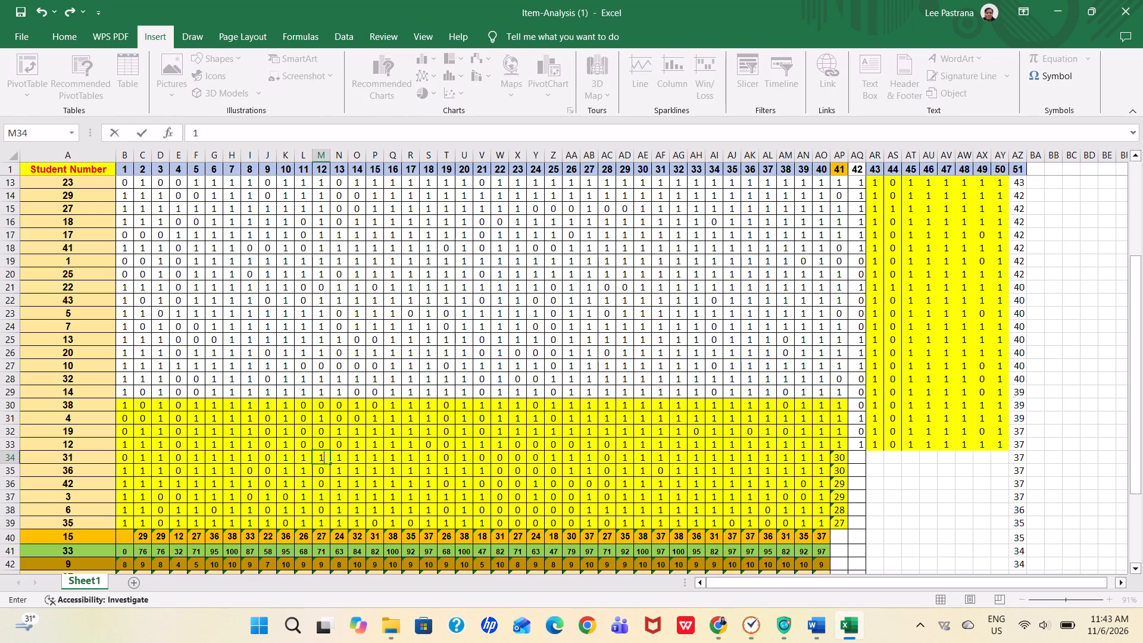
{"action": "key", "text": "Right"}
{"action": "key", "text": "0"}
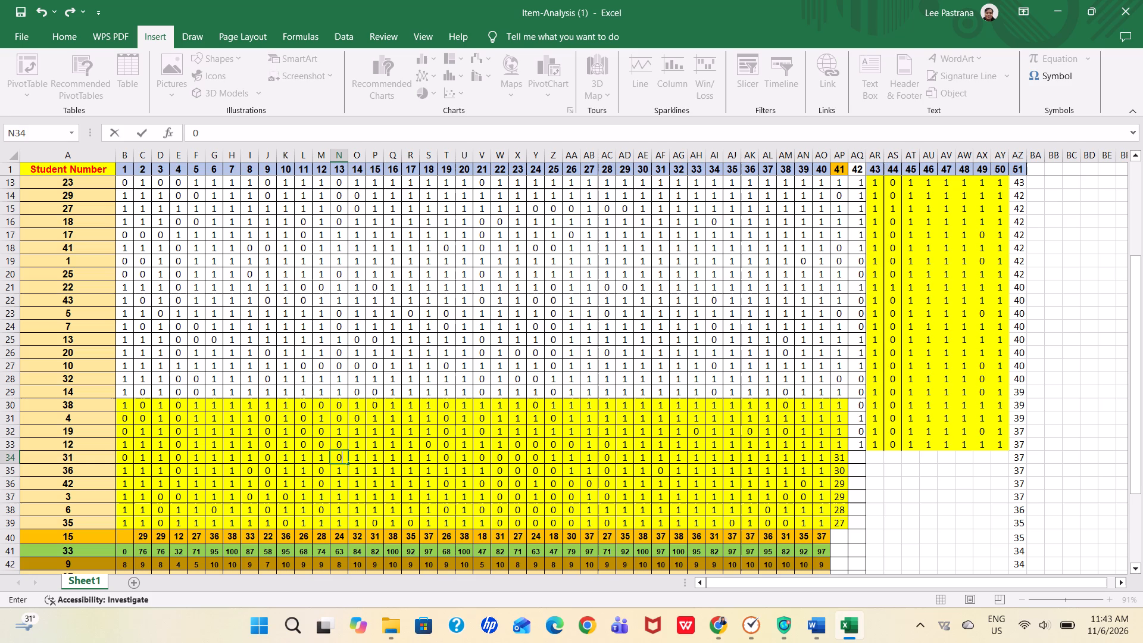
For student 31 in row 34, set items 22 and 24 to 1 and item 25 to 0.
{"action": "key", "text": "Right"}
{"action": "key", "text": "Right"}
{"action": "key", "text": "Right"}
{"action": "key", "text": "Right"}
{"action": "key", "text": "Right"}
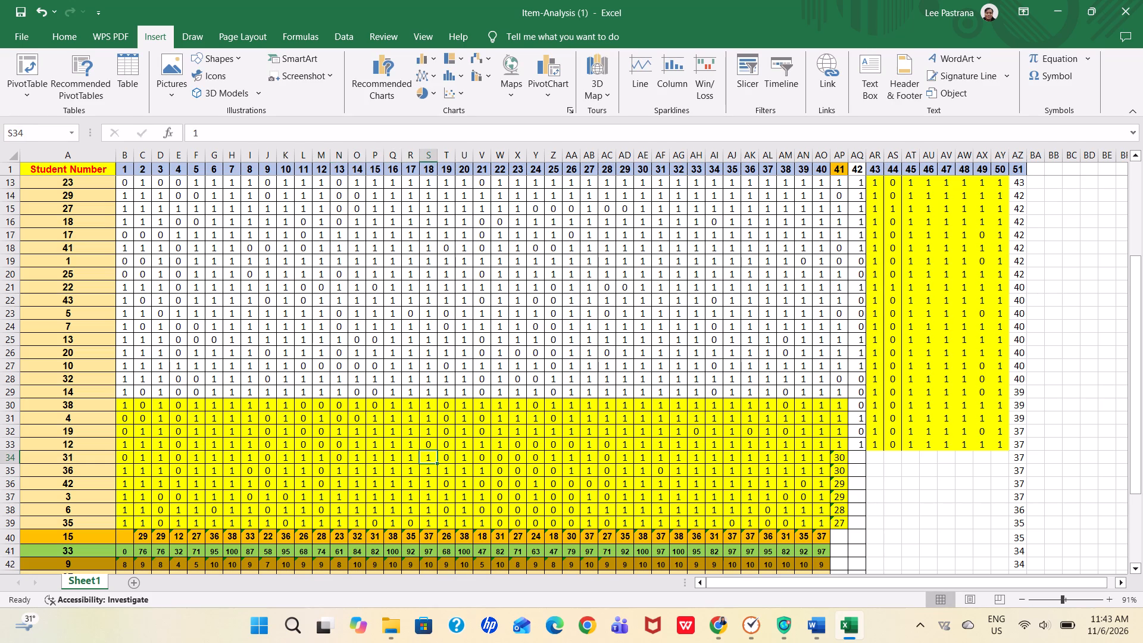
{"action": "key", "text": "Right"}
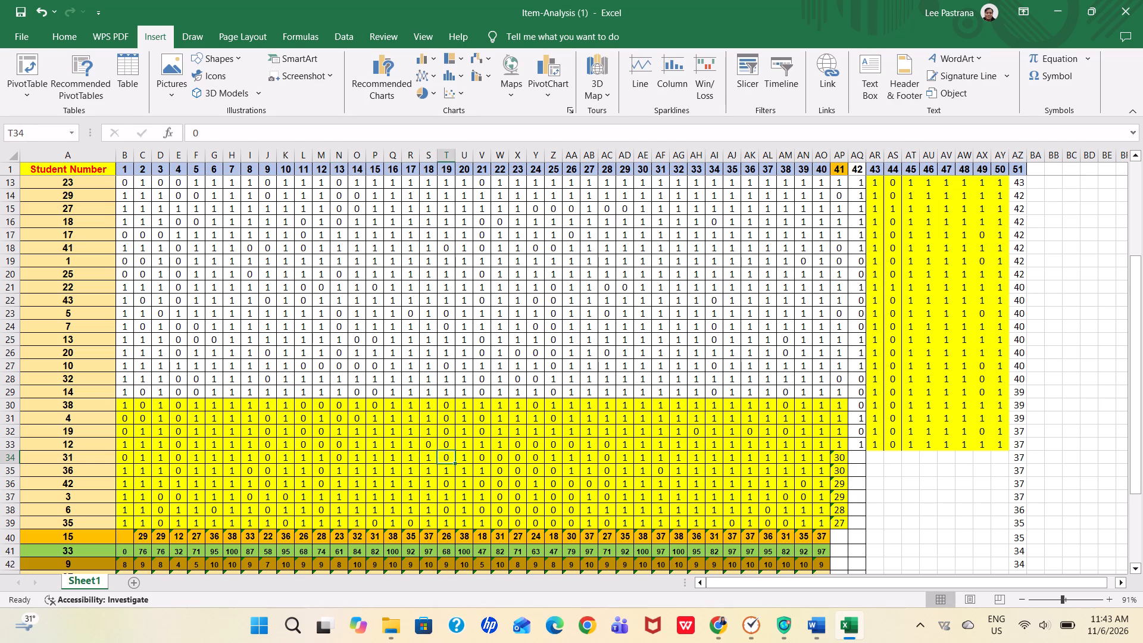
{"action": "key", "text": "Right"}
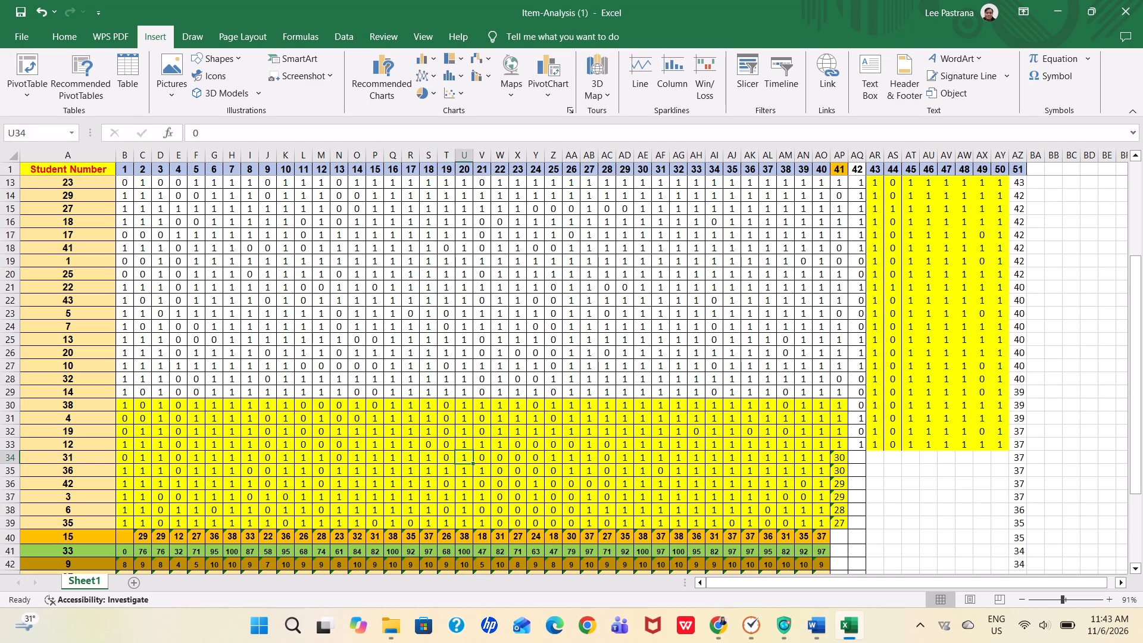
{"action": "key", "text": "Right"}
{"action": "key", "text": "Right"}
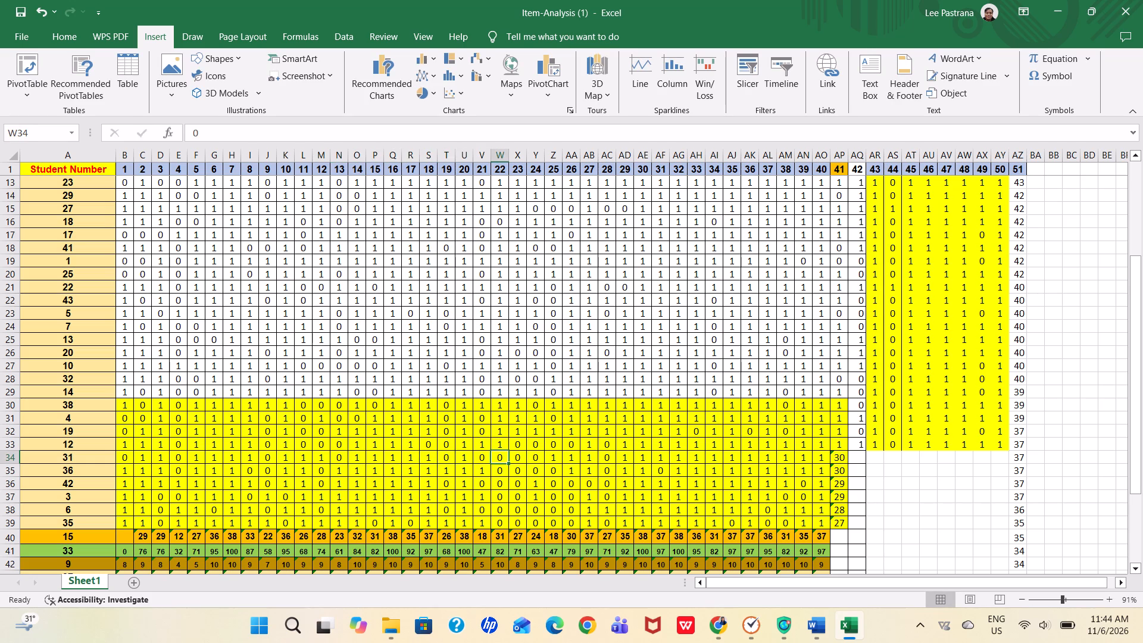
{"action": "key", "text": "1"}
{"action": "key", "text": "Right"}
{"action": "key", "text": "Right"}
{"action": "key", "text": "1"}
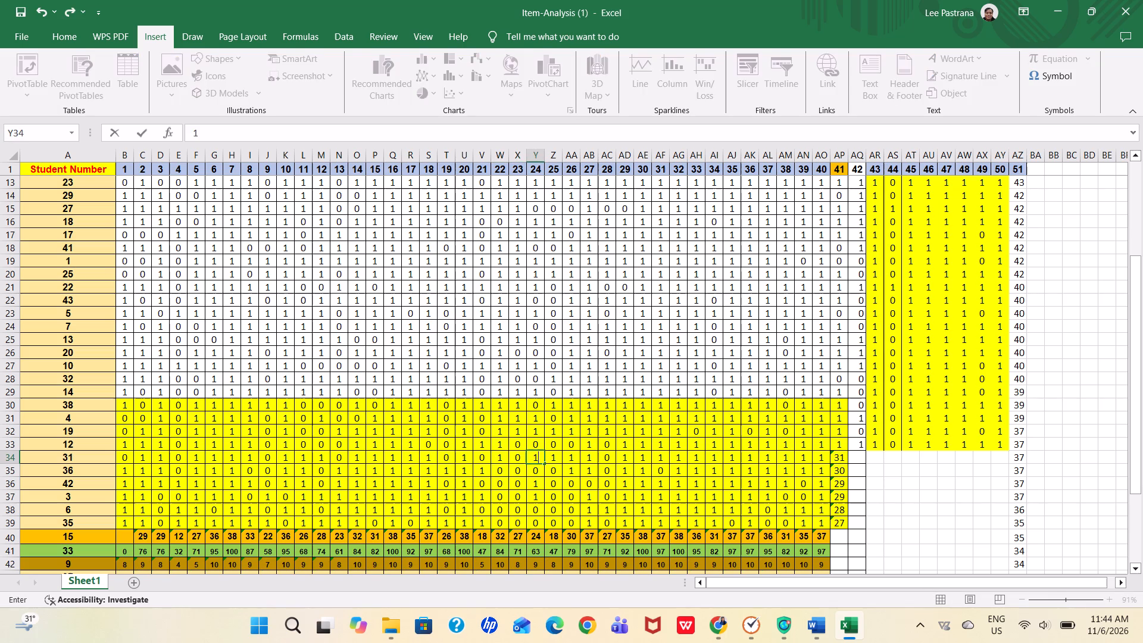
{"action": "key", "text": "Right"}
{"action": "key", "text": "0"}
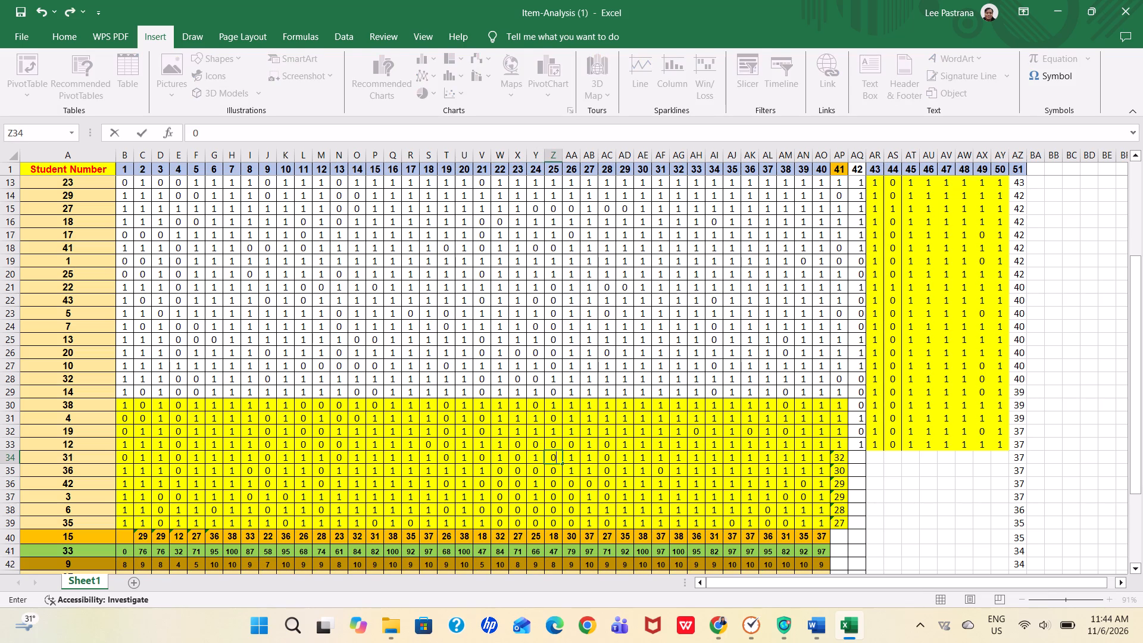
For student 31 in row 34, set item 34 to 0.
{"action": "key", "text": "Right"}
{"action": "key", "text": "Right"}
{"action": "key", "text": "Right"}
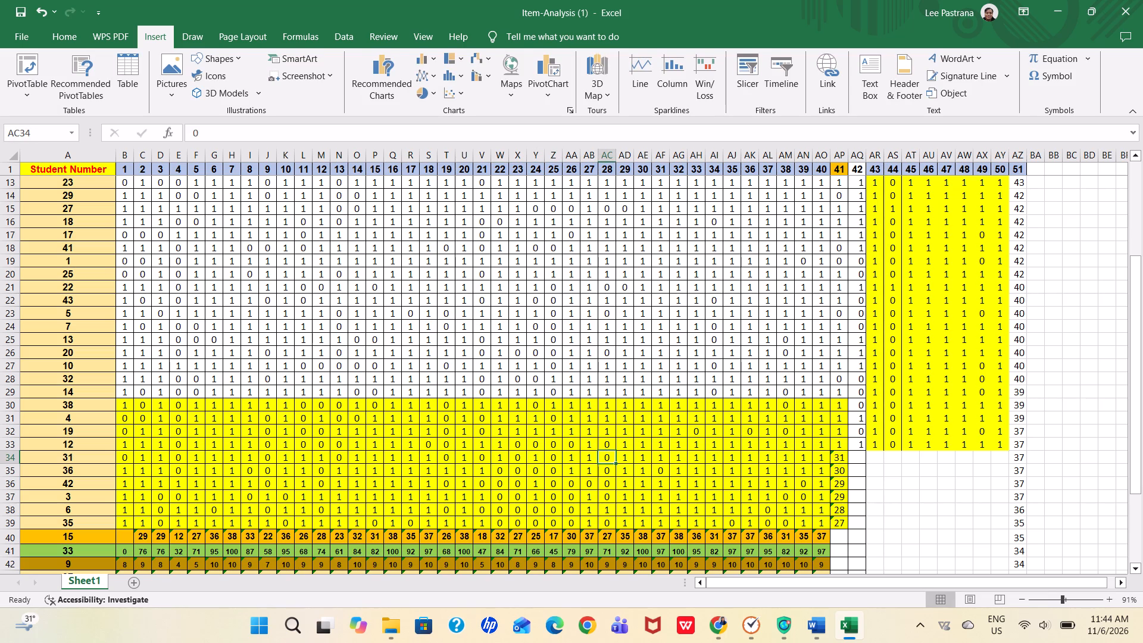
{"action": "key", "text": "Right"}
{"action": "key", "text": "Right"}
{"action": "key", "text": "Right"}
{"action": "key", "text": "Right"}
{"action": "key", "text": "Right"}
{"action": "key", "text": "Right"}
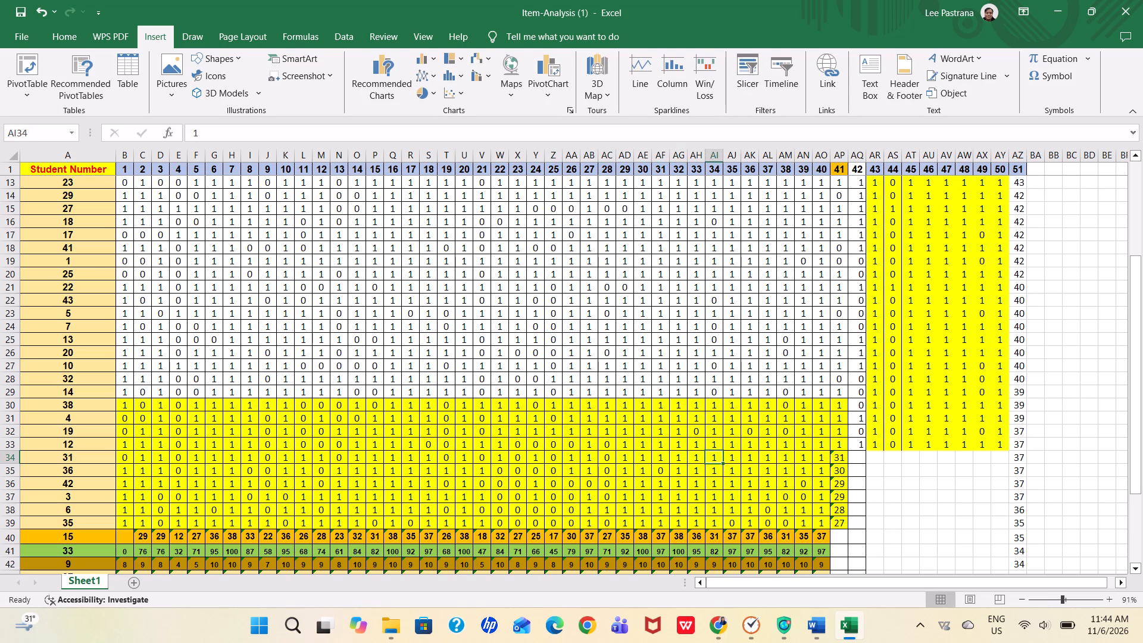
{"action": "key", "text": "0"}
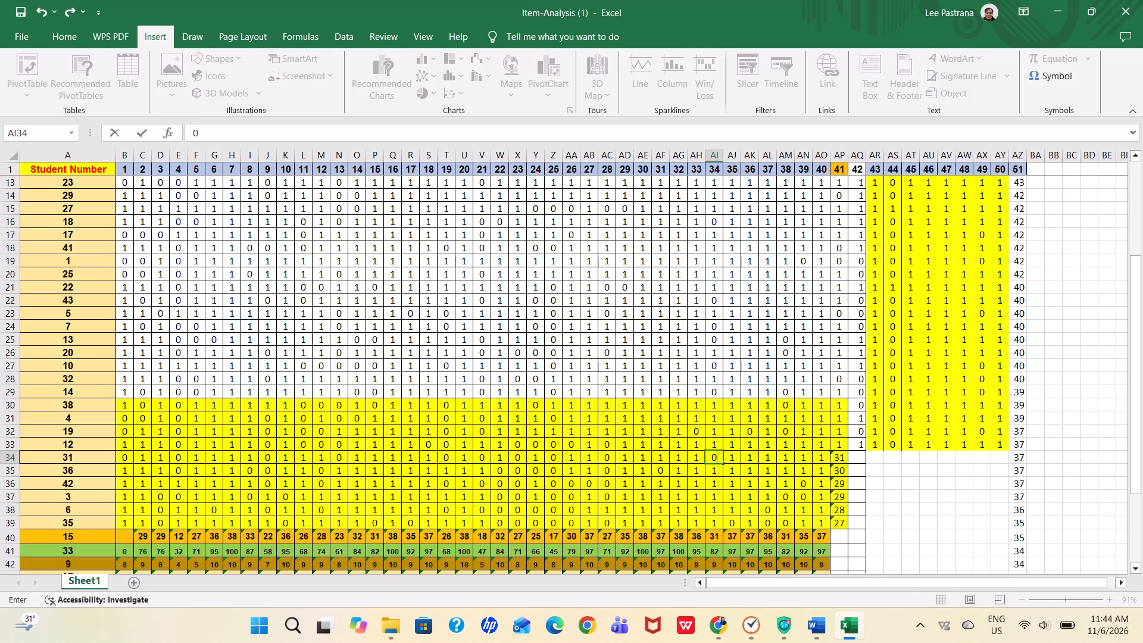
For student 31 in row 34, replace the sum formula in item 41 with 1, then set item 42 to 0, 43 to 1 and 44 to 0.
{"action": "key", "text": "Right"}
{"action": "key", "text": "Right"}
{"action": "key", "text": "Right"}
{"action": "key", "text": "Right"}
{"action": "key", "text": "Right"}
{"action": "key", "text": "Right"}
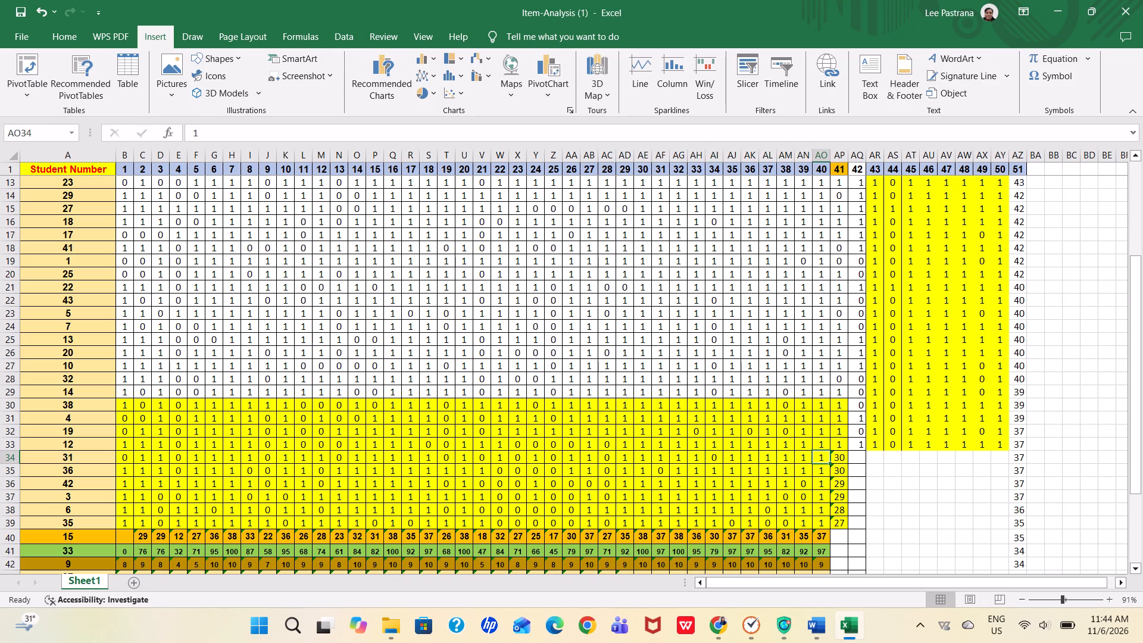
{"action": "key", "text": "Right"}
{"action": "key", "text": "1"}
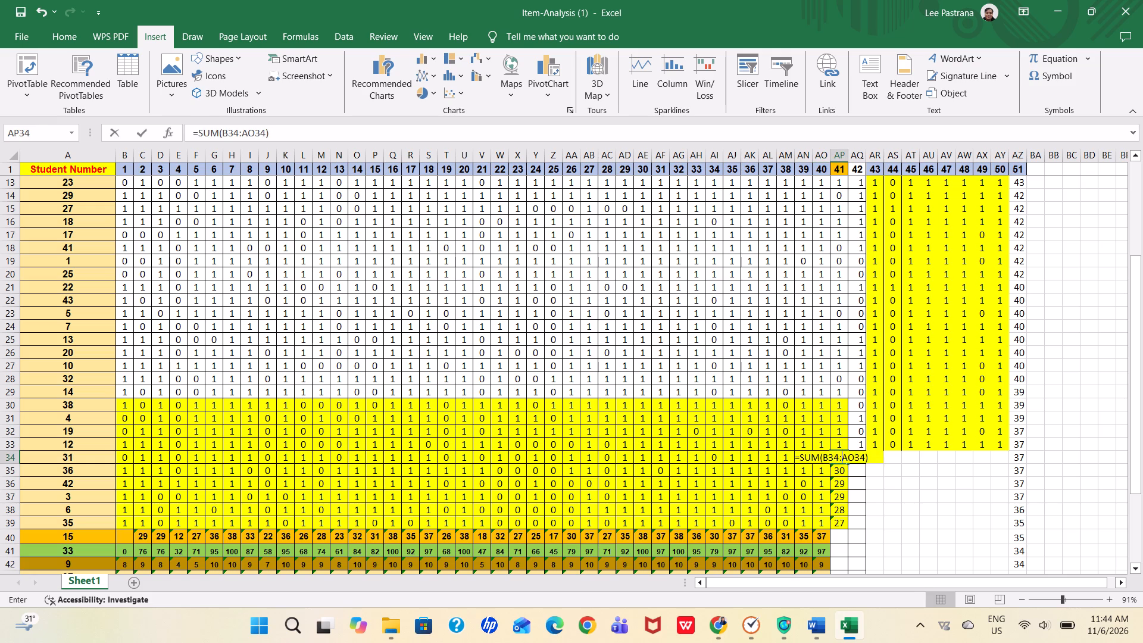
{"action": "key", "text": "Right"}
{"action": "key", "text": "0"}
{"action": "key", "text": "Right"}
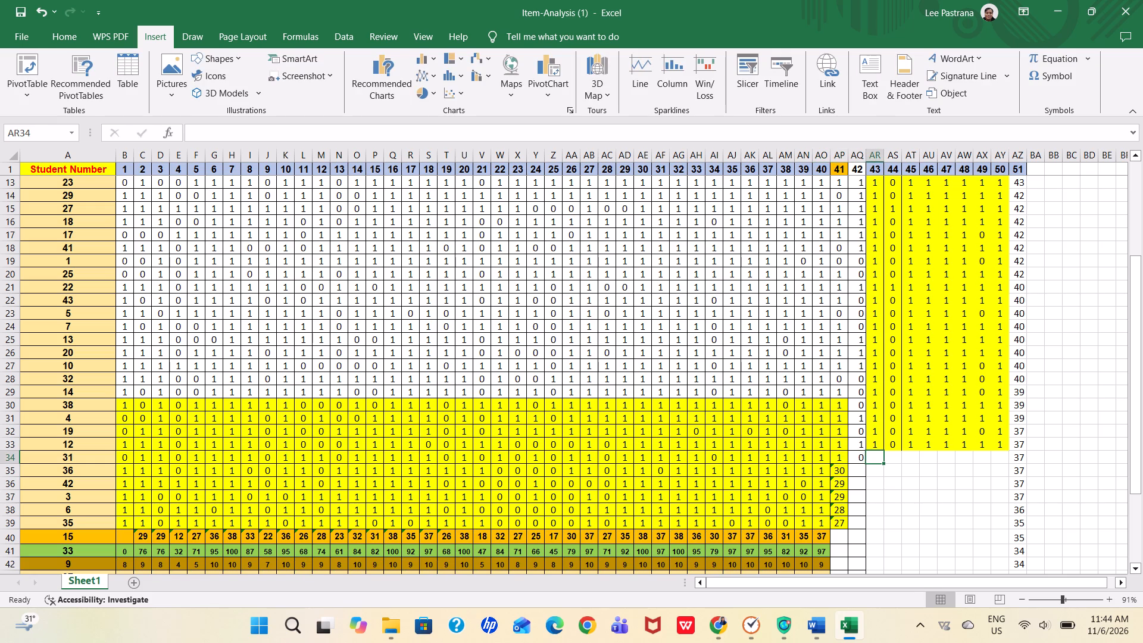
{"action": "key", "text": "1"}
{"action": "key", "text": "Right"}
{"action": "key", "text": "0"}
For student 31 in row 34, set items 45 through 48 to 1, item 49 to 0 and item 50 to 1.
{"action": "key", "text": "Right"}
{"action": "key", "text": "1"}
{"action": "key", "text": "Right"}
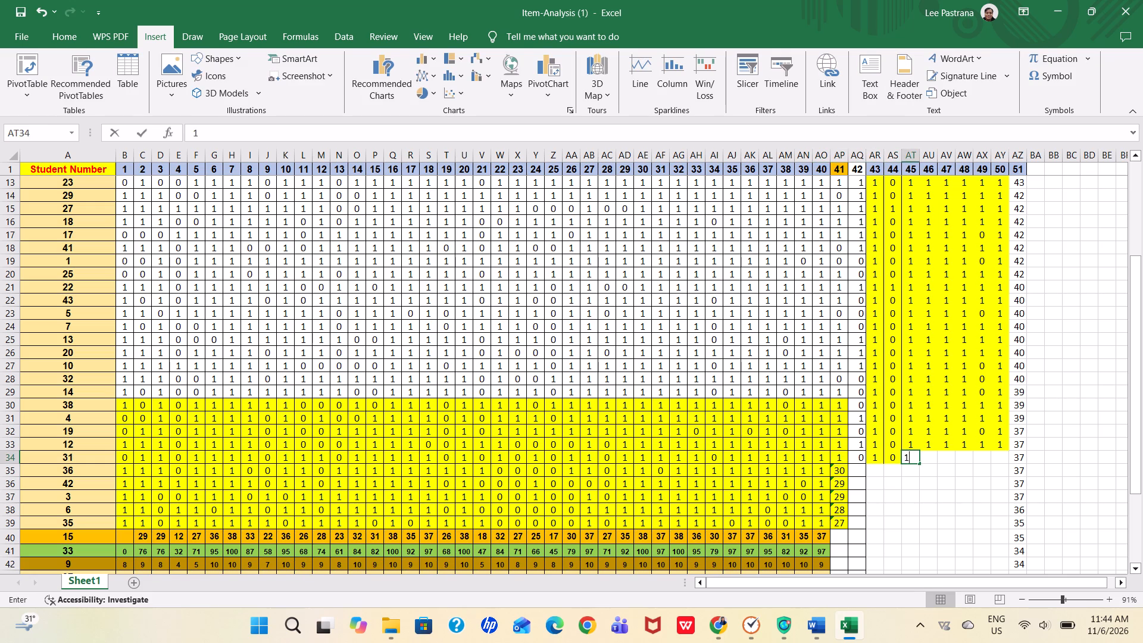
{"action": "key", "text": "1"}
{"action": "key", "text": "Right"}
{"action": "key", "text": "1"}
{"action": "key", "text": "Right"}
{"action": "key", "text": "1"}
{"action": "key", "text": "Right"}
{"action": "key", "text": "0"}
{"action": "key", "text": "Right"}
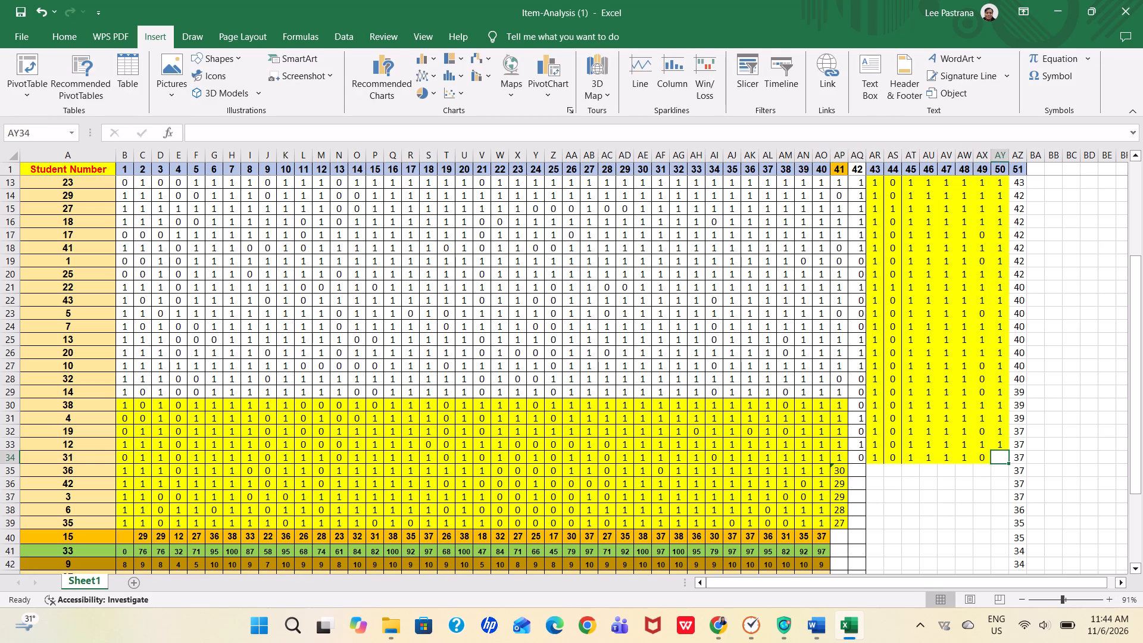
{"action": "key", "text": "1"}
{"action": "key", "text": "Right"}
For student 36 in row 35, set item 4 to 1 and item 5 to 0.
{"action": "key", "text": "Down"}
{"action": "key", "text": "Left"}
{"action": "key", "text": "Left"}
{"action": "key", "text": "Left"}
{"action": "key", "text": "Left"}
{"action": "key", "text": "Left"}
{"action": "key", "text": "Left"}
{"action": "key", "text": "Left"}
{"action": "key", "text": "Left"}
{"action": "key", "text": "Left"}
{"action": "key", "text": "Left"}
{"action": "key", "text": "Left"}
{"action": "key", "text": "Left"}
{"action": "key", "text": "Left"}
{"action": "key", "text": "Left"}
{"action": "key", "text": "Left"}
{"action": "key", "text": "Left"}
{"action": "key", "text": "Left"}
{"action": "key", "text": "Left"}
{"action": "key", "text": "Left"}
{"action": "key", "text": "Left"}
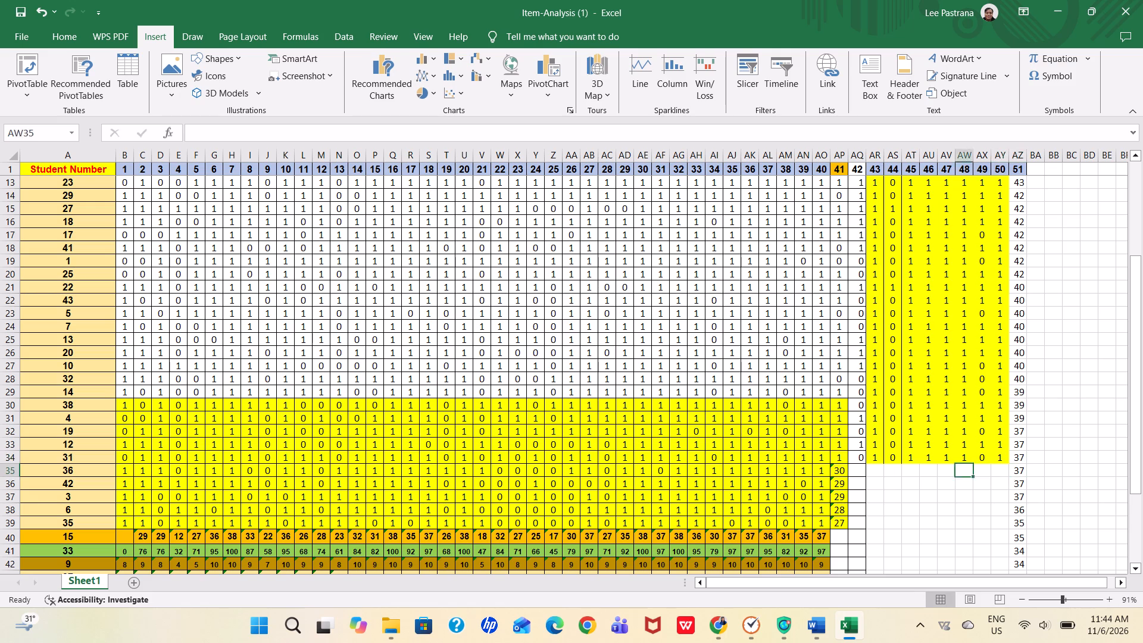
{"action": "key", "text": "Left"}
{"action": "key", "text": "Left"}
{"action": "key", "text": "Left"}
{"action": "key", "text": "Left"}
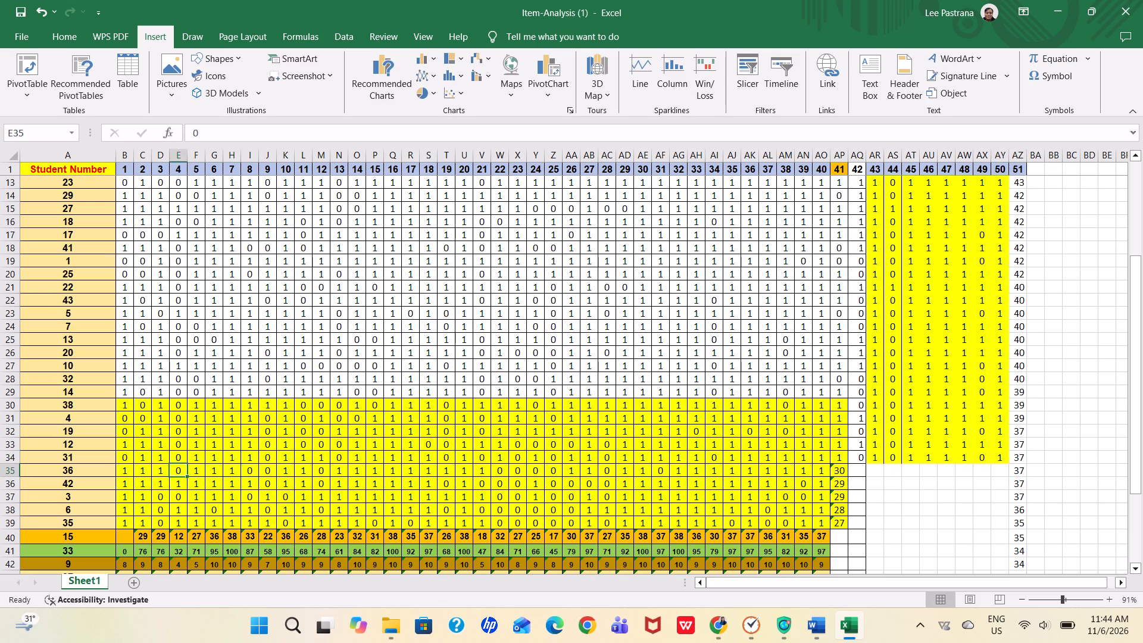
{"action": "key", "text": "Left"}
{"action": "key", "text": "Left"}
{"action": "key", "text": "Left"}
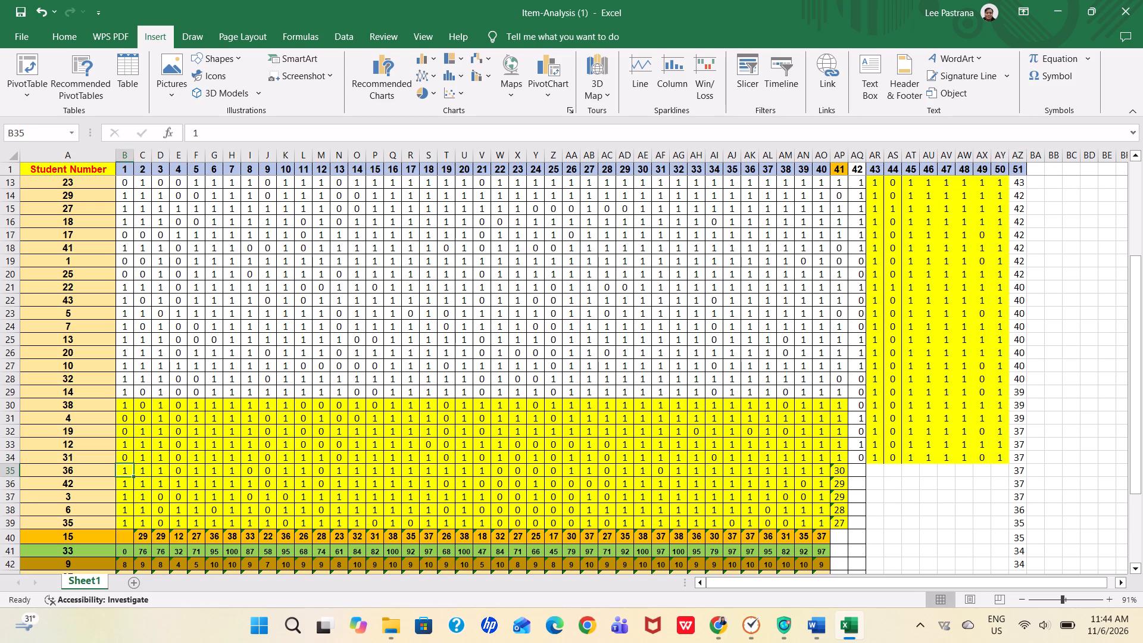
{"action": "key", "text": "Right"}
{"action": "key", "text": "Right"}
{"action": "key", "text": "Right"}
{"action": "key", "text": "1"}
{"action": "key", "text": "Right"}
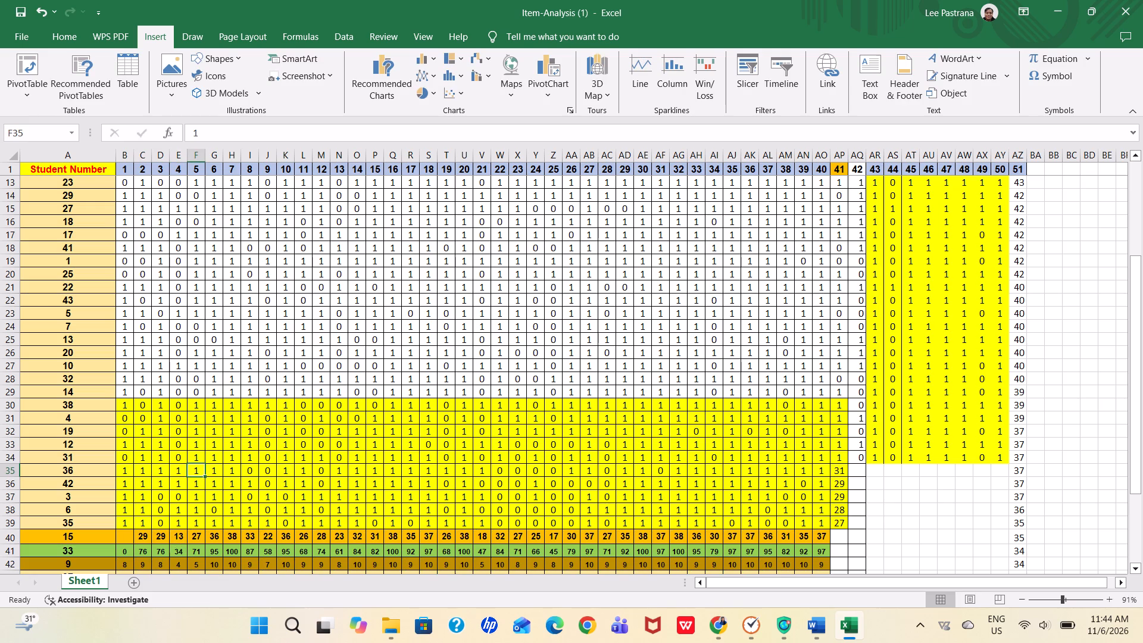
{"action": "key", "text": "9"}
{"action": "key", "text": "BackSpace"}
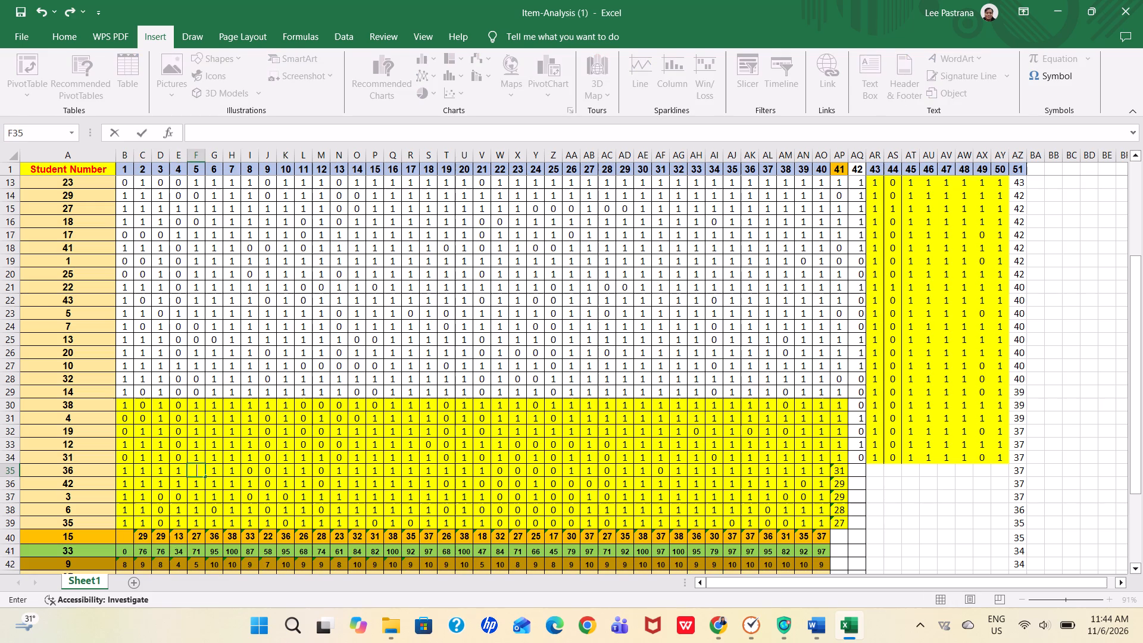
{"action": "key", "text": "0"}
{"action": "key", "text": "Right"}
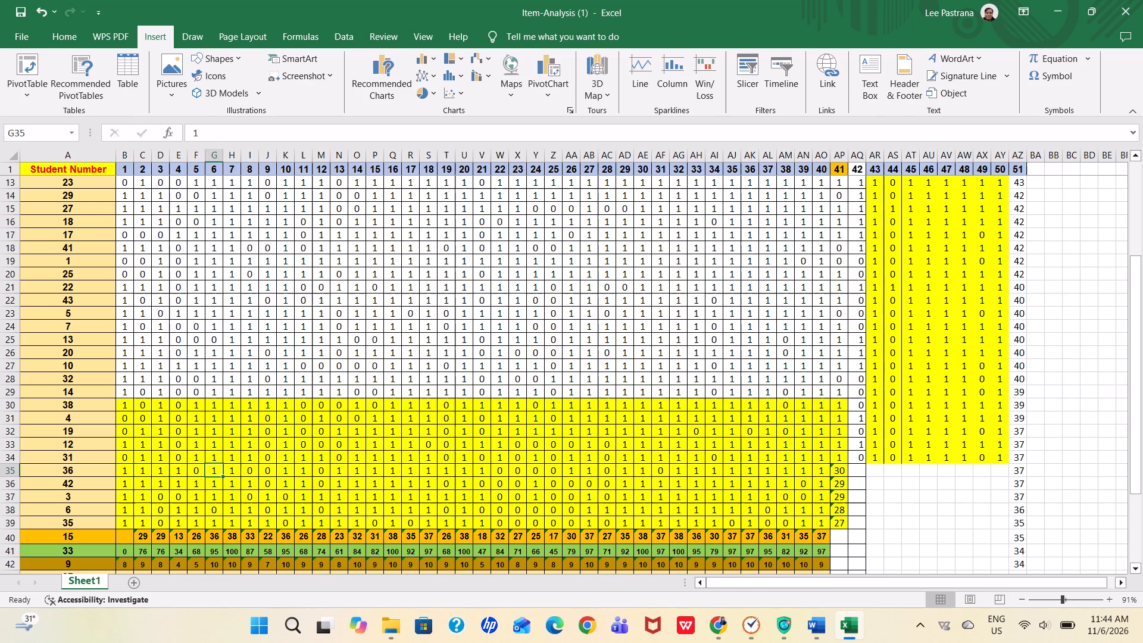
For student 36 in row 35, set item 6 to 0 and items 8, 9 and 12 to 1.
{"action": "key", "text": "0"}
{"action": "key", "text": "Right"}
{"action": "key", "text": "Right"}
{"action": "key", "text": "1"}
{"action": "key", "text": "Right"}
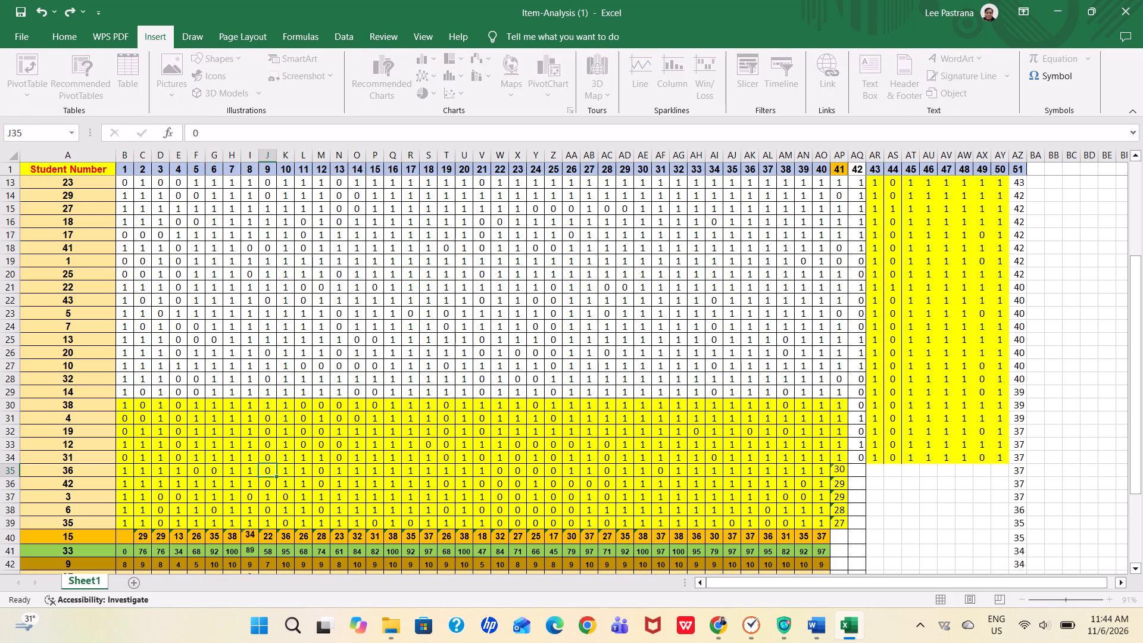
{"action": "key", "text": "1"}
{"action": "key", "text": "Right"}
{"action": "key", "text": "Right"}
{"action": "key", "text": "Right"}
{"action": "key", "text": "1"}
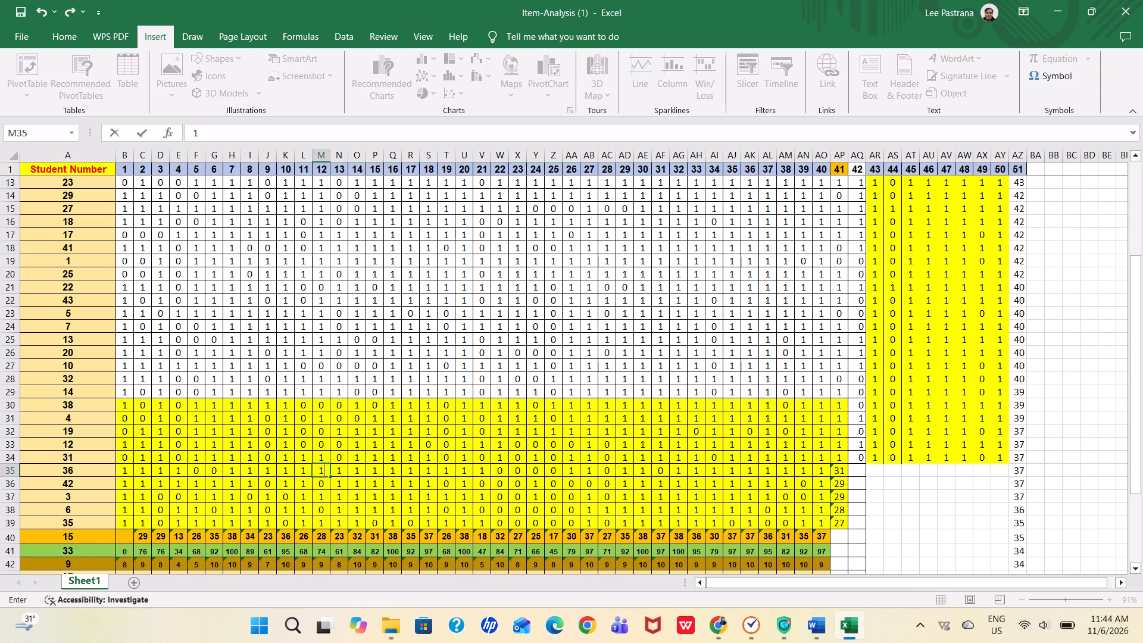
For student 36 in row 35, set items 9 and 13 to 0.
{"action": "key", "text": "Left"}
{"action": "key", "text": "Left"}
{"action": "key", "text": "Left"}
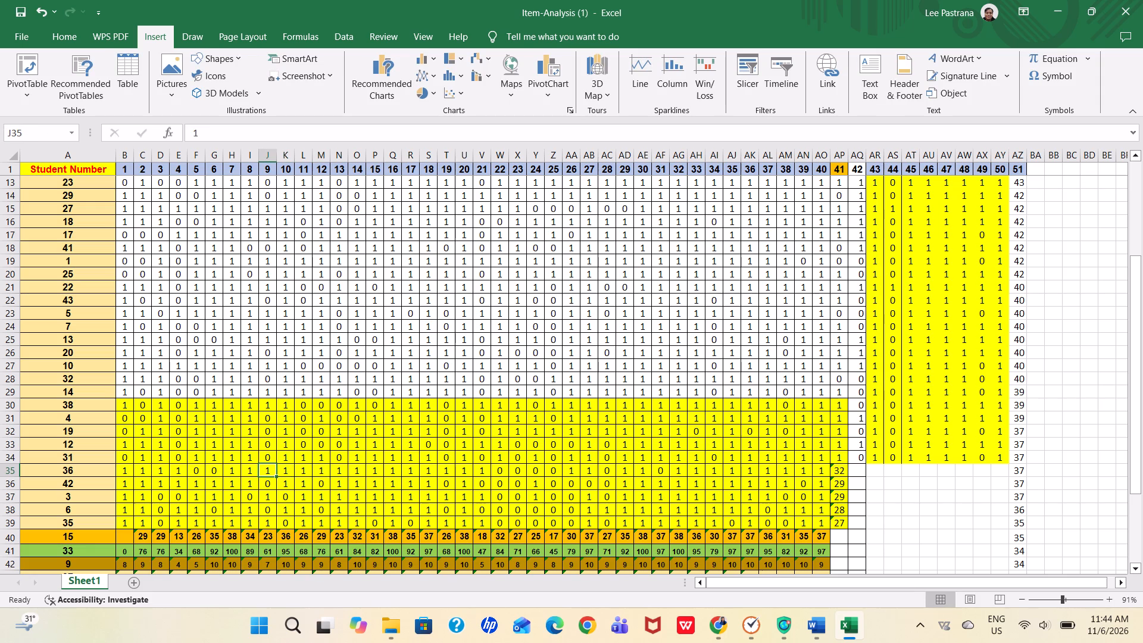
{"action": "key", "text": "0"}
{"action": "key", "text": "Right"}
{"action": "key", "text": "Right"}
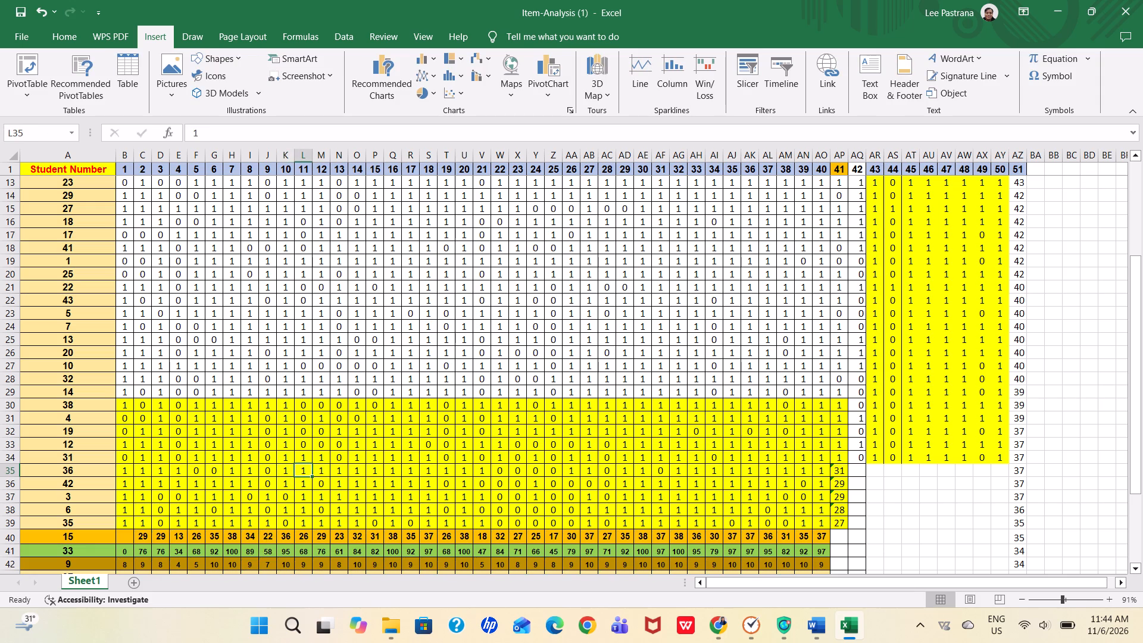
{"action": "key", "text": "Right"}
{"action": "key", "text": "Right"}
{"action": "key", "text": "0"}
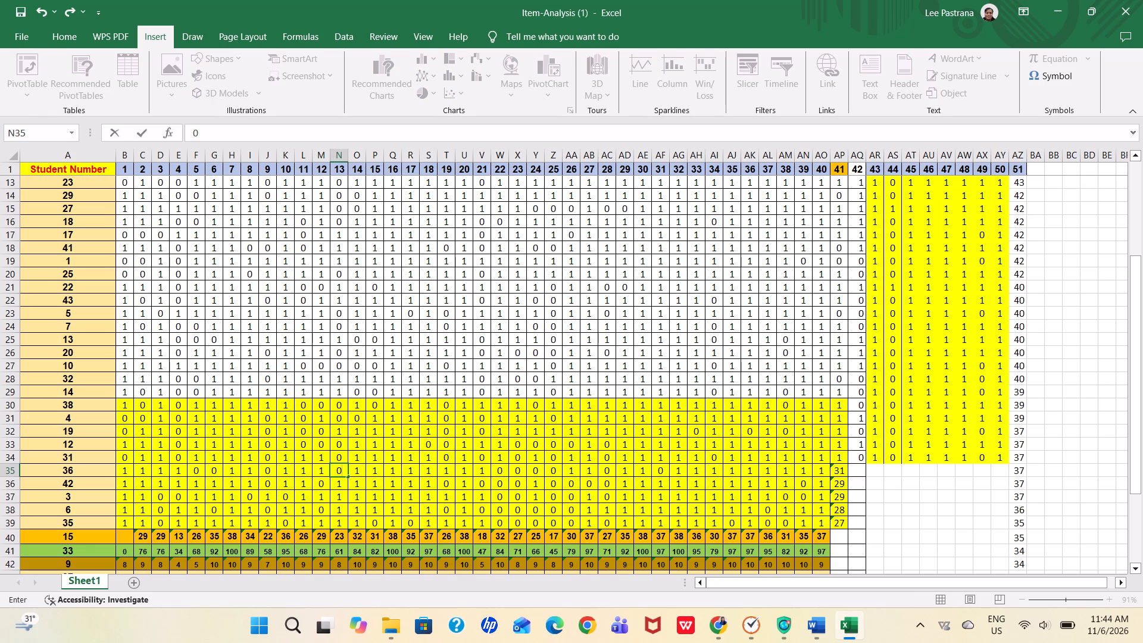
For student 36 in row 35, set items 19 and 21 to 0.
{"action": "key", "text": "Right"}
{"action": "key", "text": "Right"}
{"action": "key", "text": "Right"}
{"action": "key", "text": "Right"}
{"action": "key", "text": "Right"}
{"action": "key", "text": "Right"}
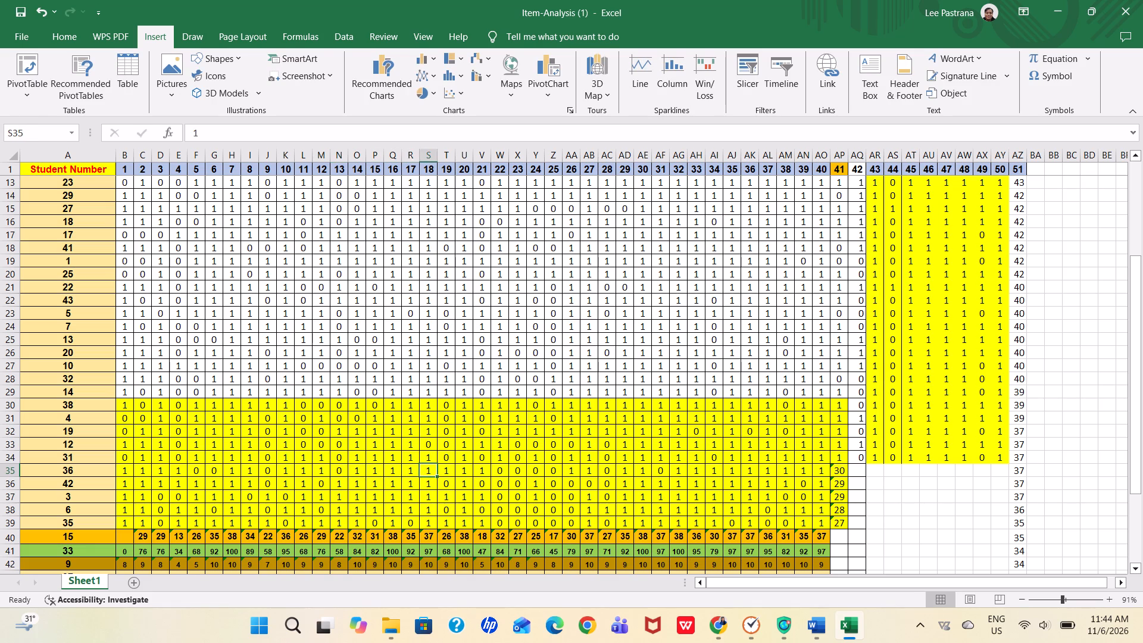
{"action": "key", "text": "0"}
{"action": "key", "text": "Right"}
{"action": "key", "text": "Right"}
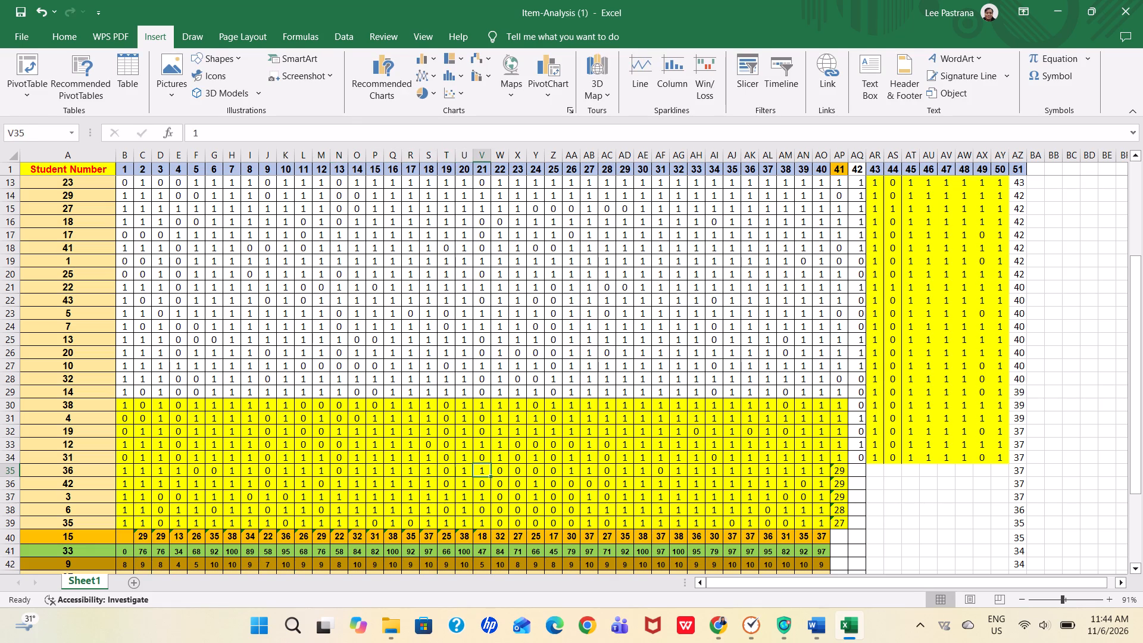
{"action": "key", "text": "0"}
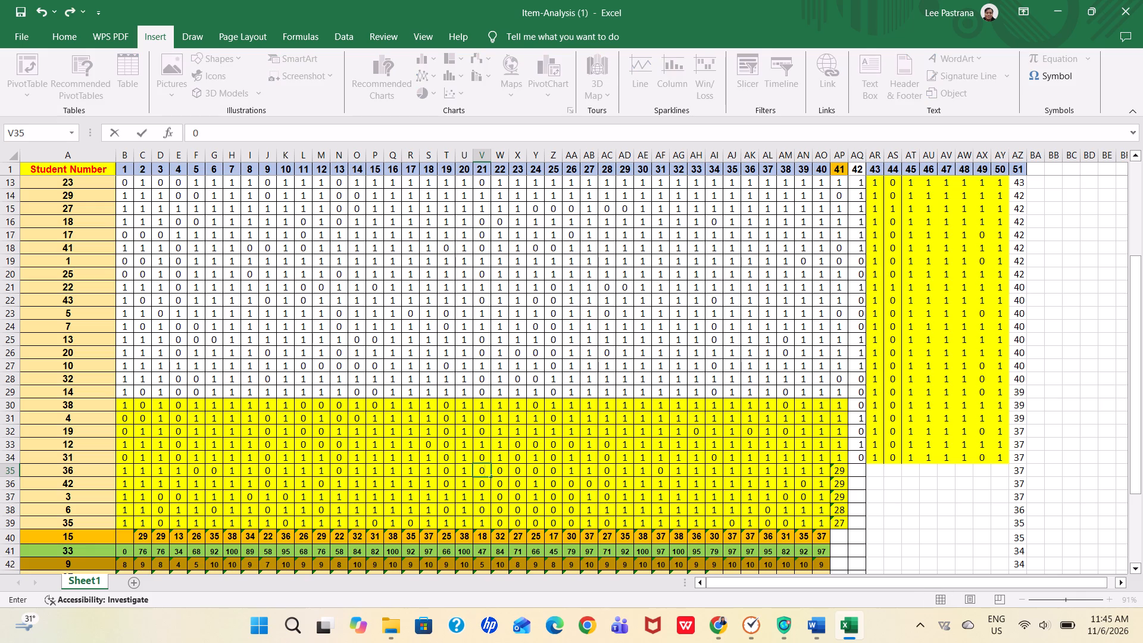
For student 36 in row 35, set items 22 and 23 to 1 and item 24 to 0.
{"action": "key", "text": "Right"}
{"action": "key", "text": "1"}
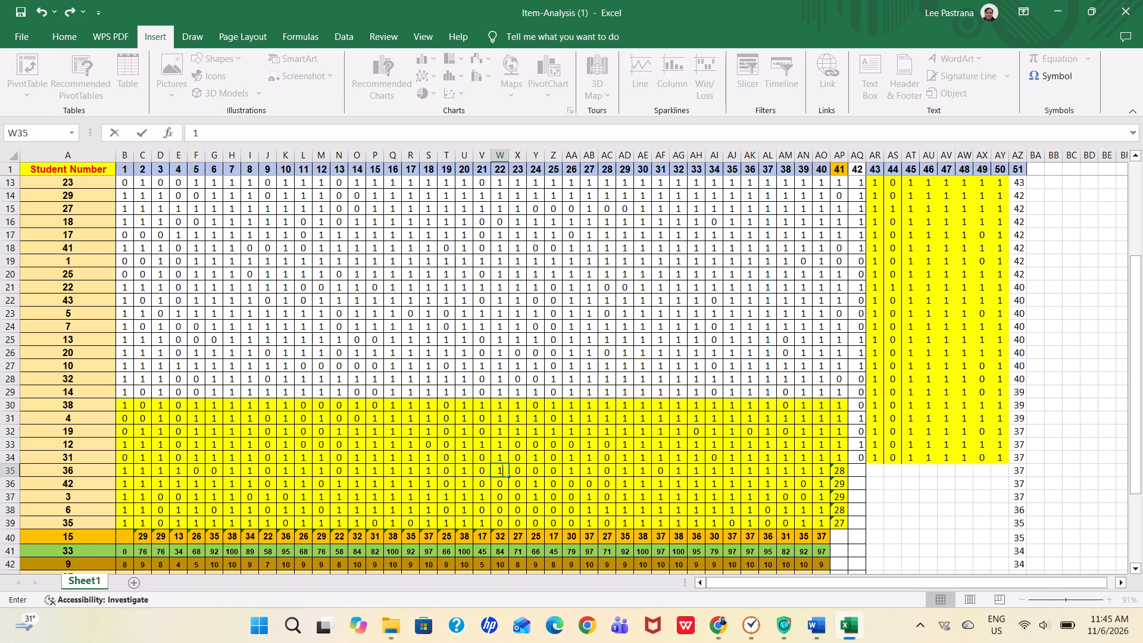
{"action": "key", "text": "Right"}
{"action": "key", "text": "1"}
{"action": "key", "text": "Right"}
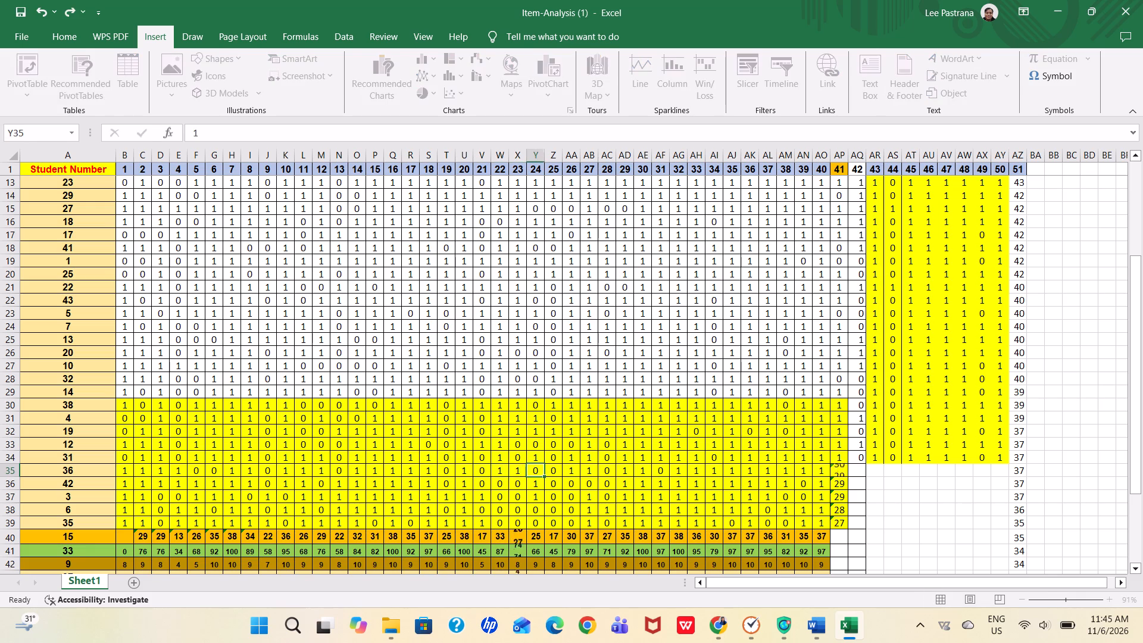
{"action": "key", "text": "0"}
{"action": "key", "text": "Right"}
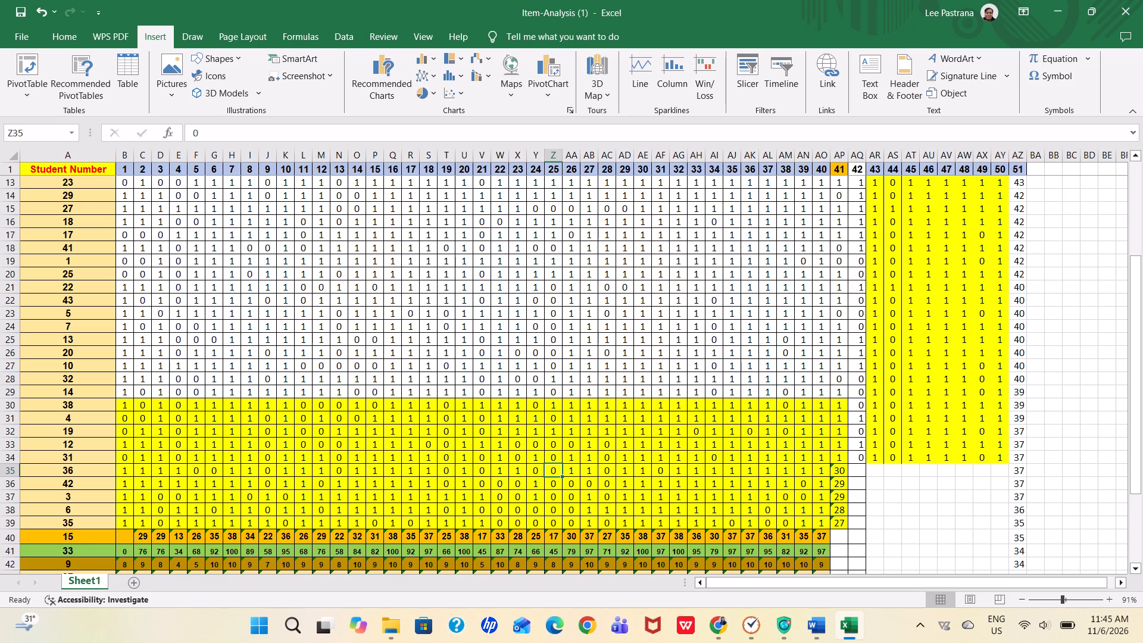
For student 36 in row 35, set items 28 and 31 to 1.
{"action": "key", "text": "Right"}
{"action": "key", "text": "Right"}
{"action": "key", "text": "Right"}
{"action": "key", "text": "1"}
{"action": "key", "text": "Right"}
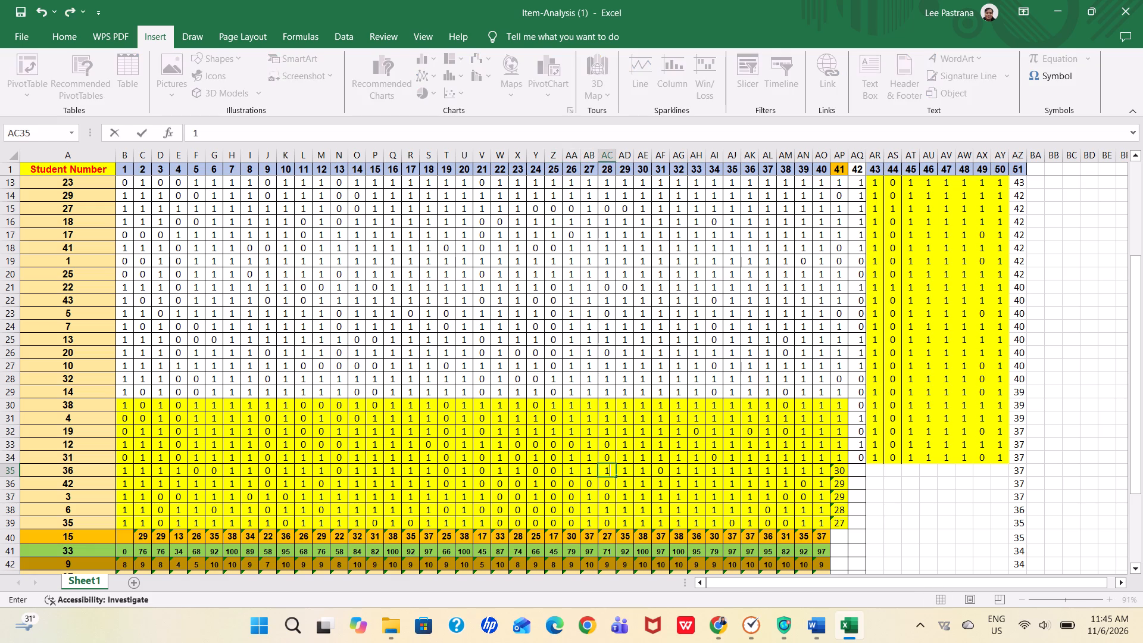
{"action": "key", "text": "Right"}
{"action": "key", "text": "Right"}
{"action": "key", "text": "1"}
For student 36 in row 35, set item 38 to 0.
{"action": "key", "text": "Right"}
{"action": "key", "text": "Right"}
{"action": "key", "text": "Right"}
{"action": "key", "text": "Right"}
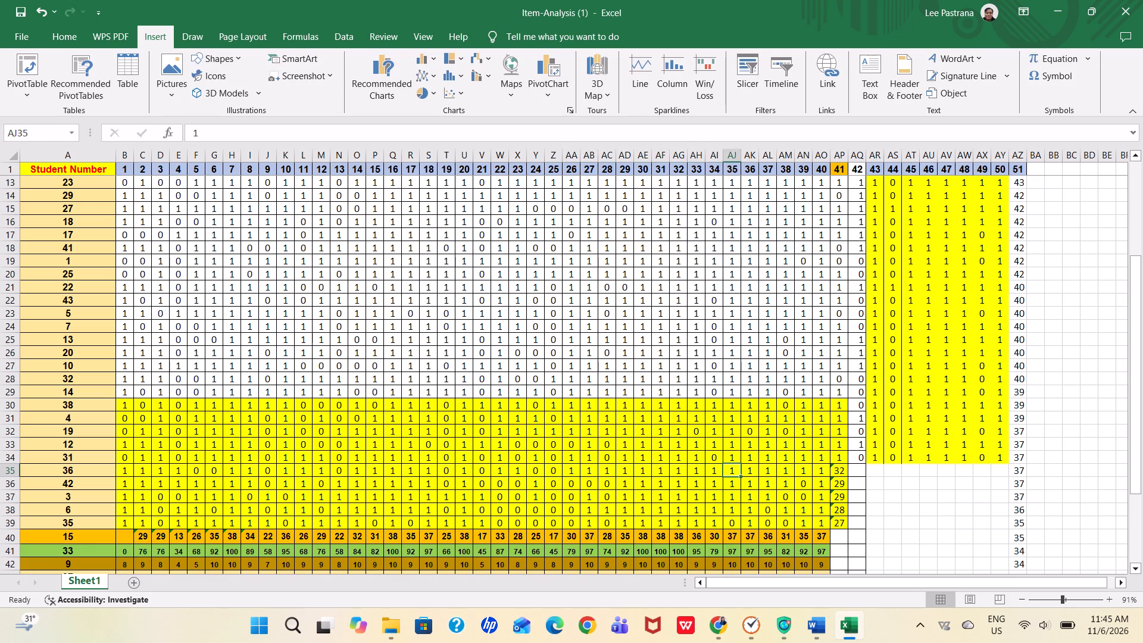
{"action": "key", "text": "Right"}
{"action": "key", "text": "Right"}
{"action": "key", "text": "Right"}
{"action": "key", "text": "1"}
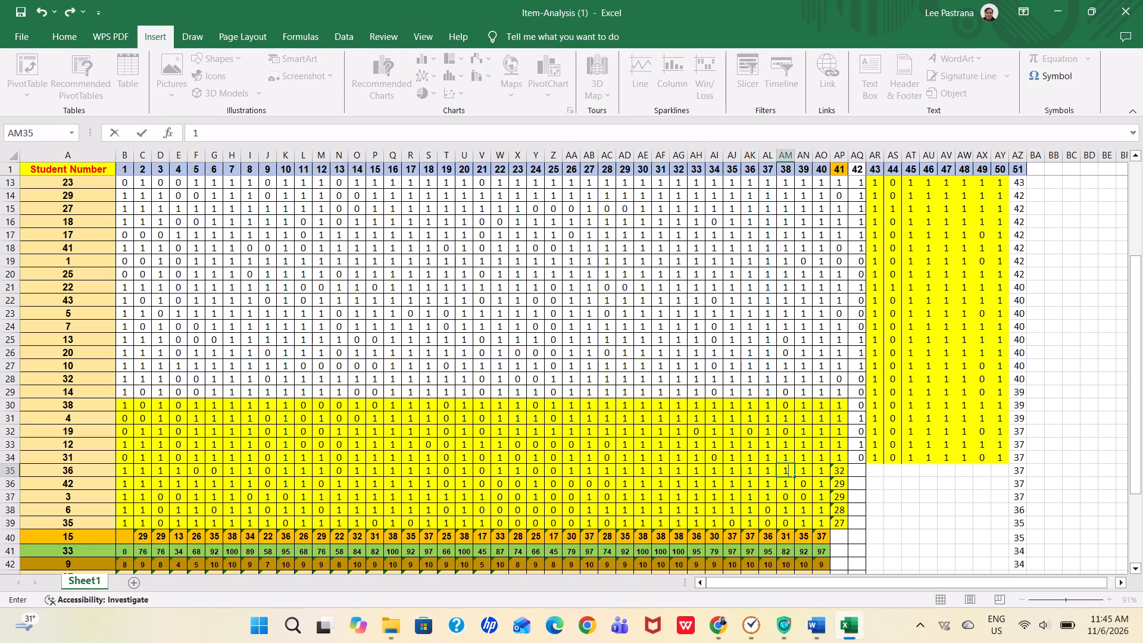
{"action": "key", "text": "0"}
{"action": "key", "text": "BackSpace"}
{"action": "key", "text": "BackSpace"}
{"action": "key", "text": "0"}
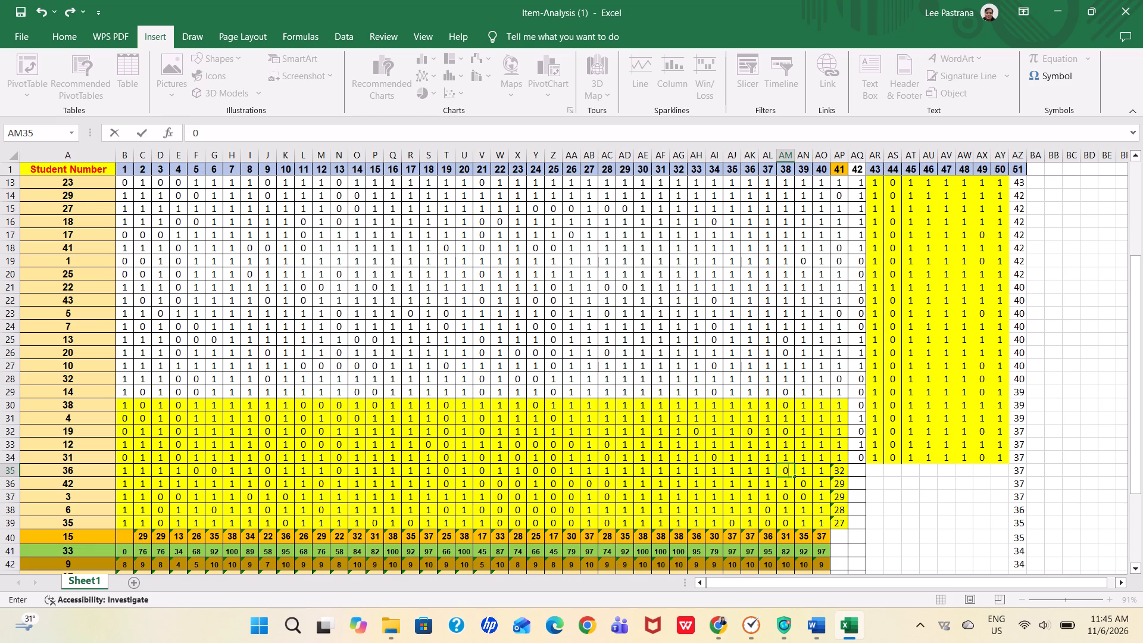
{"action": "key", "text": "Left"}
Review student 36's responses in row 35 for items 25 to 38.
{"action": "key", "text": "Left"}
{"action": "key", "text": "Left"}
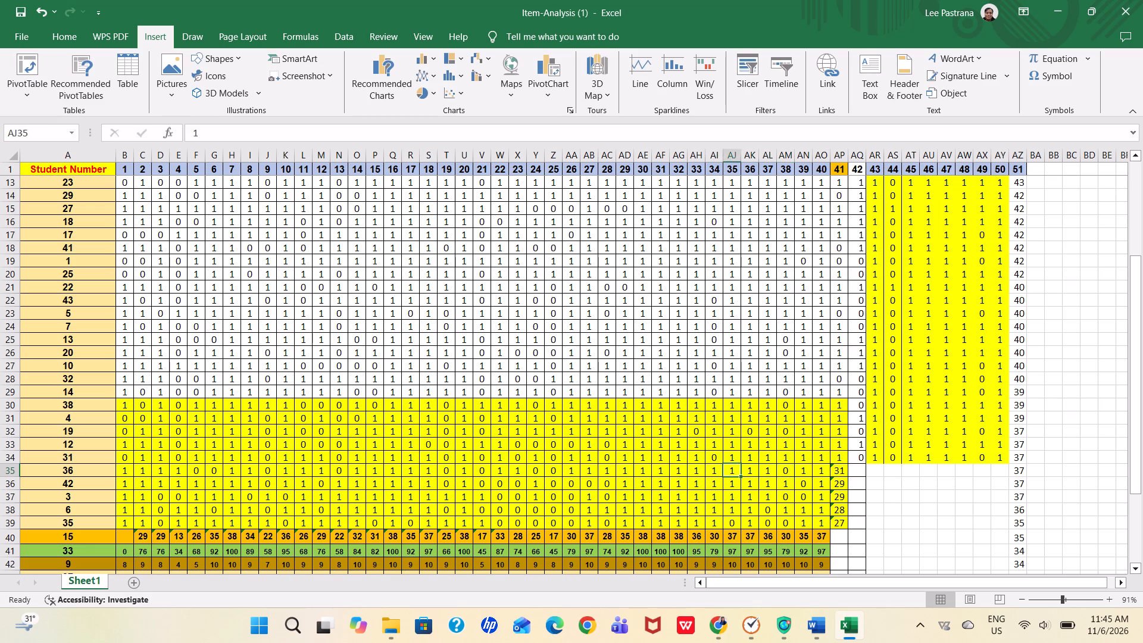
{"action": "key", "text": "Left"}
{"action": "key", "text": "Left"}
{"action": "key", "text": "Left"}
{"action": "key", "text": "Left"}
{"action": "key", "text": "Left"}
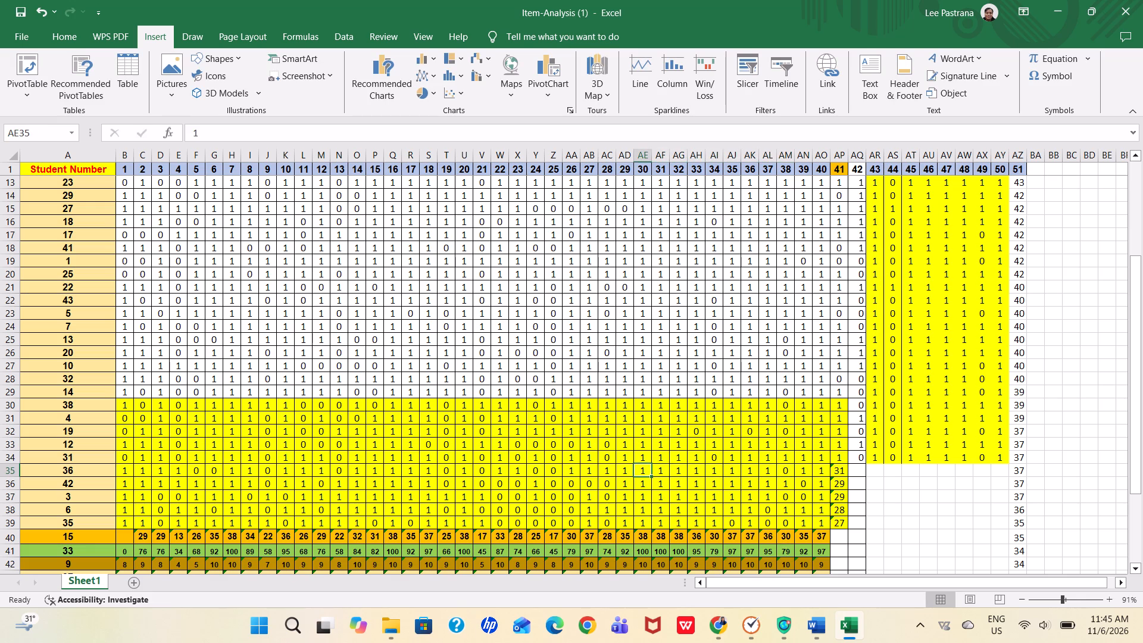
{"action": "key", "text": "Left"}
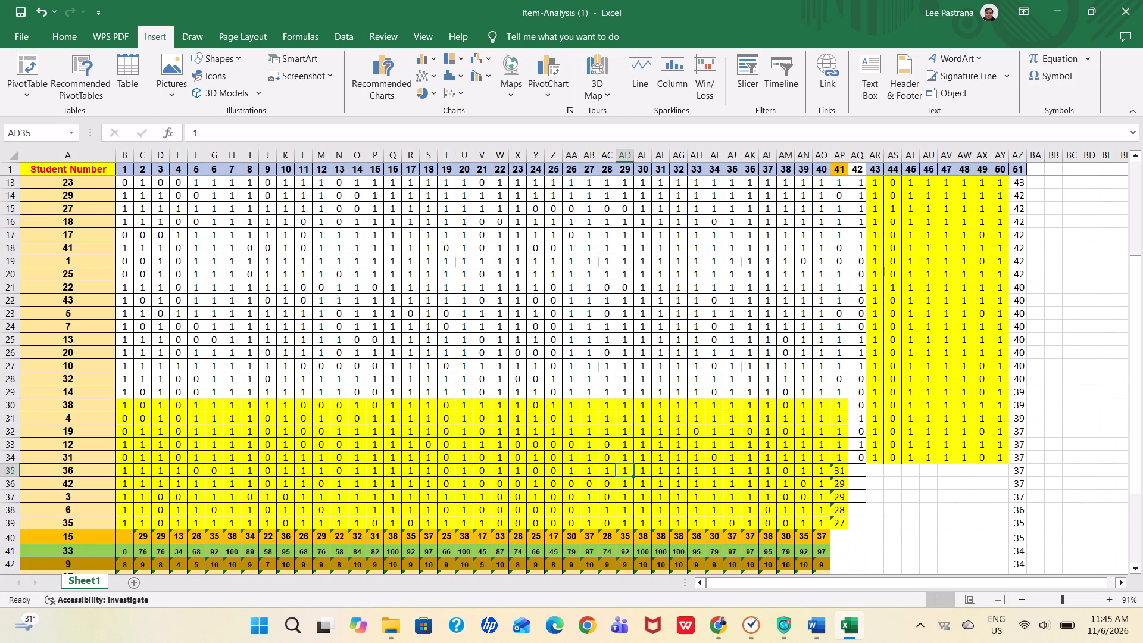
{"action": "key", "text": "Left"}
{"action": "key", "text": "Left"}
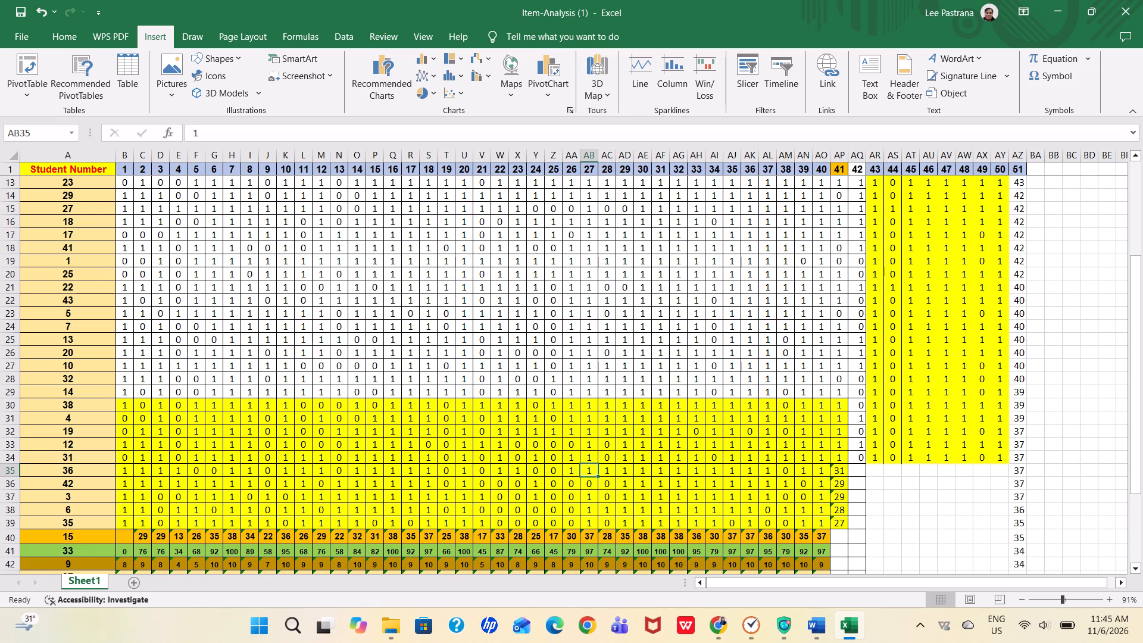
{"action": "key", "text": "Left"}
{"action": "key", "text": "Left"}
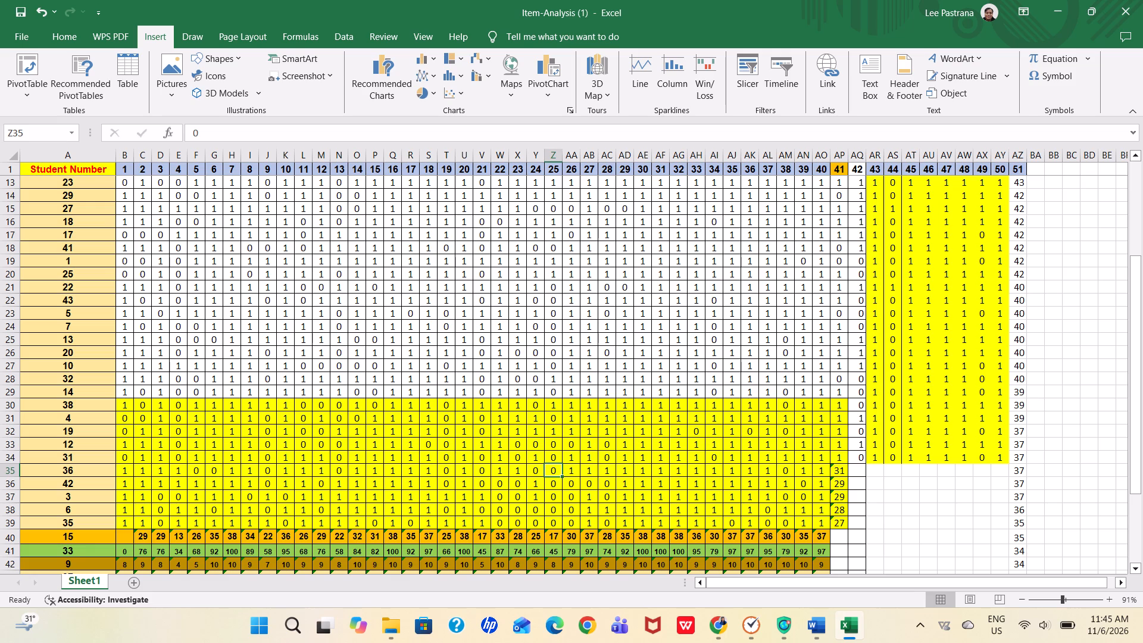
{"action": "key", "text": "Right"}
{"action": "key", "text": "Right"}
{"action": "key", "text": "Right"}
{"action": "key", "text": "Right"}
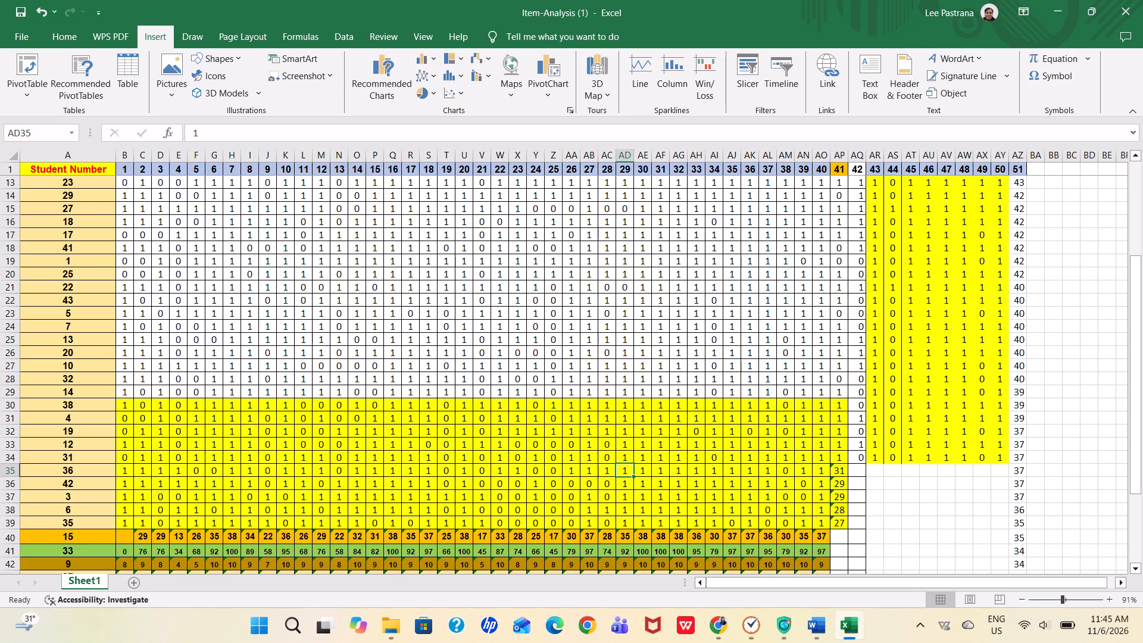
{"action": "key", "text": "Right"}
{"action": "key", "text": "Right"}
{"action": "key", "text": "Right"}
{"action": "key", "text": "Right"}
{"action": "key", "text": "Right"}
{"action": "key", "text": "Right"}
{"action": "key", "text": "Right"}
{"action": "key", "text": "Right"}
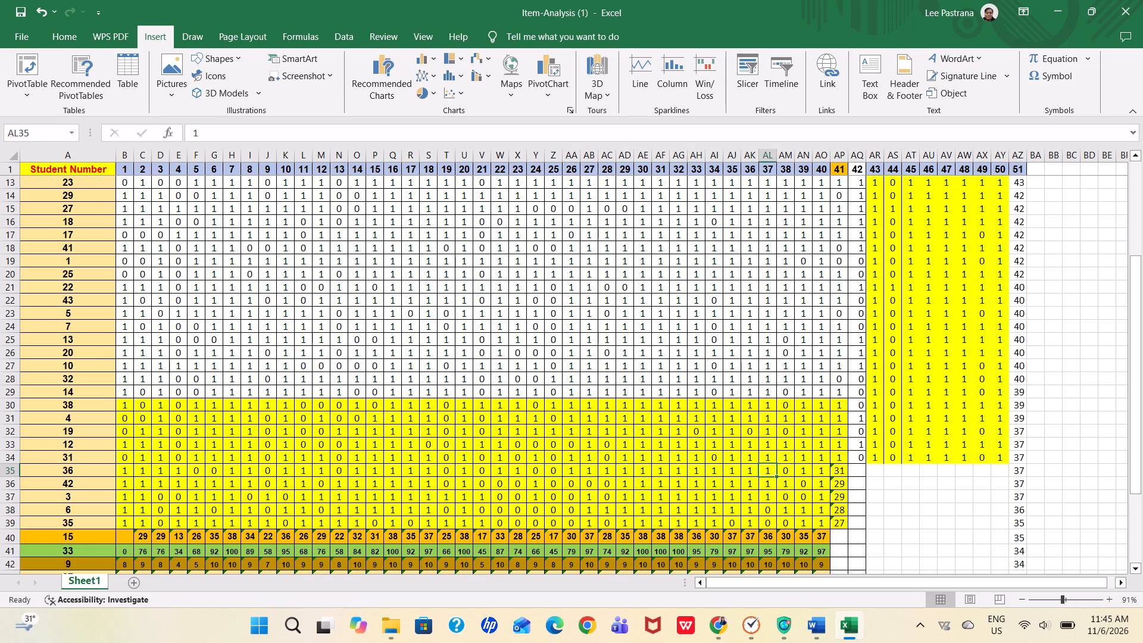
{"action": "key", "text": "Right"}
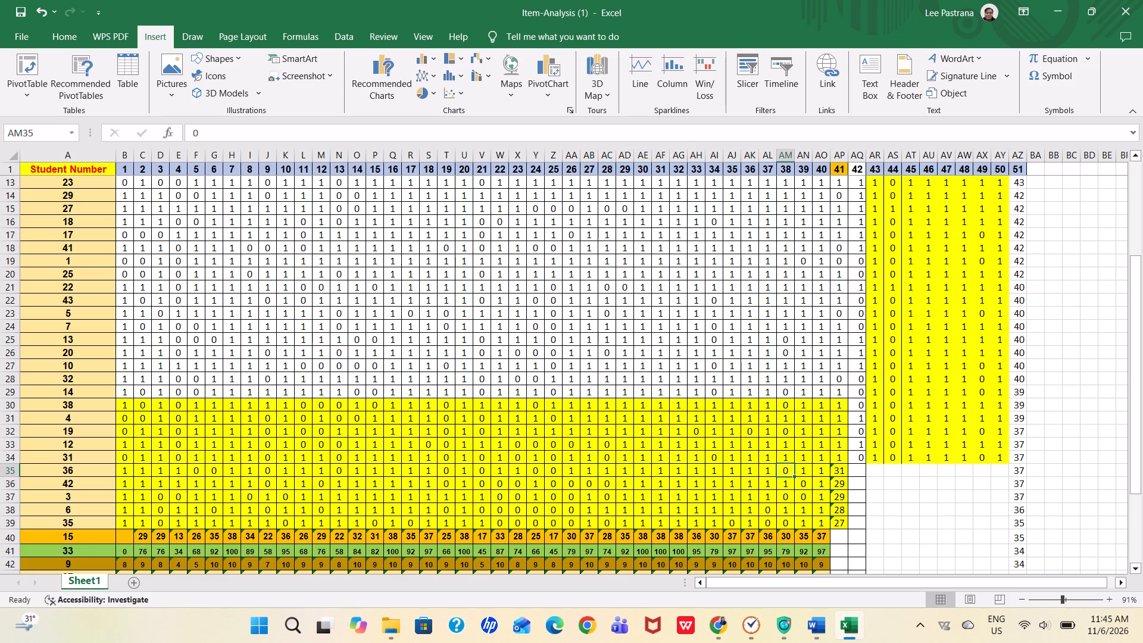
For student 36 in row 35, set item 40 to 0.
{"action": "key", "text": "Right"}
{"action": "key", "text": "Right"}
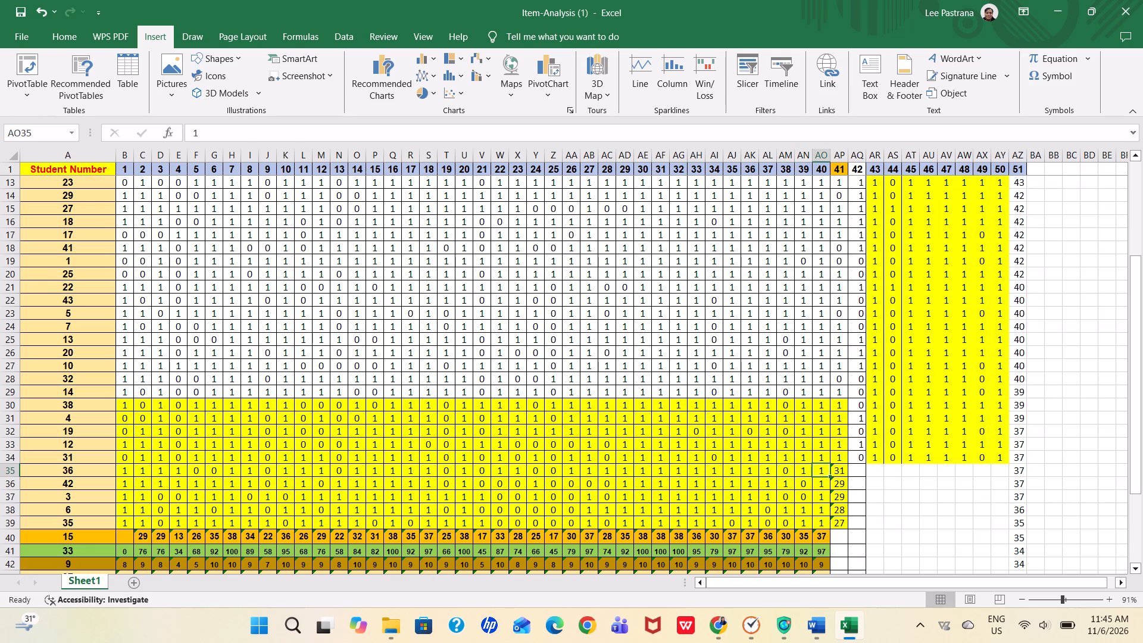
{"action": "key", "text": "0"}
{"action": "key", "text": "Right"}
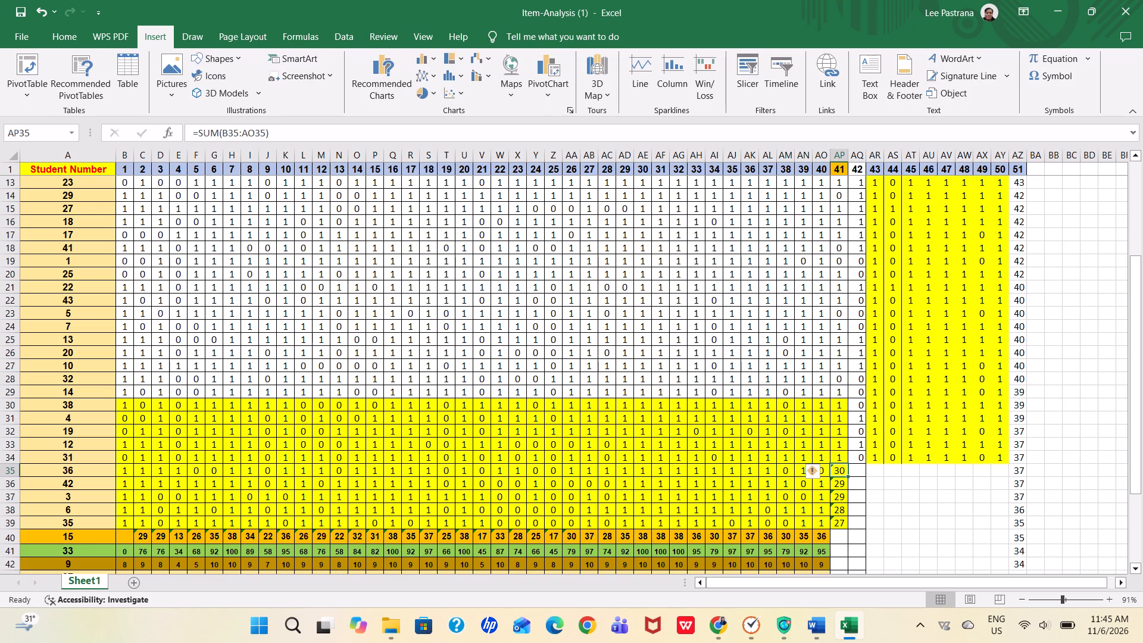
For student 36 in row 35, replace the total in item 41 with 1, then enter 0 for item 42 and 1 for item 43.
{"action": "key", "text": "1"}
{"action": "key", "text": "Right"}
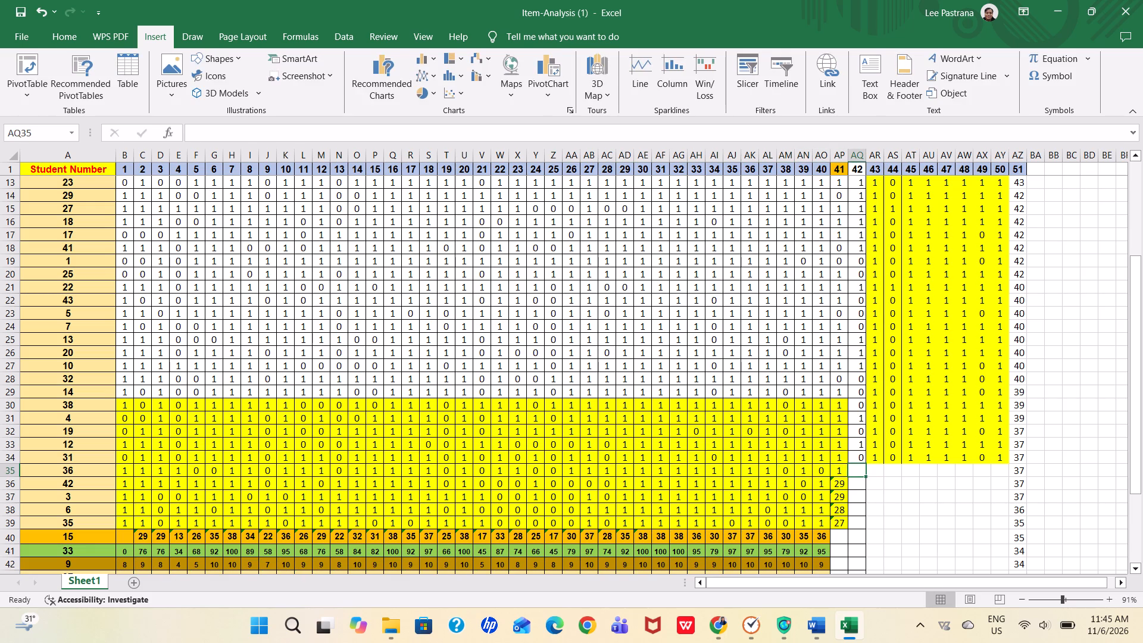
{"action": "key", "text": "minus"}
{"action": "key", "text": "BackSpace"}
{"action": "key", "text": "0"}
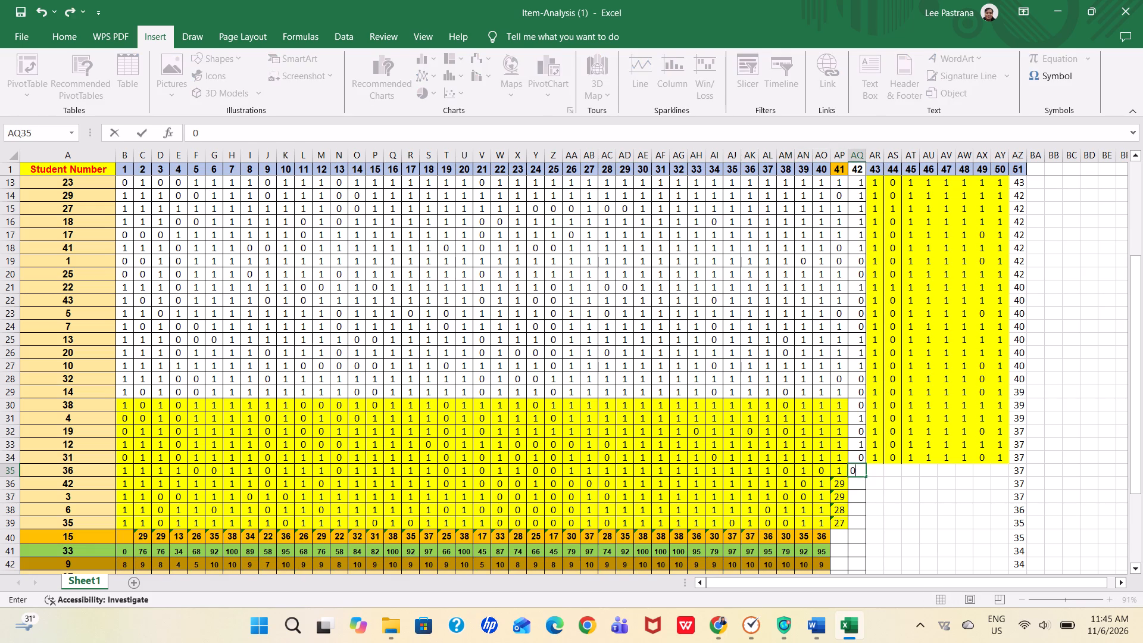
{"action": "key", "text": "Right"}
{"action": "key", "text": "1"}
{"action": "key", "text": "Right"}
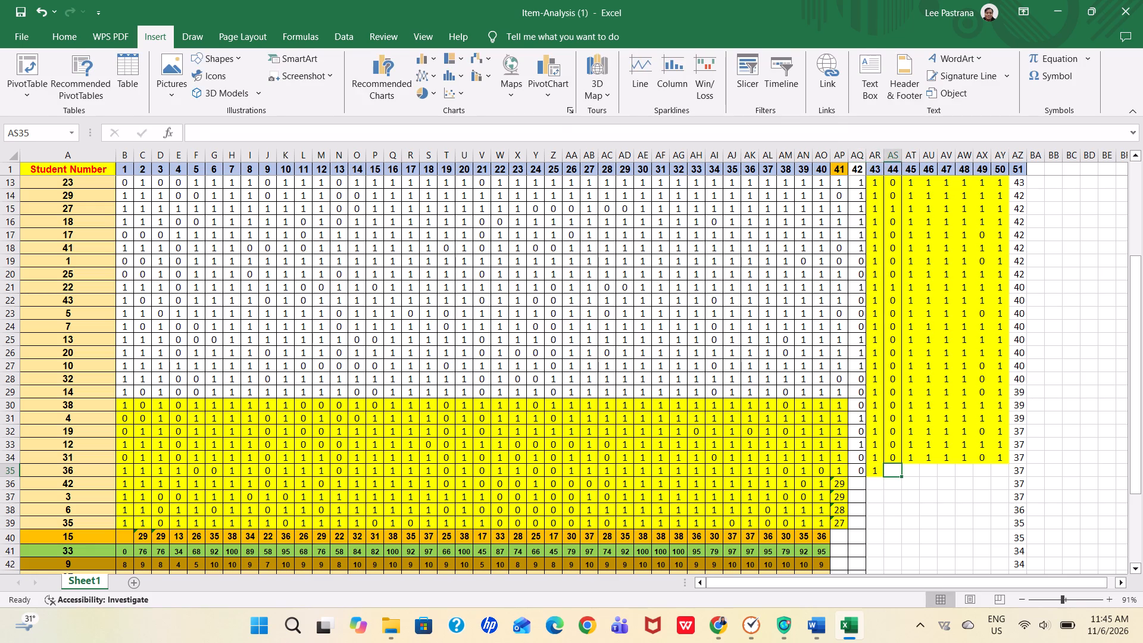
For student 36 in row 35, enter 0 for item 44, 1 for items 45 to 49, and 0 for item 50.
{"action": "key", "text": "0"}
{"action": "key", "text": "Right"}
{"action": "key", "text": "1"}
{"action": "key", "text": "Right"}
{"action": "key", "text": "1"}
{"action": "key", "text": "Right"}
{"action": "key", "text": "1"}
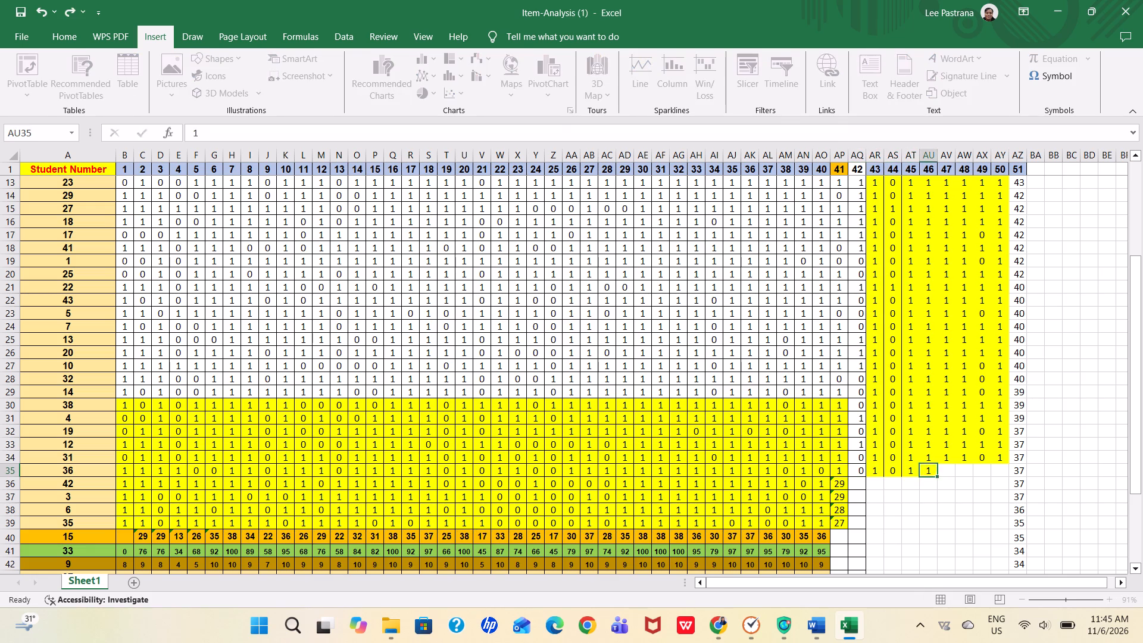
{"action": "key", "text": "Right"}
{"action": "key", "text": "1"}
{"action": "key", "text": "Right"}
{"action": "key", "text": "1"}
{"action": "key", "text": "Right"}
{"action": "key", "text": "0"}
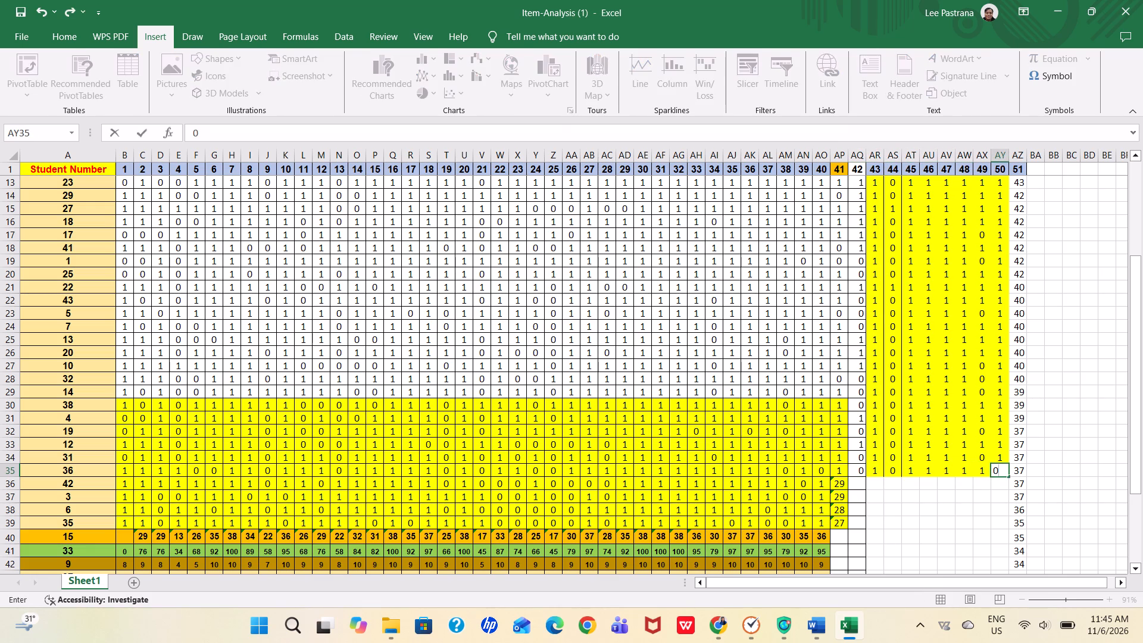
{"action": "key", "text": "Down"}
For student 42 in row 36, set items 4, 5 and 6 to 0.
{"action": "key", "text": "Left"}
{"action": "key", "text": "Left"}
{"action": "key", "text": "Left"}
{"action": "key", "text": "Left"}
{"action": "key", "text": "Left"}
{"action": "key", "text": "Left"}
{"action": "key", "text": "Left"}
{"action": "key", "text": "Left"}
{"action": "key", "text": "Left"}
{"action": "key", "text": "Left"}
{"action": "key", "text": "Left"}
{"action": "key", "text": "Left"}
{"action": "key", "text": "Left"}
{"action": "key", "text": "Left"}
{"action": "key", "text": "Left"}
{"action": "key", "text": "Left"}
{"action": "key", "text": "Left"}
{"action": "key", "text": "Left"}
{"action": "key", "text": "Left"}
{"action": "key", "text": "Left"}
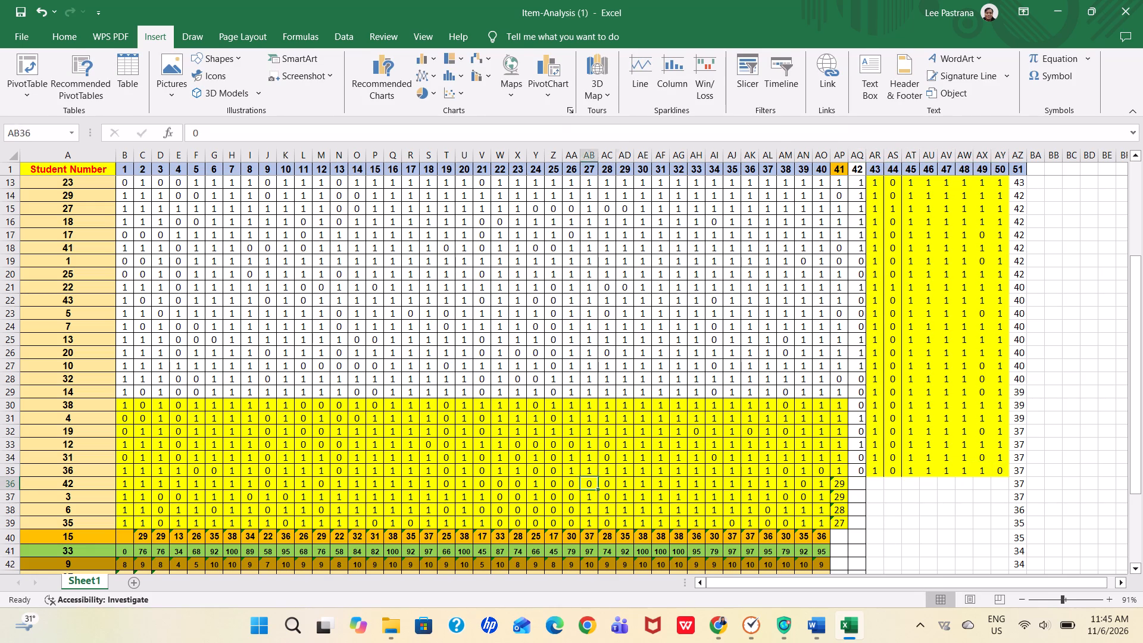
{"action": "key", "text": "Left"}
{"action": "key", "text": "Left"}
{"action": "key", "text": "Left"}
{"action": "key", "text": "Left"}
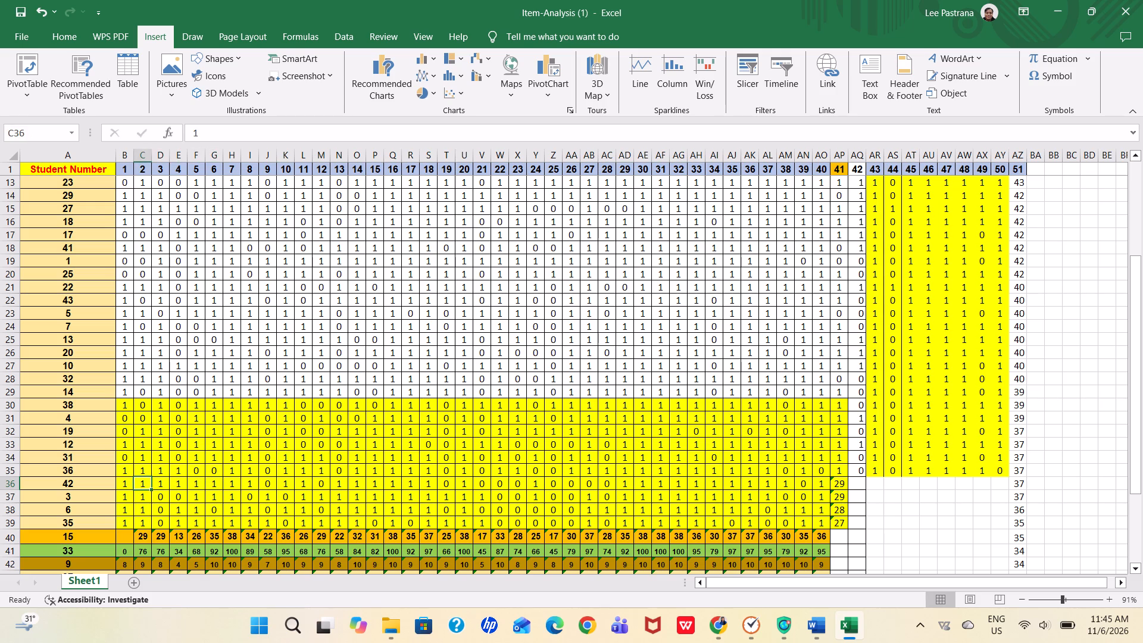
{"action": "key", "text": "Left"}
{"action": "key", "text": "Right"}
{"action": "key", "text": "Right"}
{"action": "key", "text": "Right"}
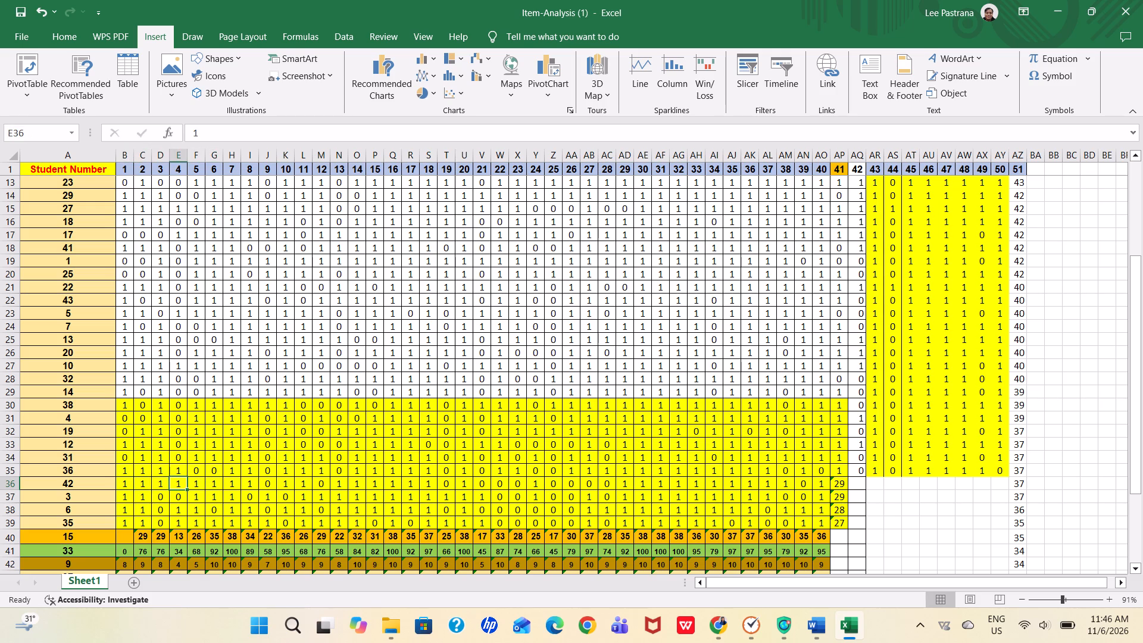
{"action": "key", "text": "0"}
{"action": "key", "text": "Right"}
{"action": "key", "text": "0"}
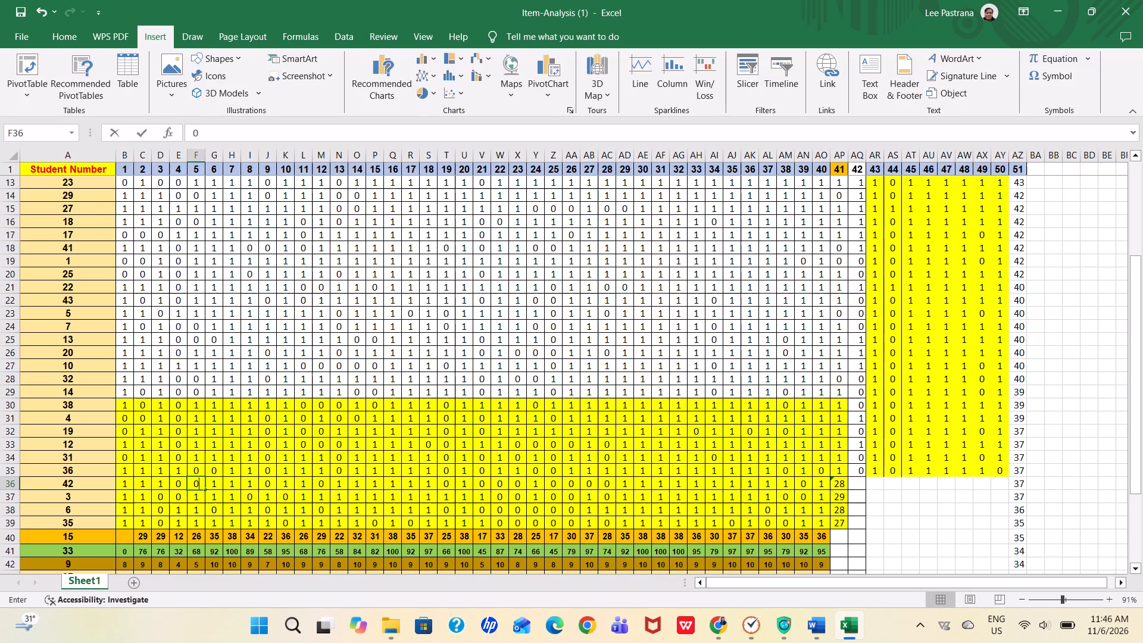
{"action": "key", "text": "Right"}
{"action": "key", "text": "0"}
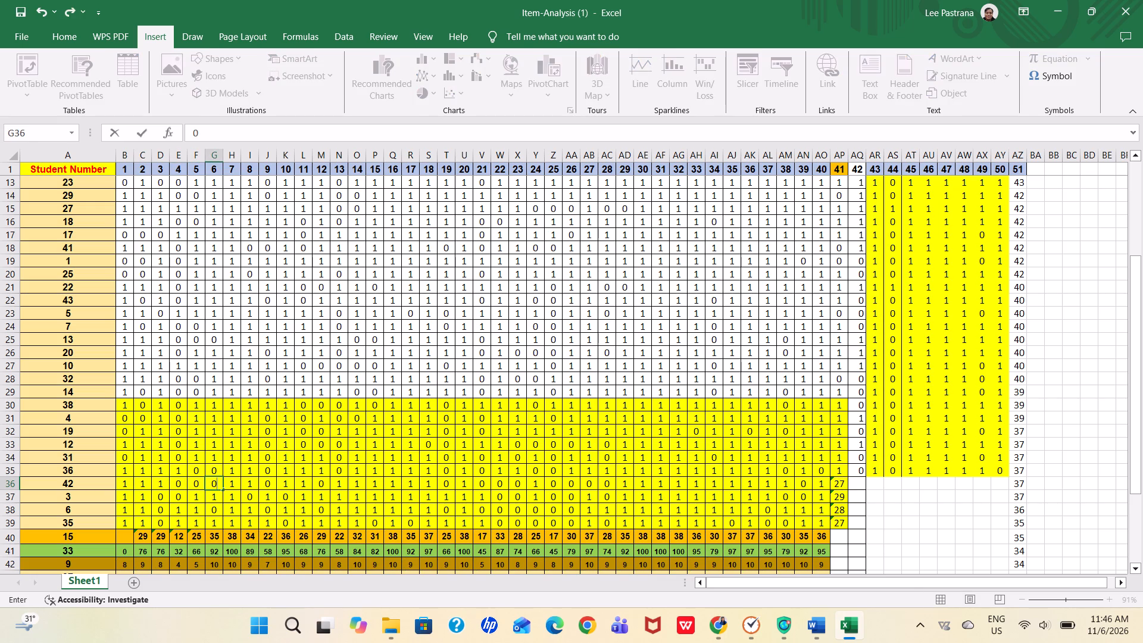
For student 42 in row 36, set items 9 and 12 to 1 and item 13 to 0.
{"action": "key", "text": "Right"}
{"action": "key", "text": "Right"}
{"action": "key", "text": "Right"}
{"action": "key", "text": "1"}
{"action": "key", "text": "Right"}
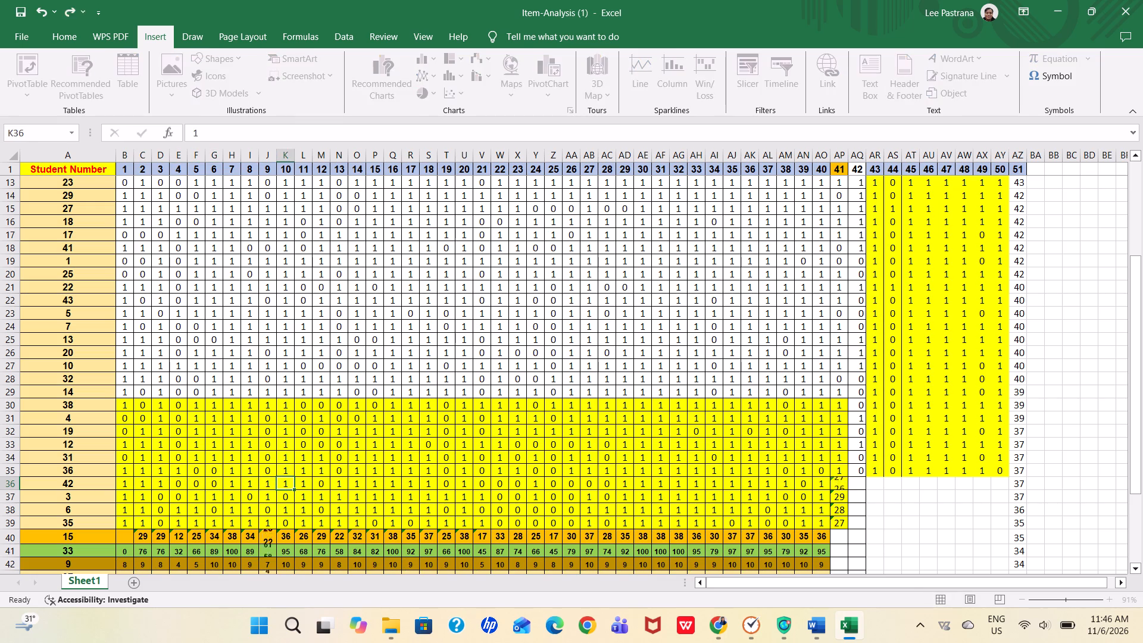
{"action": "key", "text": "Right"}
{"action": "key", "text": "Right"}
{"action": "key", "text": "1"}
{"action": "key", "text": "Right"}
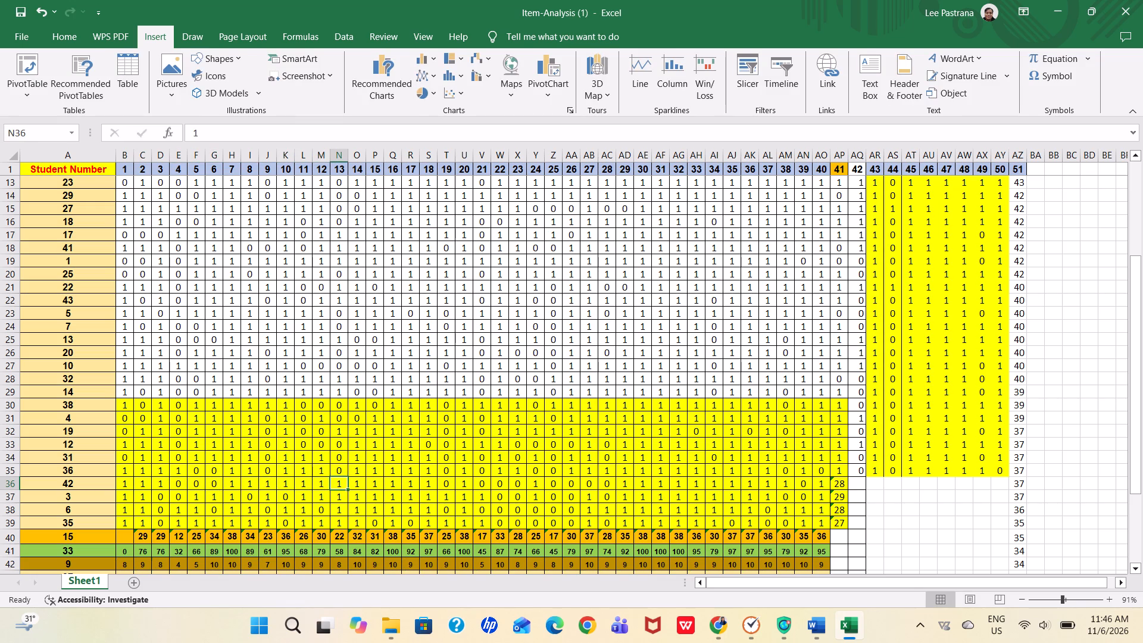
{"action": "key", "text": "0"}
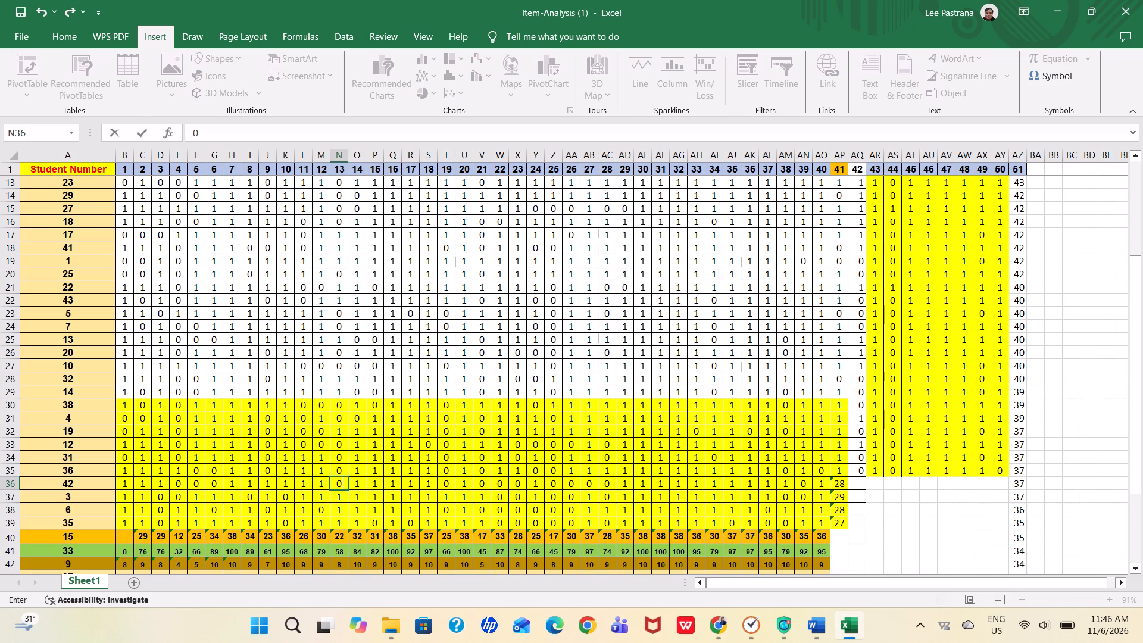
{"action": "key", "text": "Right"}
For student 42 in row 36, set items 19, 22 and 23 to 1.
{"action": "key", "text": "Right"}
{"action": "key", "text": "Right"}
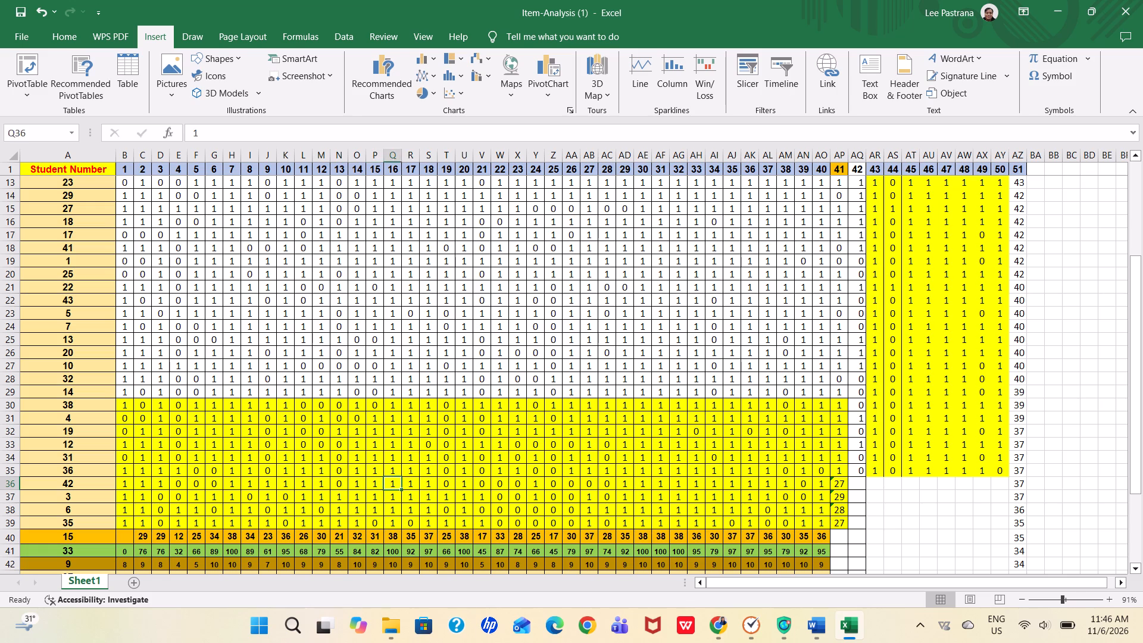
{"action": "key", "text": "Right"}
{"action": "key", "text": "Right"}
{"action": "key", "text": "Right"}
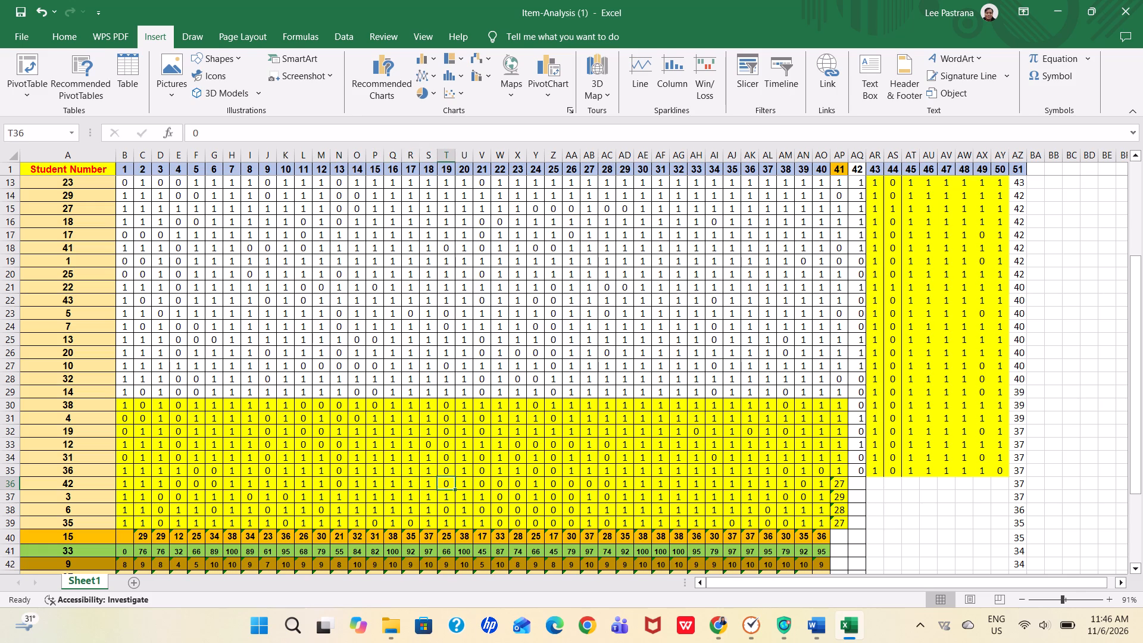
{"action": "key", "text": "1"}
{"action": "key", "text": "Right"}
{"action": "key", "text": "Right"}
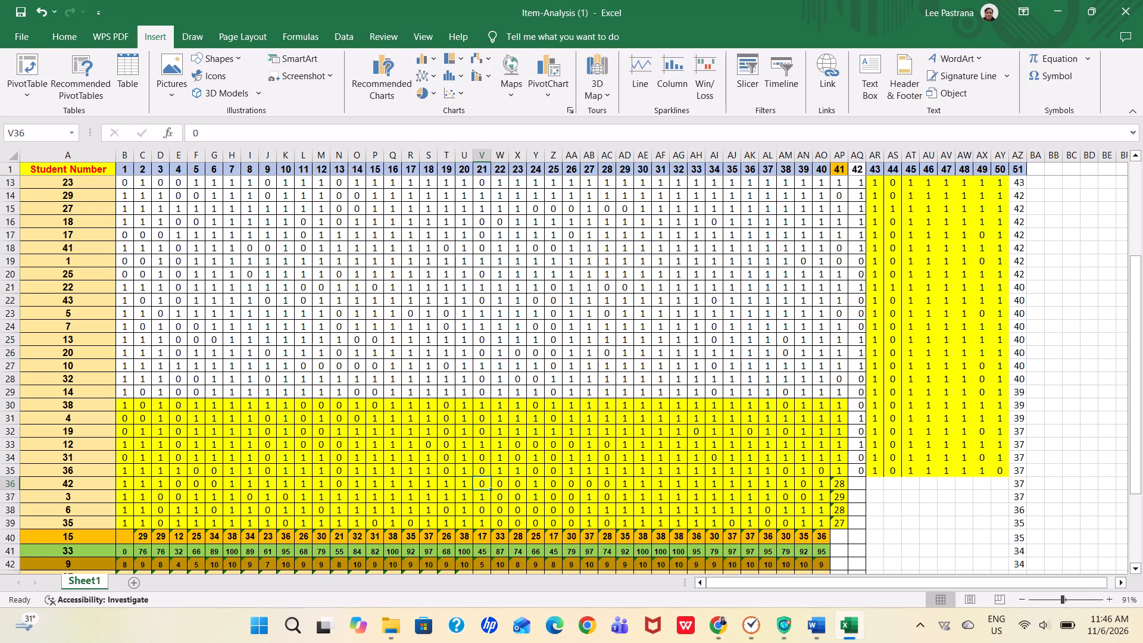
{"action": "key", "text": "Right"}
{"action": "key", "text": "1"}
{"action": "key", "text": "Right"}
{"action": "key", "text": "1"}
{"action": "key", "text": "Right"}
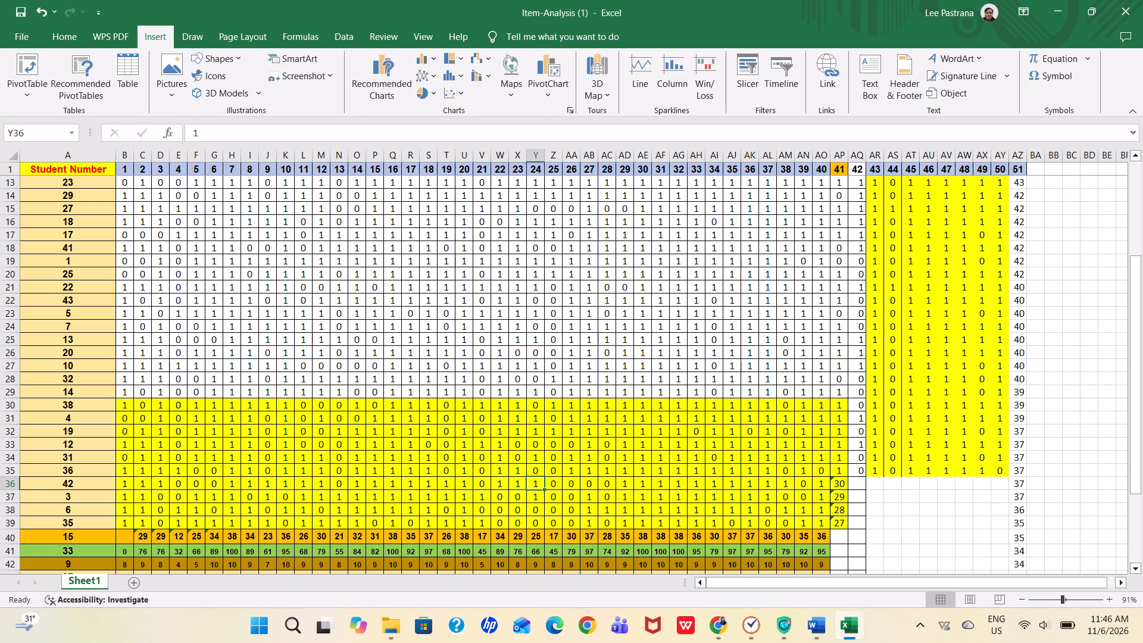
For student 42 in row 36, set items 26 and 27 to 1 and item 29 to 0.
{"action": "key", "text": "Right"}
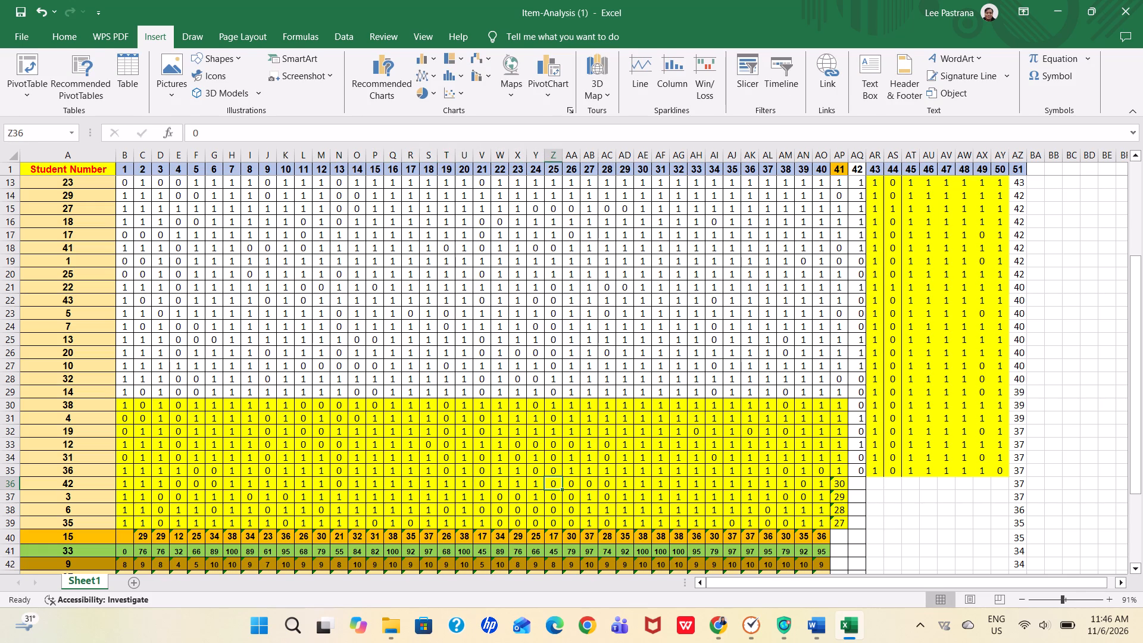
{"action": "key", "text": "Right"}
{"action": "key", "text": "1"}
{"action": "key", "text": "Right"}
{"action": "key", "text": "1"}
{"action": "key", "text": "Right"}
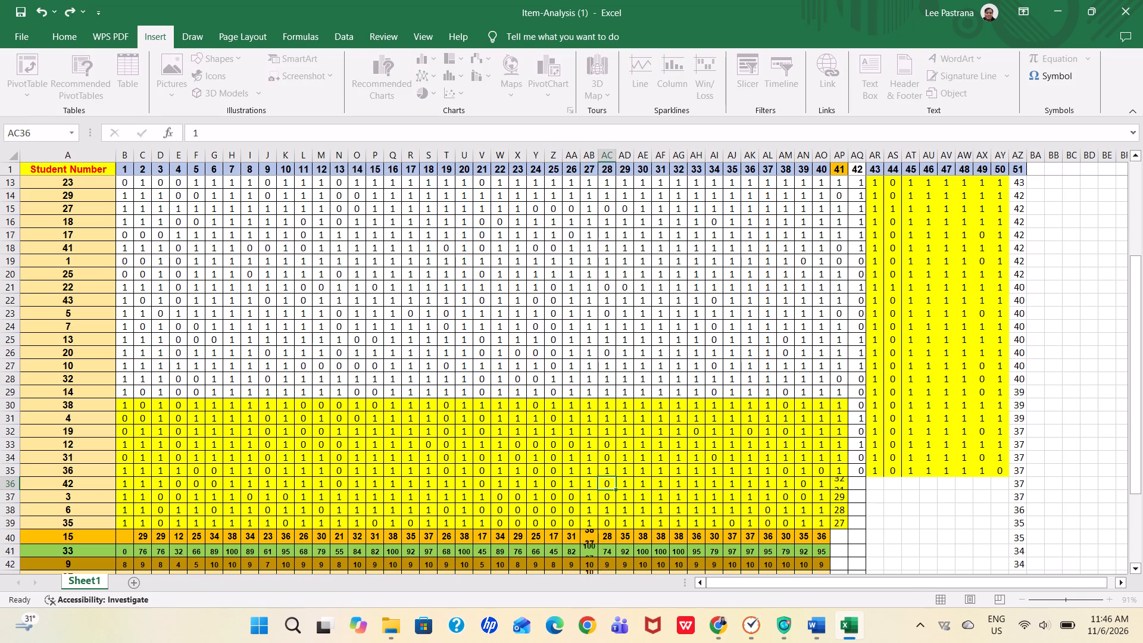
{"action": "key", "text": "Right"}
{"action": "key", "text": "0"}
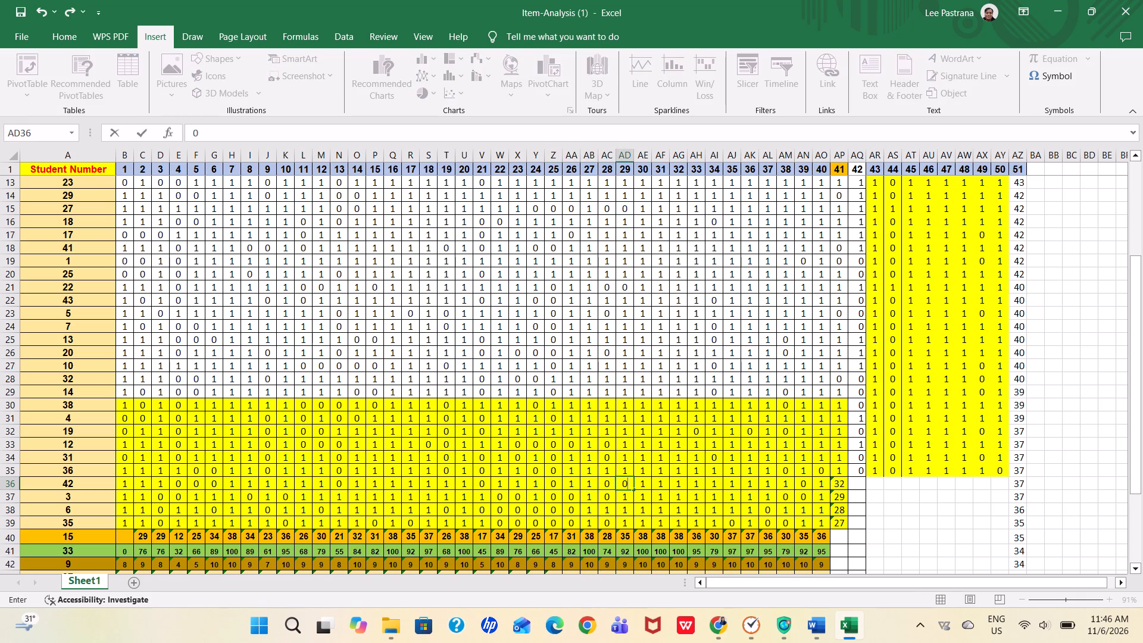
For student 42 in row 36, set items 32 and 33 to 0.
{"action": "key", "text": "Right"}
{"action": "key", "text": "Right"}
{"action": "key", "text": "Right"}
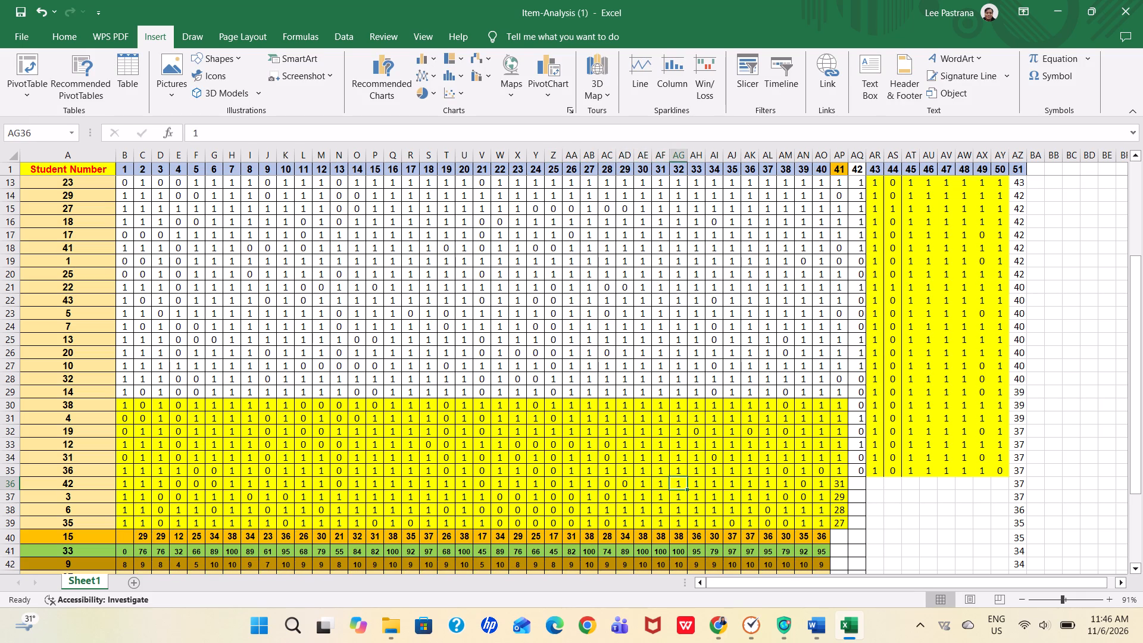
{"action": "key", "text": "0"}
{"action": "key", "text": "Right"}
{"action": "key", "text": "0"}
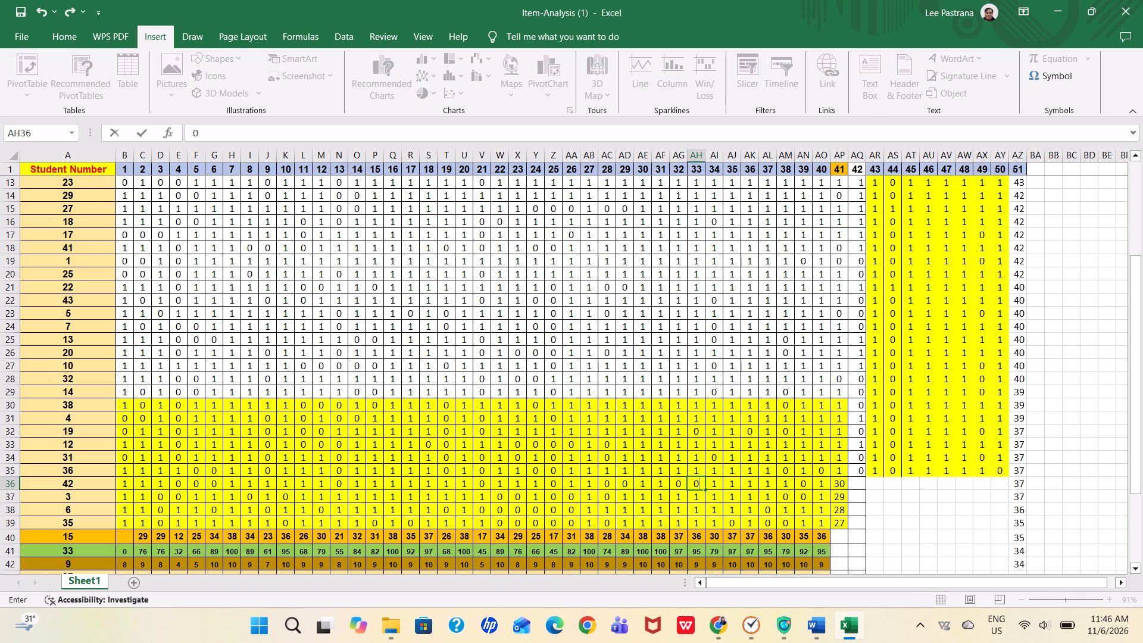
For student 42 in row 36, set items 36 and 38 to 0 and item 39 to 1.
{"action": "key", "text": "Right"}
{"action": "key", "text": "Right"}
{"action": "key", "text": "Right"}
{"action": "key", "text": "Right"}
{"action": "key", "text": "Left"}
{"action": "key", "text": "0"}
{"action": "key", "text": "Right"}
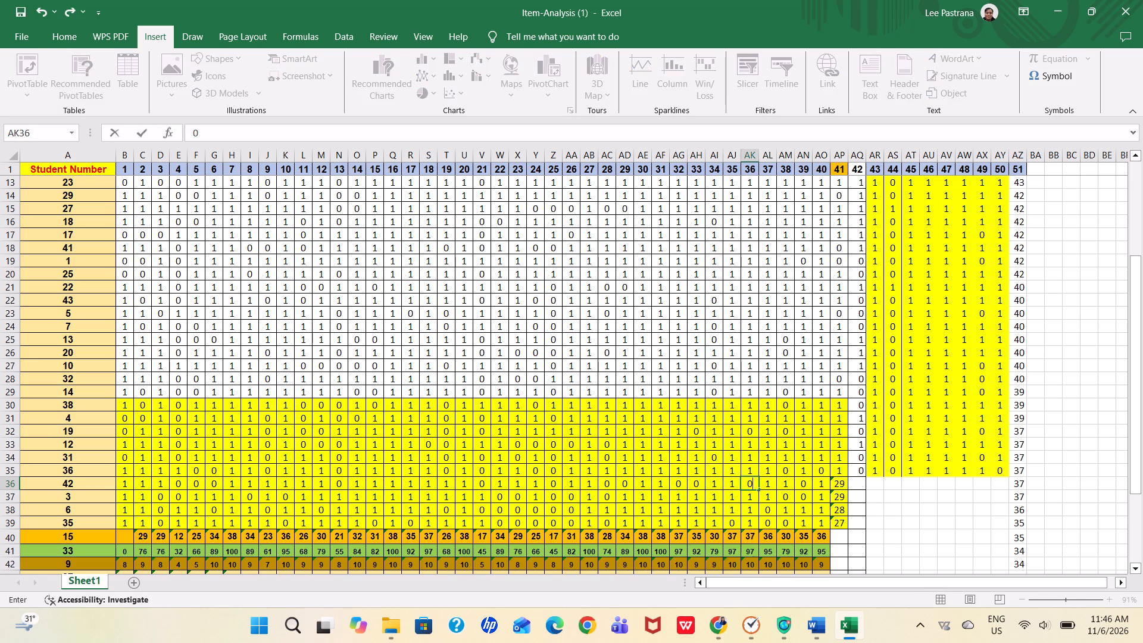
{"action": "key", "text": "Right"}
{"action": "key", "text": "0"}
{"action": "key", "text": "Right"}
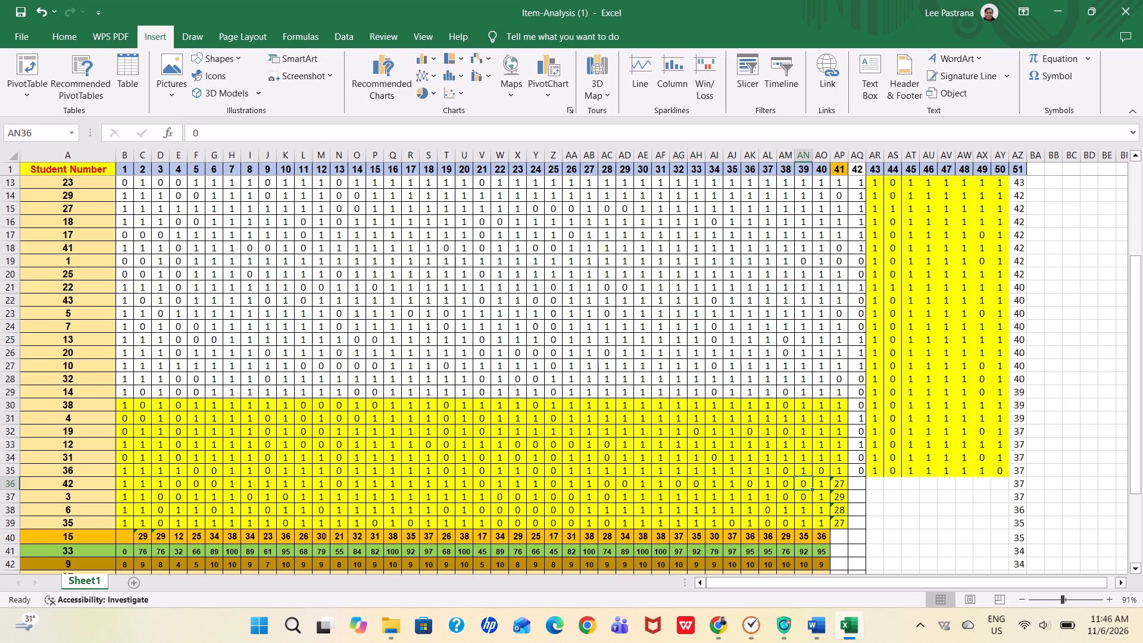
{"action": "key", "text": "1"}
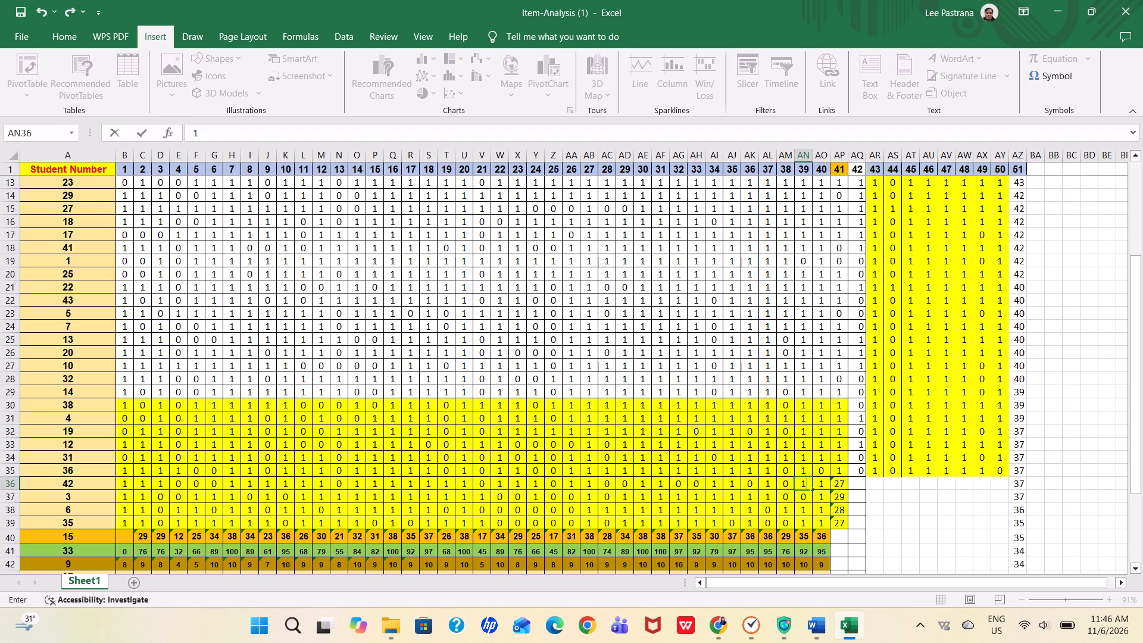
For student 42 in row 36, set items 41 and 42 to 1.
{"action": "key", "text": "Right"}
{"action": "key", "text": "Right"}
{"action": "key", "text": "1"}
{"action": "key", "text": "Right"}
{"action": "key", "text": "1"}
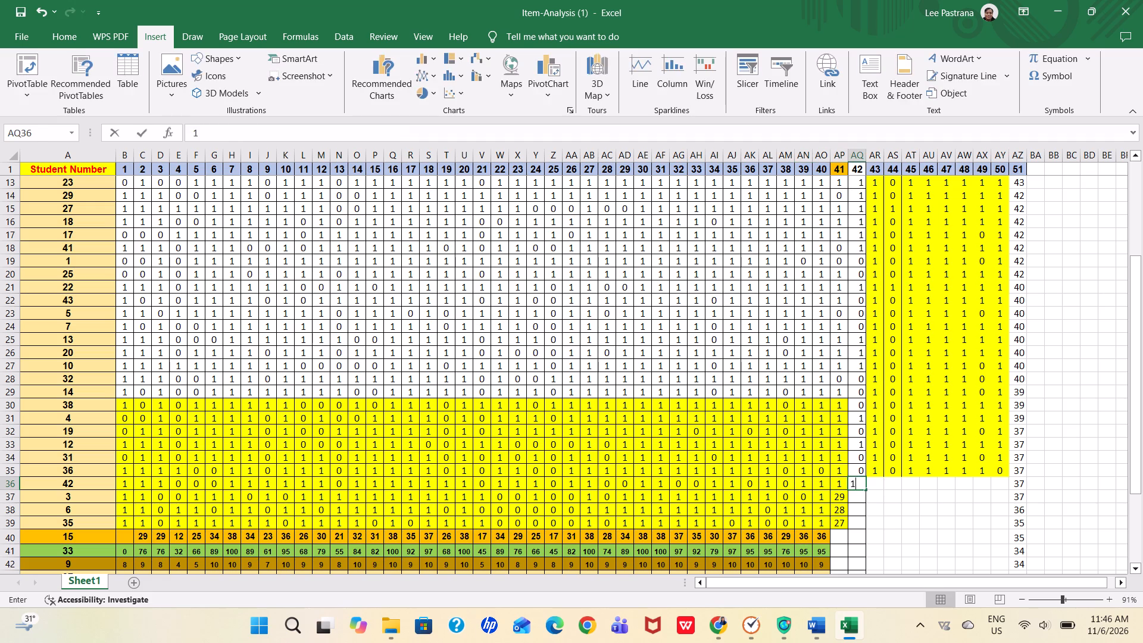
For student 42 in row 36, fill items 43 to 48 with 1, item 49 with 0 and item 50 with 1.
{"action": "key", "text": "Right"}
{"action": "key", "text": "1"}
{"action": "key", "text": "Right"}
{"action": "key", "text": "1"}
{"action": "key", "text": "Right"}
{"action": "key", "text": "1"}
{"action": "key", "text": "Right"}
{"action": "key", "text": "1"}
{"action": "key", "text": "Right"}
{"action": "key", "text": "1"}
{"action": "key", "text": "Right"}
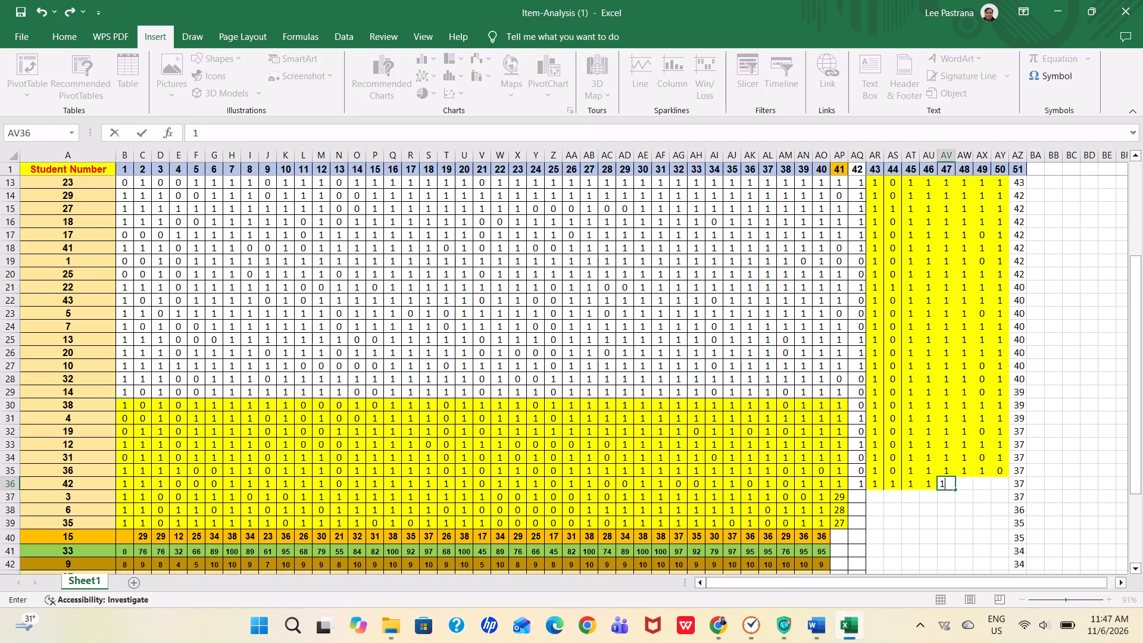
{"action": "key", "text": "1"}
{"action": "key", "text": "Right"}
{"action": "key", "text": "0"}
{"action": "key", "text": "Right"}
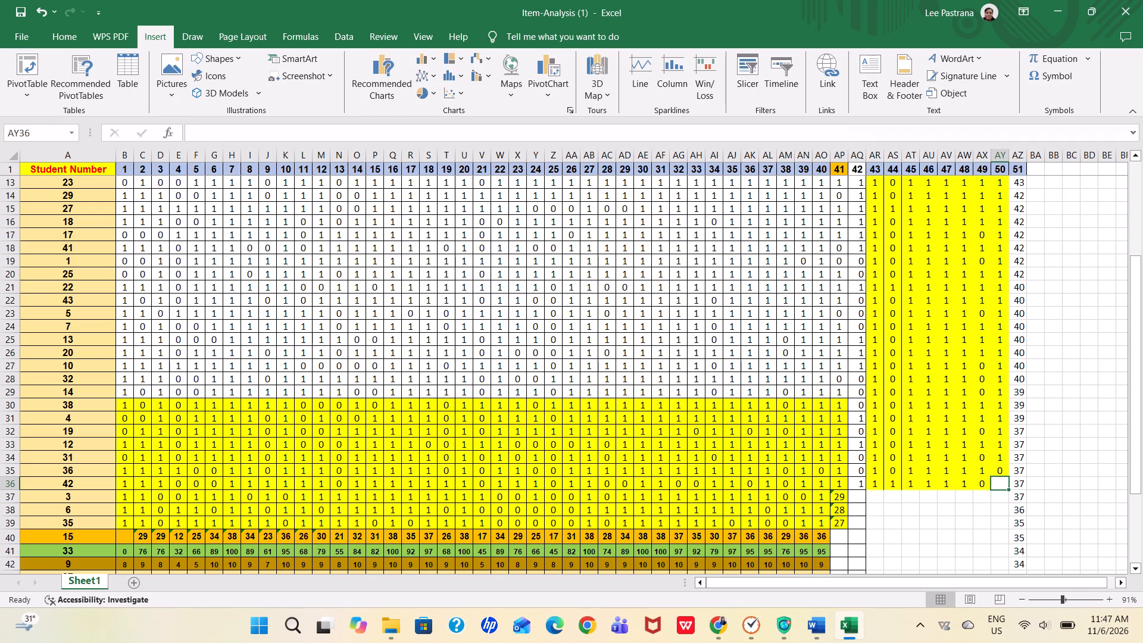
{"action": "type", "text": "11"}
{"action": "key", "text": "BackSpace"}
{"action": "key", "text": "Down"}
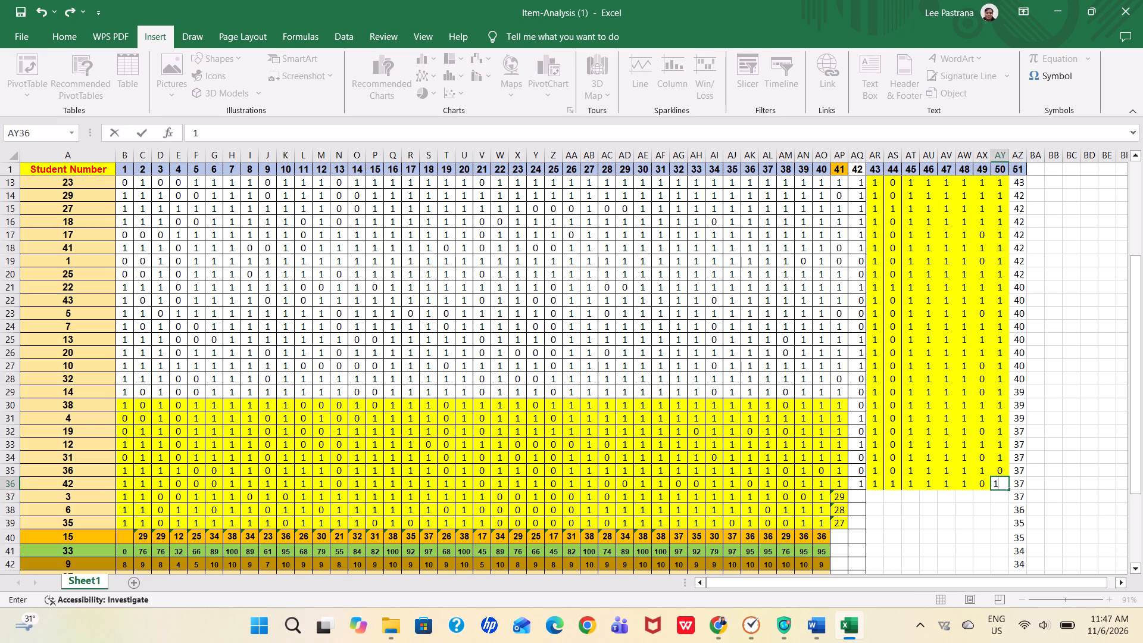
For student 3 in row 37, set items 1 and 2 to 0 and item 3 to 1.
{"action": "key", "text": "Left"}
{"action": "key", "text": "Left"}
{"action": "key", "text": "Left"}
{"action": "key", "text": "Left"}
{"action": "key", "text": "Left"}
{"action": "key", "text": "Left"}
{"action": "key", "text": "Left"}
{"action": "key", "text": "Left"}
{"action": "key", "text": "Left"}
{"action": "key", "text": "Left"}
{"action": "key", "text": "Left"}
{"action": "key", "text": "Left"}
{"action": "key", "text": "Left"}
{"action": "key", "text": "Left"}
{"action": "key", "text": "Left"}
{"action": "key", "text": "Left"}
{"action": "key", "text": "Left"}
{"action": "key", "text": "Left"}
{"action": "key", "text": "Left"}
{"action": "key", "text": "Left"}
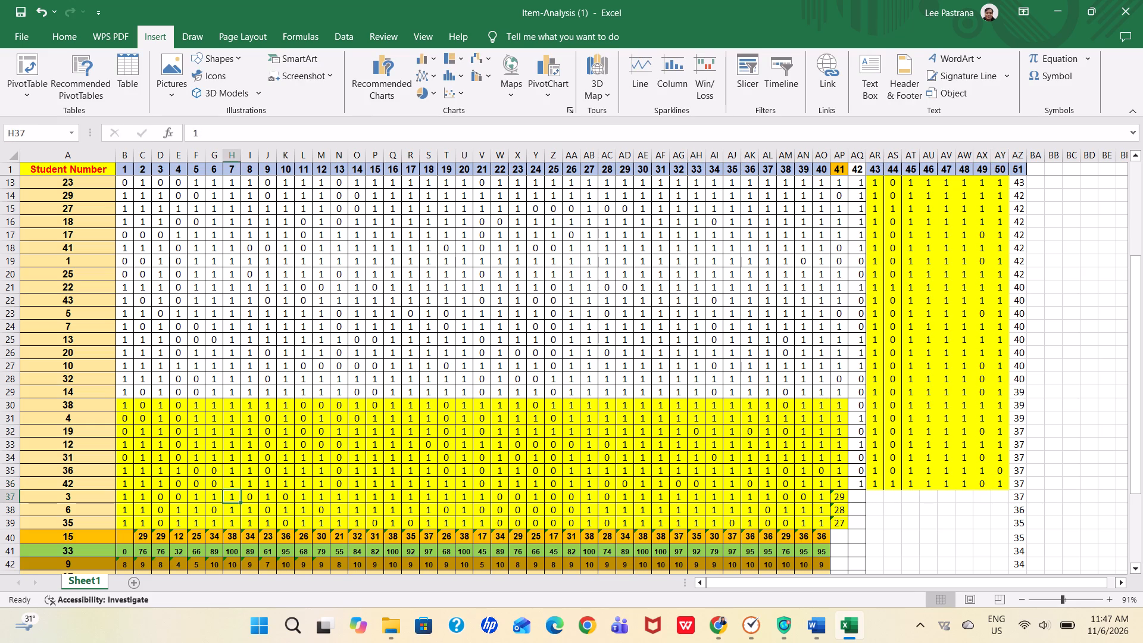
{"action": "key", "text": "Left"}
{"action": "key", "text": "Left"}
{"action": "key", "text": "Left"}
{"action": "key", "text": "Left"}
{"action": "key", "text": "Left"}
{"action": "key", "text": "Left"}
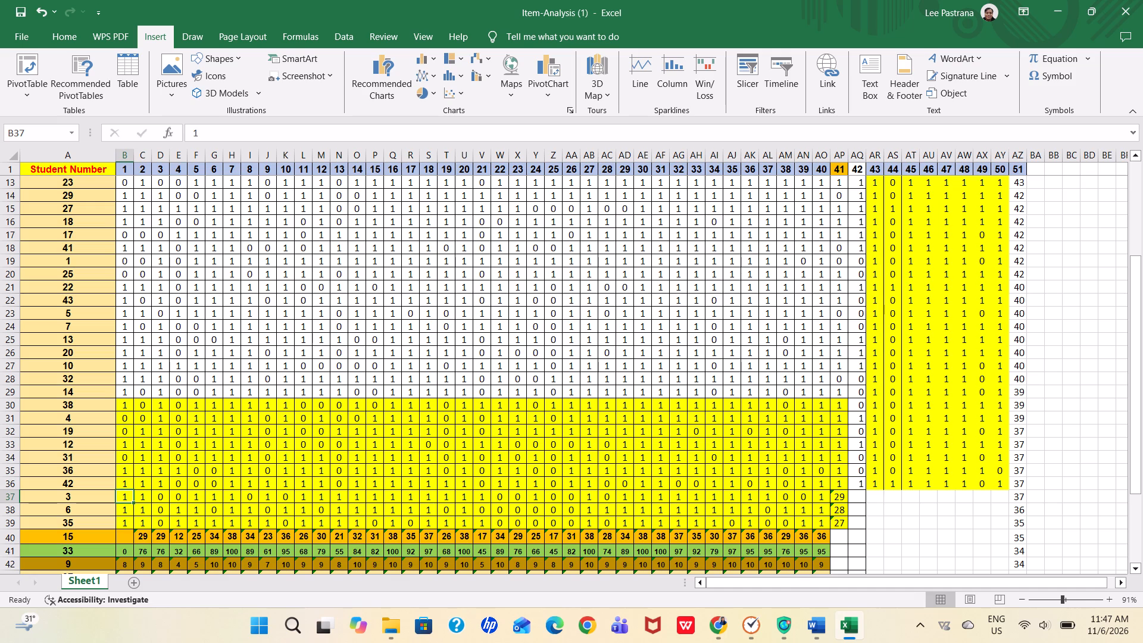
{"action": "key", "text": "0"}
{"action": "key", "text": "Right"}
{"action": "key", "text": "0"}
{"action": "key", "text": "Right"}
{"action": "key", "text": "1"}
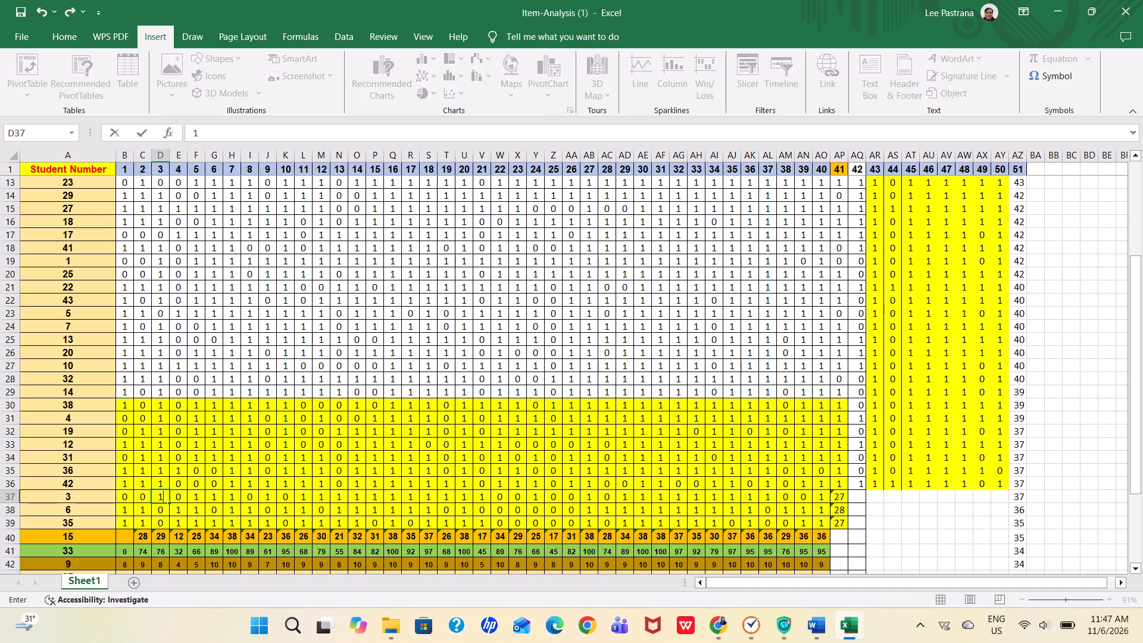
For student 3 in row 37, set items 8 and 10 to 1.
{"action": "key", "text": "Right"}
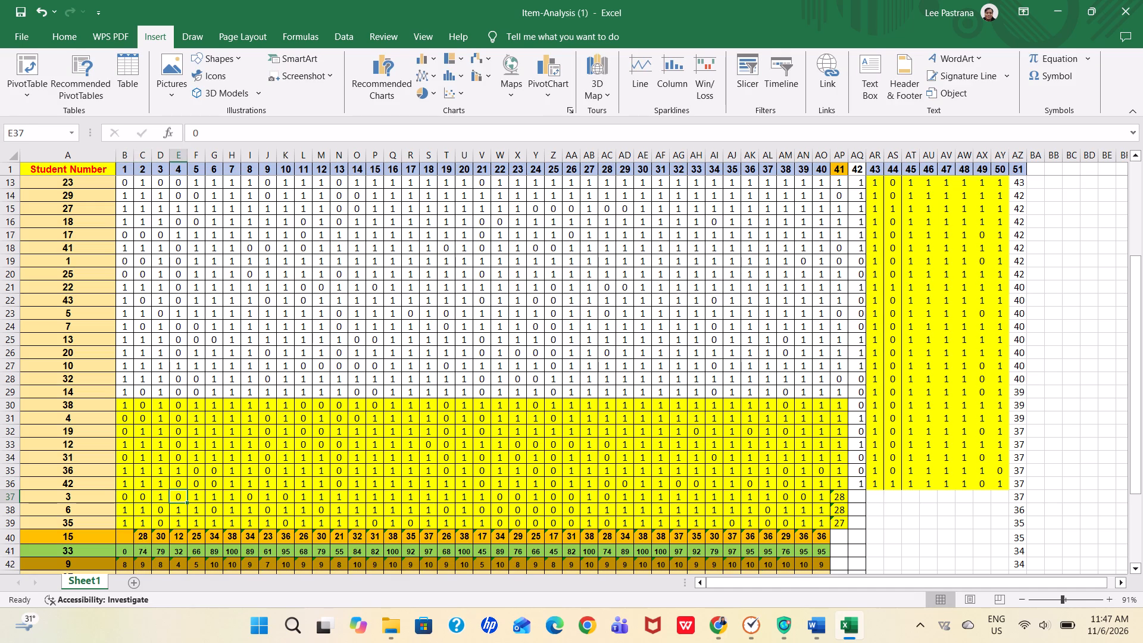
{"action": "key", "text": "Right"}
{"action": "key", "text": "Right"}
{"action": "key", "text": "Right"}
{"action": "key", "text": "Right"}
{"action": "key", "text": "1"}
{"action": "key", "text": "Right"}
{"action": "key", "text": "Right"}
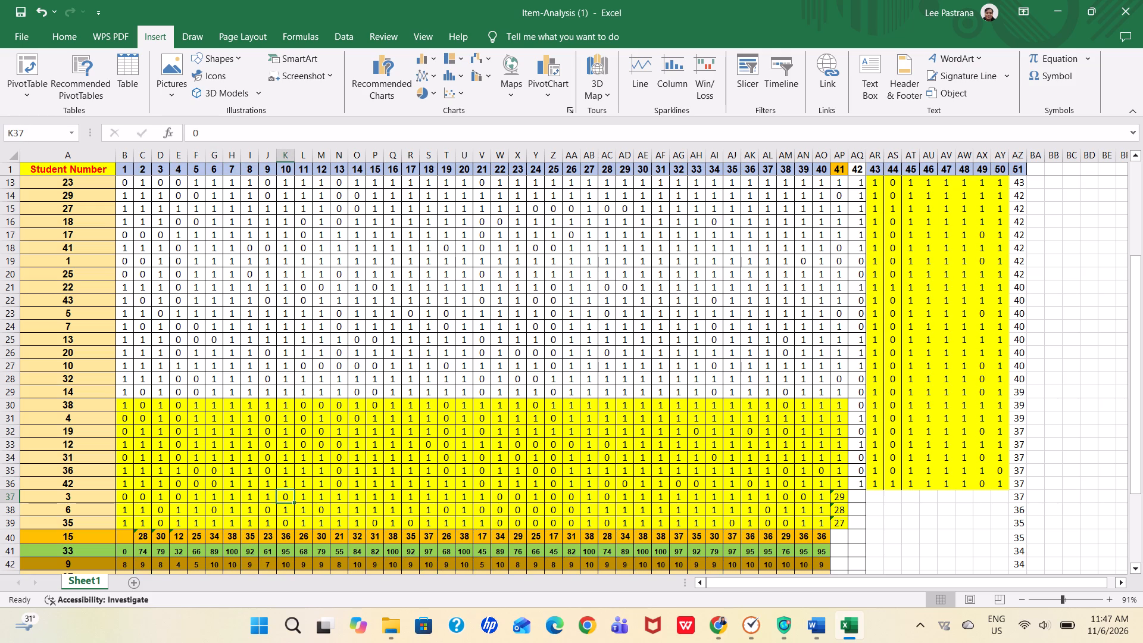
{"action": "key", "text": "1"}
For student 3 in row 37, set items 14 and 15 to 0.
{"action": "key", "text": "Right"}
{"action": "key", "text": "Right"}
{"action": "key", "text": "Right"}
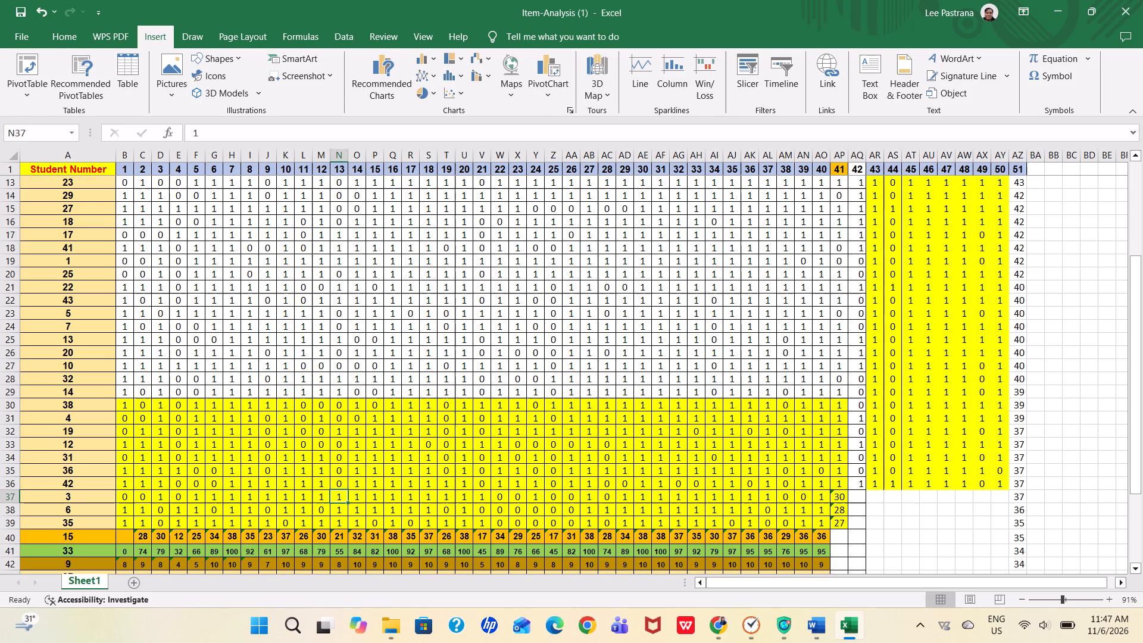
{"action": "key", "text": "Right"}
{"action": "key", "text": "0"}
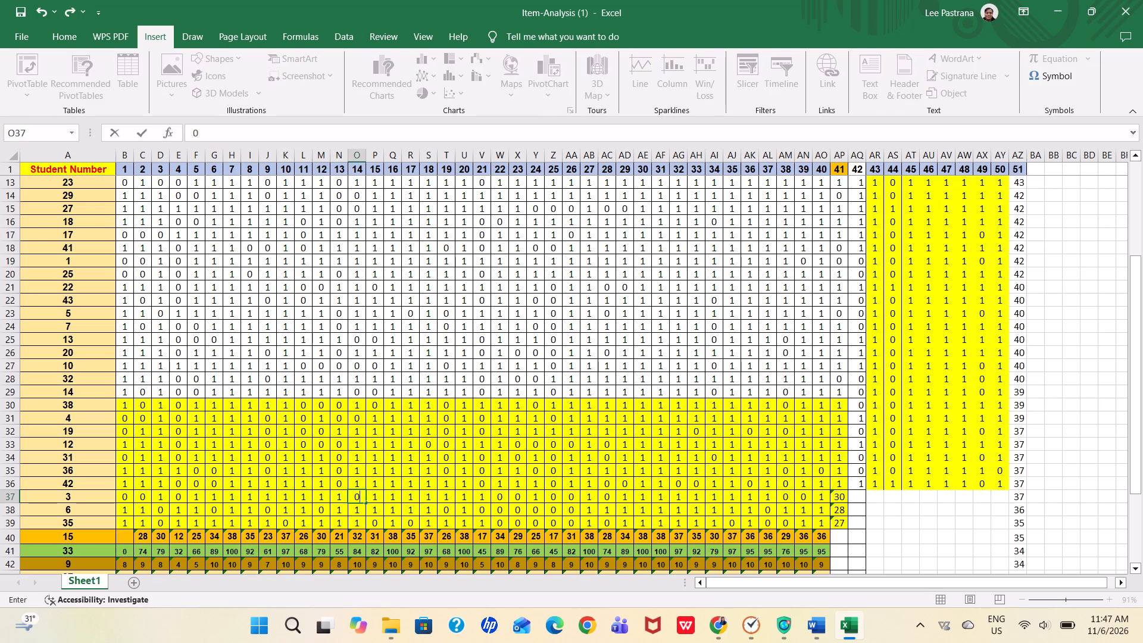
{"action": "key", "text": "Right"}
{"action": "key", "text": "0"}
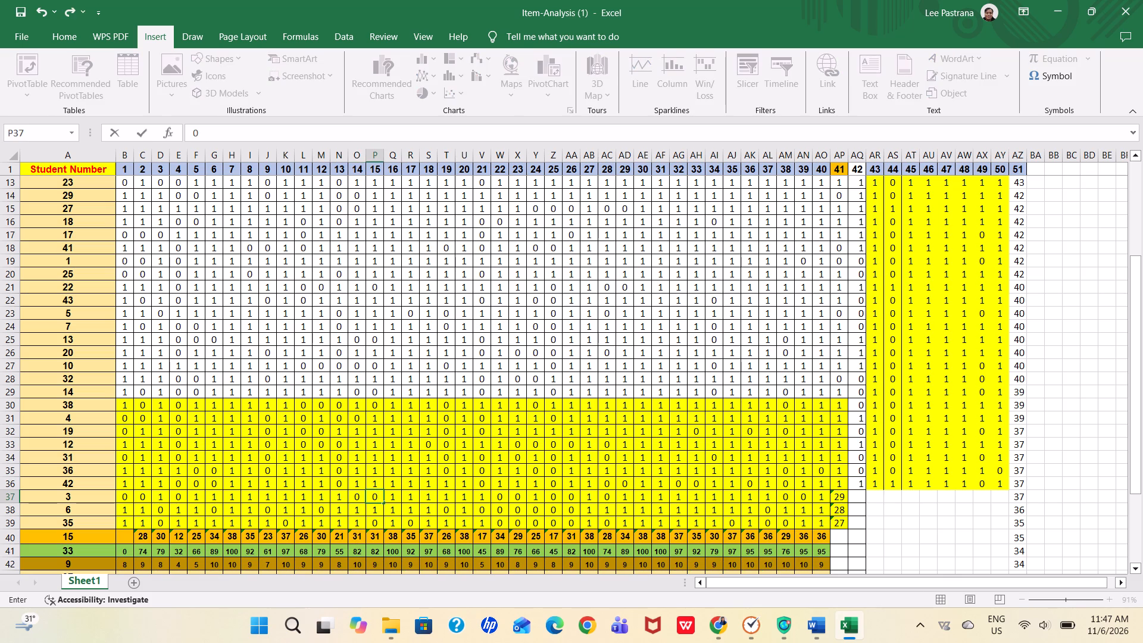
For student 3 in row 37, set item 21 to 0 and items 22 and 23 to 1.
{"action": "key", "text": "Right"}
{"action": "key", "text": "Right"}
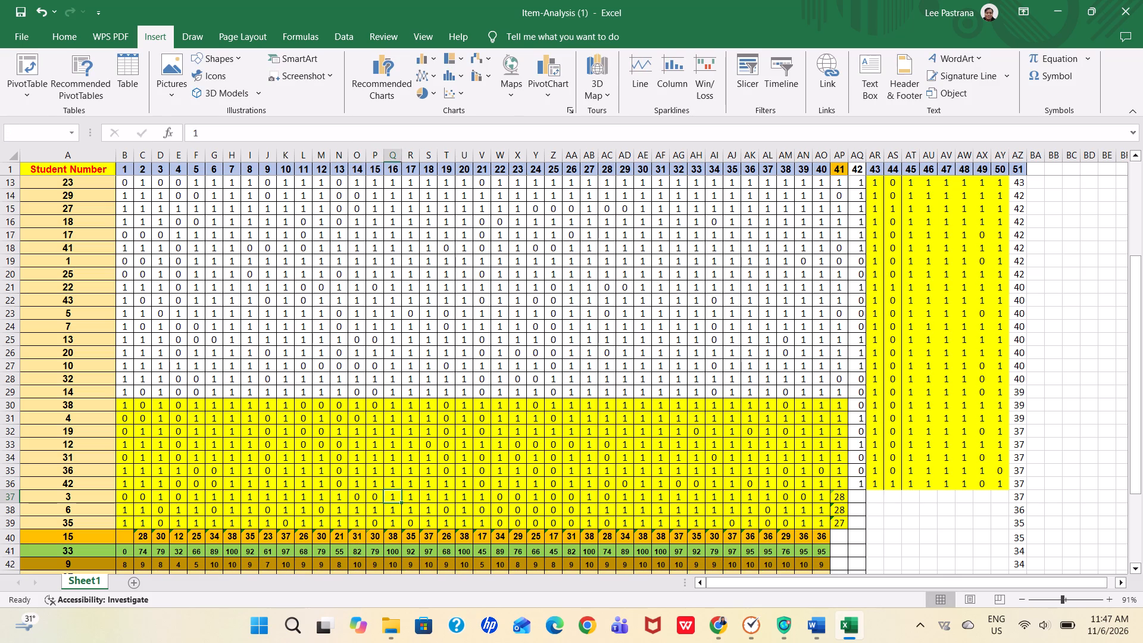
{"action": "key", "text": "Right"}
{"action": "key", "text": "Right"}
{"action": "key", "text": "Right"}
{"action": "key", "text": "Right"}
{"action": "key", "text": "0"}
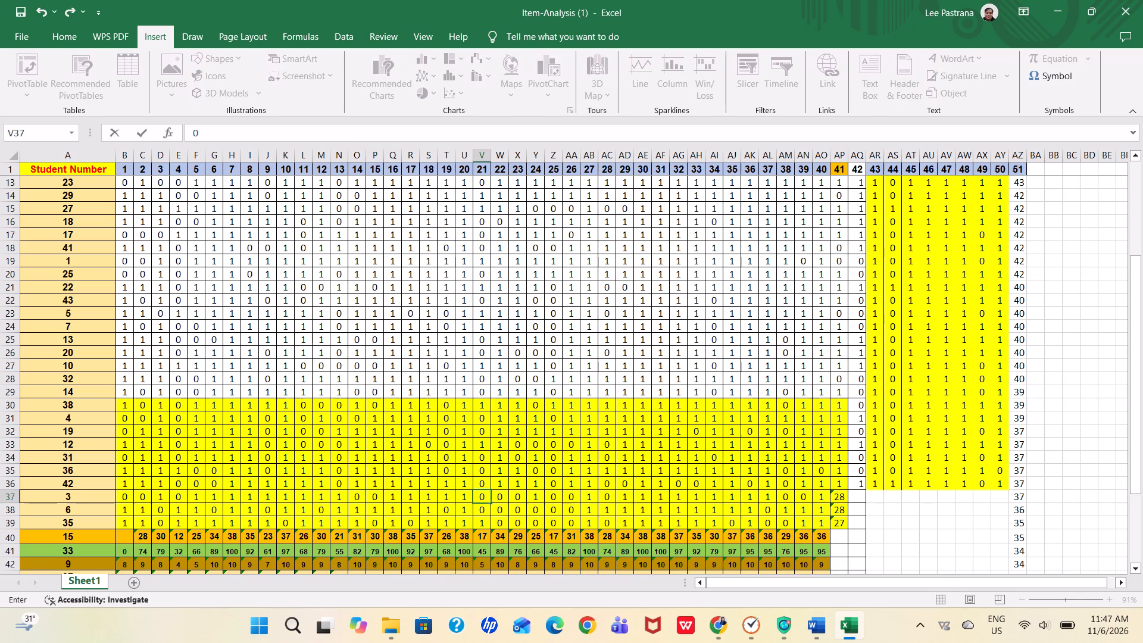
{"action": "key", "text": "Right"}
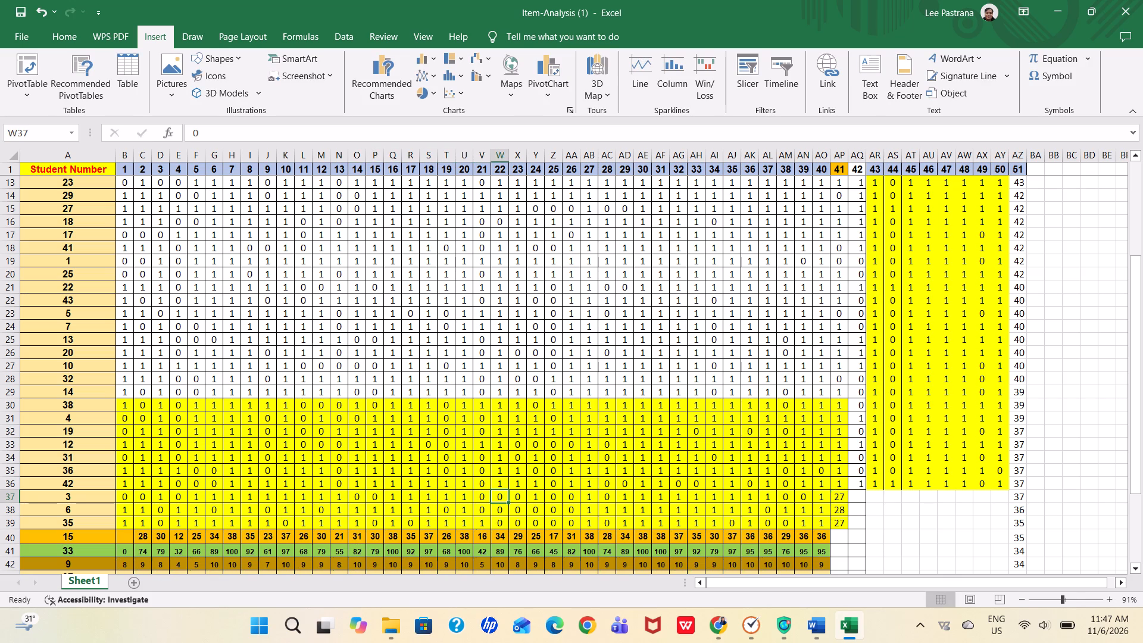
{"action": "key", "text": "1"}
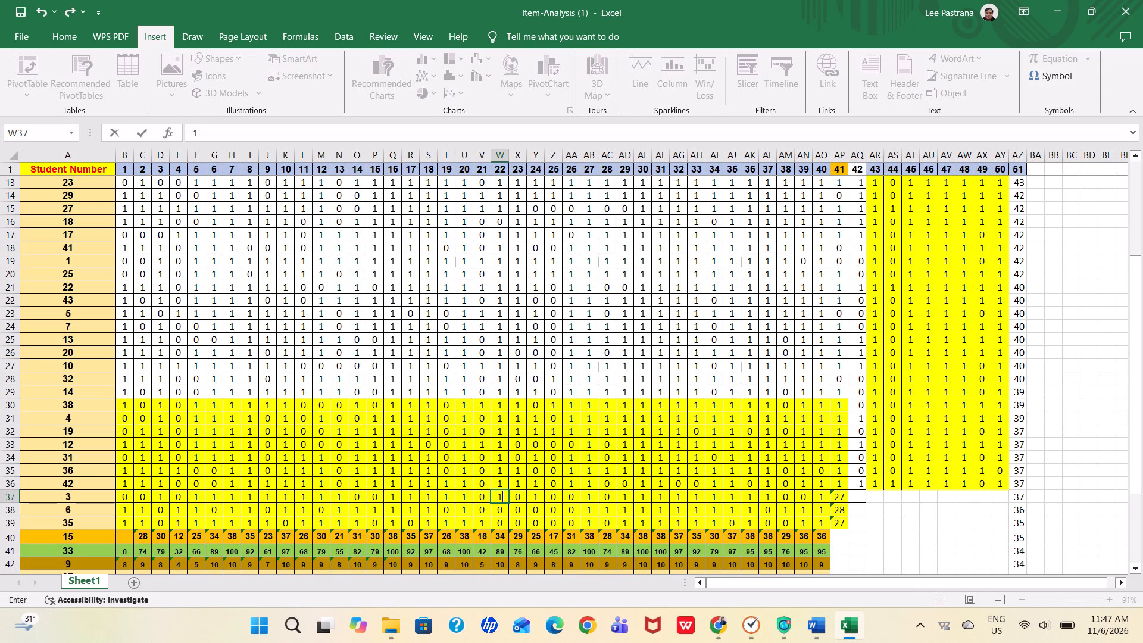
{"action": "key", "text": "Right"}
{"action": "key", "text": "1"}
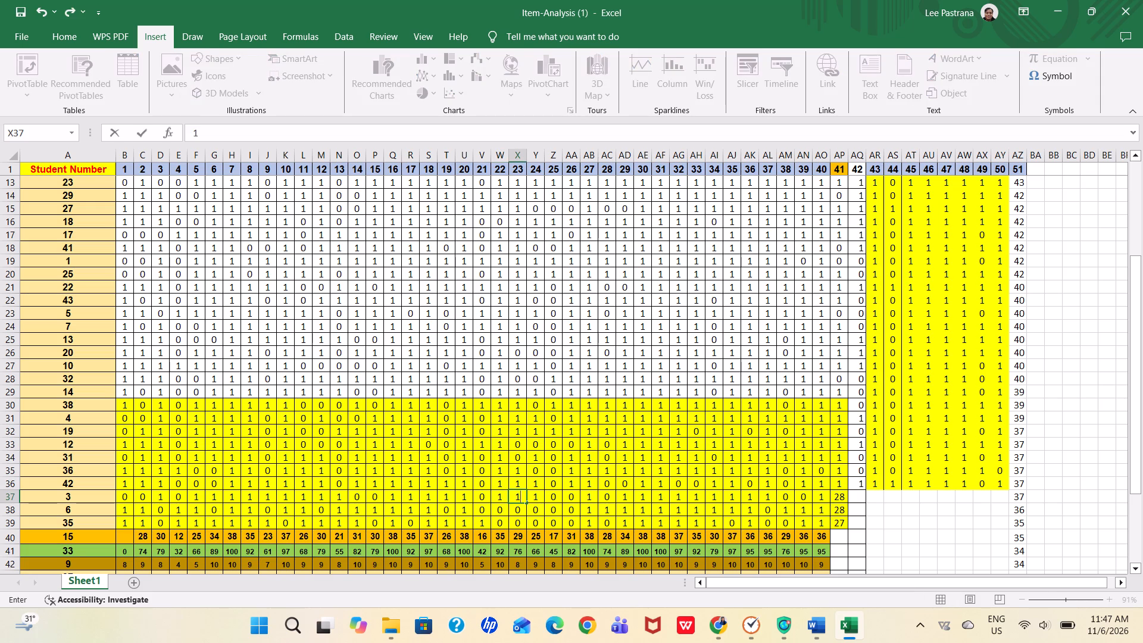
For student 3 in row 37, set item 24 to 0 and items 26 and 28 to 1.
{"action": "key", "text": "Right"}
{"action": "key", "text": "0"}
{"action": "key", "text": "Right"}
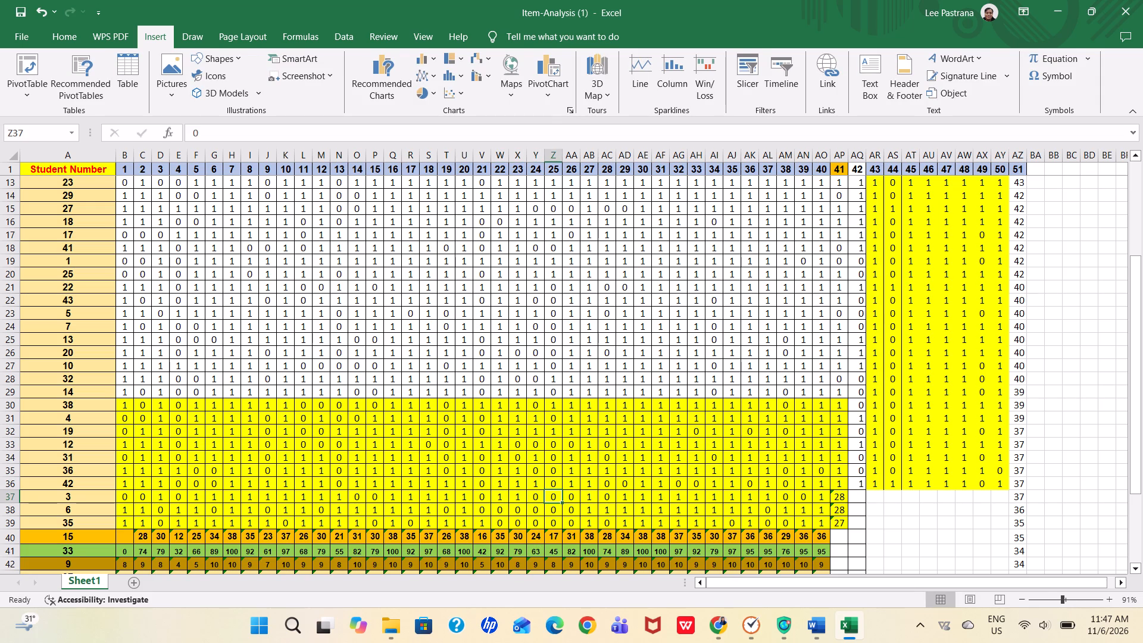
{"action": "key", "text": "Right"}
{"action": "key", "text": "1"}
{"action": "key", "text": "Right"}
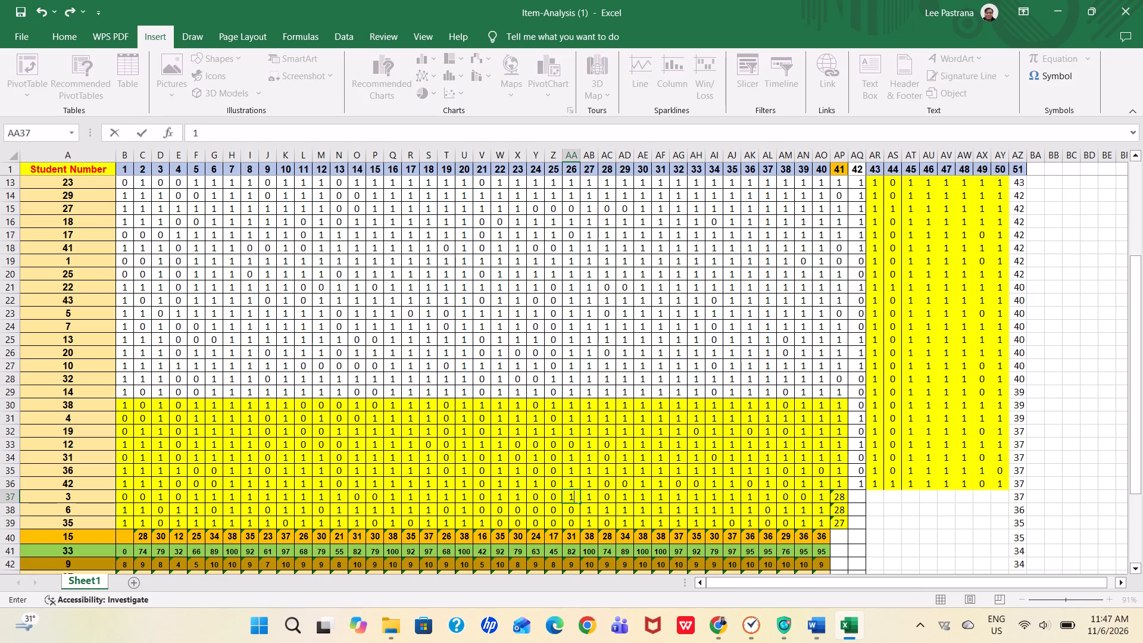
{"action": "key", "text": "Right"}
{"action": "key", "text": "1"}
For student 3 in row 37, set item 34 to 0 and items 38 and 39 to 1.
{"action": "key", "text": "Right"}
{"action": "key", "text": "Right"}
{"action": "key", "text": "Right"}
{"action": "key", "text": "Right"}
{"action": "key", "text": "Right"}
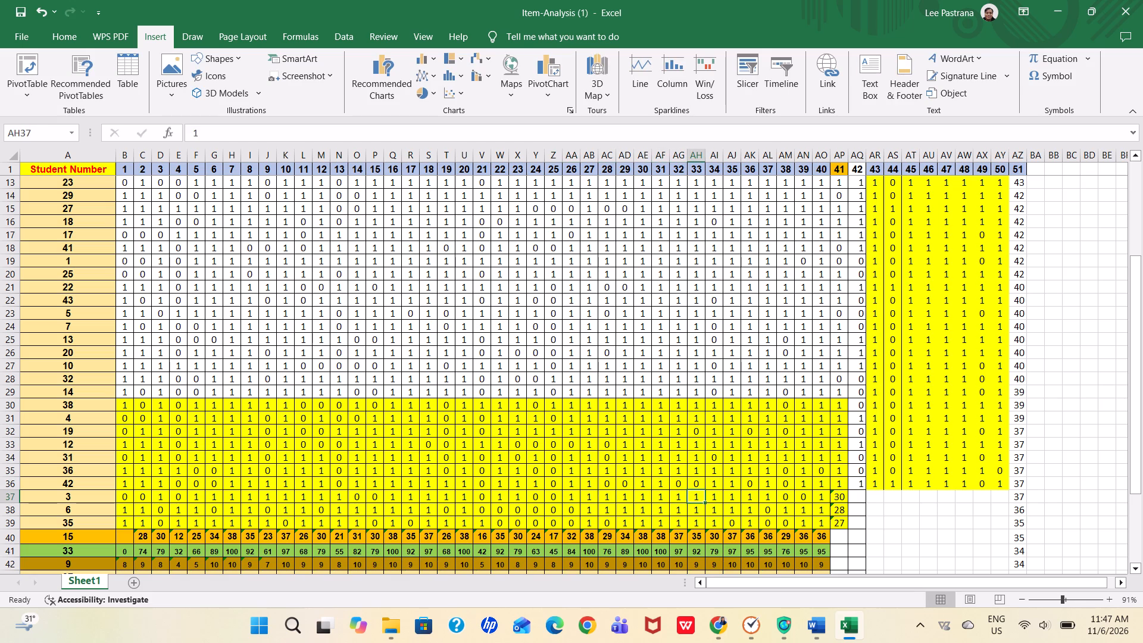
{"action": "key", "text": "Right"}
{"action": "key", "text": "0"}
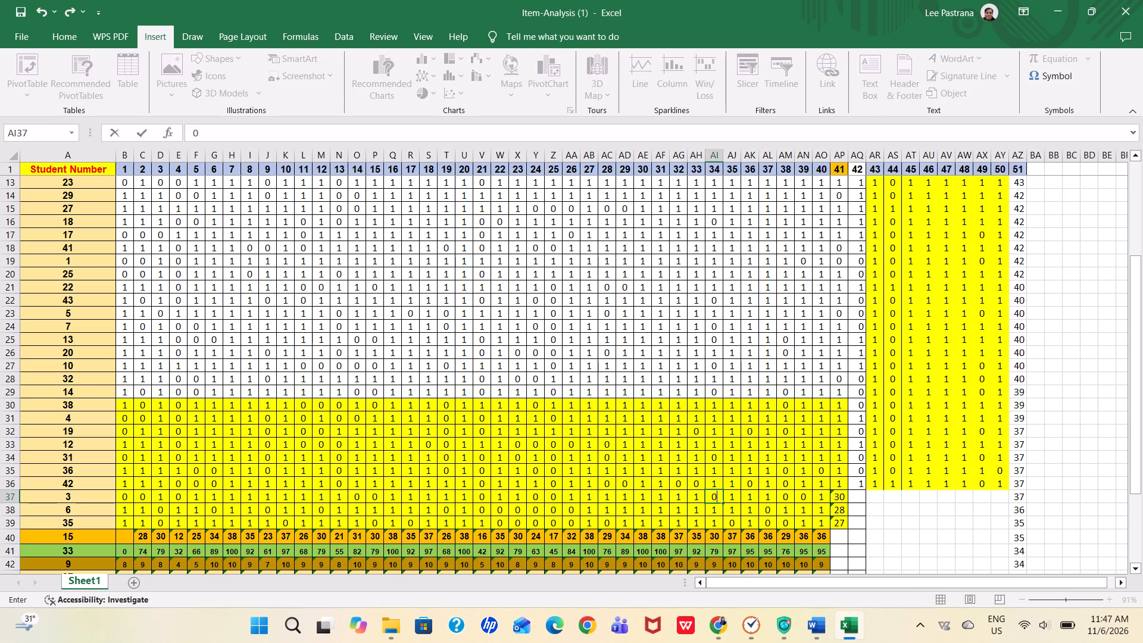
{"action": "key", "text": "Right"}
{"action": "key", "text": "Right"}
{"action": "key", "text": "Right"}
{"action": "key", "text": "Right"}
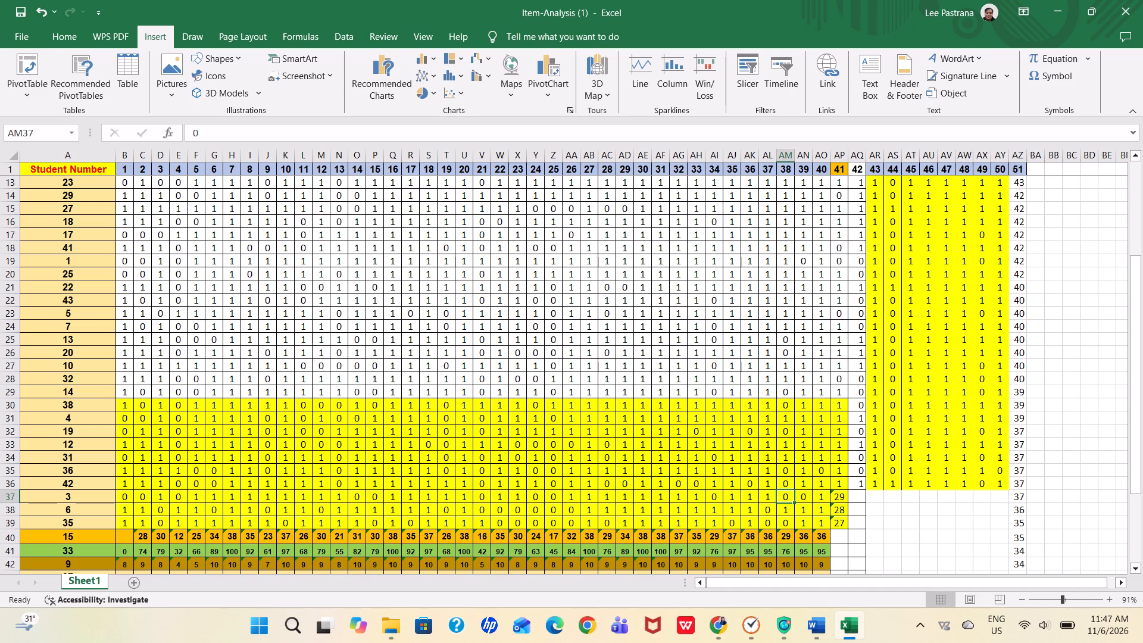
{"action": "key", "text": "1"}
{"action": "key", "text": "Right"}
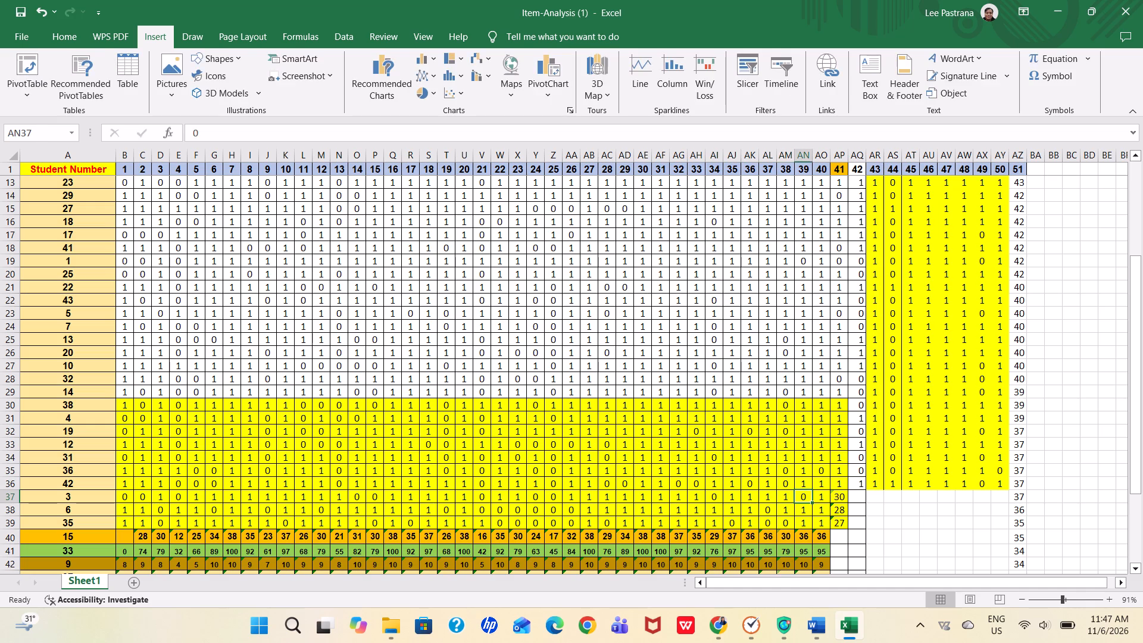
{"action": "key", "text": "1"}
For student 3 in row 37, set item 40 to 0, item 41 to 1 and item 42 to 0.
{"action": "key", "text": "Right"}
{"action": "key", "text": "0"}
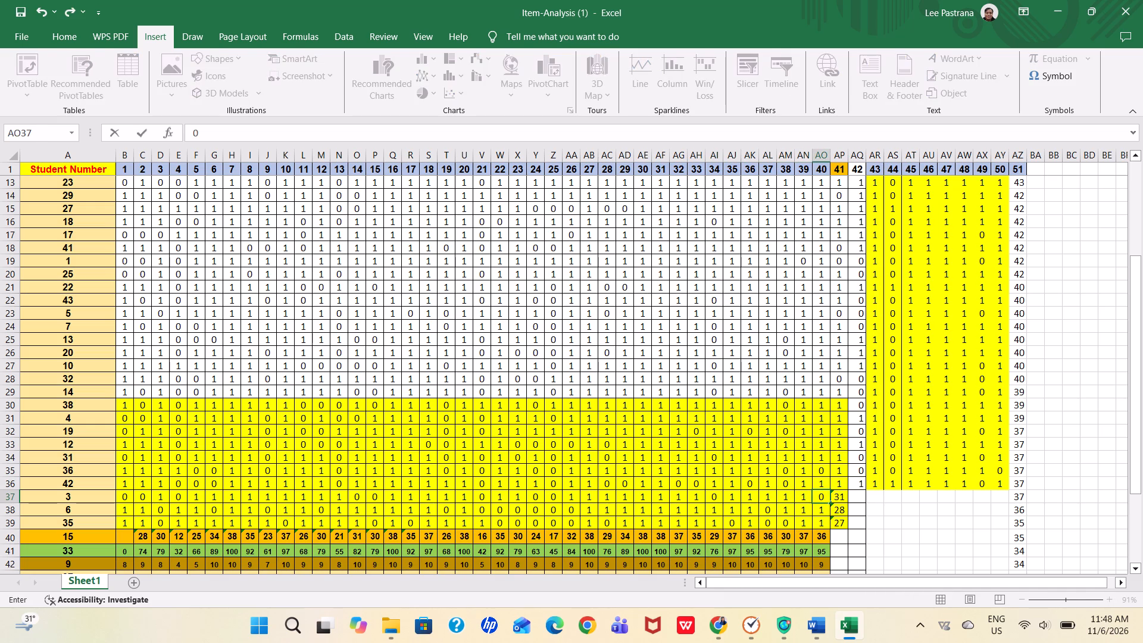
{"action": "key", "text": "Right"}
{"action": "key", "text": "1"}
{"action": "key", "text": "Right"}
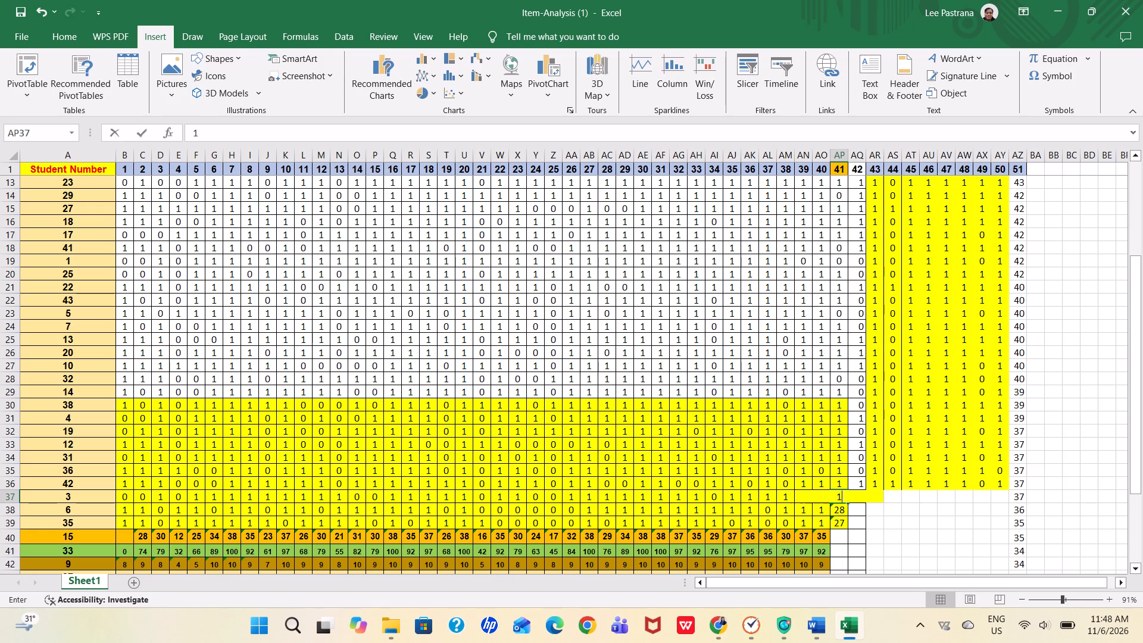
{"action": "key", "text": "0"}
For student 3 in row 37, fill items 43 to 50 with 1, 0, 1, 1, 1, 1, 0, 1.
{"action": "key", "text": "Right"}
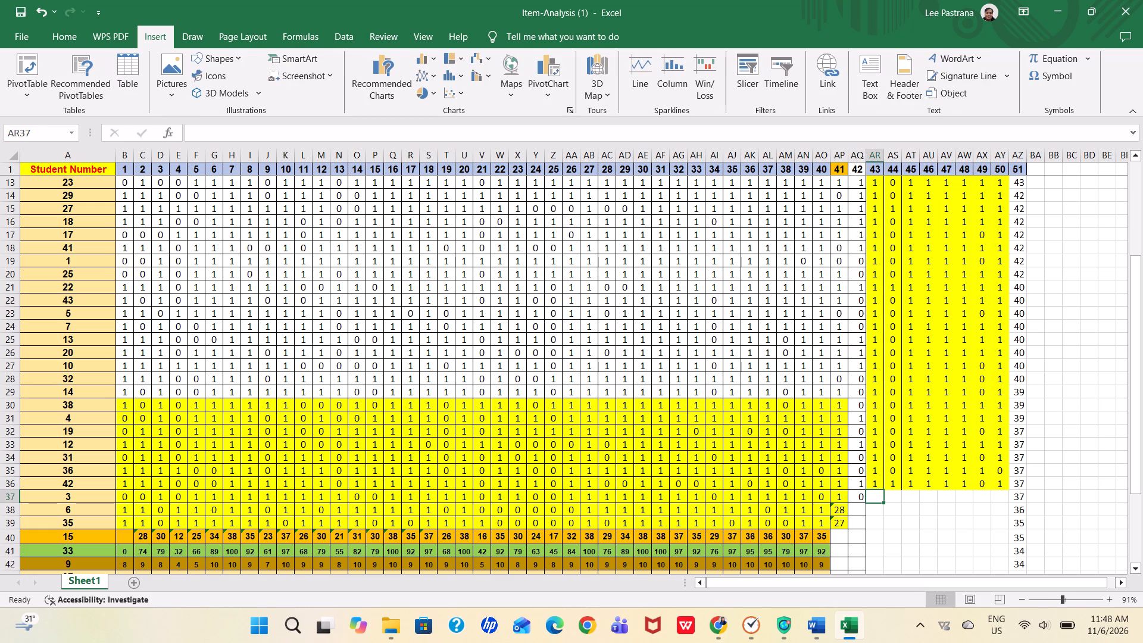
{"action": "key", "text": "1"}
{"action": "key", "text": "Right"}
{"action": "key", "text": "0"}
{"action": "key", "text": "Right"}
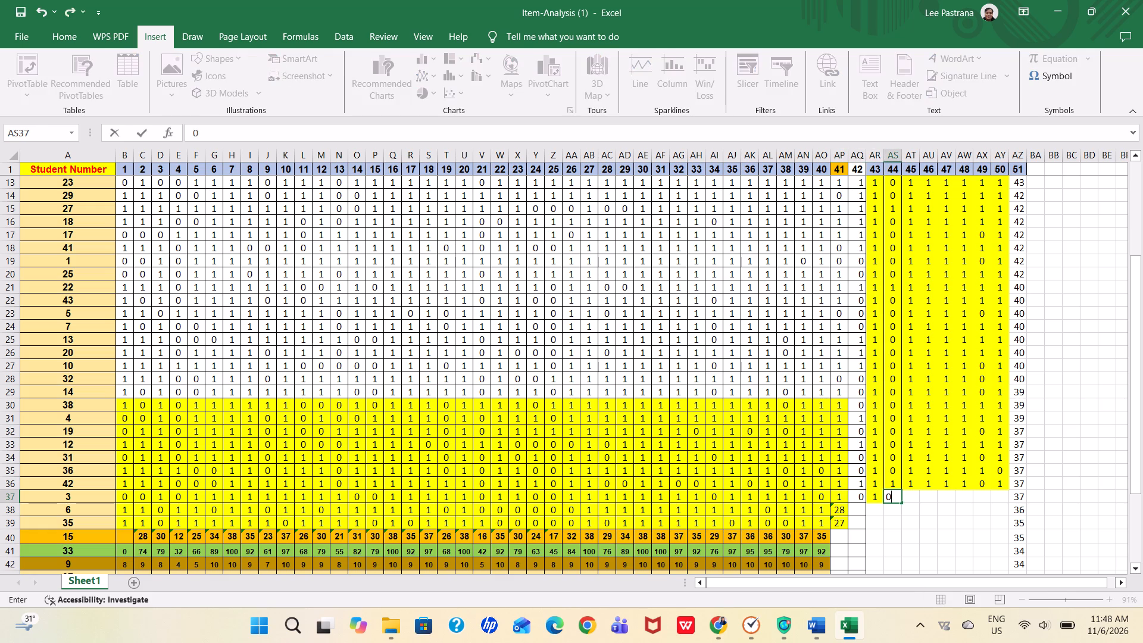
{"action": "key", "text": "1"}
{"action": "key", "text": "Right"}
{"action": "key", "text": "1"}
{"action": "key", "text": "Right"}
{"action": "key", "text": "1"}
{"action": "key", "text": "Right"}
{"action": "key", "text": "1"}
{"action": "key", "text": "Right"}
{"action": "key", "text": "0"}
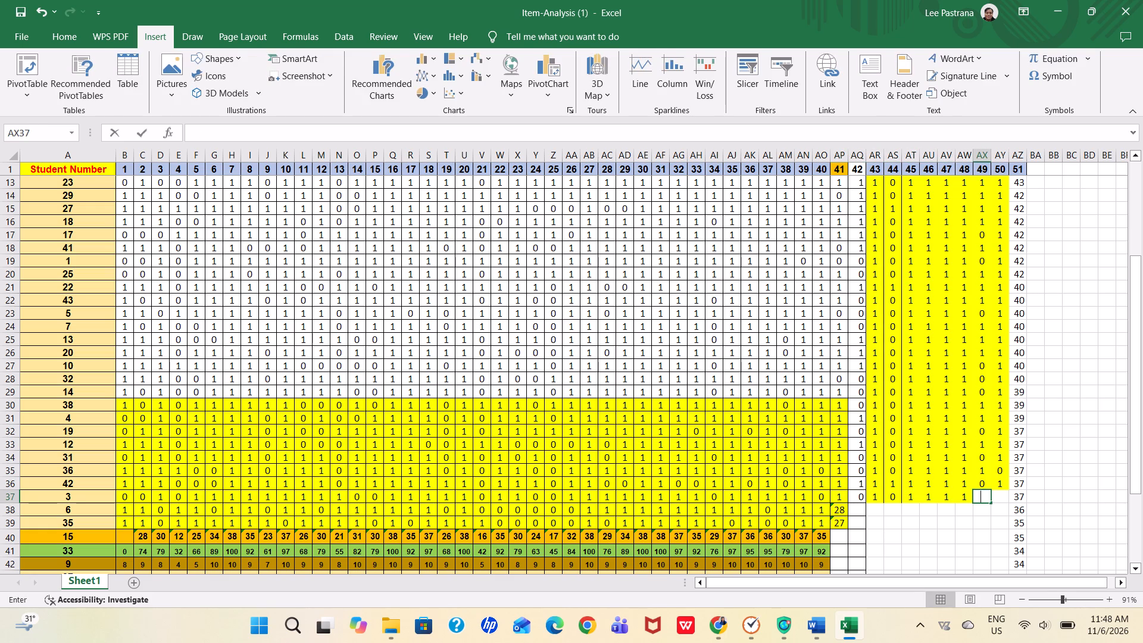
{"action": "key", "text": "Right"}
{"action": "key", "text": "1"}
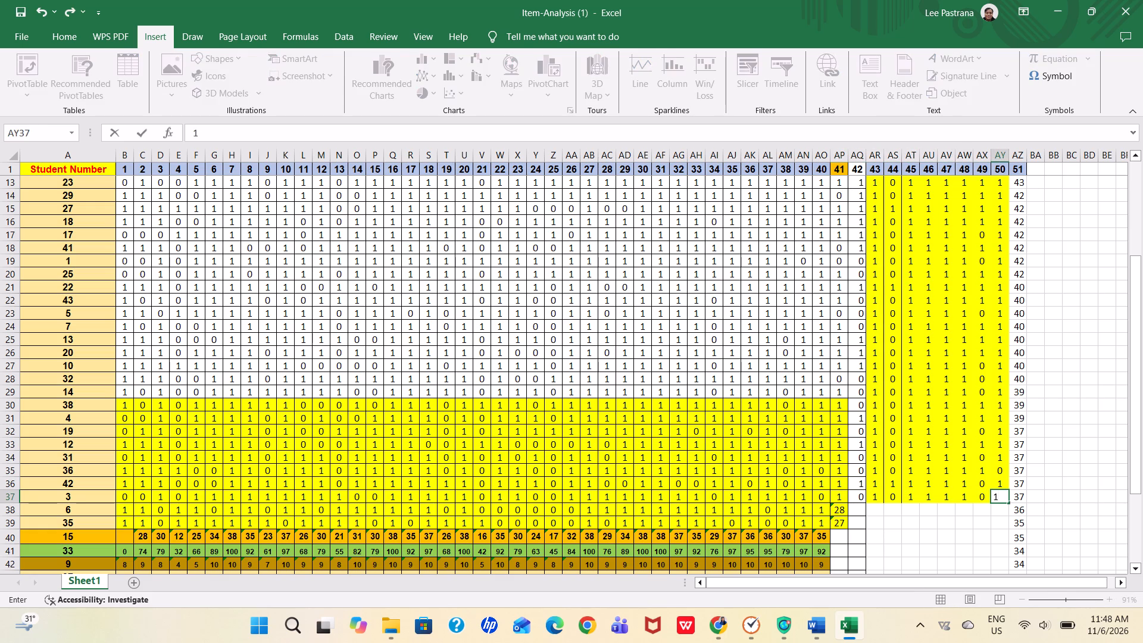
{"action": "key", "text": "Down"}
For student 6 in row 38, set item 1 to 0, item 3 to 1 and item 4 to 0.
{"action": "key", "text": "Left"}
{"action": "key", "text": "Left"}
{"action": "key", "text": "Left"}
{"action": "key", "text": "Left"}
{"action": "key", "text": "Left"}
{"action": "key", "text": "Left"}
{"action": "key", "text": "Left"}
{"action": "key", "text": "Left"}
{"action": "key", "text": "Left"}
{"action": "key", "text": "Left"}
{"action": "key", "text": "Left"}
{"action": "key", "text": "Left"}
{"action": "key", "text": "Left"}
{"action": "key", "text": "Left"}
{"action": "key", "text": "Left"}
{"action": "key", "text": "Left"}
{"action": "key", "text": "Left"}
{"action": "key", "text": "Left"}
{"action": "key", "text": "Left"}
{"action": "key", "text": "Left"}
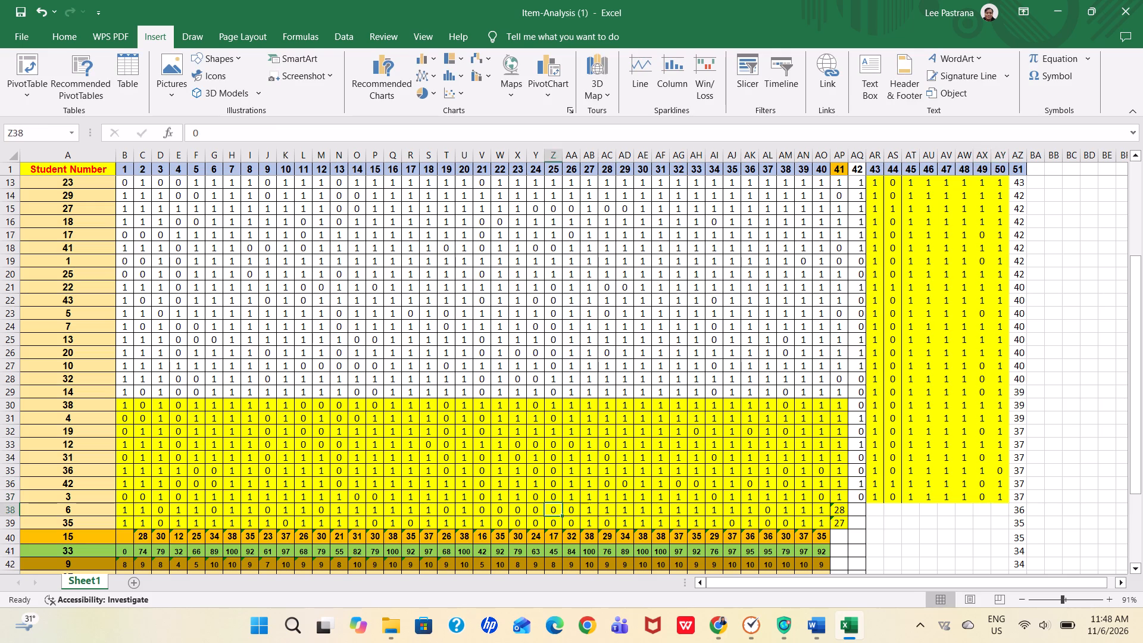
{"action": "key", "text": "Left"}
{"action": "key", "text": "Left"}
{"action": "key", "text": "Left"}
{"action": "key", "text": "Left"}
{"action": "key", "text": "Left"}
{"action": "key", "text": "Left"}
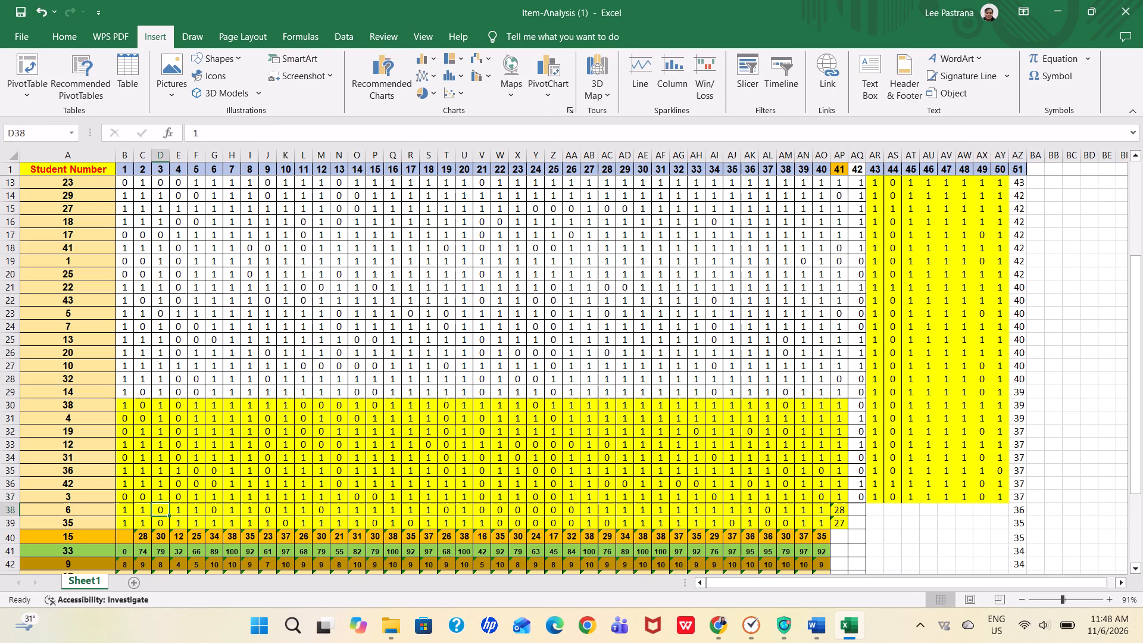
{"action": "key", "text": "Left"}
{"action": "key", "text": "Left"}
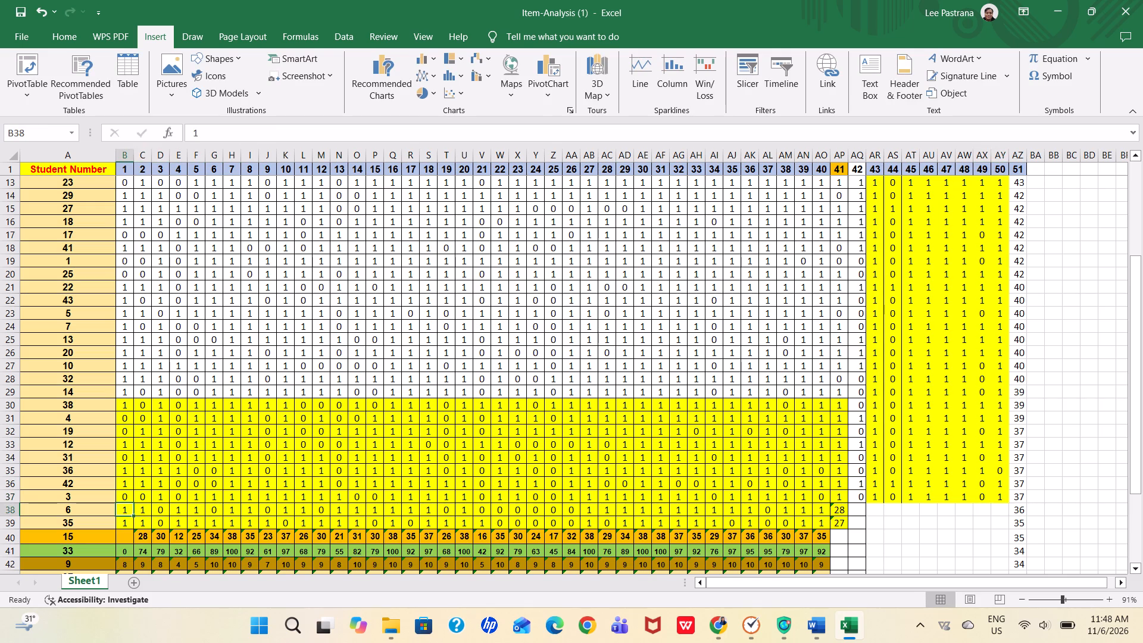
{"action": "key", "text": "0"}
{"action": "key", "text": "Right"}
{"action": "key", "text": "Right"}
{"action": "key", "text": "1"}
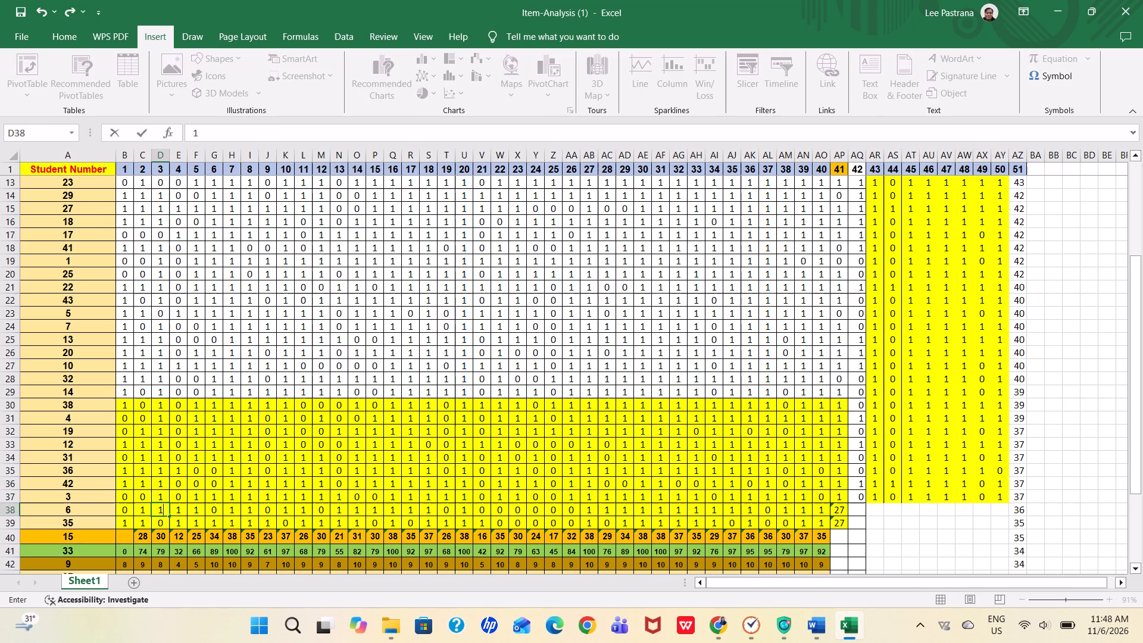
{"action": "key", "text": "Right"}
{"action": "key", "text": "0"}
{"action": "key", "text": "Right"}
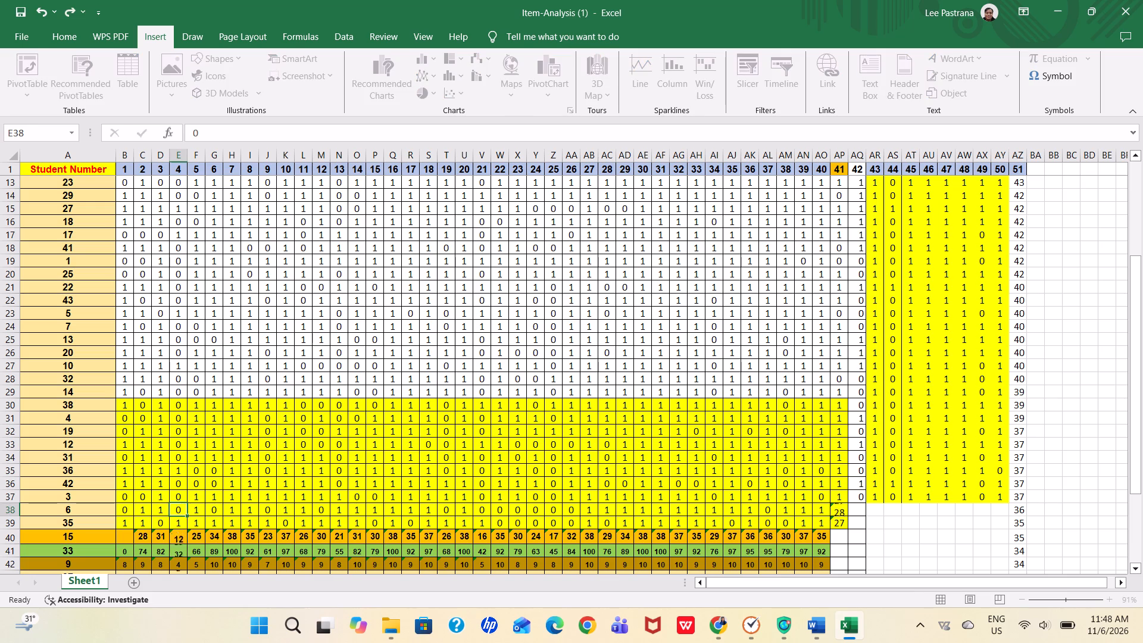
For student 6 in row 38, set items 6 and 12 to 1 and item 13 to 0.
{"action": "key", "text": "Right"}
{"action": "key", "text": "1"}
{"action": "key", "text": "Right"}
{"action": "key", "text": "Right"}
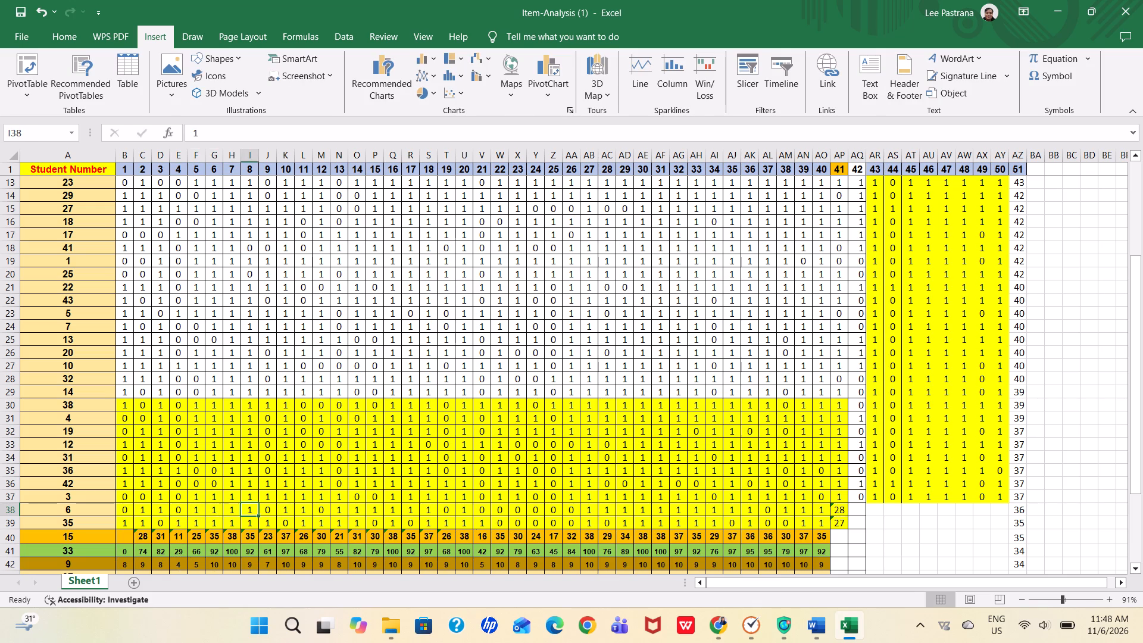
{"action": "key", "text": "Right"}
{"action": "key", "text": "Right"}
{"action": "key", "text": "Right"}
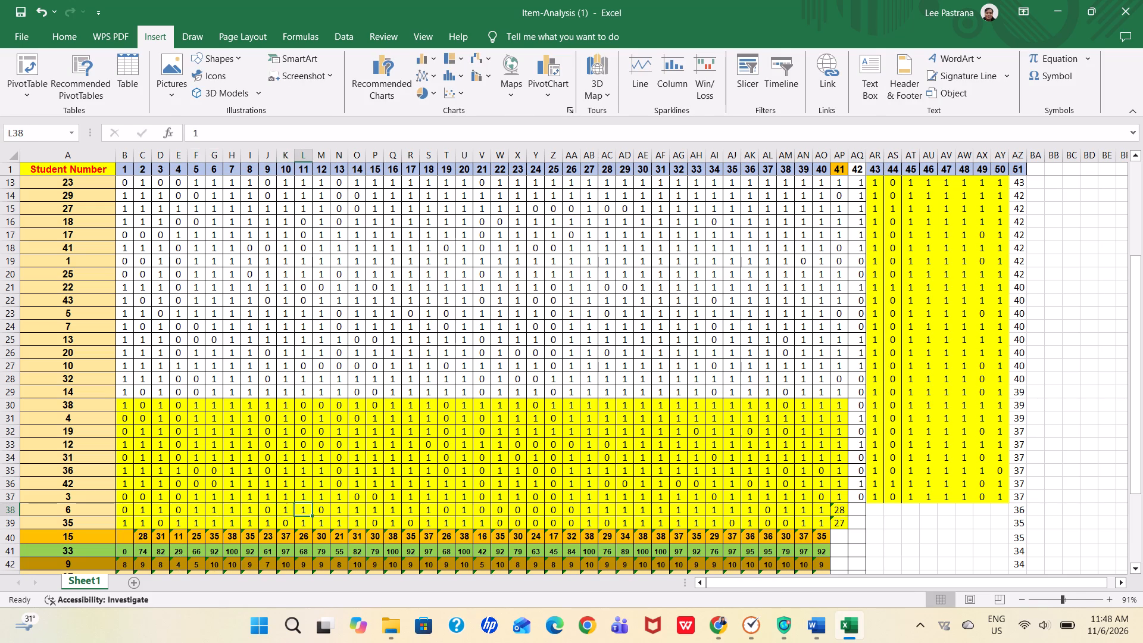
{"action": "key", "text": "Right"}
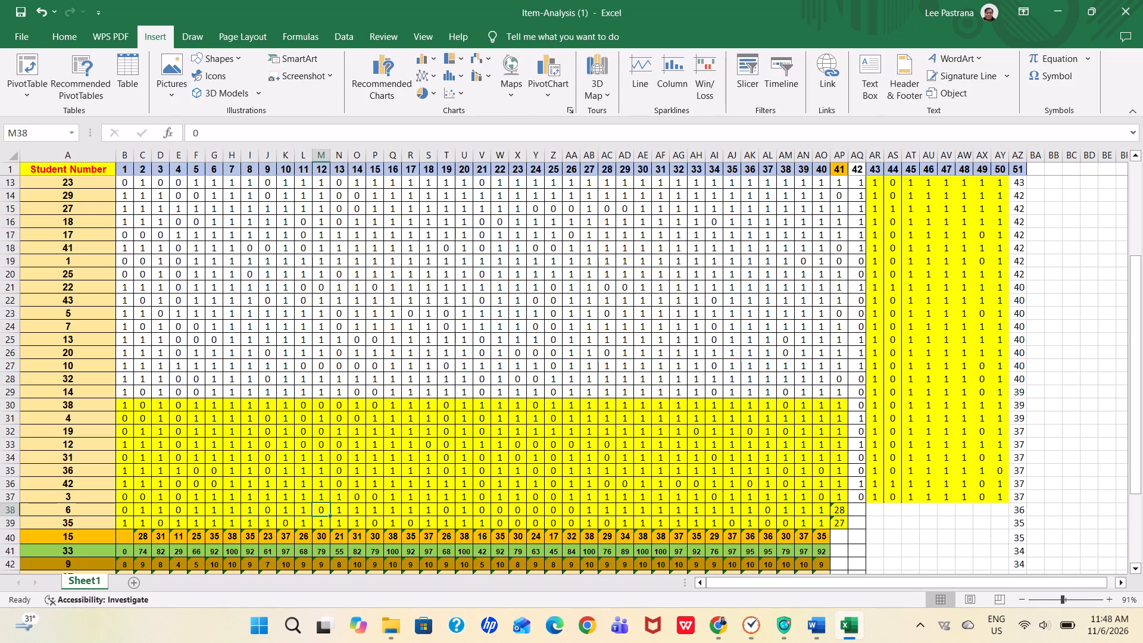
{"action": "key", "text": "1"}
{"action": "key", "text": "Right"}
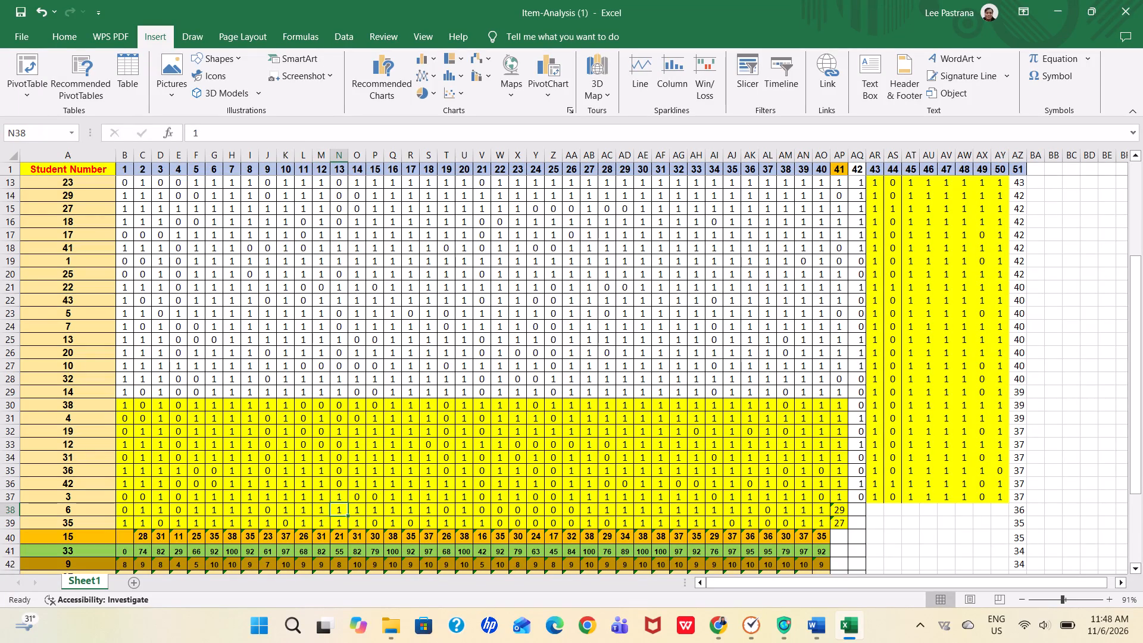
{"action": "key", "text": "0"}
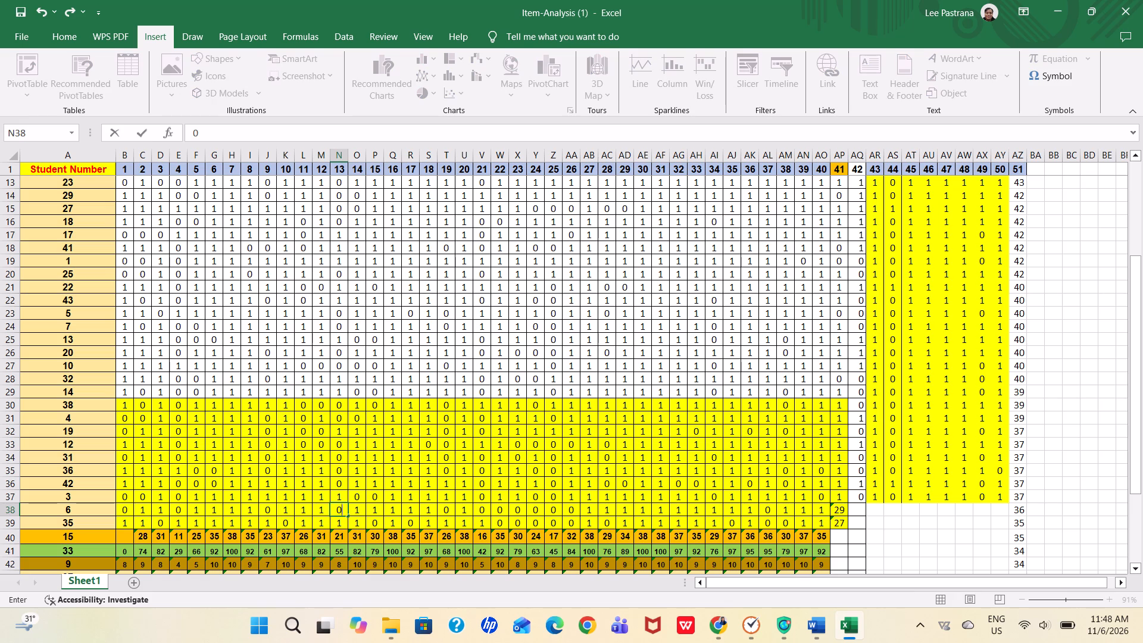
{"action": "key", "text": "Right"}
For student 6 in row 38, set items 21 and 22 to 1.
{"action": "key", "text": "Right"}
{"action": "key", "text": "Right"}
{"action": "key", "text": "Right"}
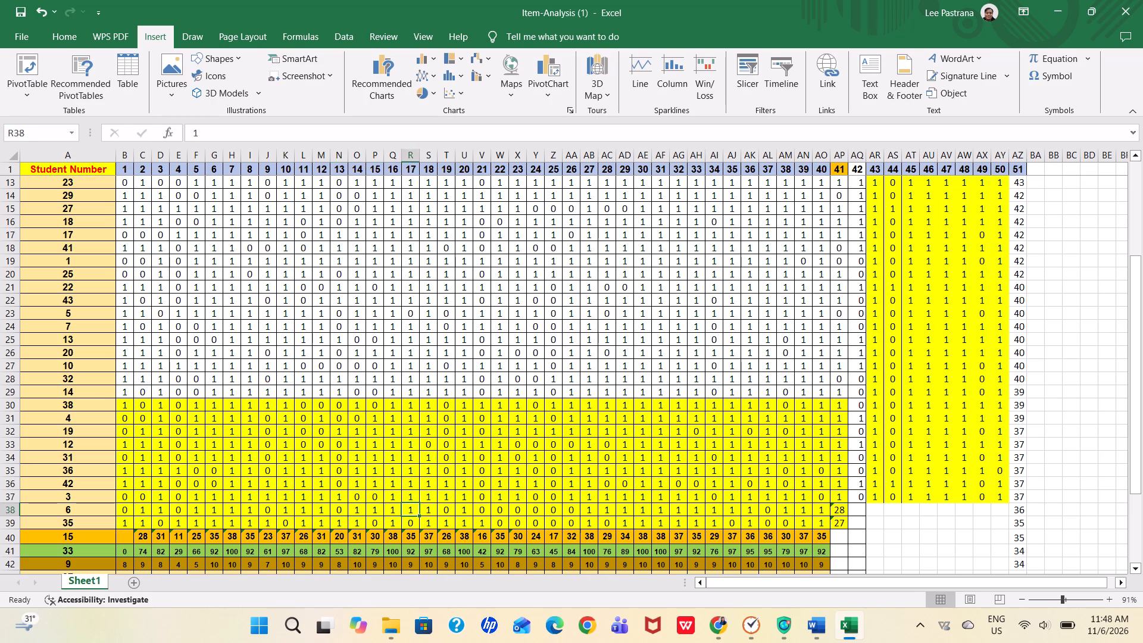
{"action": "key", "text": "Right"}
{"action": "key", "text": "Right"}
{"action": "key", "text": "Right"}
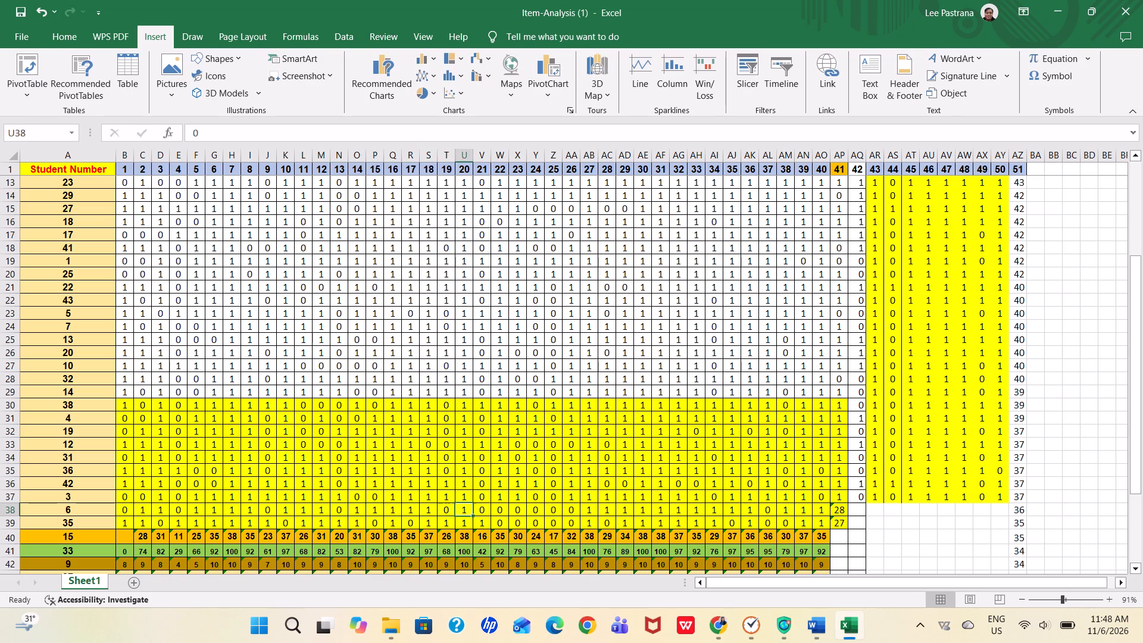
{"action": "key", "text": "Right"}
{"action": "key", "text": "1"}
{"action": "key", "text": "Right"}
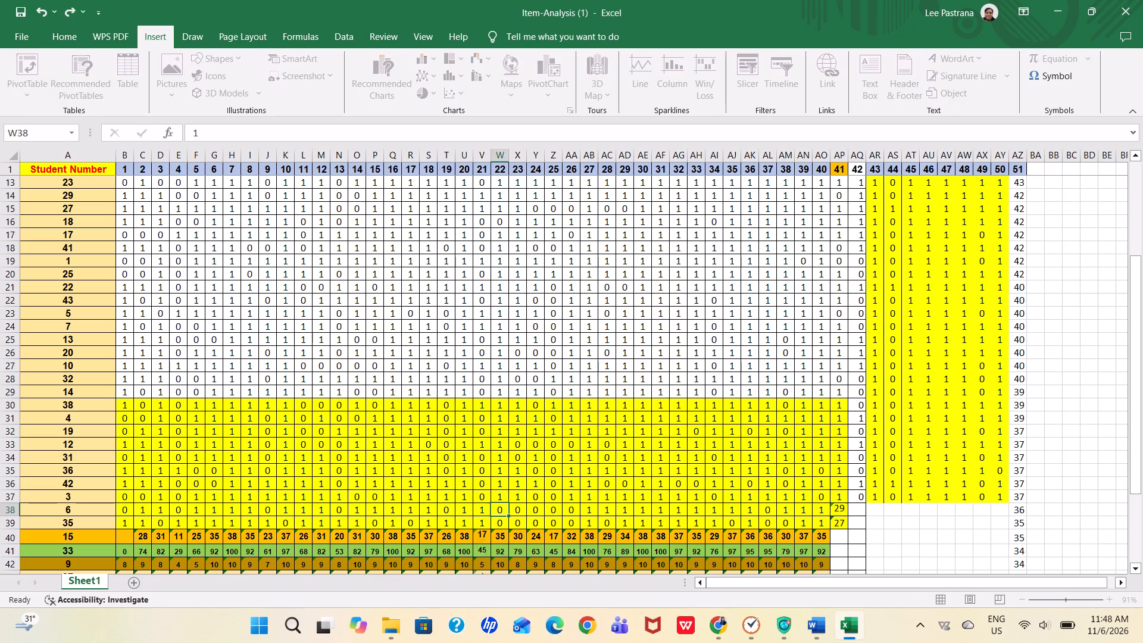
{"action": "key", "text": "1"}
{"action": "key", "text": "Right"}
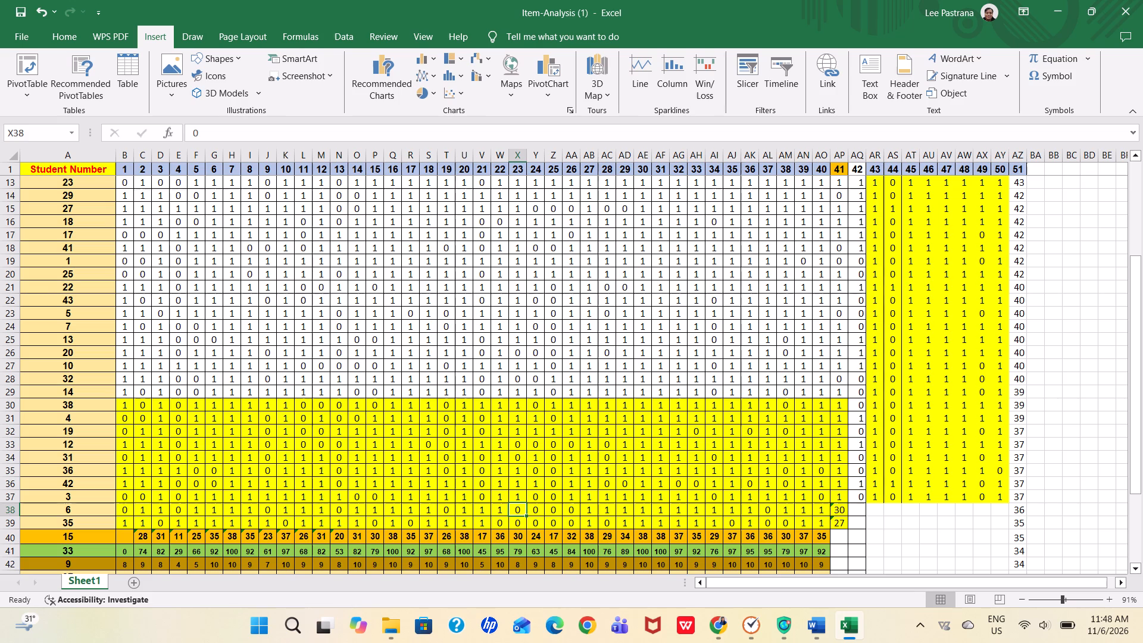
For student 6 in row 38, set item 26 to 1 and items 28 and 31 to 0.
{"action": "key", "text": "Right"}
{"action": "key", "text": "Right"}
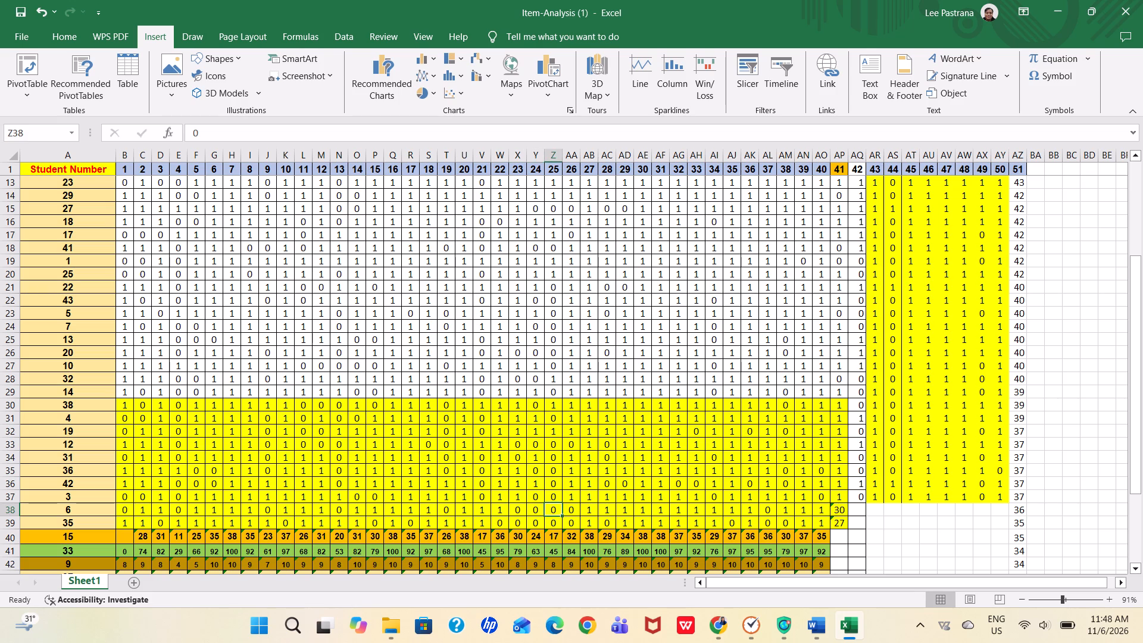
{"action": "key", "text": "Right"}
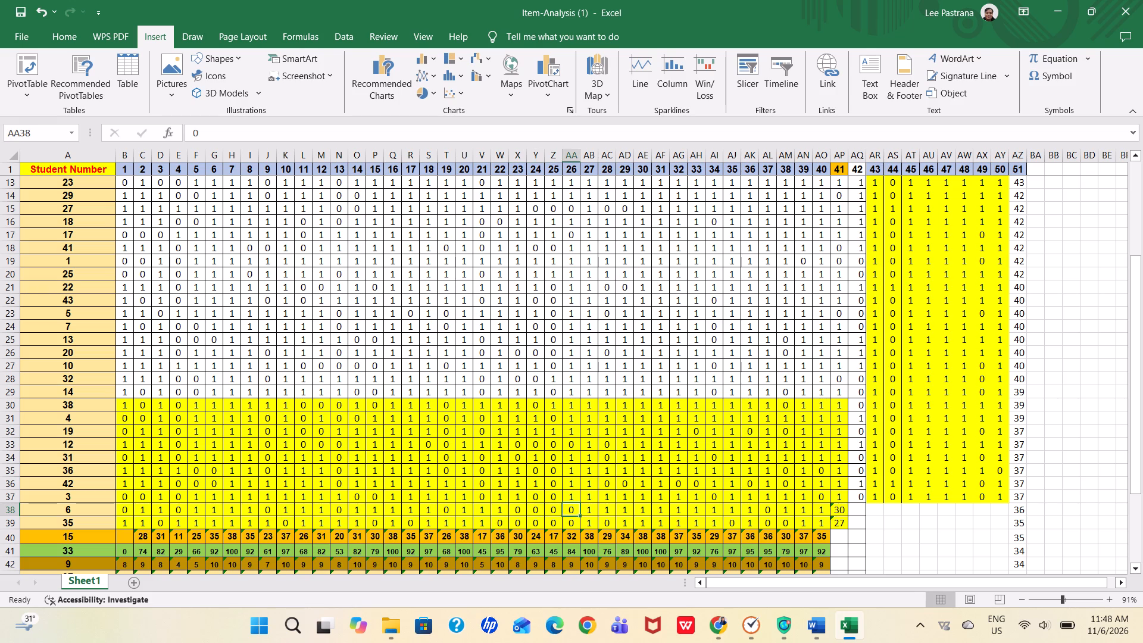
{"action": "key", "text": "1"}
{"action": "key", "text": "Right"}
{"action": "key", "text": "Right"}
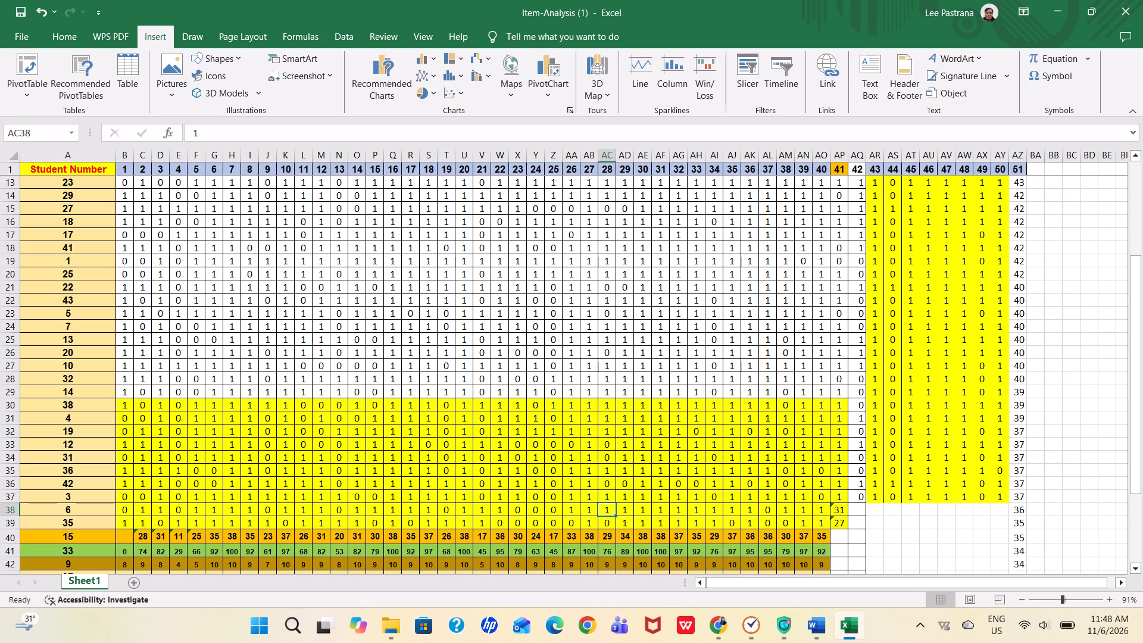
{"action": "key", "text": "0"}
{"action": "key", "text": "Right"}
{"action": "key", "text": "Right"}
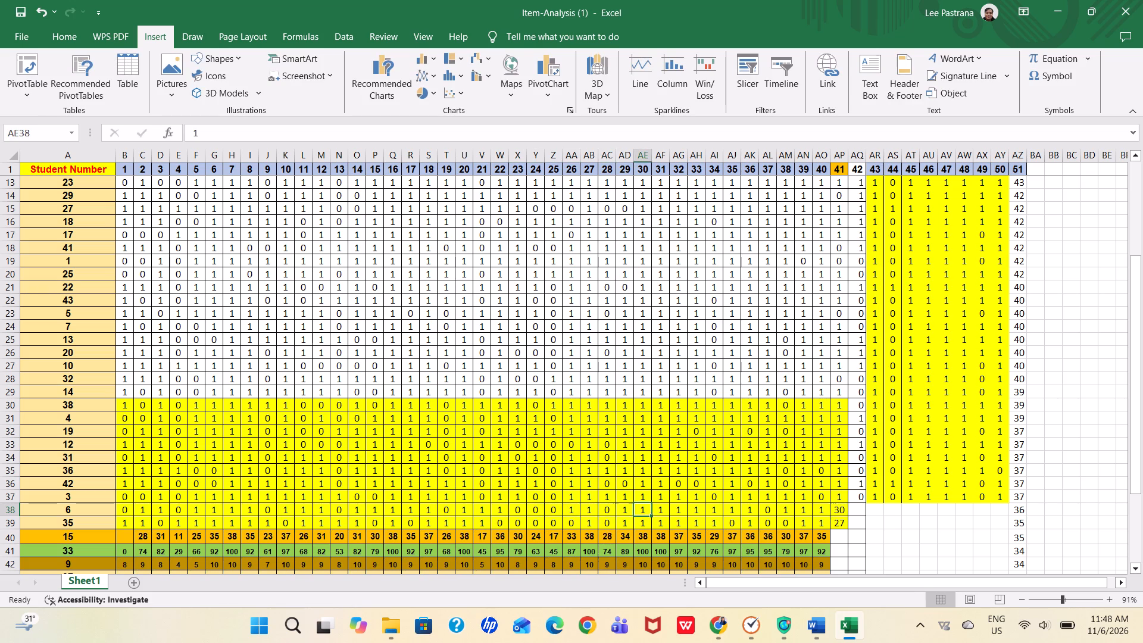
{"action": "key", "text": "Right"}
{"action": "key", "text": "Right"}
{"action": "key", "text": "Left"}
{"action": "key", "text": "0"}
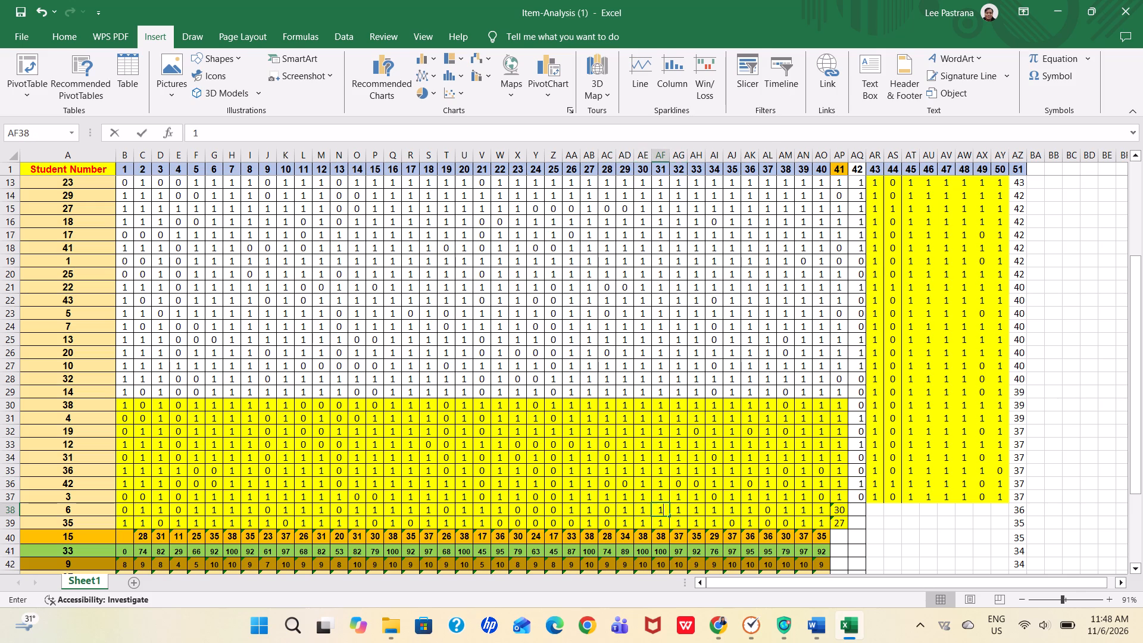
{"action": "key", "text": "Right"}
For student 6 in row 38, set item 33 to 1, item 34 to 0 and item 37 to 1.
{"action": "key", "text": "Right"}
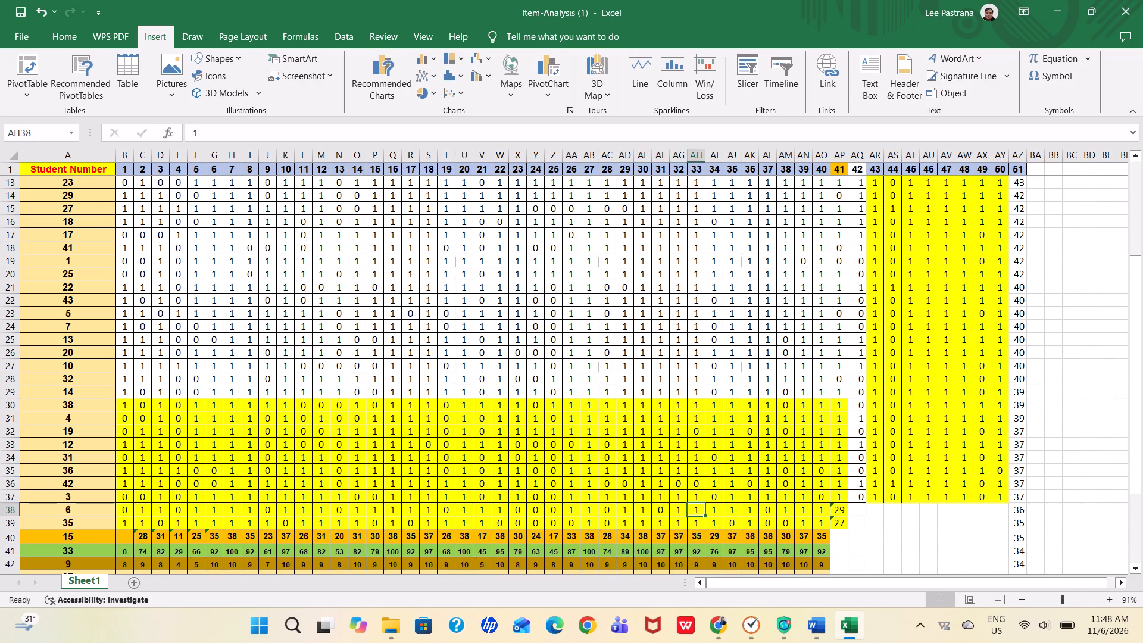
{"action": "key", "text": "0"}
{"action": "key", "text": "BackSpace"}
{"action": "key", "text": "backslash"}
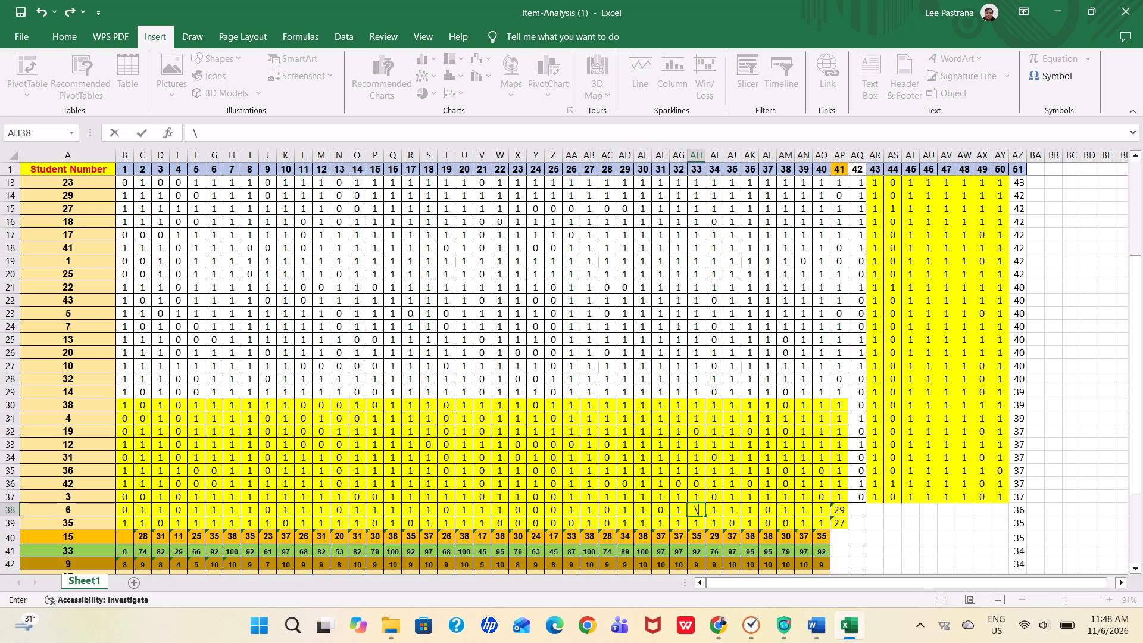
{"action": "key", "text": "1"}
{"action": "key", "text": "BackSpace"}
{"action": "key", "text": "BackSpace"}
{"action": "key", "text": "1"}
{"action": "key", "text": "Right"}
{"action": "key", "text": "0"}
{"action": "key", "text": "Right"}
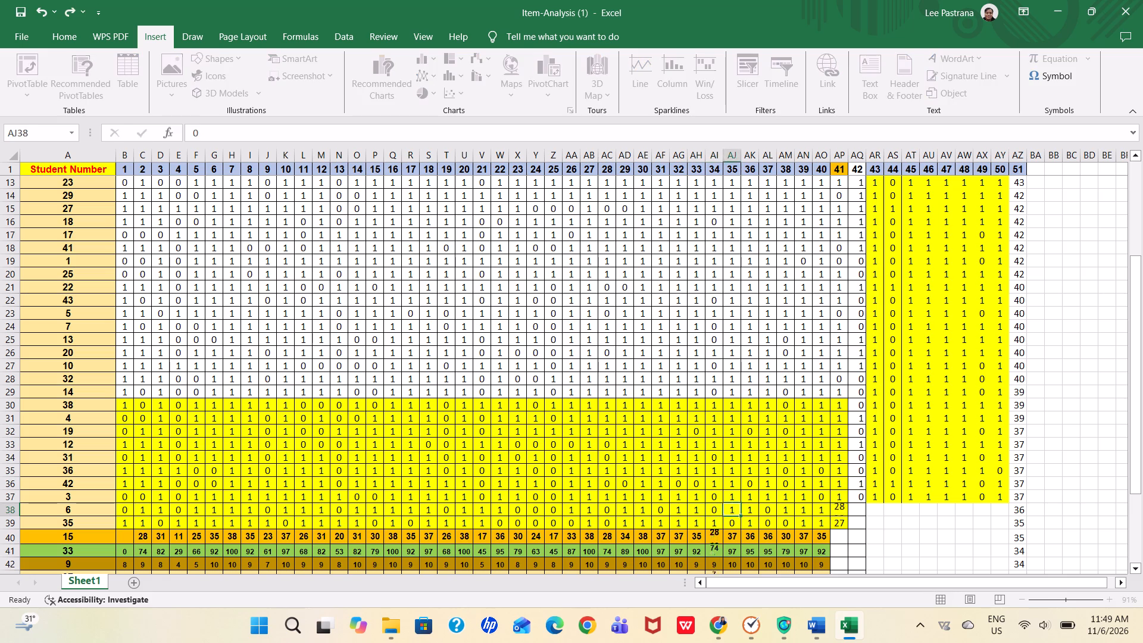
{"action": "key", "text": "Right"}
{"action": "key", "text": "Right"}
{"action": "key", "text": "1"}
{"action": "key", "text": "Right"}
For student 6 in row 38, set item 41 to 1, item 42 to 0, item 43 to 1 and item 44 to 0.
{"action": "key", "text": "Right"}
{"action": "key", "text": "Right"}
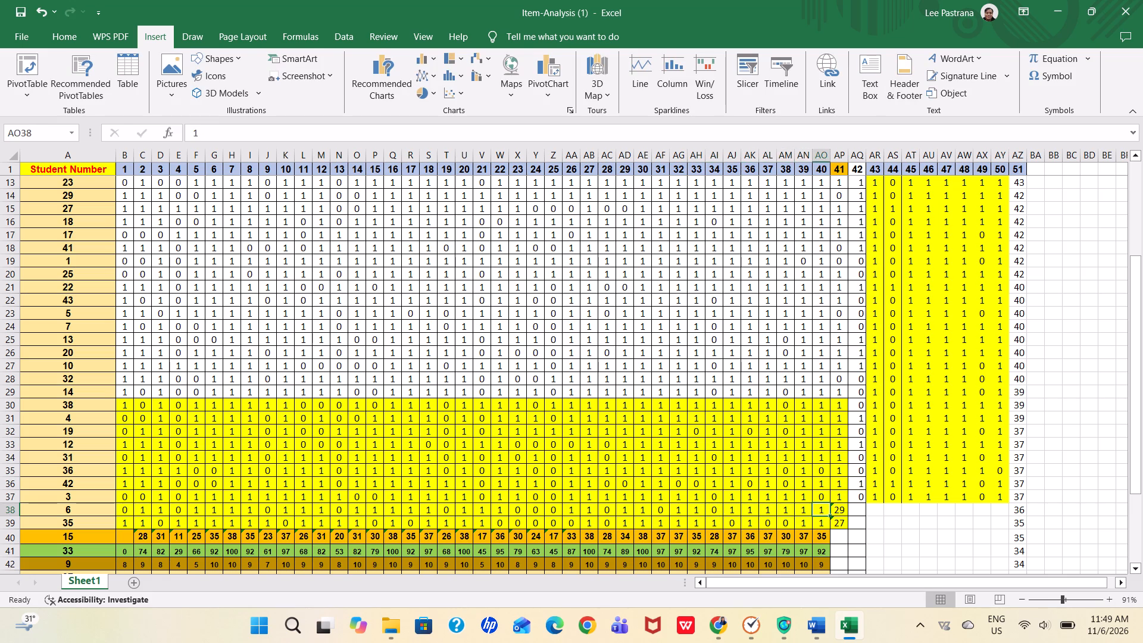
{"action": "key", "text": "Right"}
{"action": "key", "text": "1"}
{"action": "key", "text": "Right"}
{"action": "key", "text": "0"}
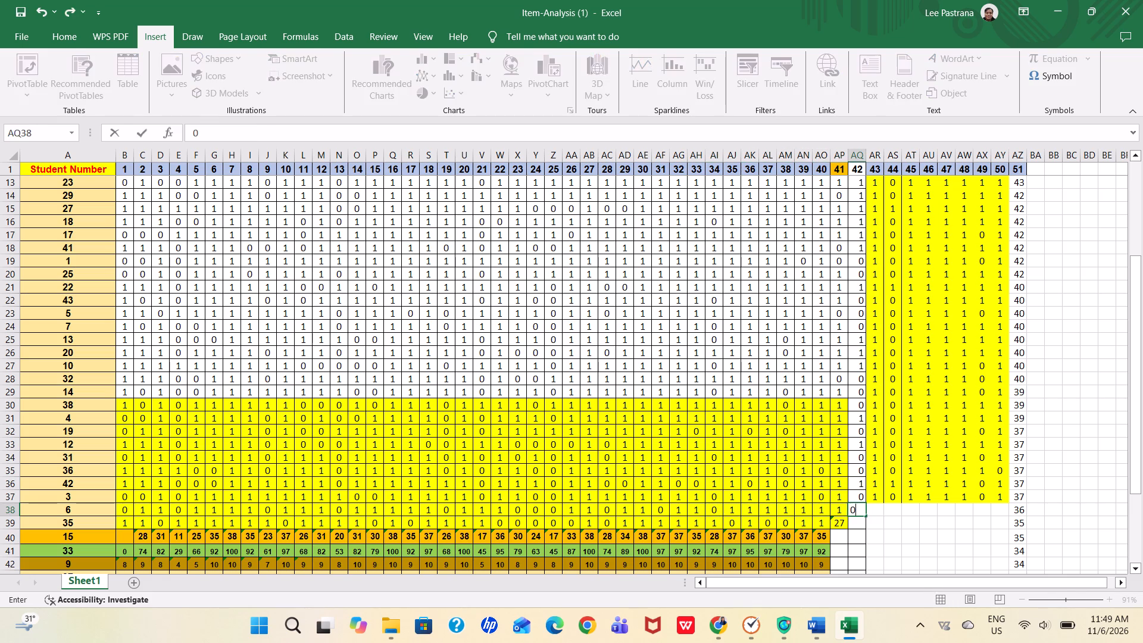
{"action": "key", "text": "Right"}
{"action": "key", "text": "1"}
{"action": "key", "text": "Right"}
{"action": "key", "text": "0"}
{"action": "key", "text": "Right"}
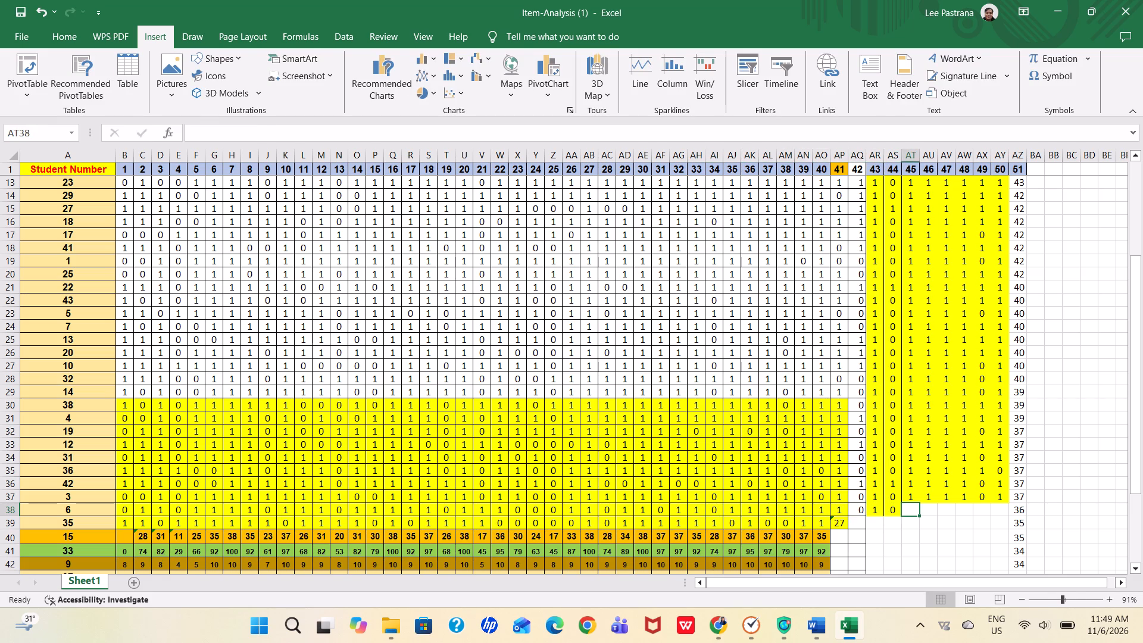
For student 6 in row 38, set items 45 to 49 to 1 and item 50 to 0.
{"action": "key", "text": "1"}
{"action": "key", "text": "Right"}
{"action": "key", "text": "Right"}
{"action": "key", "text": "1"}
{"action": "key", "text": "Right"}
{"action": "key", "text": "1"}
{"action": "key", "text": "Right"}
{"action": "key", "text": "Left"}
{"action": "key", "text": "Left"}
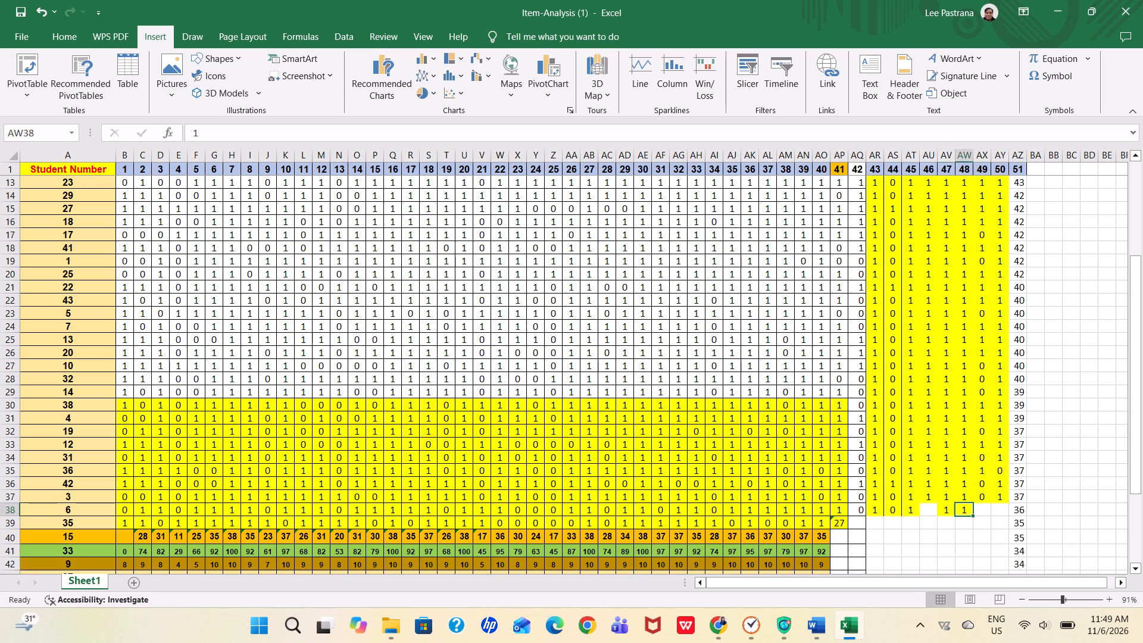
{"action": "key", "text": "Left"}
{"action": "type", "text": "10"}
{"action": "key", "text": "backslash"}
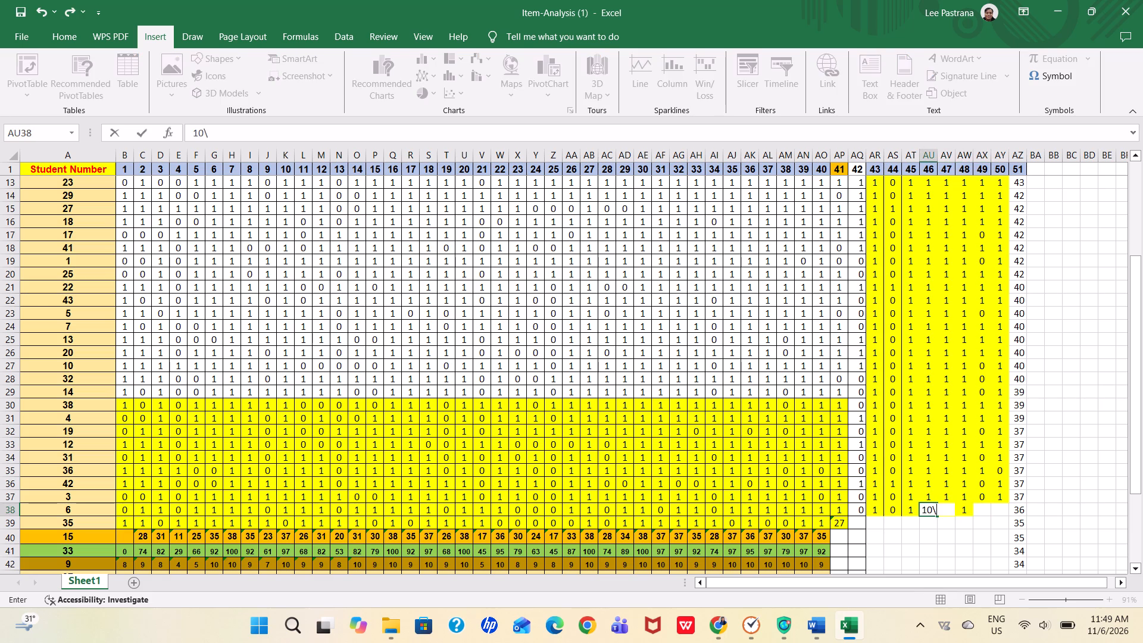
{"action": "key", "text": "BackSpace"}
{"action": "key", "text": "BackSpace"}
{"action": "key", "text": "Right"}
{"action": "key", "text": "Right"}
{"action": "key", "text": "Right"}
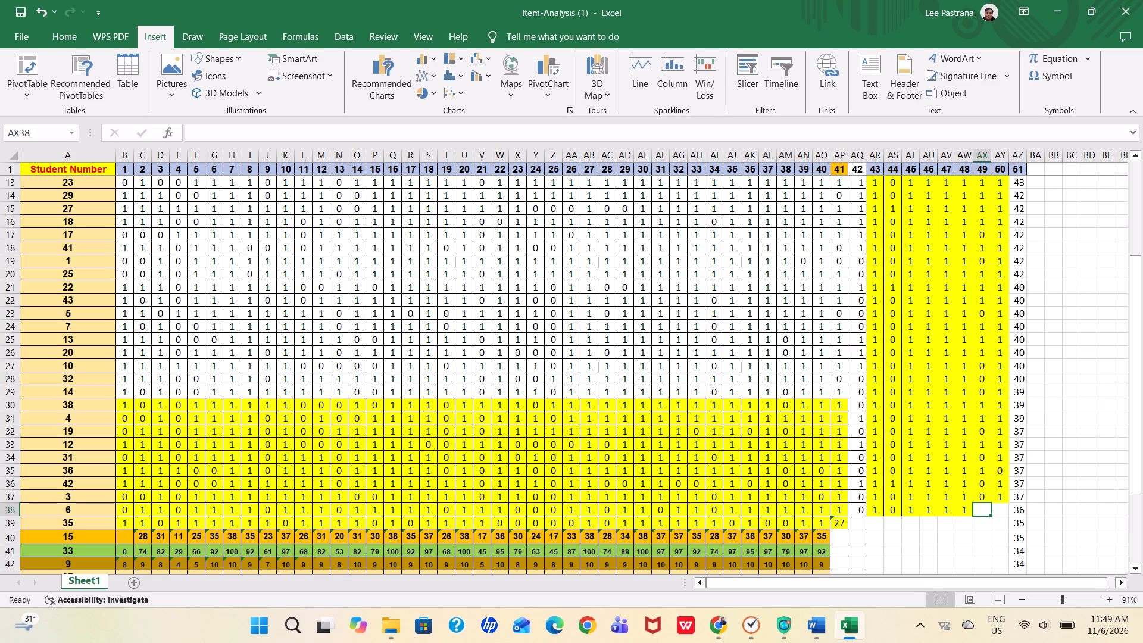
{"action": "key", "text": "1"}
{"action": "key", "text": "Right"}
{"action": "key", "text": "0"}
{"action": "key", "text": "Down"}
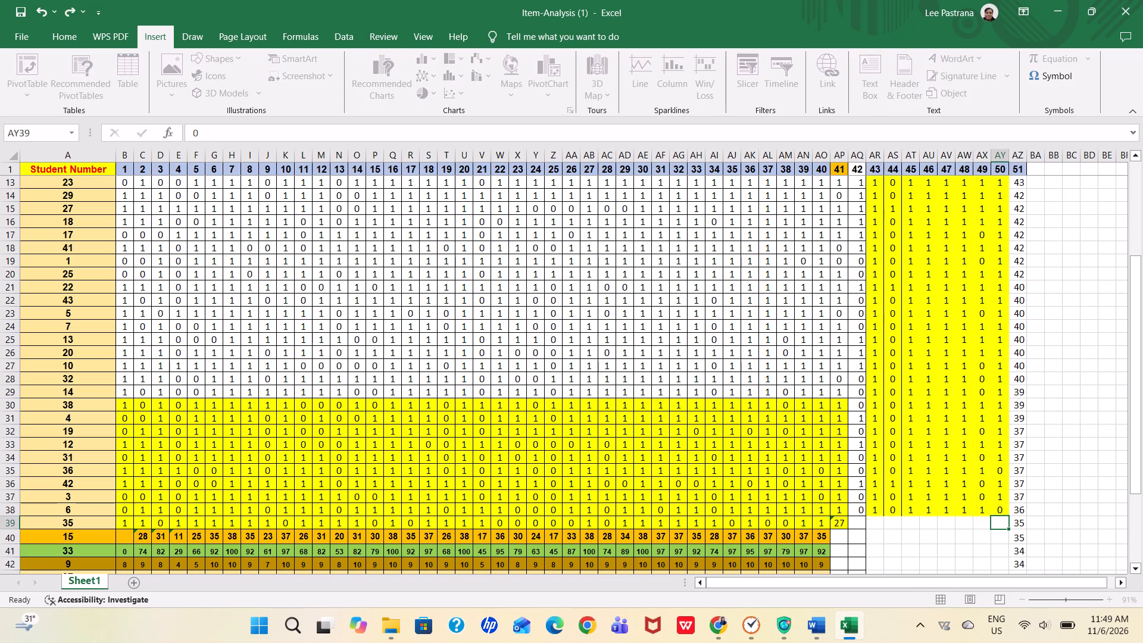
For student 35 in row 39, set items 1, 2, 4 and 5 to 0.
{"action": "key", "text": "Left"}
{"action": "key", "text": "Left"}
{"action": "key", "text": "Left"}
{"action": "key", "text": "Left"}
{"action": "key", "text": "Left"}
{"action": "key", "text": "Left"}
{"action": "key", "text": "Left"}
{"action": "key", "text": "Left"}
{"action": "key", "text": "Left"}
{"action": "key", "text": "Left"}
{"action": "key", "text": "Left"}
{"action": "key", "text": "Left"}
{"action": "key", "text": "Left"}
{"action": "key", "text": "Left"}
{"action": "key", "text": "Left"}
{"action": "key", "text": "Left"}
{"action": "key", "text": "Left"}
{"action": "key", "text": "Left"}
{"action": "key", "text": "Left"}
{"action": "key", "text": "Left"}
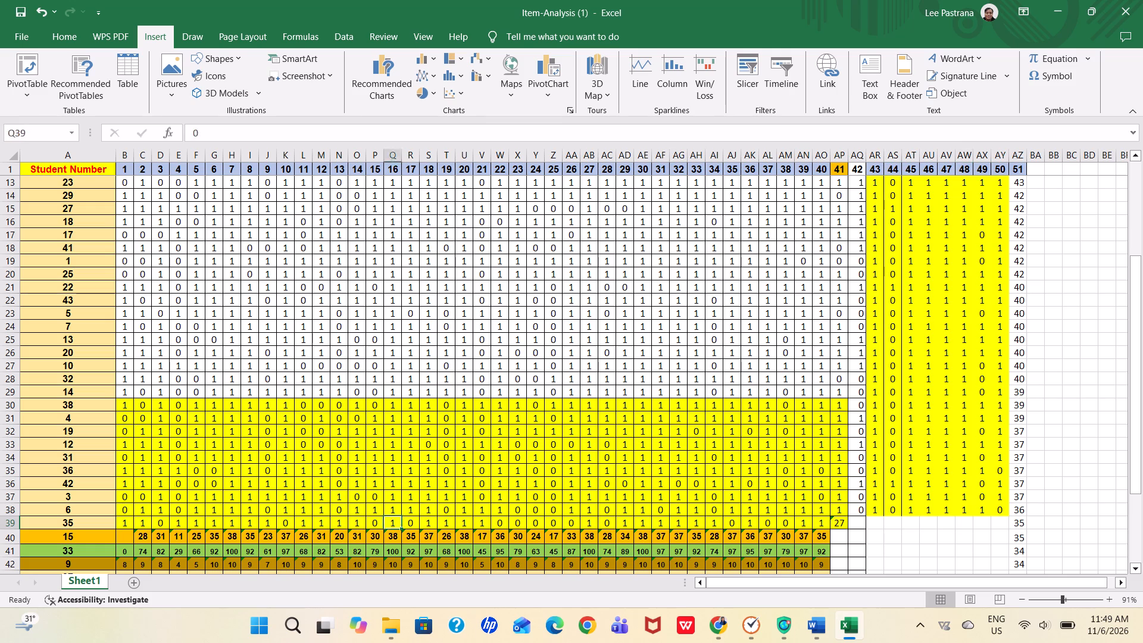
{"action": "key", "text": "Left"}
{"action": "key", "text": "Left"}
{"action": "key", "text": "Left"}
{"action": "key", "text": "Left"}
{"action": "key", "text": "Left"}
{"action": "key", "text": "Left"}
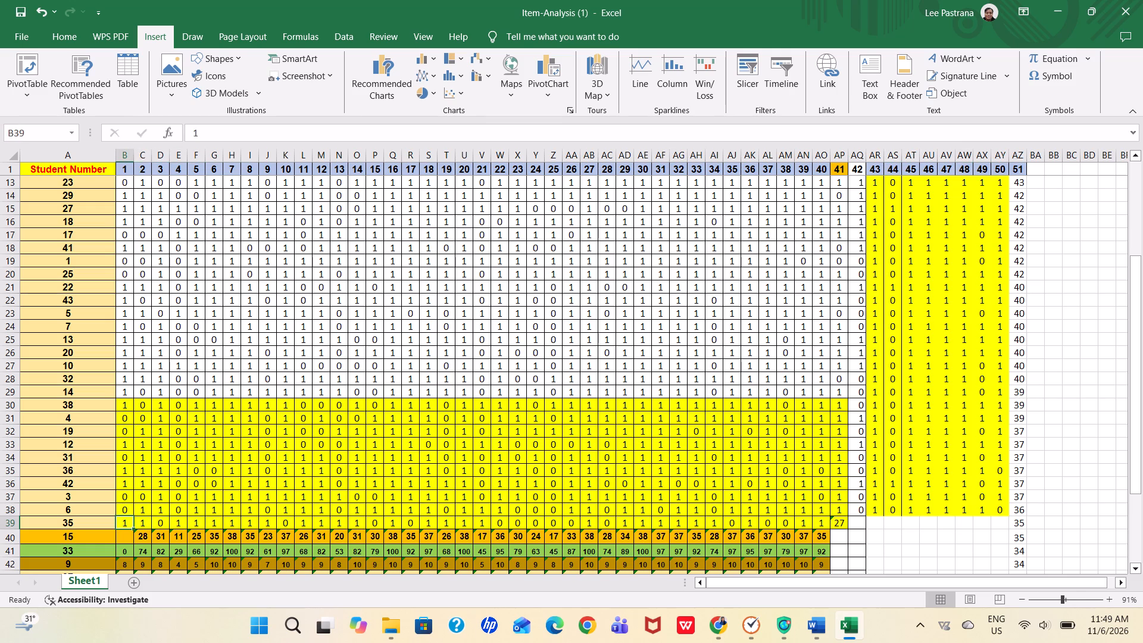
{"action": "key", "text": "0"}
{"action": "key", "text": "Right"}
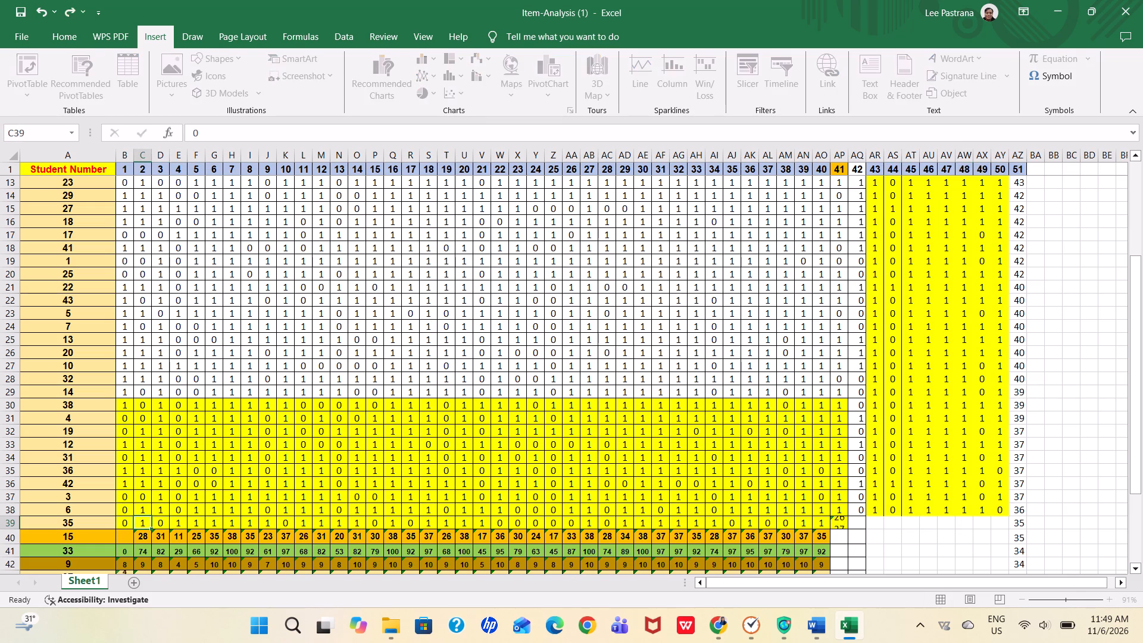
{"action": "key", "text": "0"}
{"action": "key", "text": "Right"}
{"action": "key", "text": "Right"}
{"action": "key", "text": "0"}
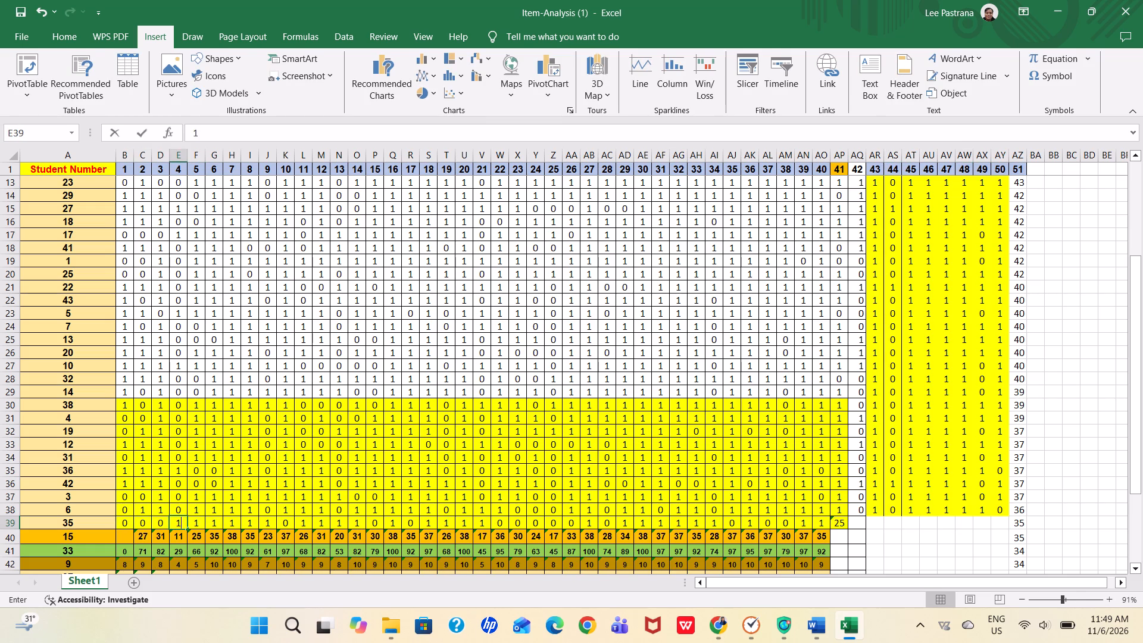
{"action": "key", "text": "Right"}
{"action": "key", "text": "0"}
{"action": "key", "text": "Right"}
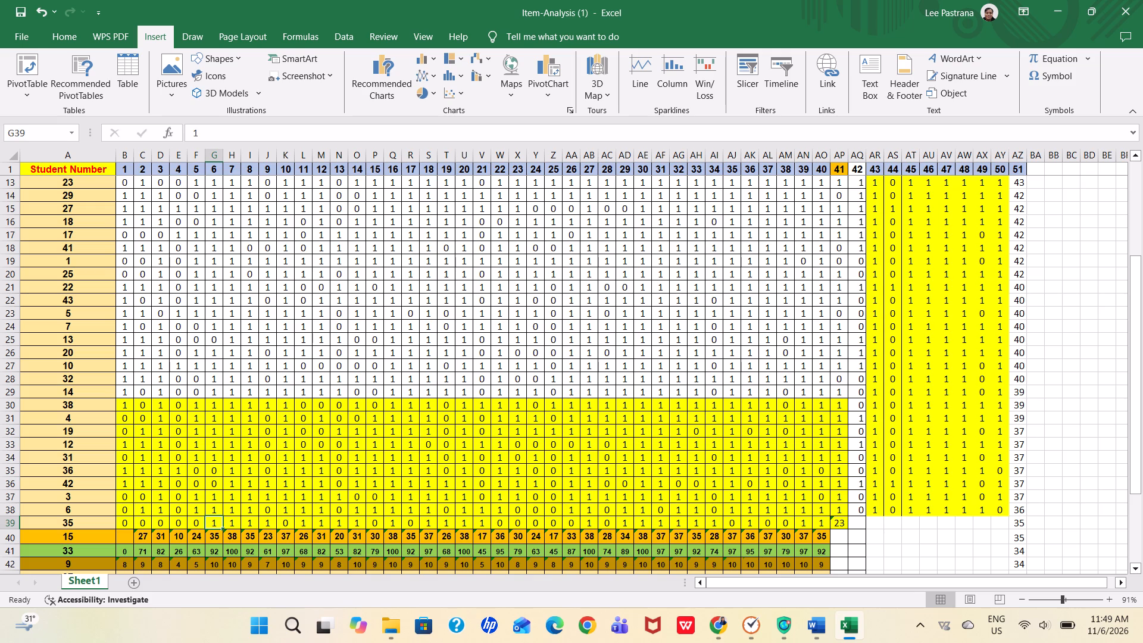
For student 35 in row 39, set item 10 to 1 and items 11, 12 and 14 to 0.
{"action": "key", "text": "Right"}
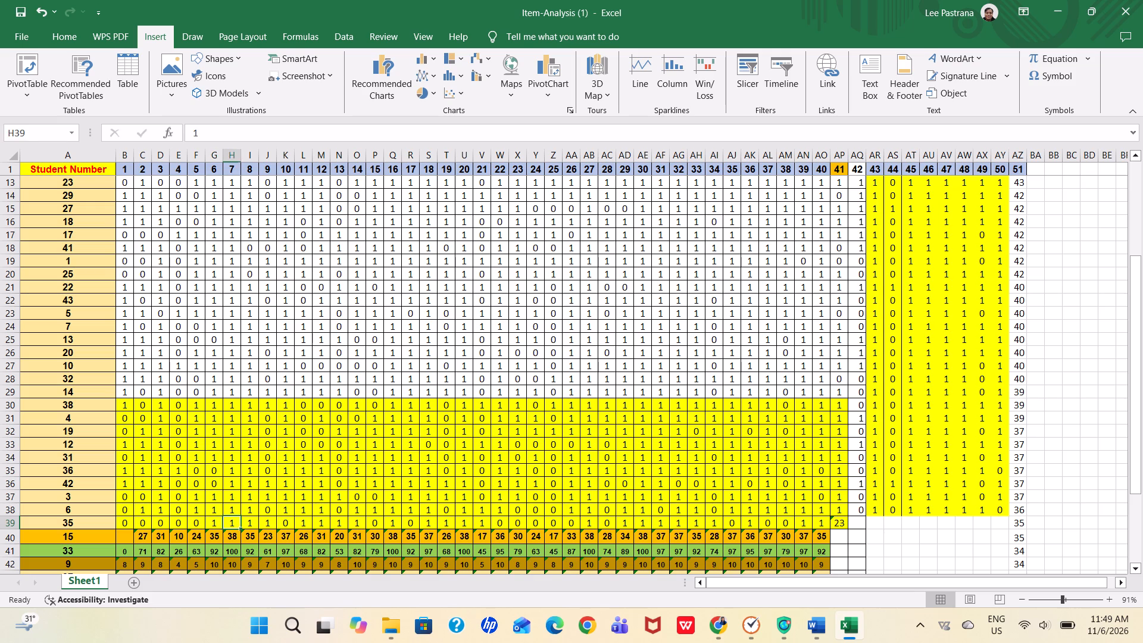
{"action": "key", "text": "Right"}
{"action": "key", "text": "Right"}
{"action": "key", "text": "Right"}
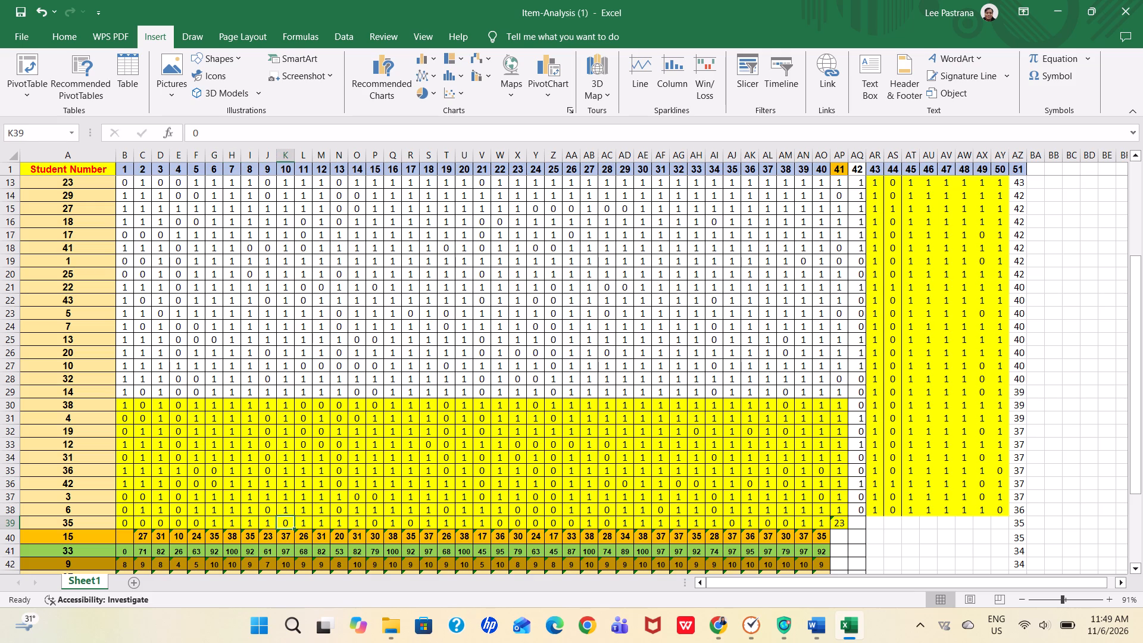
{"action": "key", "text": "1"}
{"action": "key", "text": "Right"}
{"action": "key", "text": "0"}
{"action": "key", "text": "Right"}
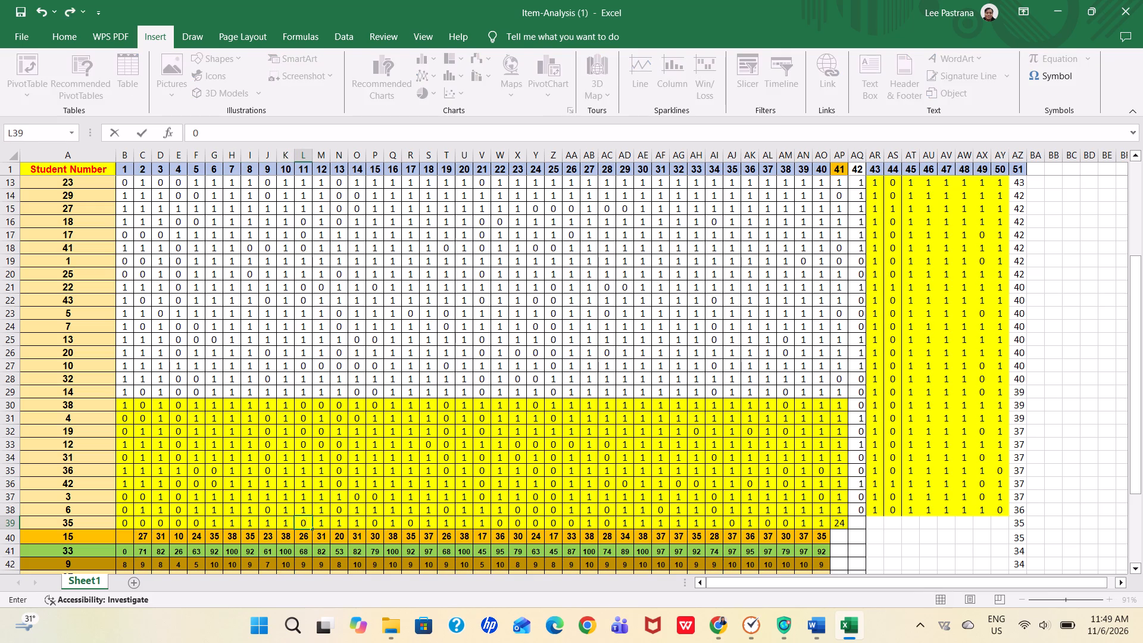
{"action": "key", "text": "0"}
{"action": "key", "text": "Right"}
{"action": "key", "text": "Right"}
{"action": "key", "text": "0"}
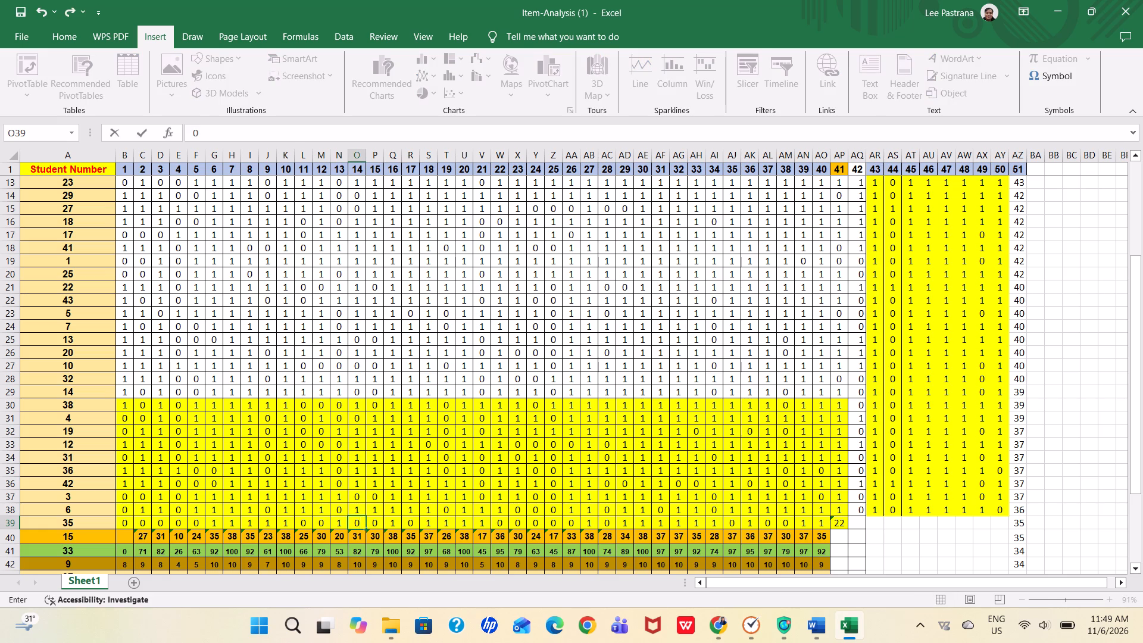
{"action": "key", "text": "Right"}
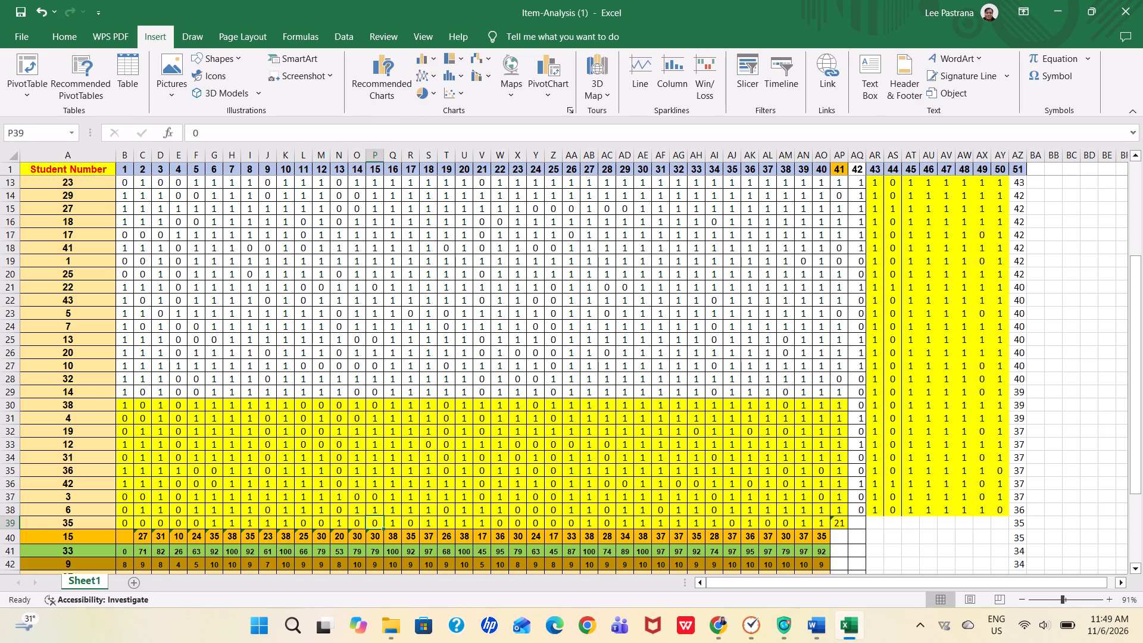
For student 35 in row 39, set items 15 and 17 to 1 and item 19 to 0.
{"action": "key", "text": "1"}
{"action": "key", "text": "Right"}
{"action": "key", "text": "Right"}
{"action": "key", "text": "1"}
{"action": "key", "text": "Right"}
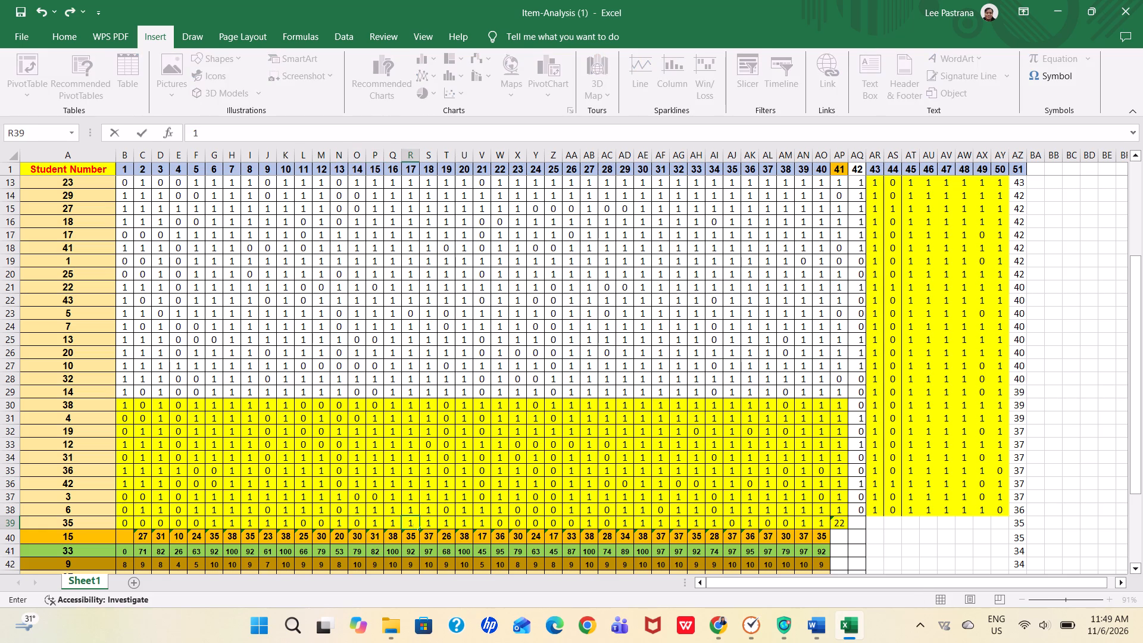
{"action": "key", "text": "Right"}
{"action": "key", "text": "0"}
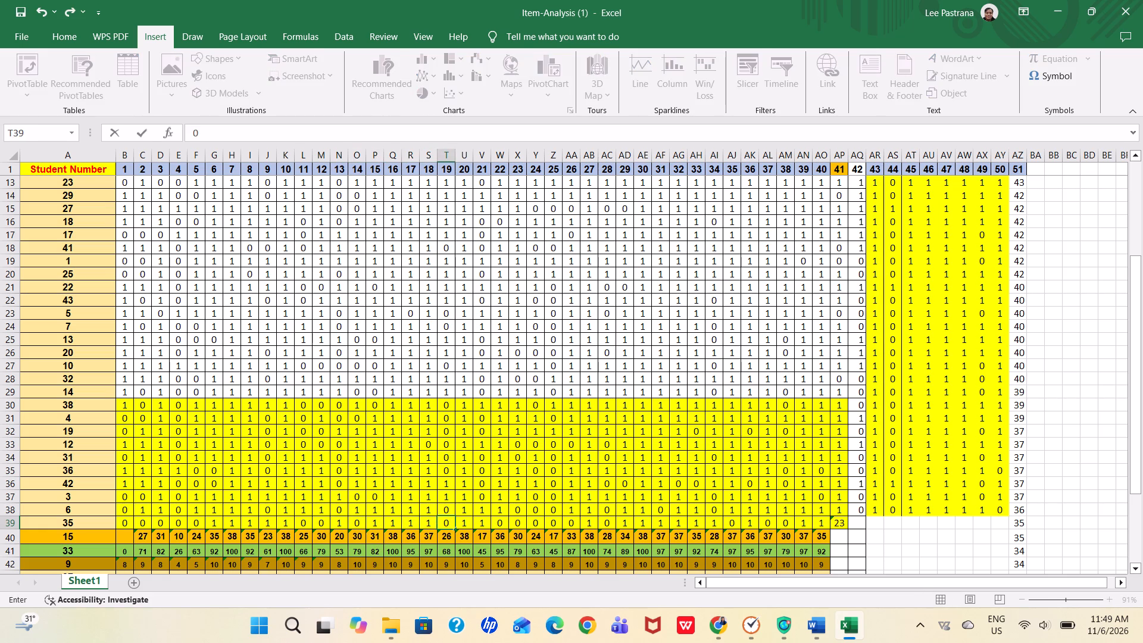
{"action": "key", "text": "Right"}
For student 35 in row 39, set items 22, 23, 26 and 28 to 1.
{"action": "key", "text": "Right"}
{"action": "key", "text": "Right"}
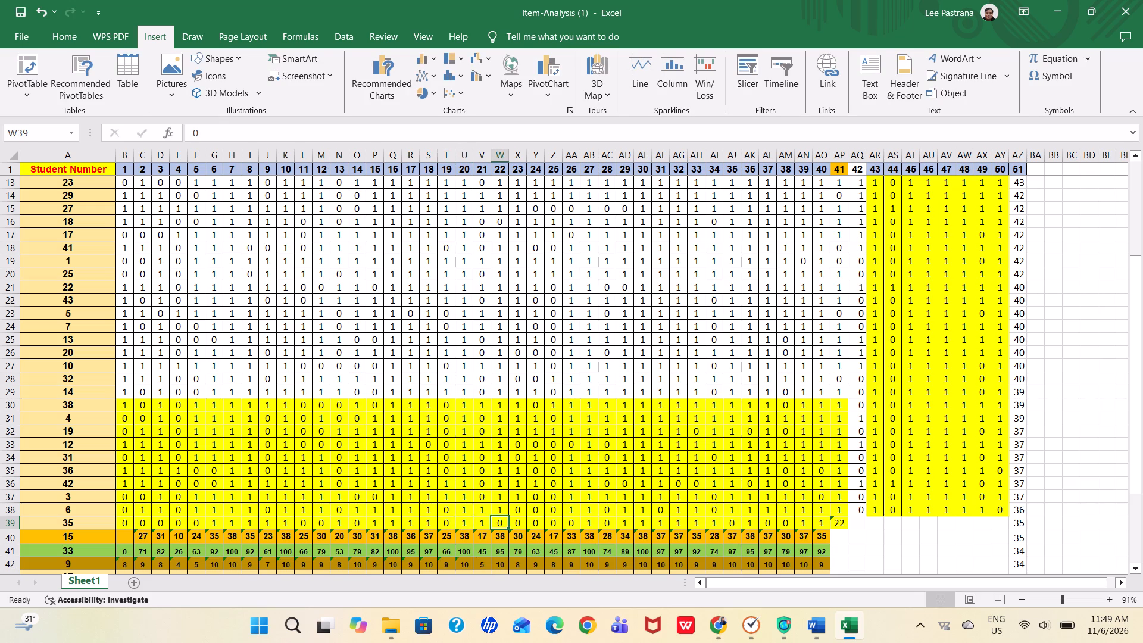
{"action": "key", "text": "1"}
{"action": "key", "text": "Right"}
{"action": "key", "text": "1"}
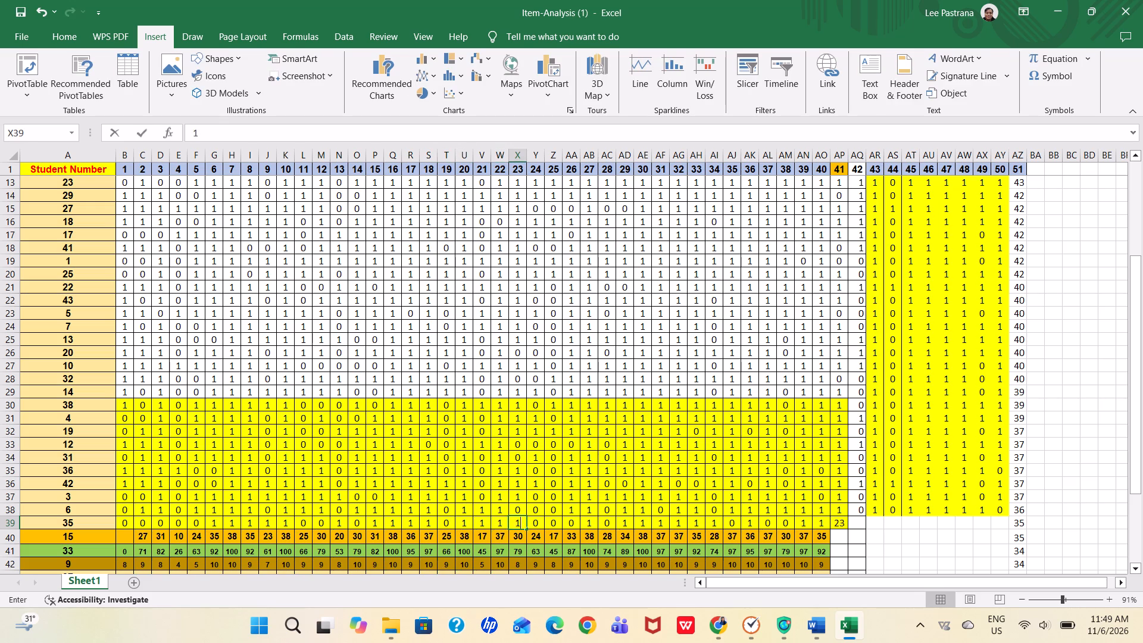
{"action": "key", "text": "Right"}
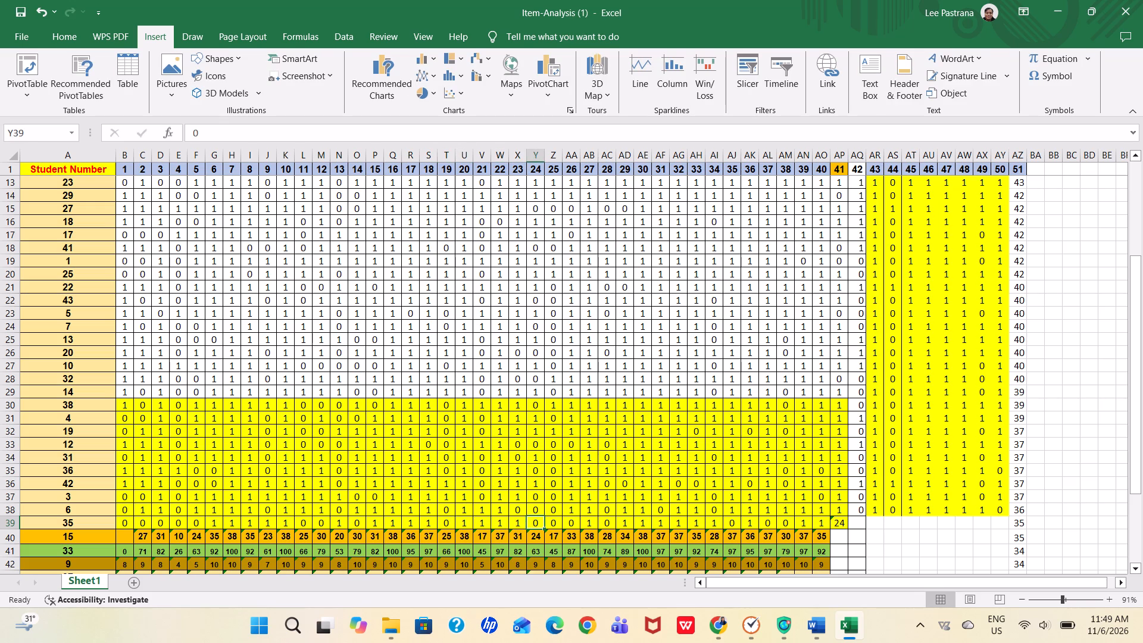
{"action": "key", "text": "Right"}
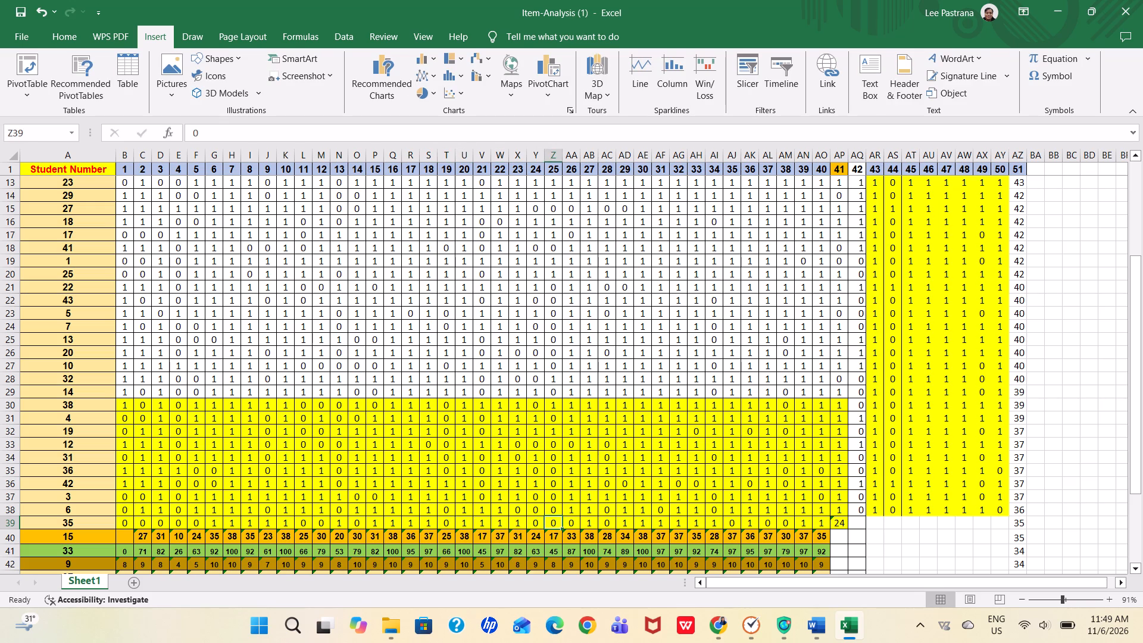
{"action": "key", "text": "Right"}
{"action": "key", "text": "1"}
{"action": "key", "text": "Right"}
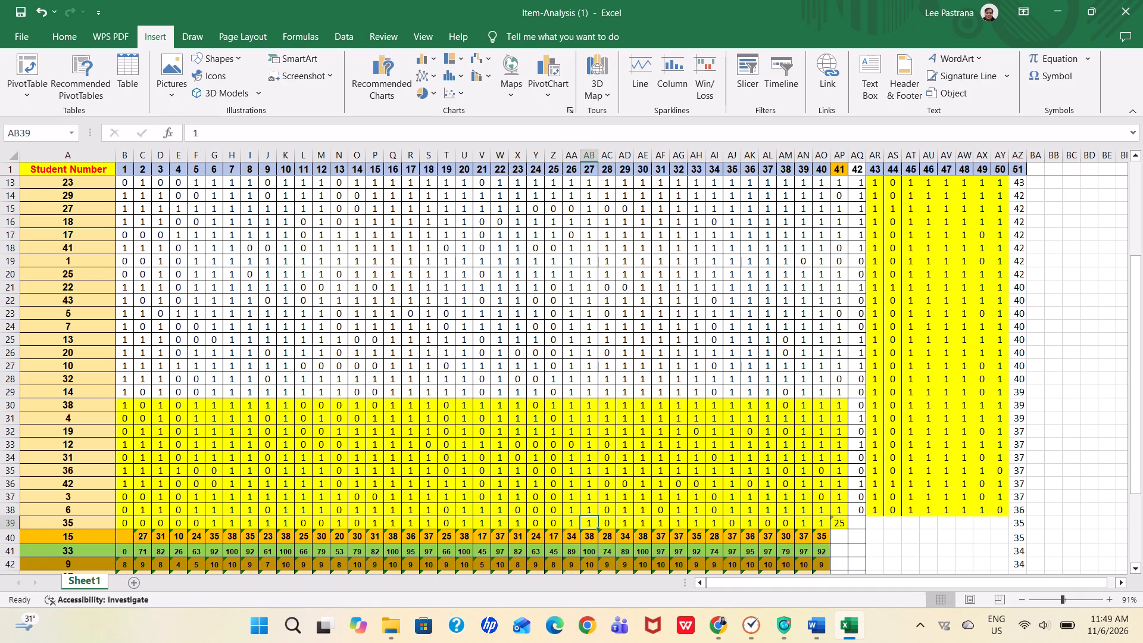
{"action": "key", "text": "Right"}
{"action": "key", "text": "1"}
{"action": "key", "text": "Right"}
For student 35 in row 39, set item 34 to 0 and items 35 and 37 to 1.
{"action": "key", "text": "Right"}
{"action": "key", "text": "Right"}
{"action": "key", "text": "Right"}
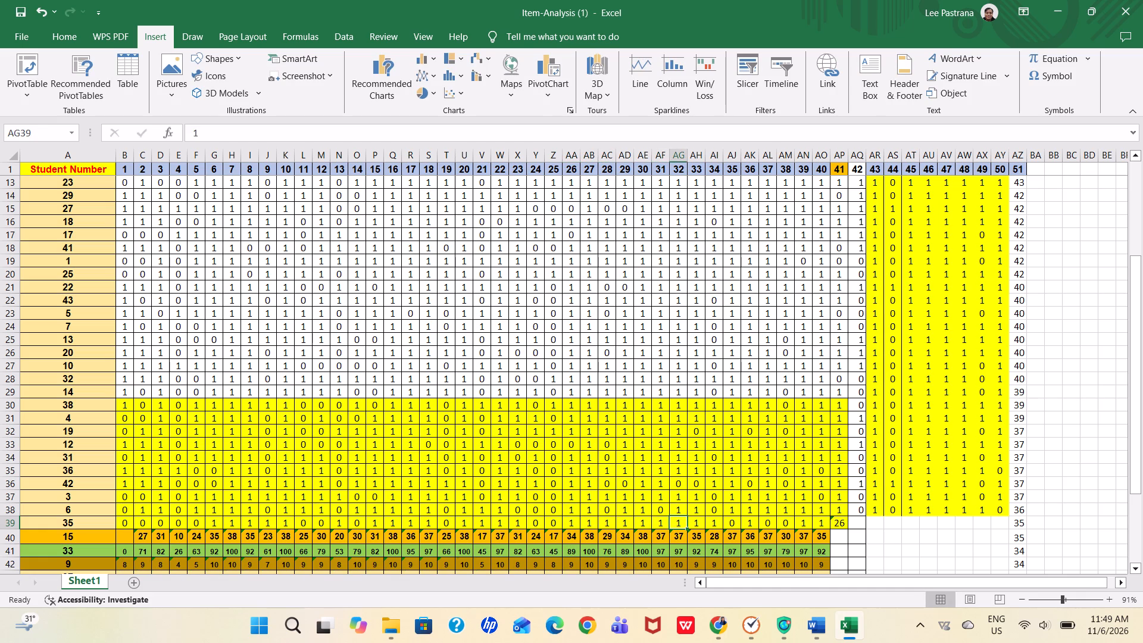
{"action": "key", "text": "Right"}
{"action": "key", "text": "Right"}
{"action": "key", "text": "0"}
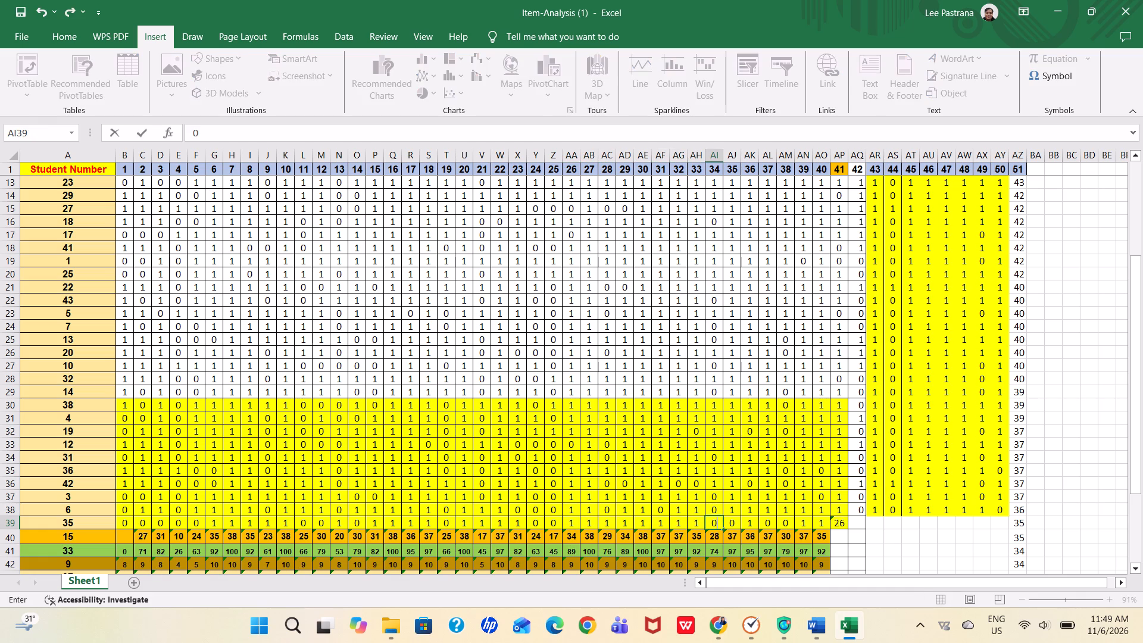
{"action": "key", "text": "Right"}
{"action": "key", "text": "1"}
{"action": "key", "text": "Right"}
{"action": "key", "text": "Right"}
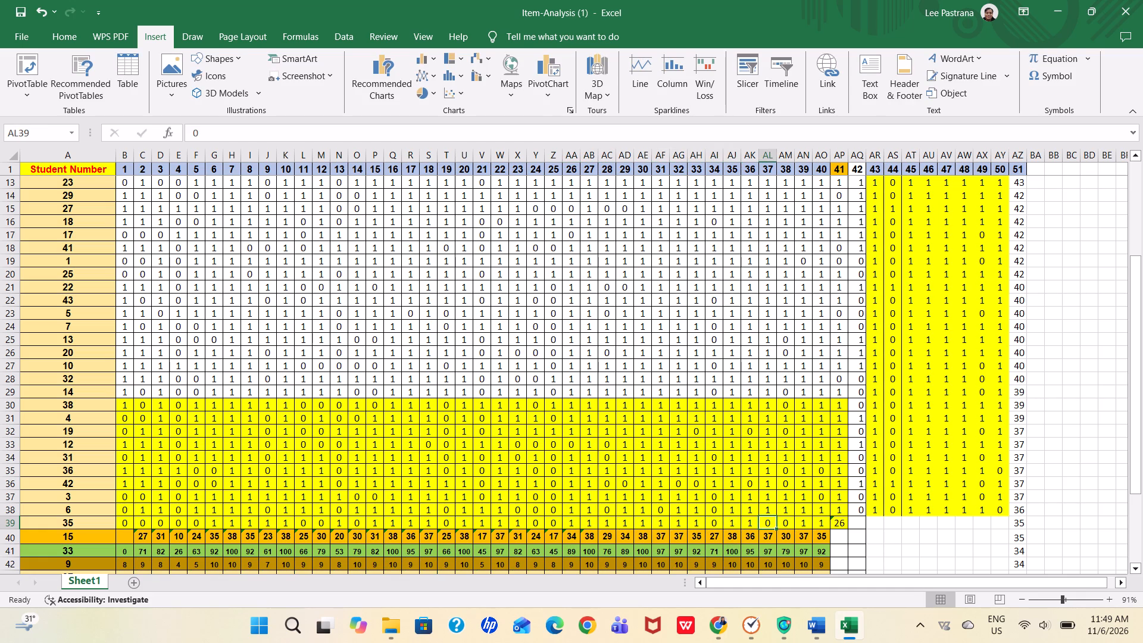
{"action": "key", "text": "1"}
{"action": "key", "text": "Right"}
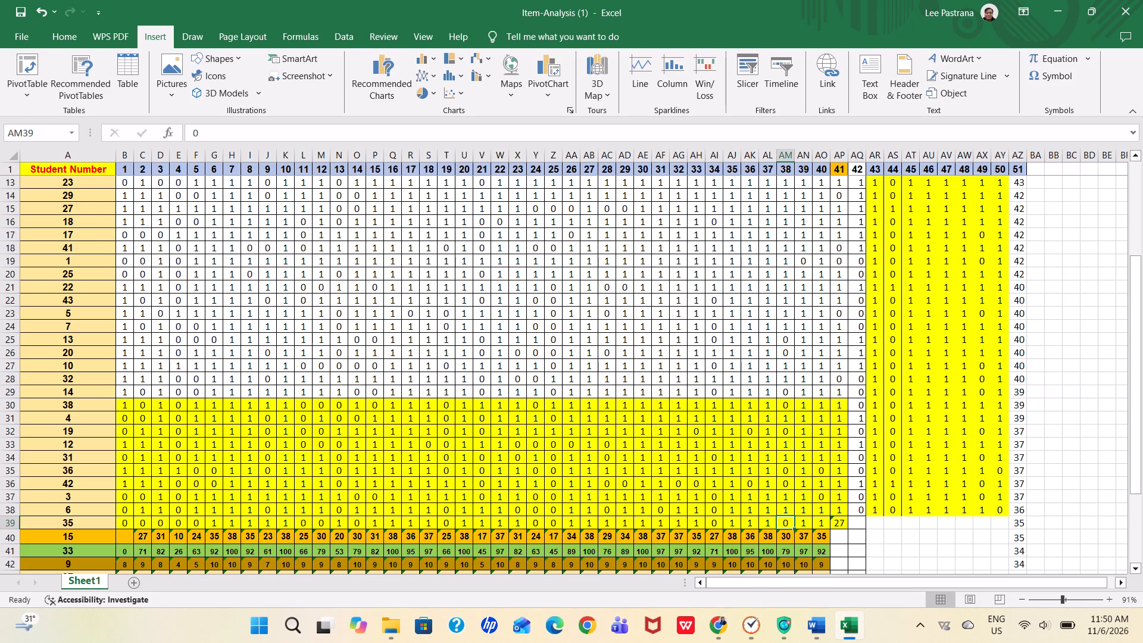
For student 35 in row 39, set item 41 to 1, item 42 to 0, item 43 to 1 and item 44 to 0.
{"action": "key", "text": "Right"}
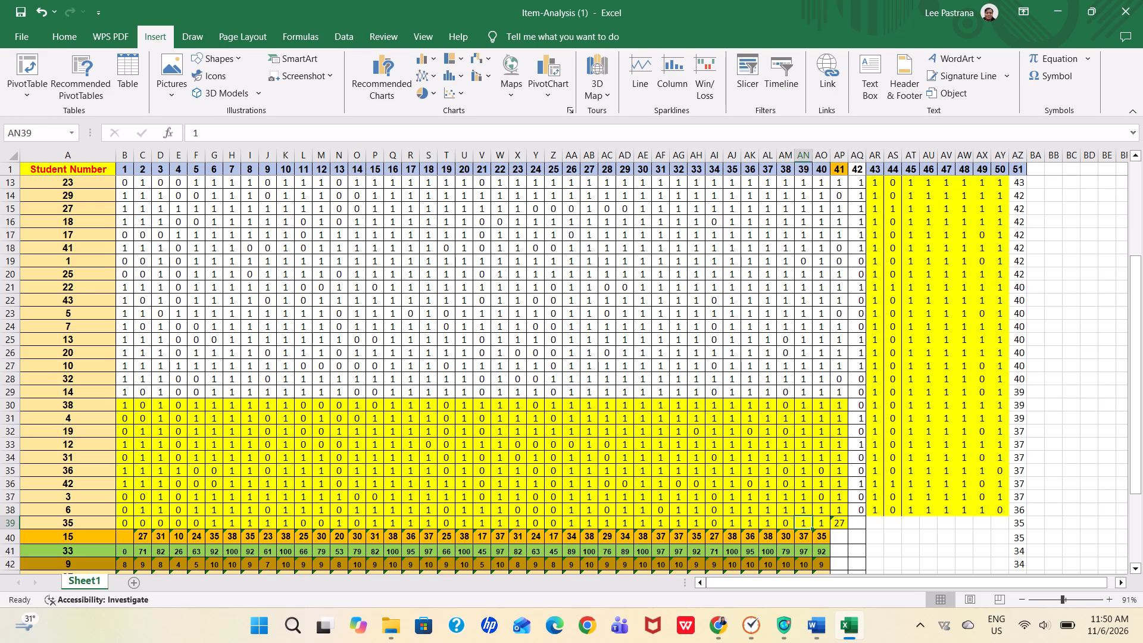
{"action": "key", "text": "Right"}
{"action": "key", "text": "Right"}
{"action": "key", "text": "1"}
{"action": "key", "text": "Right"}
{"action": "key", "text": "1"}
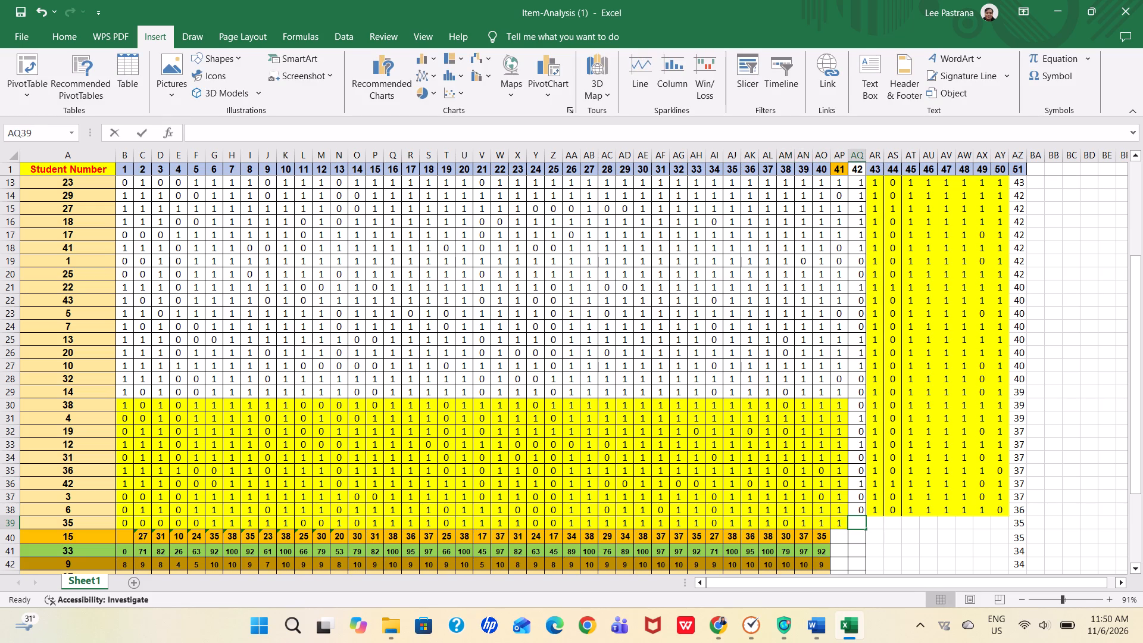
{"action": "key", "text": "BackSpace"}
{"action": "key", "text": "0"}
{"action": "key", "text": "Right"}
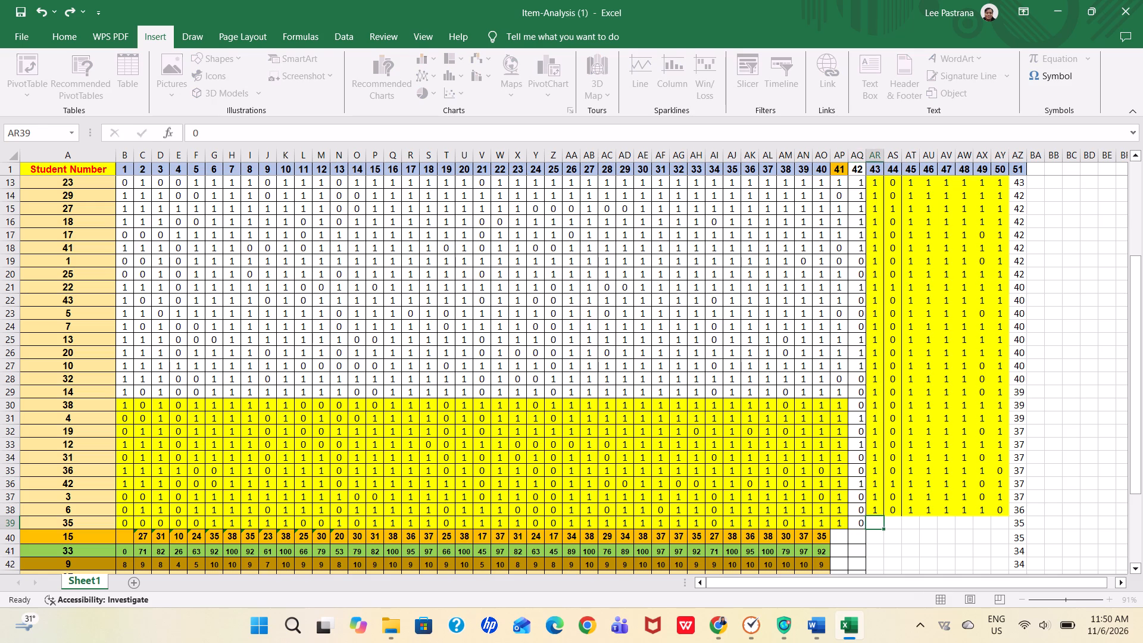
{"action": "key", "text": "1"}
{"action": "key", "text": "Right"}
{"action": "key", "text": "0"}
{"action": "key", "text": "Right"}
For student 35 in row 39, set items 45 to 50 to 1.
{"action": "key", "text": "1"}
{"action": "key", "text": "Right"}
{"action": "key", "text": "1"}
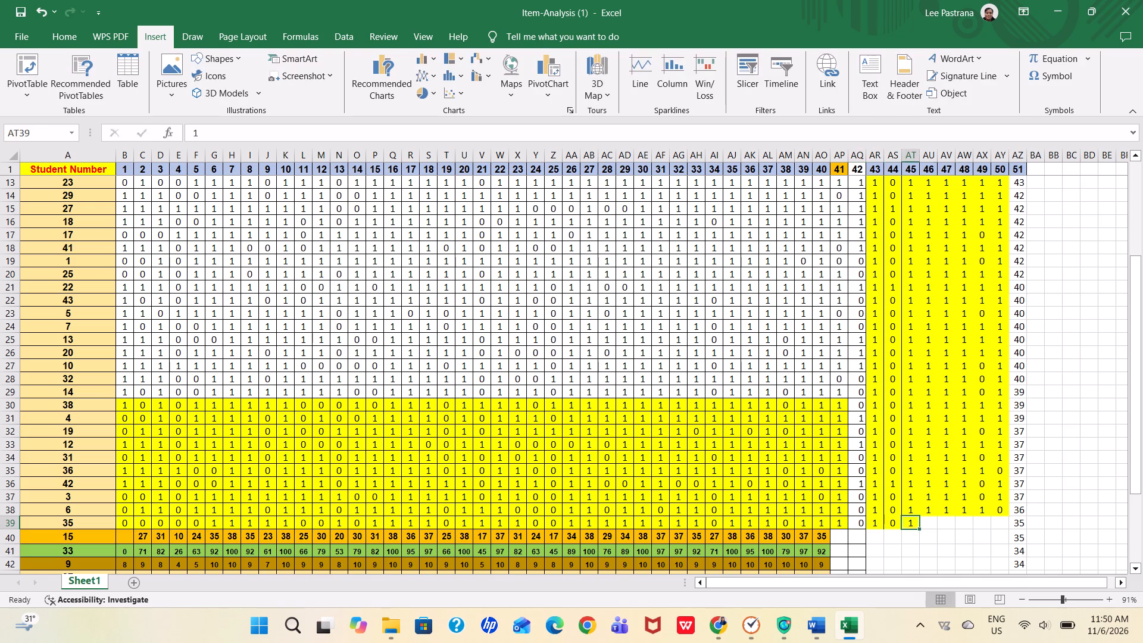
{"action": "key", "text": "Right"}
{"action": "key", "text": "1"}
{"action": "key", "text": "Right"}
{"action": "key", "text": "1"}
{"action": "key", "text": "Right"}
{"action": "key", "text": "1"}
{"action": "key", "text": "Right"}
{"action": "key", "text": "1"}
{"action": "key", "text": "Right"}
For student 15 in row 40, replace the entries for items 1 and 2 with 0.
{"action": "key", "text": "Down"}
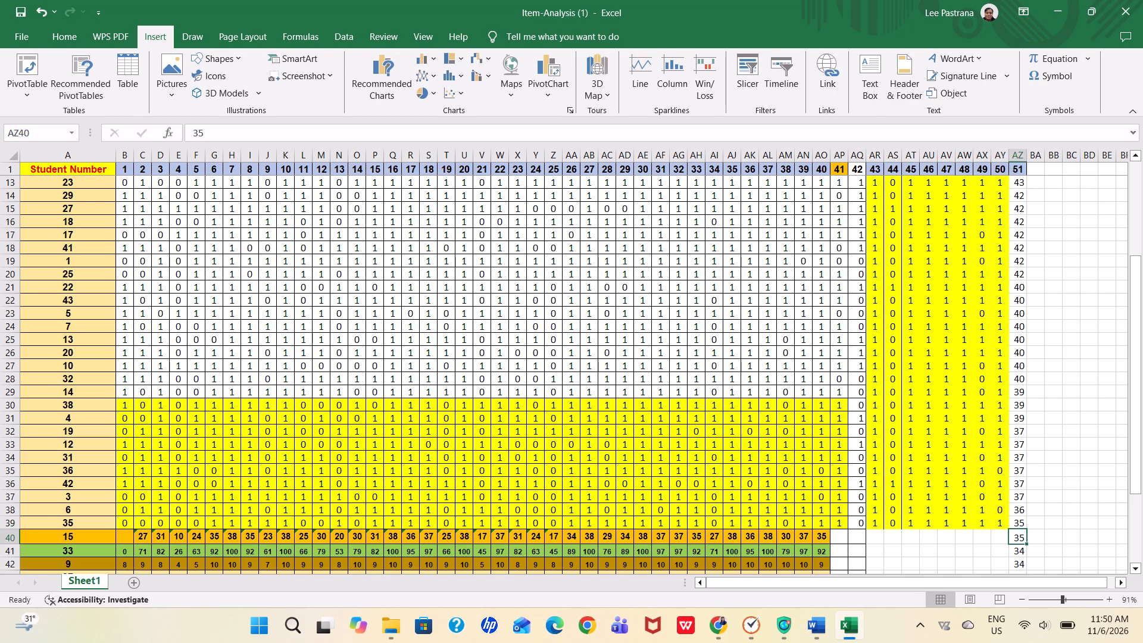
{"action": "key", "text": "Left"}
{"action": "key", "text": "Left"}
{"action": "key", "text": "Left"}
{"action": "key", "text": "Left"}
{"action": "key", "text": "Left"}
{"action": "key", "text": "Left"}
{"action": "key", "text": "Left"}
{"action": "key", "text": "Left"}
{"action": "key", "text": "Left"}
{"action": "key", "text": "Left"}
{"action": "key", "text": "Left"}
{"action": "key", "text": "Left"}
{"action": "key", "text": "Left"}
{"action": "key", "text": "Left"}
{"action": "key", "text": "Left"}
{"action": "key", "text": "Left"}
{"action": "key", "text": "Left"}
{"action": "key", "text": "Left"}
{"action": "key", "text": "Left"}
{"action": "key", "text": "Left"}
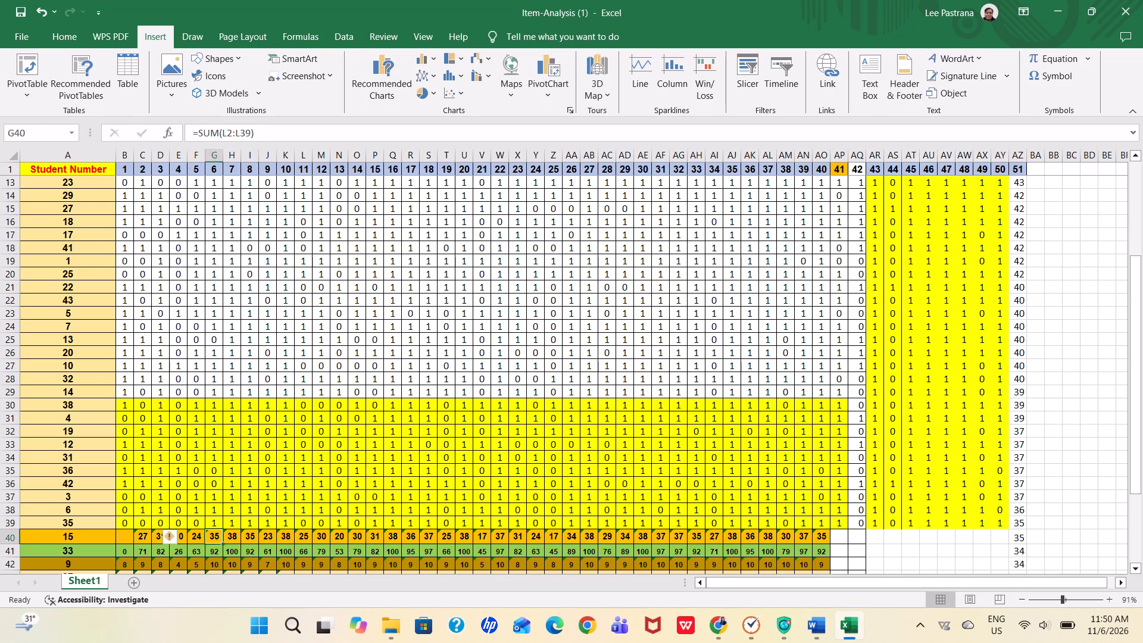
{"action": "key", "text": "Left"}
{"action": "key", "text": "Left"}
{"action": "key", "text": "Left"}
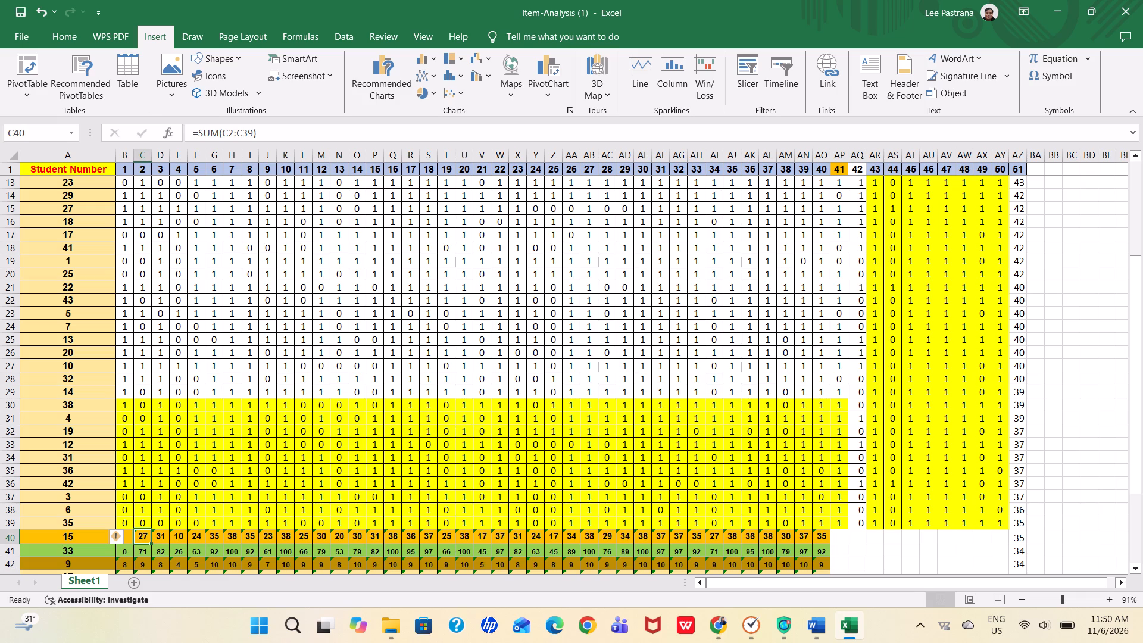
{"action": "key", "text": "0"}
{"action": "key", "text": "Right"}
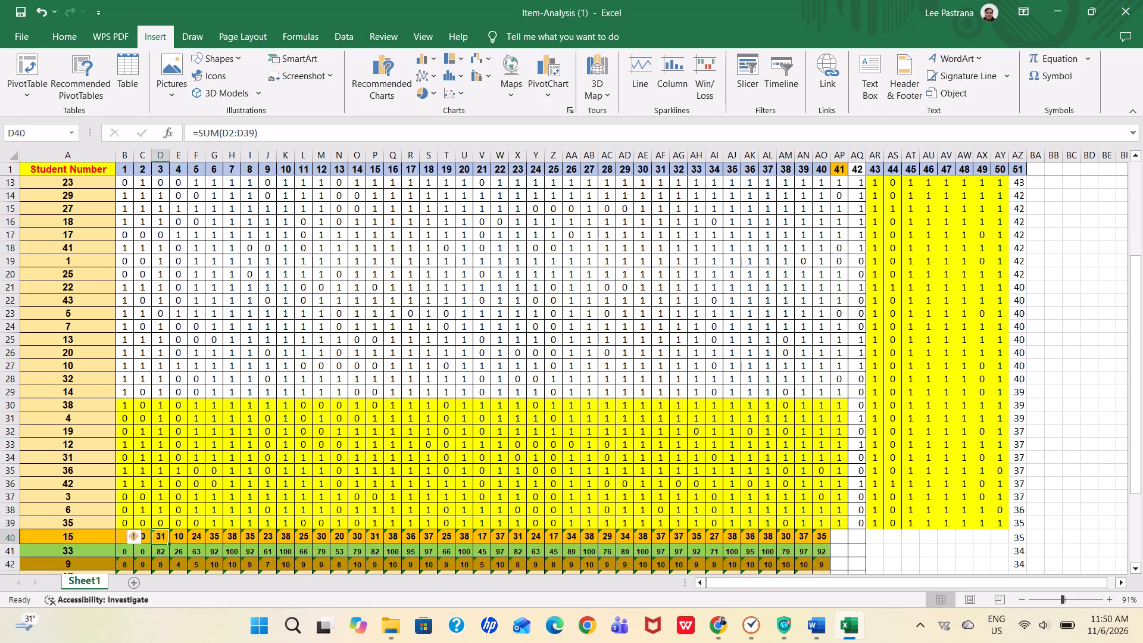
{"action": "key", "text": "Left"}
{"action": "key", "text": "Left"}
{"action": "key", "text": "0"}
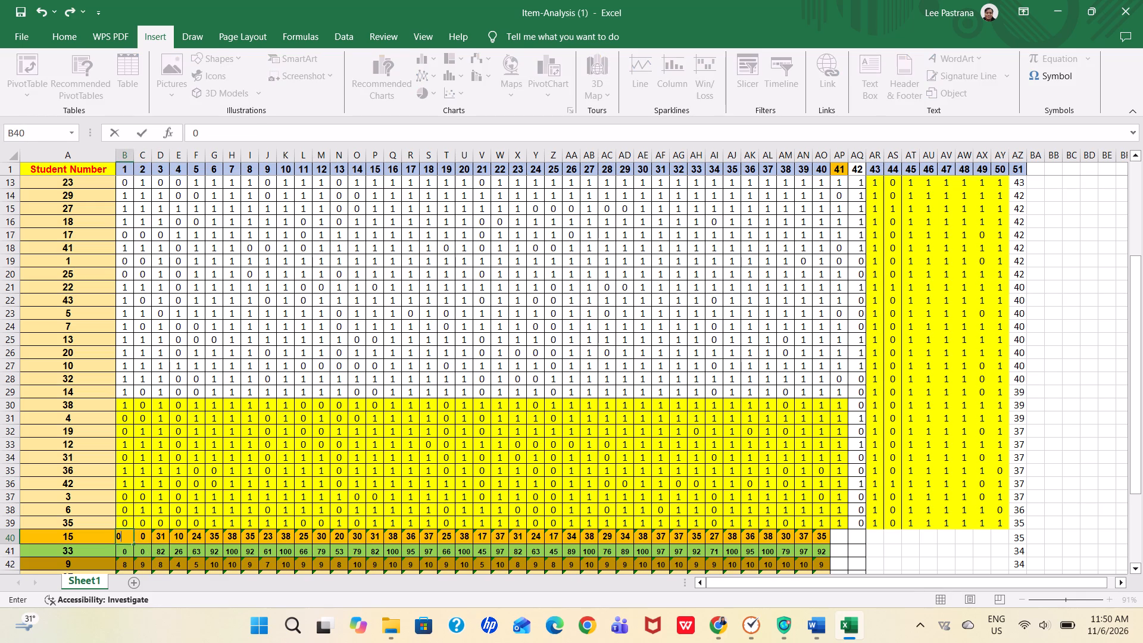
{"action": "key", "text": "Right"}
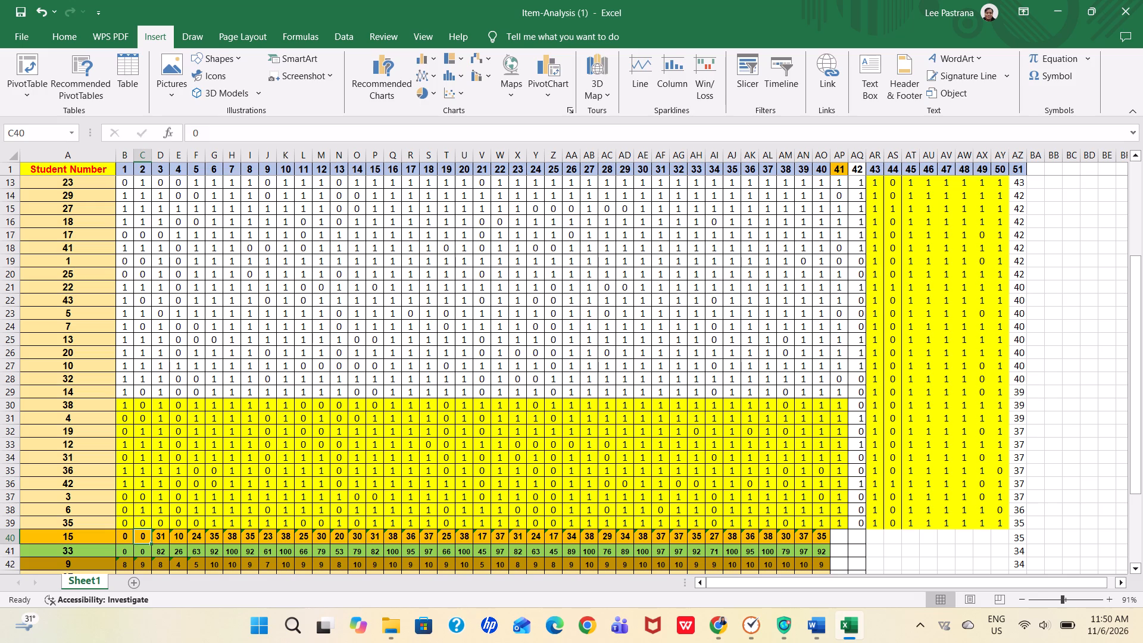
{"action": "key", "text": "BackSpace"}
{"action": "key", "text": "0"}
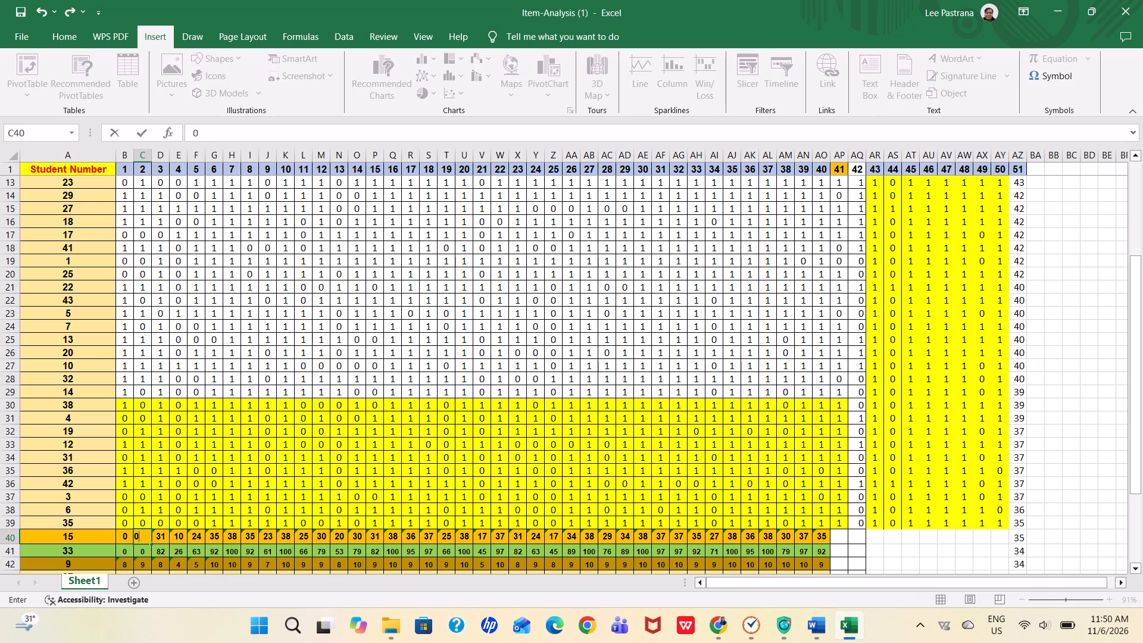
{"action": "key", "text": "Right"}
For student 15 in row 40, set item 3 to 1 and enter 4 for item 4.
{"action": "key", "text": "1"}
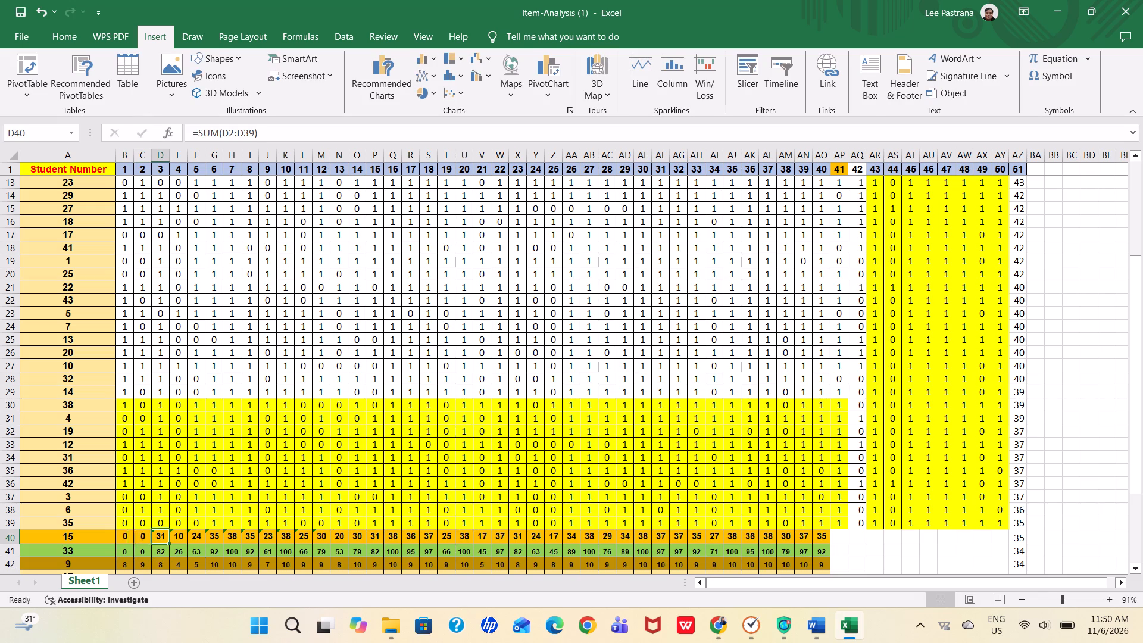
{"action": "key", "text": "Right"}
{"action": "key", "text": "4"}
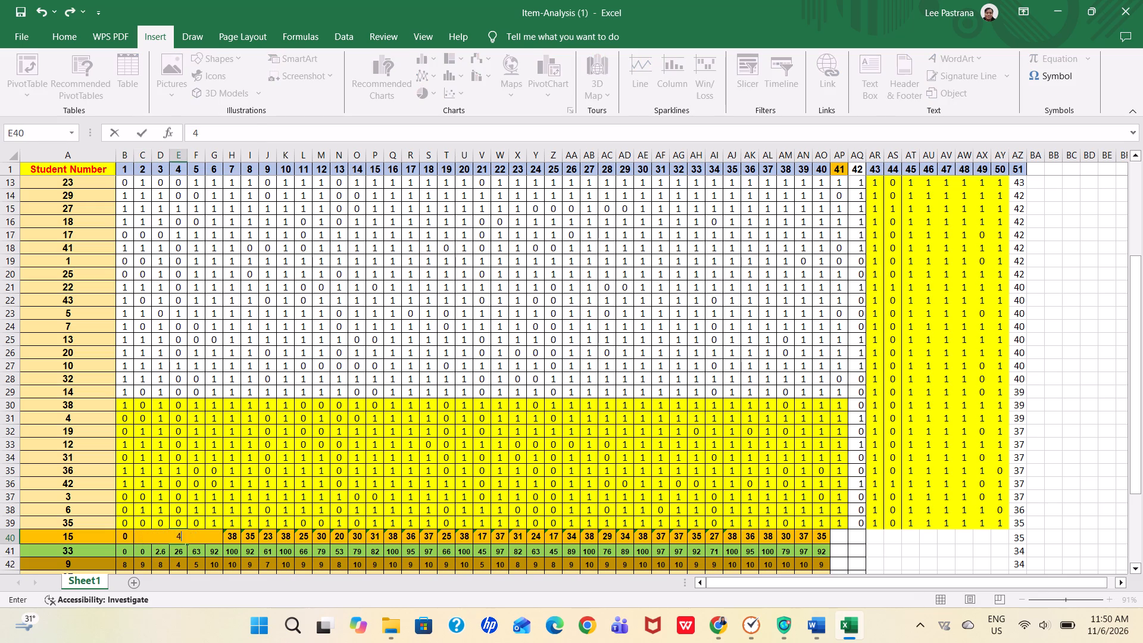
{"action": "key", "text": "Right"}
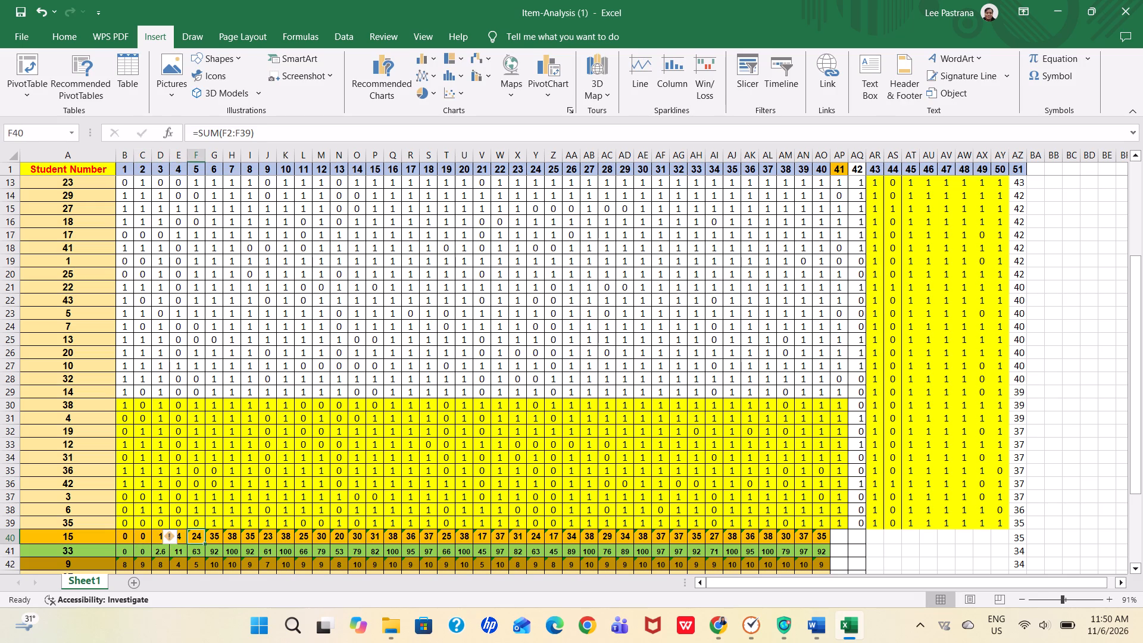
For student 15 in row 40, set items 5 to 10 to 1.
{"action": "key", "text": "1"}
{"action": "key", "text": "Right"}
{"action": "key", "text": "1"}
{"action": "key", "text": "Right"}
{"action": "key", "text": "1"}
{"action": "key", "text": "Right"}
{"action": "key", "text": "1"}
{"action": "key", "text": "Right"}
{"action": "key", "text": "1"}
{"action": "key", "text": "Right"}
{"action": "key", "text": "1"}
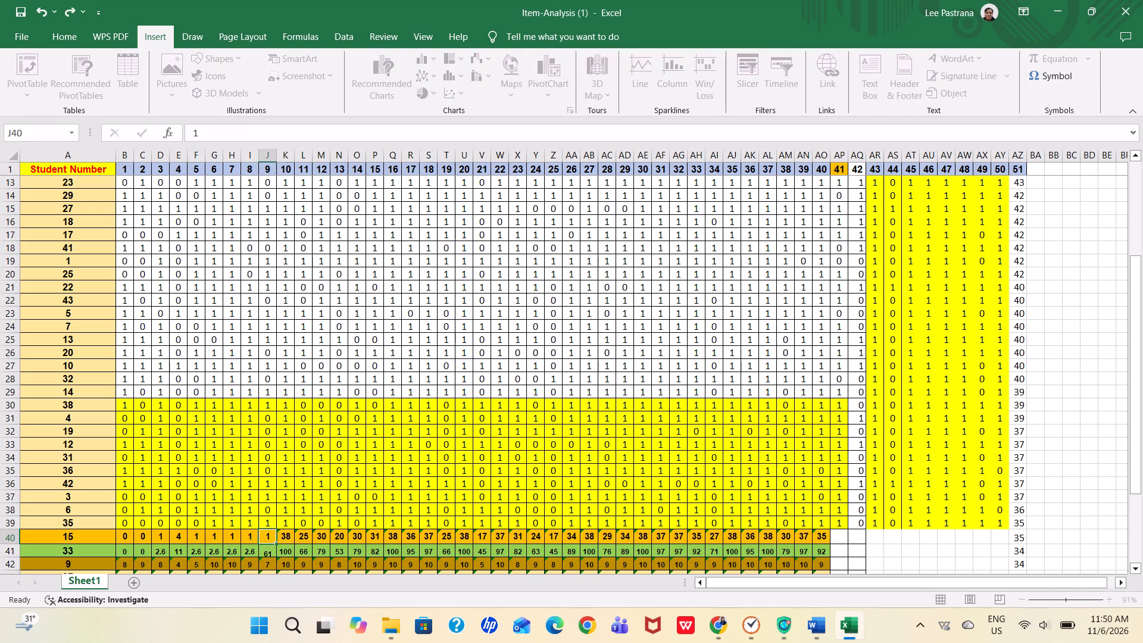
{"action": "key", "text": "Right"}
For student 15 in row 40, set items 11 and 12 to 0, items 13 and 14 to 1, and item 15 to 0.
{"action": "key", "text": "0"}
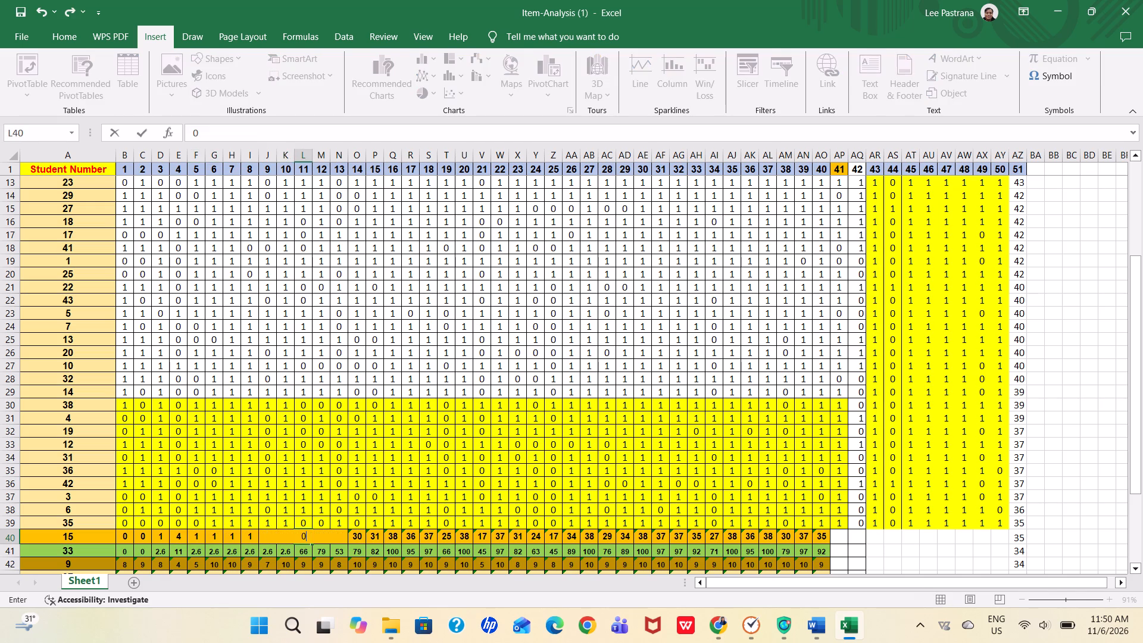
{"action": "key", "text": "Right"}
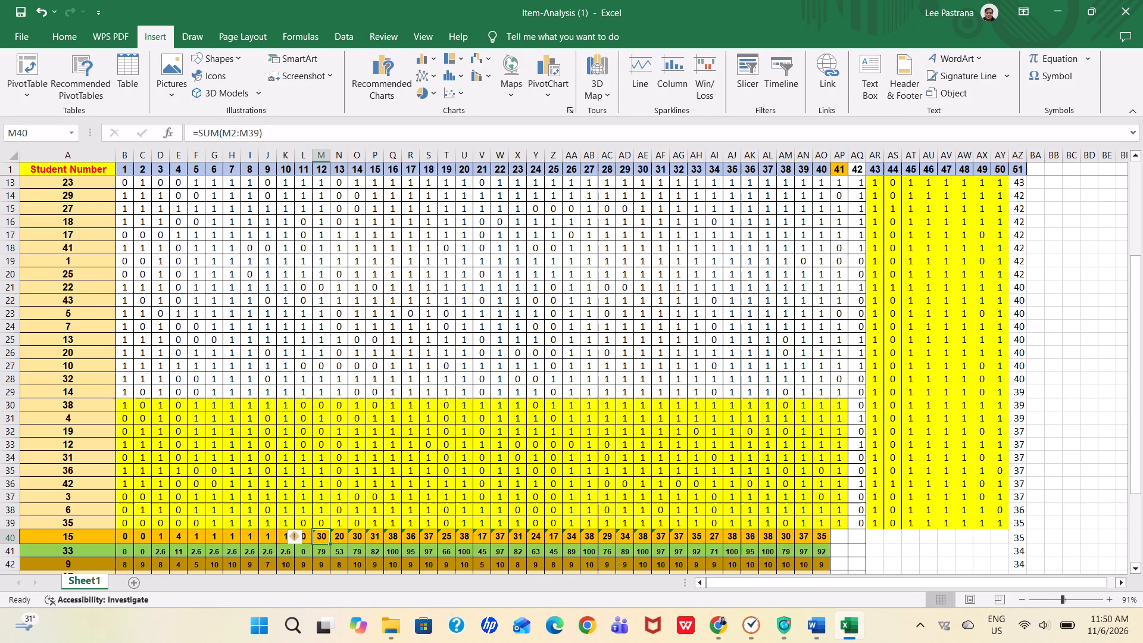
{"action": "key", "text": "0"}
{"action": "key", "text": "Right"}
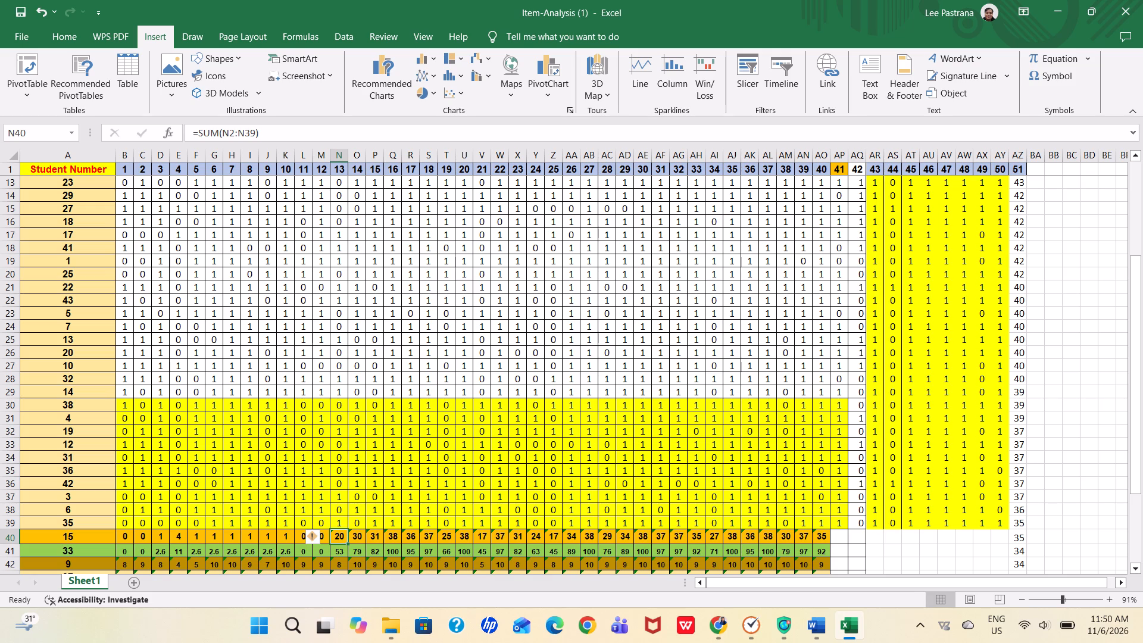
{"action": "key", "text": "1"}
{"action": "key", "text": "Right"}
{"action": "key", "text": "1"}
{"action": "key", "text": "Right"}
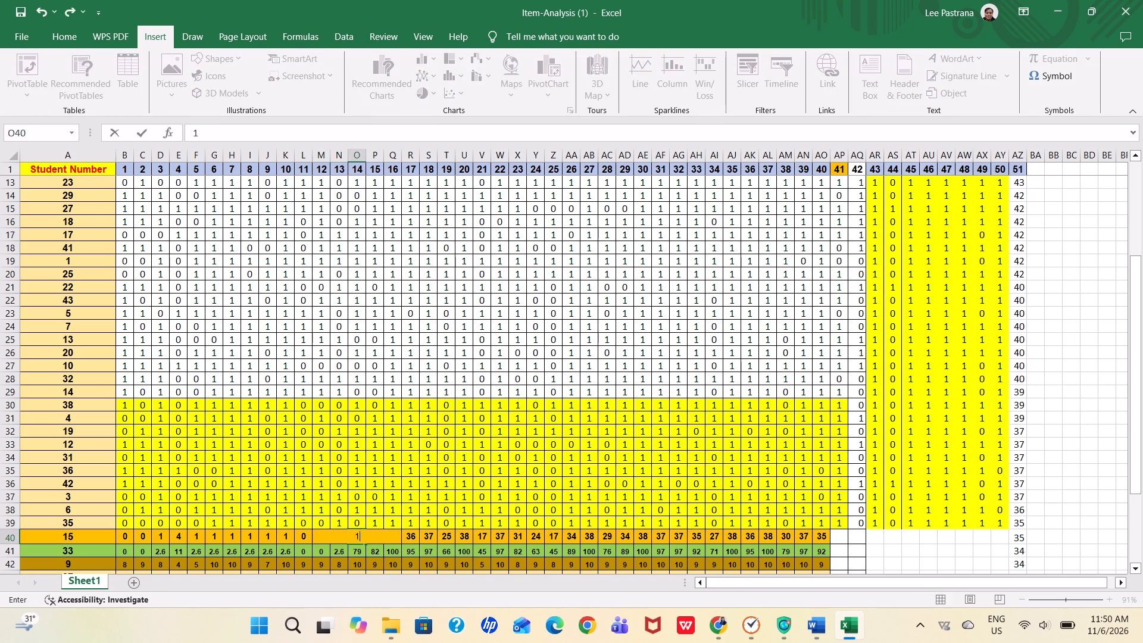
{"action": "key", "text": "0"}
{"action": "key", "text": "Right"}
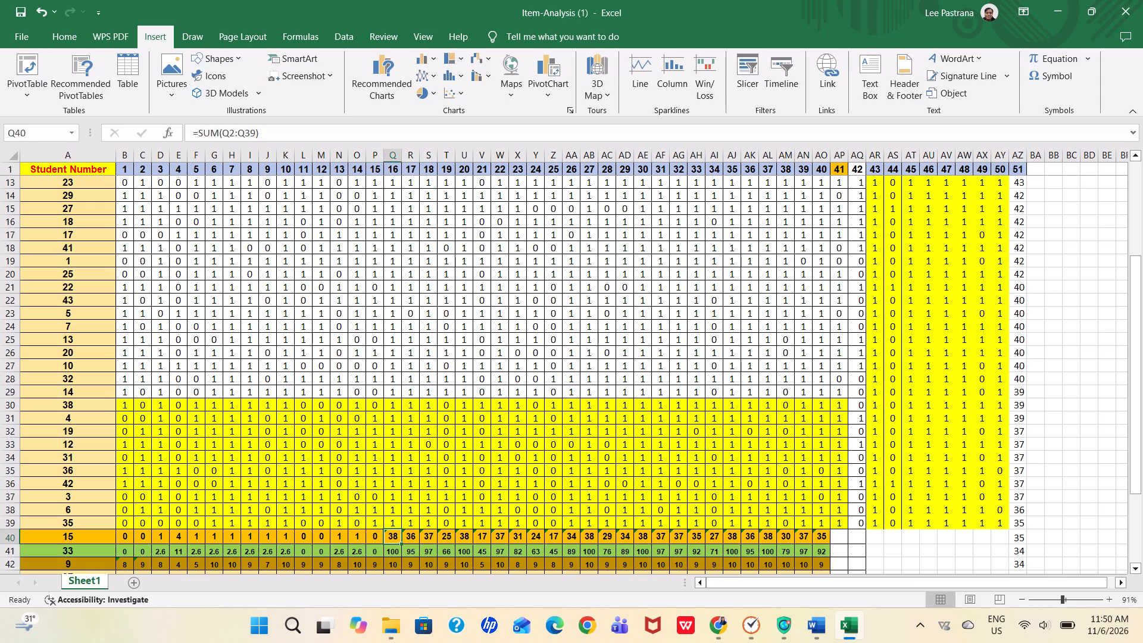
For student 15 in row 40, set items 16 to 18 to 1 and item 19 to 0.
{"action": "key", "text": "1"}
{"action": "key", "text": "Right"}
{"action": "key", "text": "1"}
{"action": "key", "text": "Right"}
{"action": "key", "text": "1"}
{"action": "key", "text": "Right"}
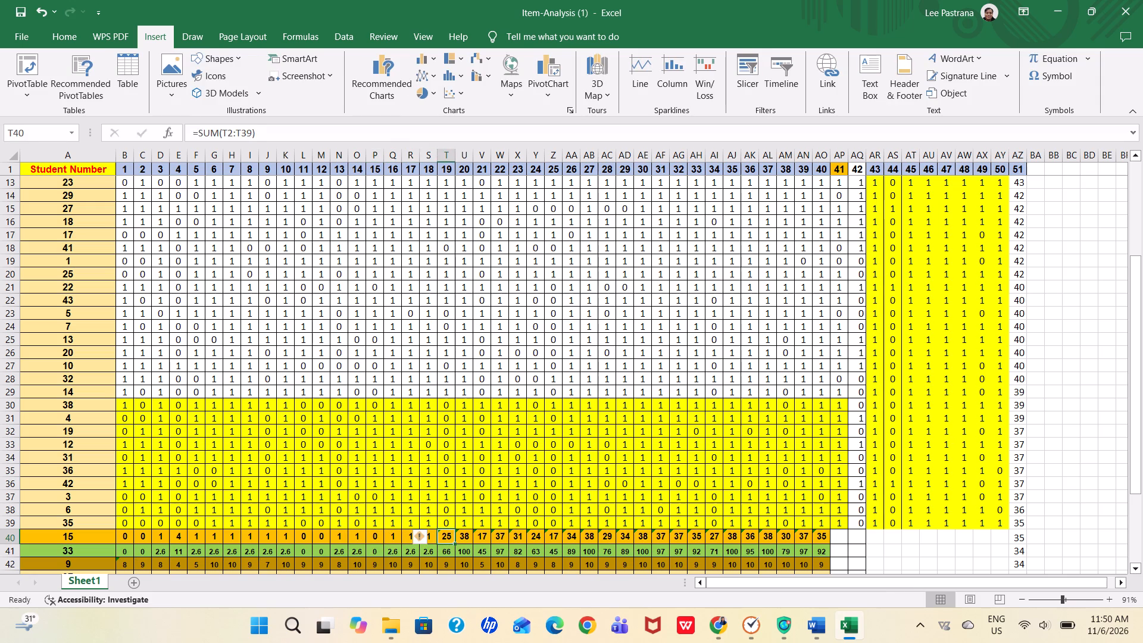
{"action": "key", "text": "0"}
{"action": "key", "text": "Right"}
For student 15 in row 40, set items 20 to 23 to 1 and items 24 and 25 to 0.
{"action": "key", "text": "1"}
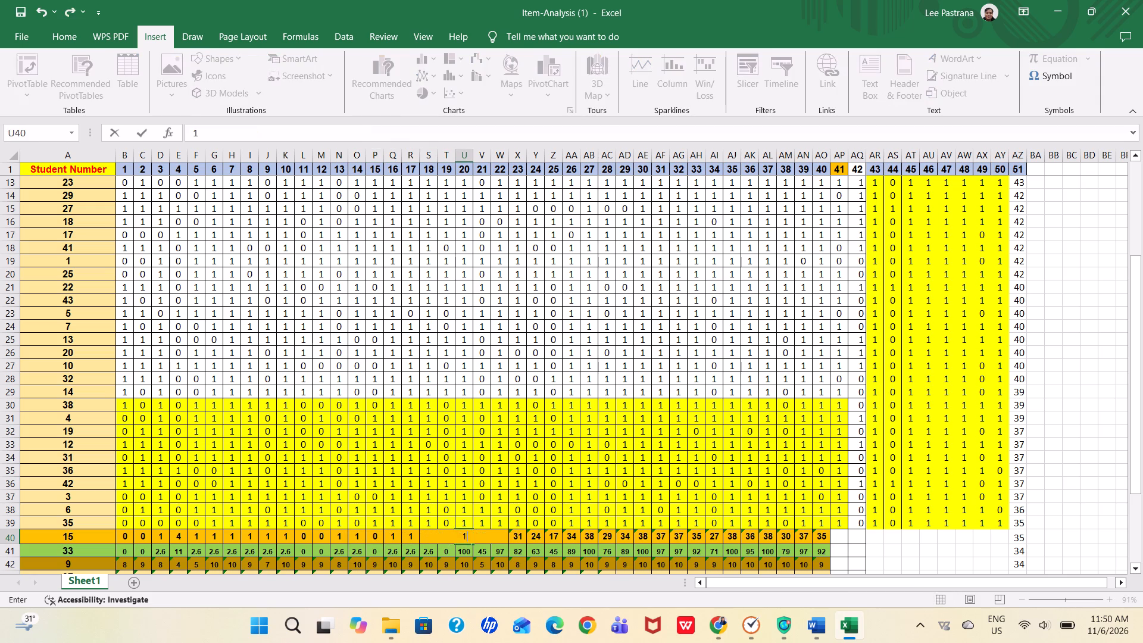
{"action": "key", "text": "Right"}
{"action": "key", "text": "1"}
{"action": "key", "text": "Right"}
{"action": "key", "text": "1"}
{"action": "key", "text": "Right"}
{"action": "key", "text": "1"}
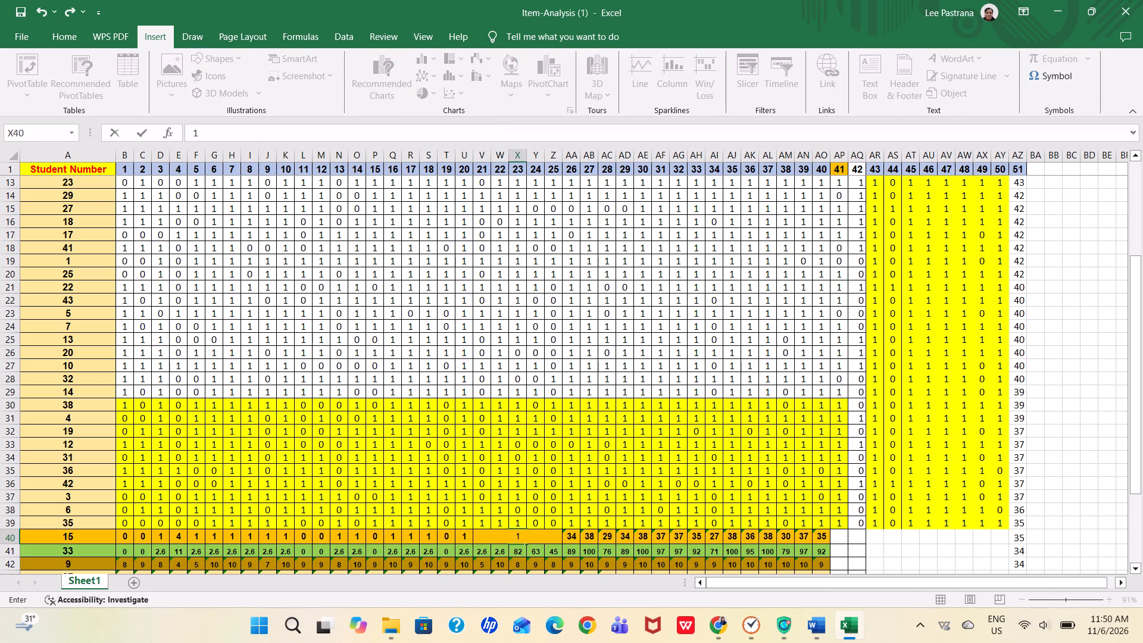
{"action": "key", "text": "Right"}
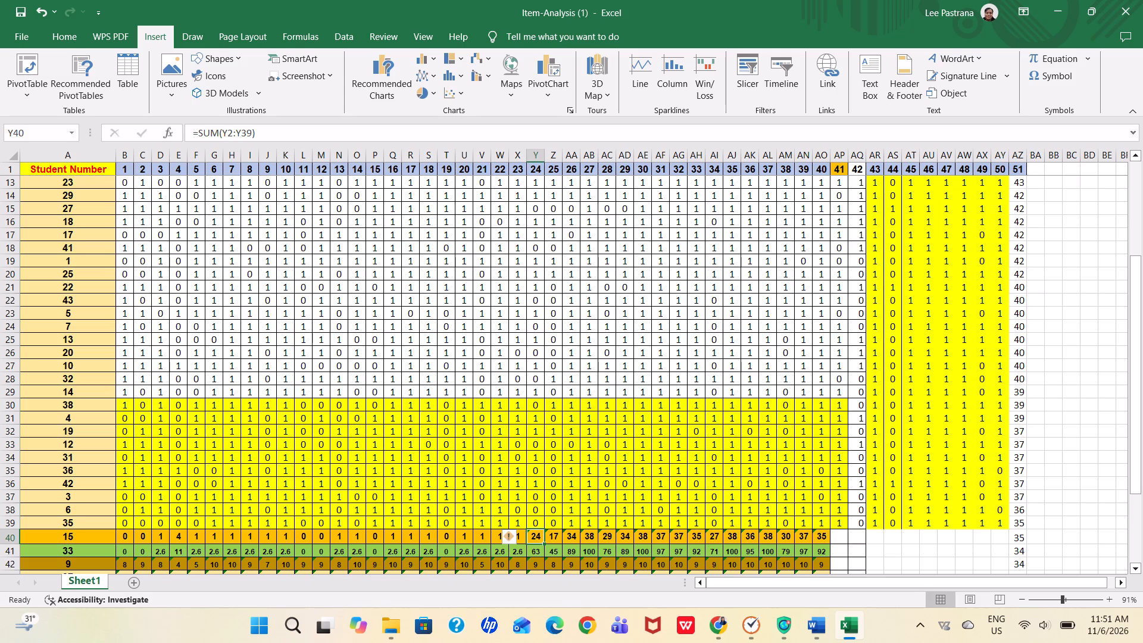
{"action": "key", "text": "0"}
{"action": "key", "text": "Right"}
{"action": "key", "text": "0"}
{"action": "key", "text": "Right"}
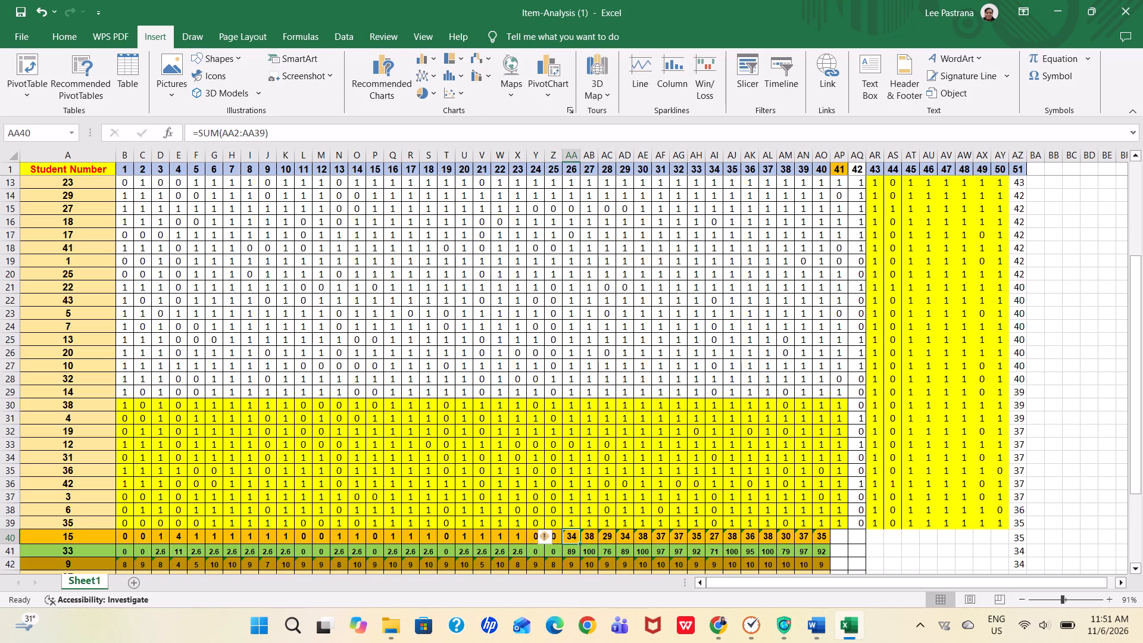
For student 15 in row 40, set items 26, 27, 29 and 30 to 1, and items 28 and 31 to 0.
{"action": "key", "text": "1"}
{"action": "key", "text": "Right"}
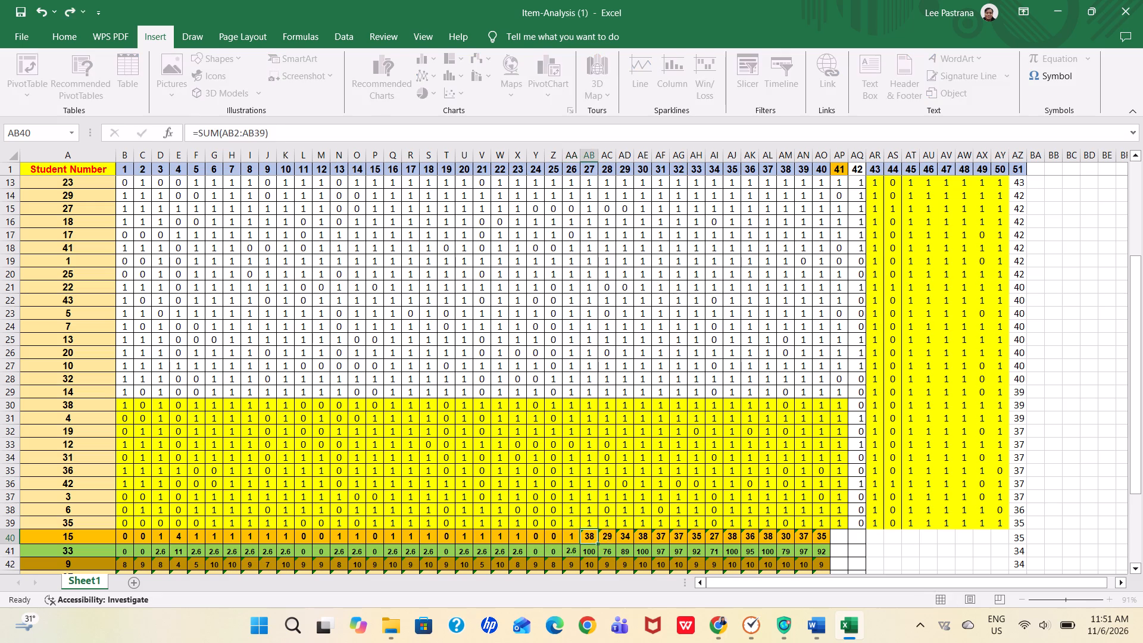
{"action": "key", "text": "1"}
{"action": "key", "text": "Right"}
{"action": "key", "text": "0"}
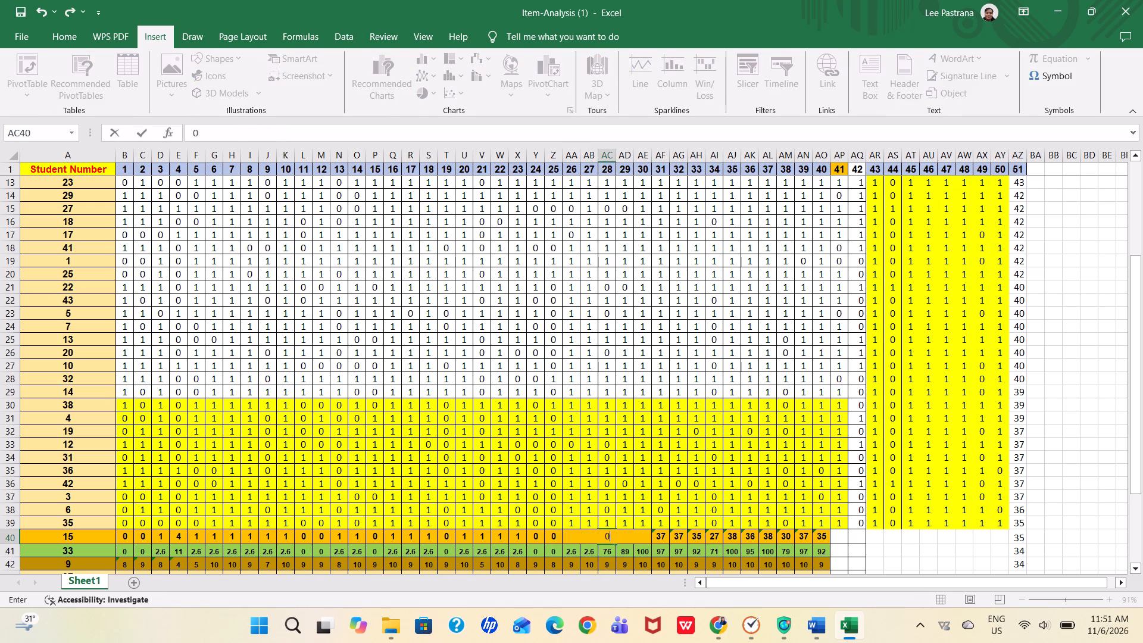
{"action": "key", "text": "Right"}
{"action": "key", "text": "1"}
{"action": "key", "text": "Right"}
{"action": "key", "text": "1"}
{"action": "key", "text": "Right"}
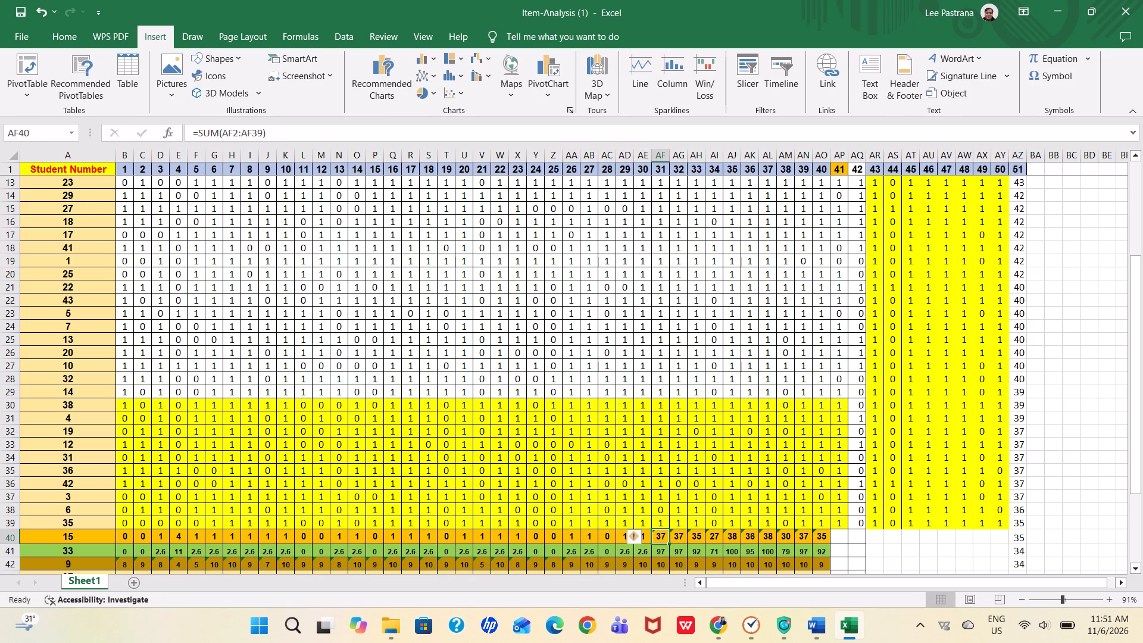
{"action": "key", "text": "0"}
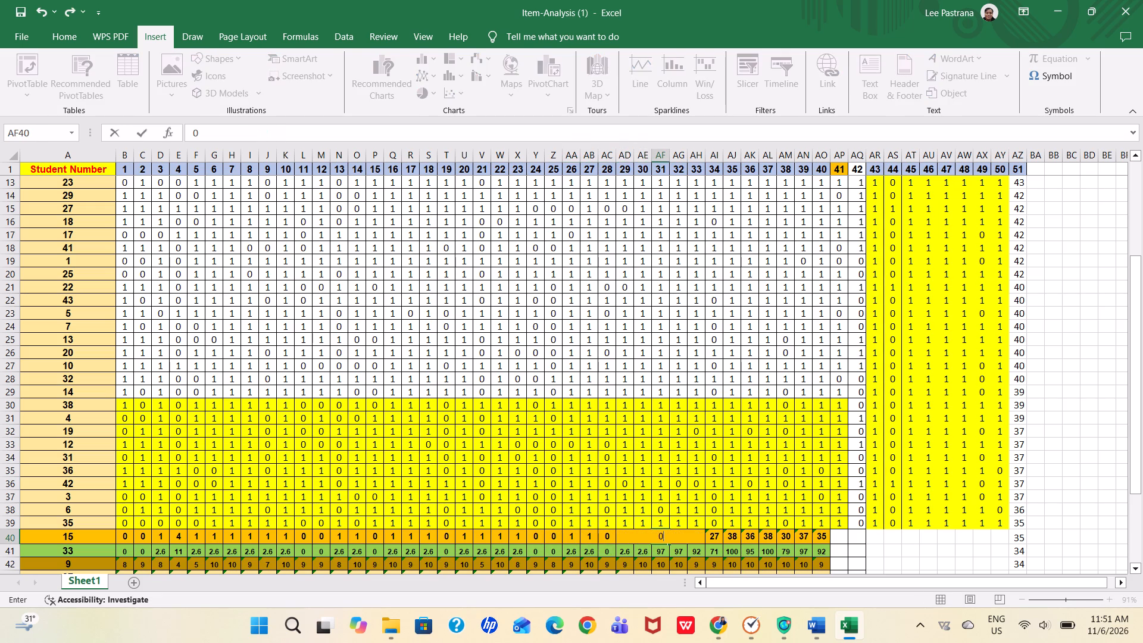
{"action": "key", "text": "Right"}
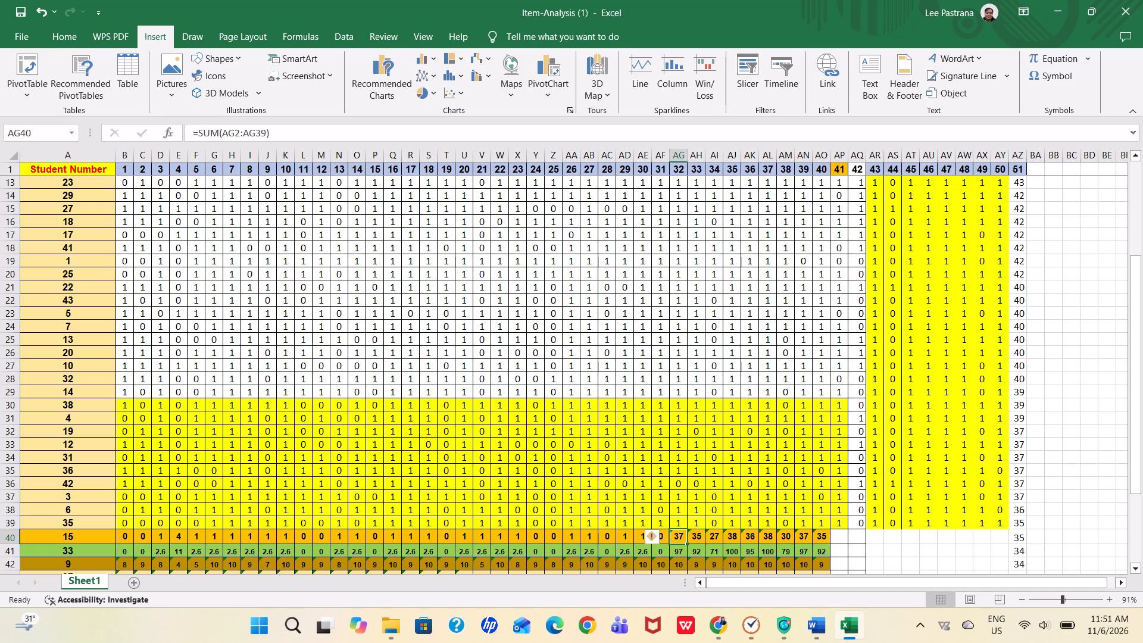
For student 15 in row 40, set items 32, 33, 35 and 37 to 1, and items 34, 36 and 38 to 0.
{"action": "key", "text": "1"}
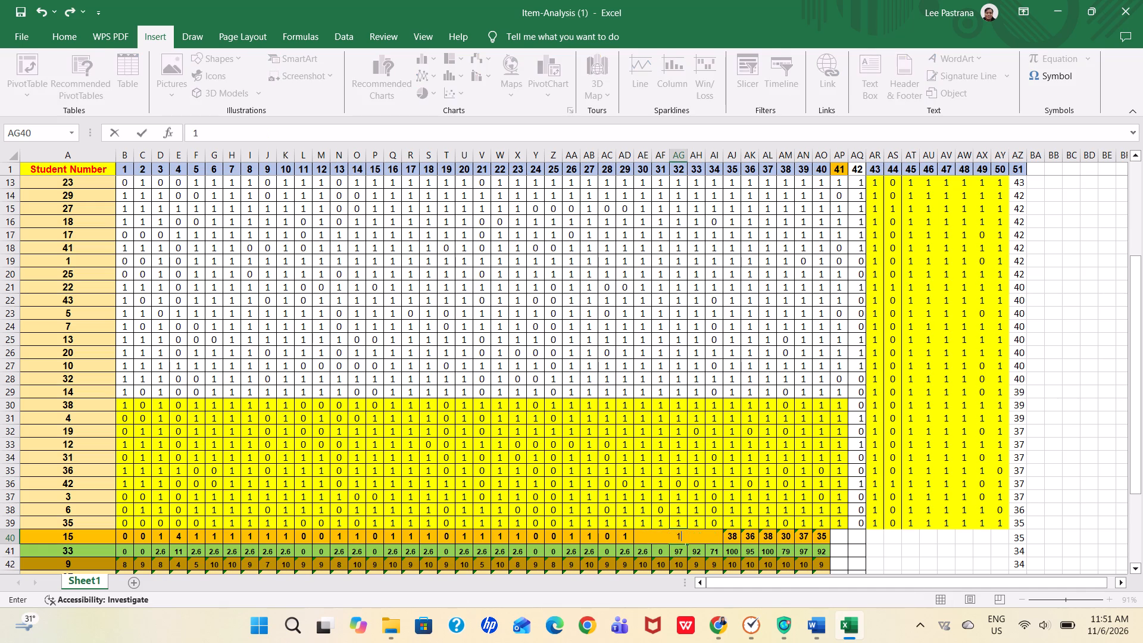
{"action": "key", "text": "Right"}
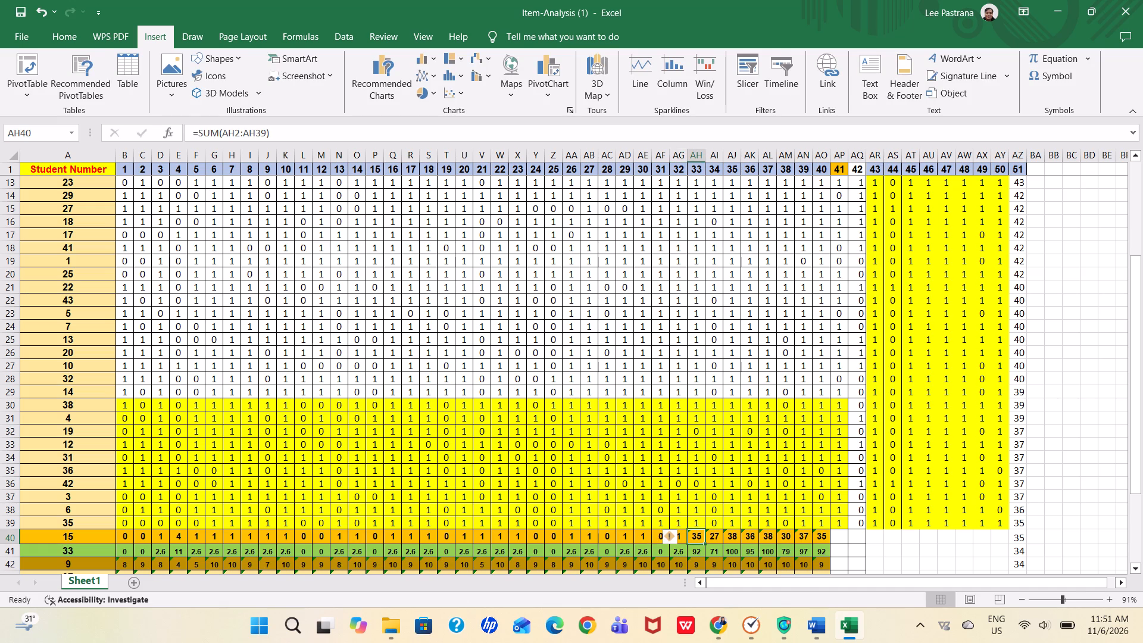
{"action": "key", "text": "1"}
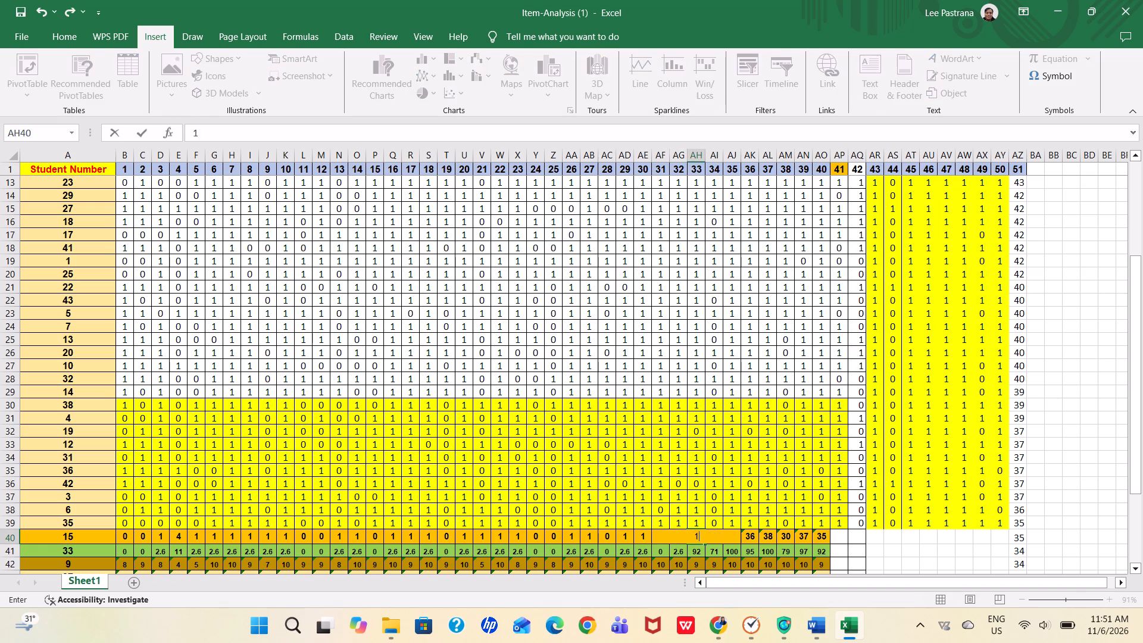
{"action": "key", "text": "Right"}
{"action": "key", "text": "0"}
{"action": "key", "text": "Right"}
{"action": "key", "text": "1"}
{"action": "key", "text": "Right"}
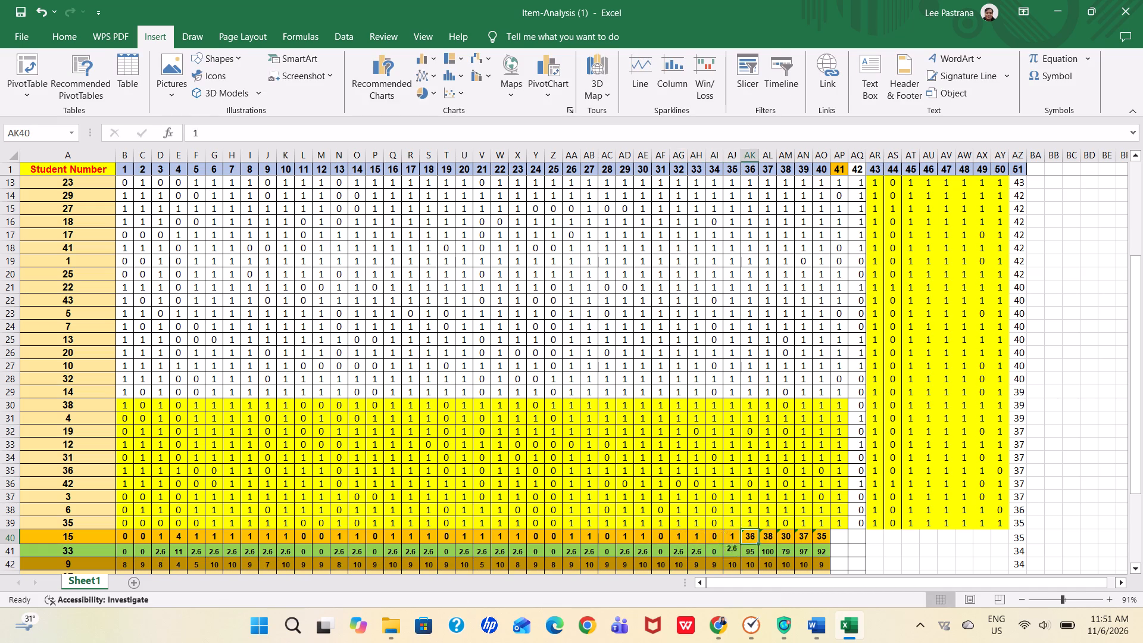
{"action": "key", "text": "0"}
{"action": "key", "text": "Right"}
{"action": "key", "text": "1"}
{"action": "key", "text": "Right"}
{"action": "key", "text": "0"}
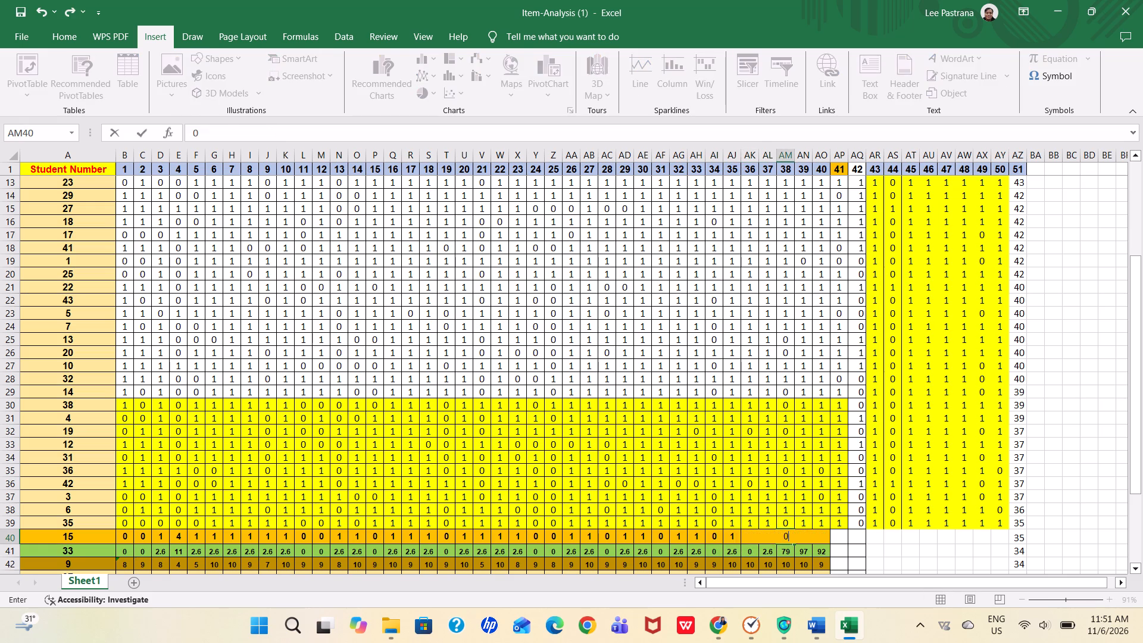
{"action": "key", "text": "Right"}
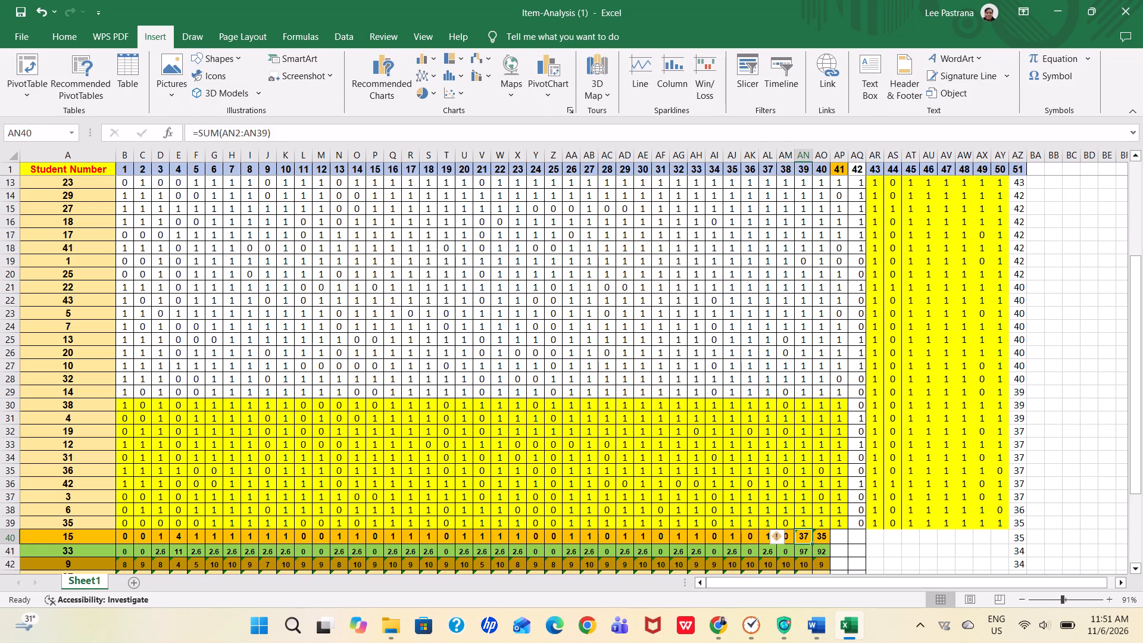
For student 15 in row 40, set items 39 to 43 to 1.
{"action": "key", "text": "1"}
{"action": "key", "text": "Right"}
{"action": "key", "text": "1"}
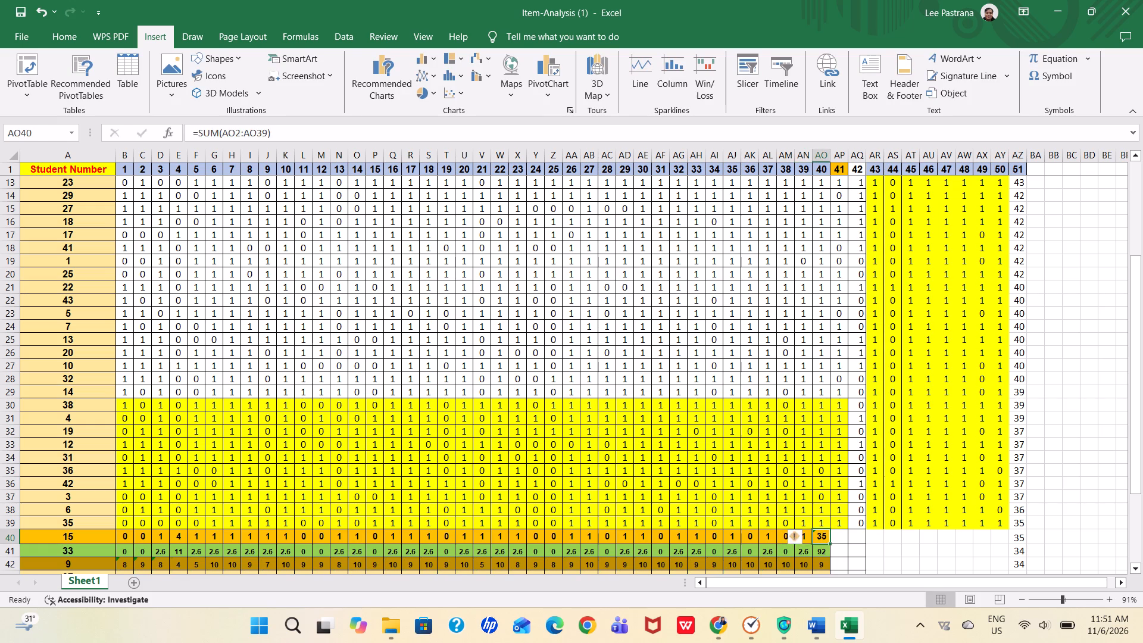
{"action": "key", "text": "Right"}
{"action": "key", "text": "1"}
{"action": "key", "text": "Right"}
{"action": "key", "text": "1"}
{"action": "key", "text": "Right"}
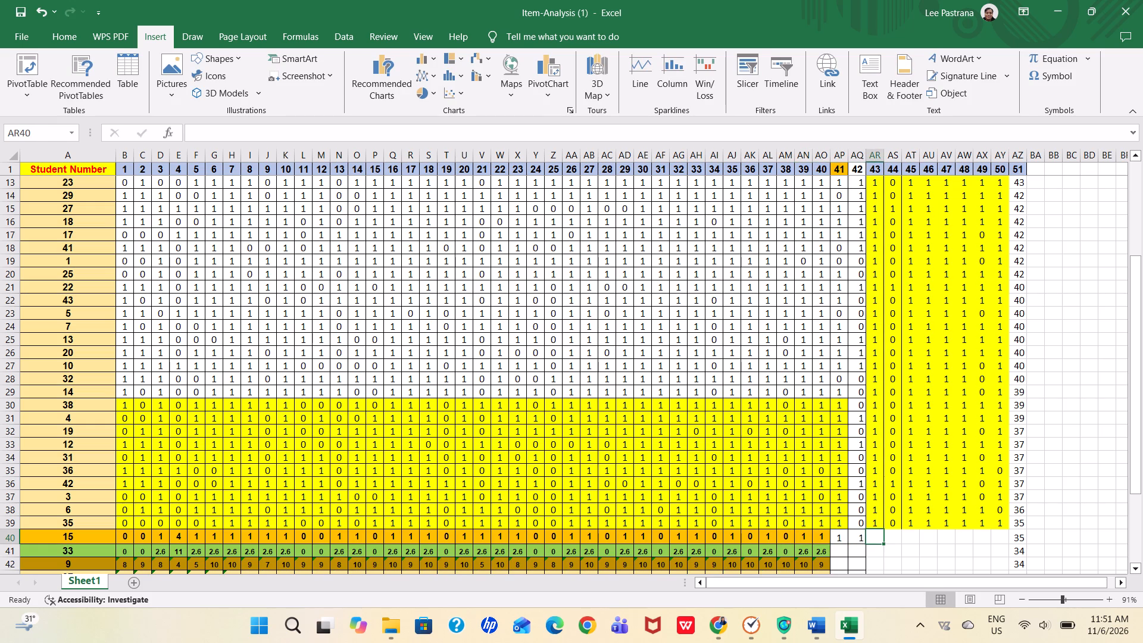
{"action": "key", "text": "1"}
{"action": "key", "text": "Right"}
For student 15 in row 40, set item 44 to 0 and items 45 to 50 to 1.
{"action": "key", "text": "0"}
{"action": "key", "text": "Right"}
{"action": "key", "text": "1"}
{"action": "key", "text": "Right"}
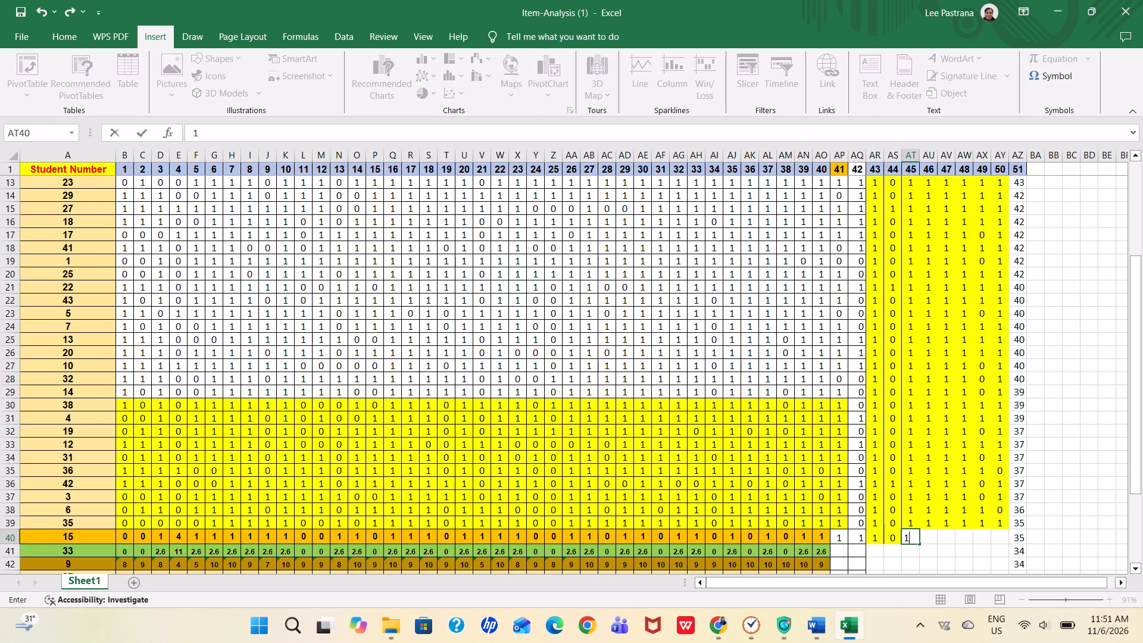
{"action": "key", "text": "1"}
{"action": "key", "text": "Right"}
{"action": "key", "text": "1"}
{"action": "key", "text": "Right"}
{"action": "key", "text": "1"}
{"action": "key", "text": "Right"}
{"action": "key", "text": "1"}
{"action": "key", "text": "Right"}
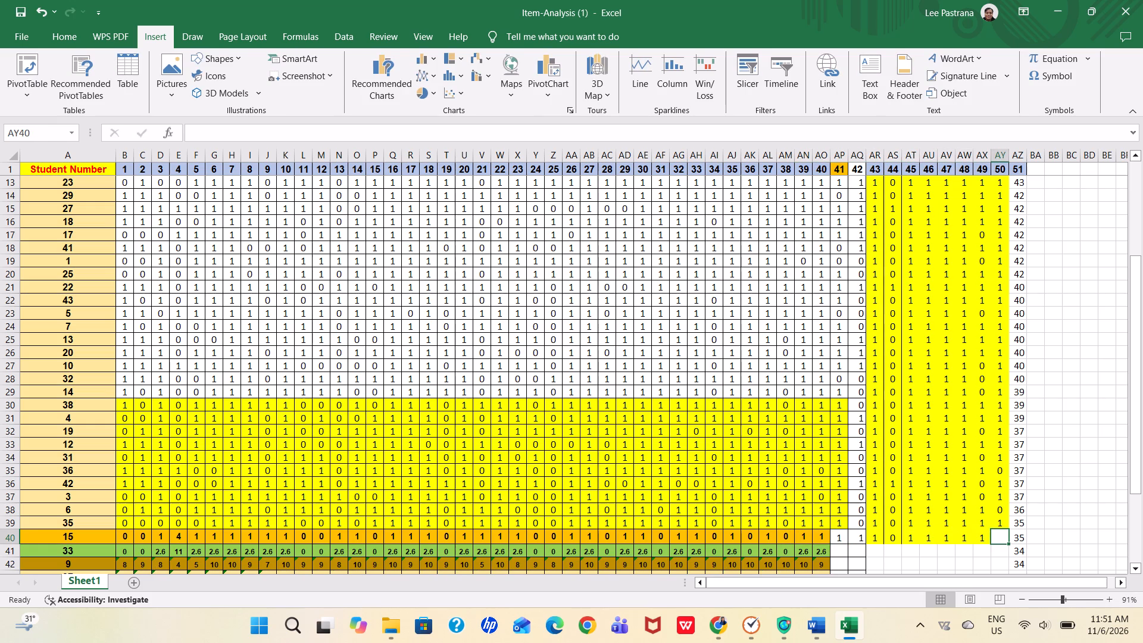
{"action": "key", "text": "1"}
{"action": "key", "text": "Down"}
For student 33 in row 41, set item 1 to 1, skip item 2, and set items 3 to 5 to 0.
{"action": "key", "text": "Left"}
{"action": "key", "text": "Left"}
{"action": "key", "text": "Left"}
{"action": "key", "text": "Left"}
{"action": "key", "text": "Left"}
{"action": "key", "text": "Left"}
{"action": "key", "text": "Left"}
{"action": "key", "text": "Left"}
{"action": "key", "text": "Left"}
{"action": "key", "text": "Left"}
{"action": "key", "text": "Left"}
{"action": "key", "text": "Left"}
{"action": "key", "text": "Left"}
{"action": "key", "text": "Left"}
{"action": "key", "text": "Left"}
{"action": "key", "text": "Left"}
{"action": "key", "text": "Left"}
{"action": "key", "text": "Left"}
{"action": "key", "text": "Left"}
{"action": "key", "text": "Left"}
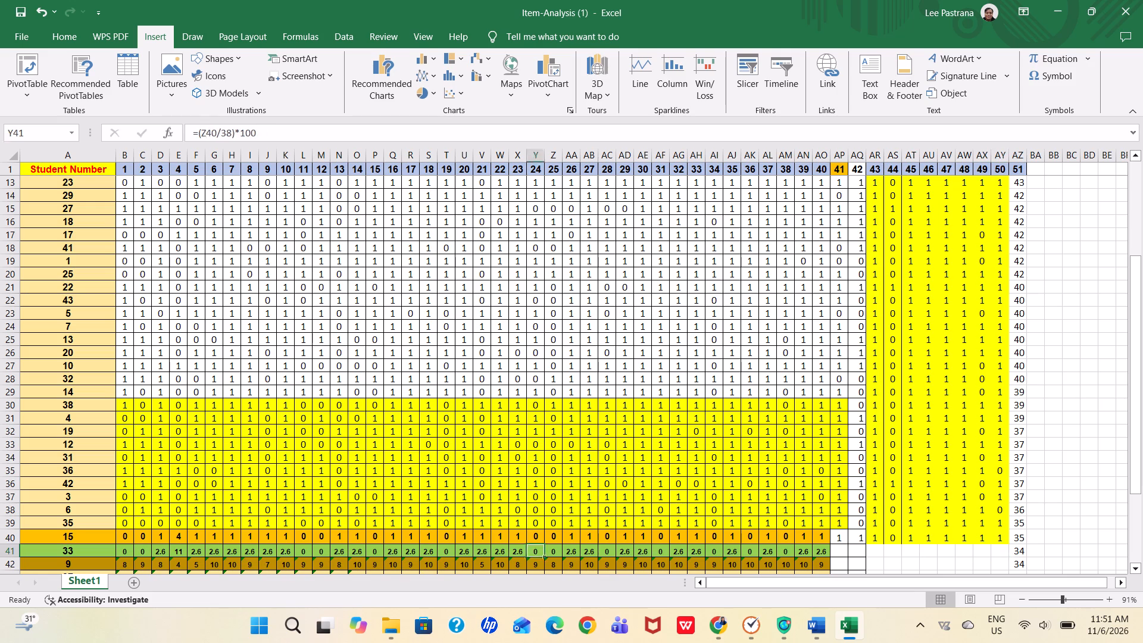
{"action": "key", "text": "Left"}
{"action": "key", "text": "Left"}
{"action": "key", "text": "Left"}
{"action": "key", "text": "Left"}
{"action": "key", "text": "Left"}
{"action": "key", "text": "Left"}
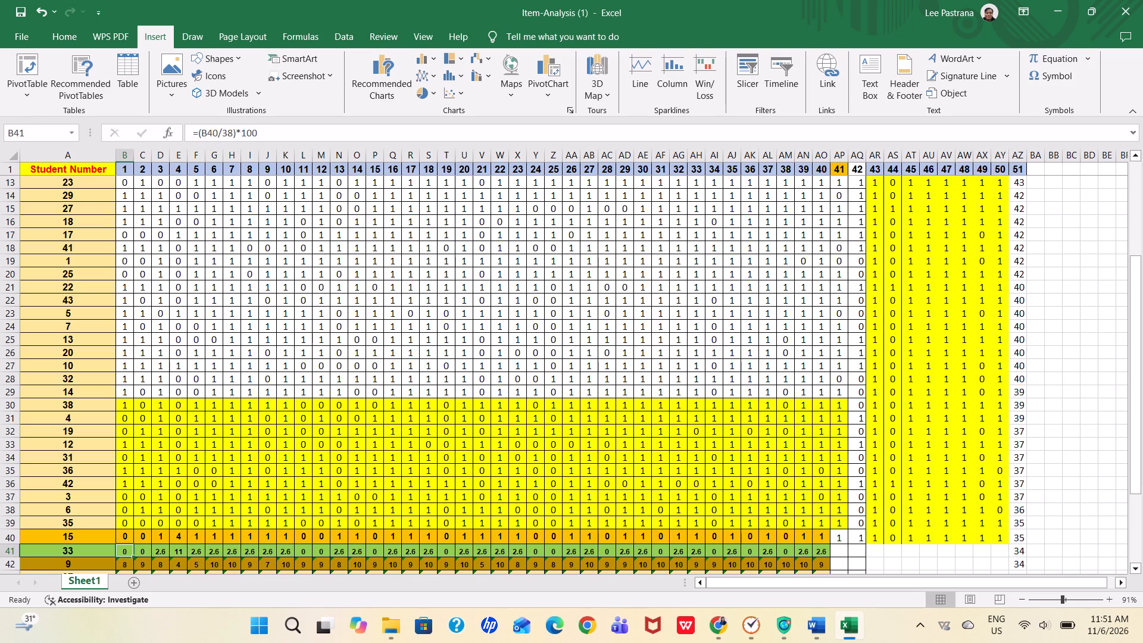
{"action": "key", "text": "1"}
{"action": "key", "text": "Right"}
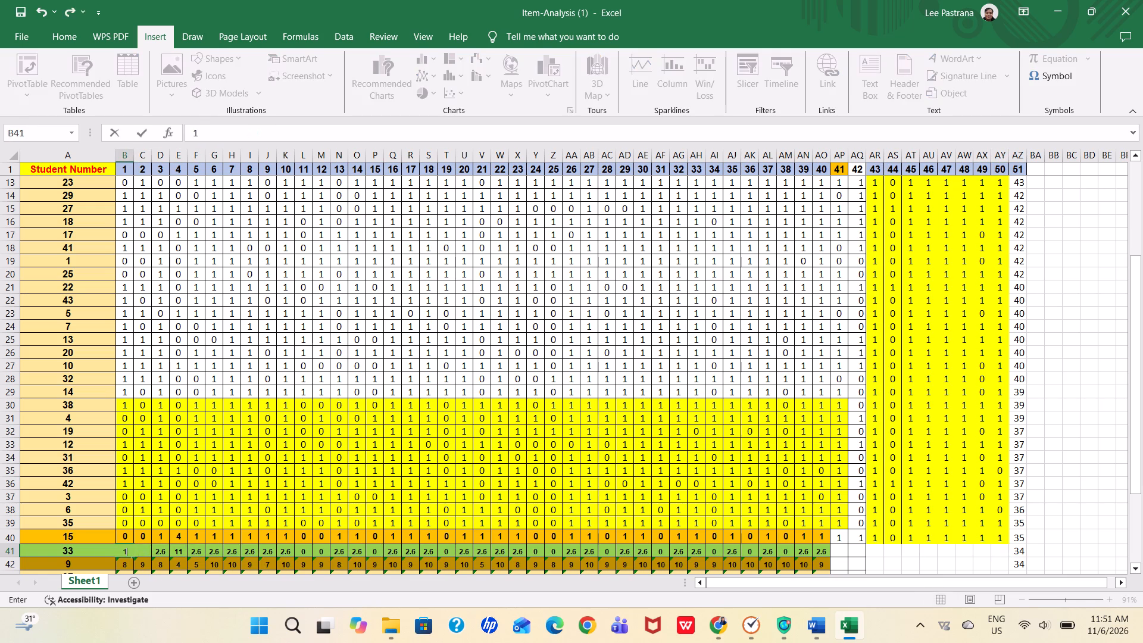
{"action": "key", "text": "Right"}
{"action": "key", "text": "0"}
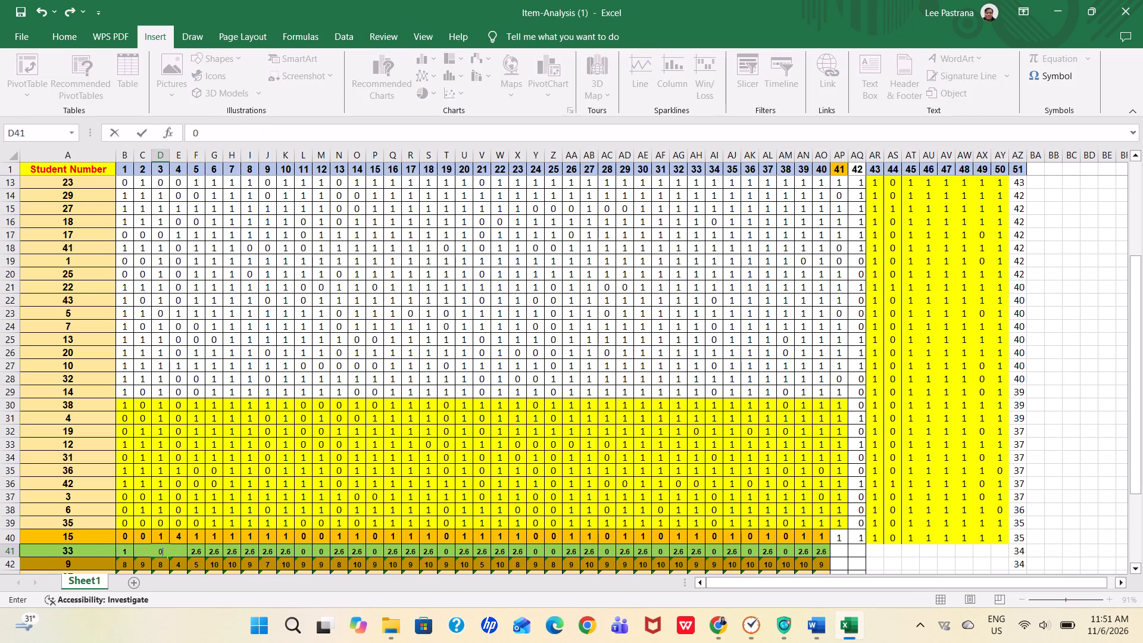
{"action": "key", "text": "Right"}
{"action": "key", "text": "0"}
{"action": "key", "text": "Right"}
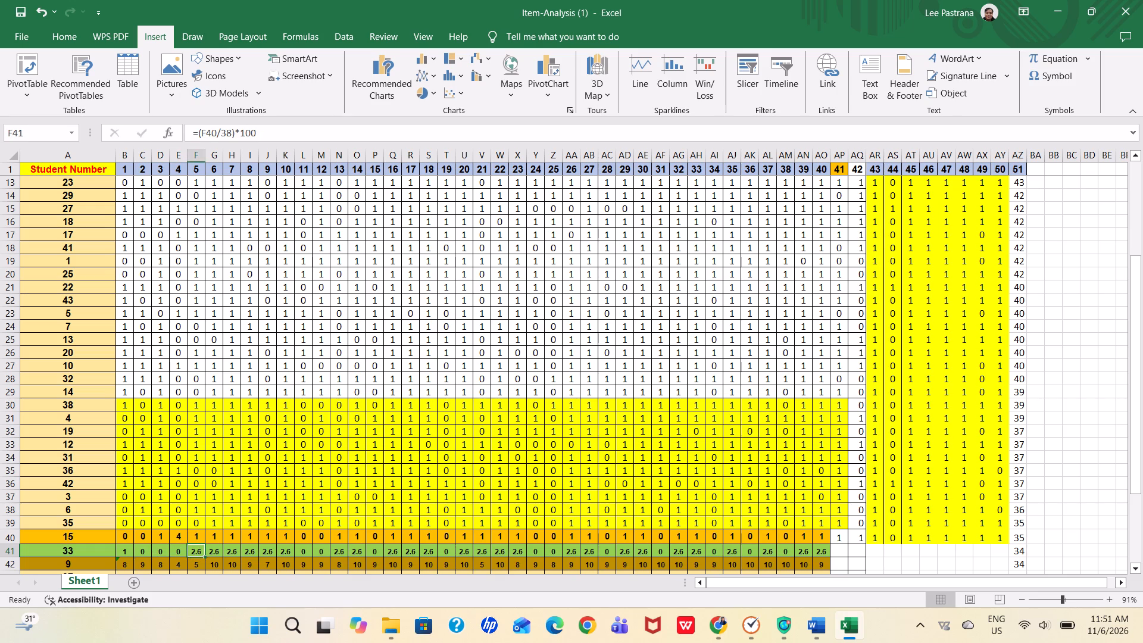
{"action": "key", "text": "0"}
{"action": "key", "text": "Right"}
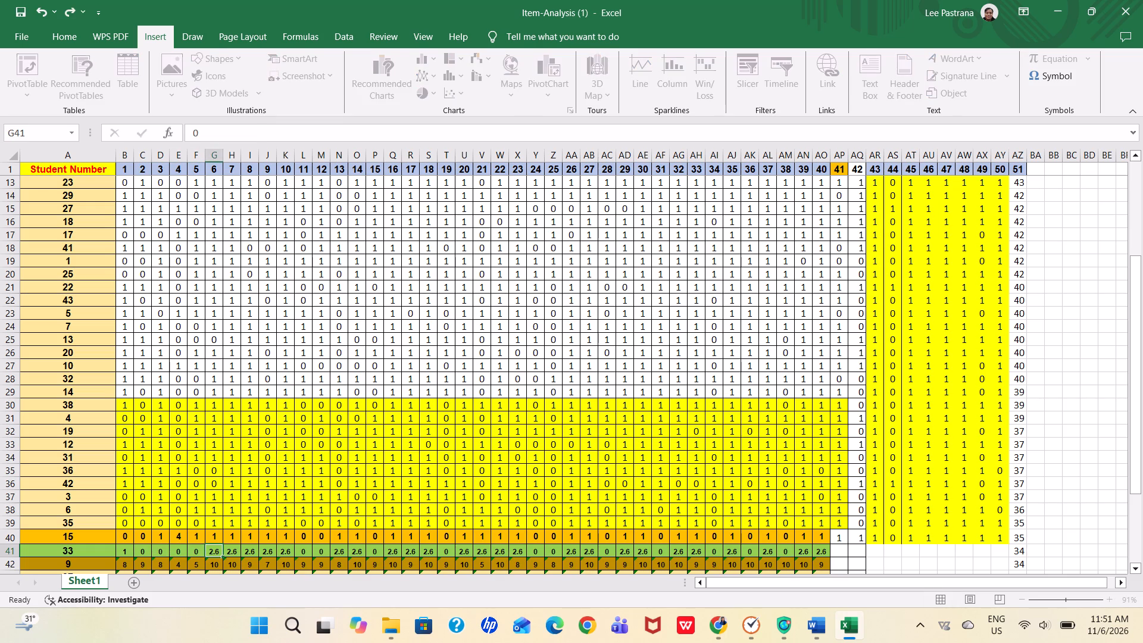
For student 33 in row 41, set items 6 to 8, 10 and 11 to 1, and items 9 and 12 to 0.
{"action": "key", "text": "1"}
{"action": "key", "text": "Right"}
{"action": "key", "text": "1"}
{"action": "key", "text": "Right"}
{"action": "key", "text": "1"}
{"action": "key", "text": "Right"}
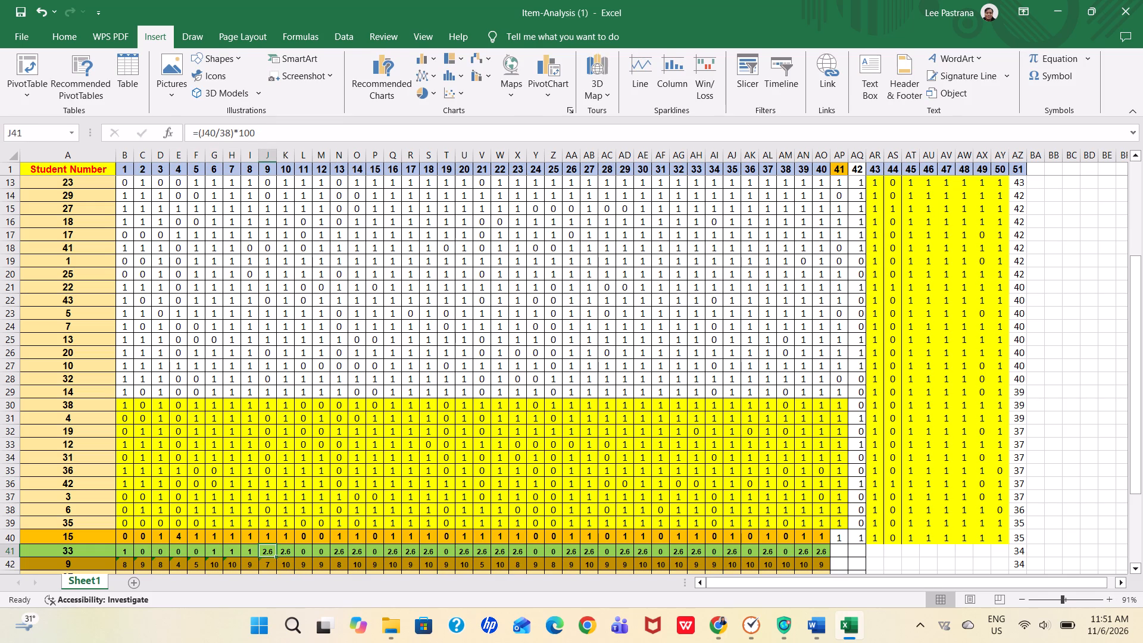
{"action": "key", "text": "0"}
{"action": "key", "text": "Right"}
{"action": "key", "text": "1"}
{"action": "key", "text": "Right"}
{"action": "key", "text": "1"}
{"action": "key", "text": "Right"}
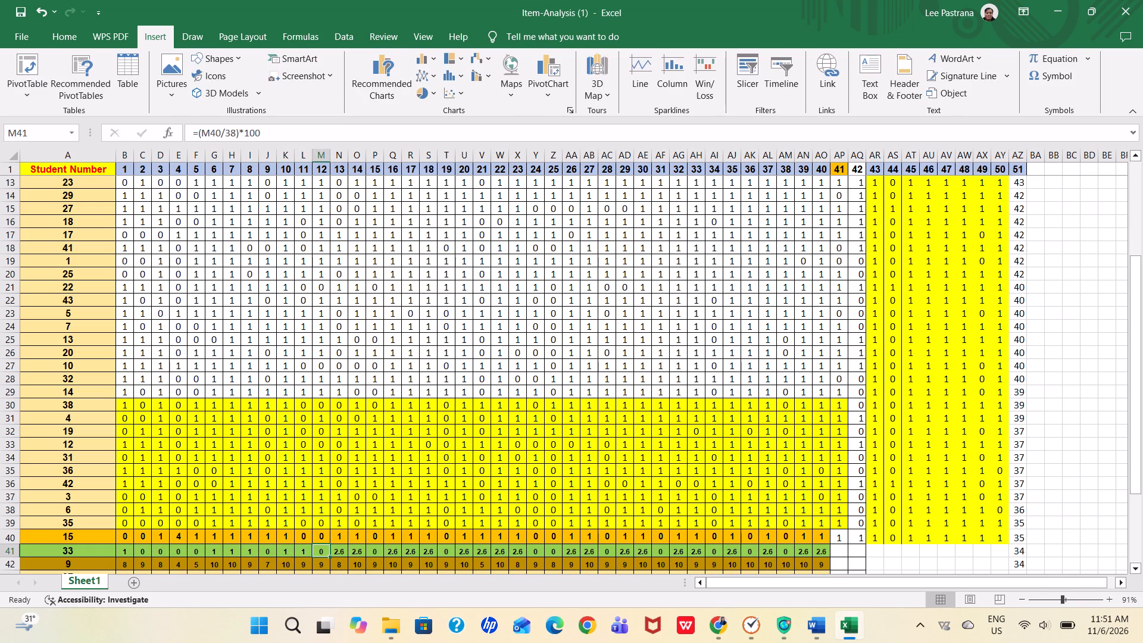
{"action": "key", "text": "0"}
{"action": "key", "text": "Right"}
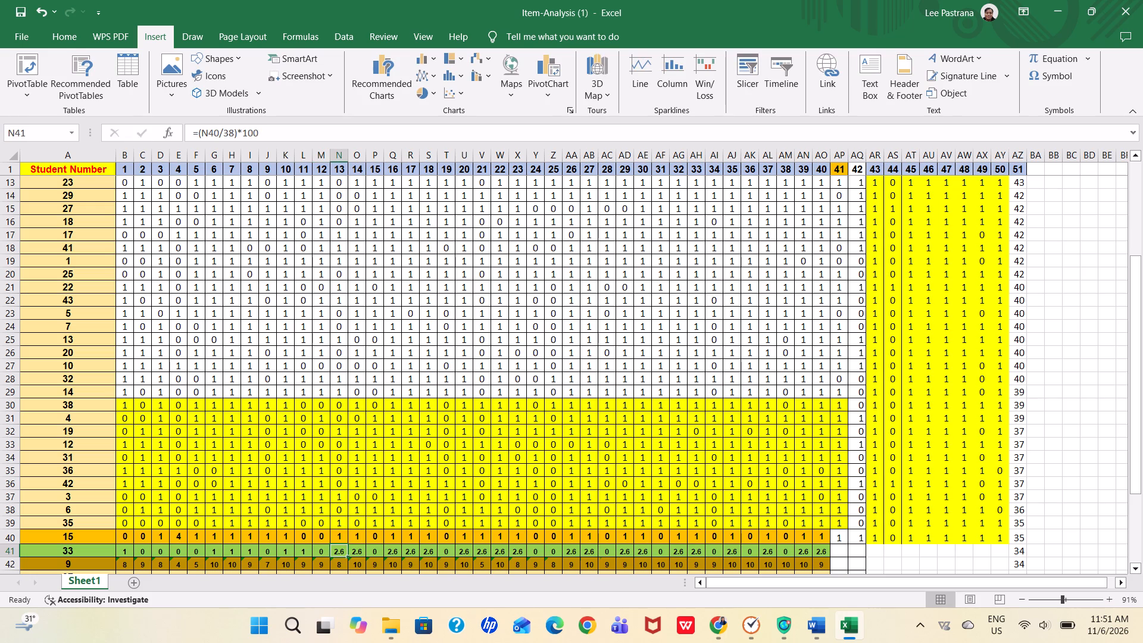
For student 33 in row 41, set items 13 to 18 to 1 and item 19 to 0.
{"action": "key", "text": "1"}
{"action": "key", "text": "Right"}
{"action": "key", "text": "1"}
{"action": "key", "text": "Right"}
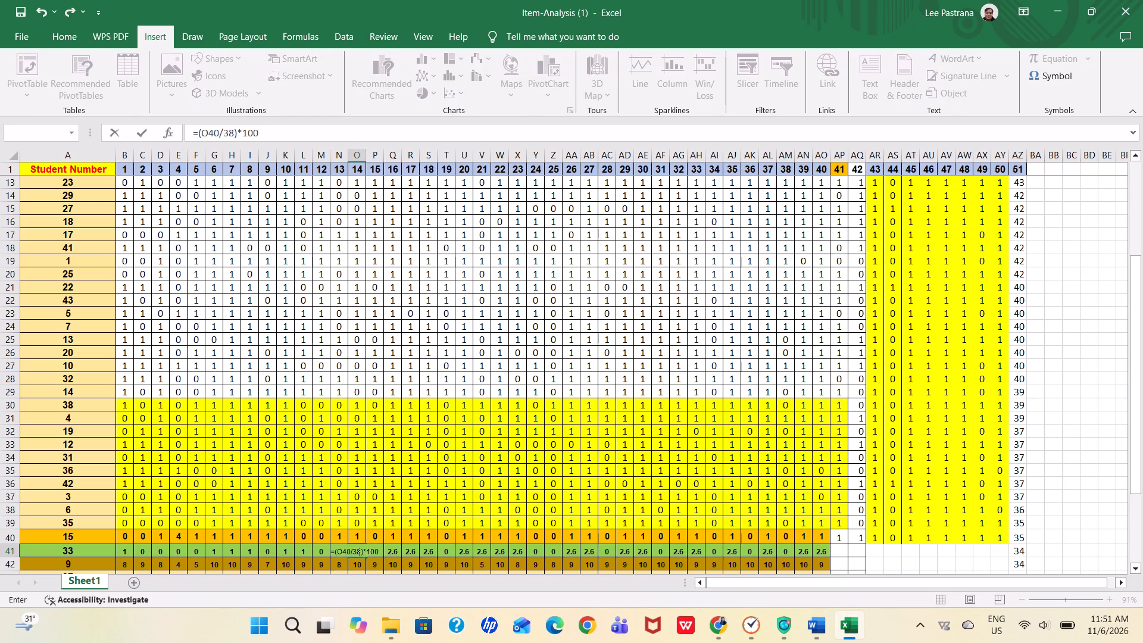
{"action": "key", "text": "1"}
{"action": "key", "text": "Right"}
{"action": "key", "text": "1"}
{"action": "key", "text": "Right"}
{"action": "key", "text": "1"}
{"action": "key", "text": "Right"}
{"action": "key", "text": "1"}
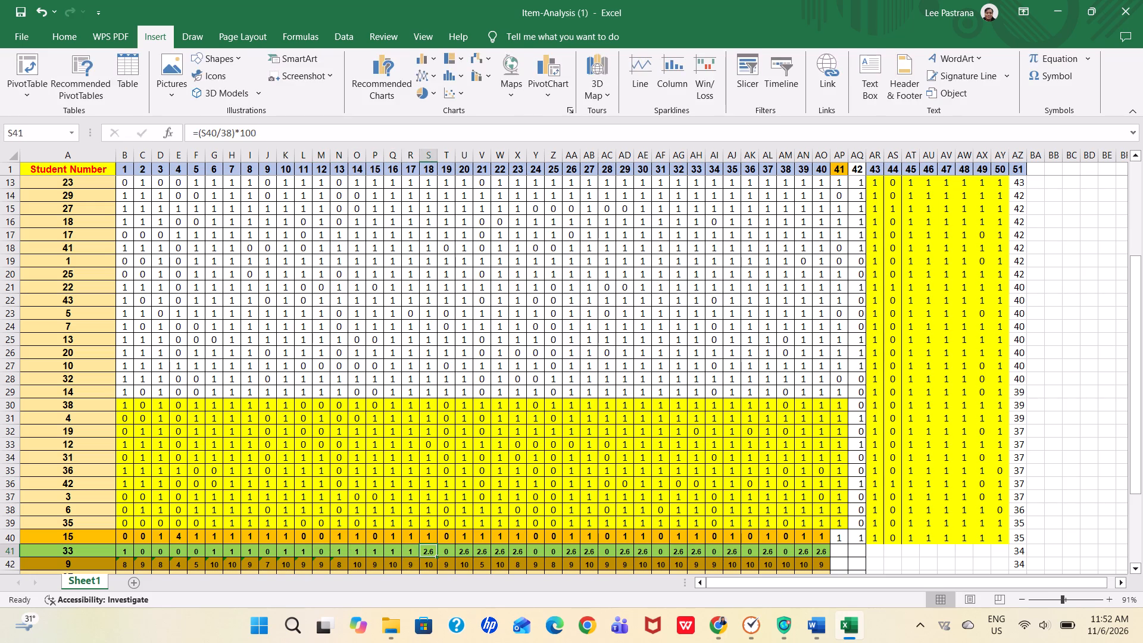
{"action": "key", "text": "Right"}
{"action": "key", "text": "0"}
{"action": "key", "text": "Right"}
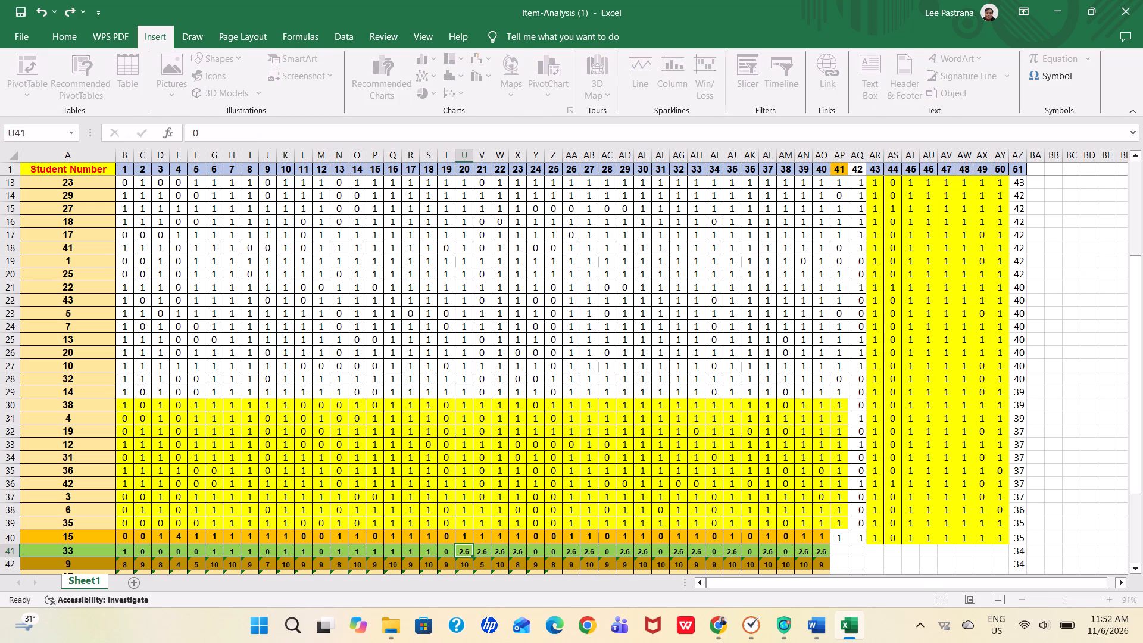
For student 33 in row 41, set items 20 to 22 and 24 to 1, and items 23 and 25 to 0.
{"action": "key", "text": "1"}
{"action": "key", "text": "Right"}
{"action": "key", "text": "1"}
{"action": "key", "text": "Right"}
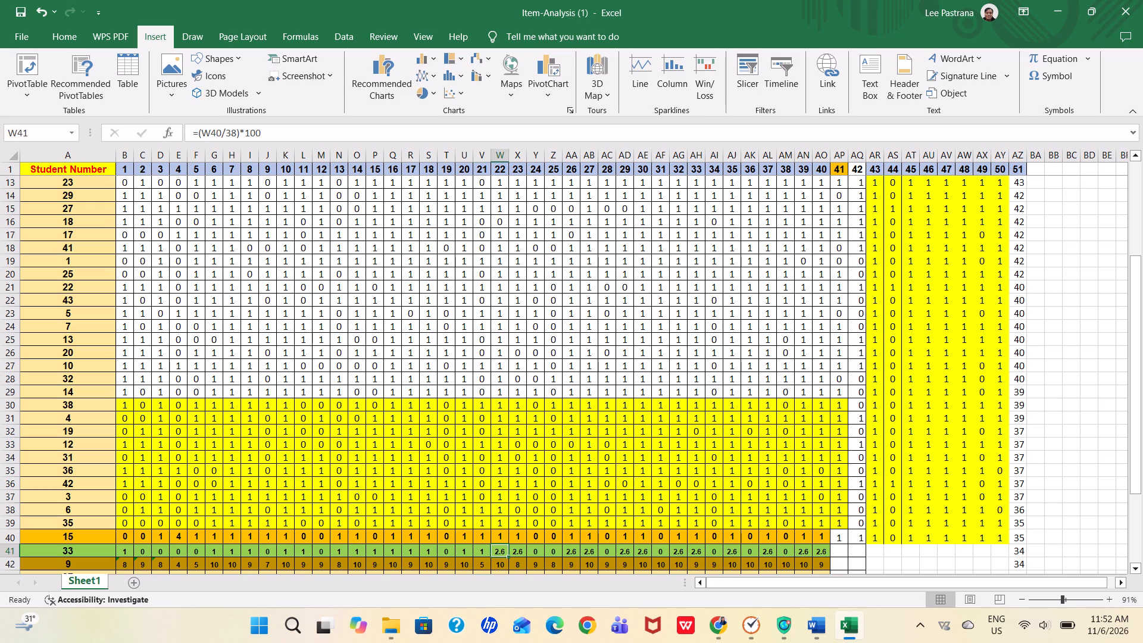
{"action": "key", "text": "1"}
{"action": "key", "text": "Right"}
{"action": "key", "text": "0"}
{"action": "key", "text": "Right"}
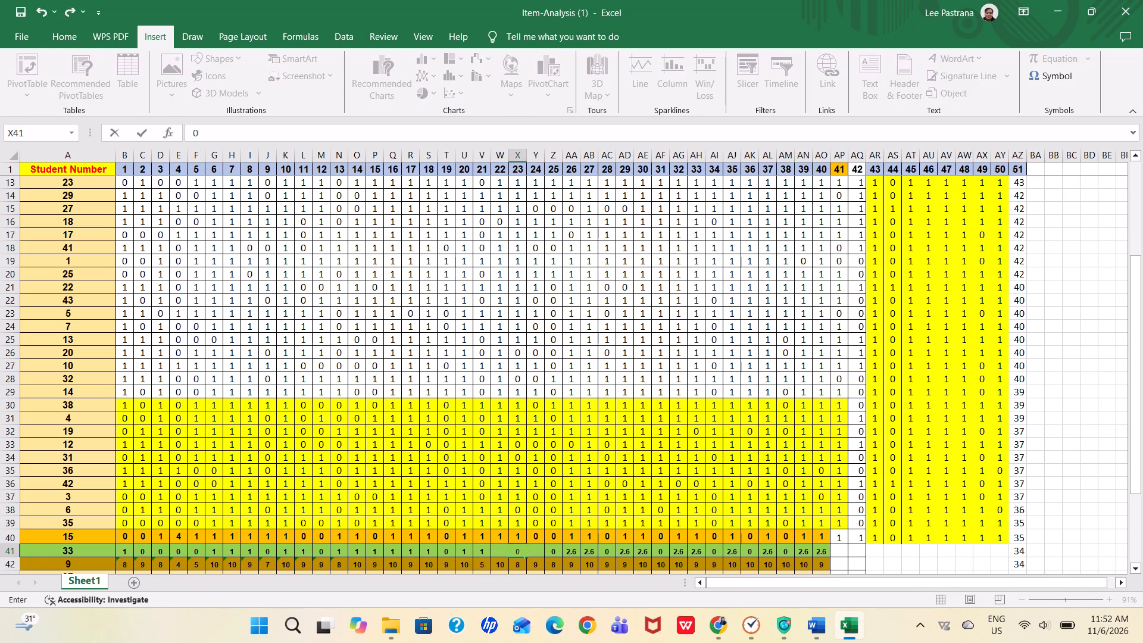
{"action": "key", "text": "1"}
{"action": "key", "text": "Right"}
{"action": "key", "text": "0"}
{"action": "key", "text": "Right"}
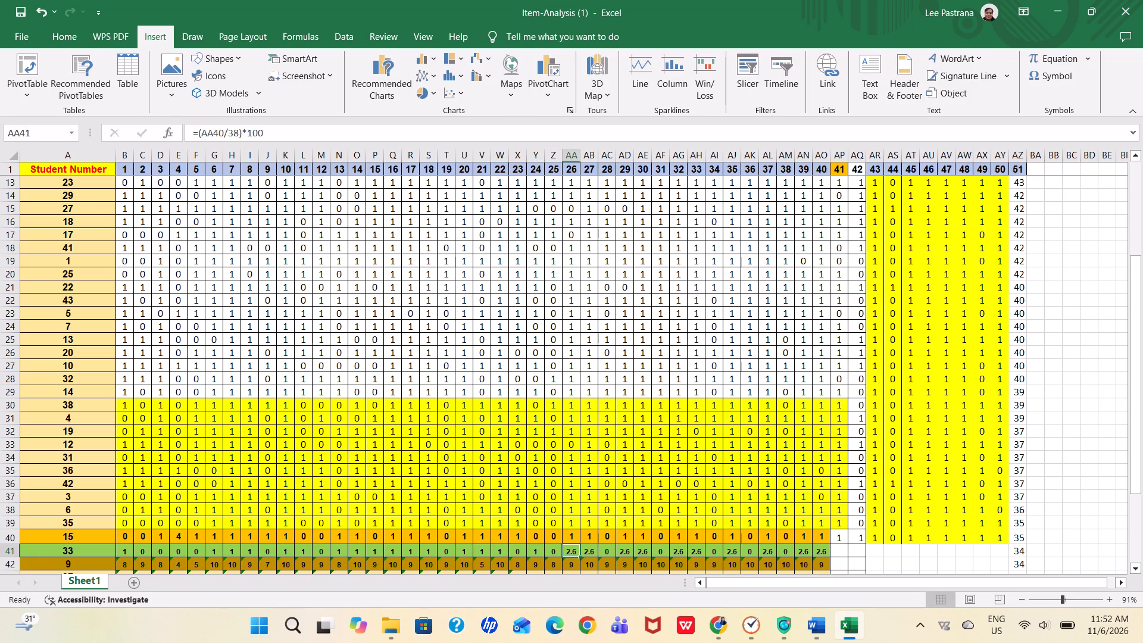
For student 33 in row 41, set items 26, 27 and 29 to 32 to 1, and item 28 to 0.
{"action": "key", "text": "1"}
{"action": "key", "text": "Right"}
{"action": "key", "text": "1"}
{"action": "key", "text": "Right"}
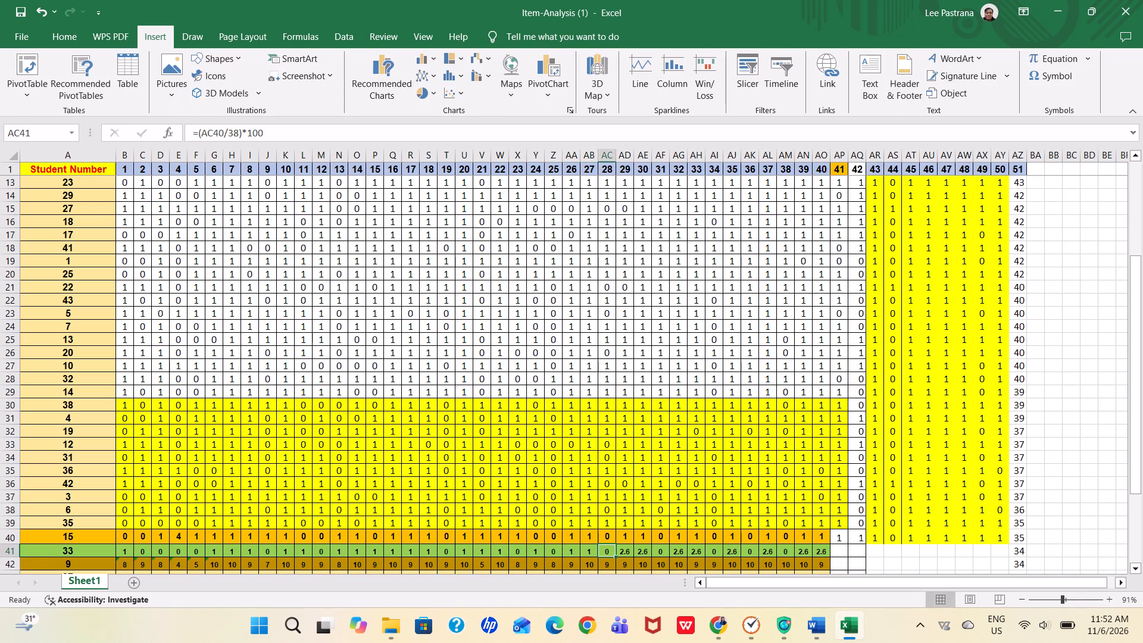
{"action": "key", "text": "0"}
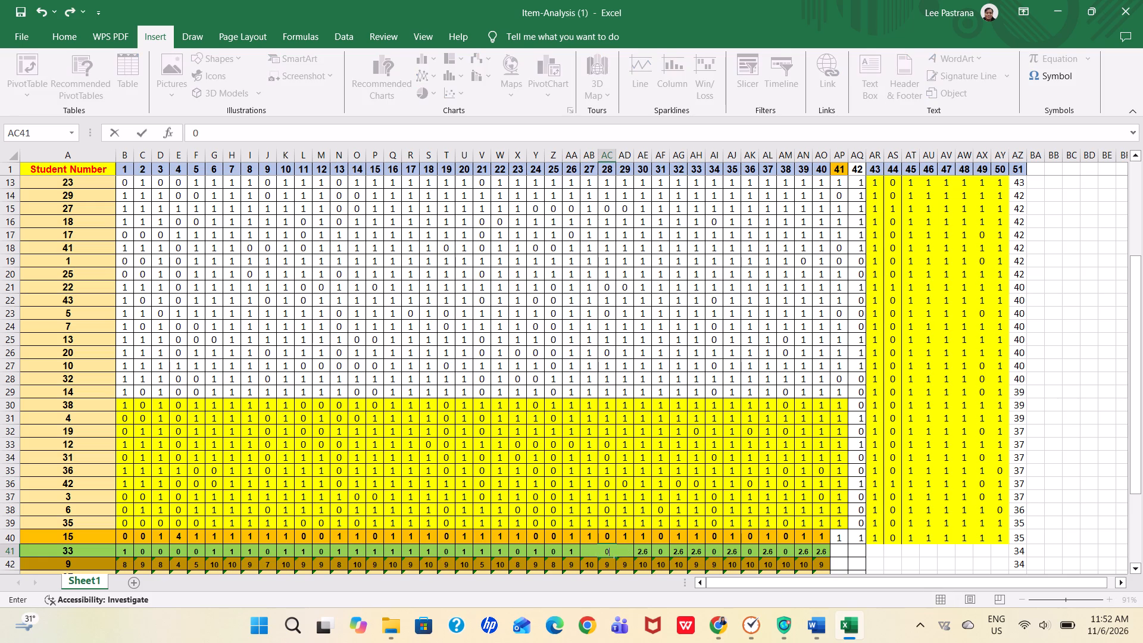
{"action": "key", "text": "Right"}
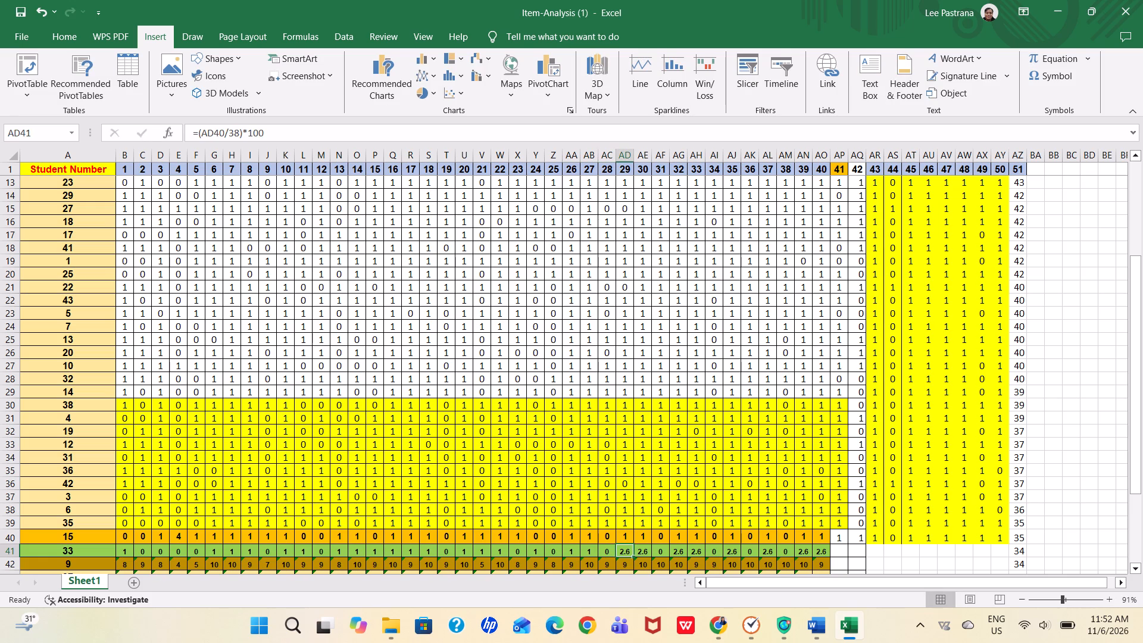
{"action": "key", "text": "1"}
{"action": "key", "text": "Right"}
{"action": "key", "text": "1"}
{"action": "key", "text": "Right"}
{"action": "key", "text": "1"}
{"action": "key", "text": "Right"}
{"action": "key", "text": "1"}
{"action": "key", "text": "Right"}
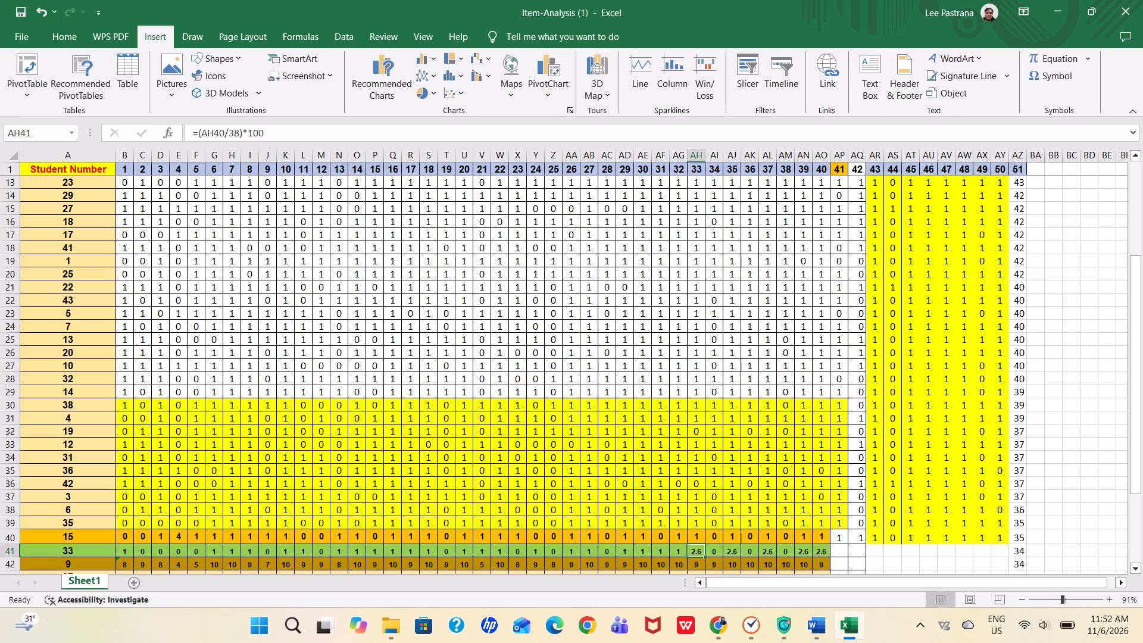
For student 33 in row 41, set items 33, 34, 36 and 38 to 0, and items 35 and 37 to 1.
{"action": "key", "text": "0"}
{"action": "key", "text": "Right"}
{"action": "key", "text": "0"}
{"action": "key", "text": "Right"}
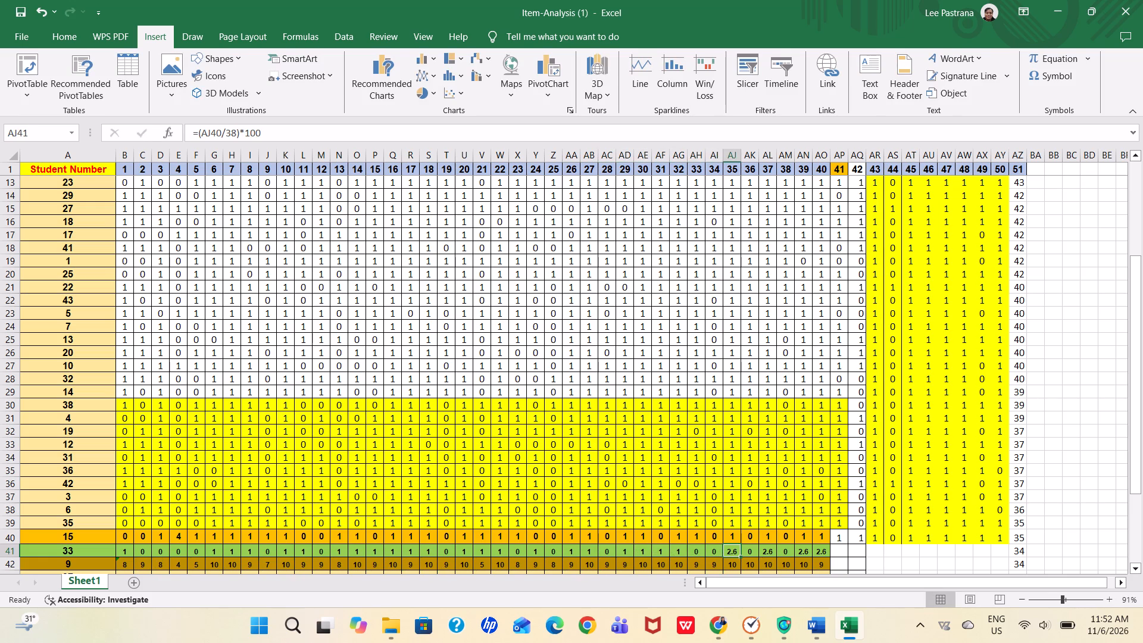
{"action": "key", "text": "1"}
{"action": "key", "text": "Right"}
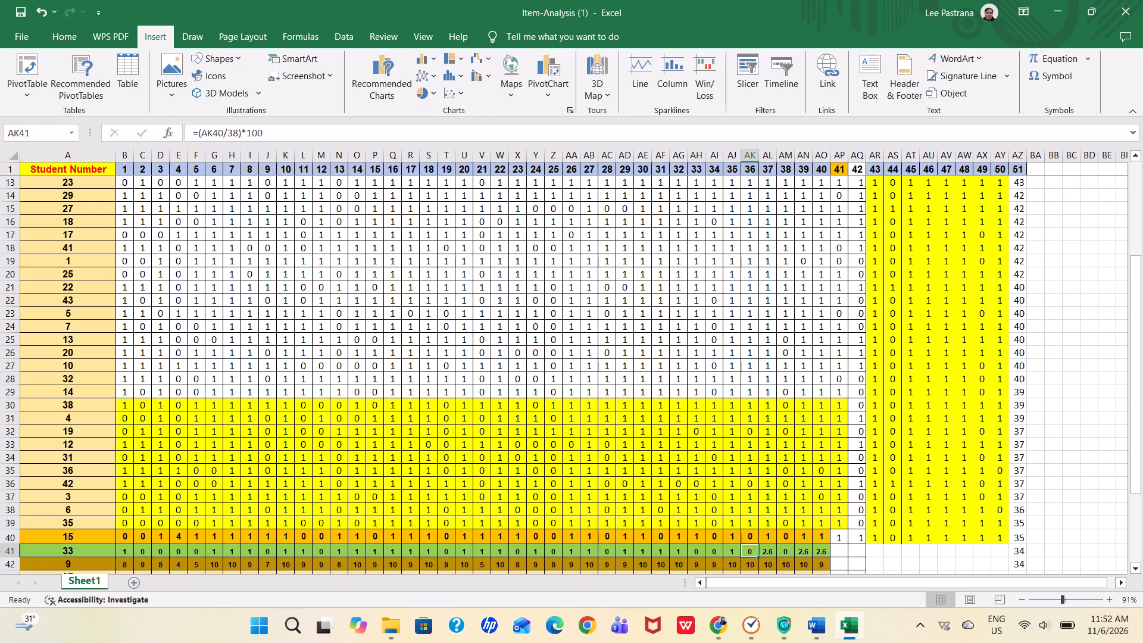
{"action": "key", "text": "0"}
{"action": "key", "text": "Right"}
{"action": "key", "text": "1"}
{"action": "key", "text": "Right"}
{"action": "key", "text": "0"}
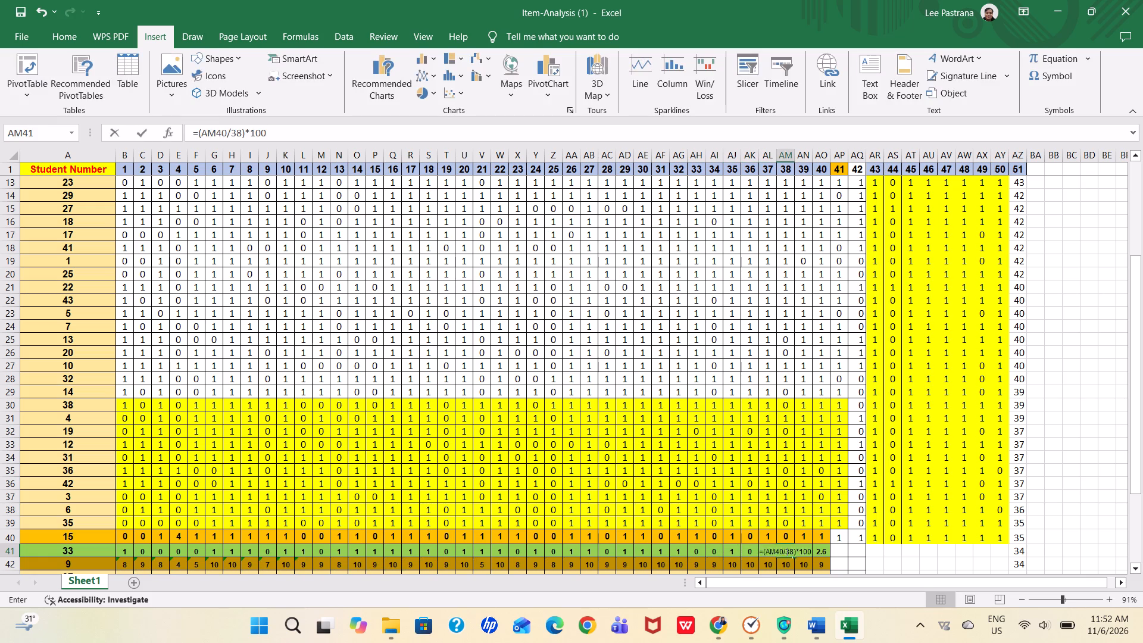
{"action": "key", "text": "Right"}
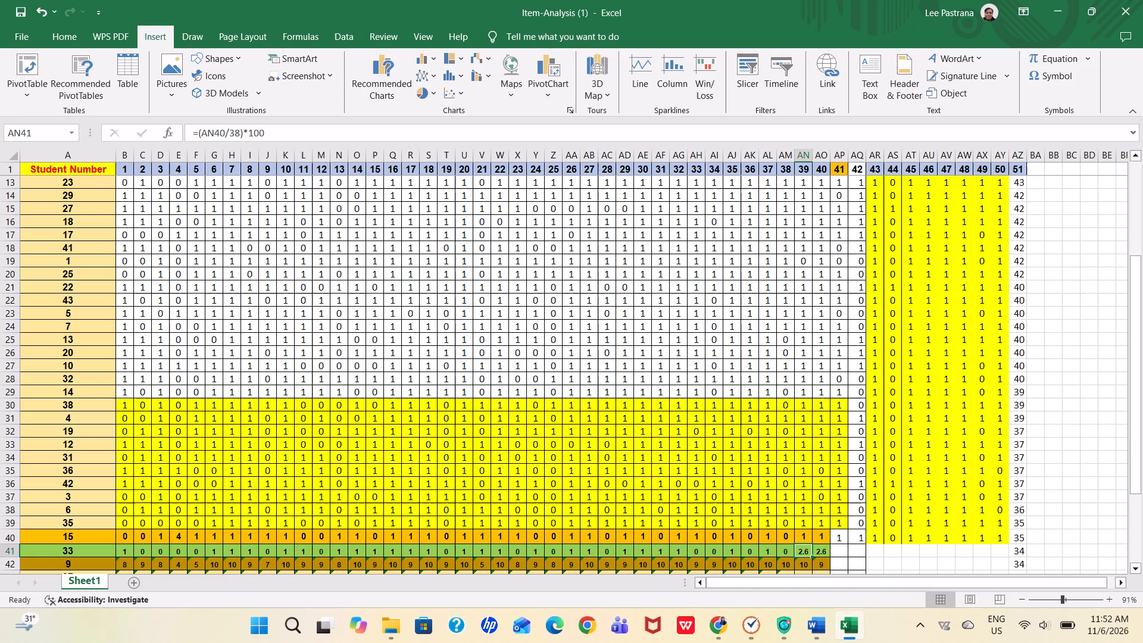
For student 33 in row 41, set items 39, 40, 42 and 43 to 1, and items 41 and 44 to 0.
{"action": "key", "text": "1"}
{"action": "key", "text": "Right"}
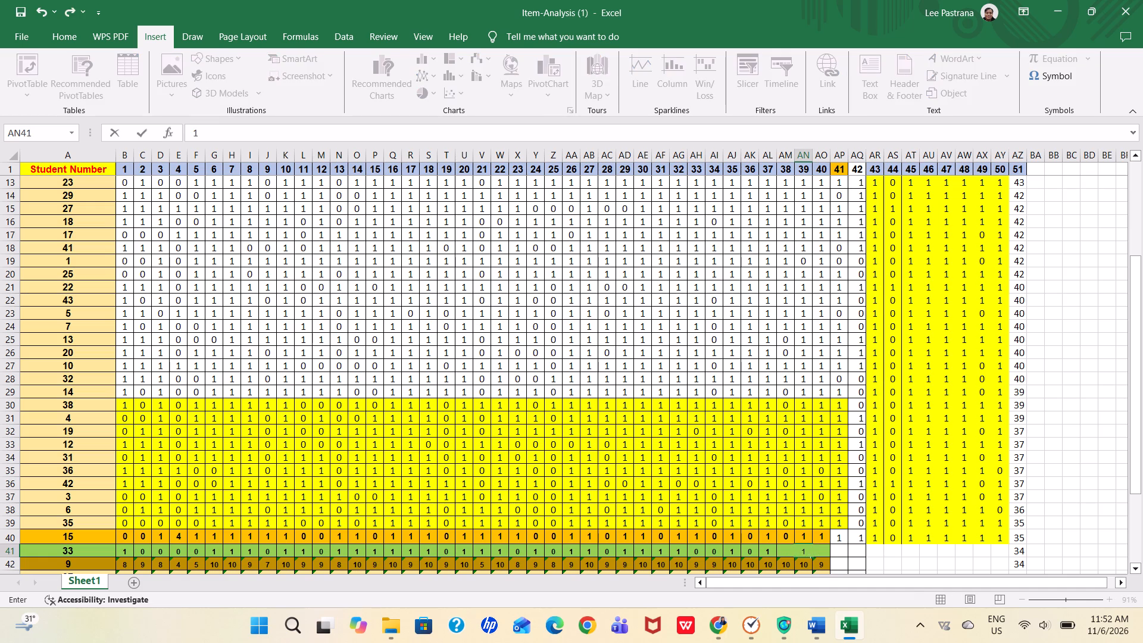
{"action": "key", "text": "1"}
{"action": "key", "text": "Right"}
{"action": "key", "text": "0"}
{"action": "key", "text": "Right"}
{"action": "key", "text": "1"}
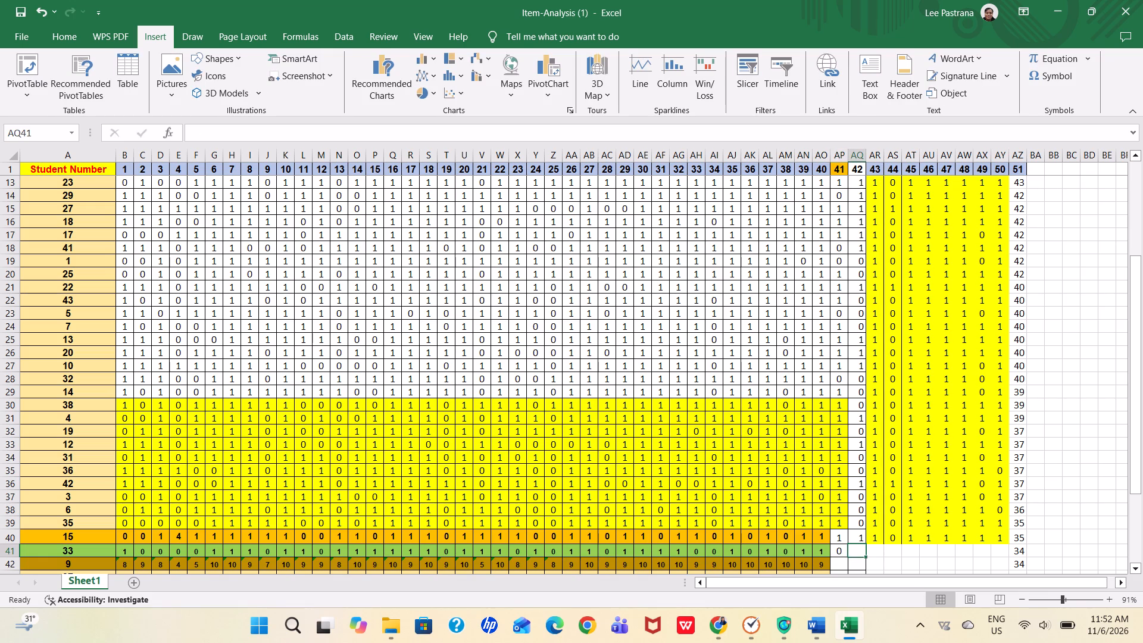
{"action": "key", "text": "Right"}
{"action": "key", "text": "1"}
{"action": "key", "text": "Right"}
{"action": "key", "text": "0"}
{"action": "key", "text": "Right"}
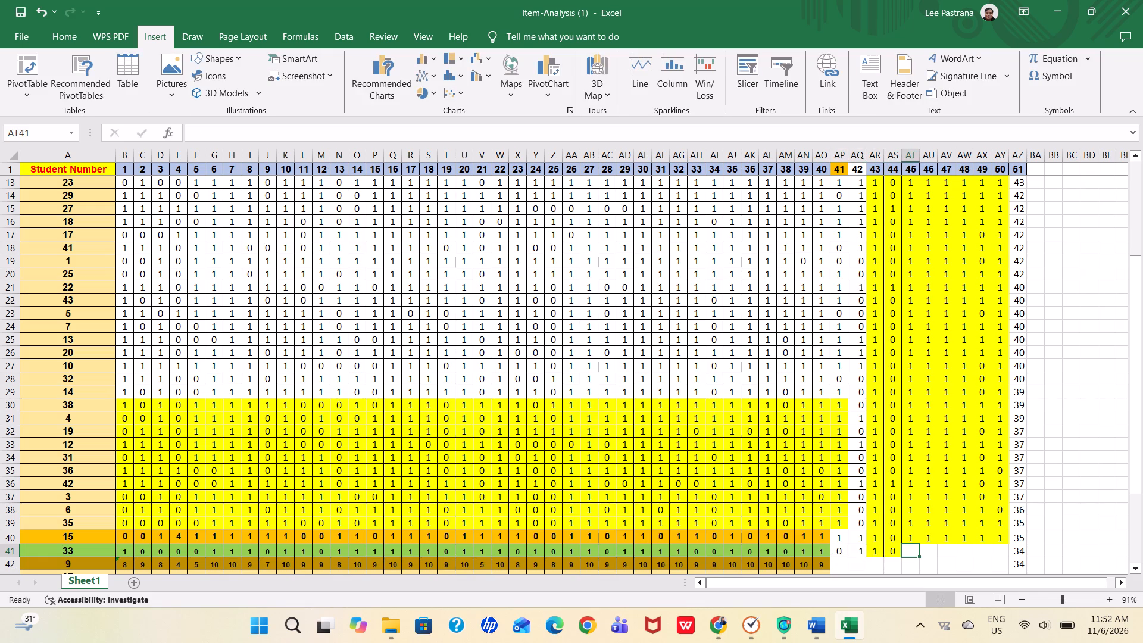
For student 33 in row 41, set items 45 to 50 to 1.
{"action": "key", "text": "1"}
{"action": "key", "text": "Right"}
{"action": "key", "text": "1"}
{"action": "key", "text": "Right"}
{"action": "key", "text": "1"}
{"action": "key", "text": "Right"}
{"action": "key", "text": "1"}
{"action": "key", "text": "Right"}
{"action": "key", "text": "1"}
{"action": "key", "text": "Right"}
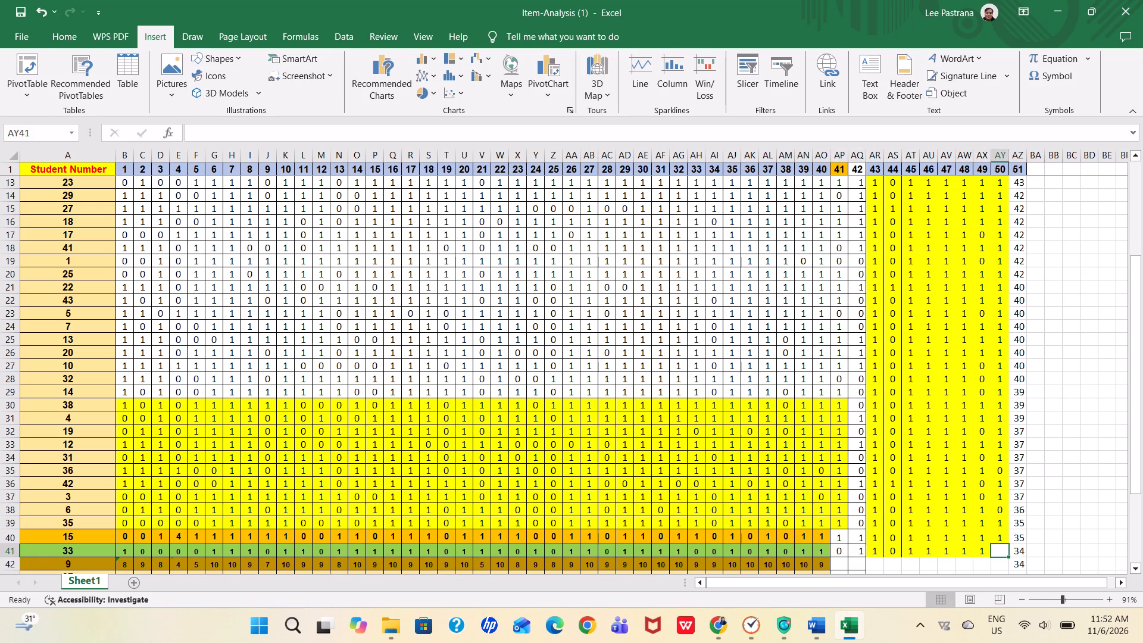
{"action": "key", "text": "1"}
{"action": "key", "text": "Right"}
For student 9 in row 42, skip item 1, set items 2 and 4 to 1, and items 3 and 5 to 0.
{"action": "key", "text": "Down"}
{"action": "key", "text": "Left"}
{"action": "key", "text": "Left"}
{"action": "key", "text": "Left"}
{"action": "key", "text": "Left"}
{"action": "key", "text": "Left"}
{"action": "key", "text": "Left"}
{"action": "key", "text": "Left"}
{"action": "key", "text": "Left"}
{"action": "key", "text": "Left"}
{"action": "key", "text": "Left"}
{"action": "key", "text": "Left"}
{"action": "key", "text": "Left"}
{"action": "key", "text": "Left"}
{"action": "key", "text": "Left"}
{"action": "key", "text": "Left"}
{"action": "key", "text": "Left"}
{"action": "key", "text": "Left"}
{"action": "key", "text": "Left"}
{"action": "key", "text": "Left"}
{"action": "key", "text": "Left"}
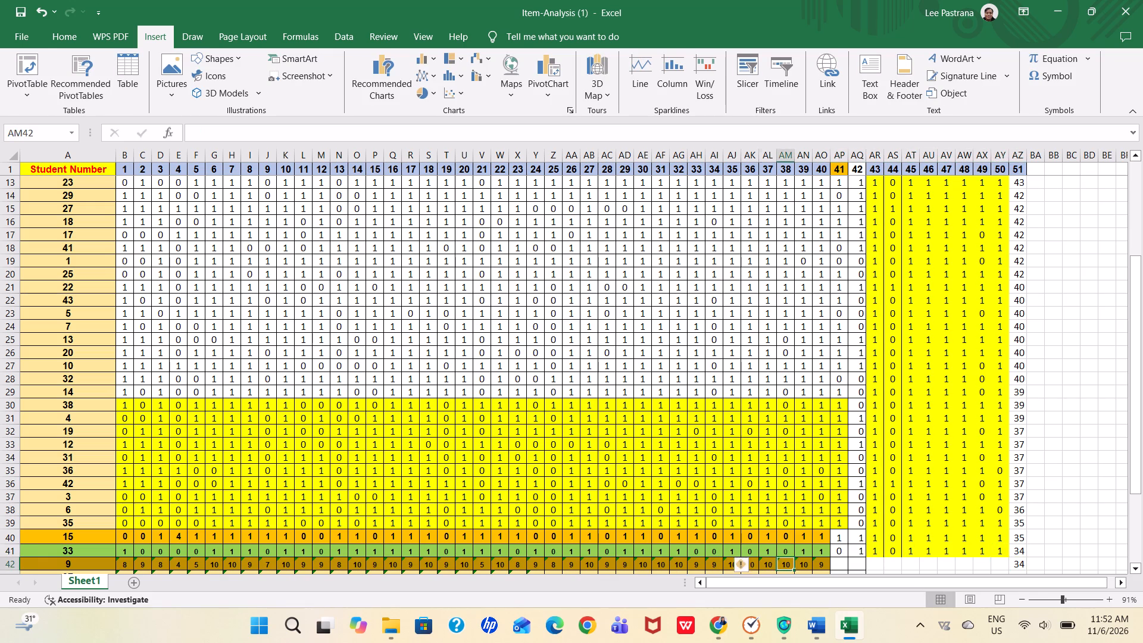
{"action": "key", "text": "Left"}
{"action": "key", "text": "Left"}
{"action": "key", "text": "Left"}
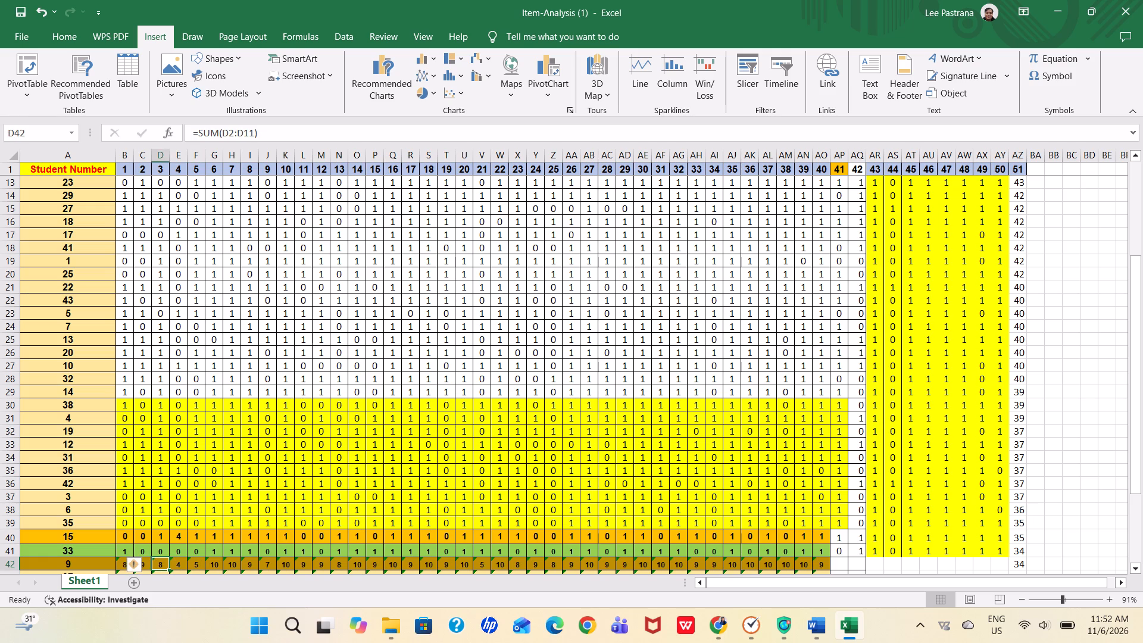
{"action": "key", "text": "Left"}
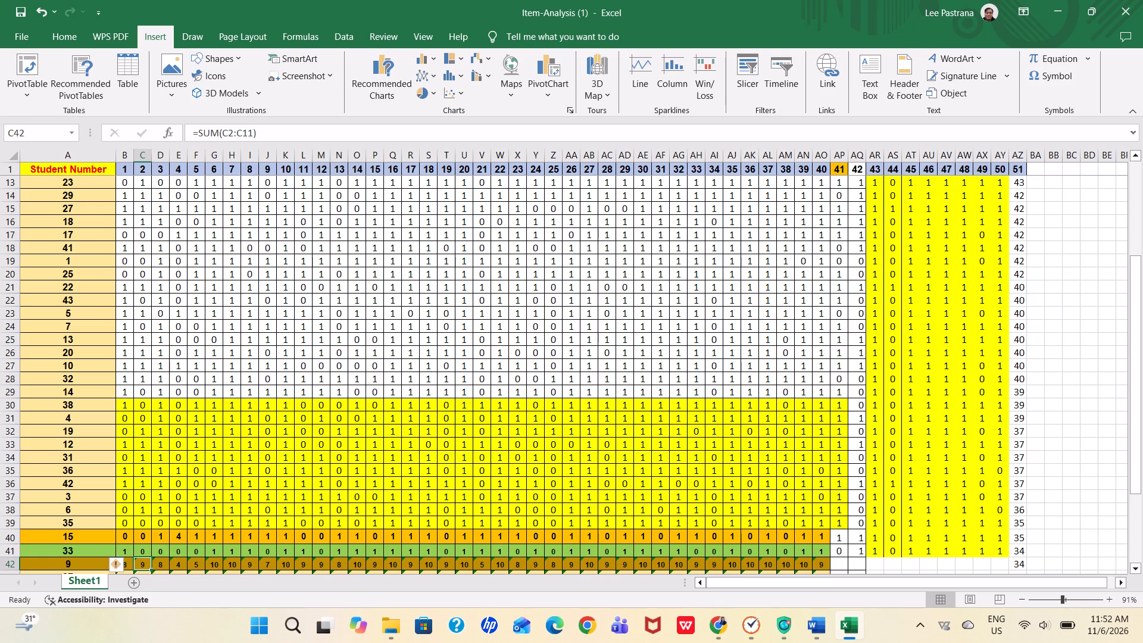
{"action": "left_click_drag", "start_coordinate": [1141, 312], "coordinate": [1142, 344]}
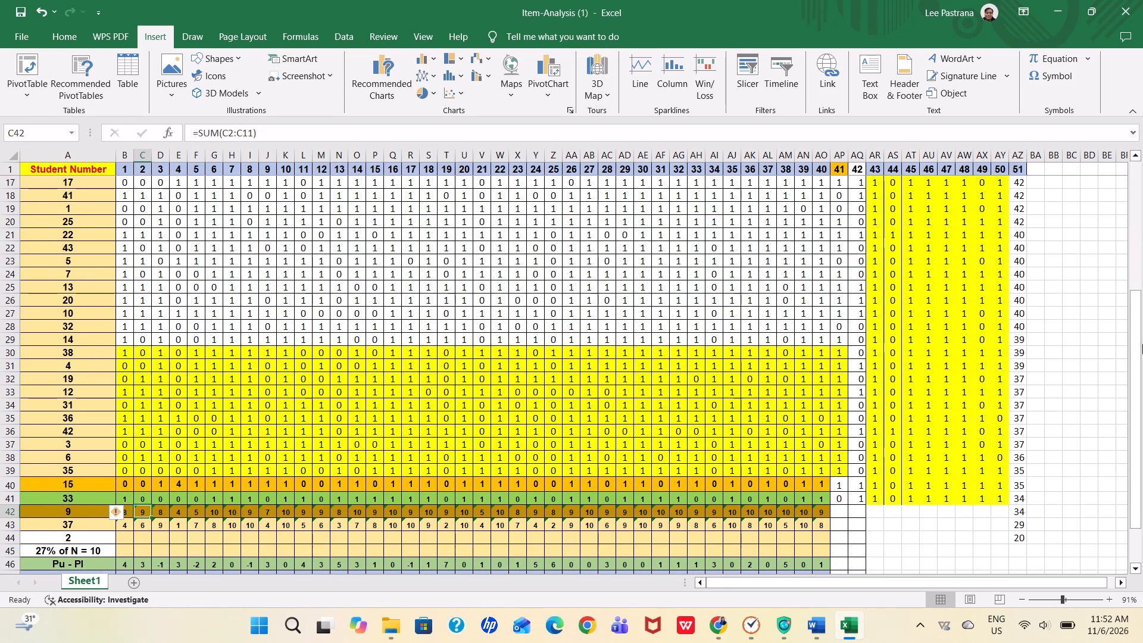
{"action": "key", "text": "1"}
{"action": "key", "text": "Right"}
{"action": "key", "text": "0"}
{"action": "key", "text": "Right"}
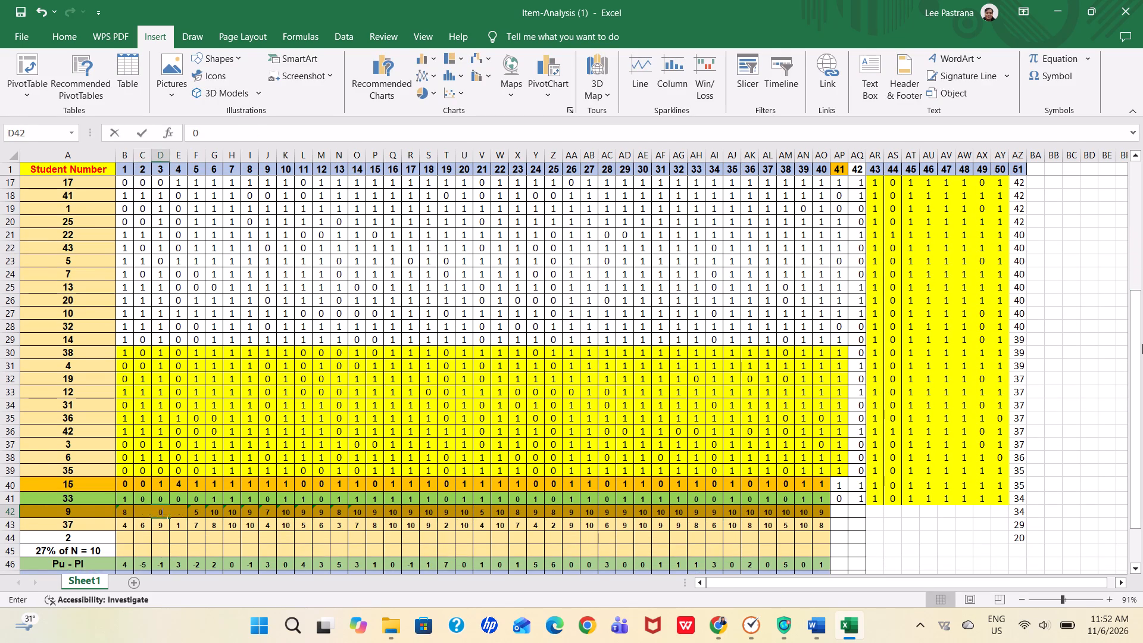
{"action": "key", "text": "1"}
{"action": "key", "text": "Right"}
{"action": "key", "text": "0"}
{"action": "key", "text": "Right"}
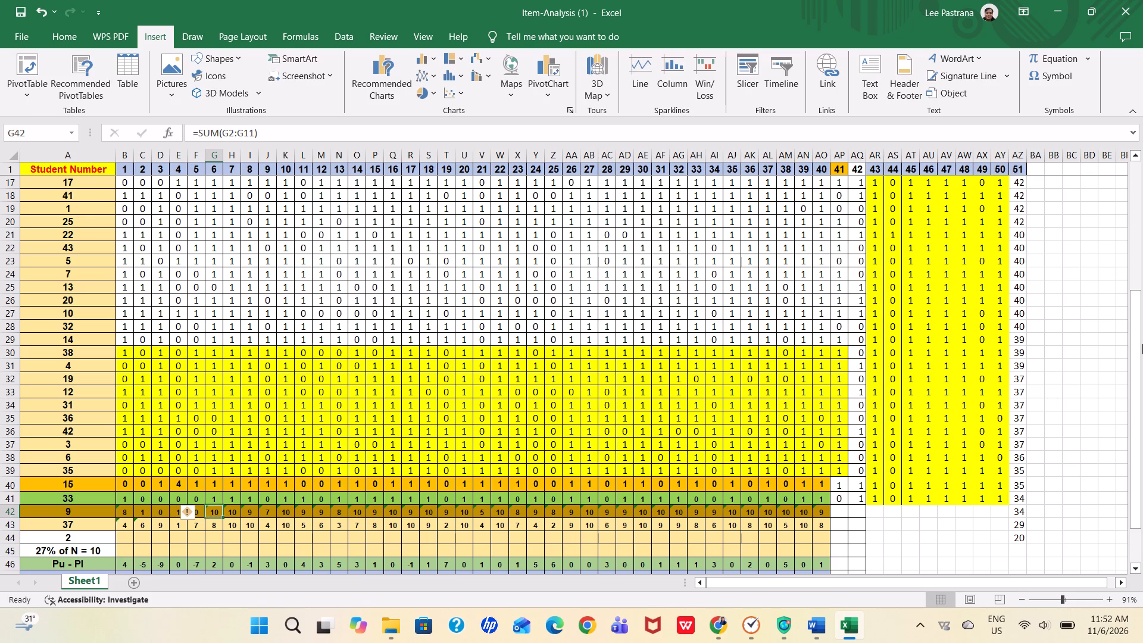
For student 9 in row 42, set items 6 to 10 to 1.
{"action": "key", "text": "1"}
{"action": "key", "text": "Right"}
{"action": "key", "text": "1"}
{"action": "key", "text": "Right"}
{"action": "key", "text": "1"}
{"action": "key", "text": "Right"}
{"action": "key", "text": "1"}
{"action": "key", "text": "Right"}
{"action": "key", "text": "1"}
{"action": "key", "text": "Right"}
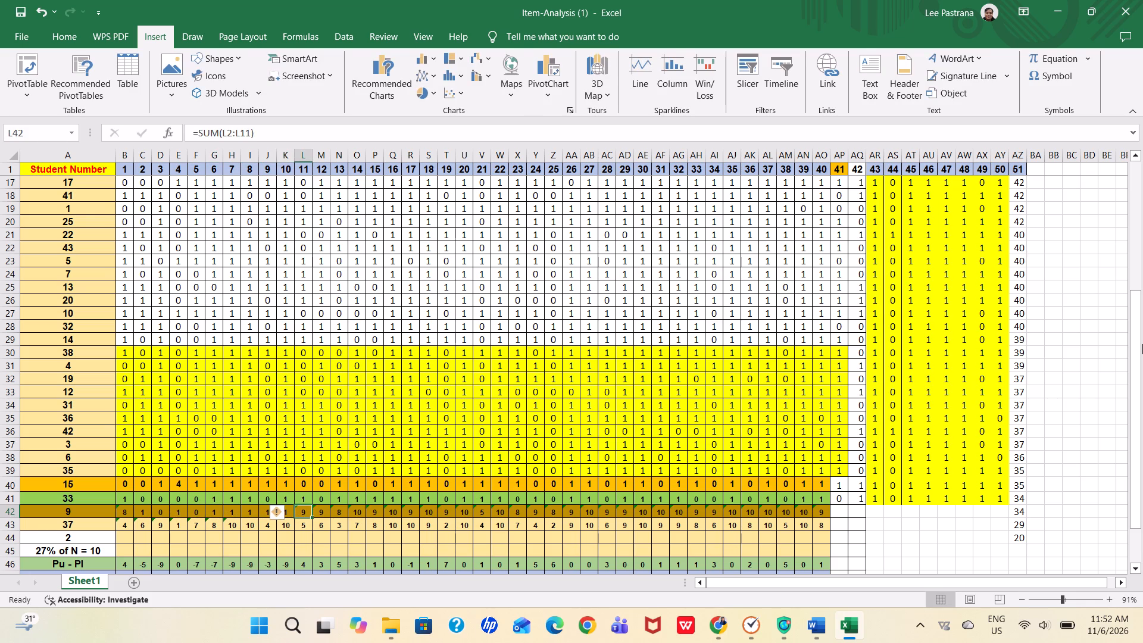
For student 9 in row 42, set items 11 to 13 and 15 to 0, and item 14 to 1.
{"action": "key", "text": "0"}
{"action": "key", "text": "Right"}
{"action": "key", "text": "0"}
{"action": "key", "text": "Right"}
{"action": "key", "text": "0"}
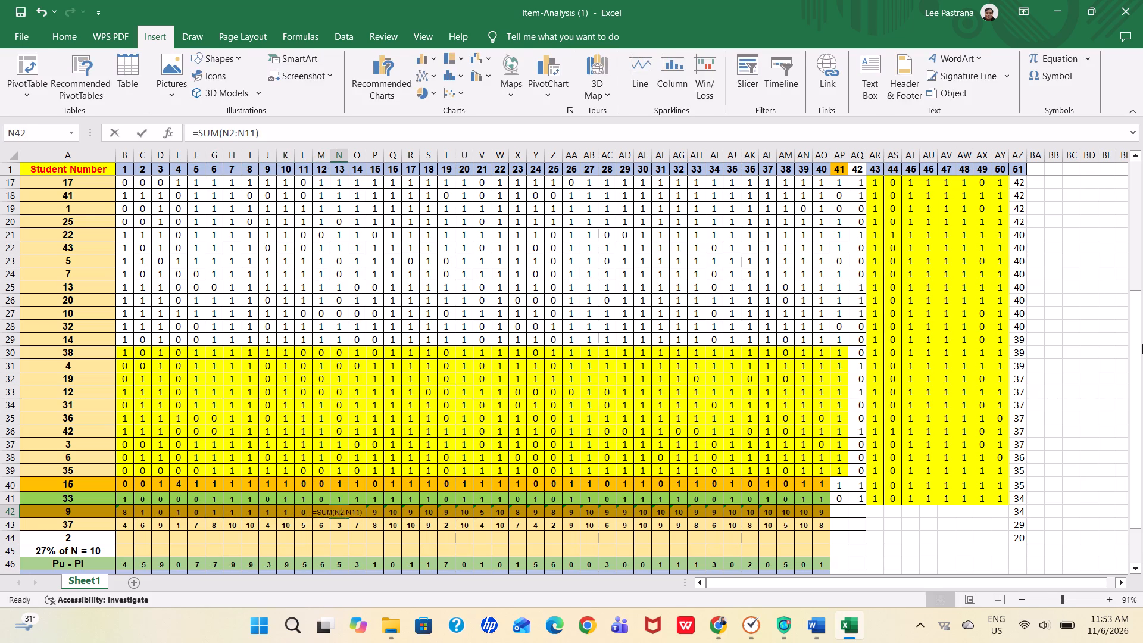
{"action": "key", "text": "Right"}
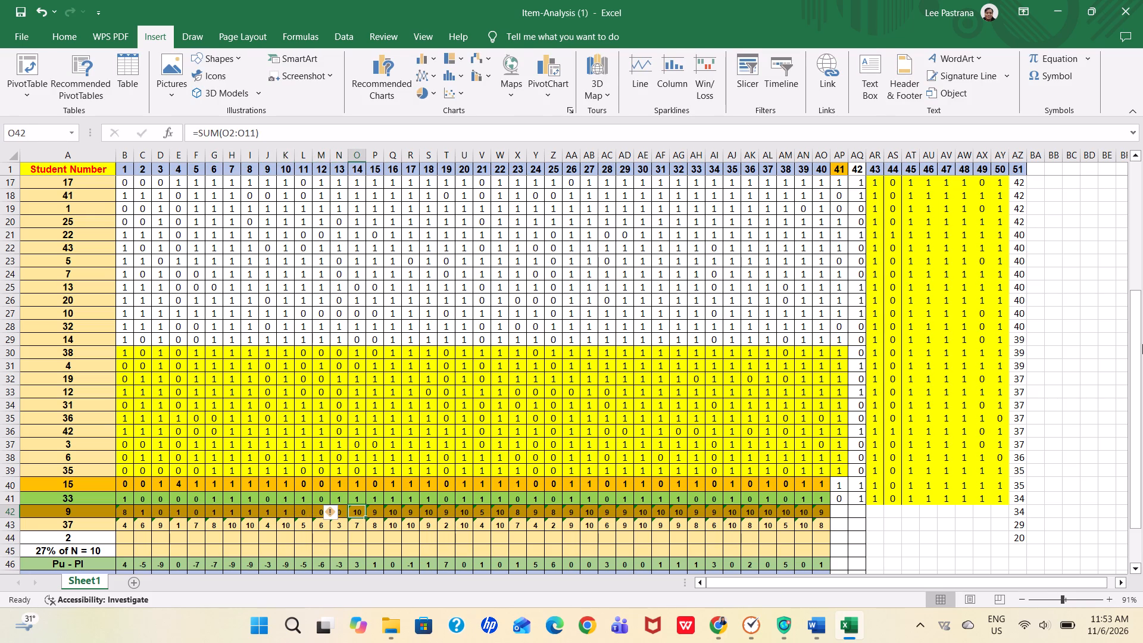
{"action": "key", "text": "1"}
{"action": "key", "text": "Right"}
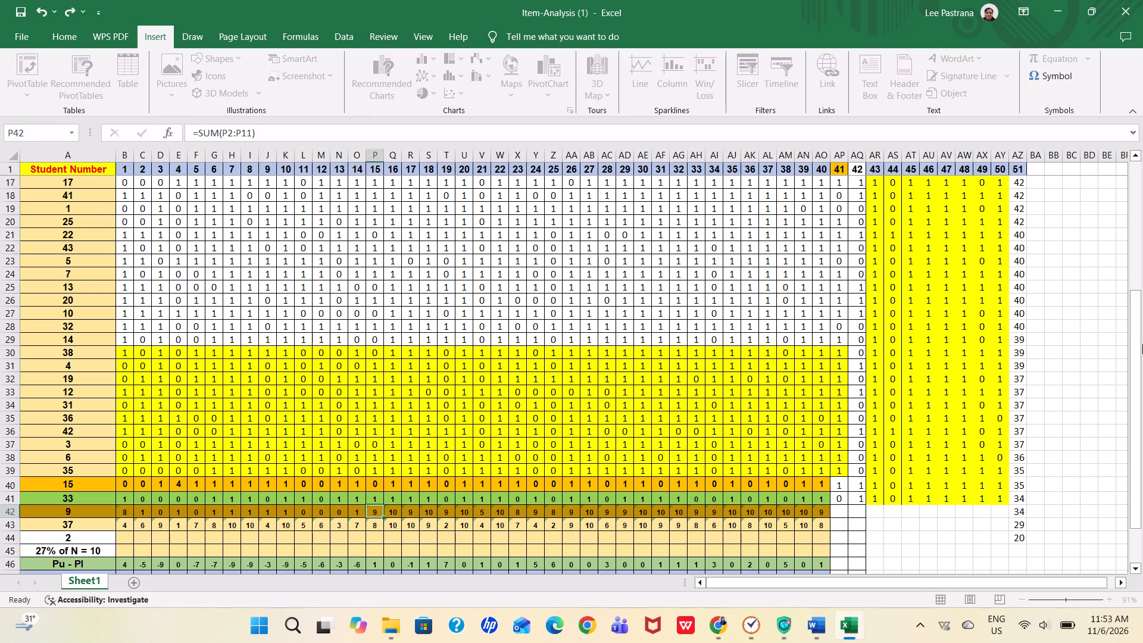
{"action": "key", "text": "0"}
{"action": "key", "text": "Right"}
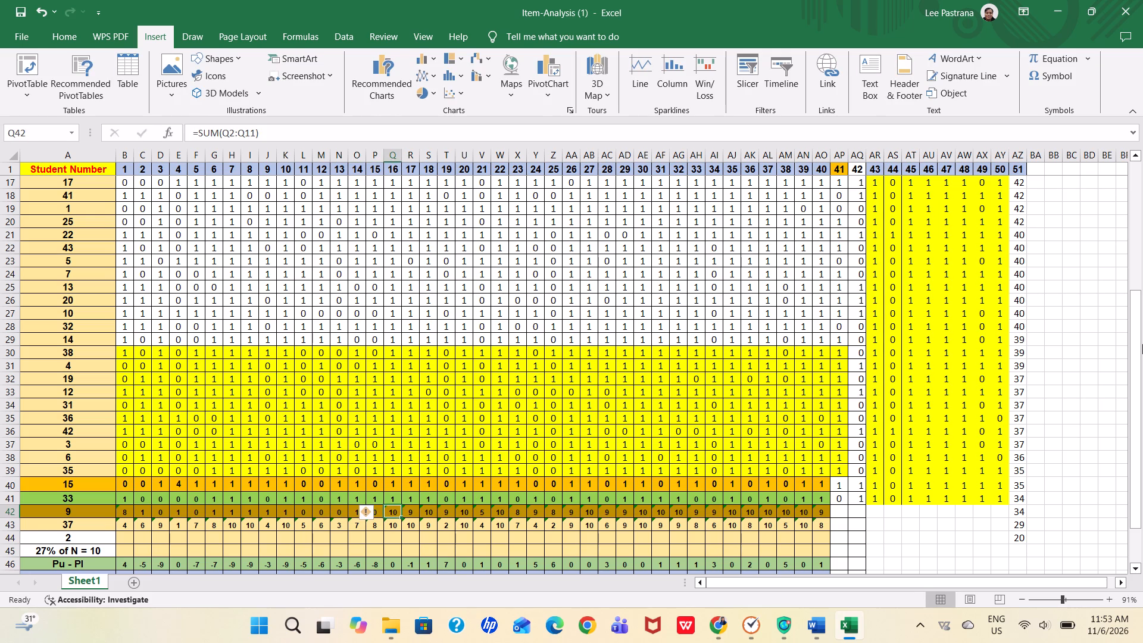
For student 9 in row 42, set items 16 to 18 and 20 to 1, and items 19 and 21 to 0.
{"action": "key", "text": "1"}
{"action": "key", "text": "Right"}
{"action": "key", "text": "1"}
{"action": "key", "text": "Right"}
{"action": "key", "text": "1"}
{"action": "key", "text": "Right"}
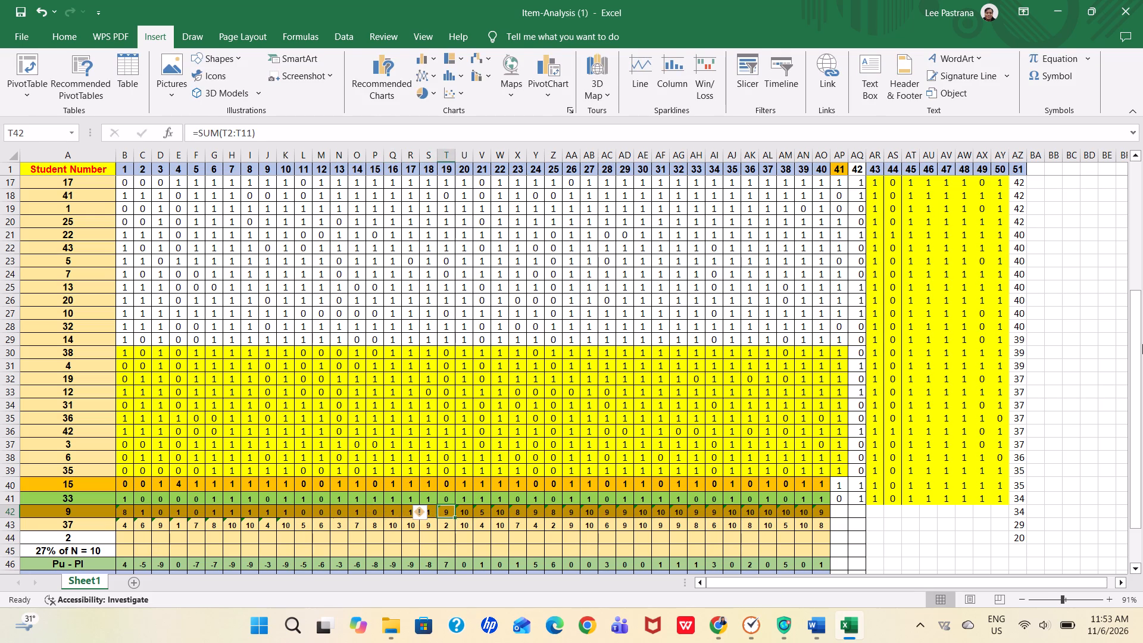
{"action": "key", "text": "0"}
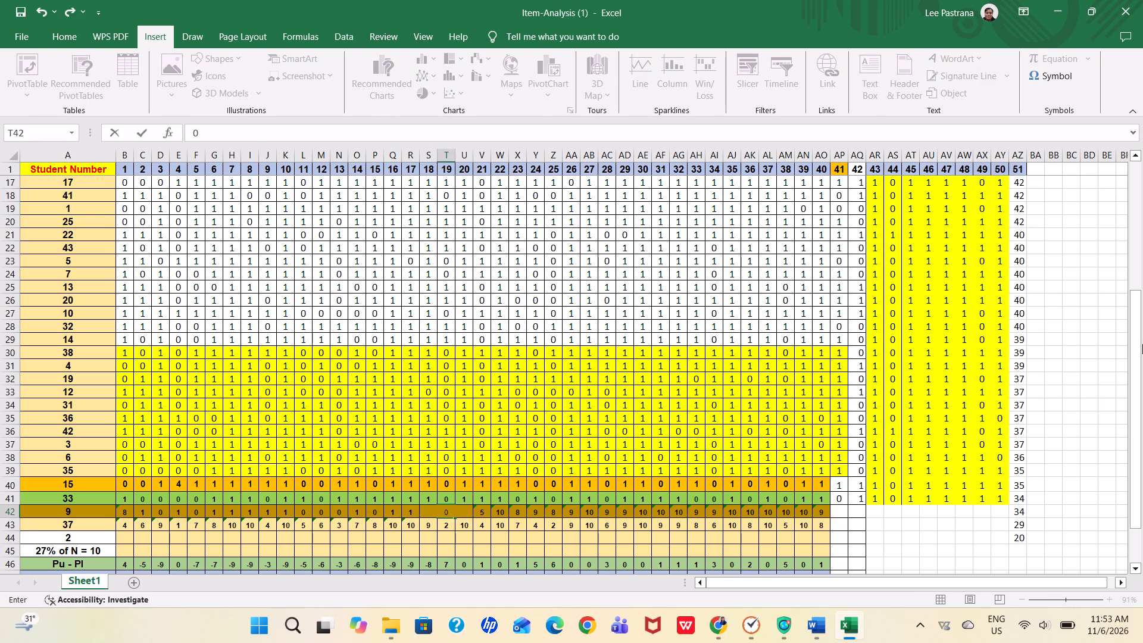
{"action": "key", "text": "Right"}
{"action": "key", "text": "1"}
{"action": "key", "text": "Right"}
{"action": "key", "text": "0"}
{"action": "key", "text": "Right"}
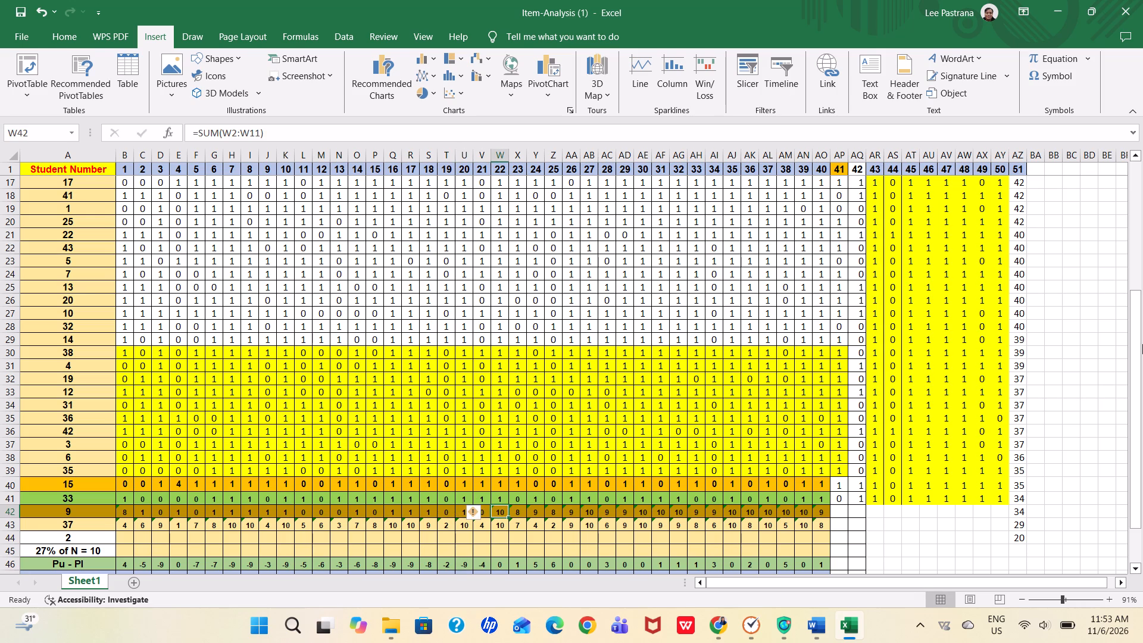
For student 9 in row 42, set items 22 and 23 to 1, and items 24 and 25 to 0.
{"action": "key", "text": "1"}
{"action": "key", "text": "Right"}
{"action": "key", "text": "1"}
{"action": "key", "text": "Right"}
{"action": "key", "text": "0"}
{"action": "key", "text": "Right"}
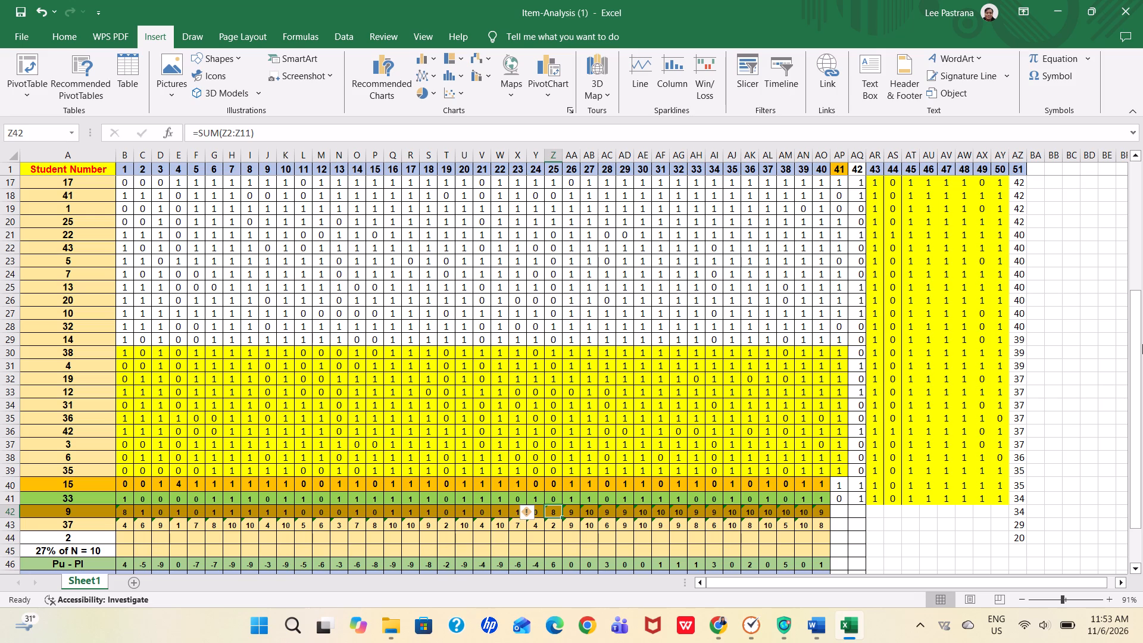
{"action": "key", "text": "0"}
{"action": "key", "text": "Right"}
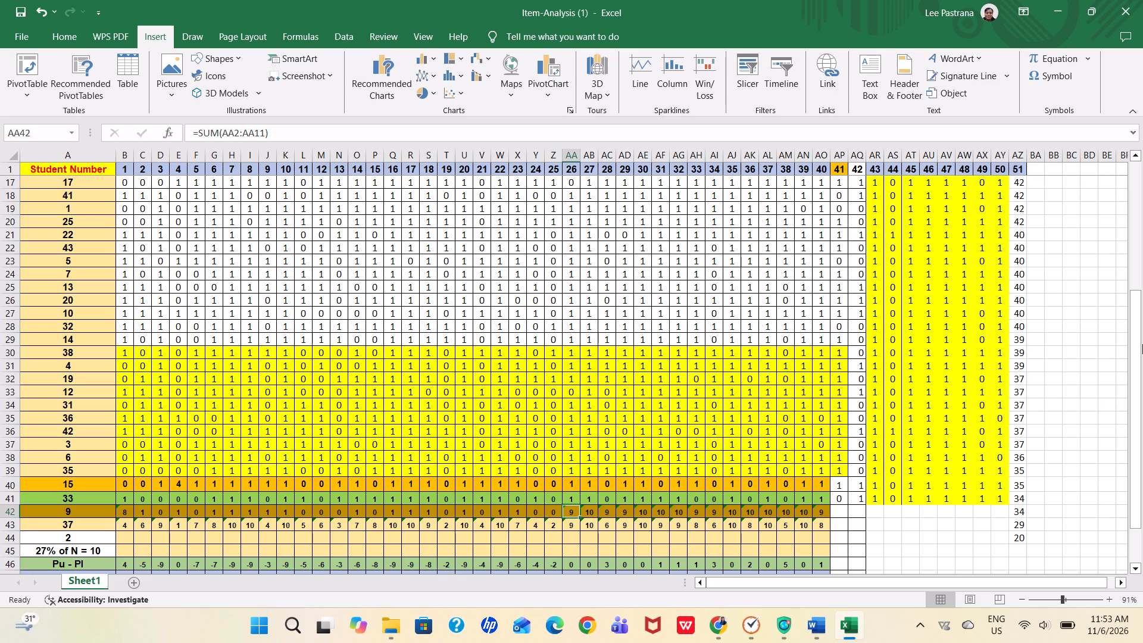
For student 9 in row 42, set items 26, 27 and 29 to 1, and item 28 to 0.
{"action": "key", "text": "1"}
{"action": "key", "text": "Right"}
{"action": "key", "text": "1"}
{"action": "key", "text": "Right"}
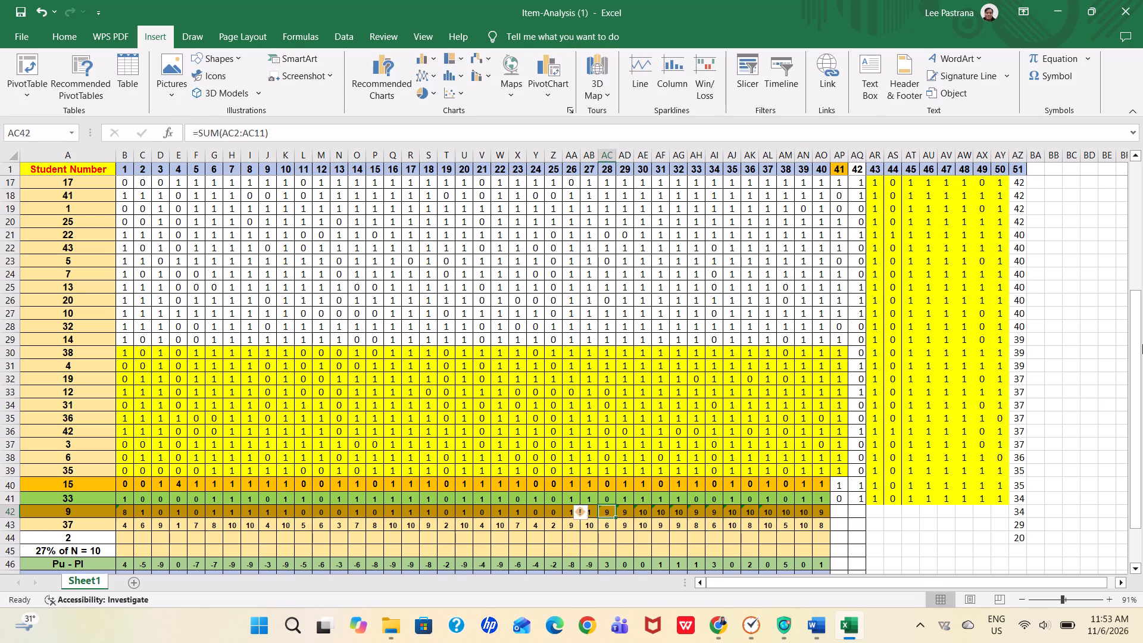
{"action": "key", "text": "0"}
{"action": "key", "text": "Right"}
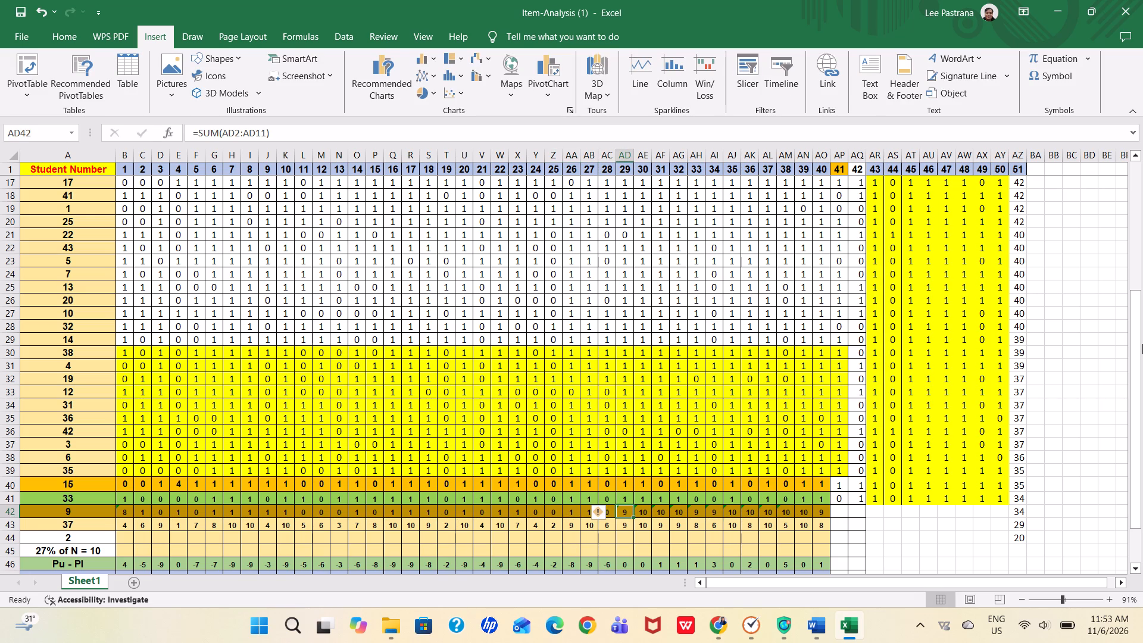
{"action": "key", "text": "1"}
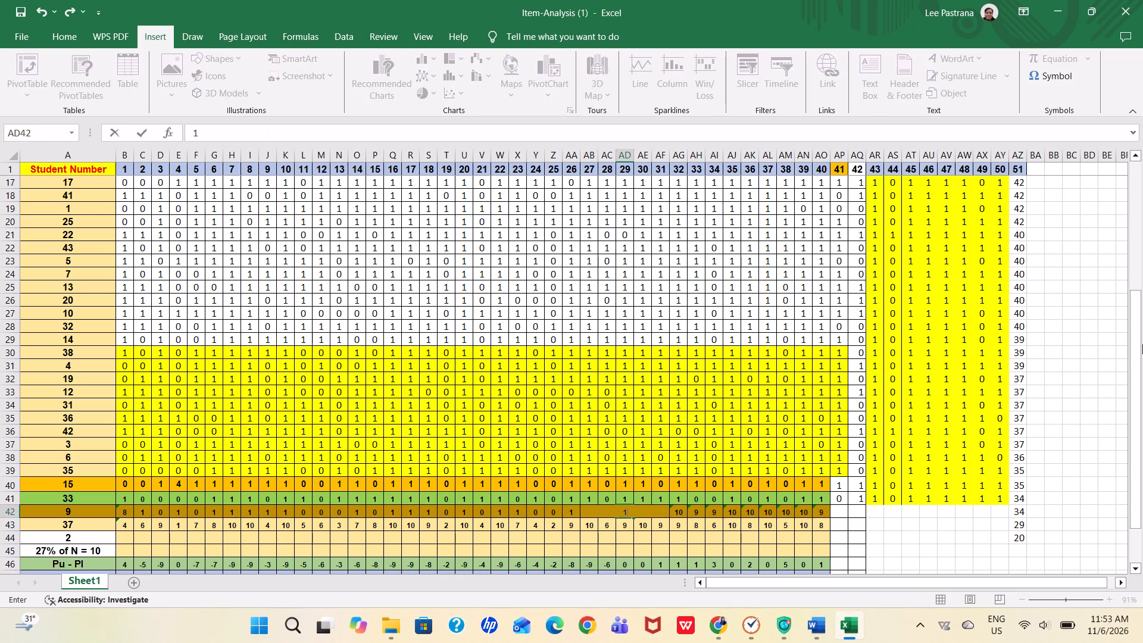
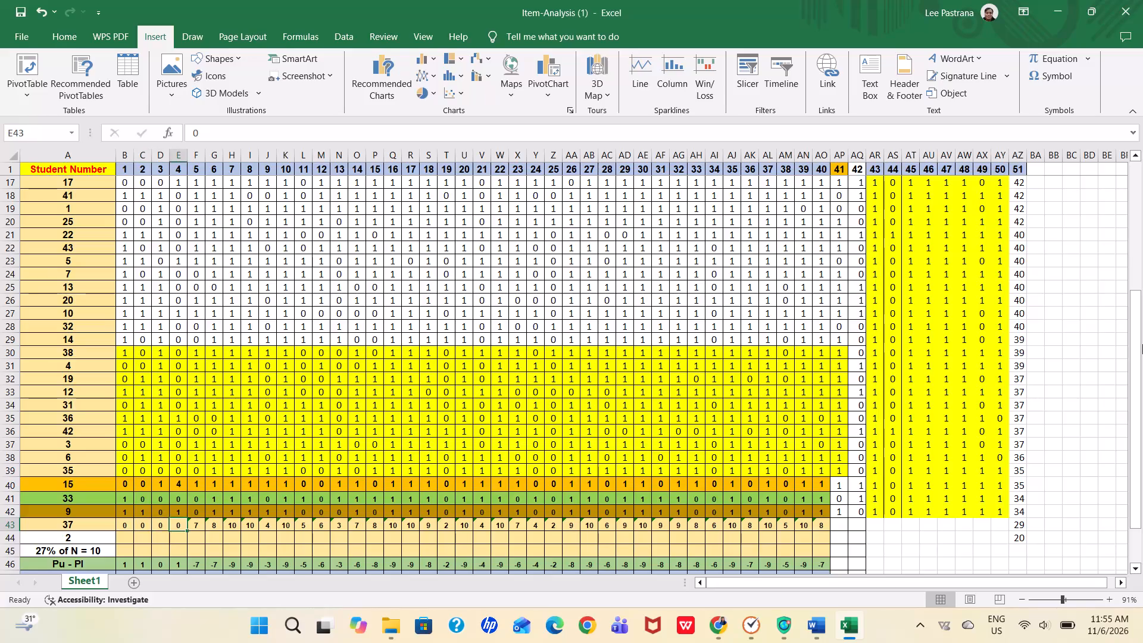
Enter student 37's scores for items 5 to 10 in row 43: 0, 1, 1, 1, 1, 1.
{"action": "key", "text": "Right"}
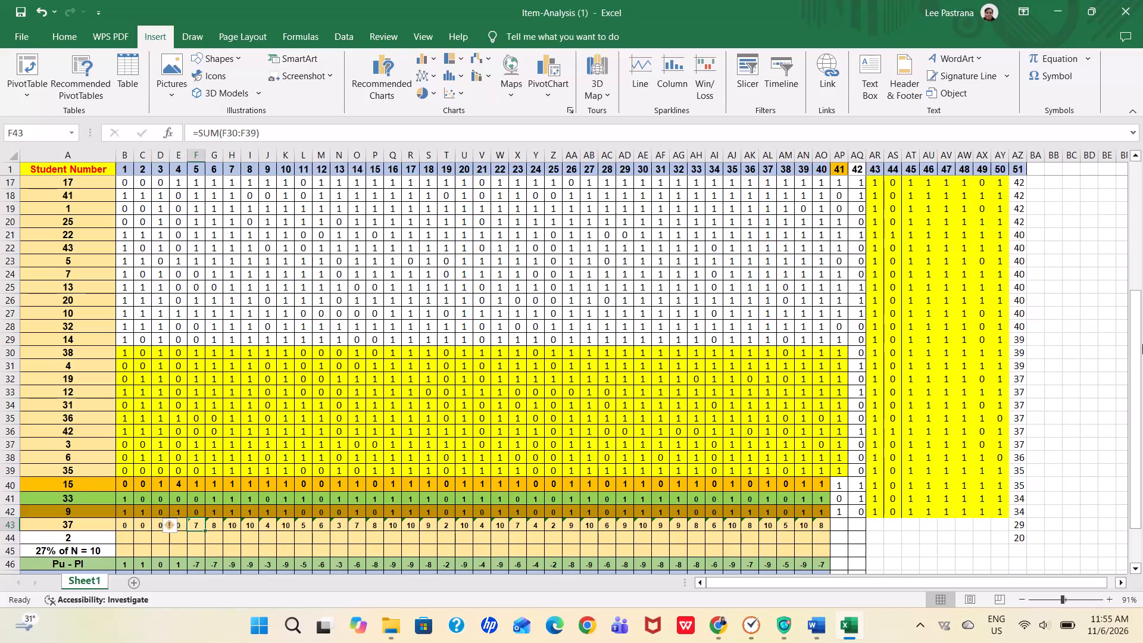
{"action": "key", "text": "0"}
{"action": "key", "text": "Right"}
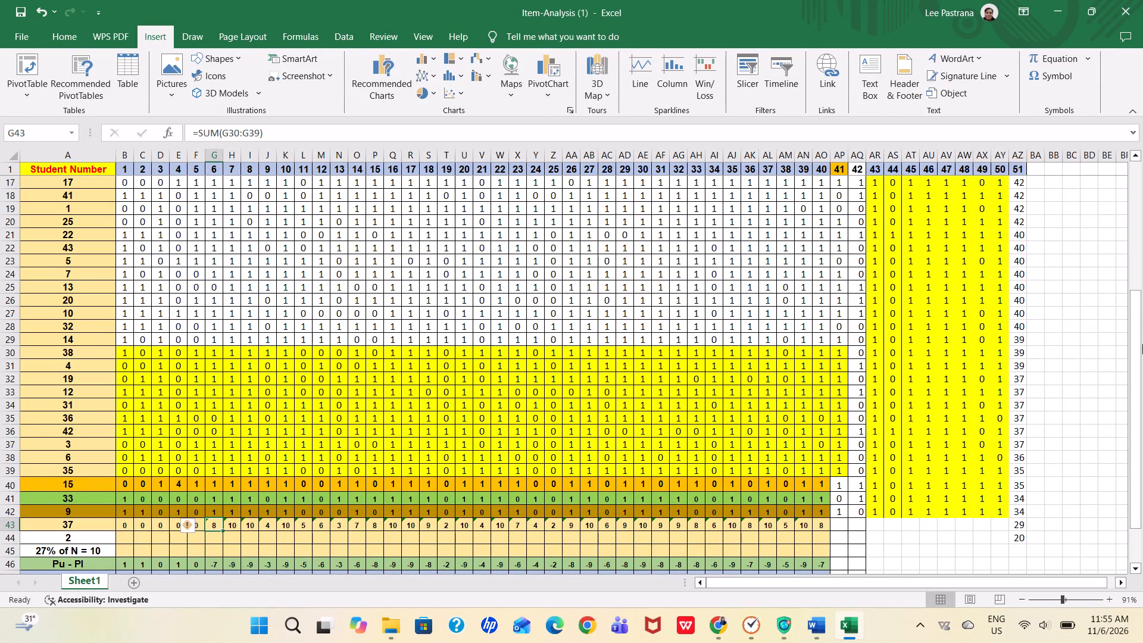
{"action": "key", "text": "1"}
{"action": "key", "text": "Right"}
{"action": "key", "text": "1"}
{"action": "key", "text": "Right"}
{"action": "key", "text": "1"}
{"action": "key", "text": "Right"}
{"action": "key", "text": "1"}
{"action": "key", "text": "Right"}
{"action": "key", "text": "1"}
{"action": "key", "text": "Right"}
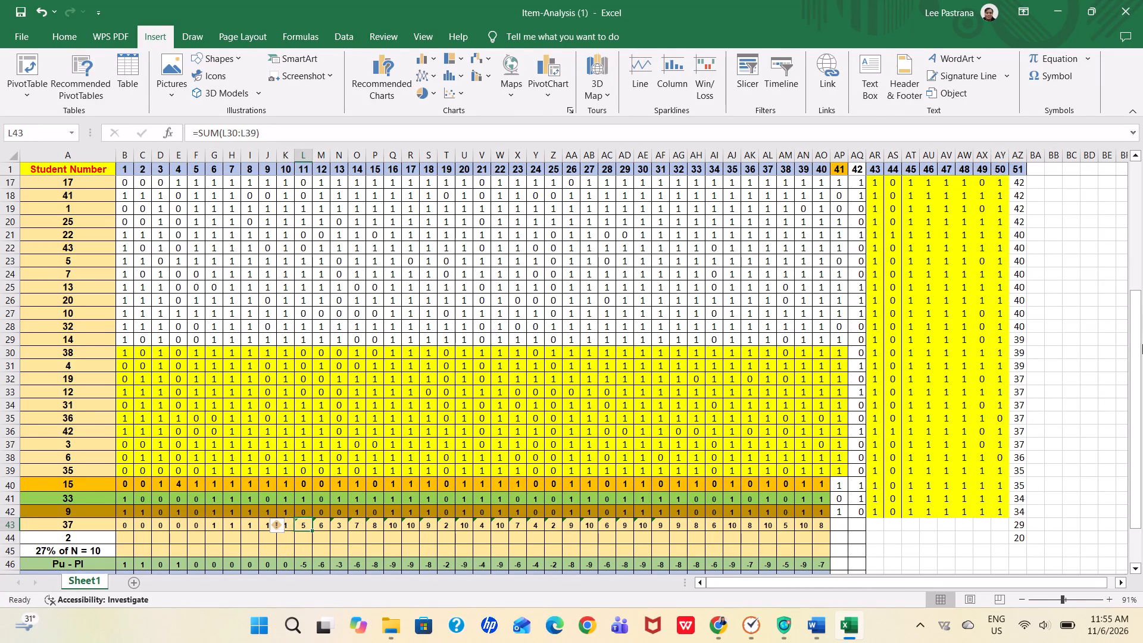
Enter student 37's scores for items 11 to 13: 1, 0, 0.
{"action": "key", "text": "1"}
{"action": "key", "text": "Right"}
{"action": "key", "text": "0"}
{"action": "key", "text": "Right"}
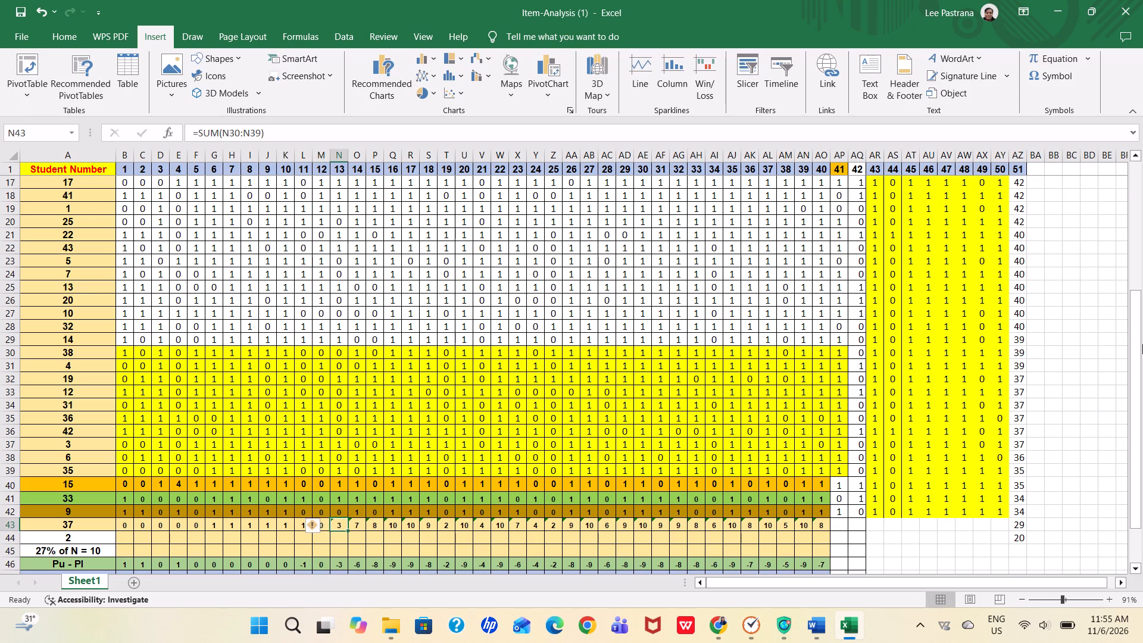
{"action": "key", "text": "0"}
{"action": "key", "text": "Right"}
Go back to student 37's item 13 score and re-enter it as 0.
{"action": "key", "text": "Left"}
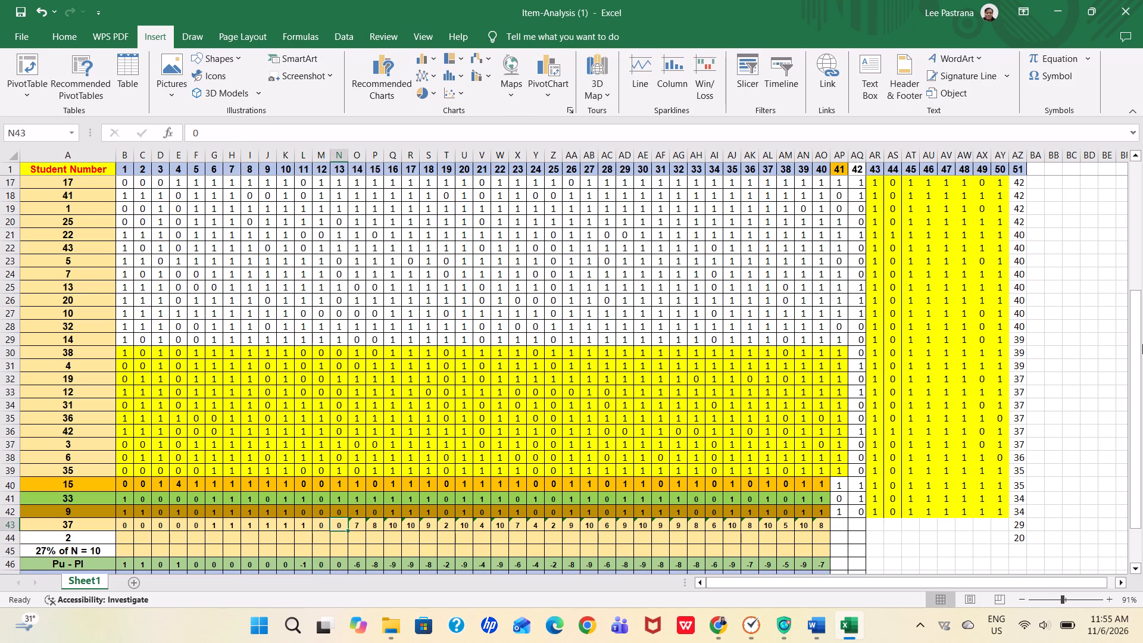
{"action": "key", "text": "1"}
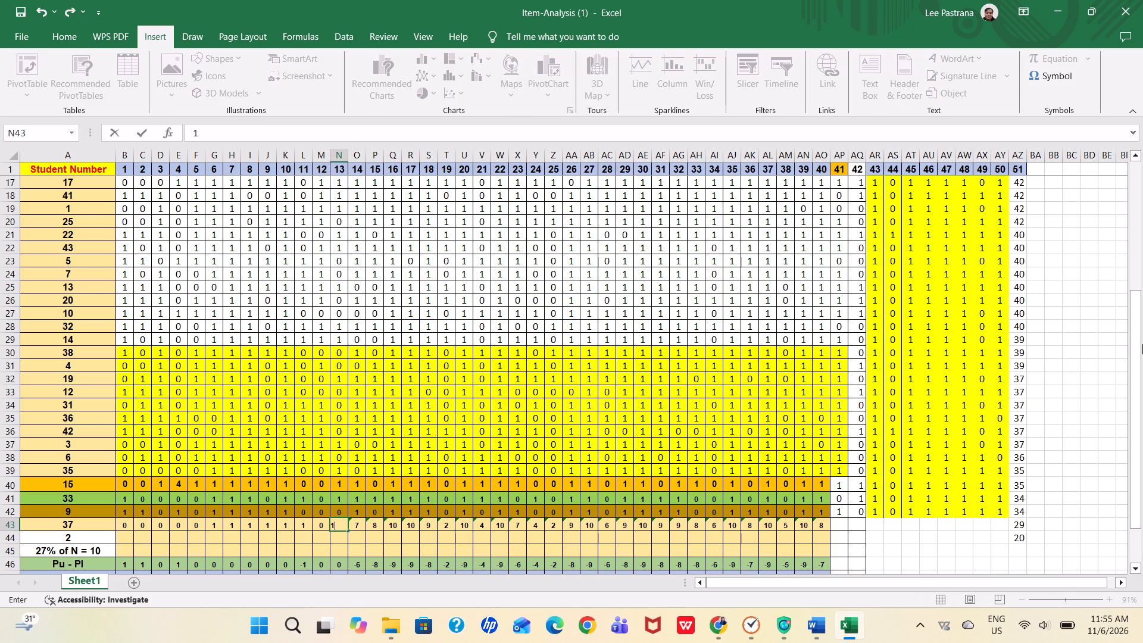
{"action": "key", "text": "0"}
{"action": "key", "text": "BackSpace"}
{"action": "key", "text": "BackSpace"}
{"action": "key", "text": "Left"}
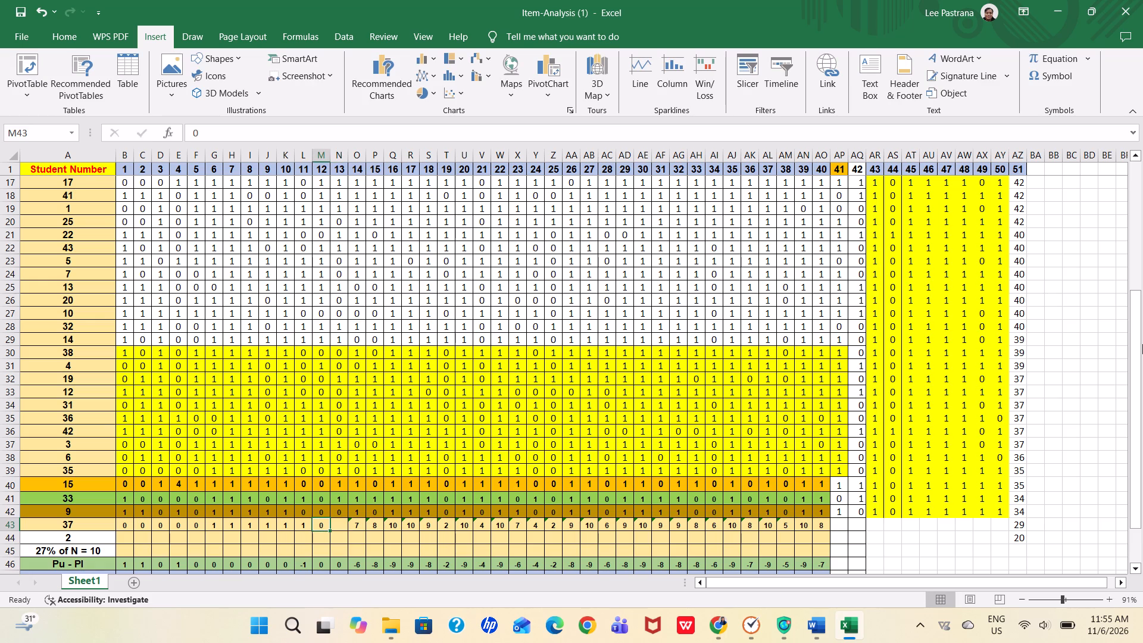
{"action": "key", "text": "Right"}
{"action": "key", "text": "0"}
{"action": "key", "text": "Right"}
Enter student 37's scores for items 14 to 20: 0, 1, 0, 1, 1, 1, 1.
{"action": "key", "text": "0"}
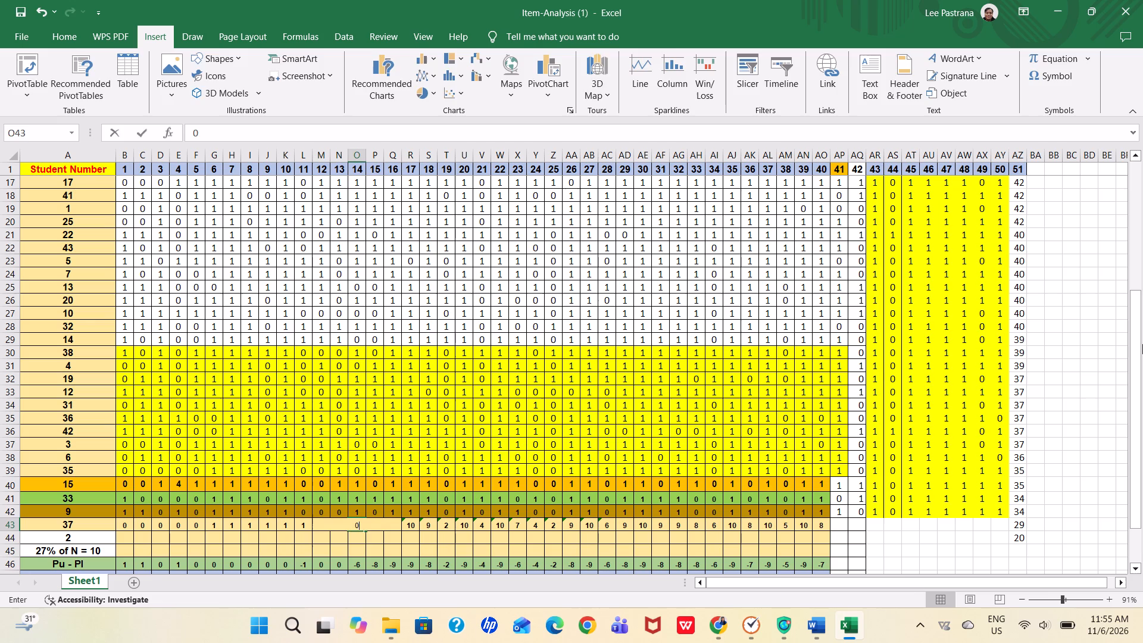
{"action": "key", "text": "Right"}
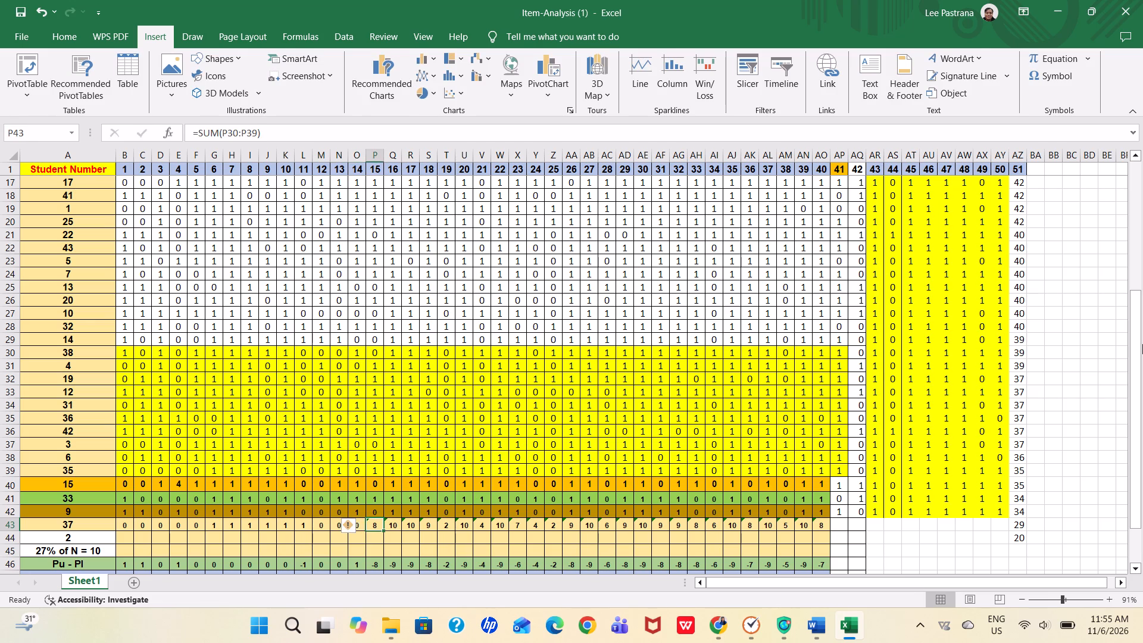
{"action": "key", "text": "1"}
{"action": "key", "text": "Right"}
{"action": "key", "text": "0"}
{"action": "key", "text": "Right"}
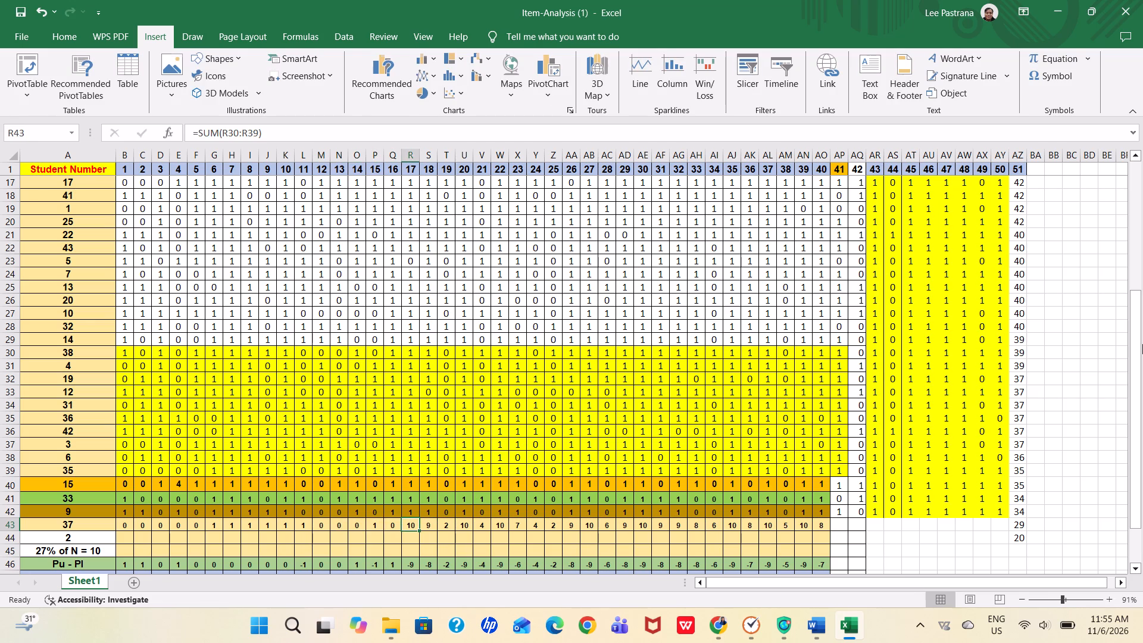
{"action": "key", "text": "1"}
{"action": "key", "text": "Right"}
{"action": "key", "text": "1"}
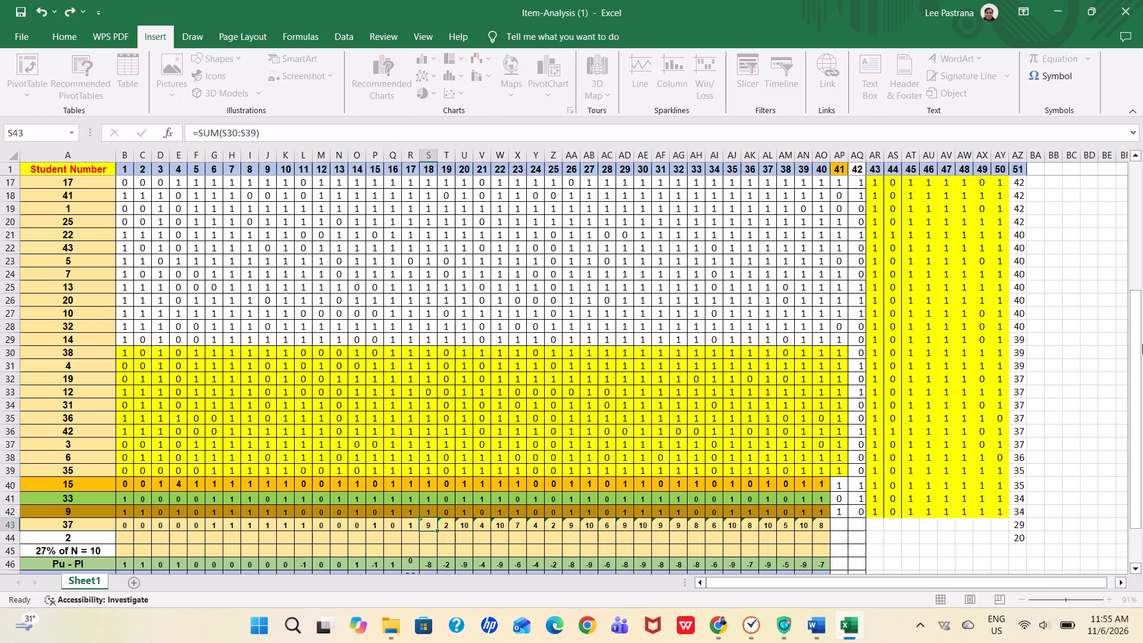
{"action": "key", "text": "Right"}
{"action": "key", "text": "1"}
{"action": "key", "text": "Right"}
{"action": "key", "text": "1"}
{"action": "key", "text": "Right"}
Enter student 37's scores for items 21 to 27: 0, 0, 1, 0, 1, 0, 1.
{"action": "key", "text": "0"}
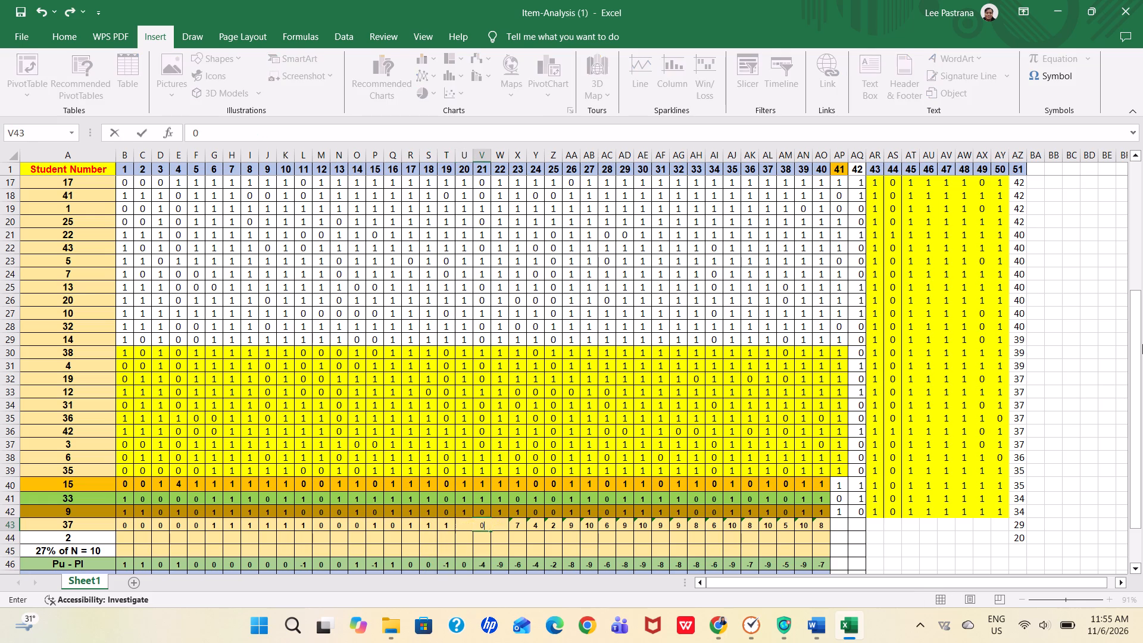
{"action": "key", "text": "Right"}
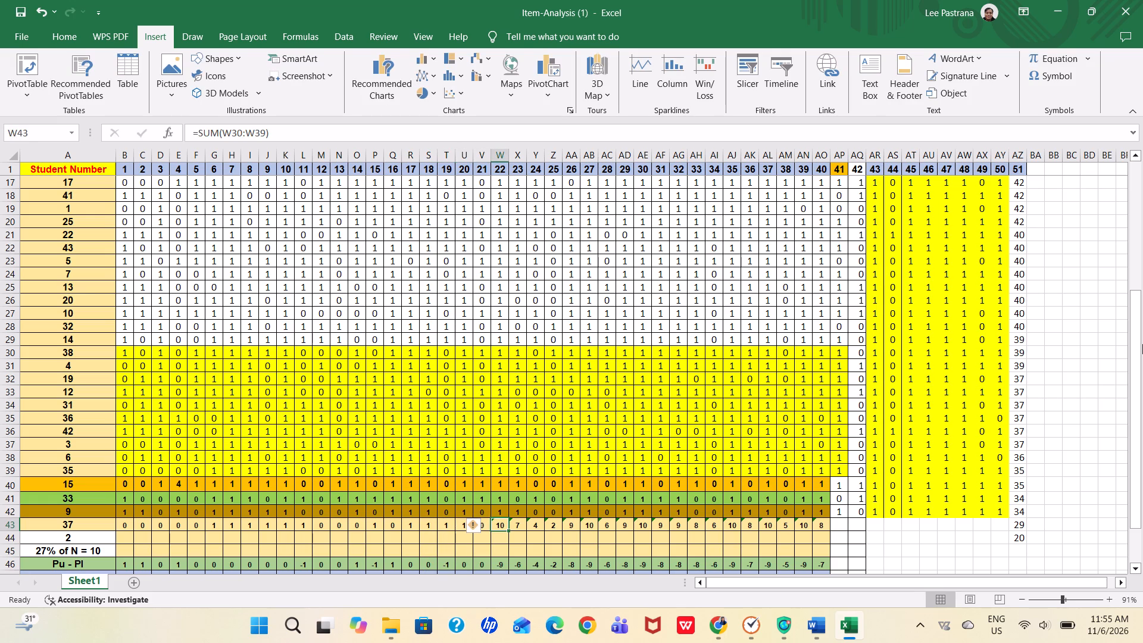
{"action": "key", "text": "0"}
{"action": "key", "text": "Right"}
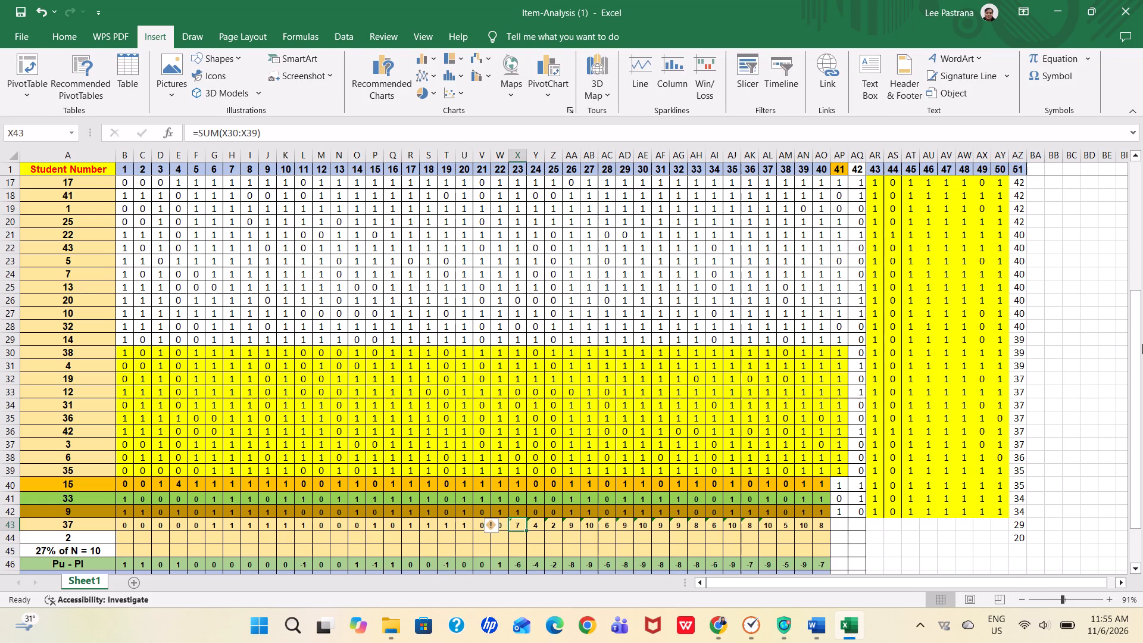
{"action": "key", "text": "1"}
{"action": "key", "text": "Right"}
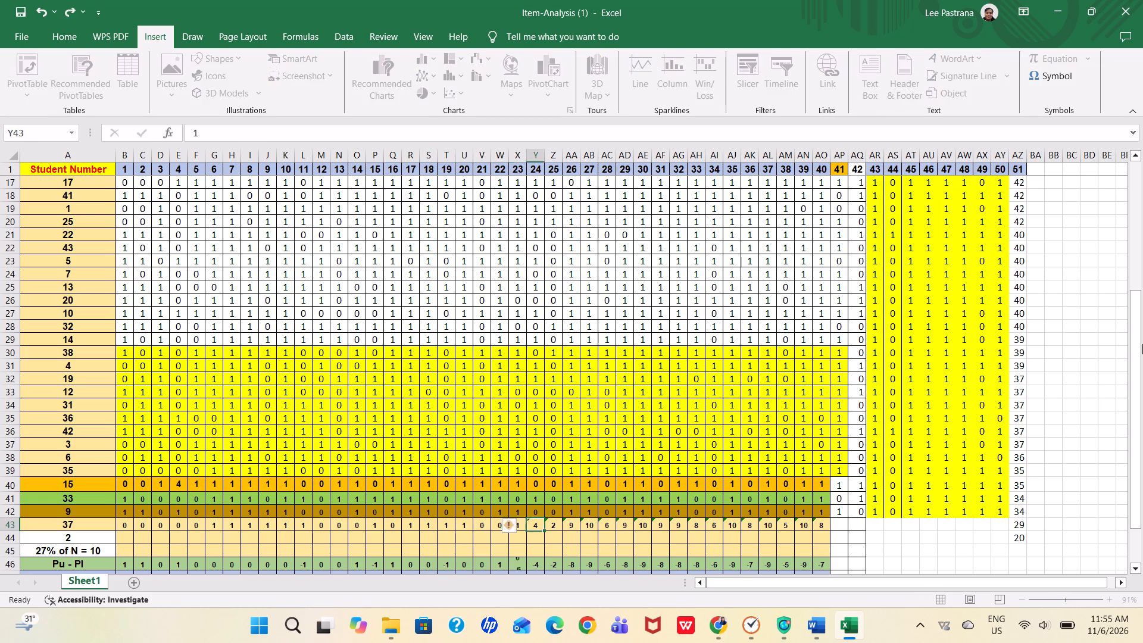
{"action": "key", "text": "0"}
{"action": "key", "text": "Right"}
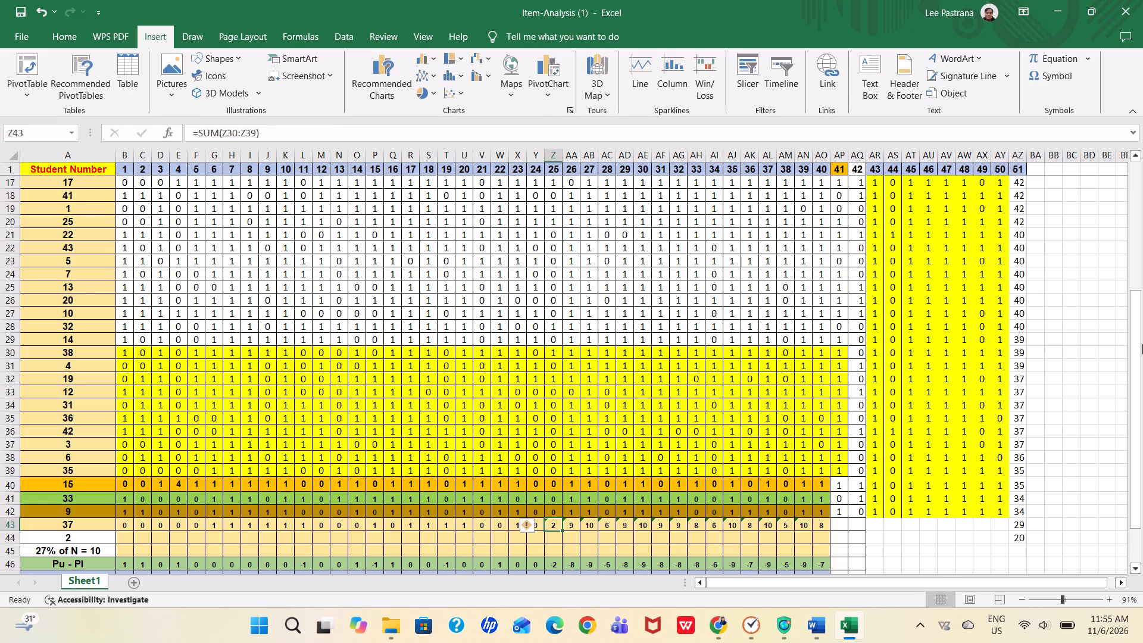
{"action": "key", "text": "1"}
{"action": "key", "text": "Right"}
{"action": "key", "text": "0"}
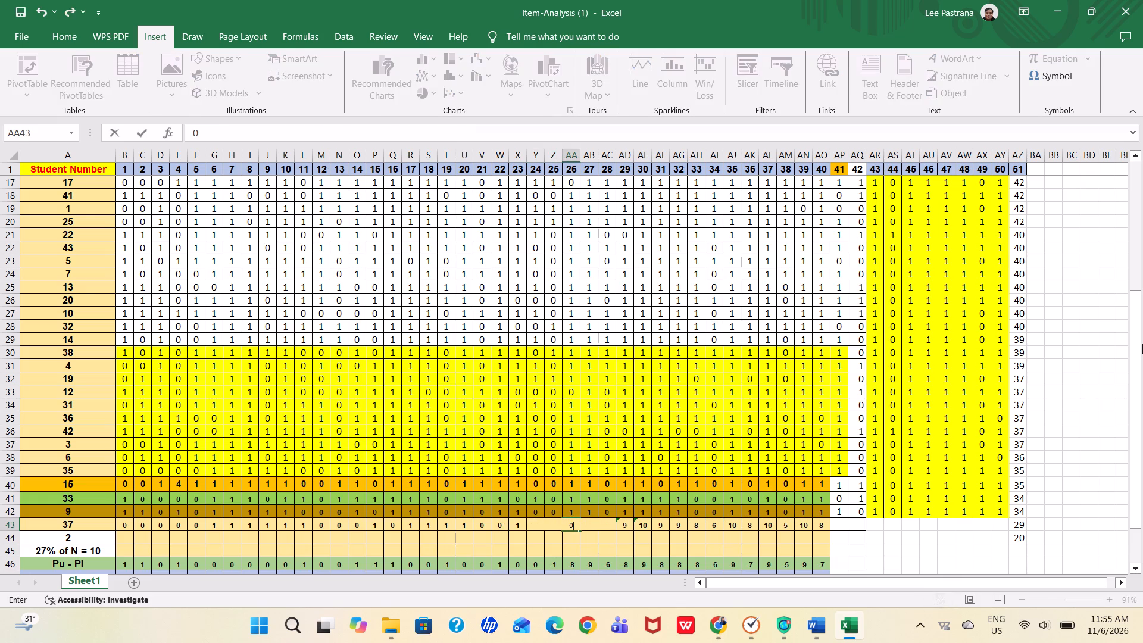
{"action": "key", "text": "Right"}
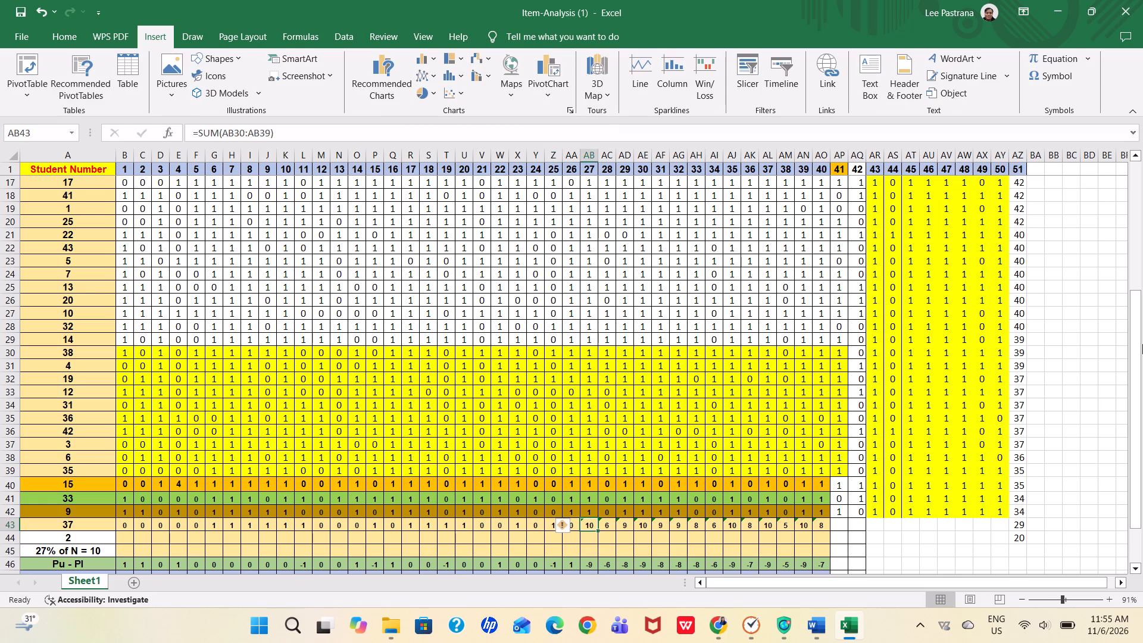
{"action": "key", "text": "1"}
{"action": "key", "text": "Right"}
Enter student 37's scores for items 28 to 34: 1, 1, 0, 1, 1, 1, 0.
{"action": "key", "text": "1"}
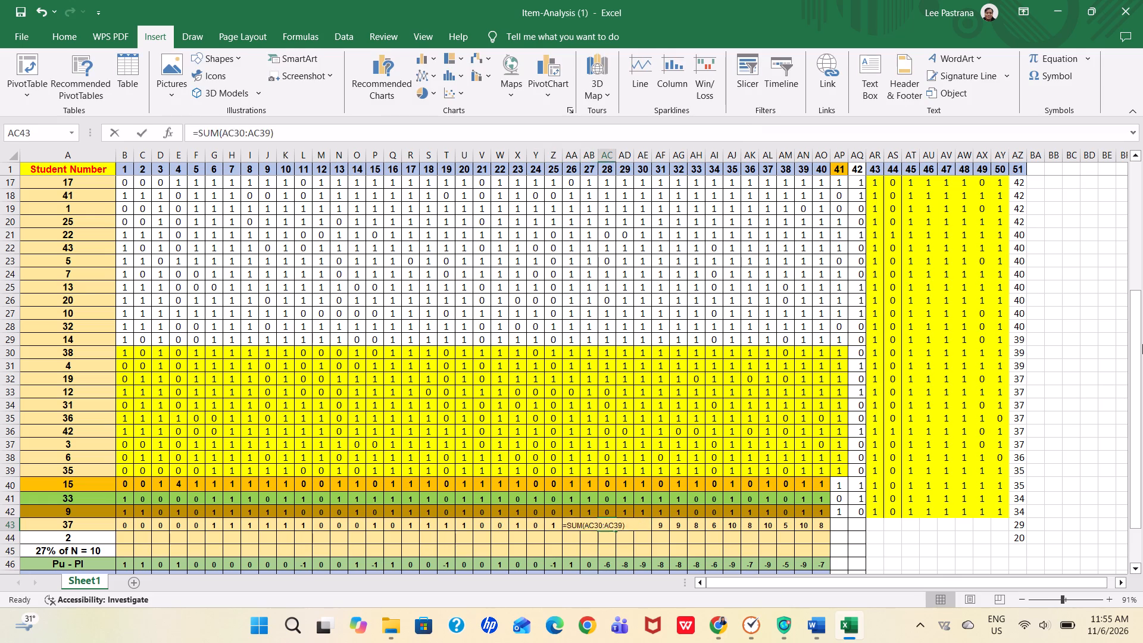
{"action": "key", "text": "Right"}
{"action": "key", "text": "1"}
{"action": "key", "text": "Right"}
{"action": "key", "text": "0"}
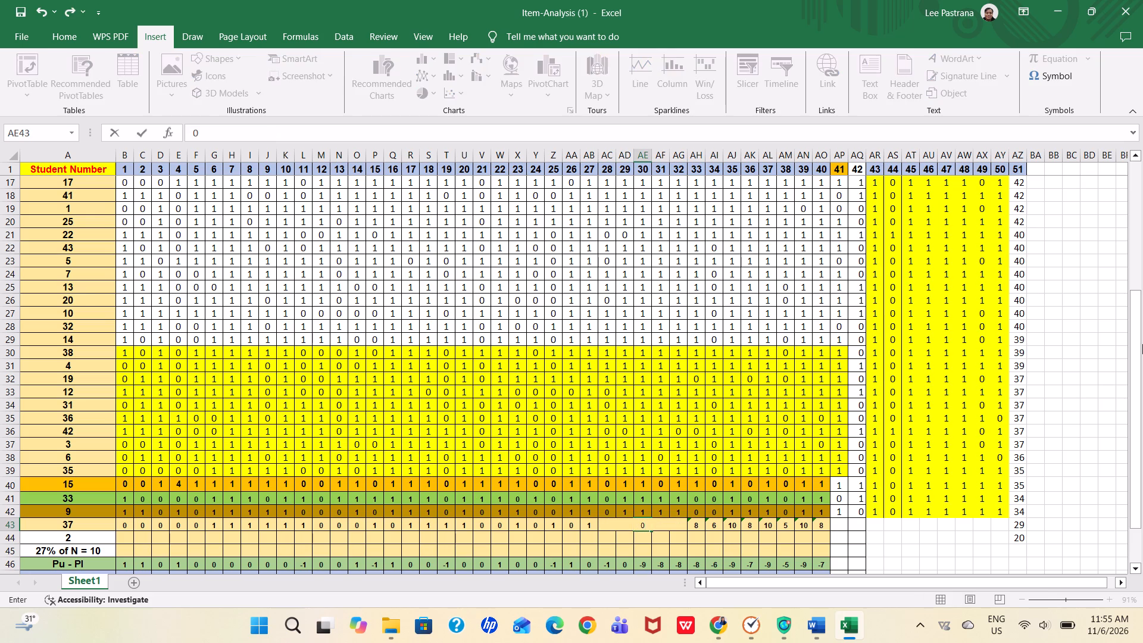
{"action": "key", "text": "Right"}
{"action": "key", "text": "1"}
{"action": "key", "text": "Right"}
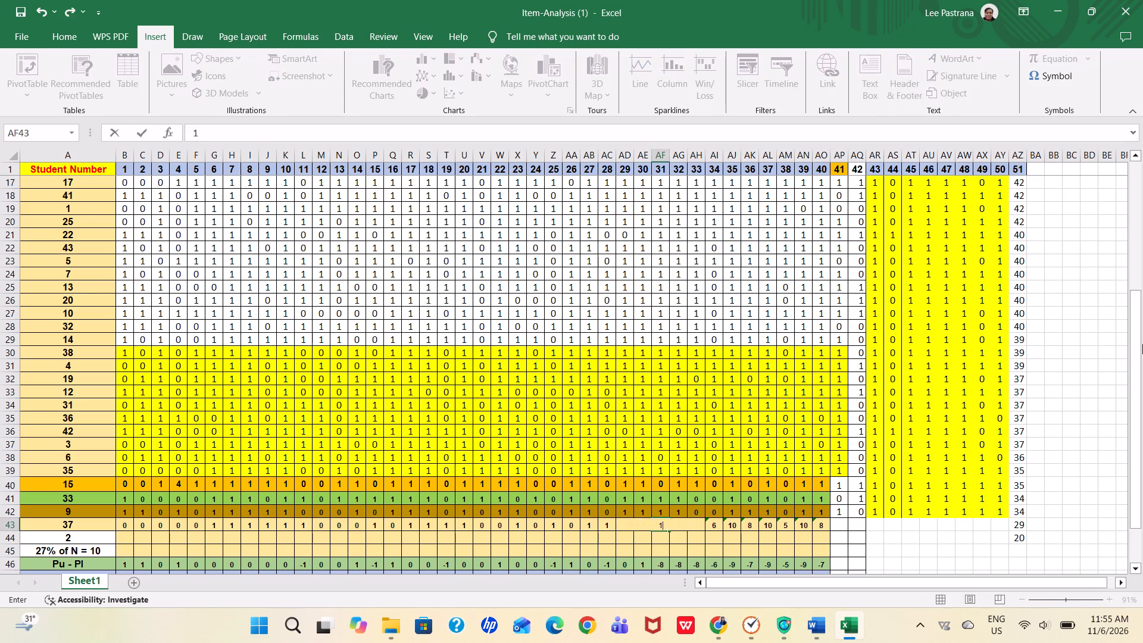
{"action": "key", "text": "1"}
{"action": "key", "text": "Right"}
{"action": "key", "text": "1"}
{"action": "key", "text": "Right"}
{"action": "key", "text": "0"}
{"action": "key", "text": "Right"}
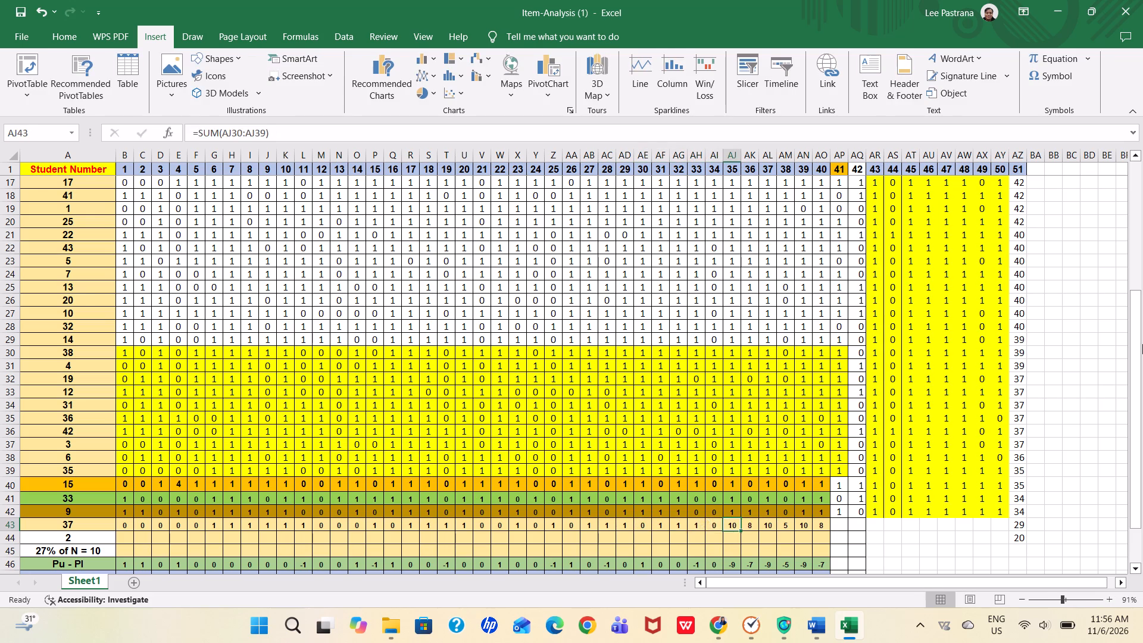
Enter student 37's scores for items 35 to 40: 0, 1, 1, 1, 1, 1.
{"action": "key", "text": "0"}
{"action": "key", "text": "Right"}
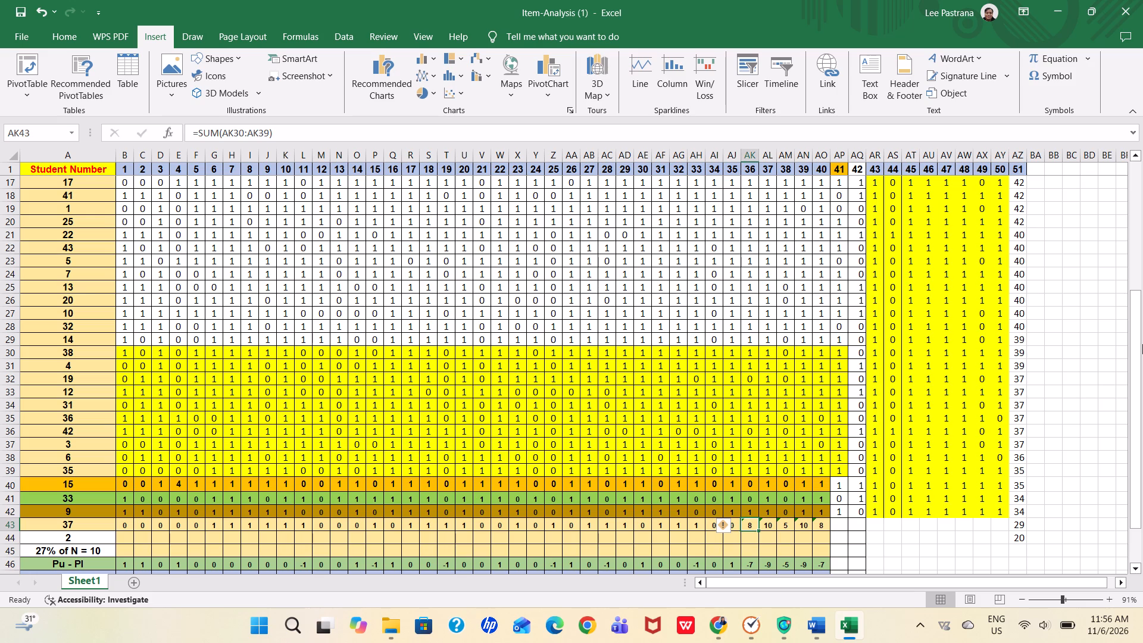
{"action": "key", "text": "1"}
{"action": "key", "text": "Right"}
{"action": "key", "text": "1"}
{"action": "key", "text": "Right"}
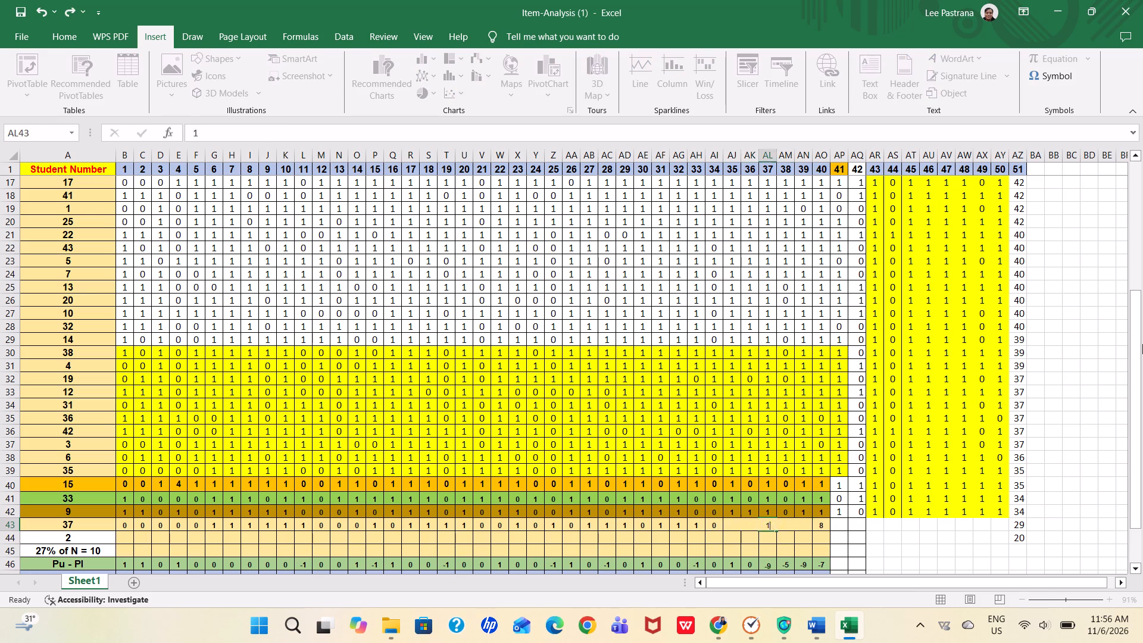
{"action": "key", "text": "1"}
{"action": "key", "text": "Right"}
{"action": "key", "text": "1"}
{"action": "key", "text": "Right"}
{"action": "key", "text": "1"}
{"action": "key", "text": "Right"}
Enter student 37's scores for items 41 to 44: 1, 1, 1, 0.
{"action": "key", "text": "1"}
{"action": "key", "text": "Right"}
{"action": "key", "text": "1"}
{"action": "key", "text": "Right"}
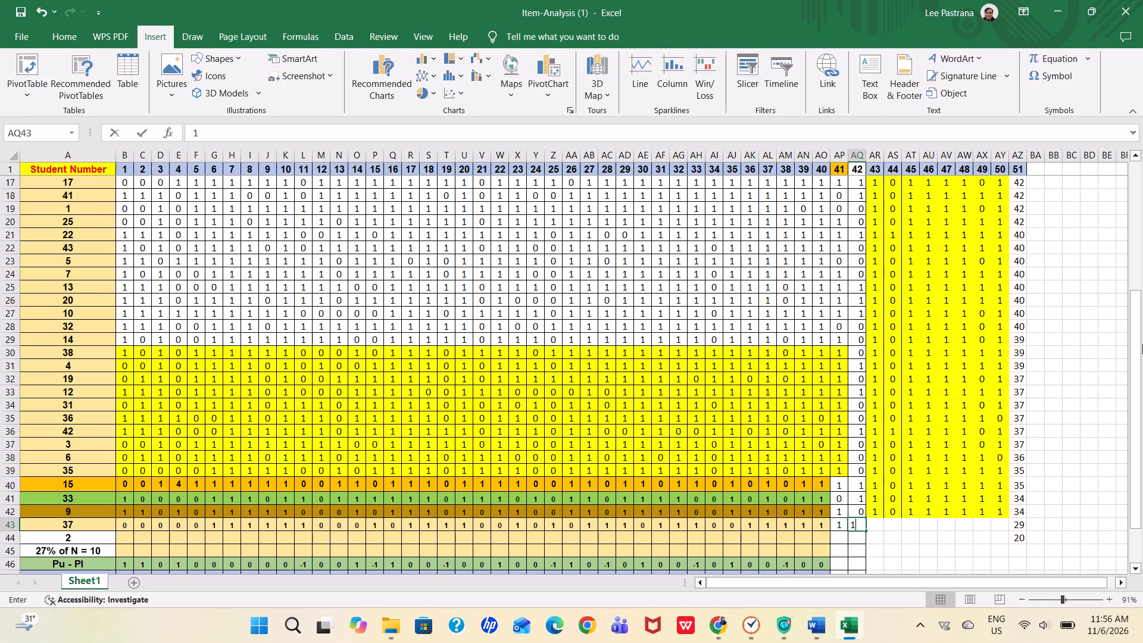
{"action": "key", "text": "1"}
{"action": "key", "text": "Right"}
{"action": "key", "text": "0"}
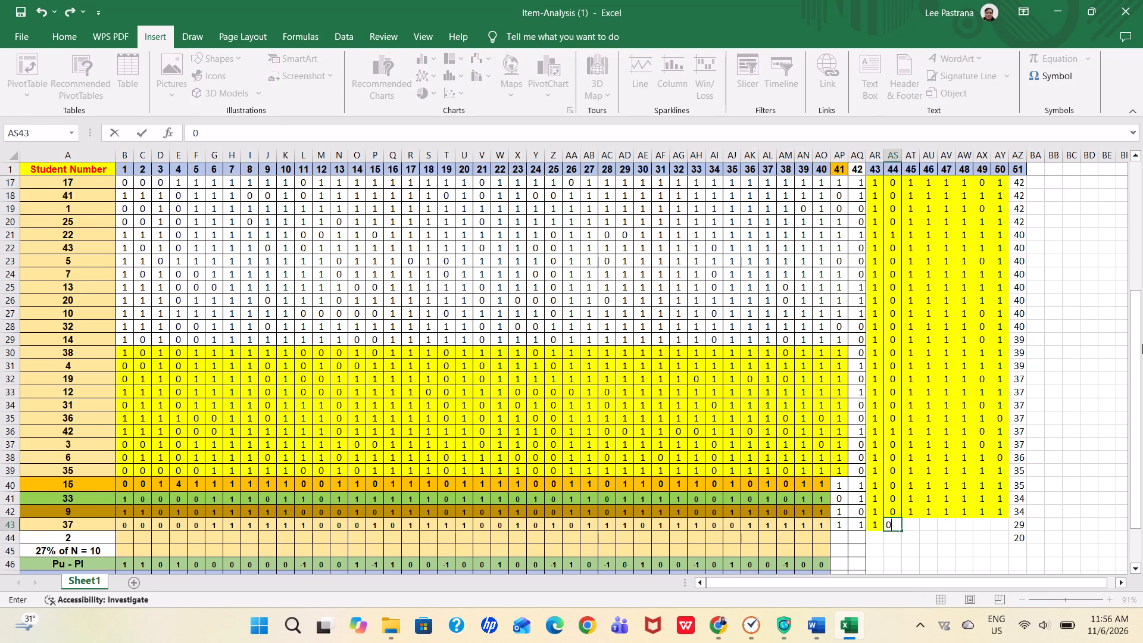
{"action": "key", "text": "Right"}
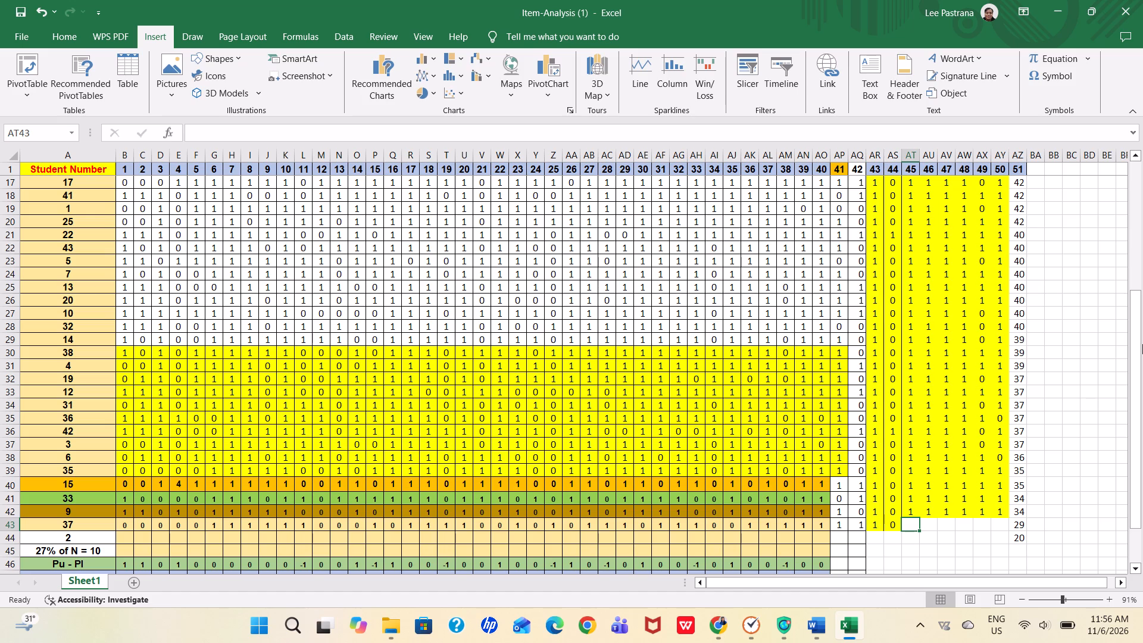
Enter student 37's scores for items 45 to 50: 0, 0, 0, 0, 1, 1.
{"action": "key", "text": "0"}
{"action": "key", "text": "Right"}
{"action": "key", "text": "0"}
{"action": "key", "text": "Right"}
{"action": "key", "text": "0"}
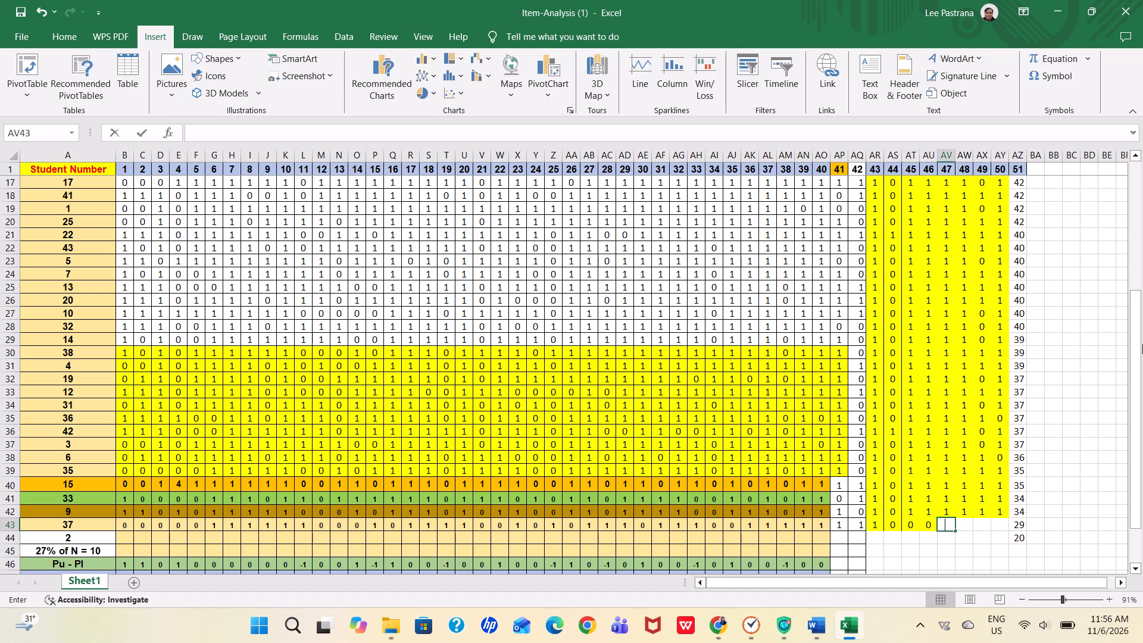
{"action": "key", "text": "Right"}
{"action": "key", "text": "0"}
{"action": "key", "text": "Right"}
{"action": "key", "text": "1"}
{"action": "key", "text": "Right"}
{"action": "key", "text": "1"}
{"action": "key", "text": "Right"}
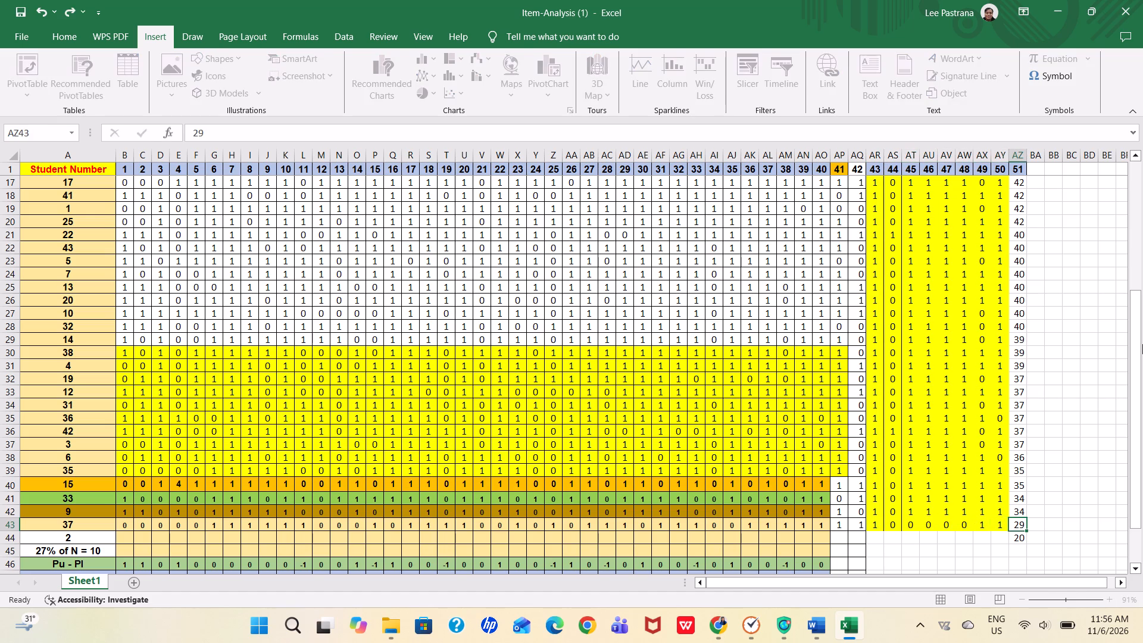
Enter student 2's scores for items 1 to 8 in row 44: 1, 0, 0, 1, 1, 1, 1, 1.
{"action": "key", "text": "Down"}
{"action": "key", "text": "Left"}
{"action": "key", "text": "Left"}
{"action": "key", "text": "Left"}
{"action": "key", "text": "Left"}
{"action": "key", "text": "Left"}
{"action": "key", "text": "Left"}
{"action": "key", "text": "Left"}
{"action": "key", "text": "Left"}
{"action": "key", "text": "Left"}
{"action": "key", "text": "Left"}
{"action": "key", "text": "Left"}
{"action": "key", "text": "Left"}
{"action": "key", "text": "Left"}
{"action": "key", "text": "Left"}
{"action": "key", "text": "Left"}
{"action": "key", "text": "Left"}
{"action": "key", "text": "Left"}
{"action": "key", "text": "Left"}
{"action": "key", "text": "Left"}
{"action": "key", "text": "Left"}
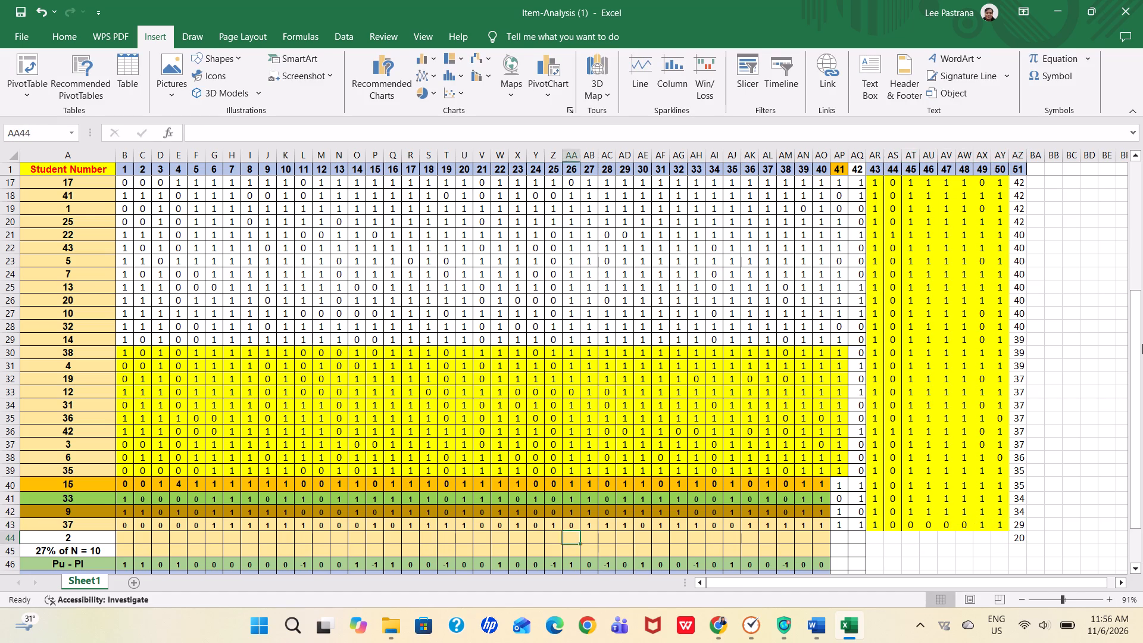
{"action": "key", "text": "Left"}
{"action": "key", "text": "Left"}
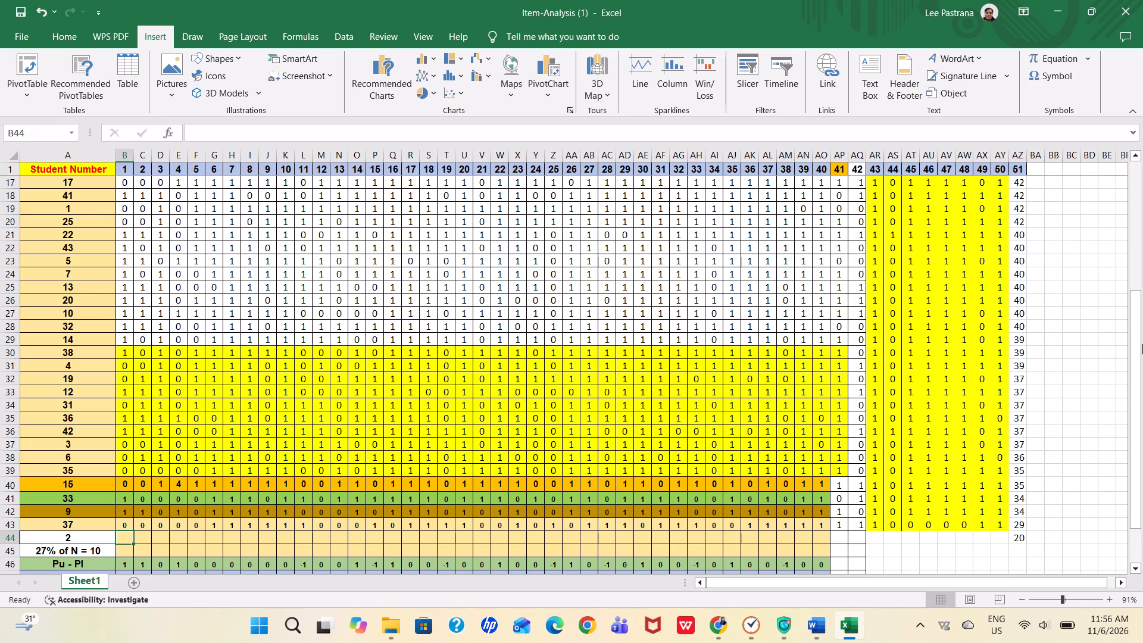
{"action": "key", "text": "1"}
{"action": "key", "text": "Right"}
{"action": "key", "text": "0"}
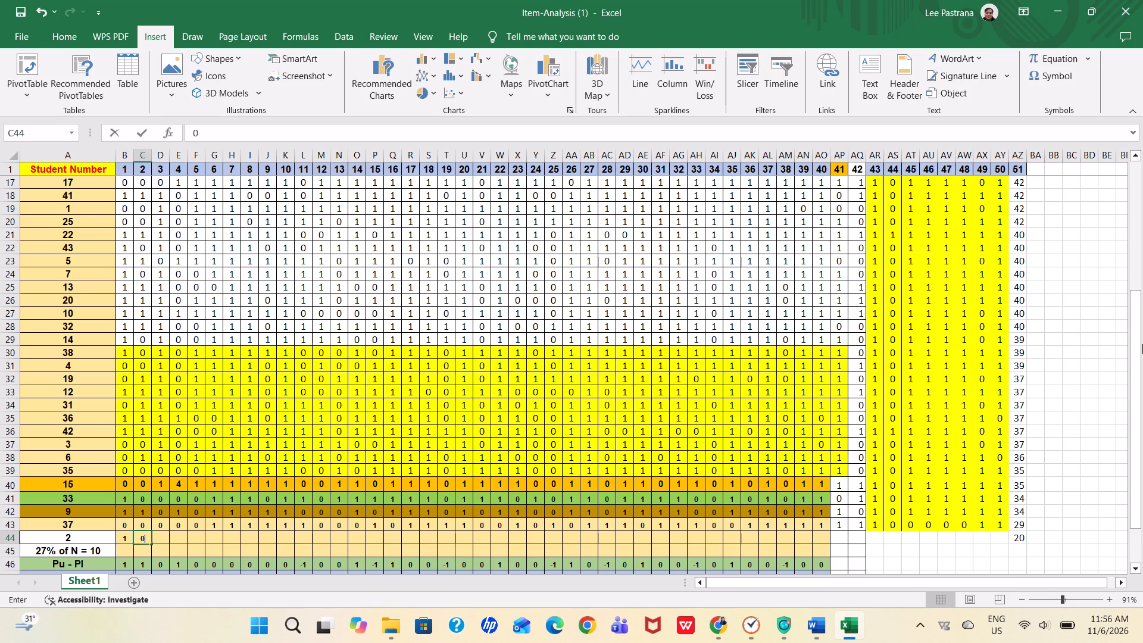
{"action": "key", "text": "Right"}
{"action": "key", "text": "0"}
{"action": "key", "text": "Right"}
{"action": "key", "text": "1"}
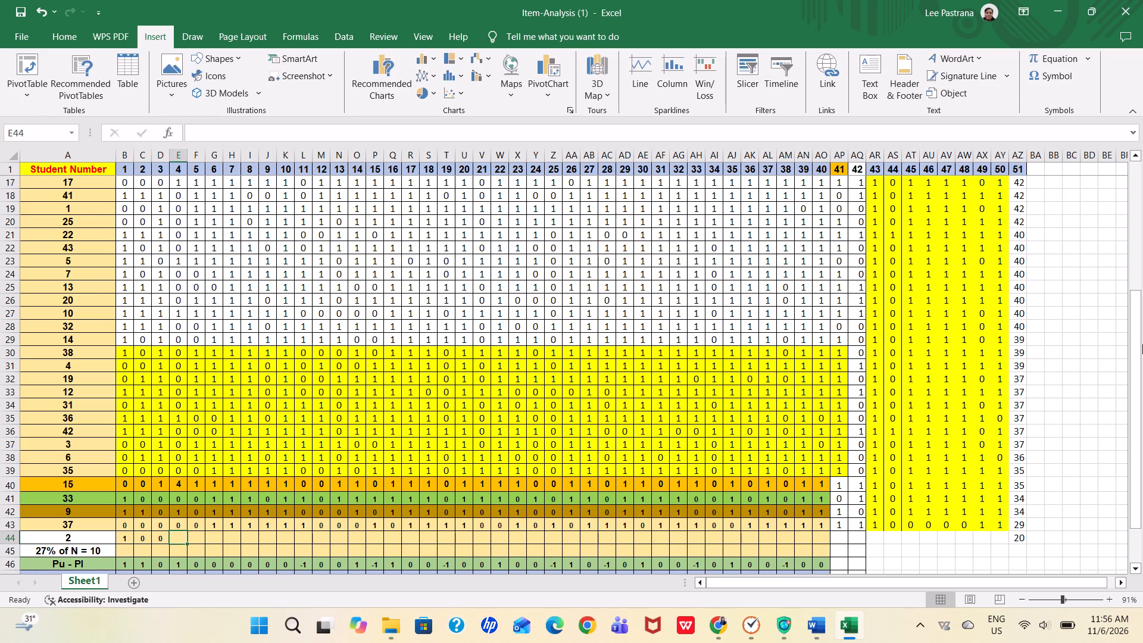
{"action": "key", "text": "Right"}
{"action": "key", "text": "1"}
{"action": "key", "text": "Right"}
{"action": "key", "text": "1"}
{"action": "key", "text": "Right"}
{"action": "key", "text": "1"}
{"action": "key", "text": "Right"}
{"action": "key", "text": "1"}
{"action": "key", "text": "Right"}
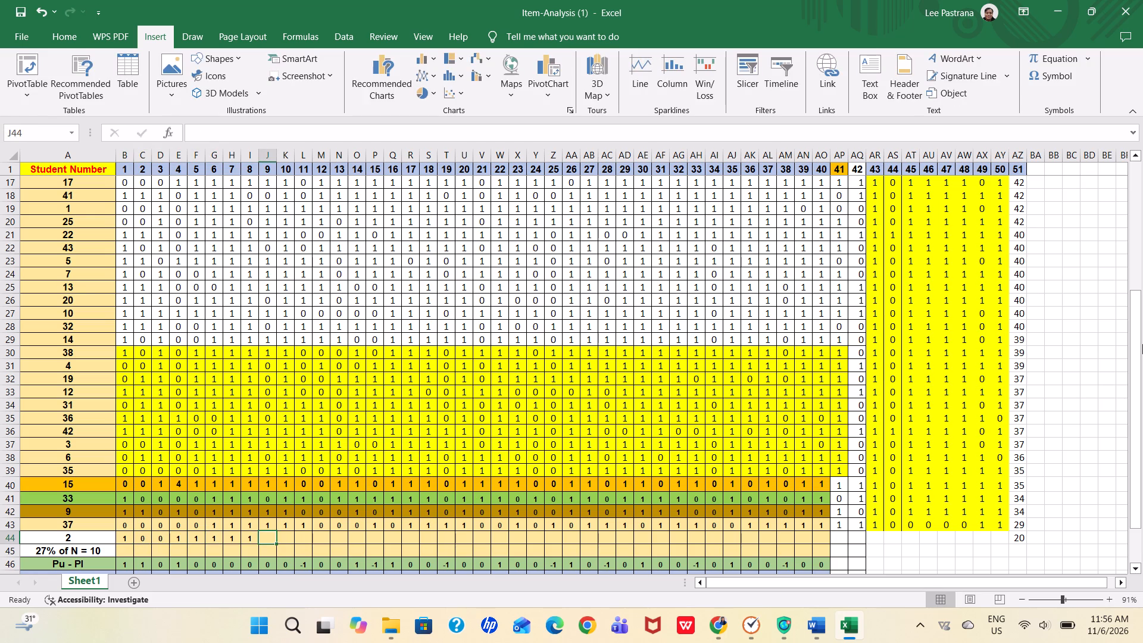
Enter student 2's scores for items 9 to 14 in row 44: 0, 1, 0, 0, 0, 0.
{"action": "key", "text": "0"}
{"action": "key", "text": "Right"}
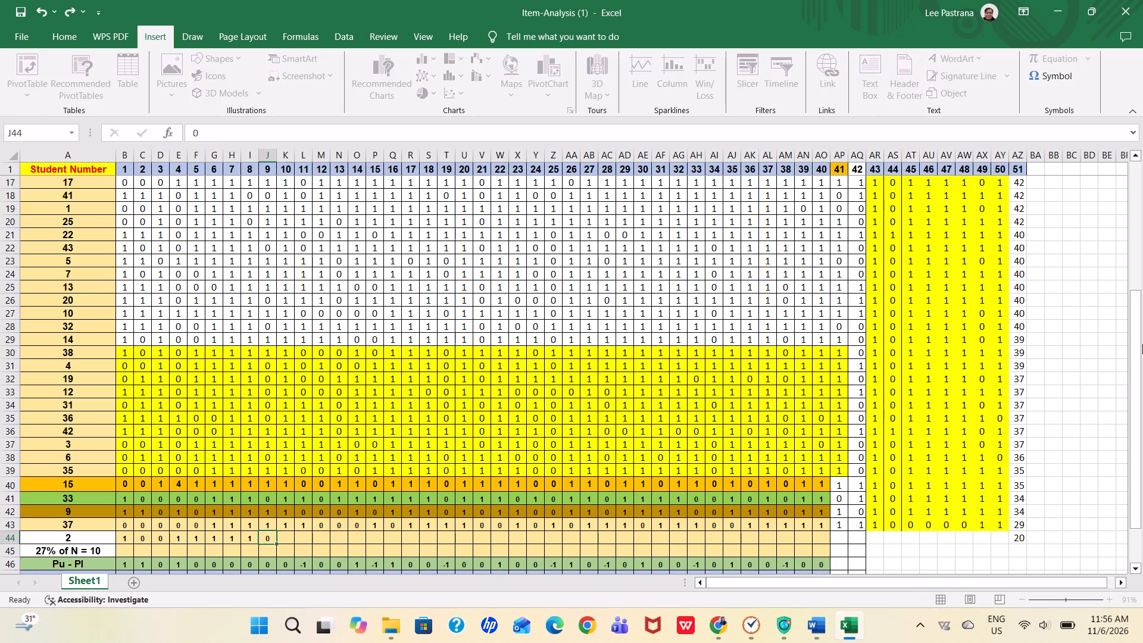
{"action": "key", "text": "1"}
{"action": "key", "text": "Right"}
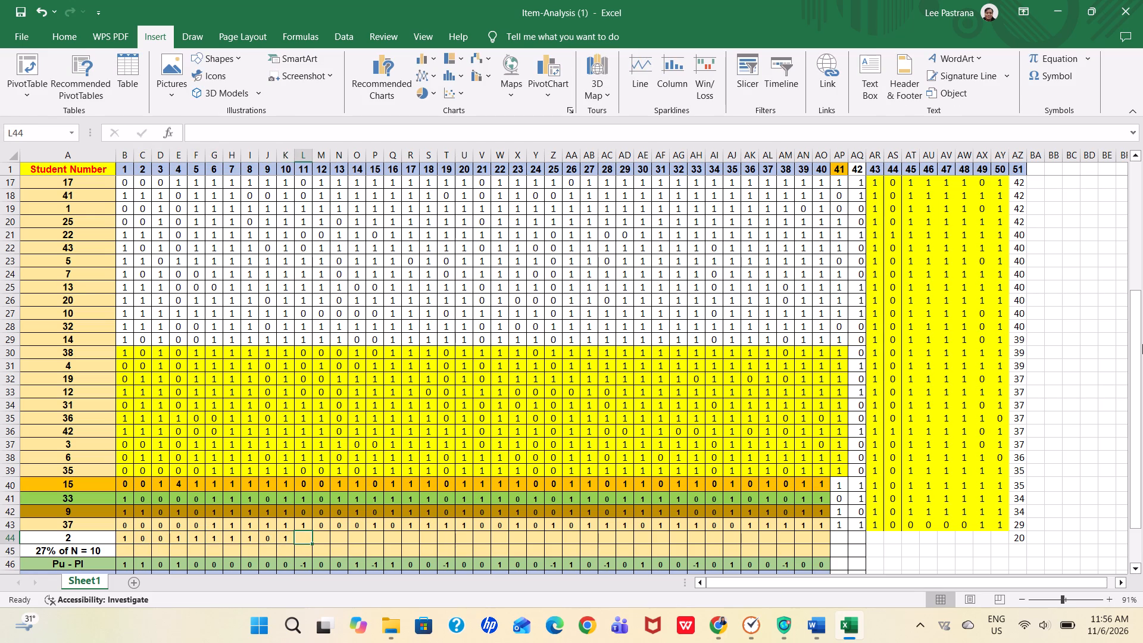
{"action": "key", "text": "0"}
{"action": "key", "text": "Right"}
{"action": "key", "text": "0"}
{"action": "key", "text": "Right"}
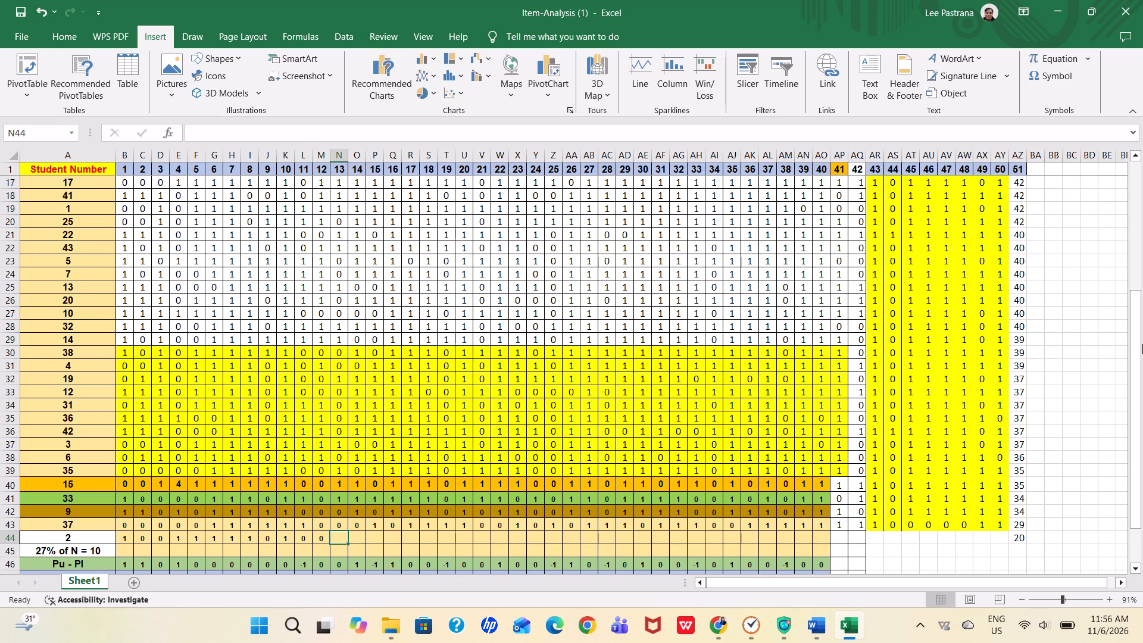
{"action": "key", "text": "0"}
{"action": "key", "text": "Right"}
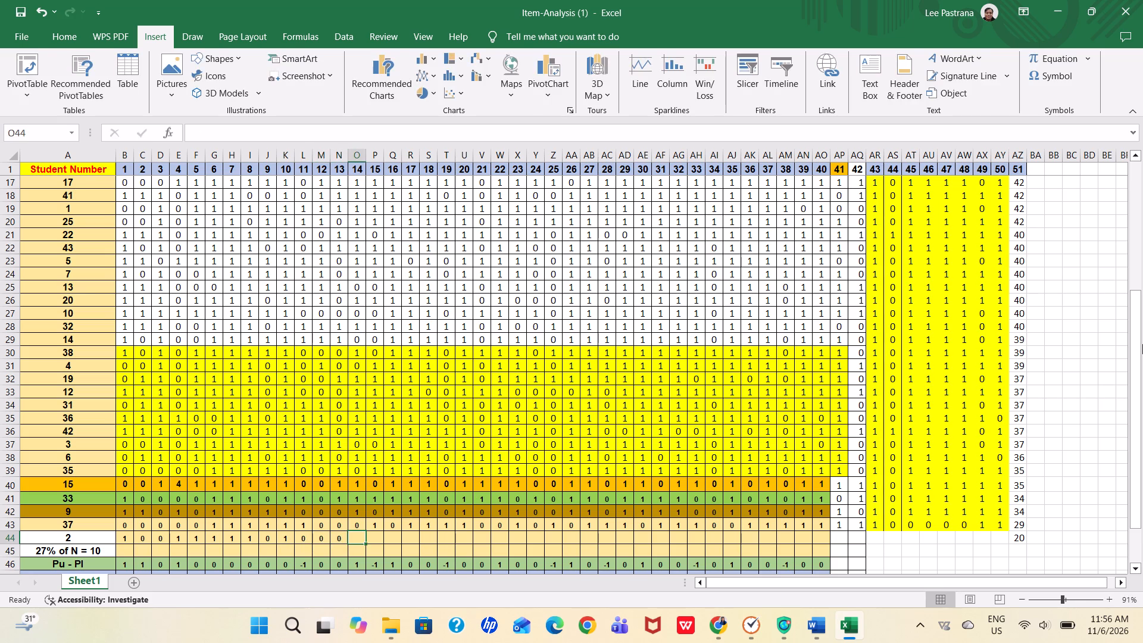
{"action": "key", "text": "0"}
{"action": "key", "text": "Right"}
Enter student 2's scores for items 15 to 20: 0, 0, 0, 1, 0, 1.
{"action": "key", "text": "0"}
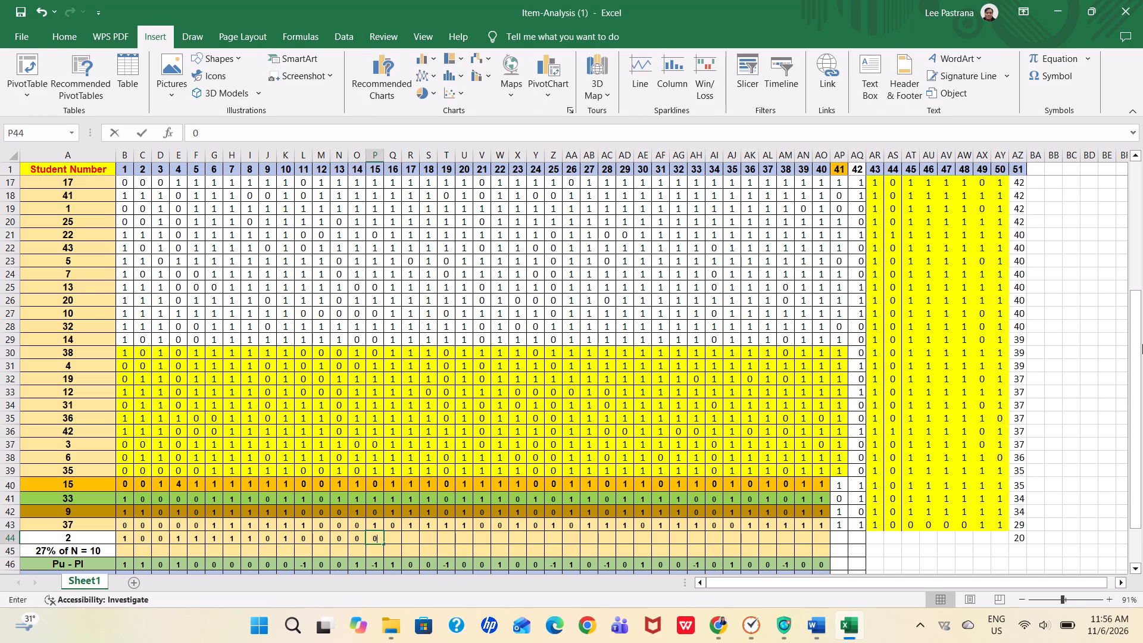
{"action": "key", "text": "Right"}
{"action": "key", "text": "0"}
{"action": "key", "text": "Right"}
{"action": "key", "text": "0"}
{"action": "key", "text": "Right"}
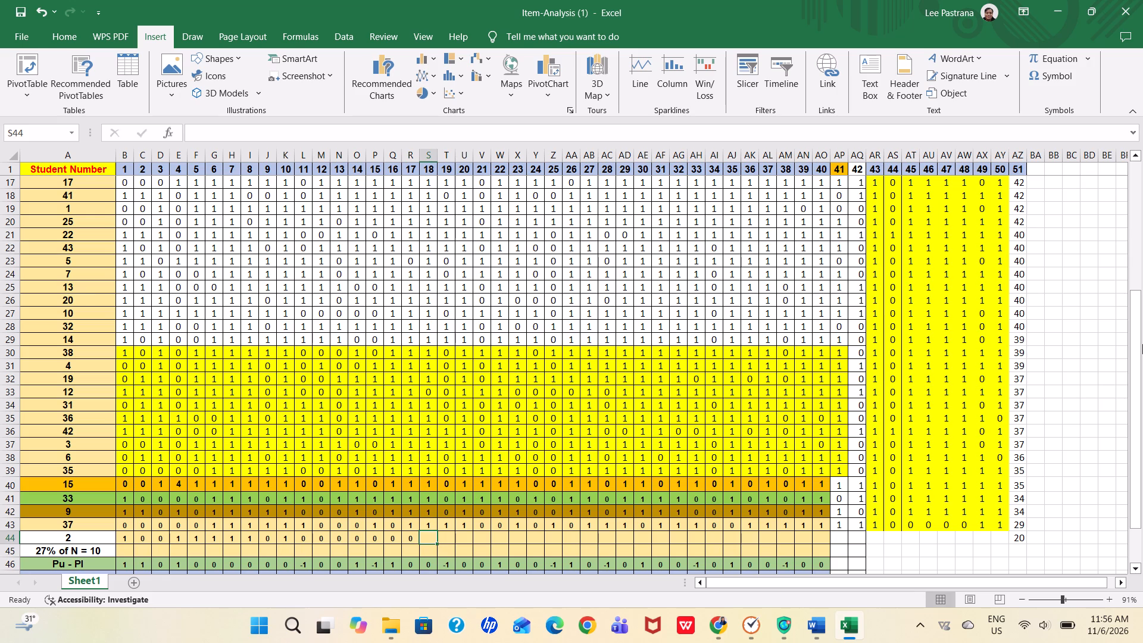
{"action": "key", "text": "1"}
{"action": "key", "text": "Right"}
{"action": "key", "text": "0"}
{"action": "key", "text": "Right"}
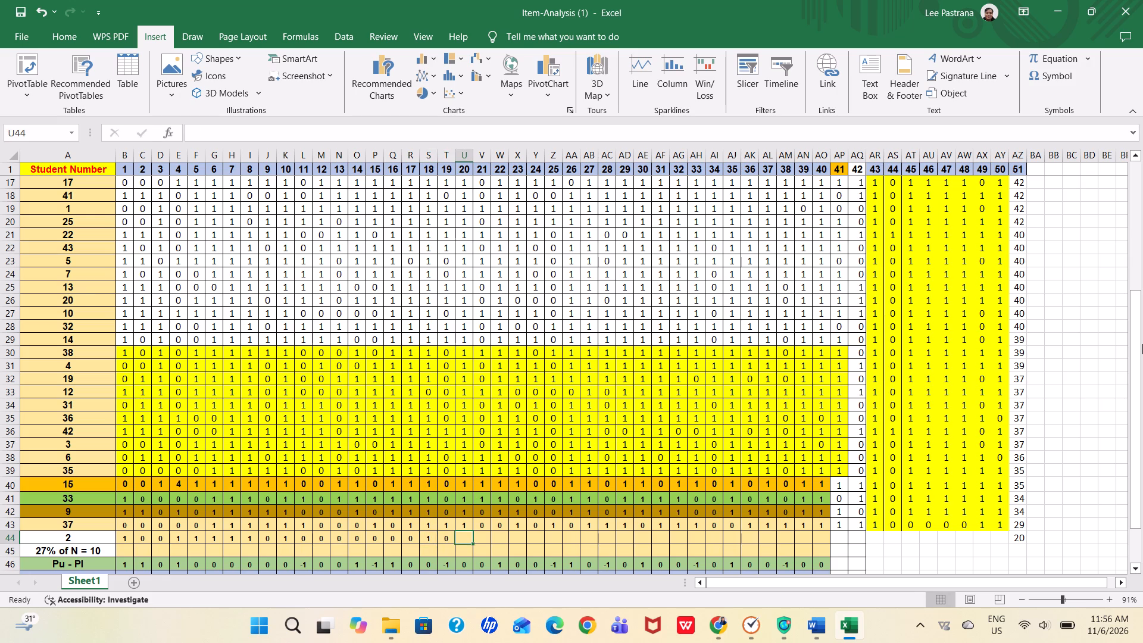
{"action": "key", "text": "1"}
{"action": "key", "text": "Right"}
Enter student 2's scores for items 21 to 26: 1, 0, 1, 1, 0, 1.
{"action": "key", "text": "1"}
{"action": "key", "text": "Right"}
{"action": "key", "text": "0"}
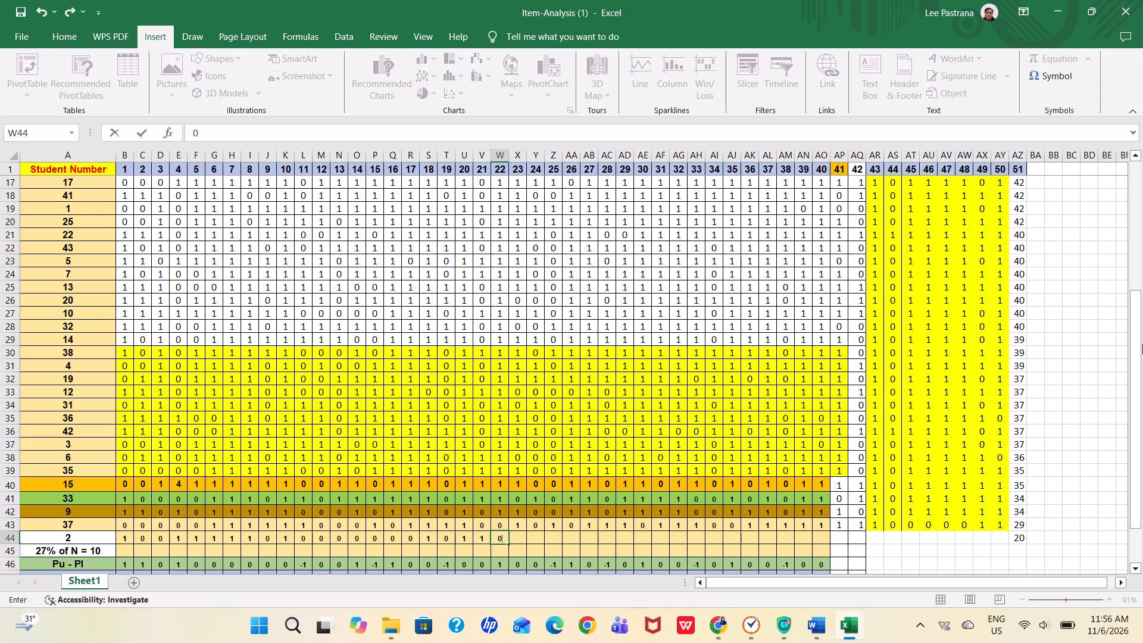
{"action": "key", "text": "Right"}
{"action": "key", "text": "1"}
{"action": "key", "text": "Right"}
{"action": "key", "text": "1"}
{"action": "key", "text": "Right"}
{"action": "key", "text": "0"}
{"action": "key", "text": "Right"}
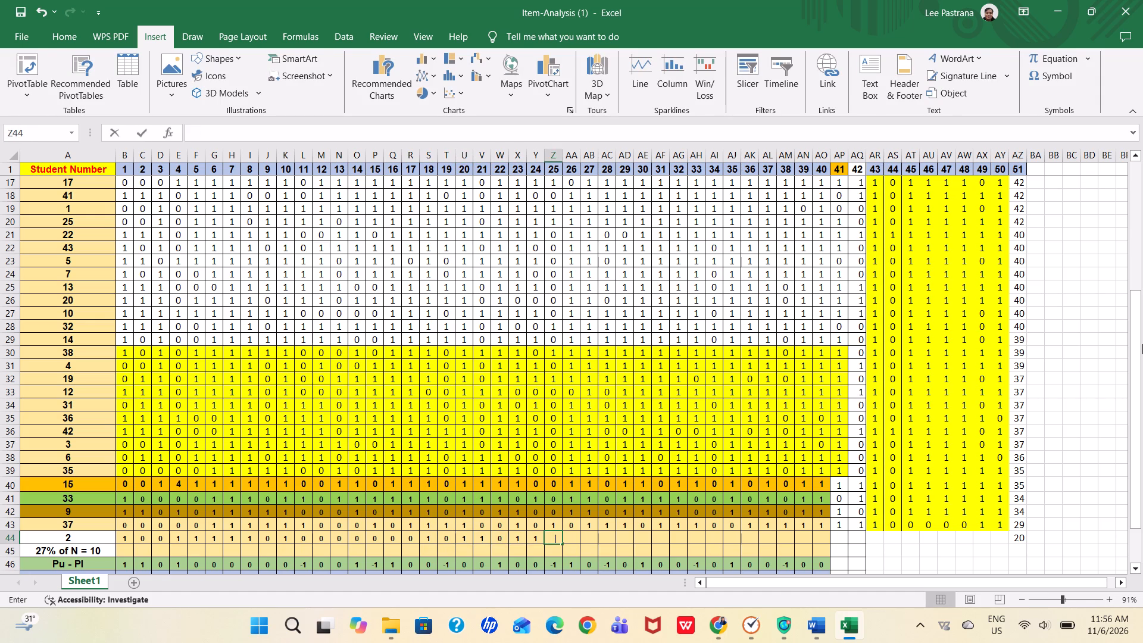
{"action": "key", "text": "1"}
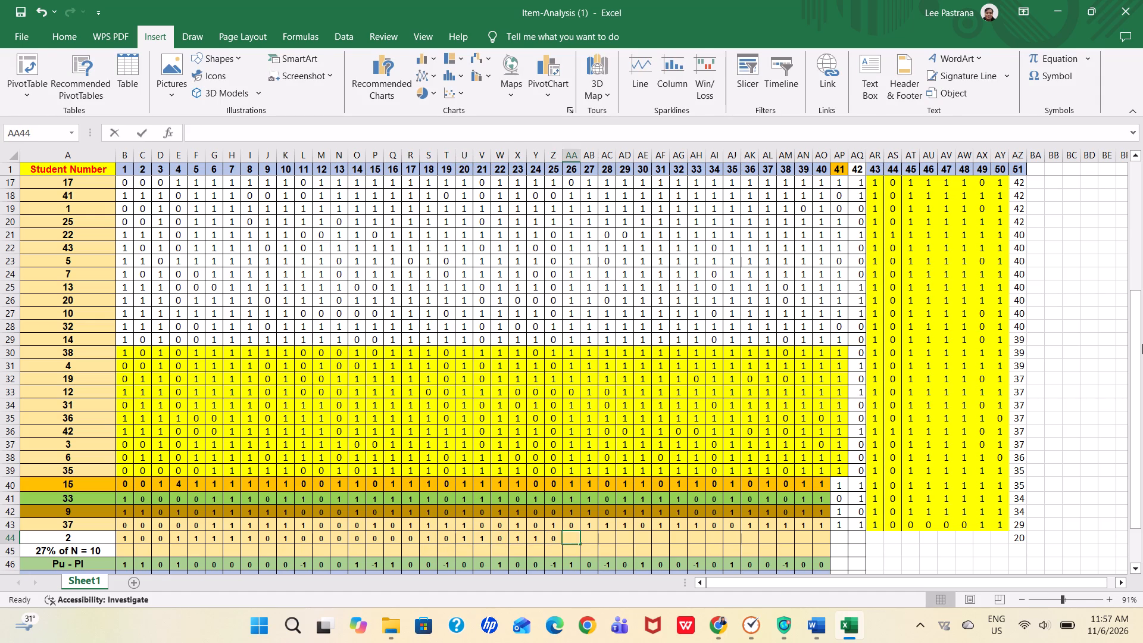
{"action": "key", "text": "Right"}
Enter student 2's scores for items 27 to 32: 0, 0, 0, 0, 1, 0.
{"action": "key", "text": "0"}
{"action": "key", "text": "Right"}
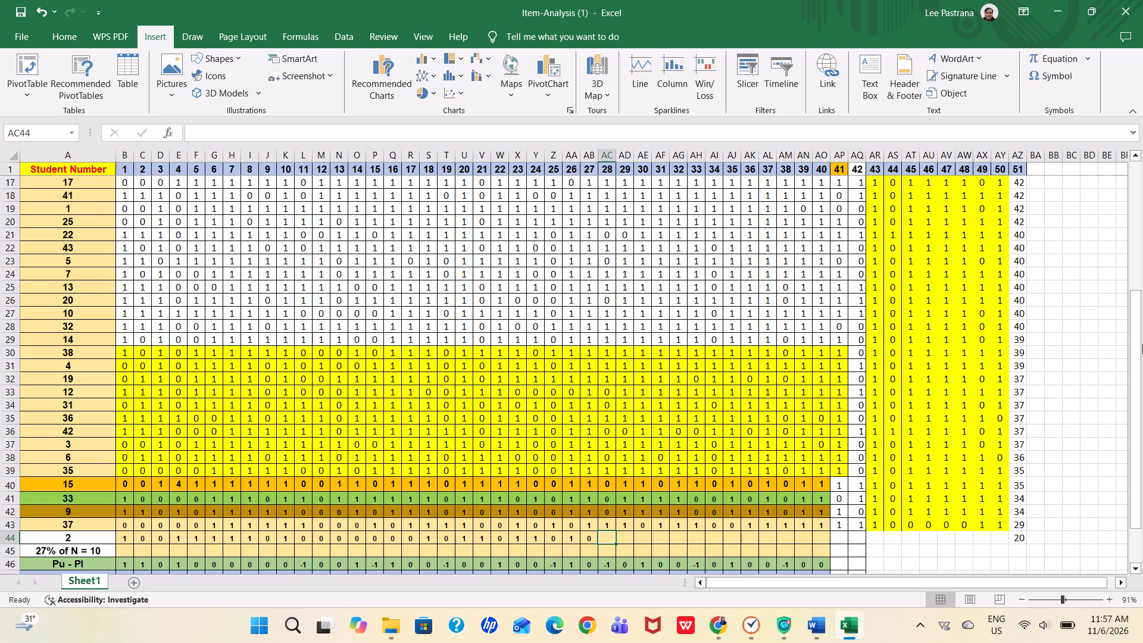
{"action": "key", "text": "0"}
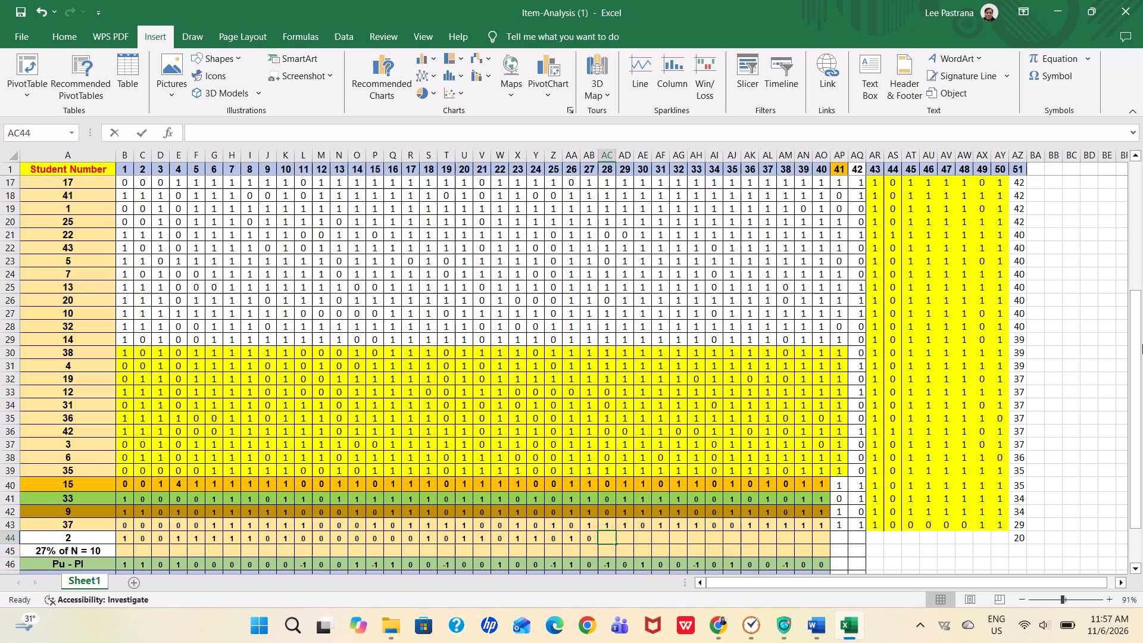
{"action": "key", "text": "Right"}
{"action": "key", "text": "0"}
{"action": "key", "text": "Right"}
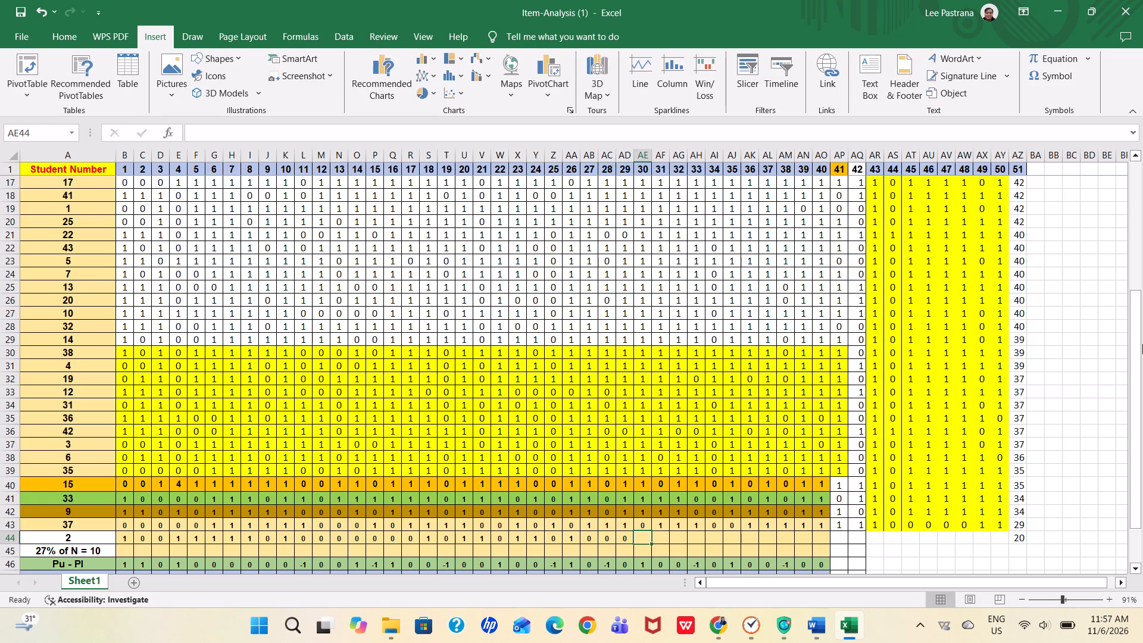
{"action": "key", "text": "0"}
{"action": "key", "text": "Right"}
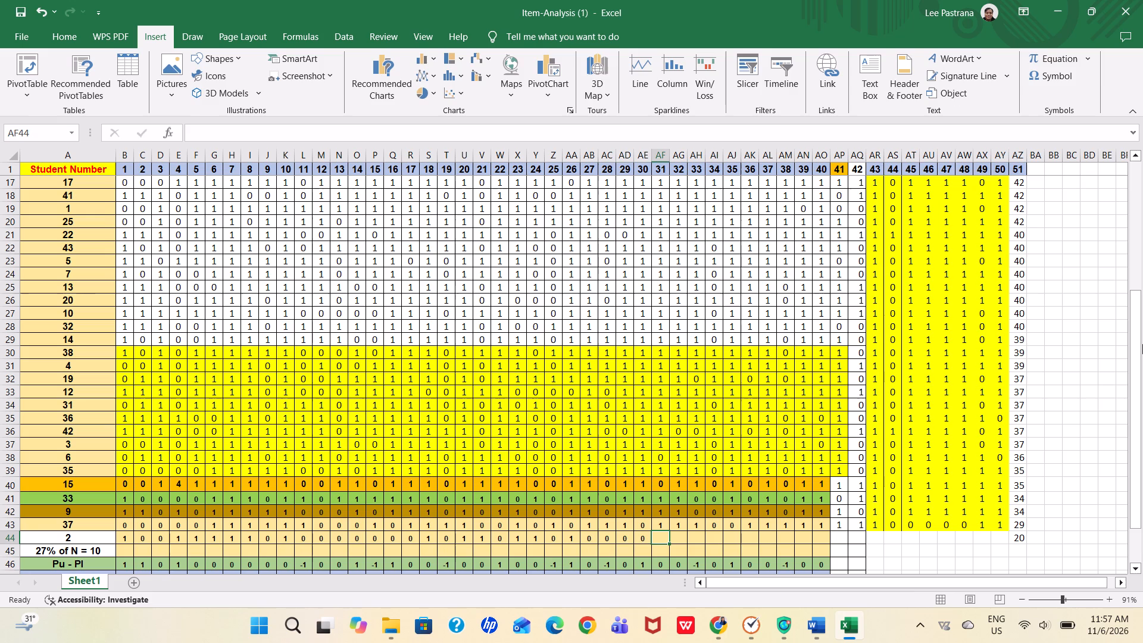
{"action": "key", "text": "1"}
{"action": "key", "text": "Right"}
{"action": "key", "text": "0"}
{"action": "key", "text": "Right"}
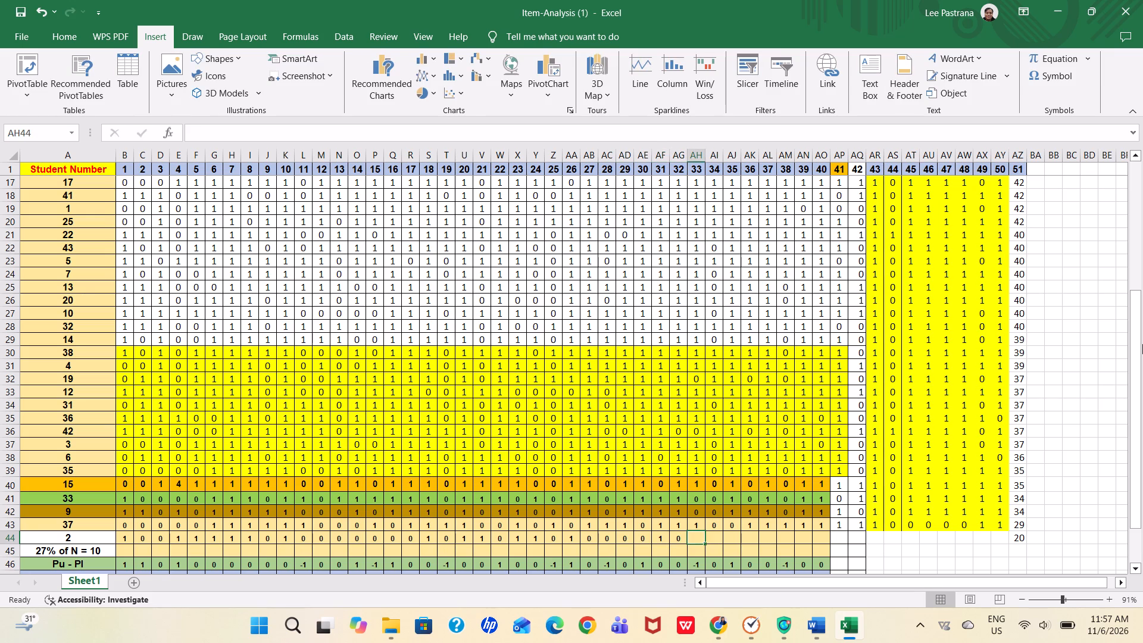
Enter student 2's scores for items 33 to 38: 1, 0, 0, 0, 0, 0.
{"action": "key", "text": "1"}
{"action": "key", "text": "Right"}
{"action": "key", "text": "0"}
{"action": "key", "text": "Right"}
{"action": "key", "text": "0"}
{"action": "key", "text": "Right"}
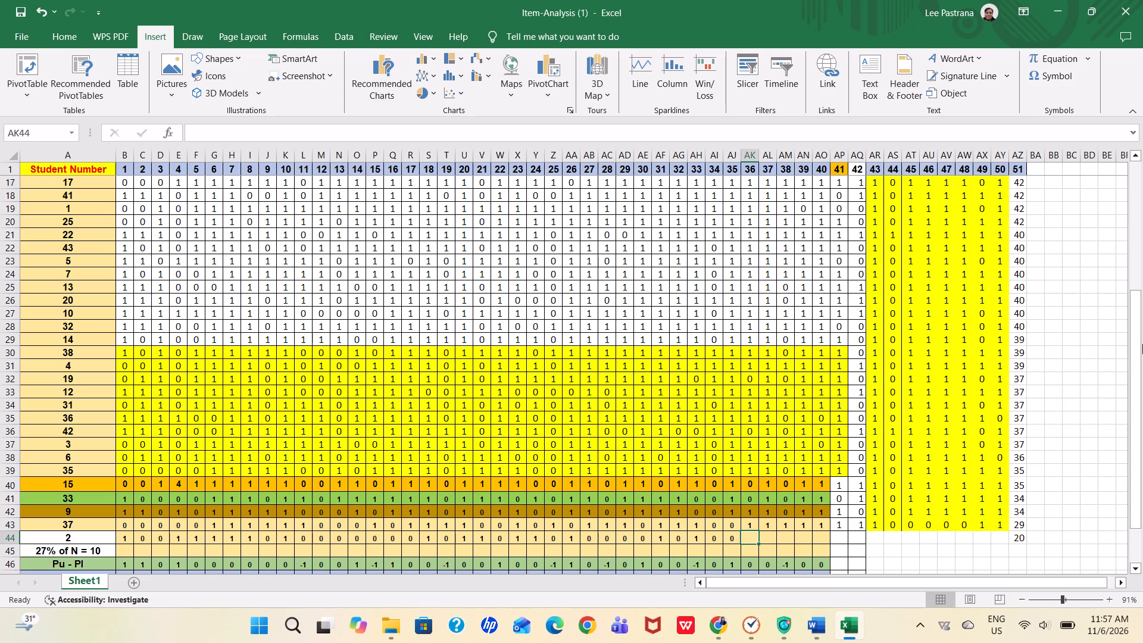
{"action": "key", "text": "0"}
{"action": "key", "text": "Right"}
{"action": "key", "text": "0"}
{"action": "key", "text": "Right"}
{"action": "key", "text": "0"}
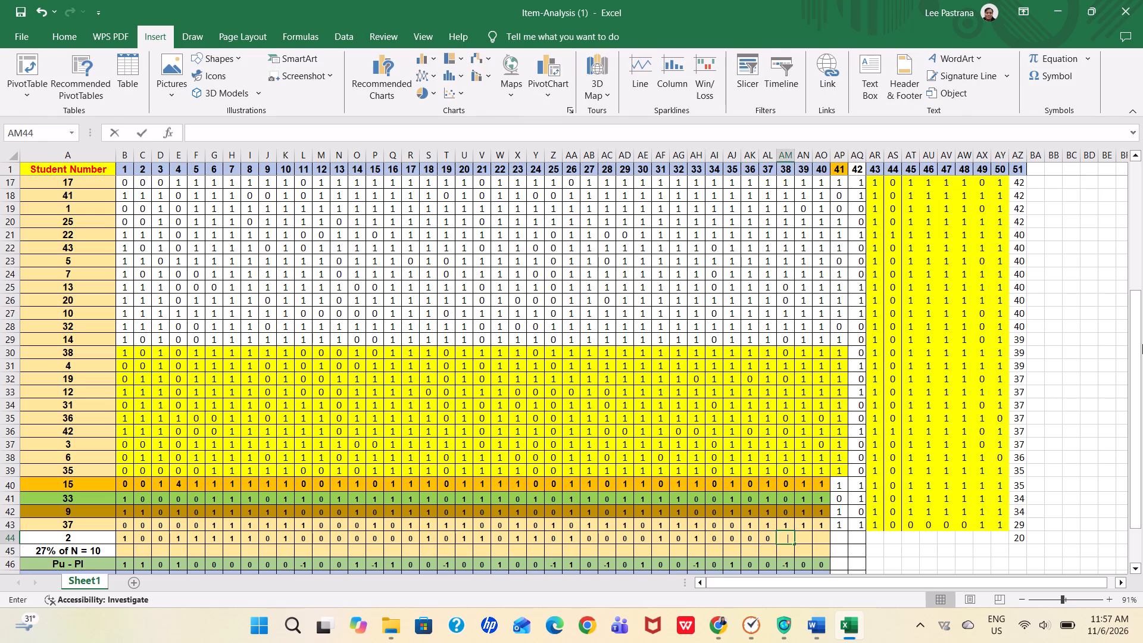
{"action": "key", "text": "Right"}
Enter student 2's scores for items 39 to 44: 0, 1, 1, 0, 0, 0.
{"action": "key", "text": "0"}
{"action": "key", "text": "Right"}
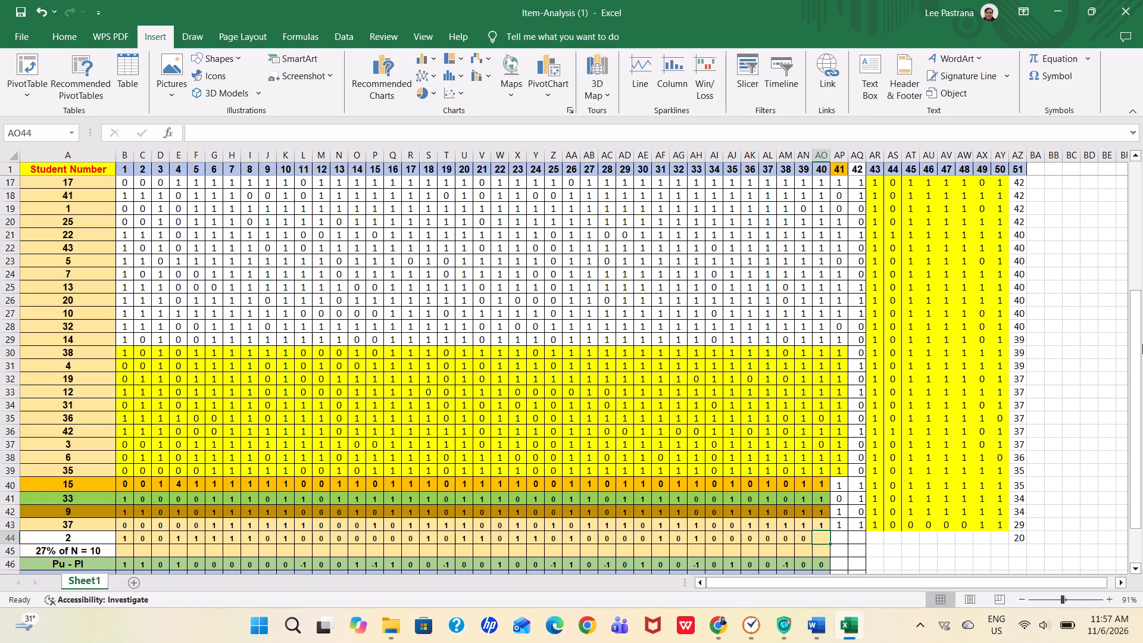
{"action": "key", "text": "1"}
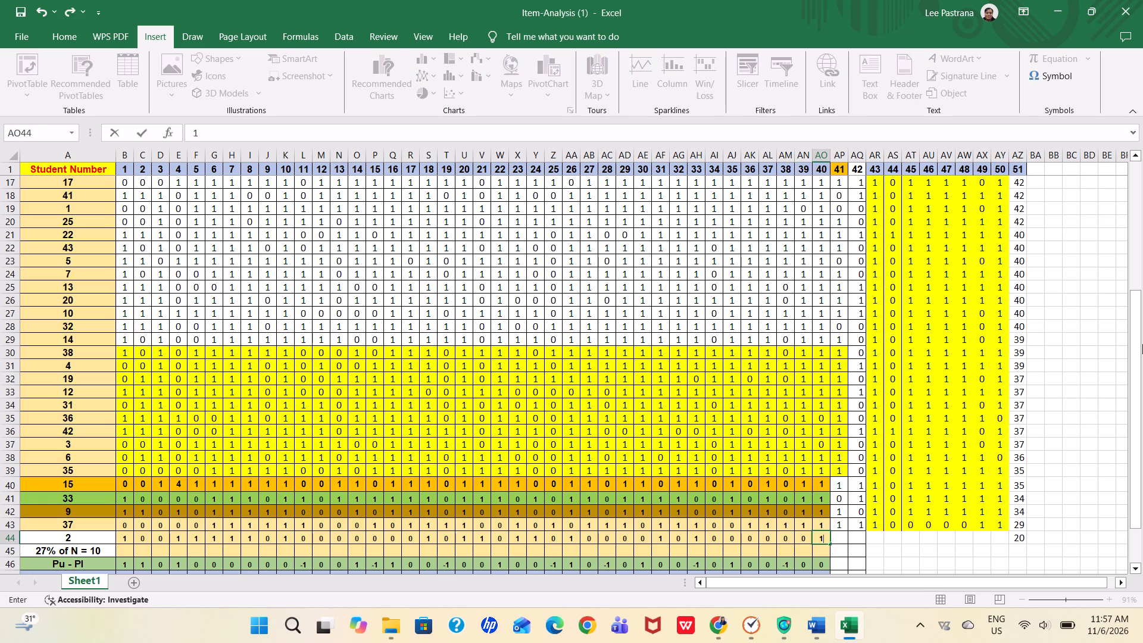
{"action": "key", "text": "Right"}
{"action": "key", "text": "1"}
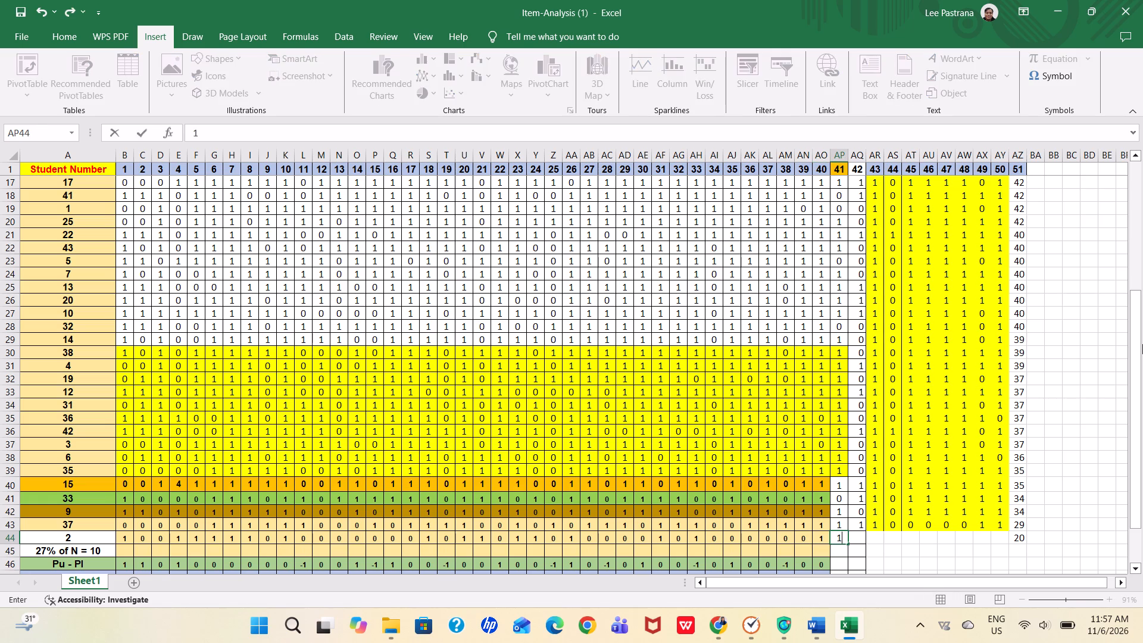
{"action": "key", "text": "Right"}
{"action": "key", "text": "0"}
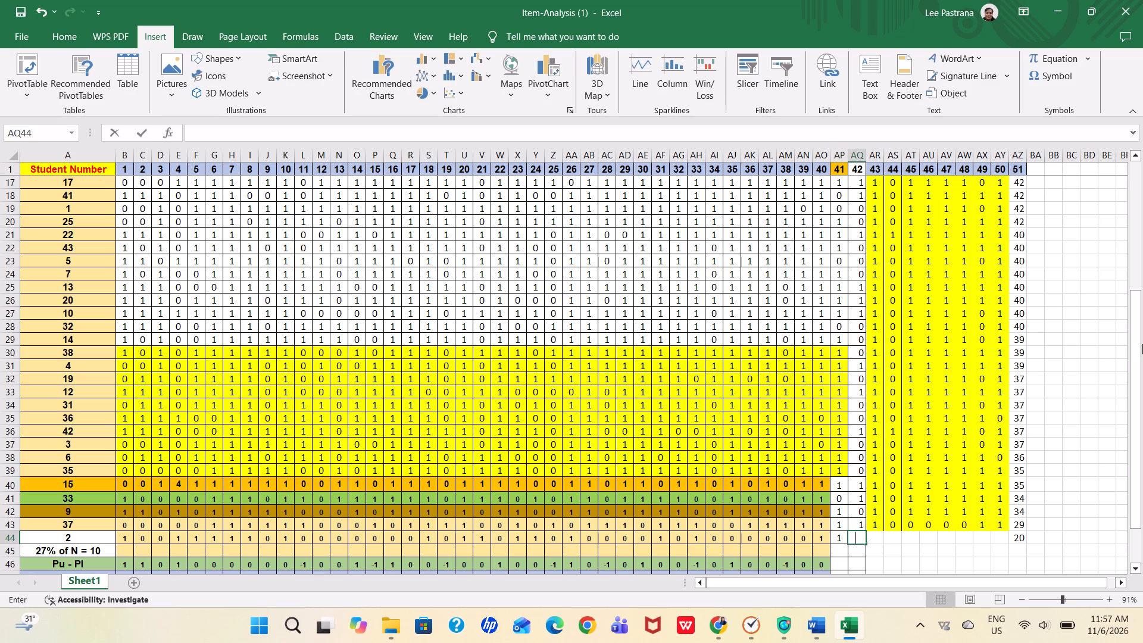
{"action": "key", "text": "Right"}
{"action": "key", "text": "0"}
{"action": "key", "text": "Right"}
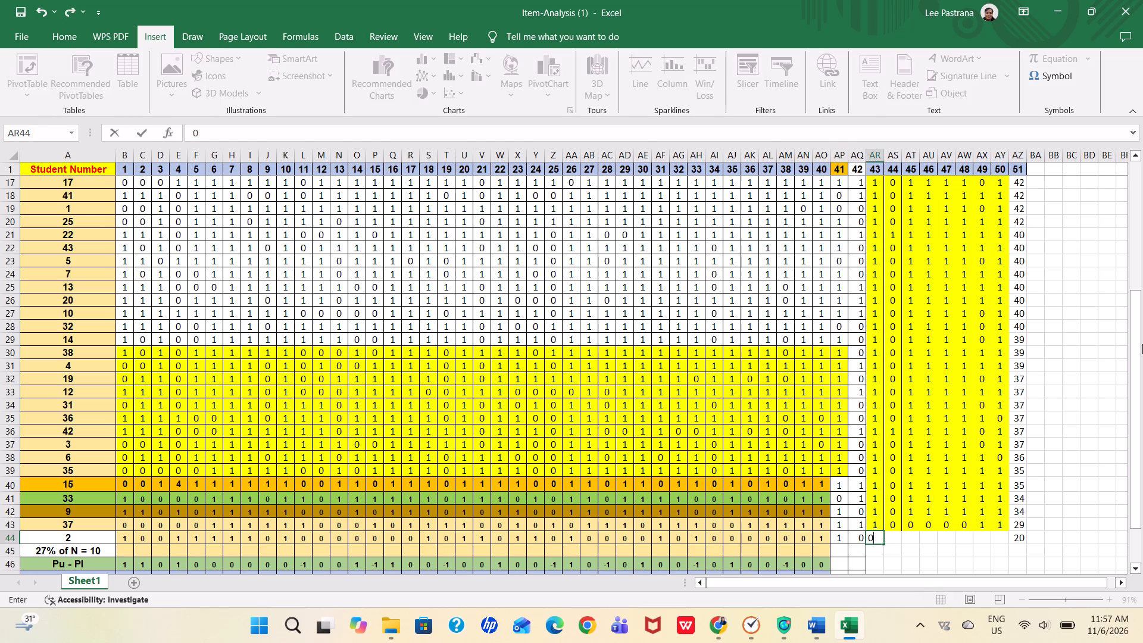
{"action": "key", "text": "0"}
{"action": "key", "text": "Right"}
Enter student 2's scores for items 45 to 50: 0, 0, 0, 1, 0, 1.
{"action": "key", "text": "0"}
{"action": "key", "text": "Right"}
{"action": "key", "text": "0"}
{"action": "key", "text": "Right"}
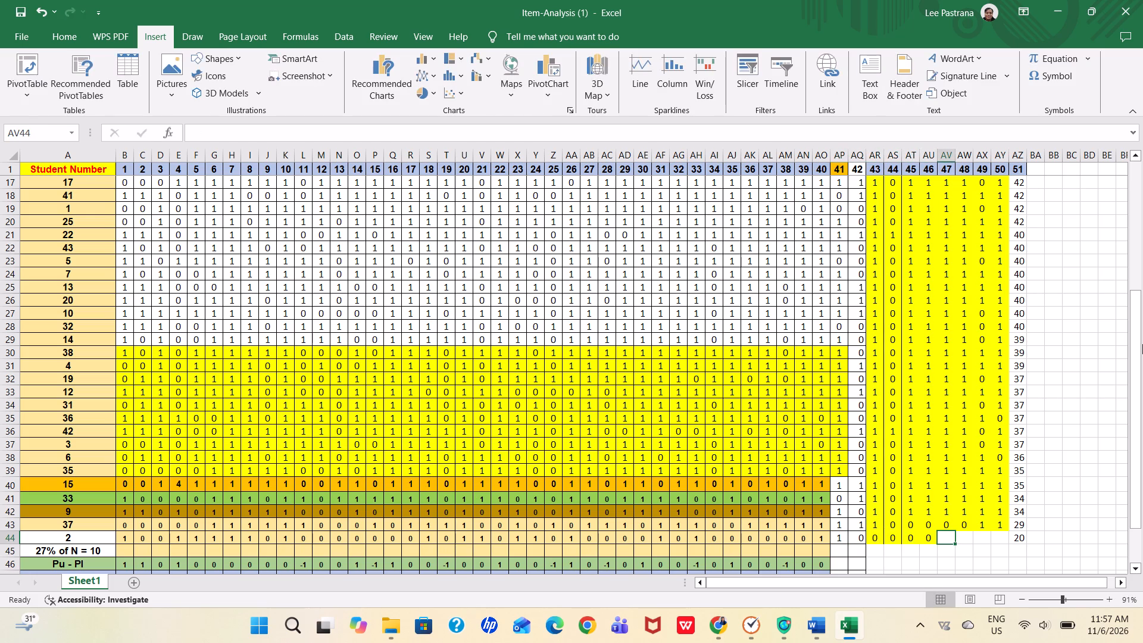
{"action": "key", "text": "0"}
{"action": "key", "text": "Right"}
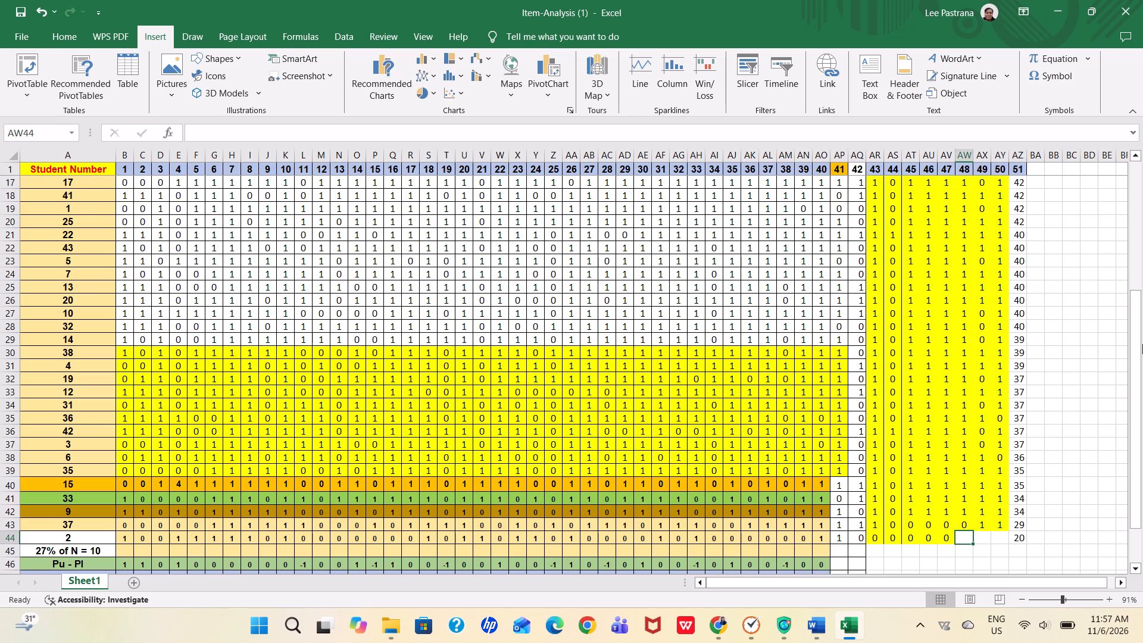
{"action": "key", "text": "1"}
{"action": "key", "text": "Right"}
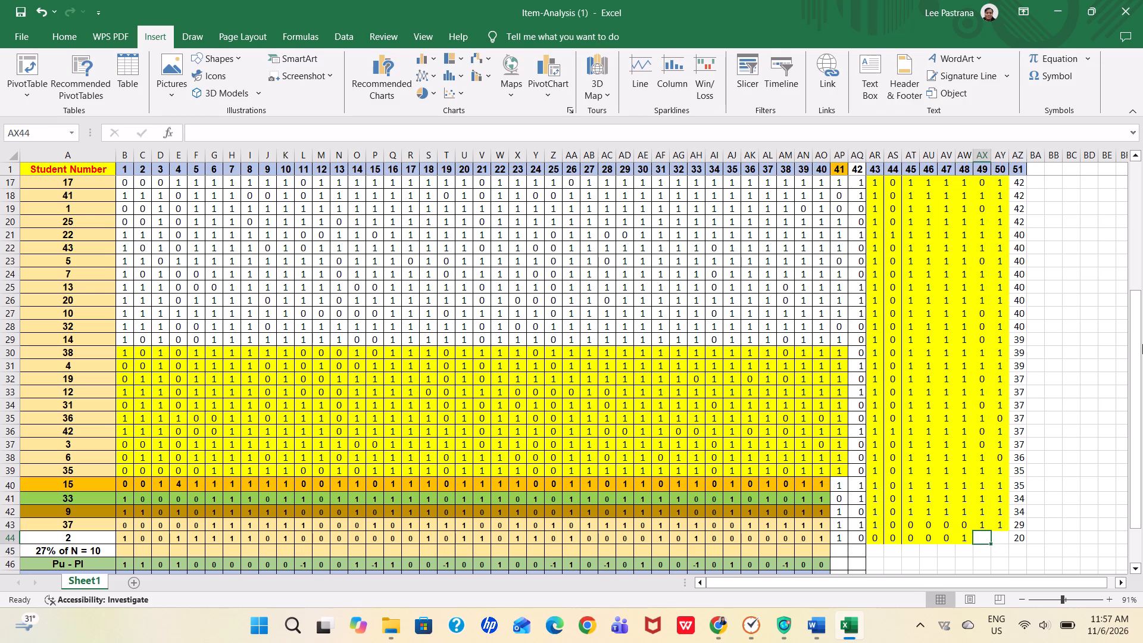
{"action": "key", "text": "0"}
{"action": "key", "text": "Right"}
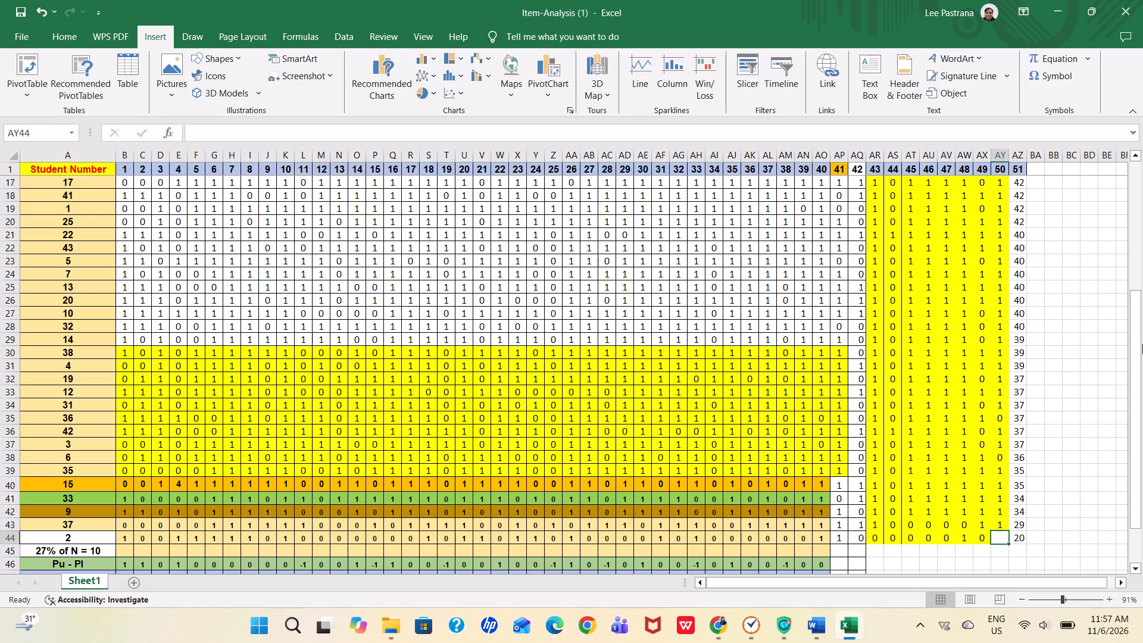
{"action": "key", "text": "1"}
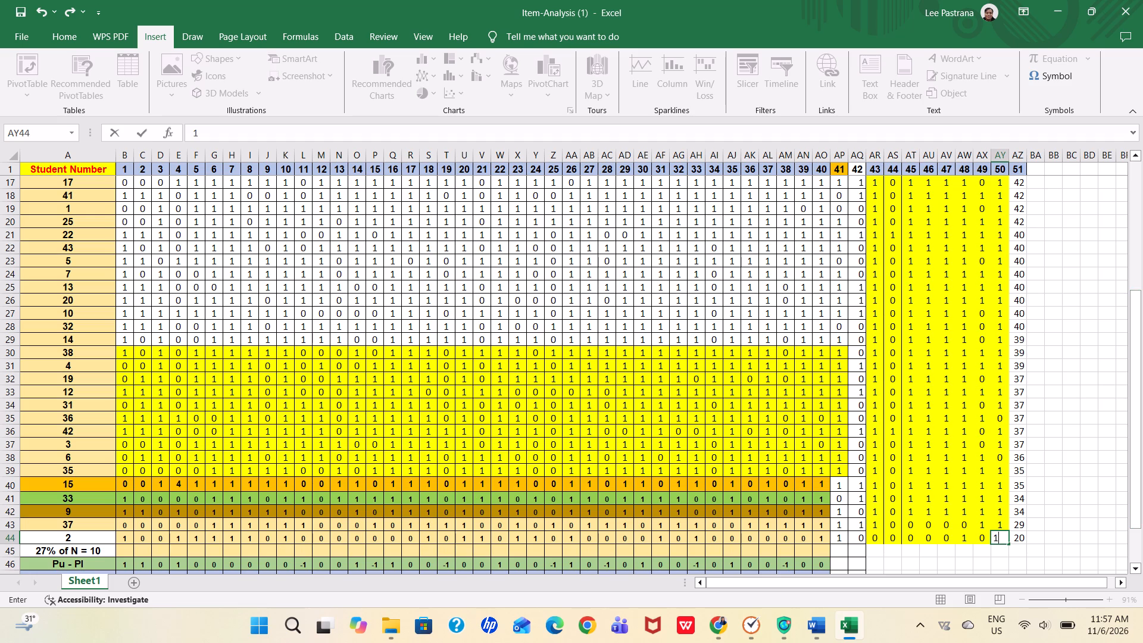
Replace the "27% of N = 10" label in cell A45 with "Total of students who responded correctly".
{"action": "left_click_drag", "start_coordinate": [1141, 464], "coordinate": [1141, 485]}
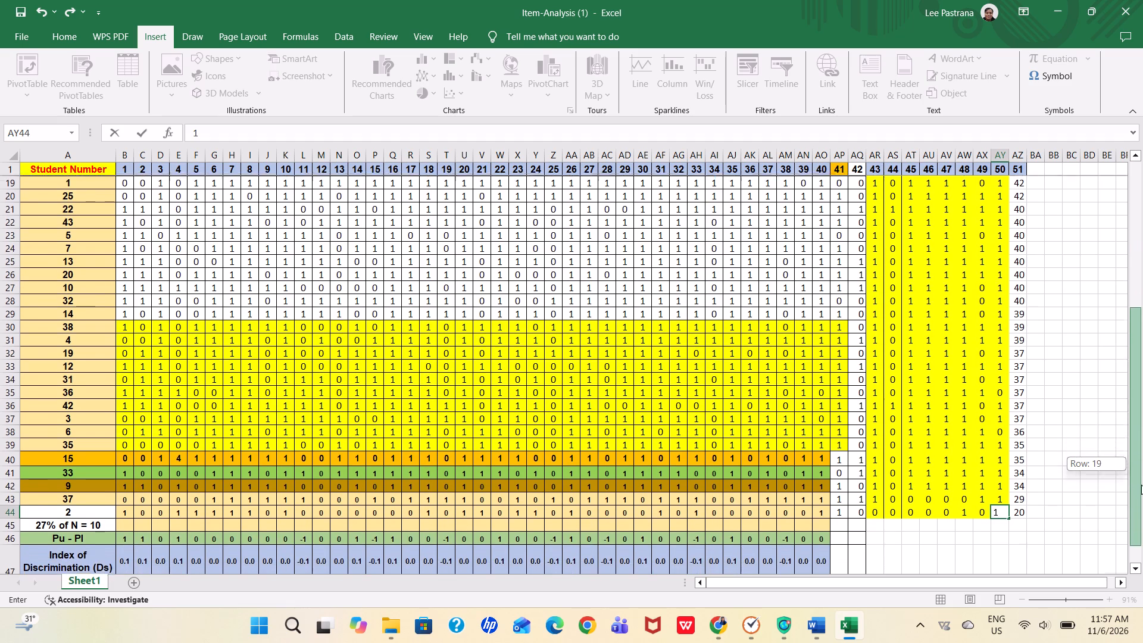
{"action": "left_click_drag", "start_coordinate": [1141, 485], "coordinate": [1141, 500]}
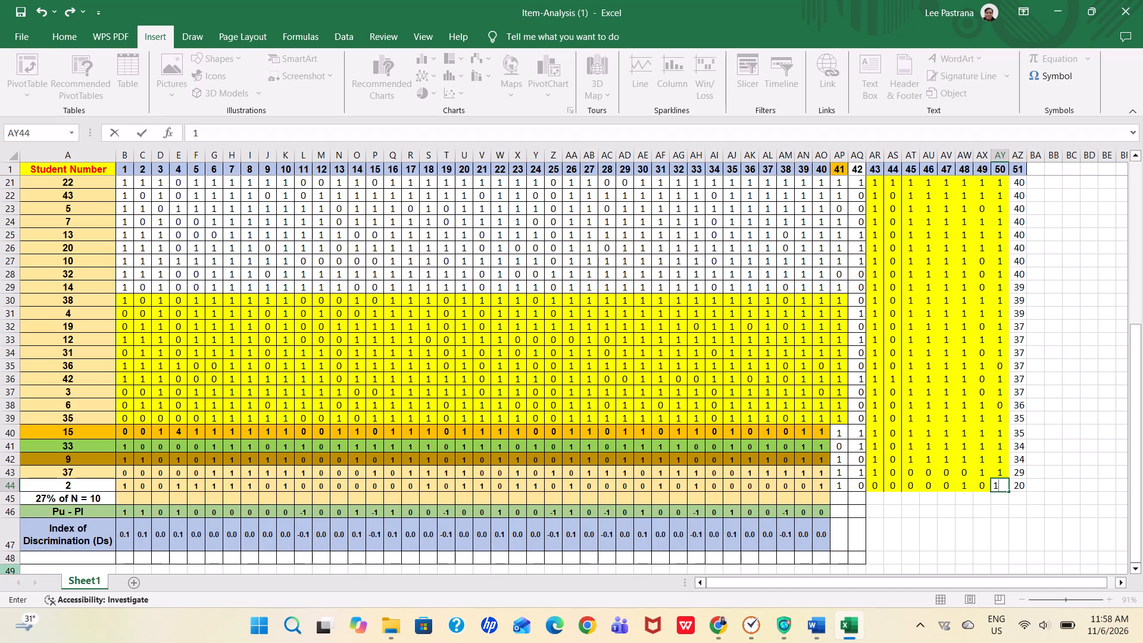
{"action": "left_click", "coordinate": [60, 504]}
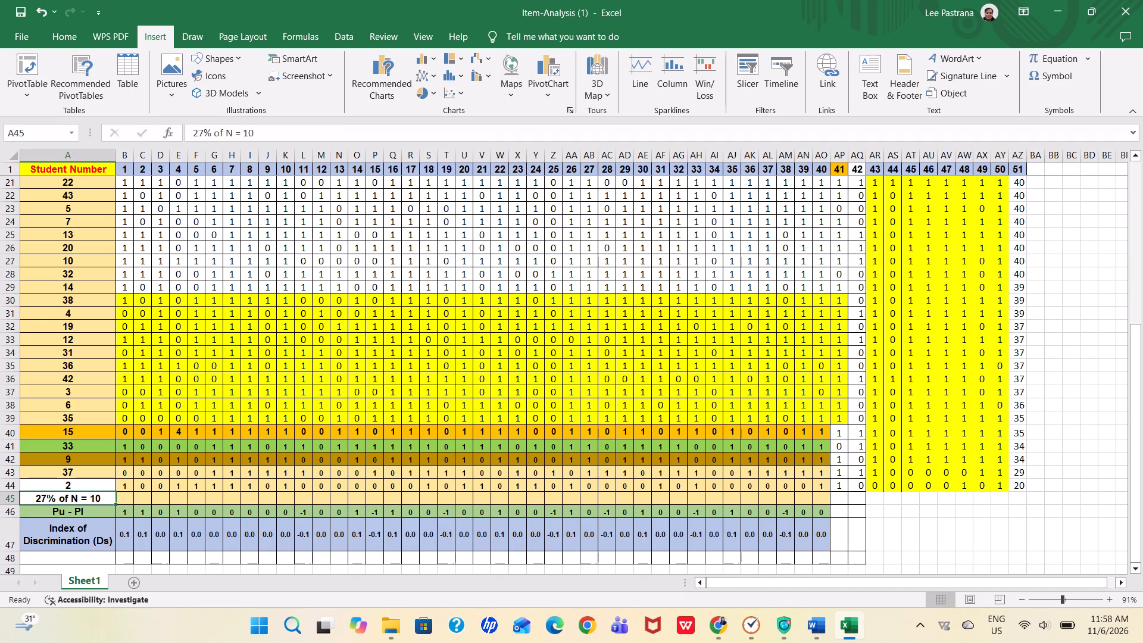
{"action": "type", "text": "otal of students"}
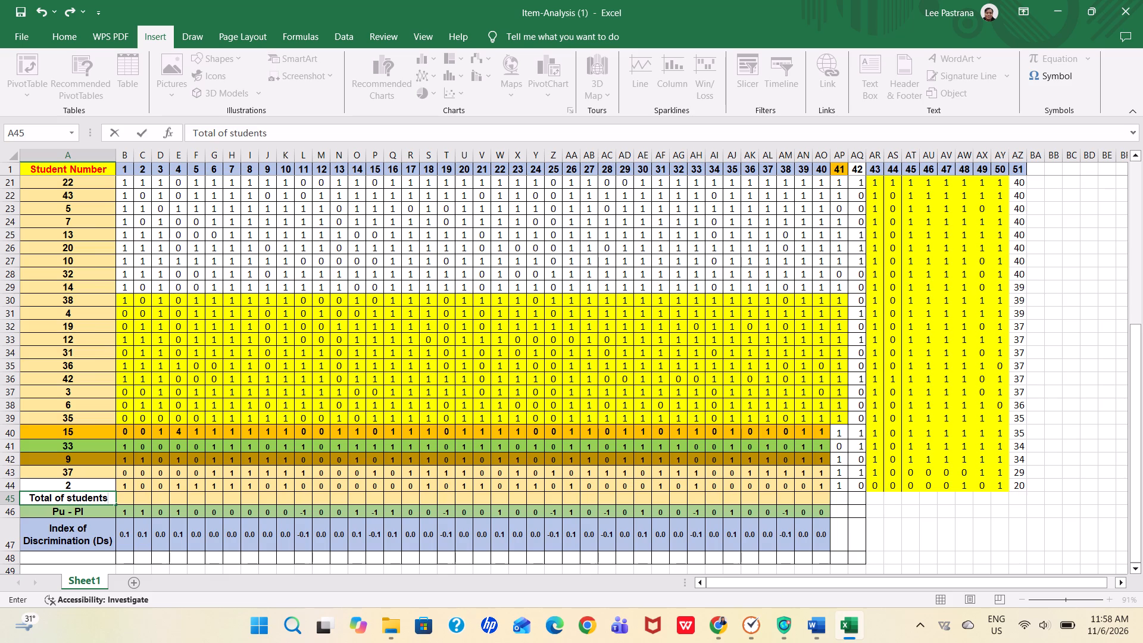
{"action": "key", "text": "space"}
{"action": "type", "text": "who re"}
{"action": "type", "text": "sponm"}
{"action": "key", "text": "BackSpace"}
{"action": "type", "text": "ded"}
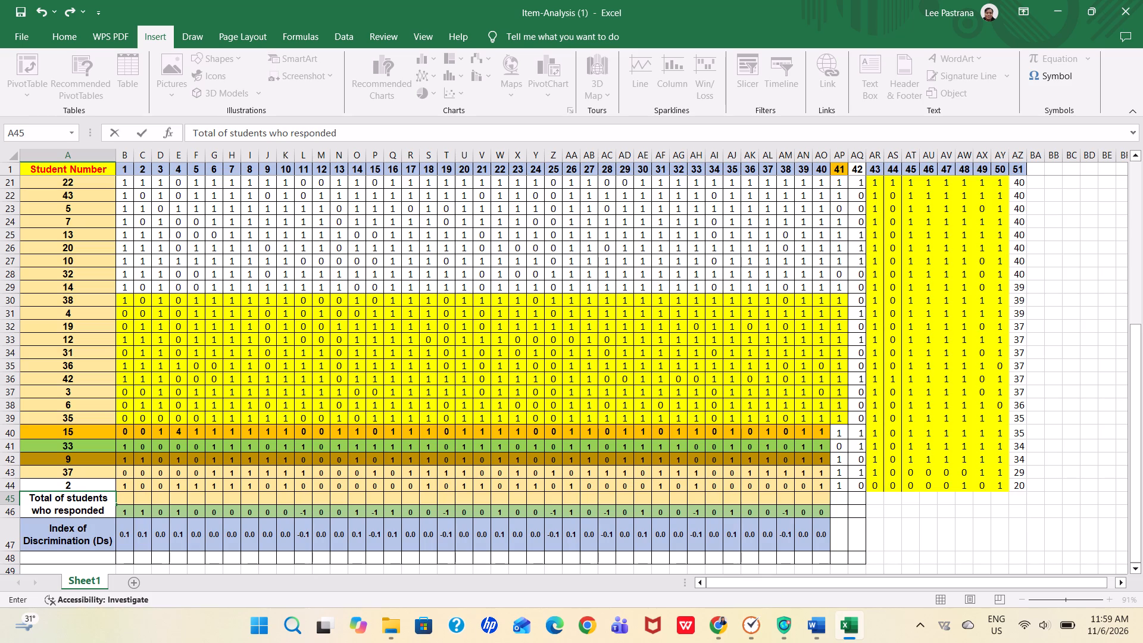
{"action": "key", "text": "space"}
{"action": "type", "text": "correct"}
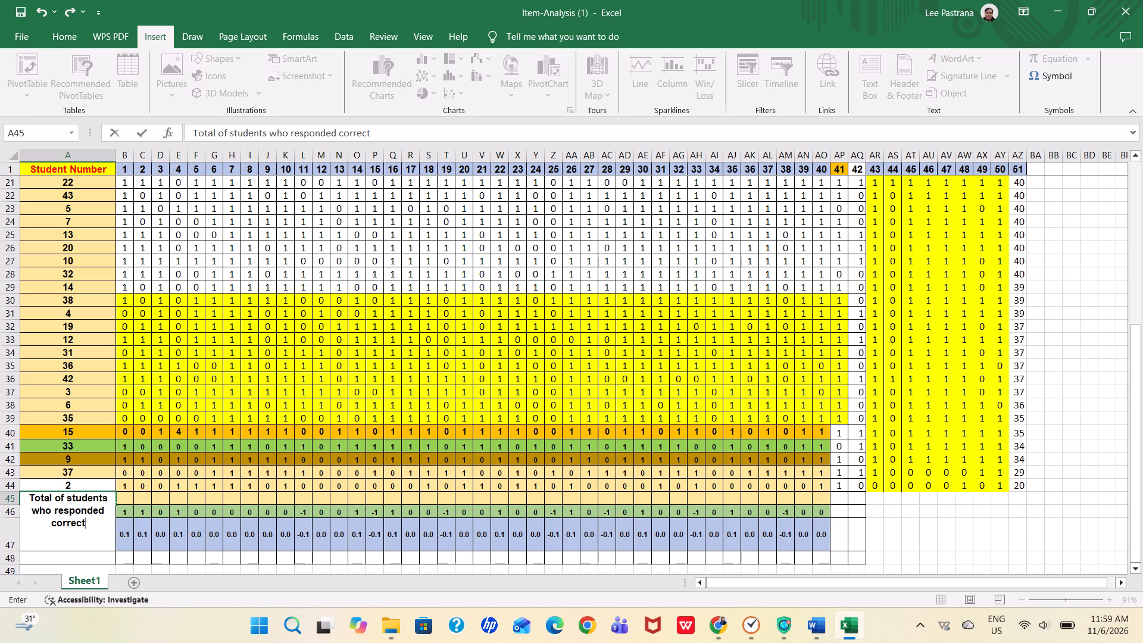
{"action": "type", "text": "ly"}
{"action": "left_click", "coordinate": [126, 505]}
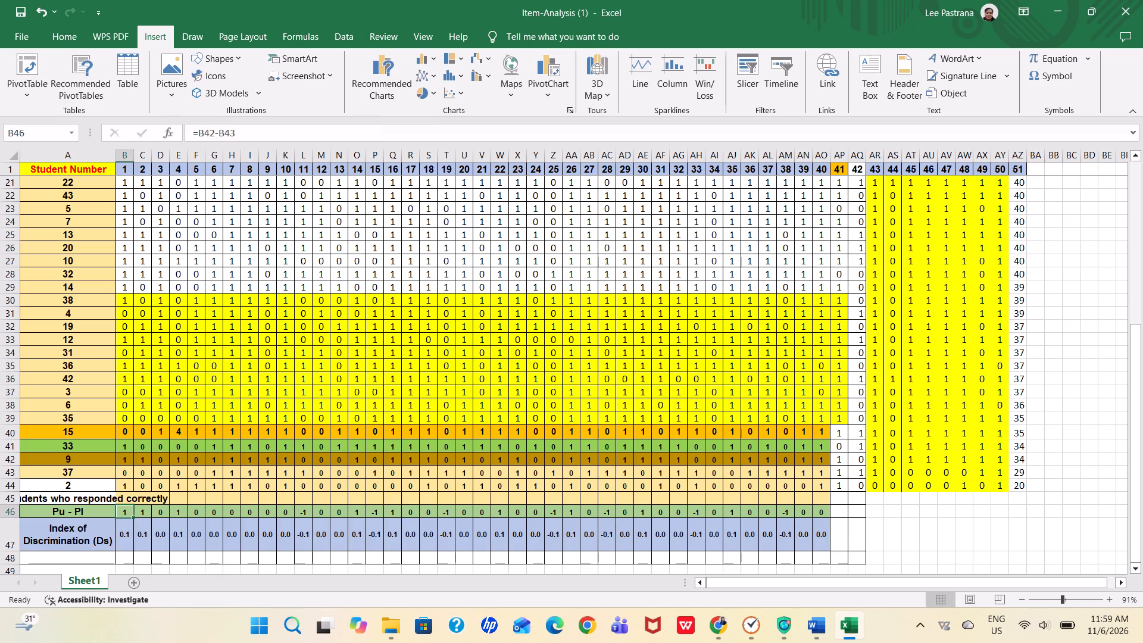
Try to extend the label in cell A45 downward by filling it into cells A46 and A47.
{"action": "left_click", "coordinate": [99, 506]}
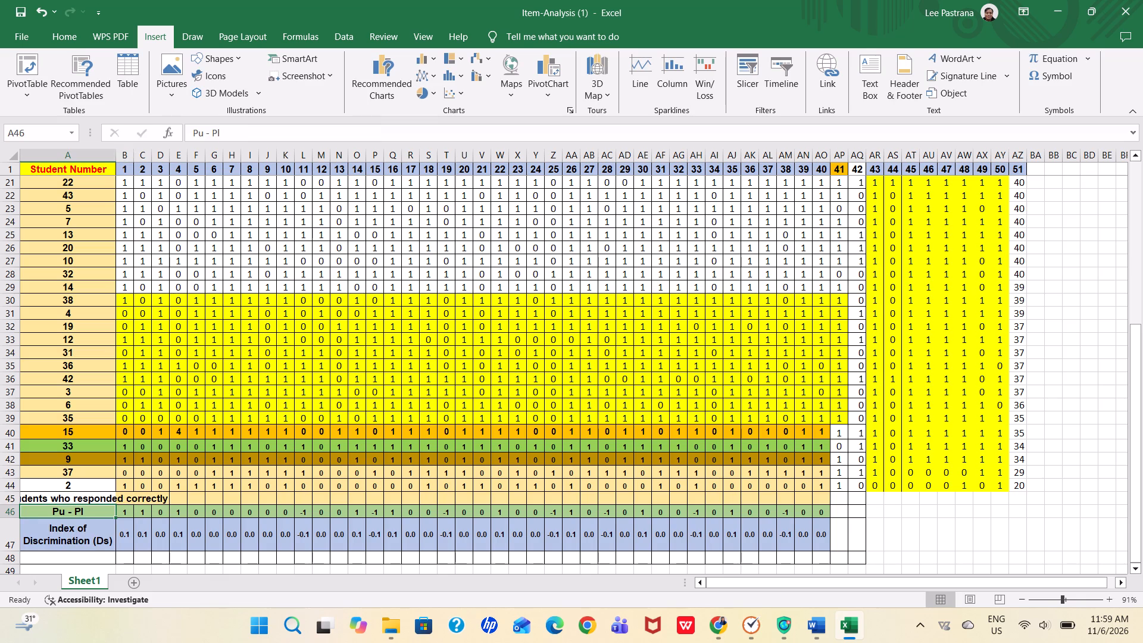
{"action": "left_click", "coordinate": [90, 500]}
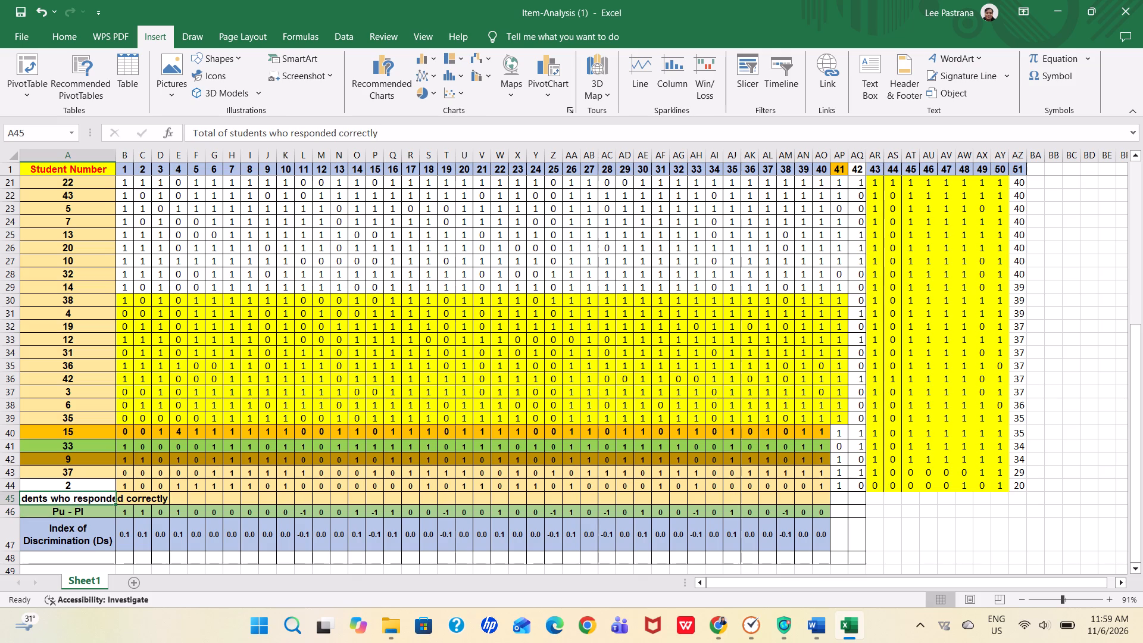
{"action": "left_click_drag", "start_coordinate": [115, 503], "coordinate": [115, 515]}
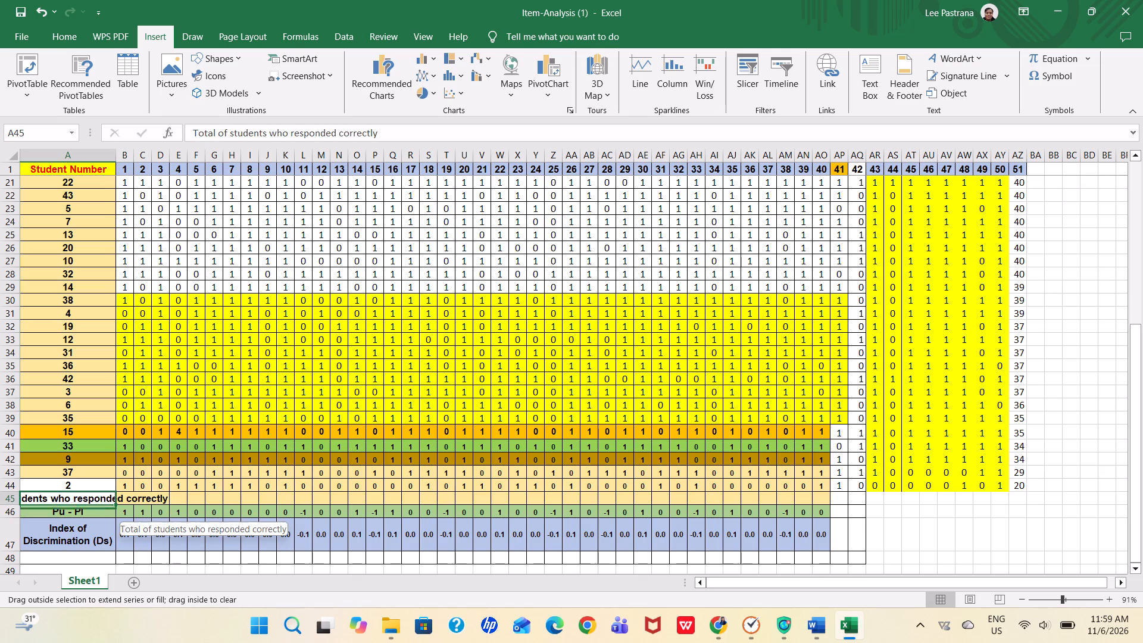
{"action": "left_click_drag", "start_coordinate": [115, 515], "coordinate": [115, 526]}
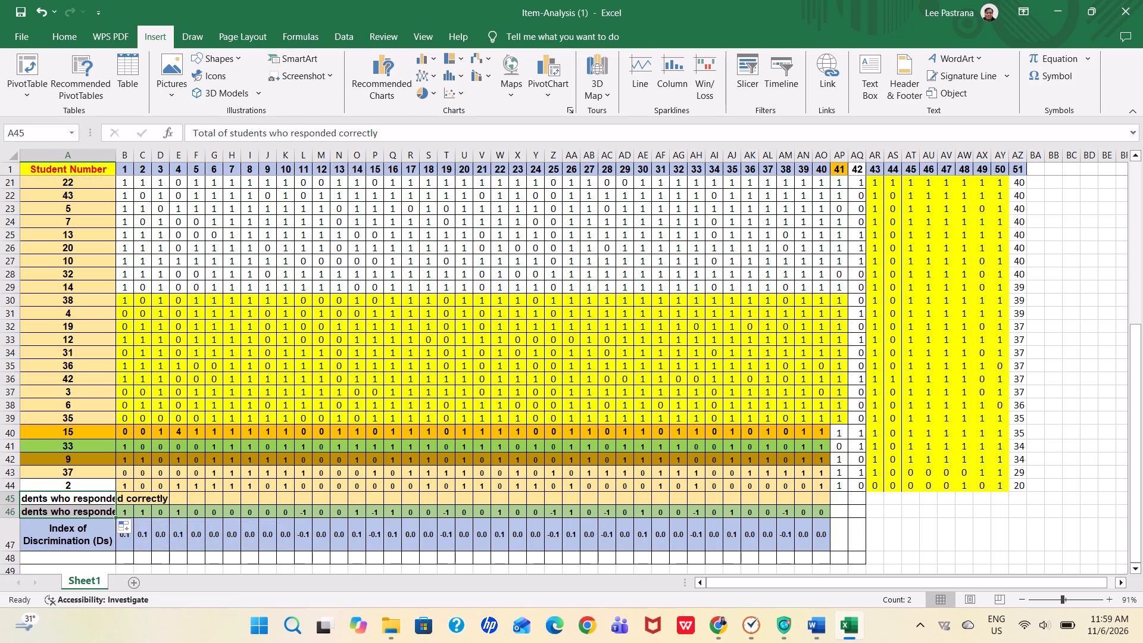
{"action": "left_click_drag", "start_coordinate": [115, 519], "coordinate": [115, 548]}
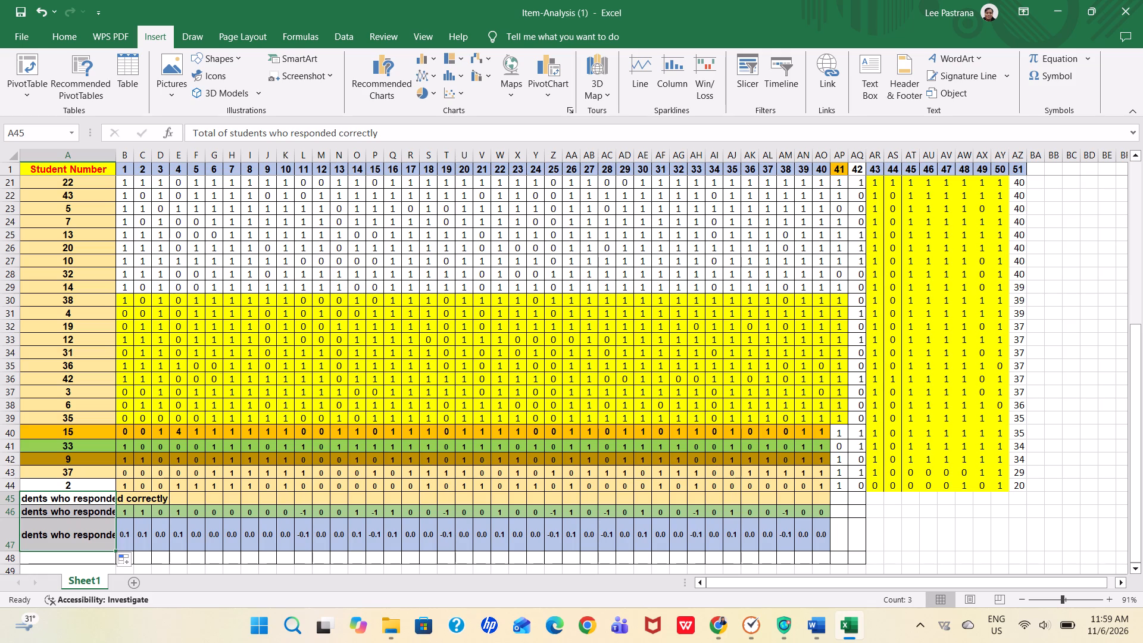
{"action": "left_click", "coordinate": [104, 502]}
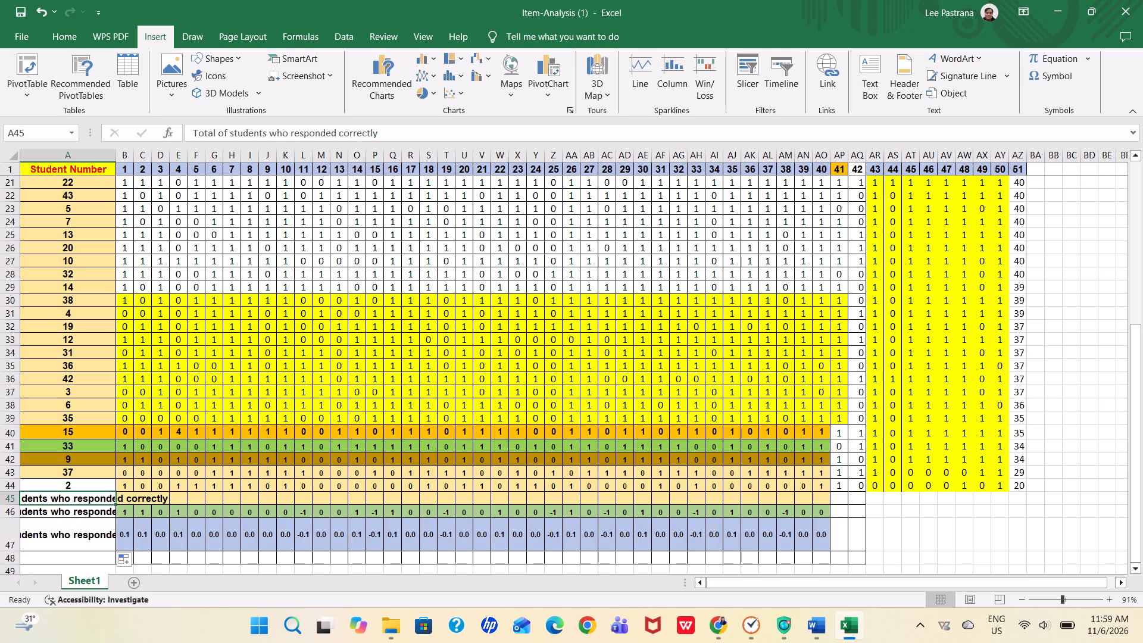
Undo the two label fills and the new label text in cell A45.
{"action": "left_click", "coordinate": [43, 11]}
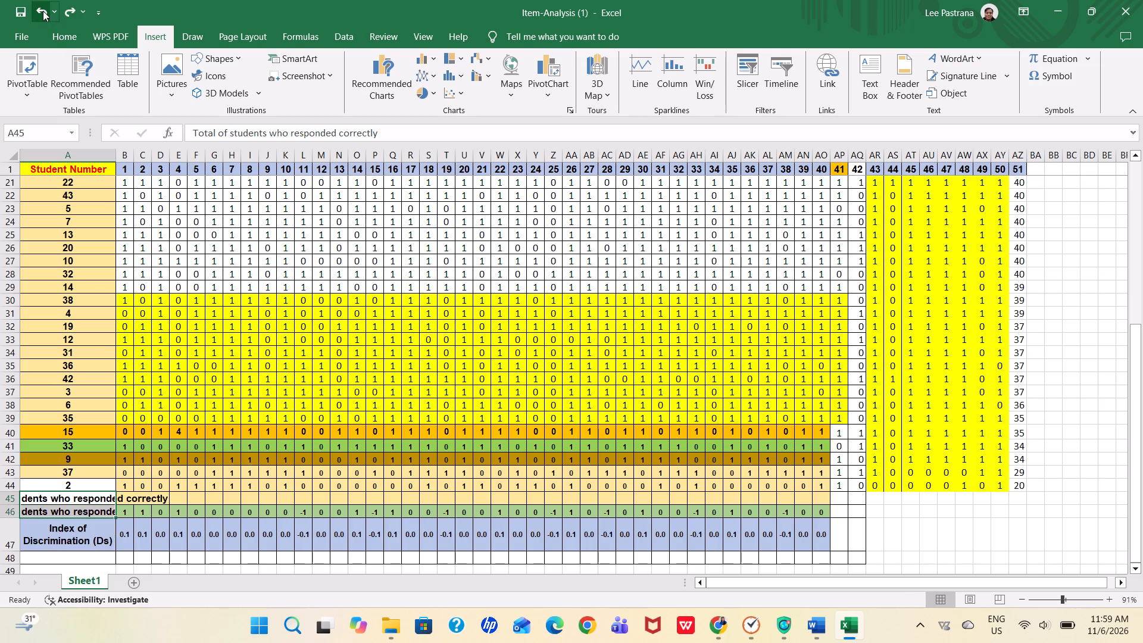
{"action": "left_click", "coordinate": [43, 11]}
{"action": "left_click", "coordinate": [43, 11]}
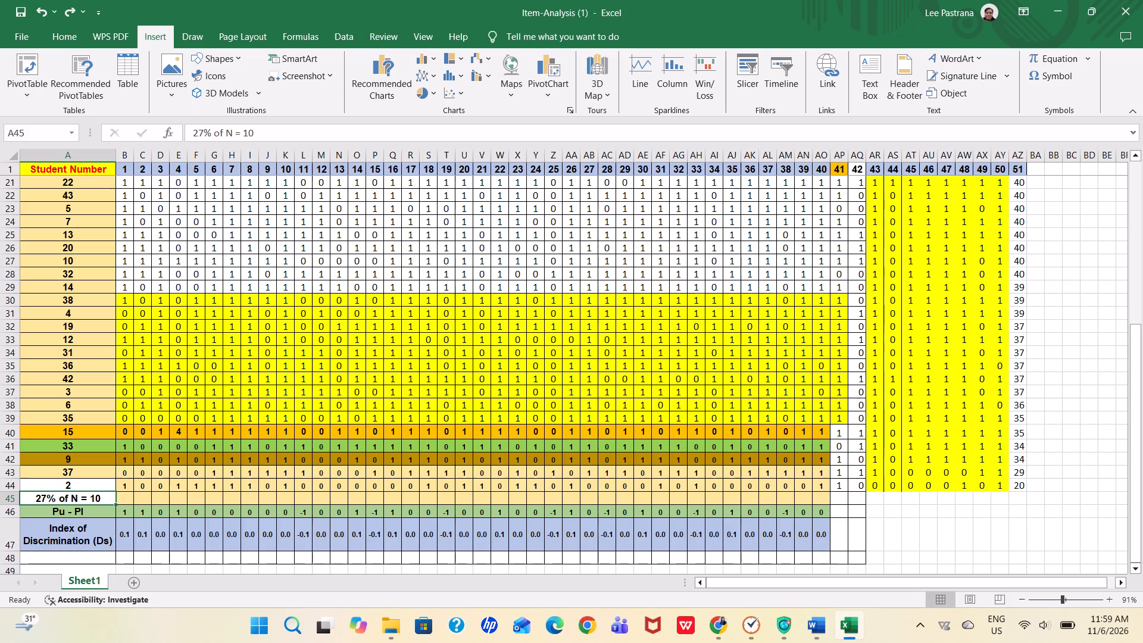
Fill the "27% of N = 10" label down over "Pu - Pl" in cell A46, and pull the fill back to empty A46.
{"action": "left_click_drag", "start_coordinate": [115, 501], "coordinate": [113, 523]}
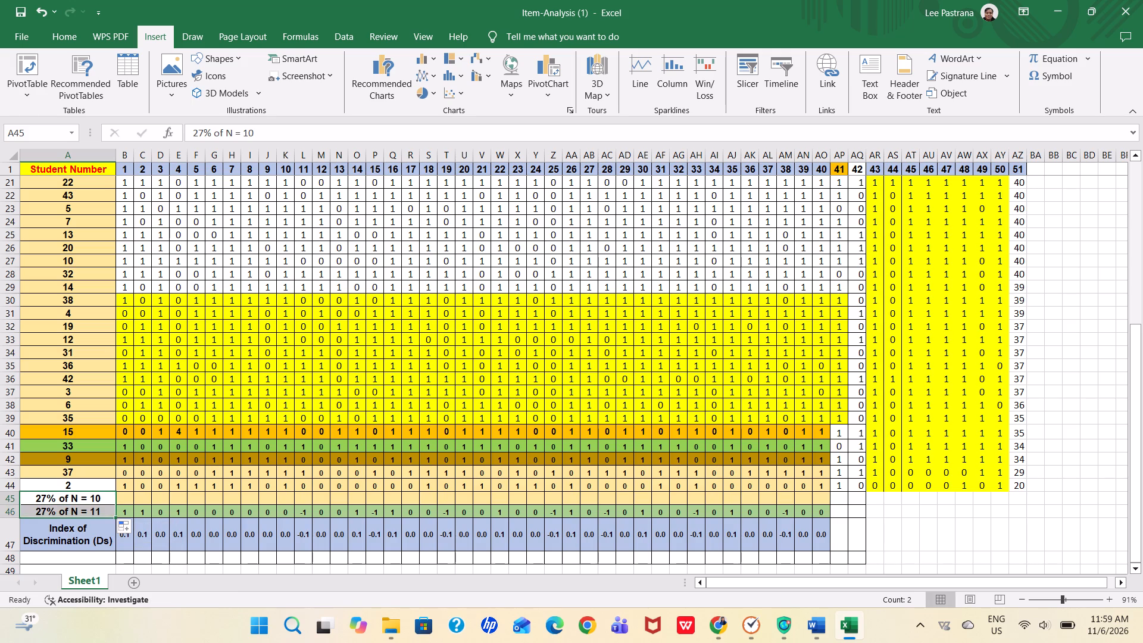
{"action": "left_click_drag", "start_coordinate": [115, 517], "coordinate": [115, 502]}
{"action": "left_click", "coordinate": [107, 497]}
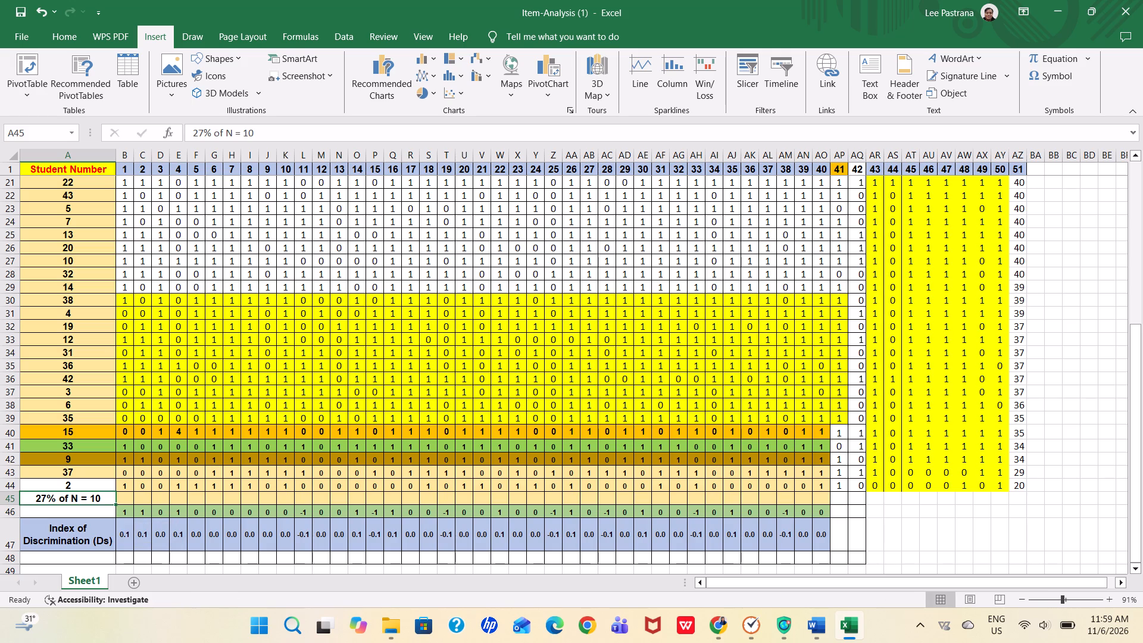
Clear the "27% of N = 10" label from cell A45.
{"action": "left_click", "coordinate": [96, 497]}
{"action": "left_click", "coordinate": [96, 497]}
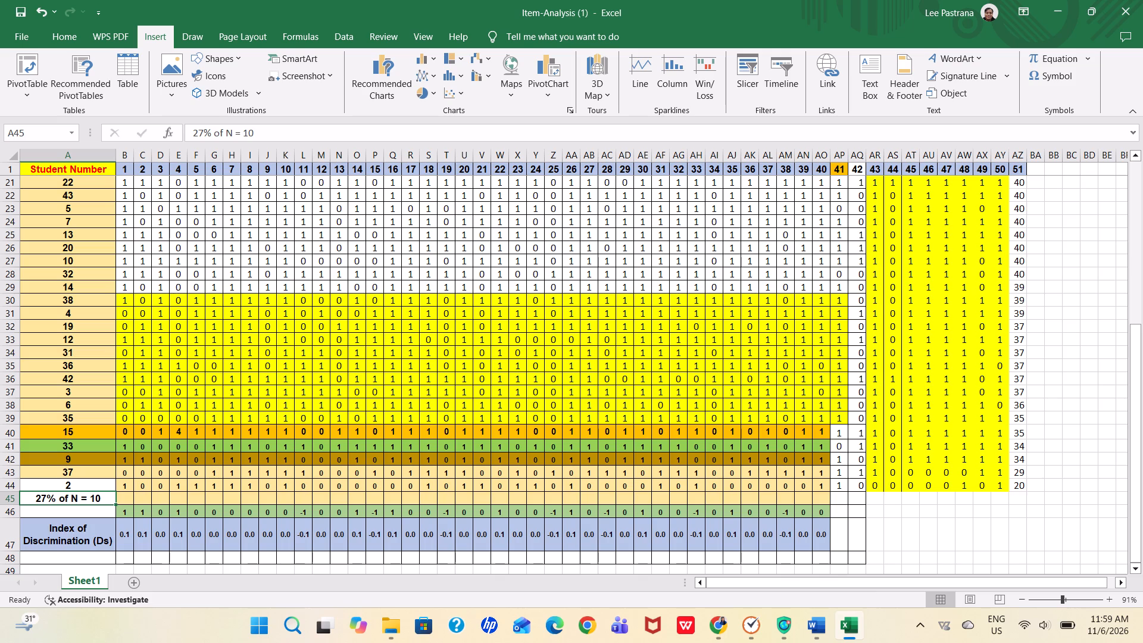
{"action": "left_click", "coordinate": [86, 499]}
{"action": "key", "text": "Return"}
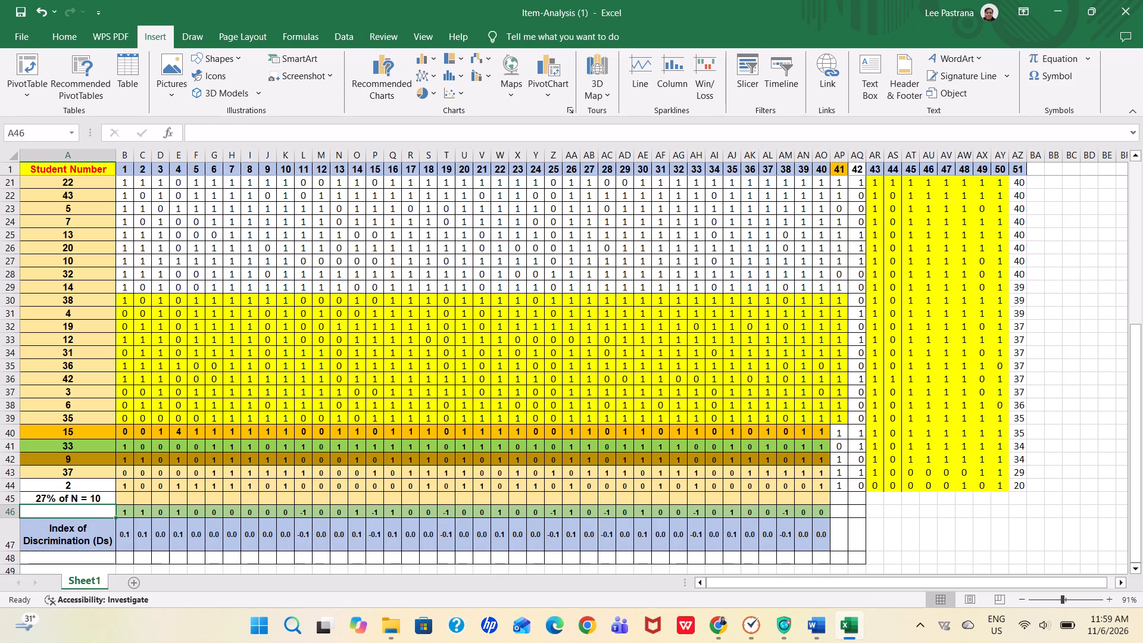
{"action": "key", "text": "Up"}
{"action": "left_click", "coordinate": [86, 499]}
{"action": "left_click", "coordinate": [65, 498]}
{"action": "type", "text": "yg"}
{"action": "key", "text": "BackSpace"}
{"action": "key", "text": "BackSpace"}
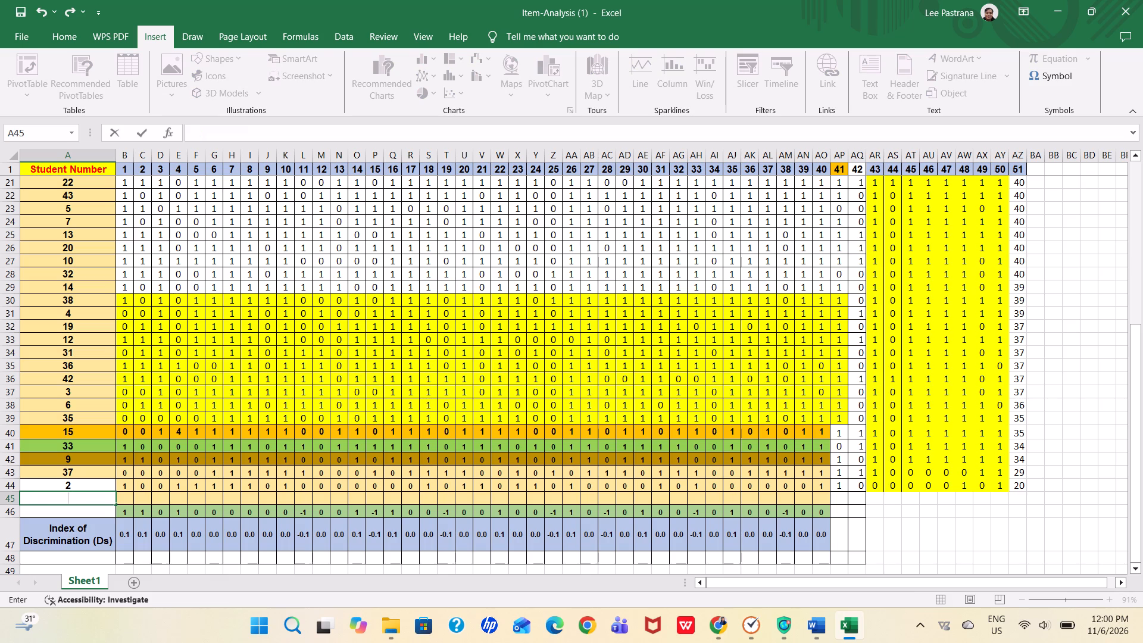
Replace the "Index of Discrimination (Ds)" label in cell A47 with "Students who respond".
{"action": "left_click", "coordinate": [70, 528]}
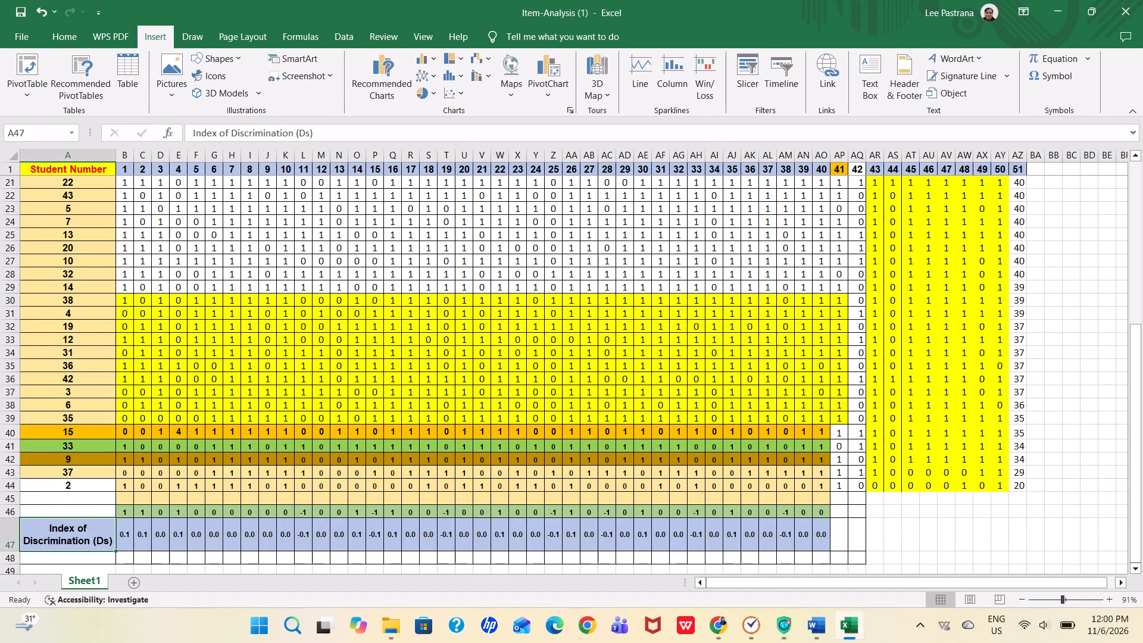
{"action": "left_click", "coordinate": [68, 529]}
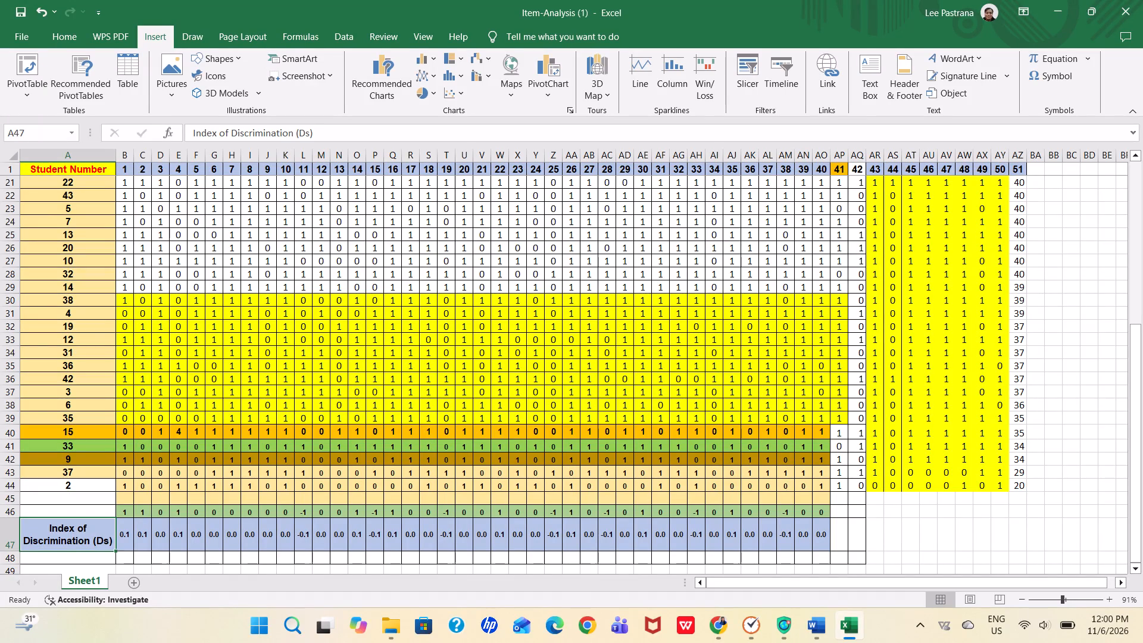
{"action": "left_click", "coordinate": [68, 529]}
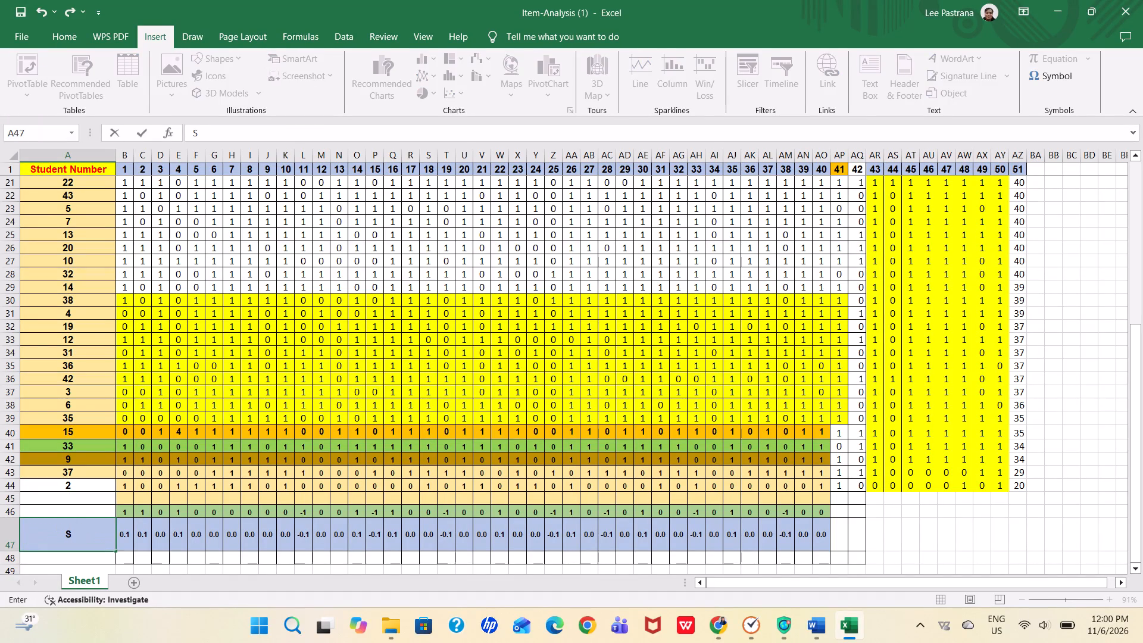
{"action": "key", "text": "t"}
{"action": "type", "text": "tudents whor"}
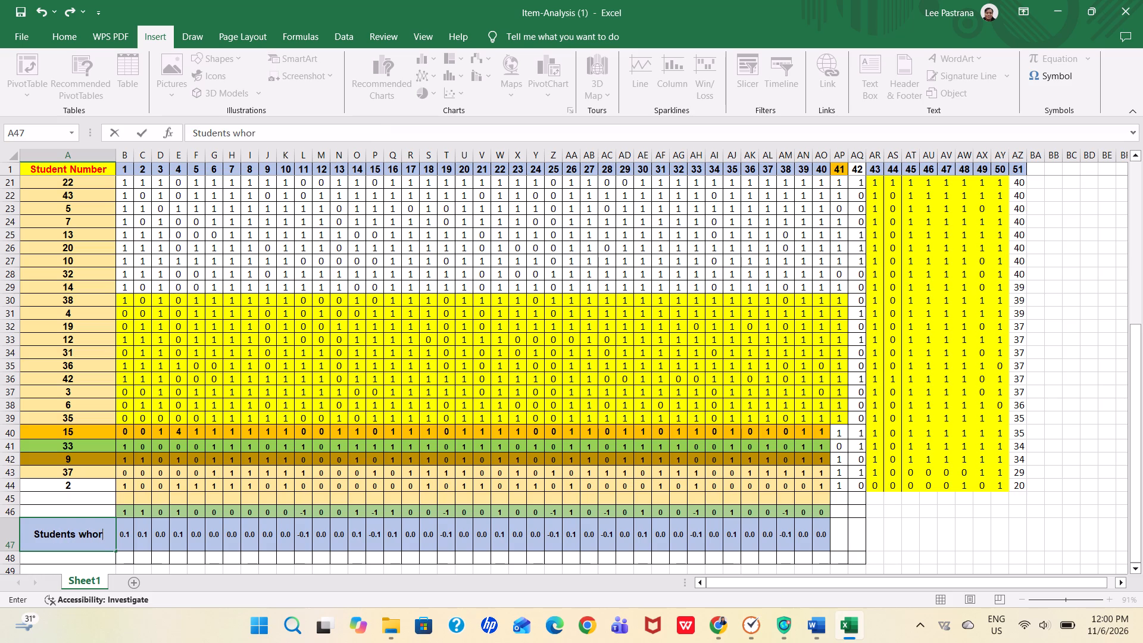
{"action": "key", "text": "BackSpace"}
{"action": "key", "text": "space"}
{"action": "type", "text": "respond"}
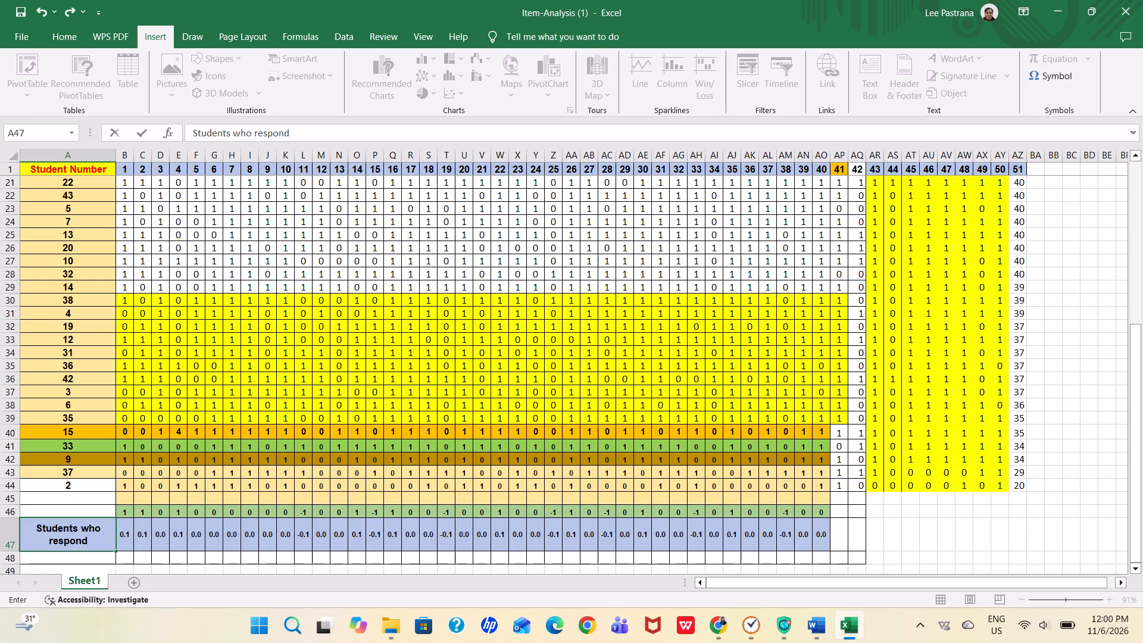
Add the word "Total" at the start of the label in cell A47.
{"action": "left_click", "coordinate": [33, 522]}
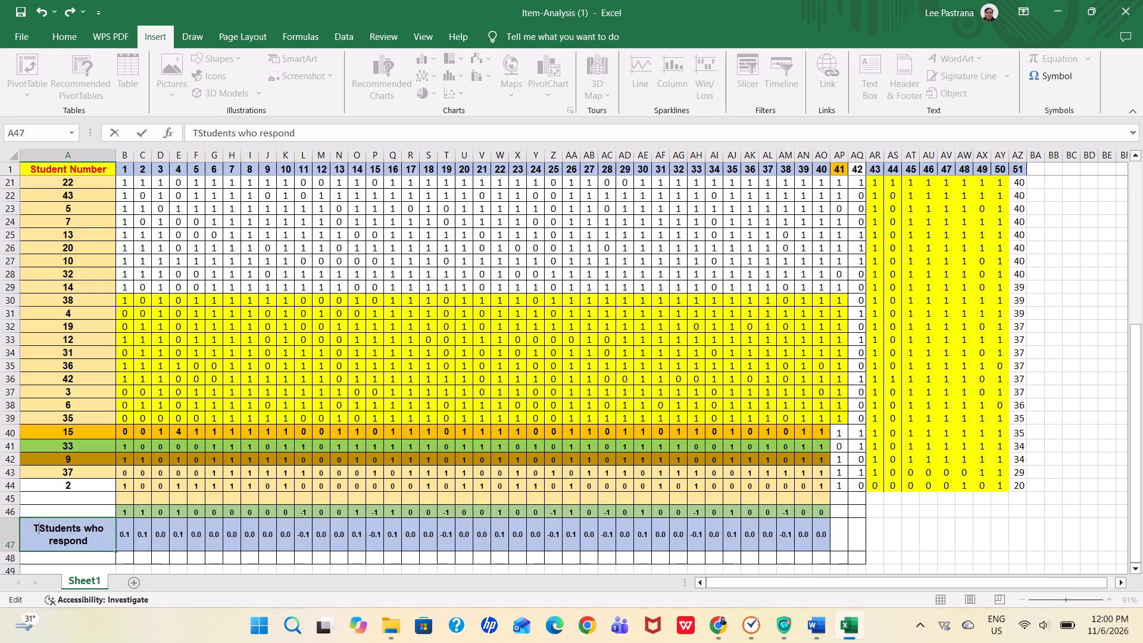
{"action": "type", "text": "otal"}
{"action": "key", "text": "space"}
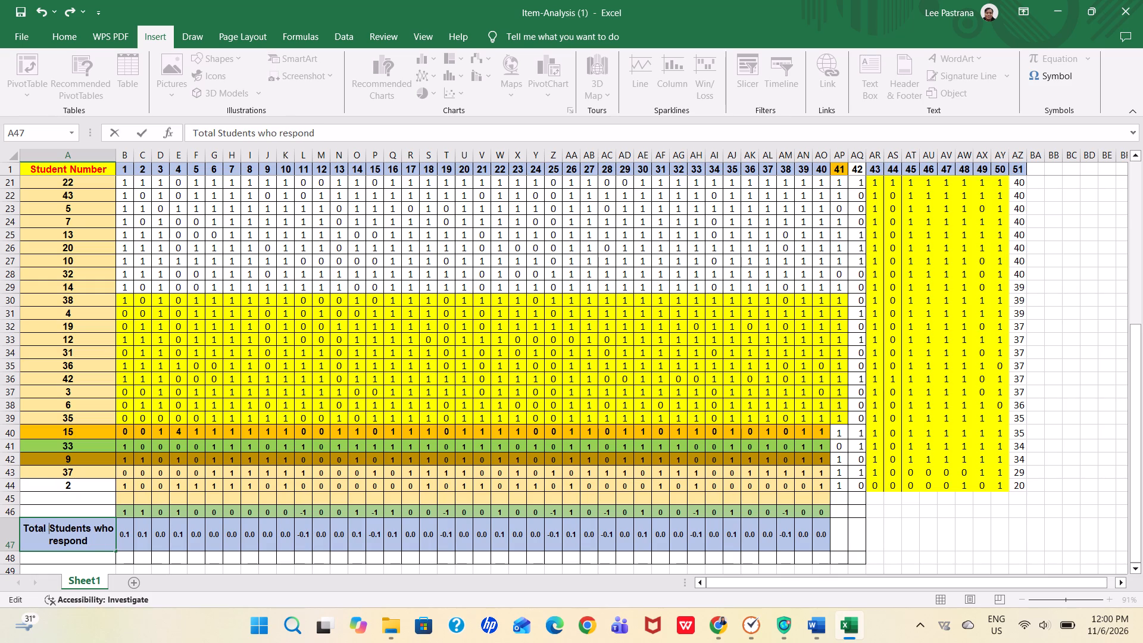
Insert "# of" after "Total" in the label in cell A47.
{"action": "left_click", "coordinate": [33, 522]}
{"action": "key", "text": "shift+numbersign"}
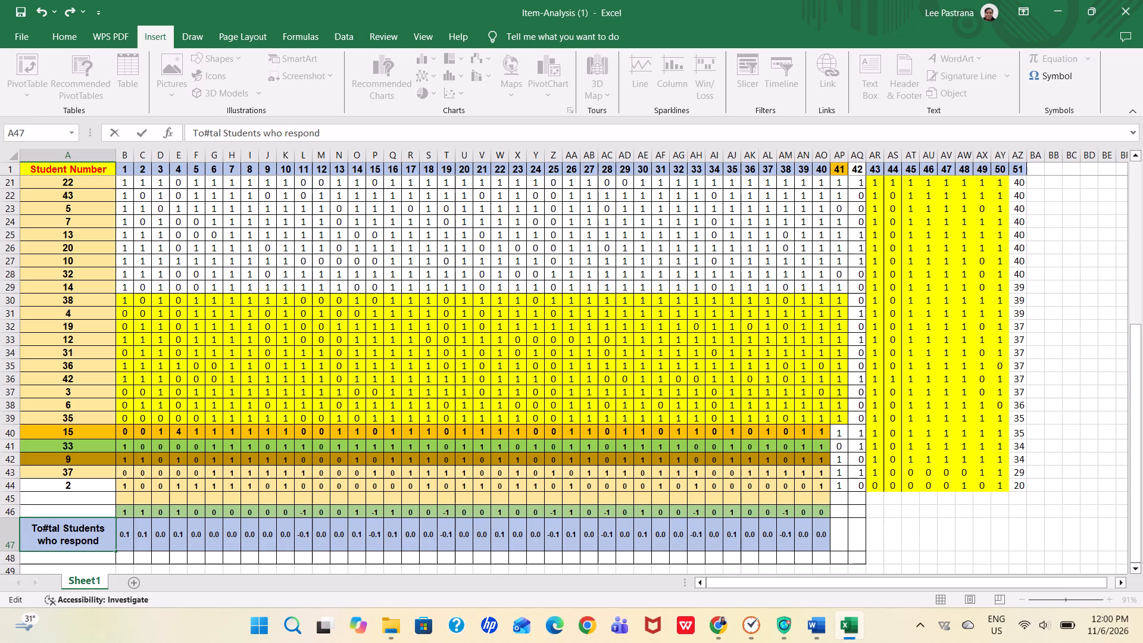
{"action": "key", "text": "BackSpace"}
{"action": "key", "text": "Right"}
{"action": "key", "text": "Right"}
{"action": "key", "text": "Right"}
{"action": "key", "text": "space"}
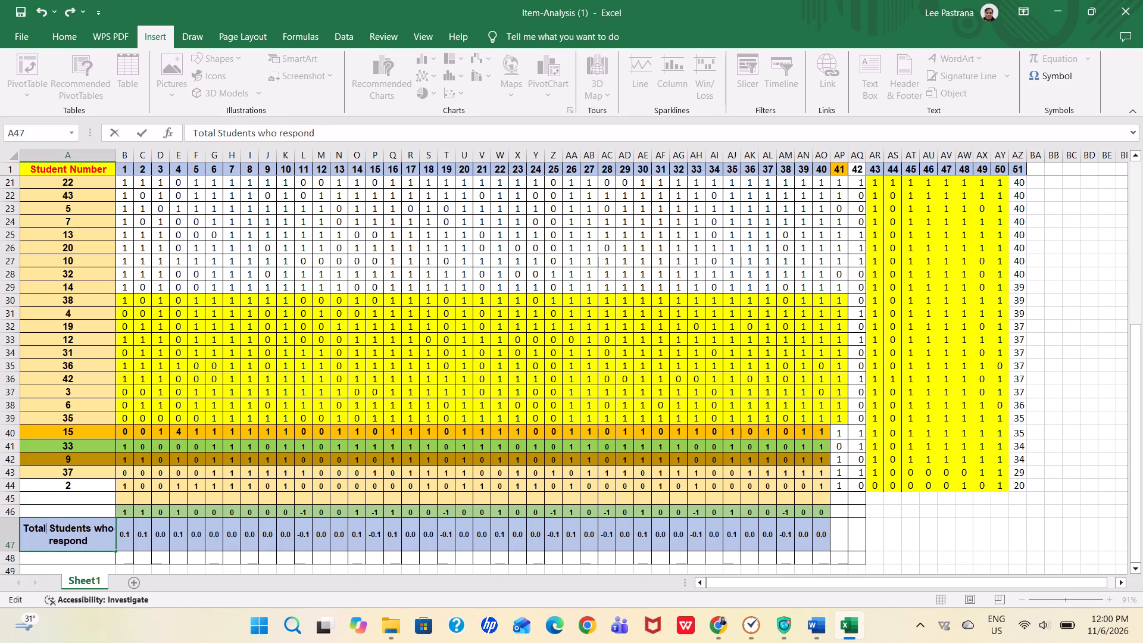
{"action": "type", "text": "3"}
{"action": "key", "text": "BackSpace"}
{"action": "type", "text": "#"}
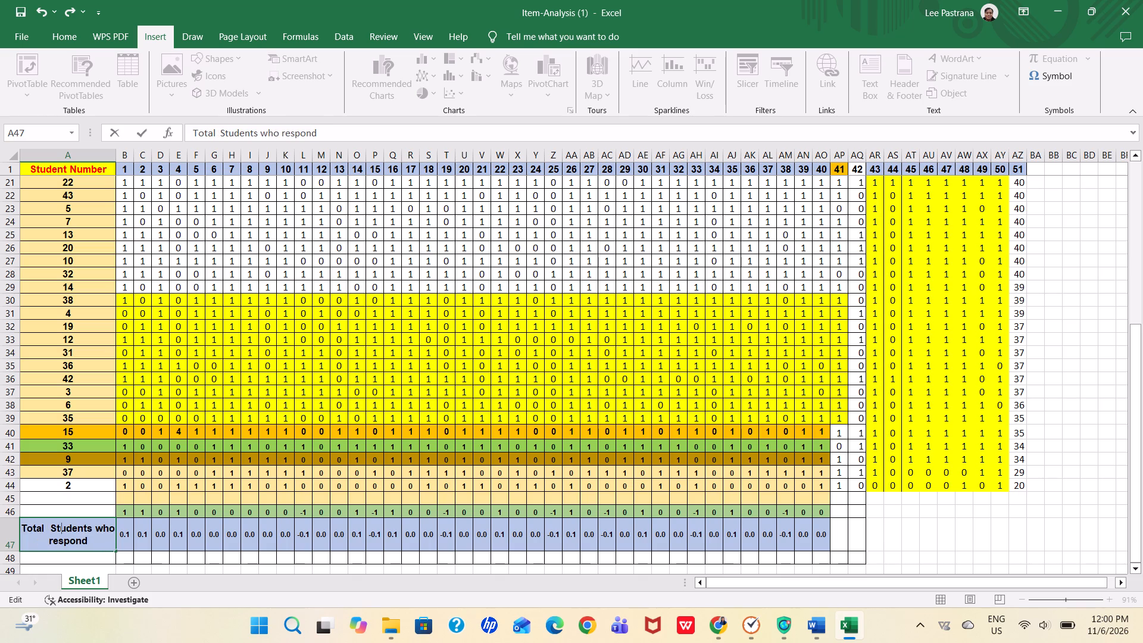
{"action": "key", "text": "space"}
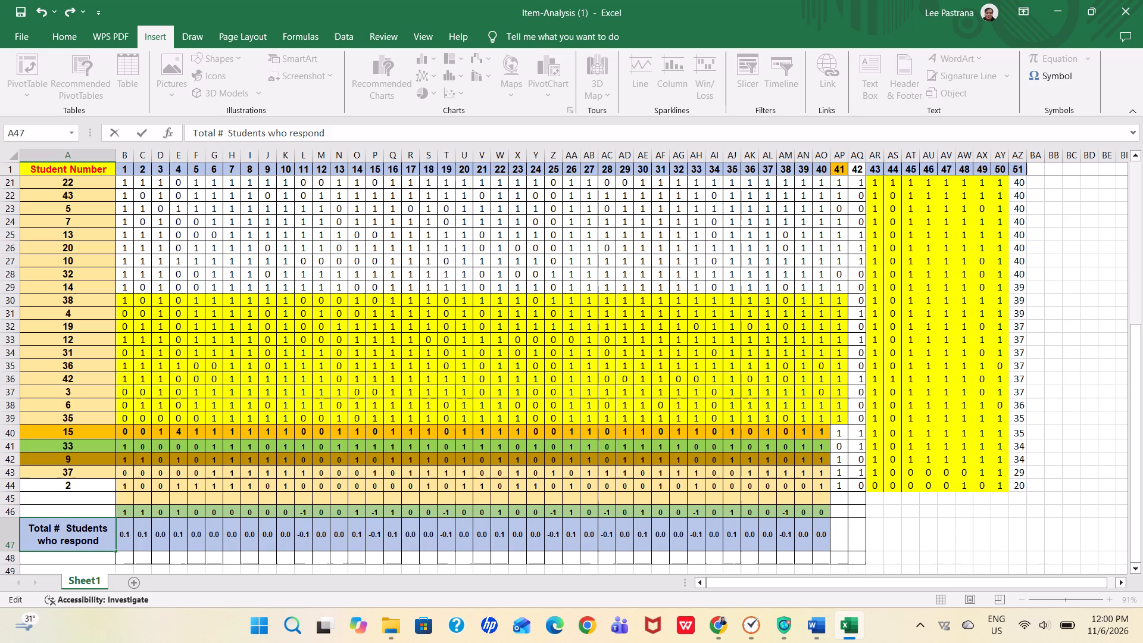
{"action": "type", "text": "of"}
Change "respond" at the end of the label in cell A47 to "responded correctly".
{"action": "key", "text": "Right"}
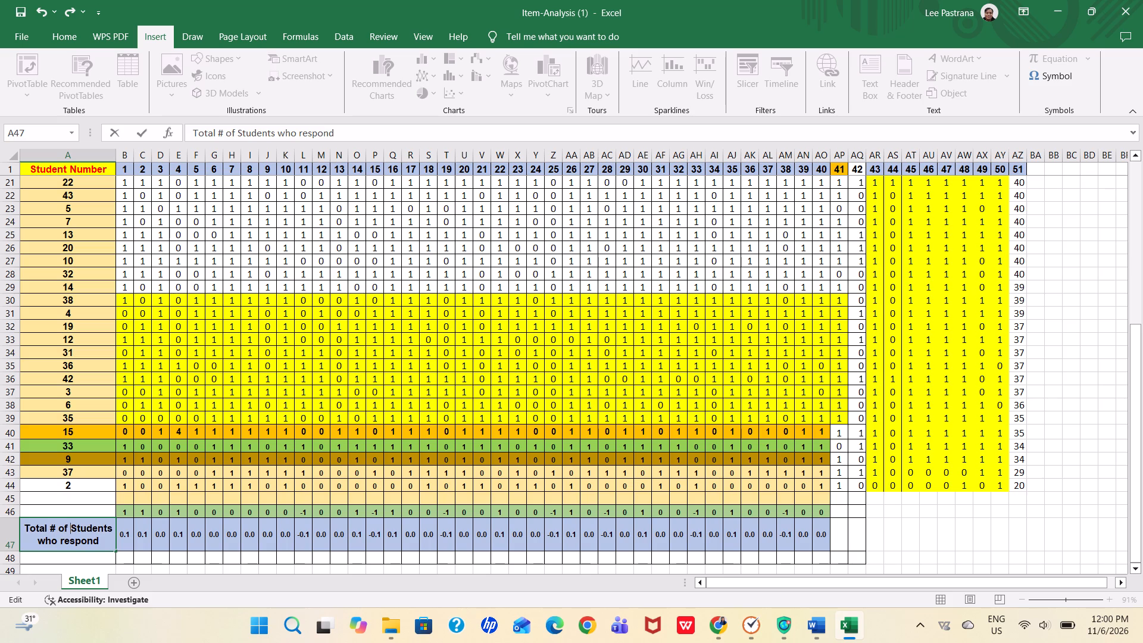
{"action": "key", "text": "Right"}
{"action": "key", "text": "Right"}
{"action": "key", "text": "Down"}
{"action": "key", "text": "Right"}
{"action": "key", "text": "Right"}
{"action": "key", "text": "Right"}
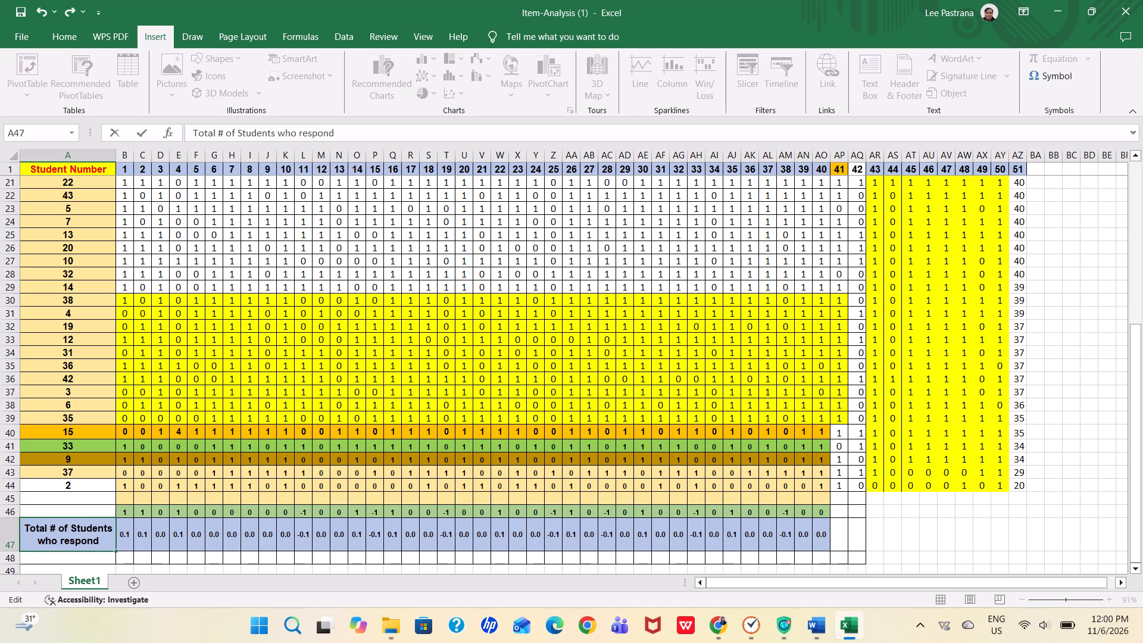
{"action": "type", "text": "ed"}
{"action": "key", "text": "space"}
{"action": "type", "text": "correctlt"}
{"action": "key", "text": "BackSpace"}
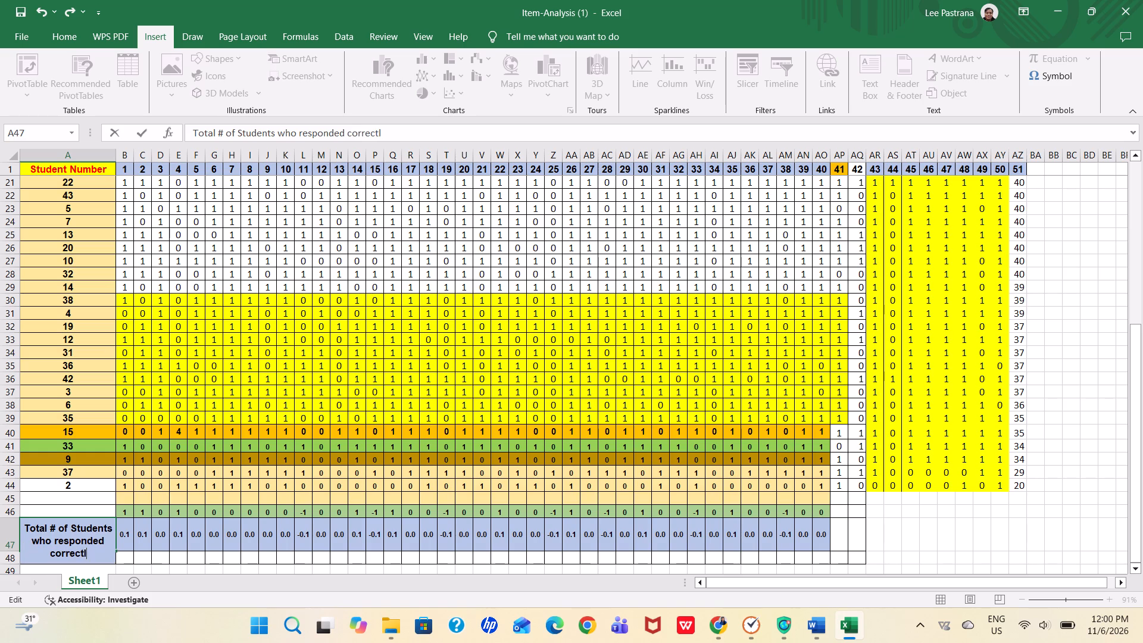
{"action": "key", "text": "BackSpace"}
{"action": "type", "text": "ly"}
{"action": "left_click", "coordinate": [139, 519]}
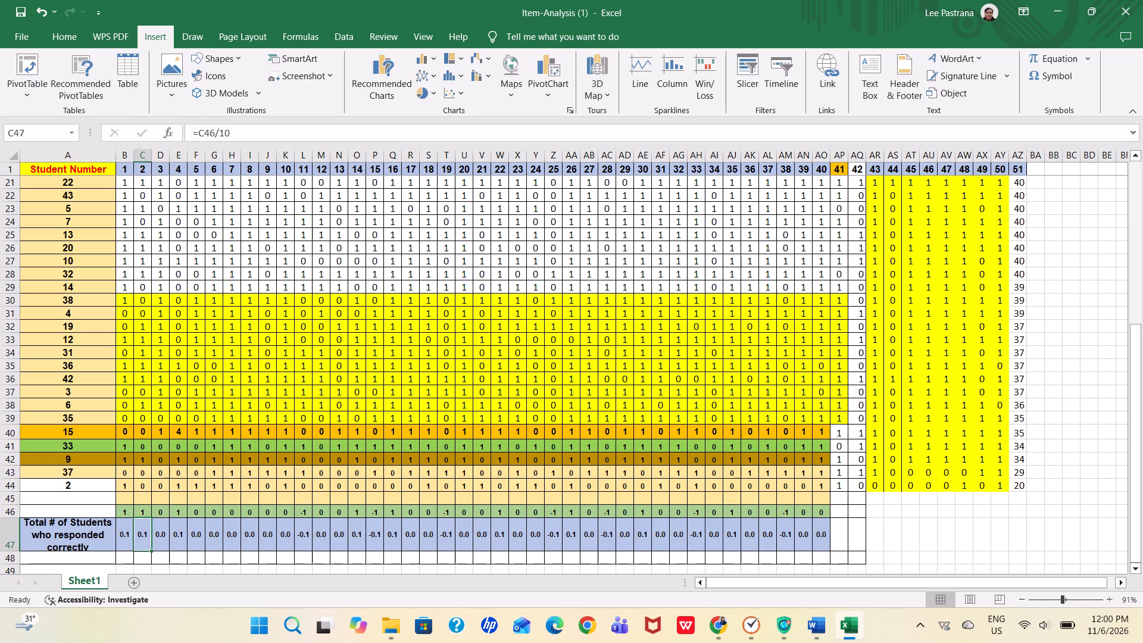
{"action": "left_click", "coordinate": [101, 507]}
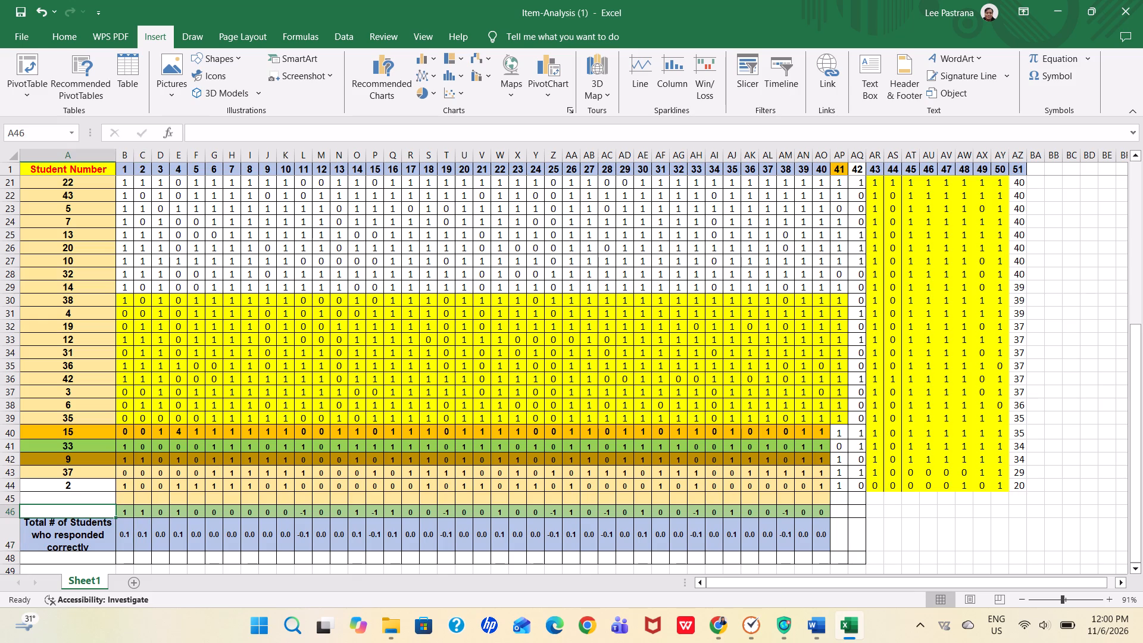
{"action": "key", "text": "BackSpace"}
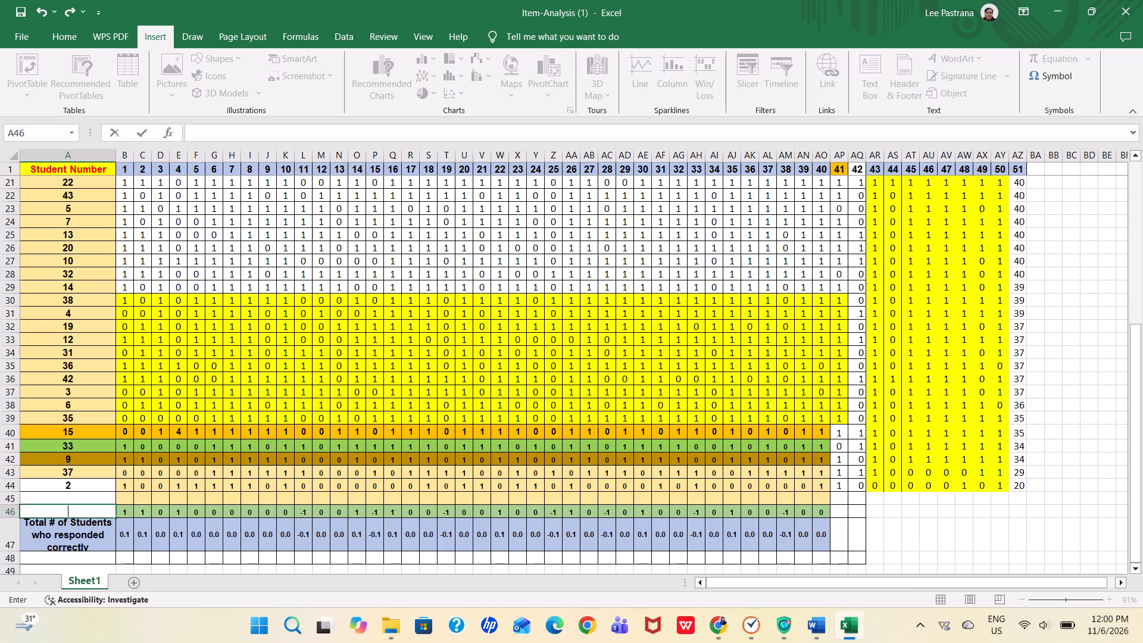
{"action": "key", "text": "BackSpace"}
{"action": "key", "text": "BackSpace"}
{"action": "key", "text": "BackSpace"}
Increase the height of empty row 45 to about 57 points, enough for a three-line label.
{"action": "left_click", "coordinate": [34, 497]}
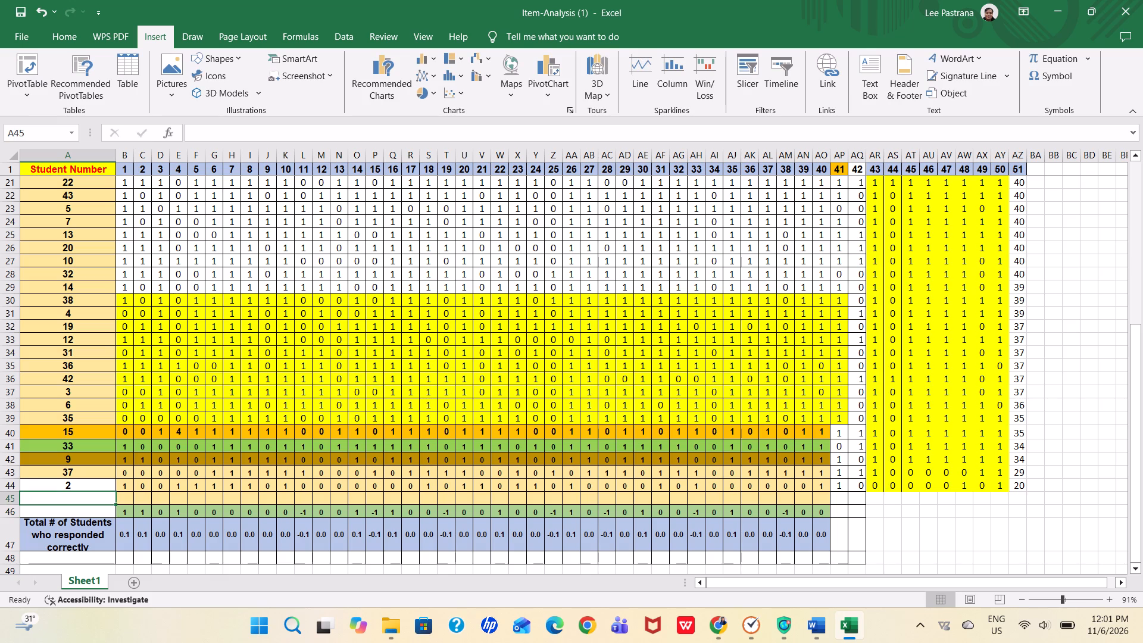
{"action": "left_click_drag", "start_coordinate": [20, 504], "coordinate": [8, 545]}
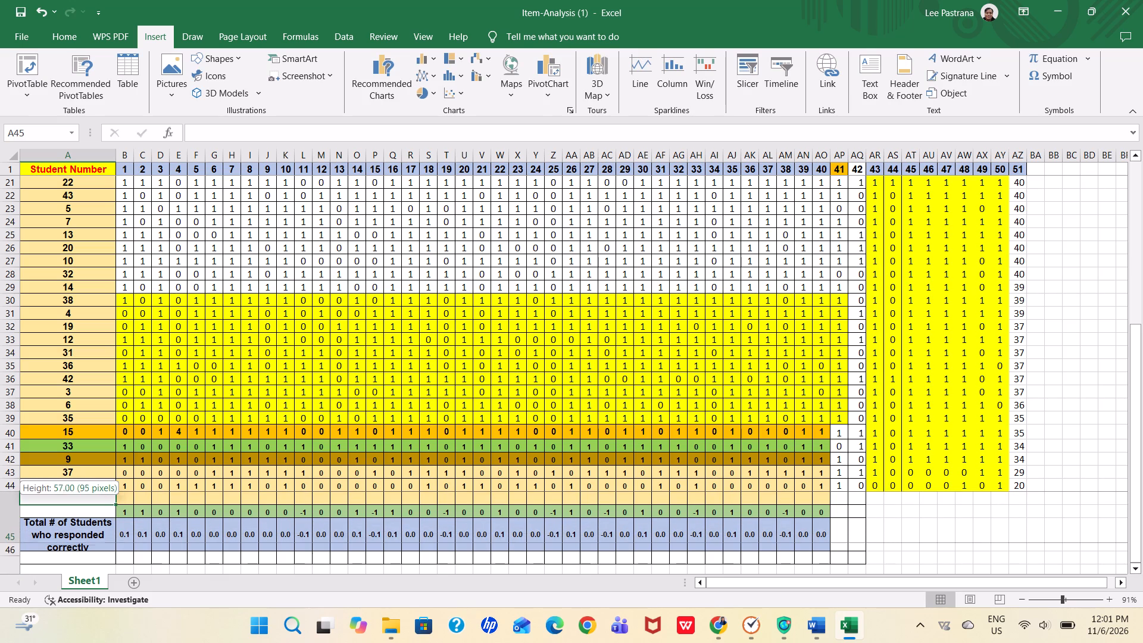
{"action": "left_click_drag", "start_coordinate": [8, 545], "coordinate": [8, 548]}
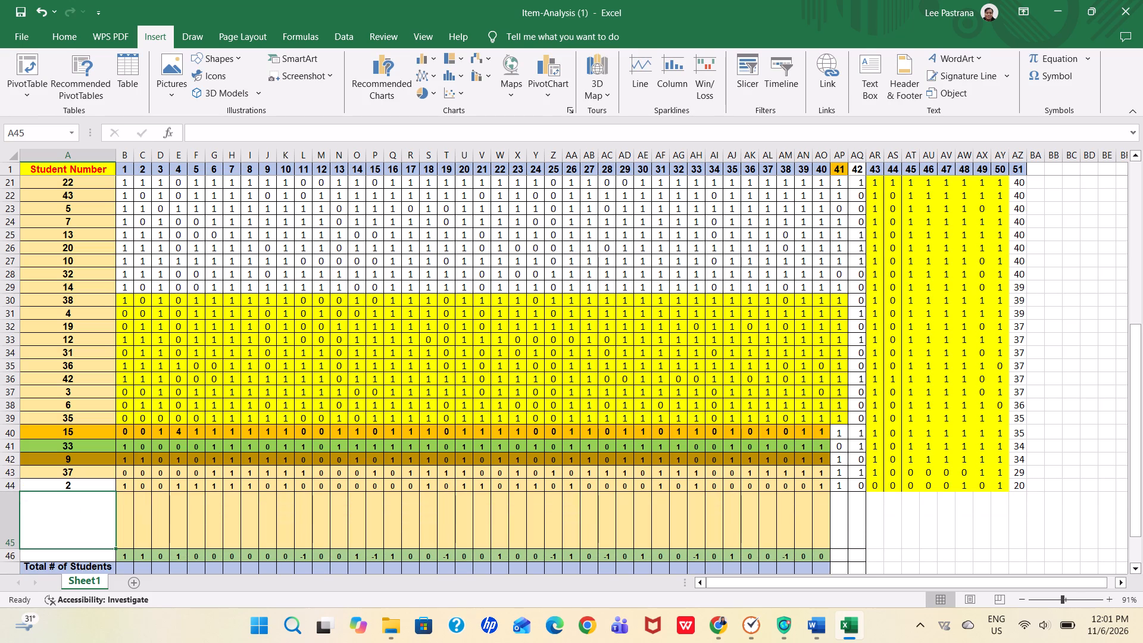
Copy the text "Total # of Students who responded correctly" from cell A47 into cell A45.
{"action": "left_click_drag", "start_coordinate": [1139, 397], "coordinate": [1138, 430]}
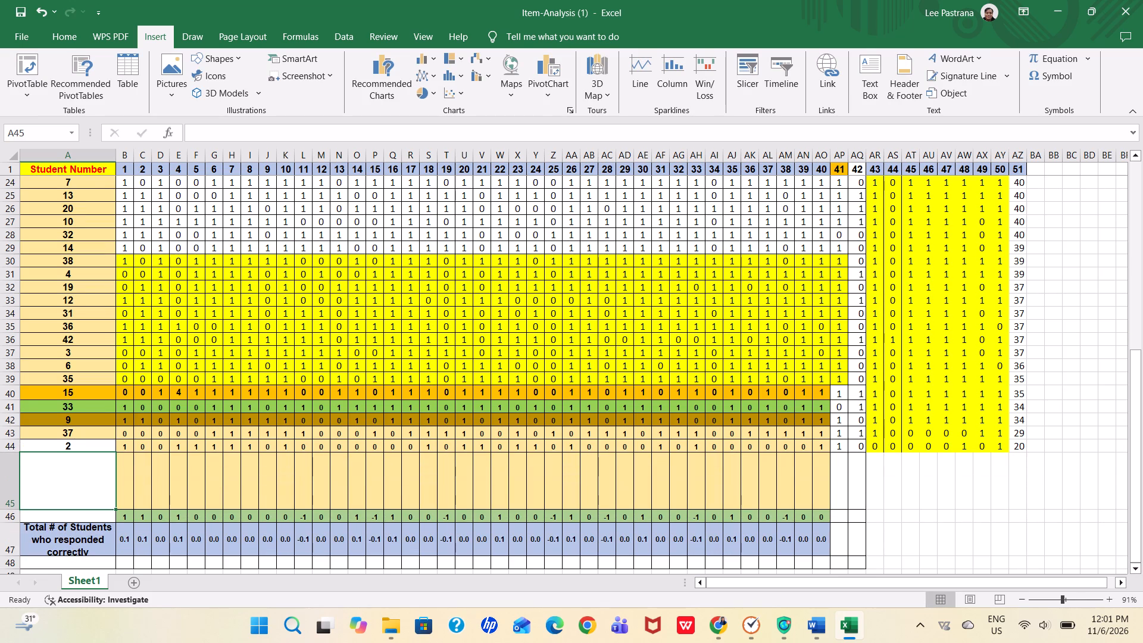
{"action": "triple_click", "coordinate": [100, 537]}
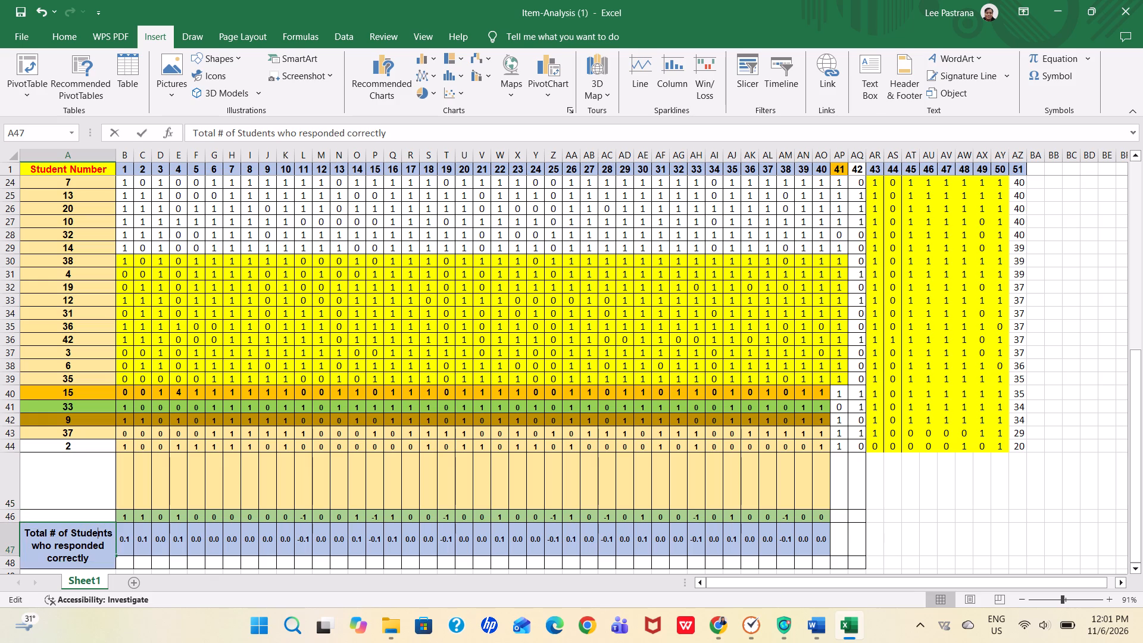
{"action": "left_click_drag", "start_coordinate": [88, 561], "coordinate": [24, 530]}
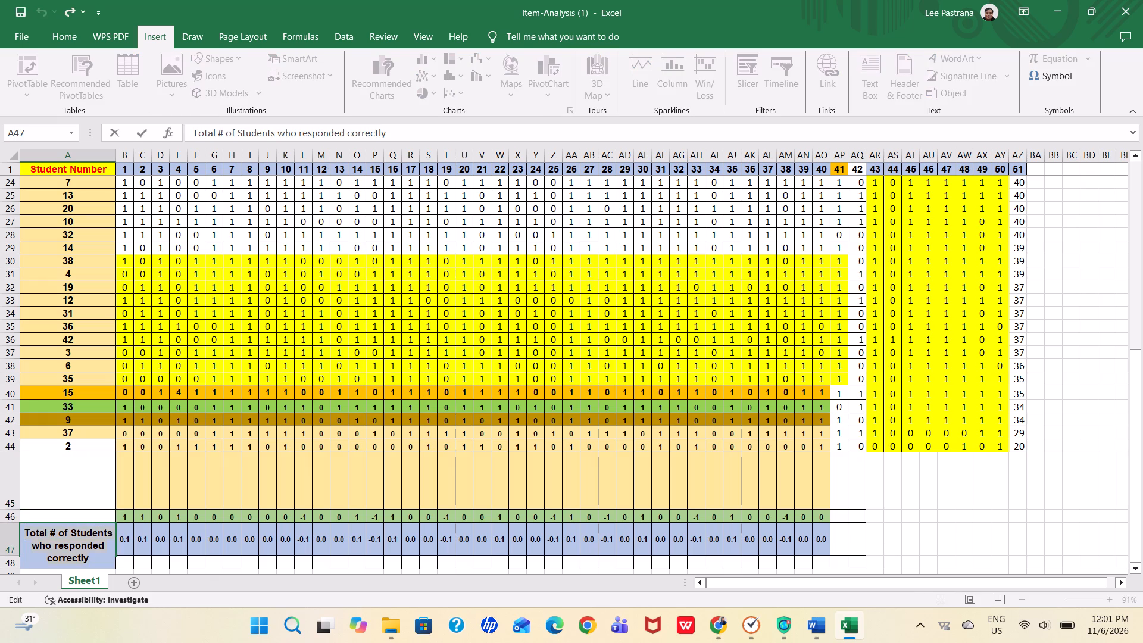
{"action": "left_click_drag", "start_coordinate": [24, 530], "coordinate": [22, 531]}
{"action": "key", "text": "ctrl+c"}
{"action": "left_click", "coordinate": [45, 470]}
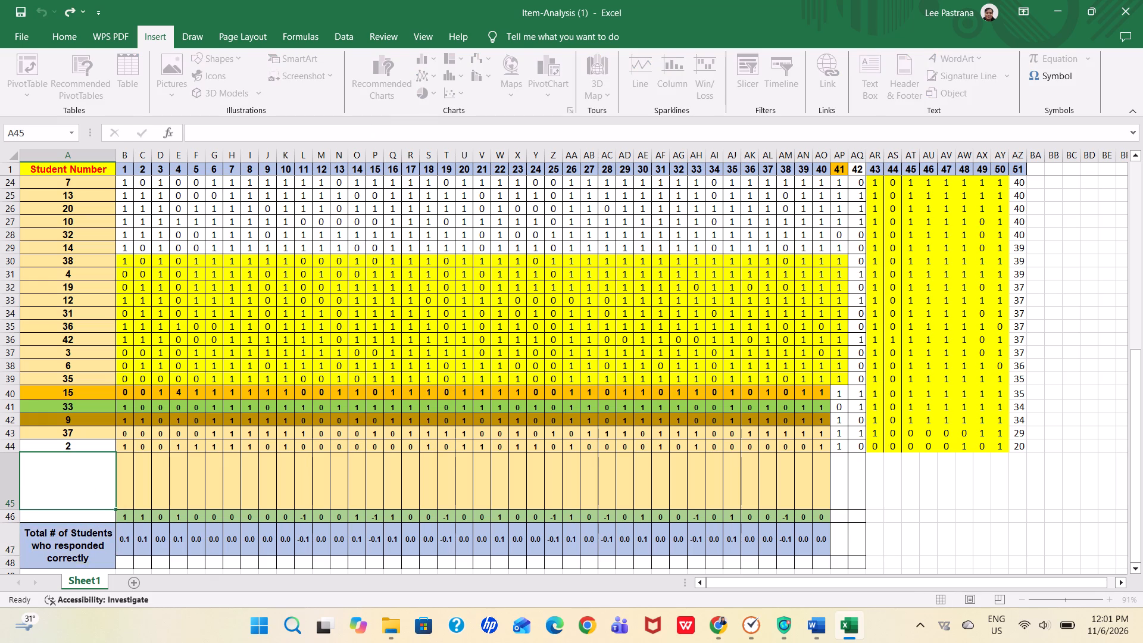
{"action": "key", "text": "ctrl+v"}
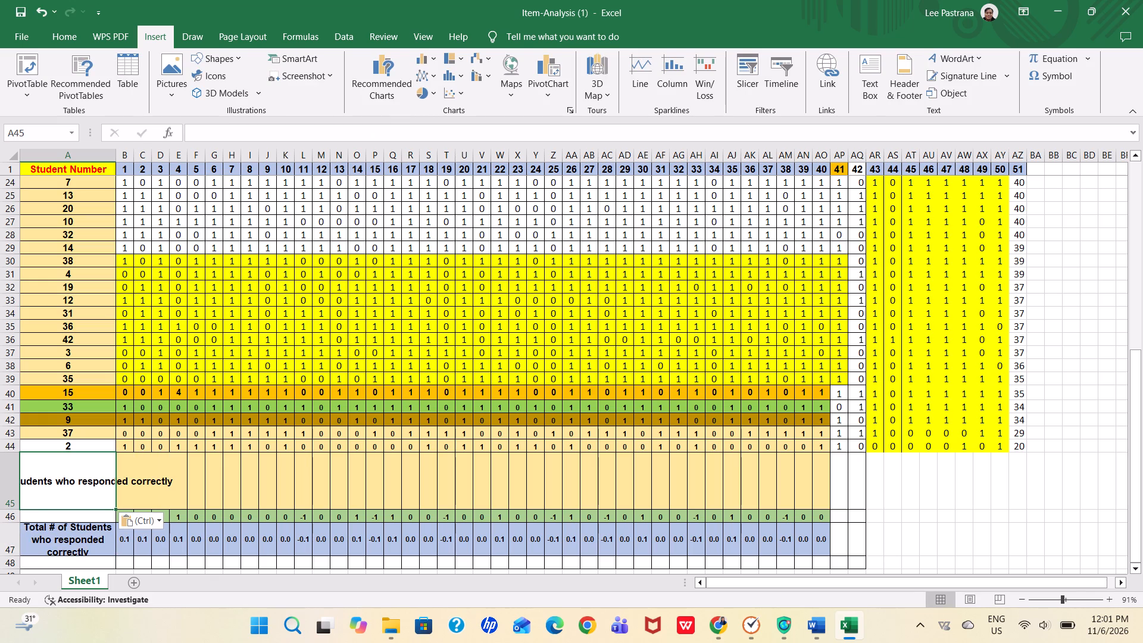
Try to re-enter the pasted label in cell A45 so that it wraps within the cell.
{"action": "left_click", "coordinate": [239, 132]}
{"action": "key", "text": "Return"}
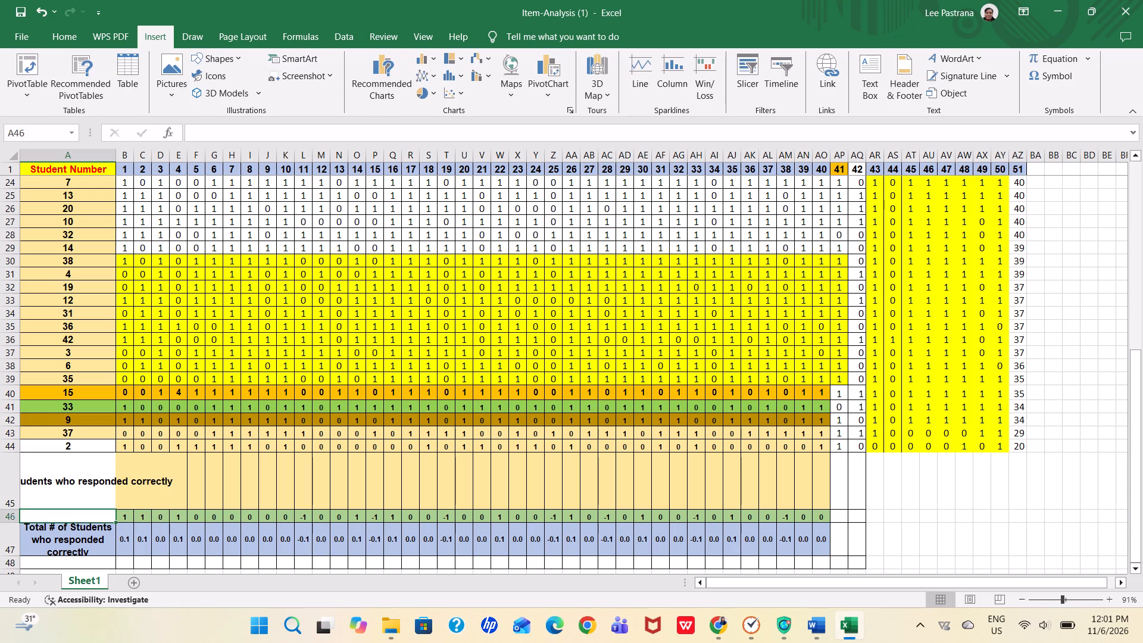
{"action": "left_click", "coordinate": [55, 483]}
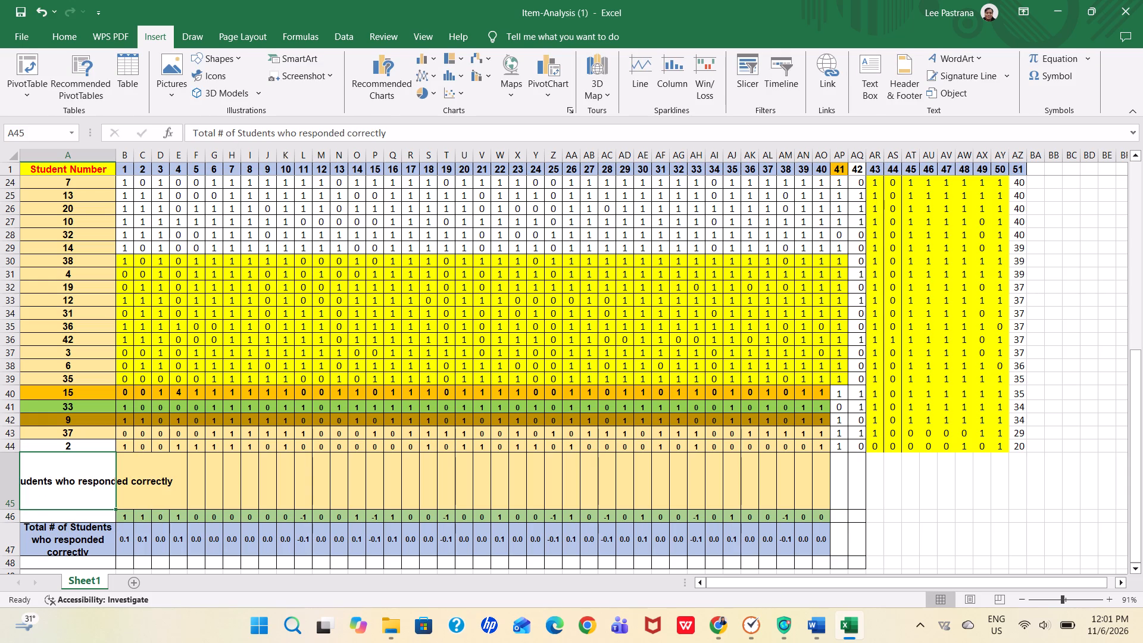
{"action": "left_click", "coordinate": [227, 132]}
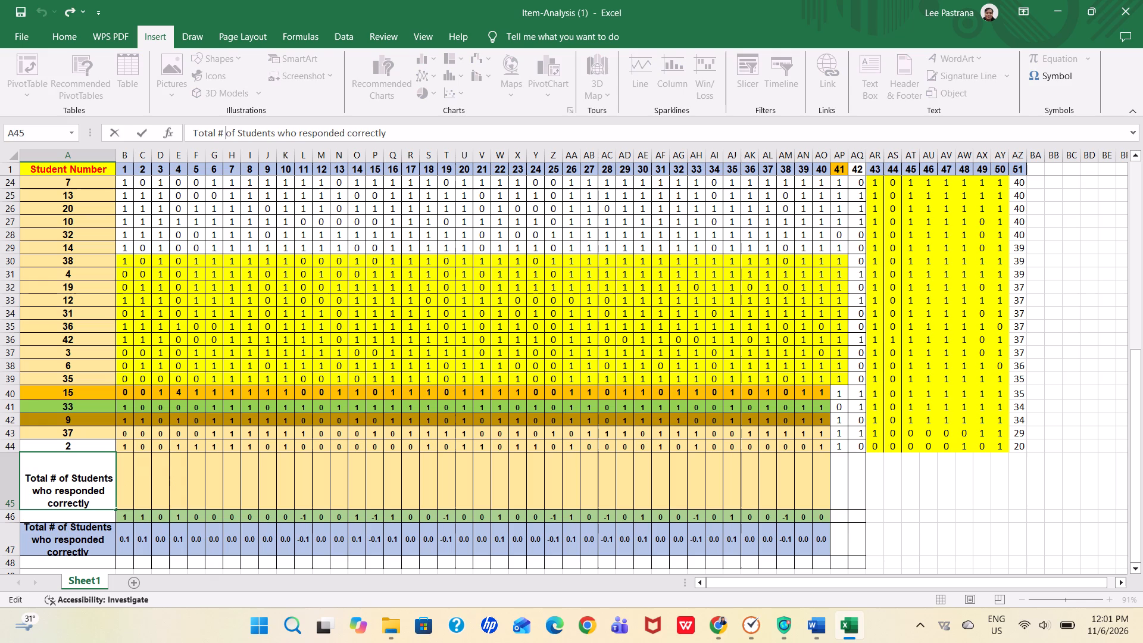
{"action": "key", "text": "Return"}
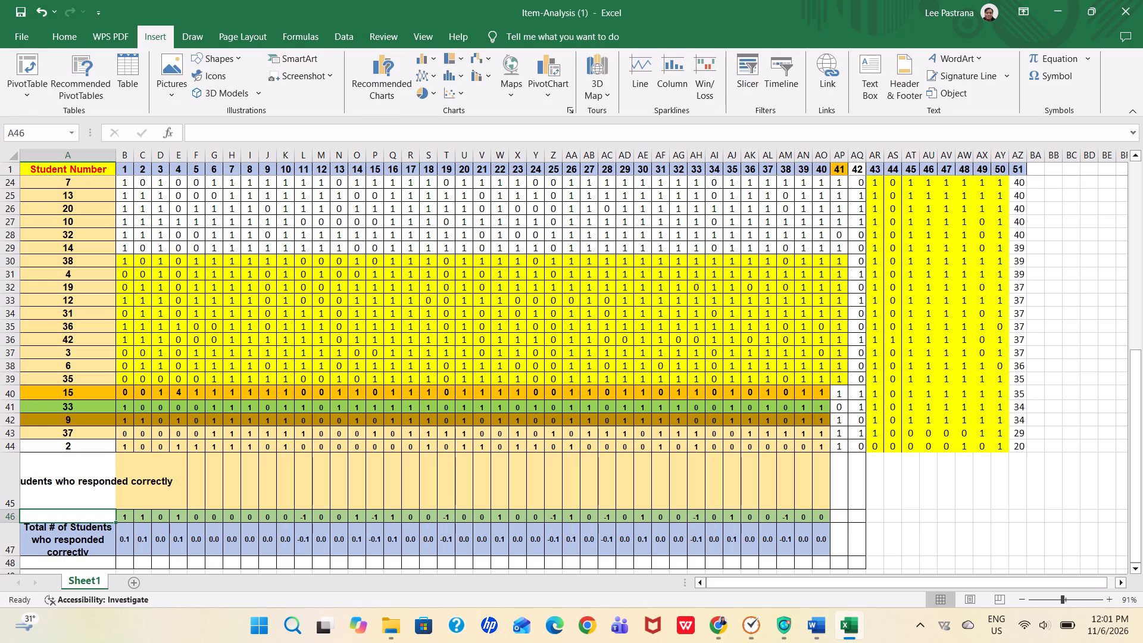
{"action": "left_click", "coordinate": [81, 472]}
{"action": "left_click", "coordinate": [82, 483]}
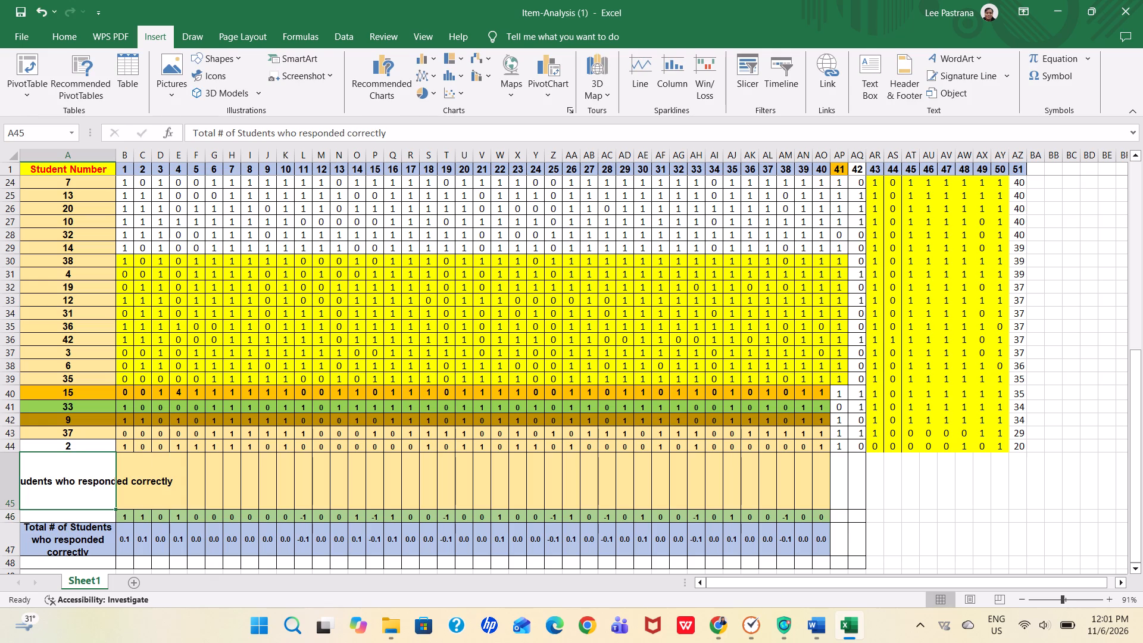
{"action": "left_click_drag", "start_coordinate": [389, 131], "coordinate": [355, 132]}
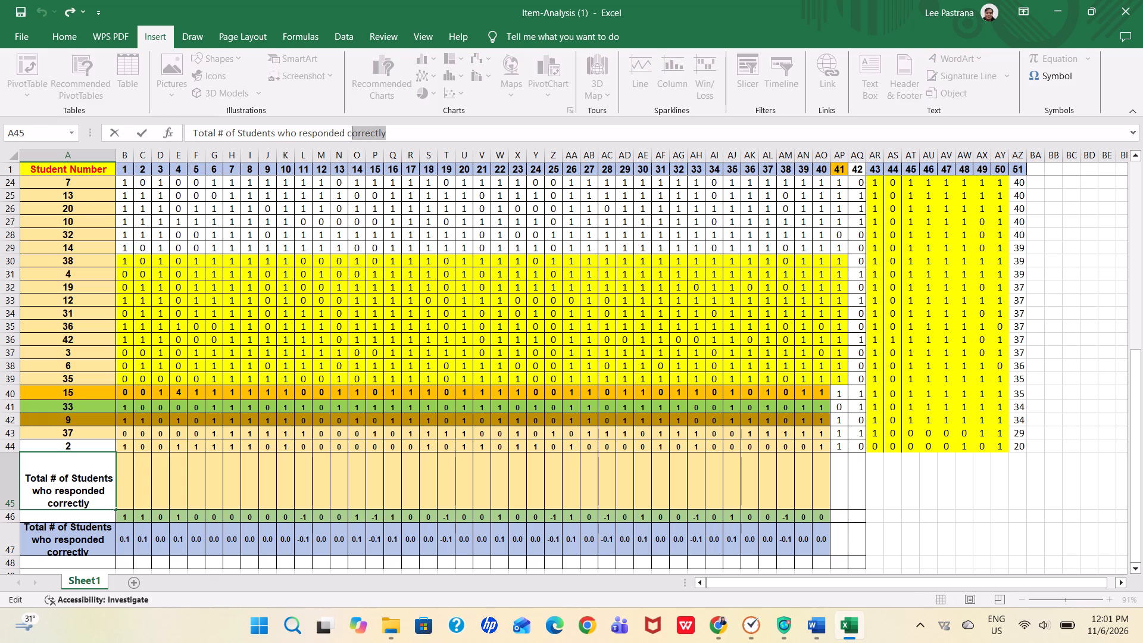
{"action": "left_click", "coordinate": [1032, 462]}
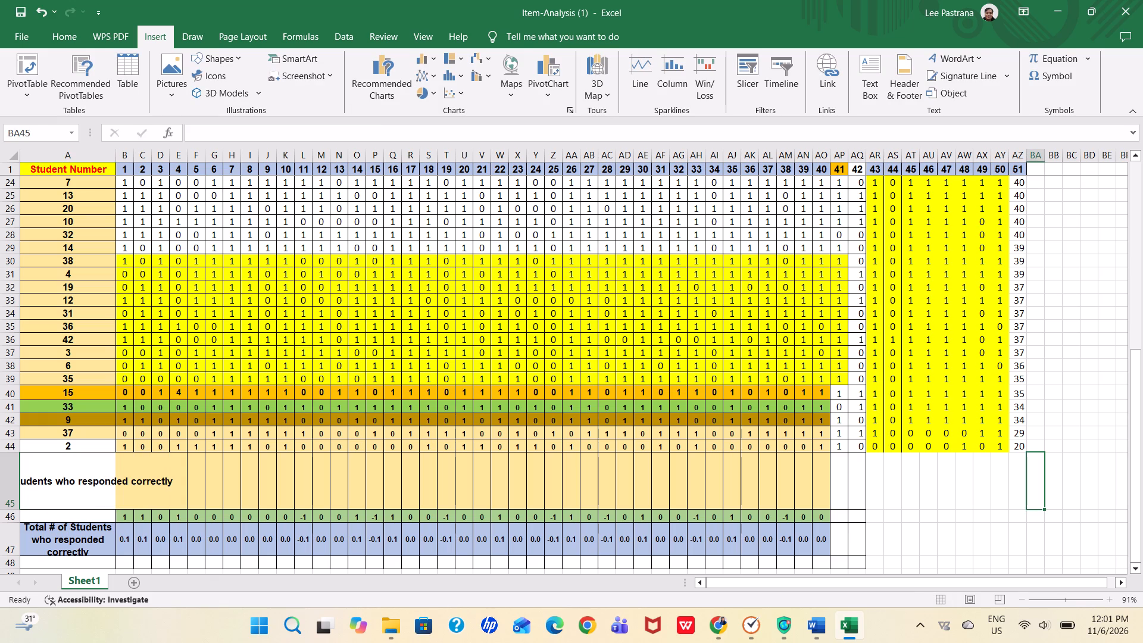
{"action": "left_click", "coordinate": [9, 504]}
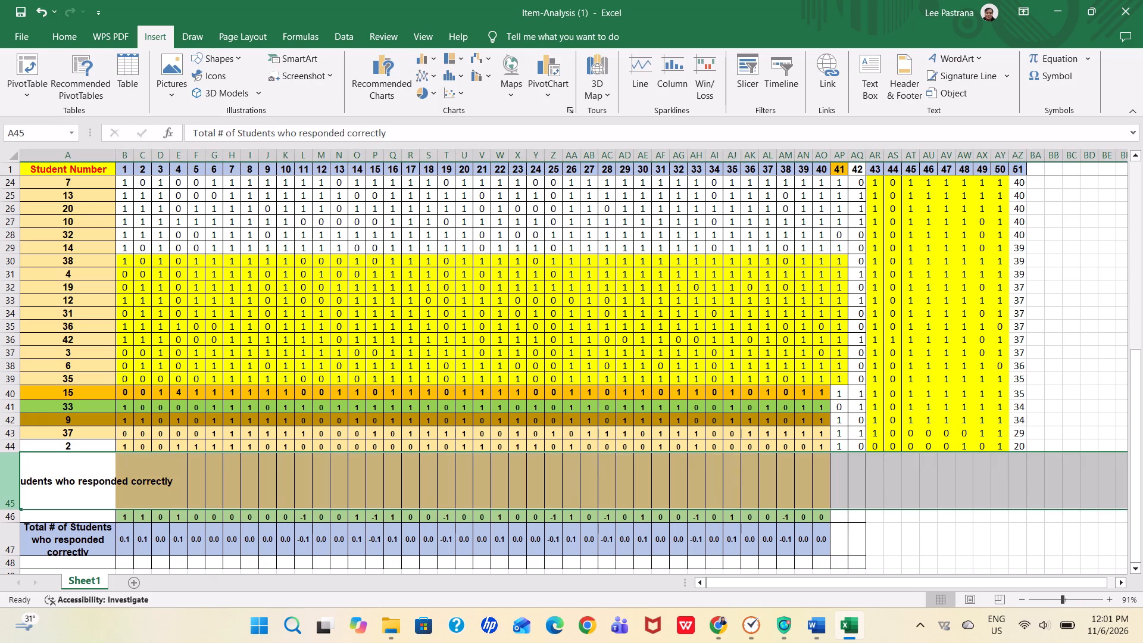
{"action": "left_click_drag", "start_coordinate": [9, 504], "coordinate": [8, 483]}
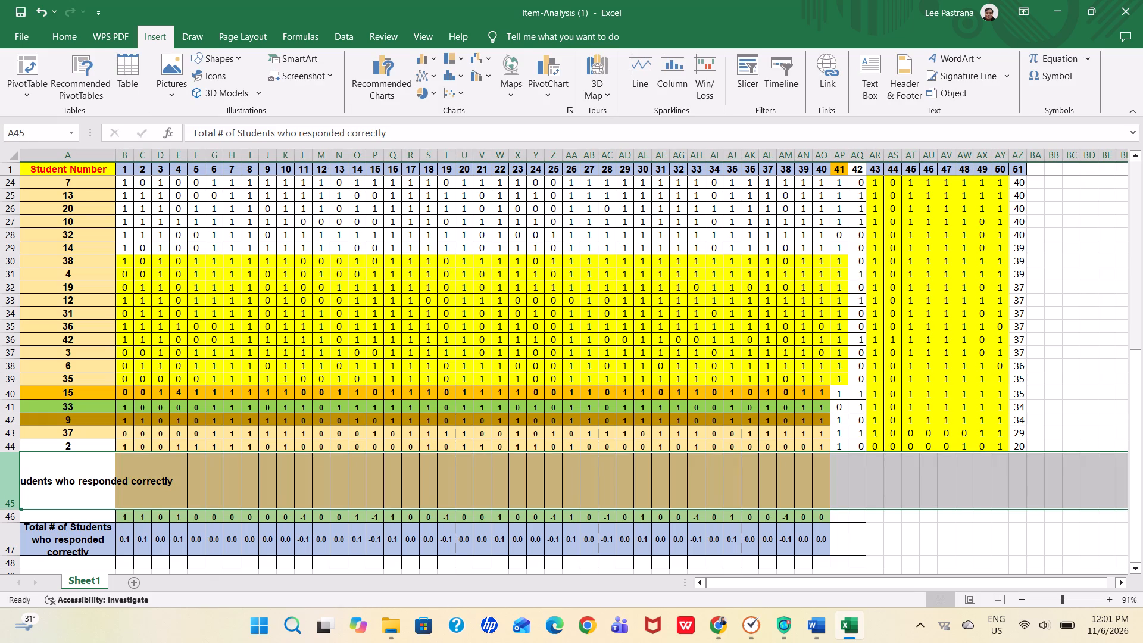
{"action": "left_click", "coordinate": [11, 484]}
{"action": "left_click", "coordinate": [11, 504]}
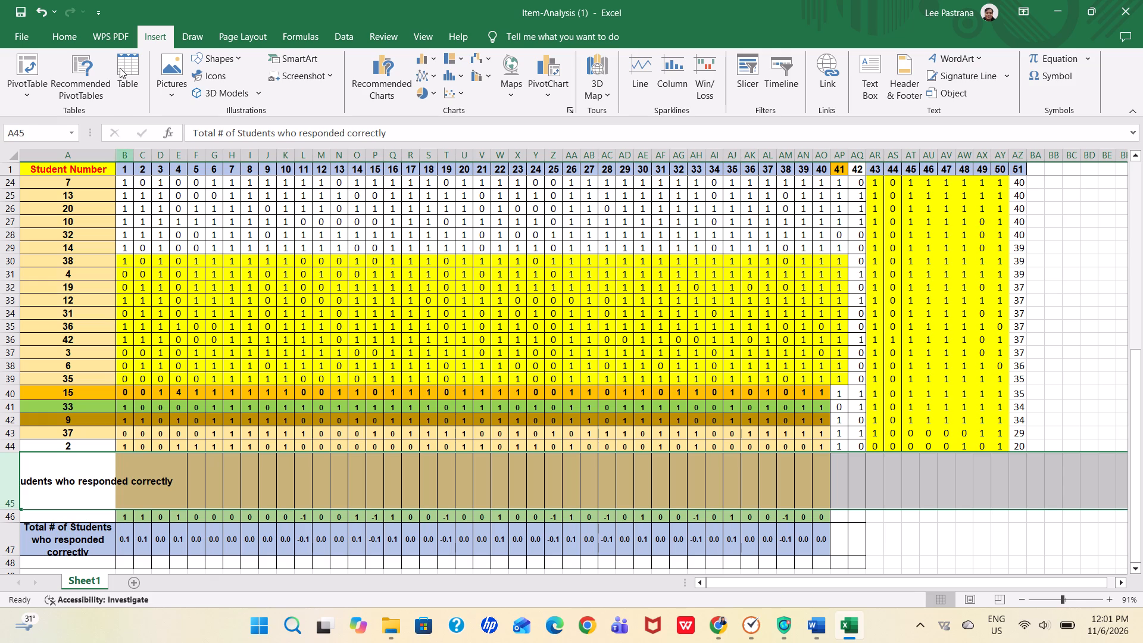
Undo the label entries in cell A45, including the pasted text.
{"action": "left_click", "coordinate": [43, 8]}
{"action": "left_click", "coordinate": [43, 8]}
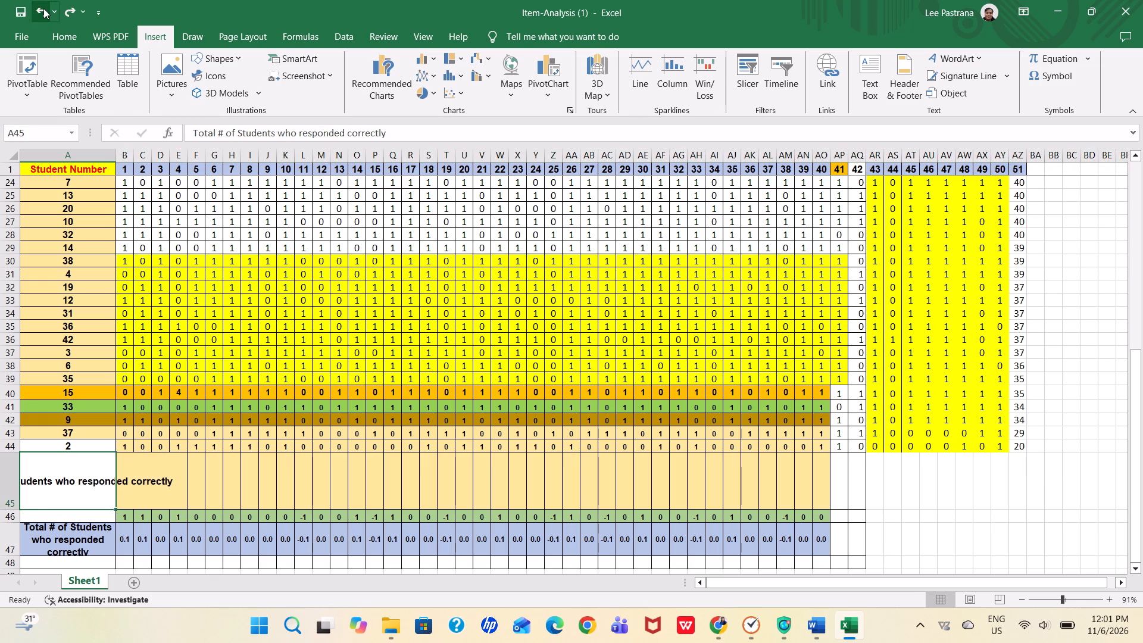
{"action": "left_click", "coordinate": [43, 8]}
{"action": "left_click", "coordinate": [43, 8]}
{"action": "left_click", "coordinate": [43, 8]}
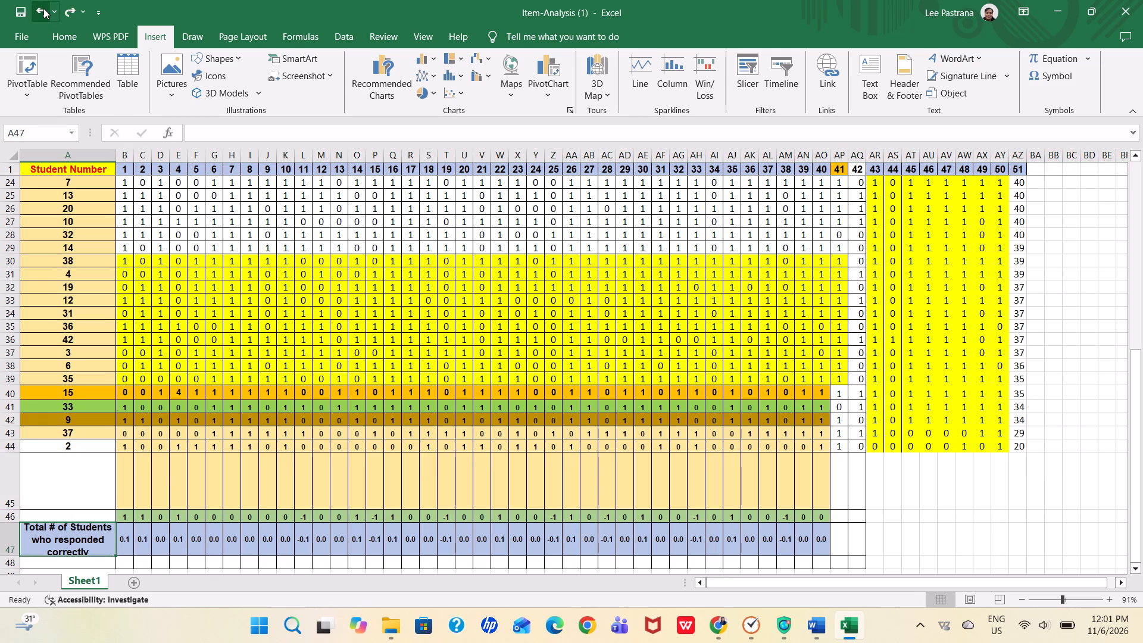
Undo the height increase of empty row 45.
{"action": "left_click", "coordinate": [43, 8]}
{"action": "left_click", "coordinate": [43, 8]}
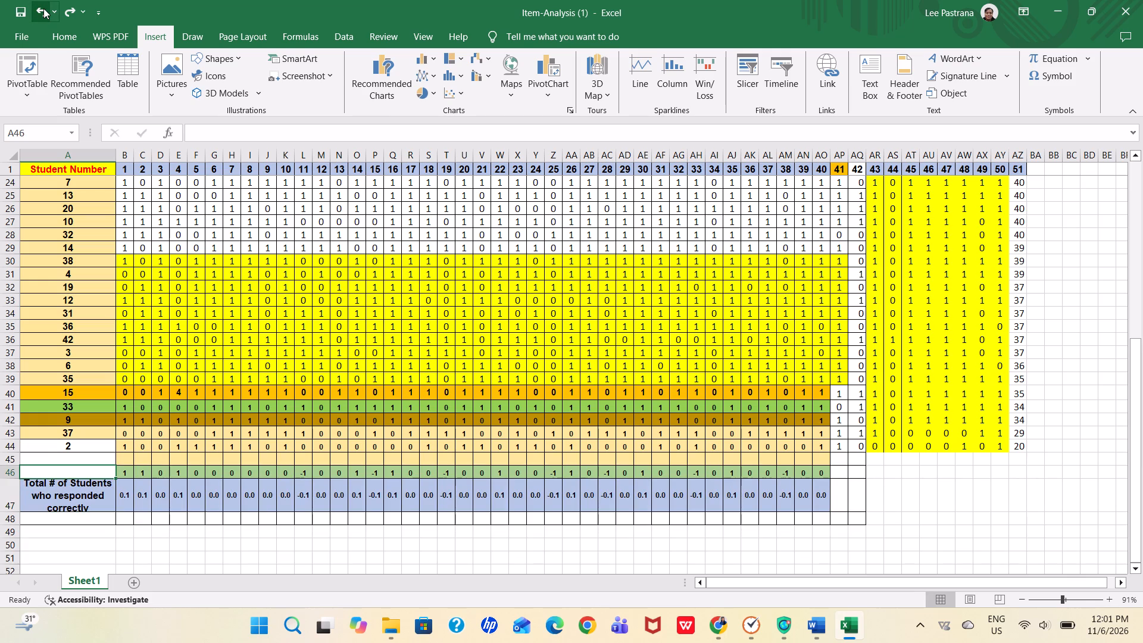
Increase the height of row 47 so the full three-line label "Total # of Students who responded correctly" fits in cell A47.
{"action": "left_click", "coordinate": [40, 512]}
{"action": "left_click", "coordinate": [35, 510]}
{"action": "left_click", "coordinate": [29, 502]}
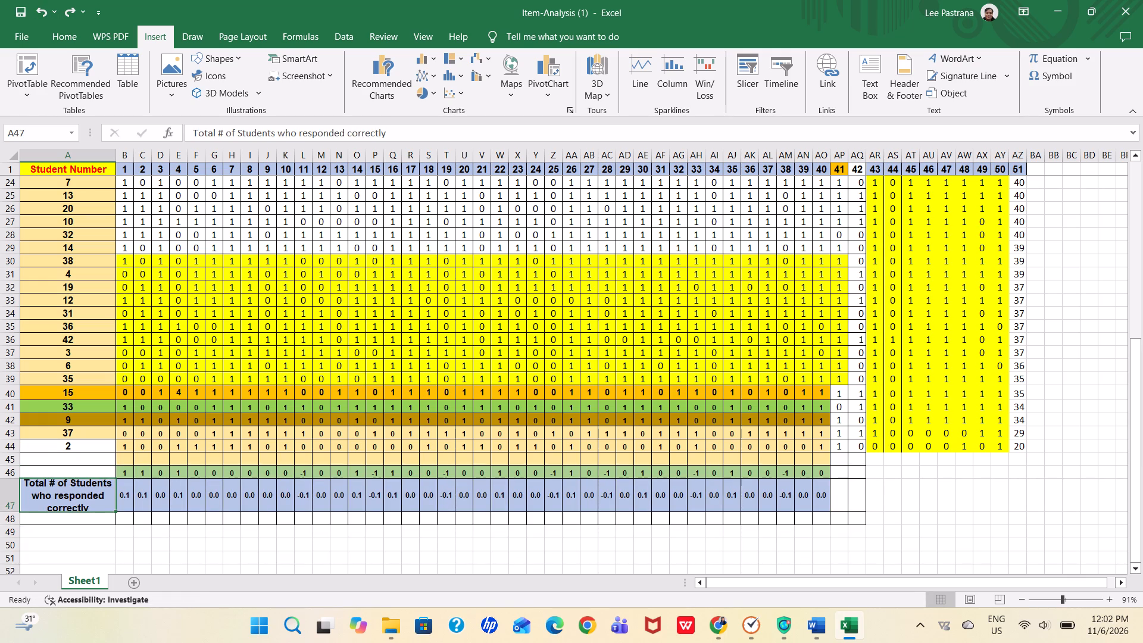
{"action": "left_click_drag", "start_coordinate": [14, 510], "coordinate": [14, 516]}
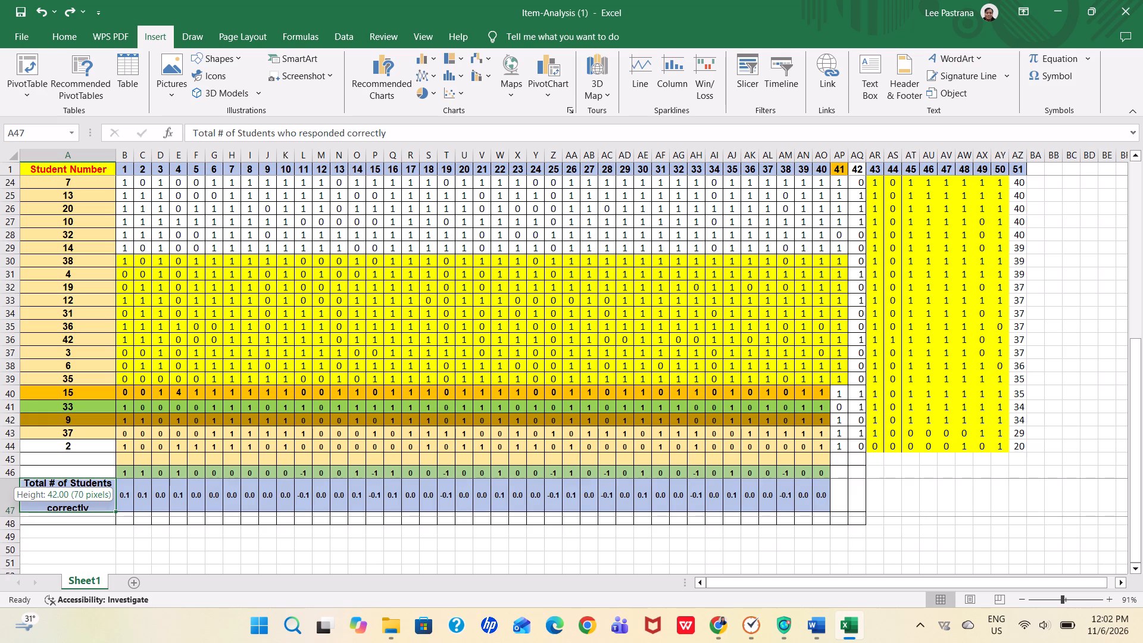
{"action": "left_click_drag", "start_coordinate": [14, 516], "coordinate": [13, 522]}
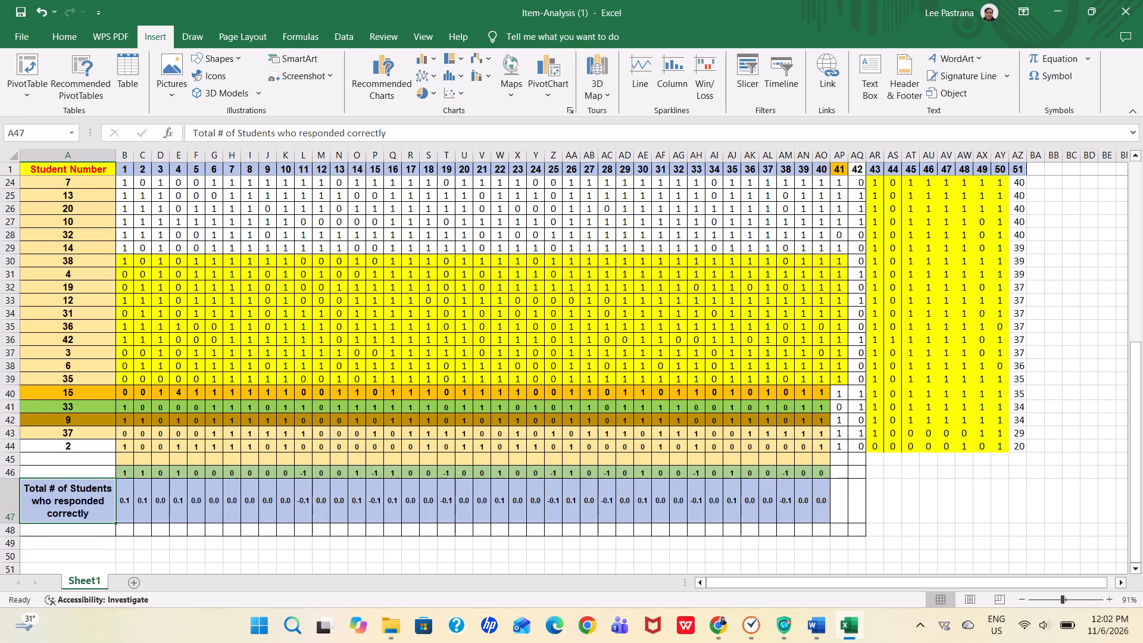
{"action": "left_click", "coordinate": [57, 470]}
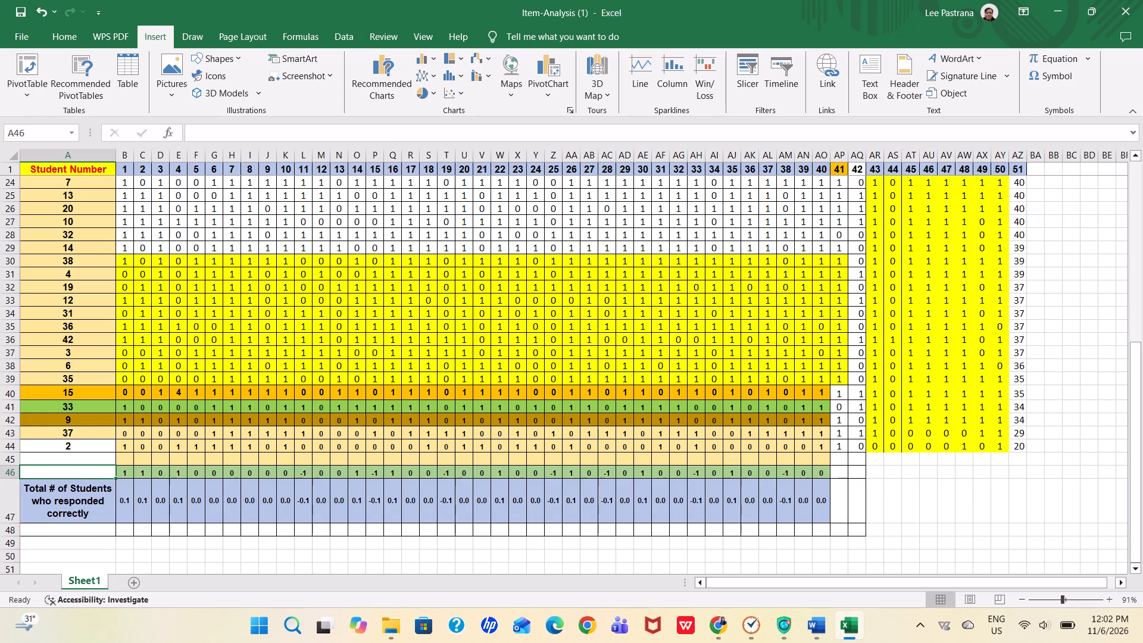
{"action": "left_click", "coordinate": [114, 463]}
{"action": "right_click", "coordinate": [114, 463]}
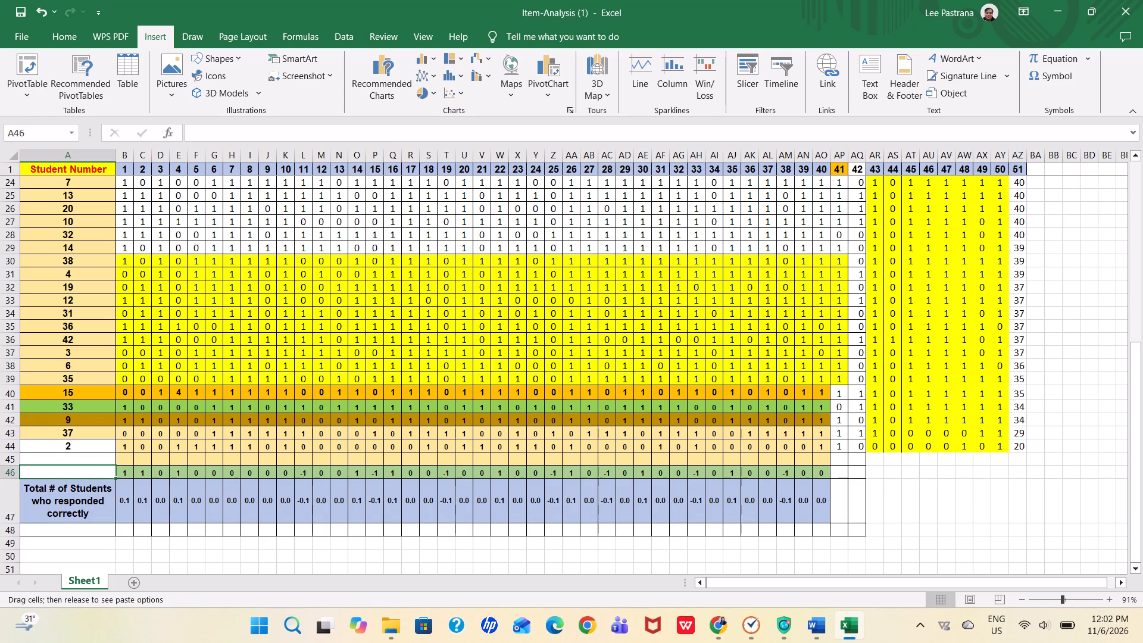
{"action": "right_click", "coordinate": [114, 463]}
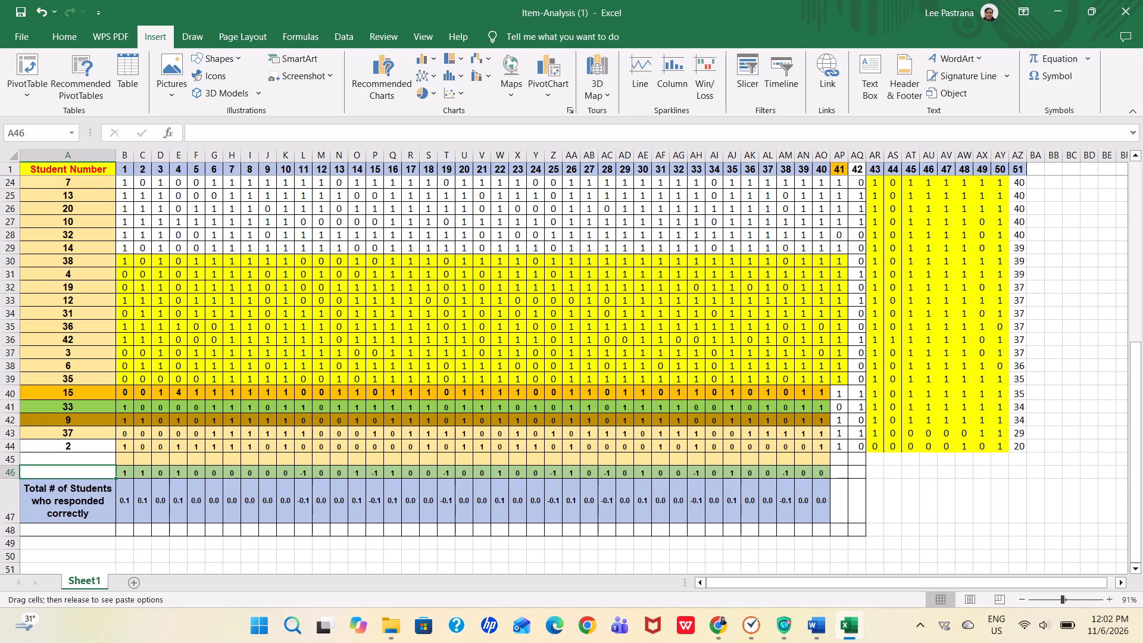
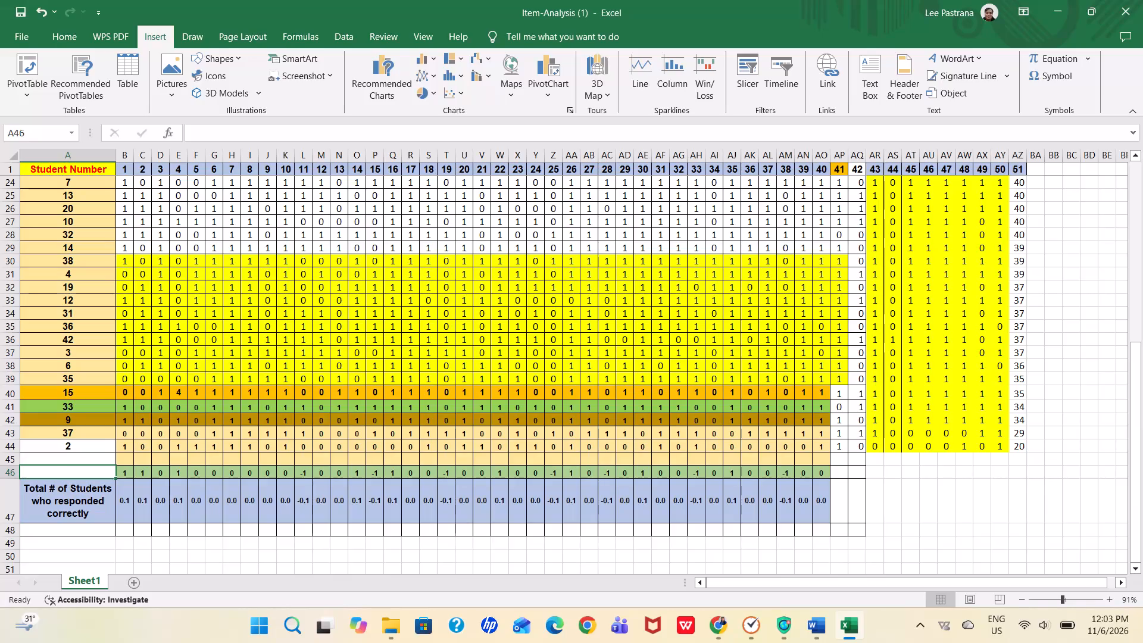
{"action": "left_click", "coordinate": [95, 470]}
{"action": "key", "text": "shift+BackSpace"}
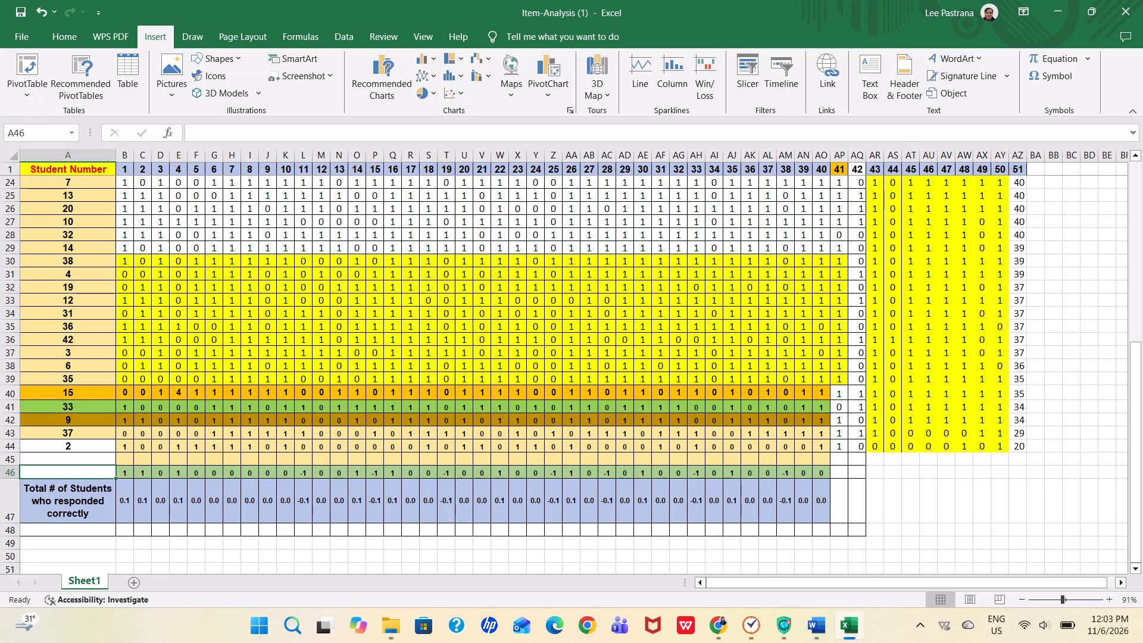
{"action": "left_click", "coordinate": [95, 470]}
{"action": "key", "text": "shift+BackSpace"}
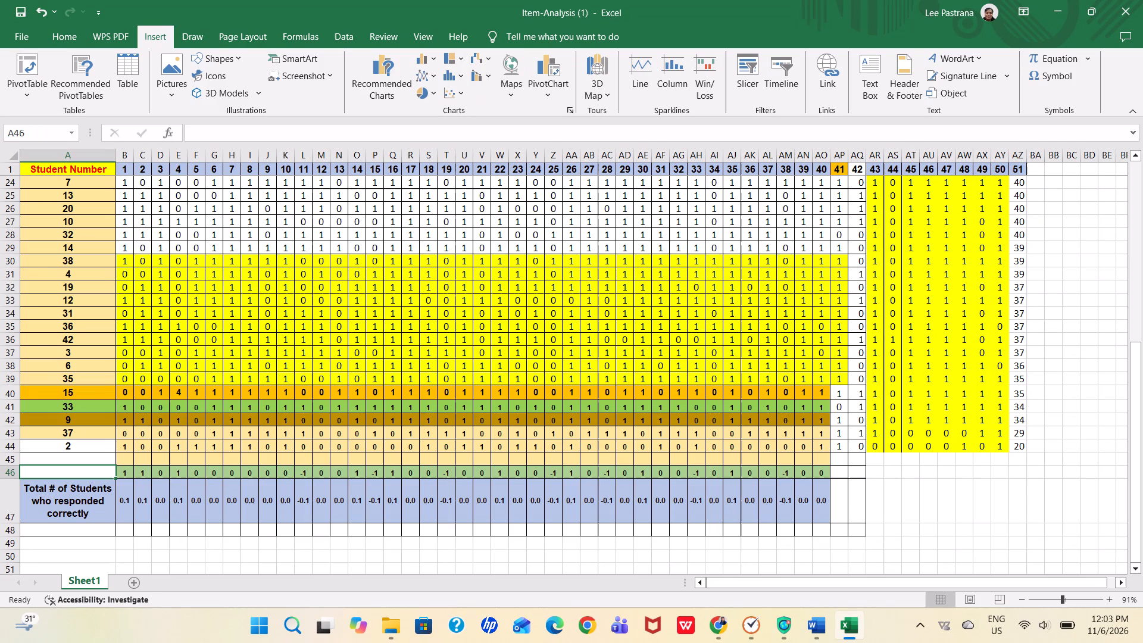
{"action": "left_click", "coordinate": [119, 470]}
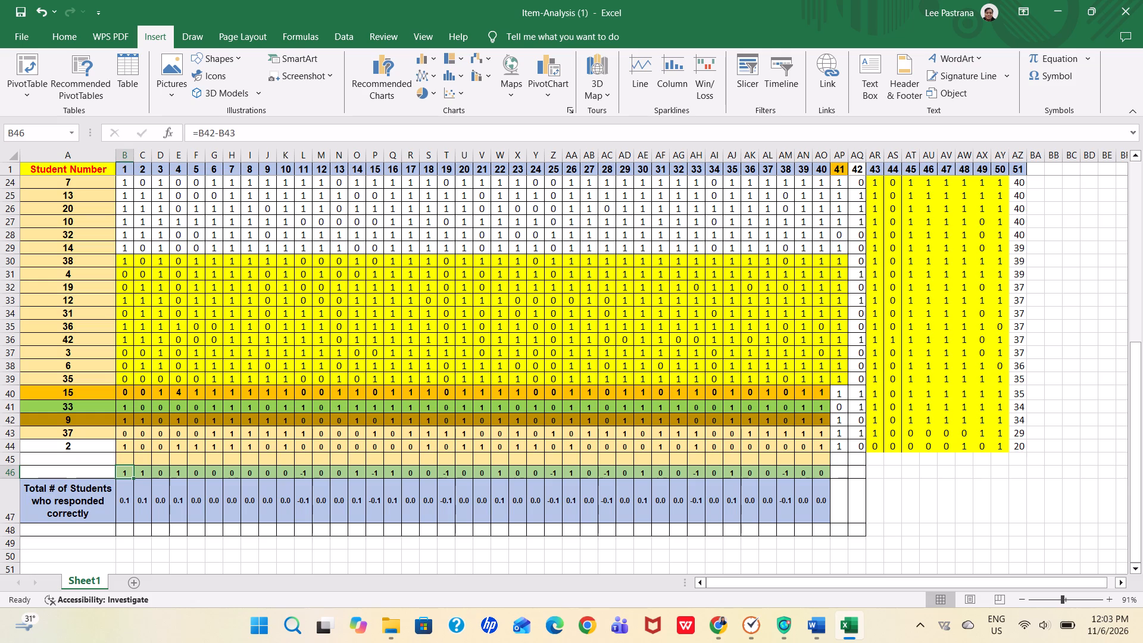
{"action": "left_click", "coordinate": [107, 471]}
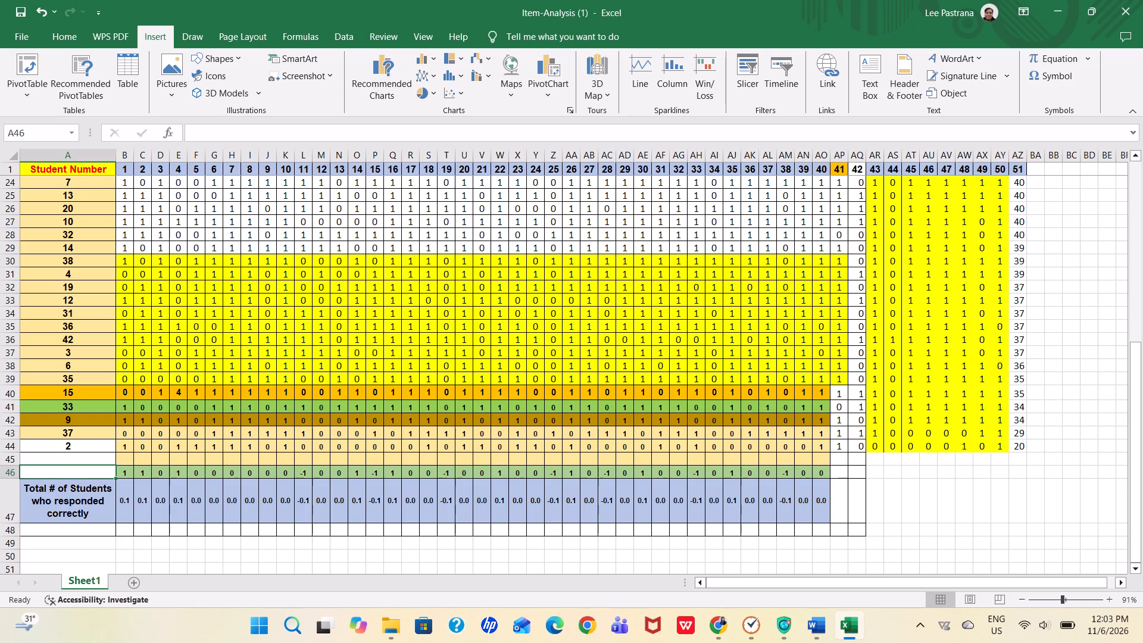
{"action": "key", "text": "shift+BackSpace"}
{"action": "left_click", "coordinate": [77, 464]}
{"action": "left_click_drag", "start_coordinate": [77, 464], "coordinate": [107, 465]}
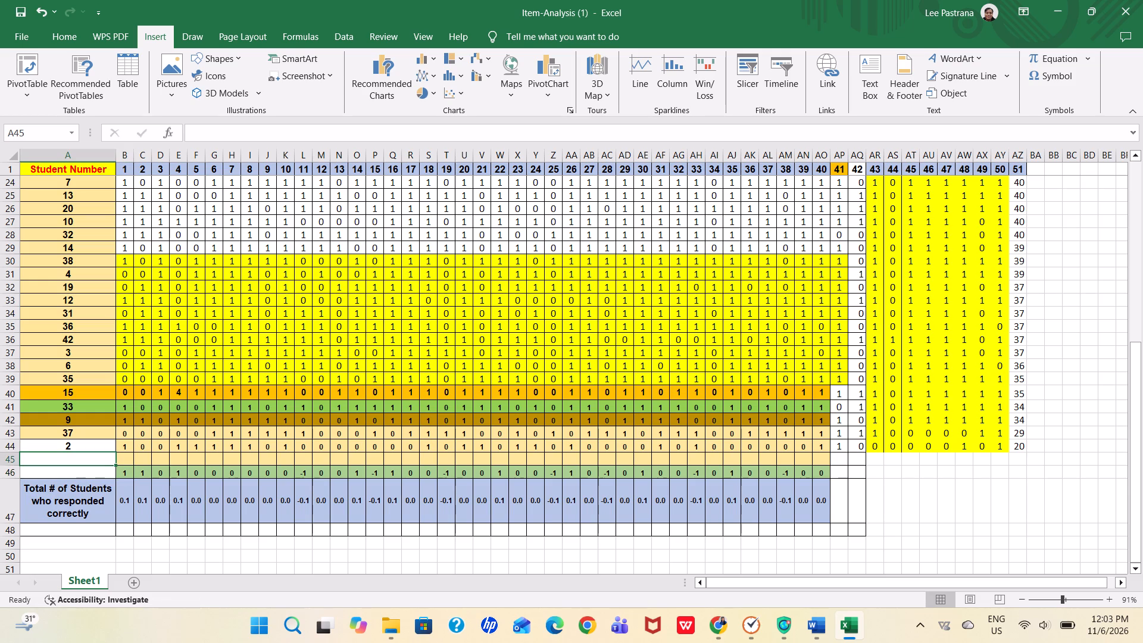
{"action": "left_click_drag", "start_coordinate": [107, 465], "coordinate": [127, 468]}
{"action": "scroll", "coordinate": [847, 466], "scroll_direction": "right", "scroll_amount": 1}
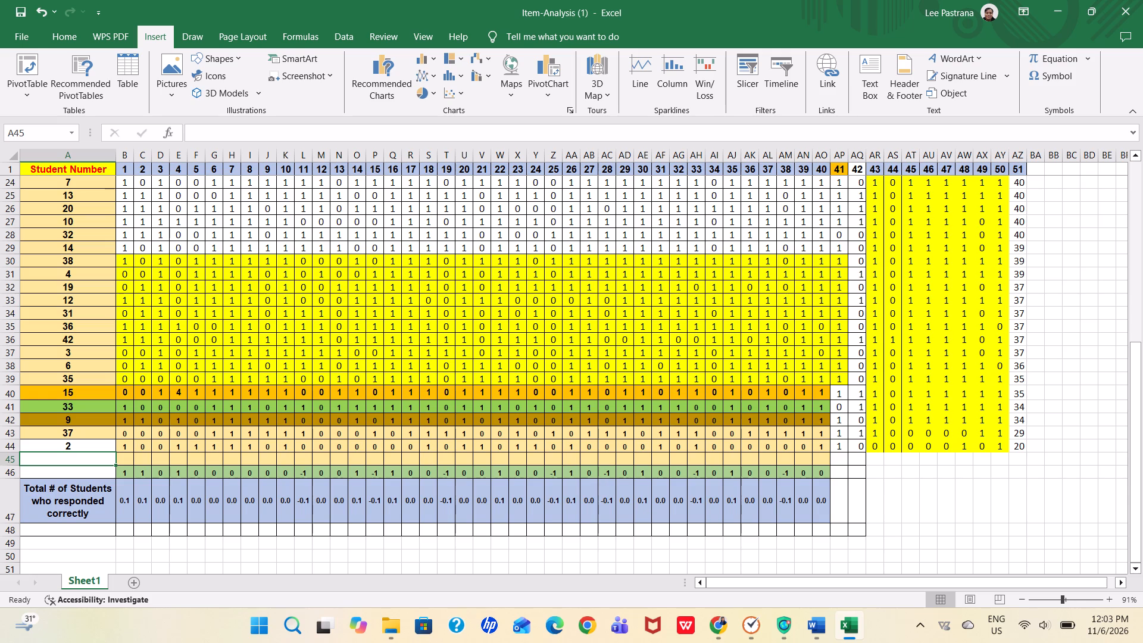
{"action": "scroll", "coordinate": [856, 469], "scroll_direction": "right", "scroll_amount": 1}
Clear the contents of rows 45 and 46 from column A through column AR, including the difference formulas in row 46.
{"action": "left_click_drag", "start_coordinate": [870, 479], "coordinate": [775, 476]}
{"action": "left_click", "coordinate": [855, 478]}
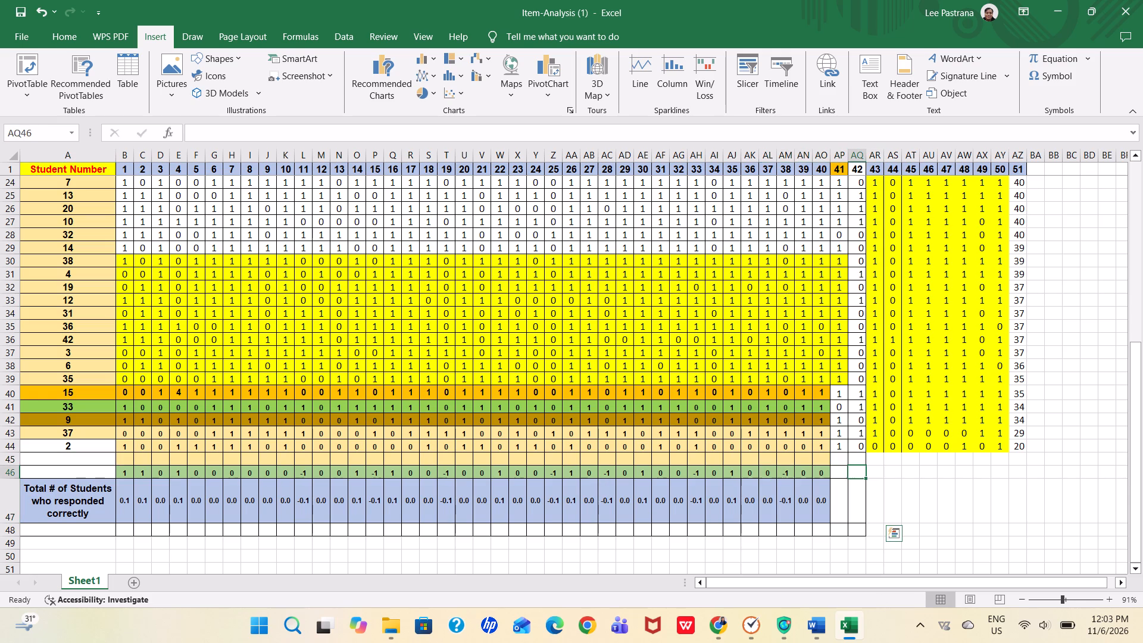
{"action": "left_click_drag", "start_coordinate": [872, 473], "coordinate": [679, 464]}
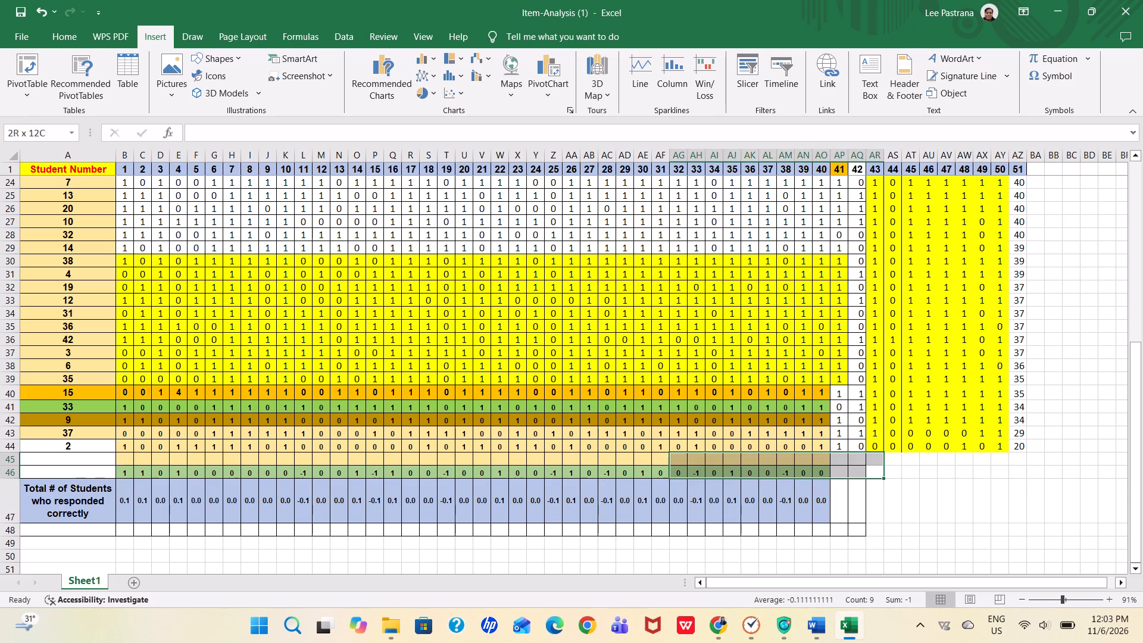
{"action": "left_click_drag", "start_coordinate": [679, 464], "coordinate": [50, 460]}
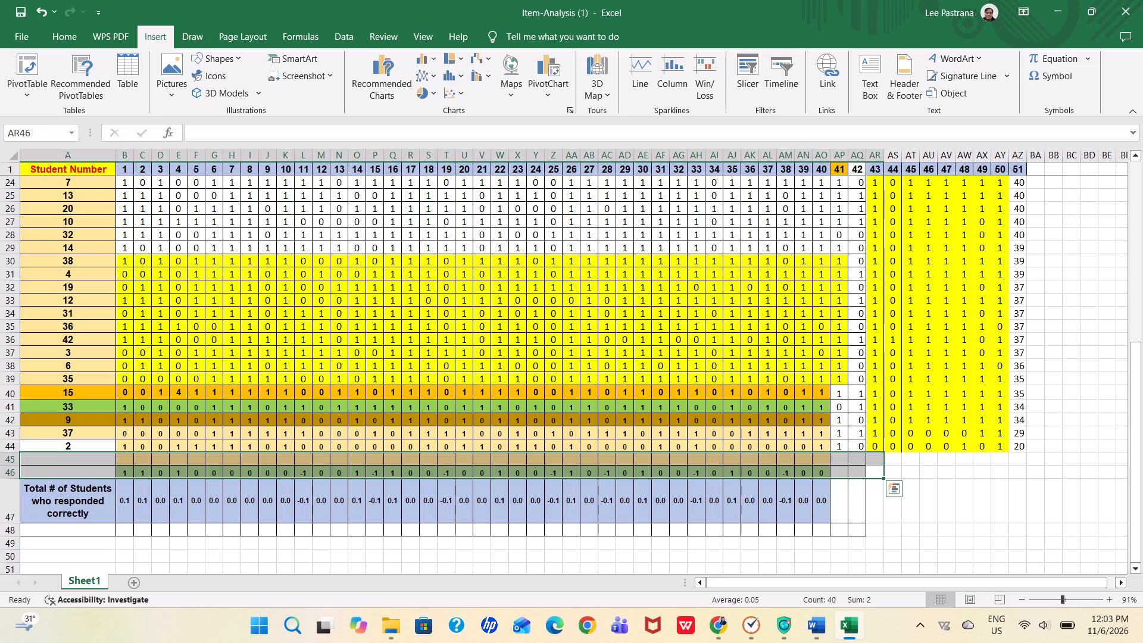
{"action": "key", "text": "ctrl+Delete"}
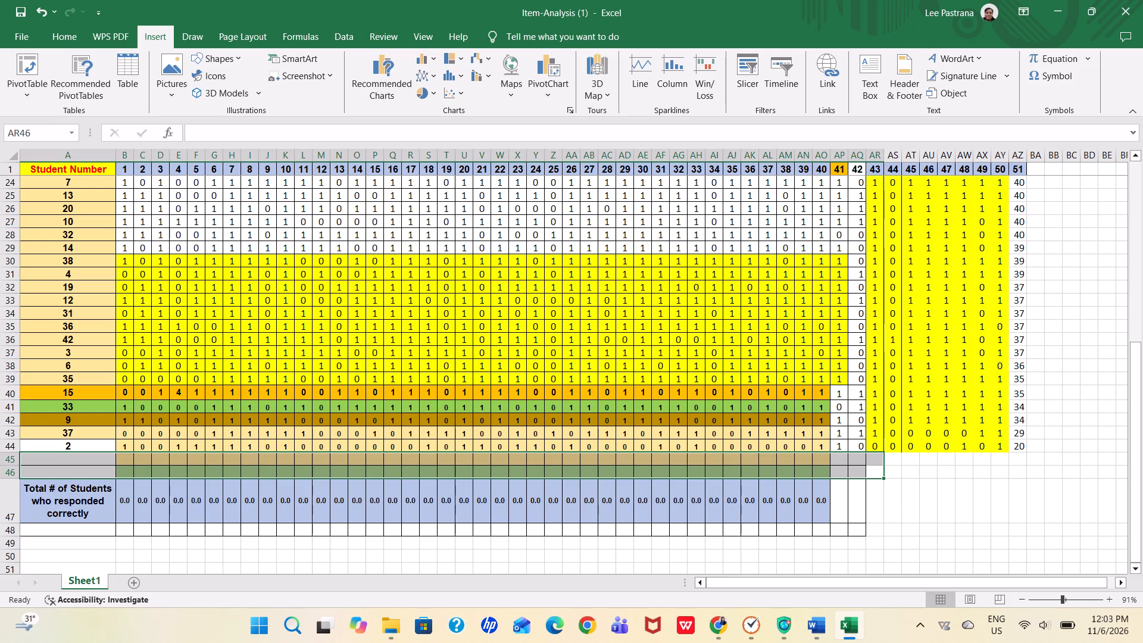
{"action": "key", "text": "ctrl+Delete"}
{"action": "key", "text": "ctrl+Delete"}
{"action": "key", "text": "ctrl+Delete"}
{"action": "key", "text": "ctrl+Delete"}
{"action": "key", "text": "ctrl+Delete"}
{"action": "left_click", "coordinate": [934, 459]}
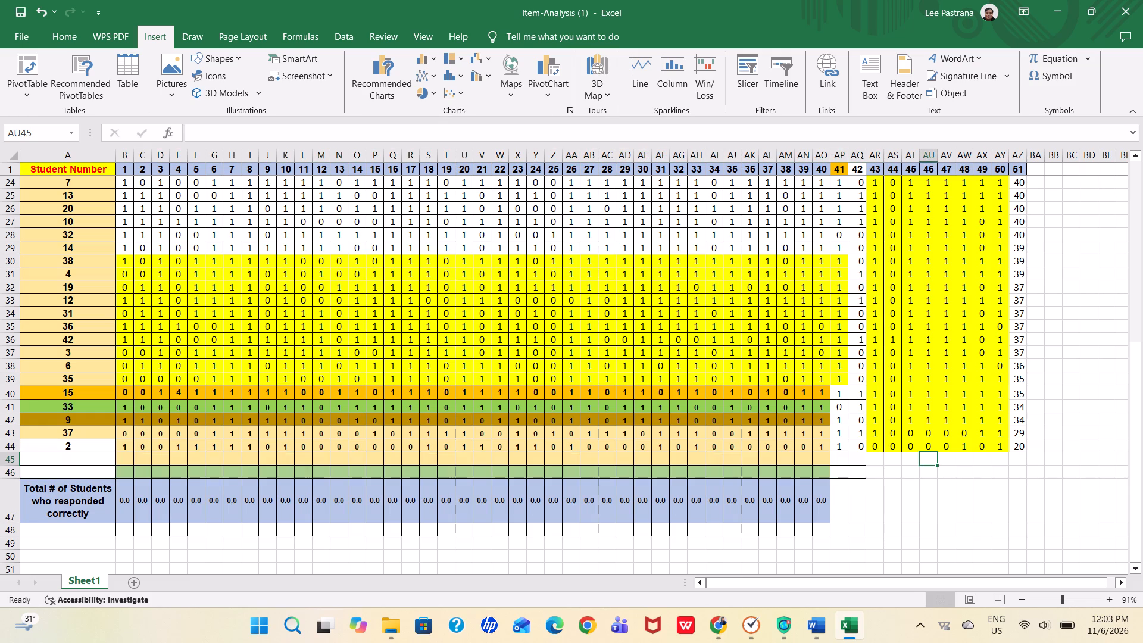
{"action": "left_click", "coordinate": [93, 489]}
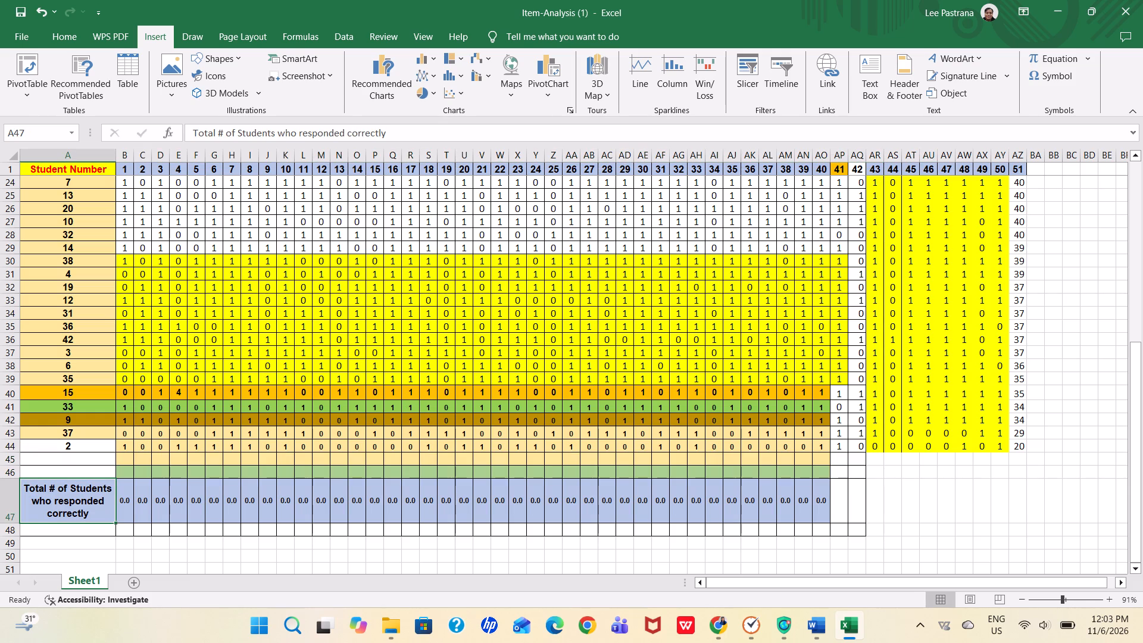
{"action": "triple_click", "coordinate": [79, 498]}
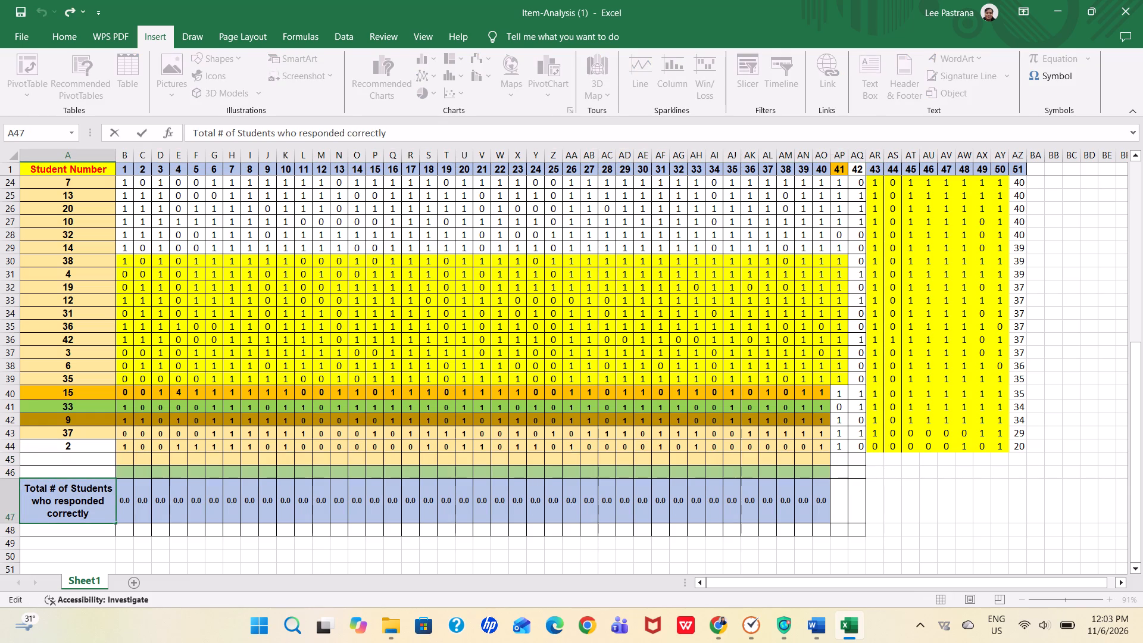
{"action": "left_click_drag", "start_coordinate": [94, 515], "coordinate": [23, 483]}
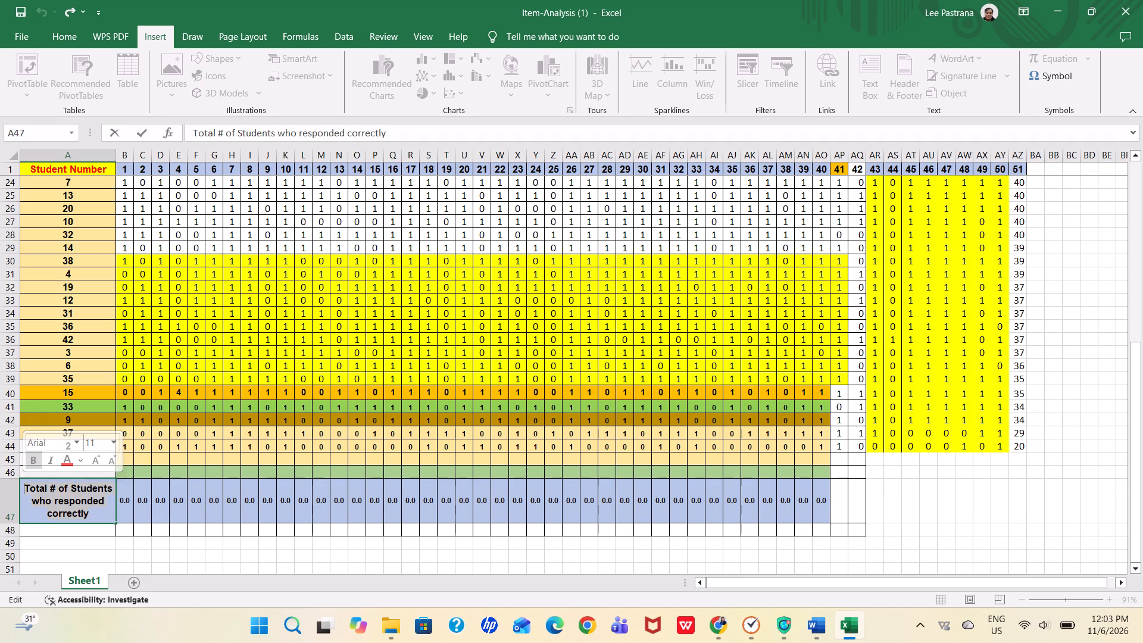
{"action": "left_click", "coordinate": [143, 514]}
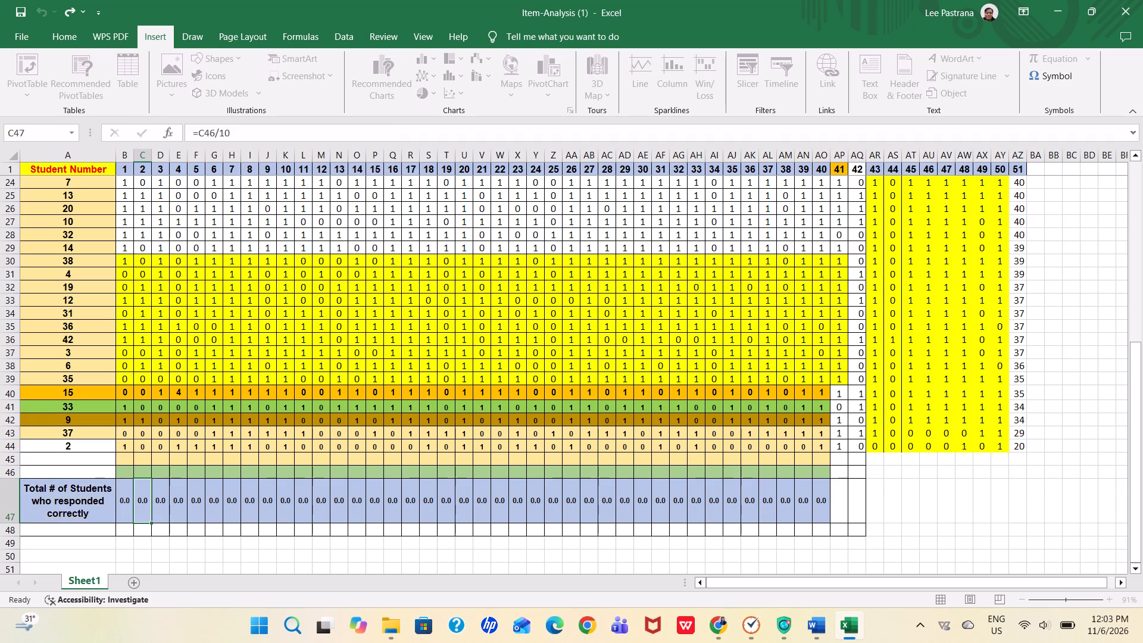
Increase the height of empty row 45 to about four times that of a regular student row.
{"action": "left_click", "coordinate": [101, 466]}
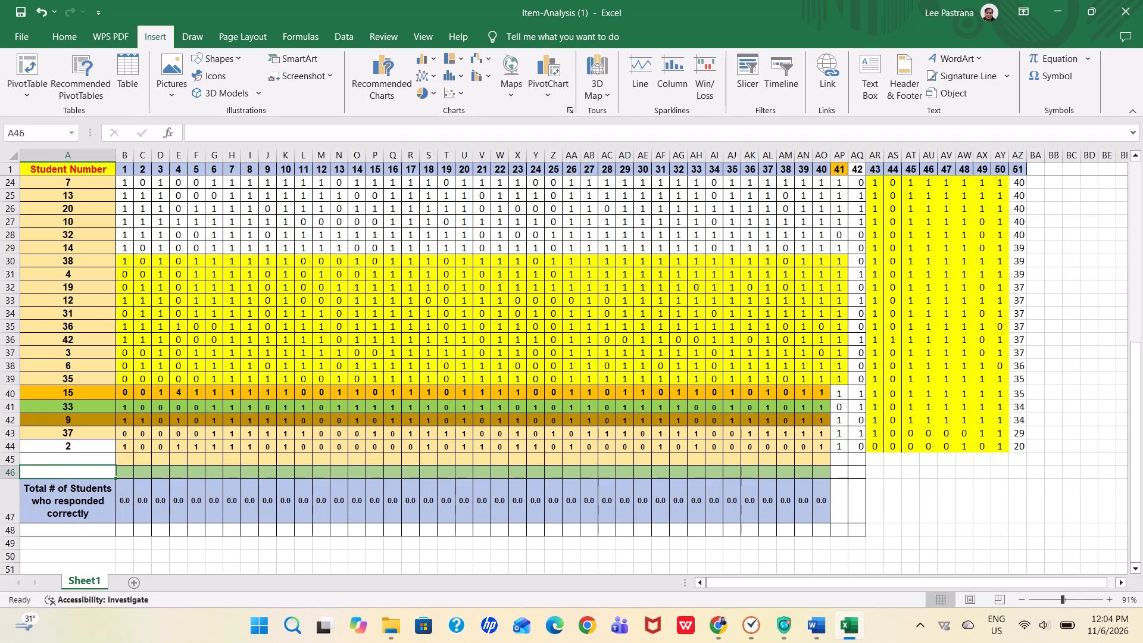
{"action": "left_click", "coordinate": [86, 460]}
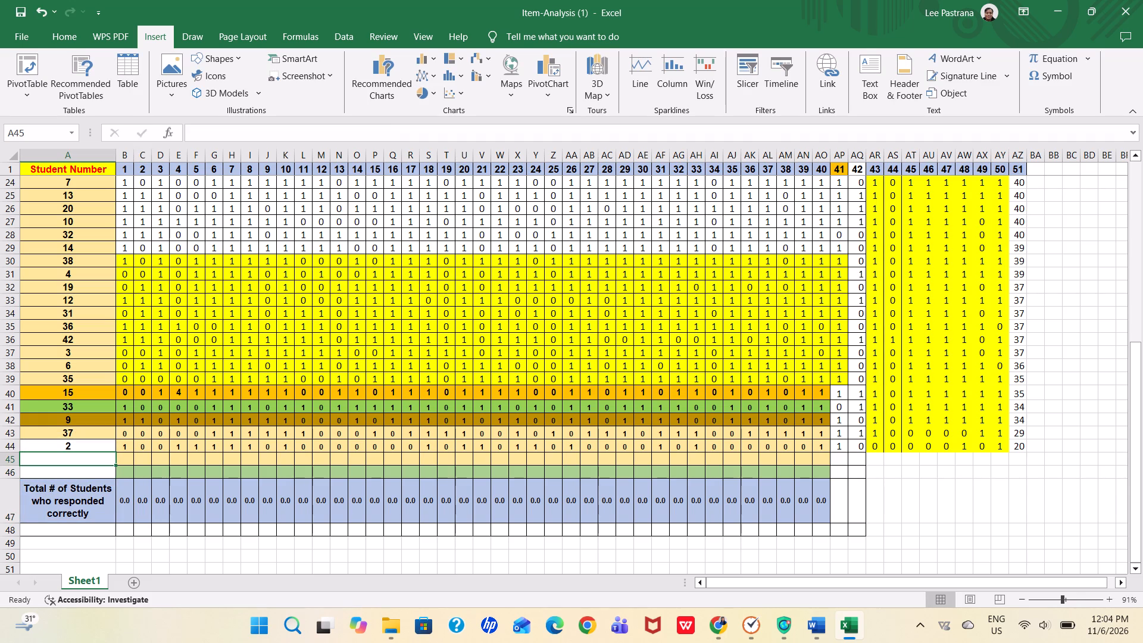
{"action": "left_click", "coordinate": [114, 466]}
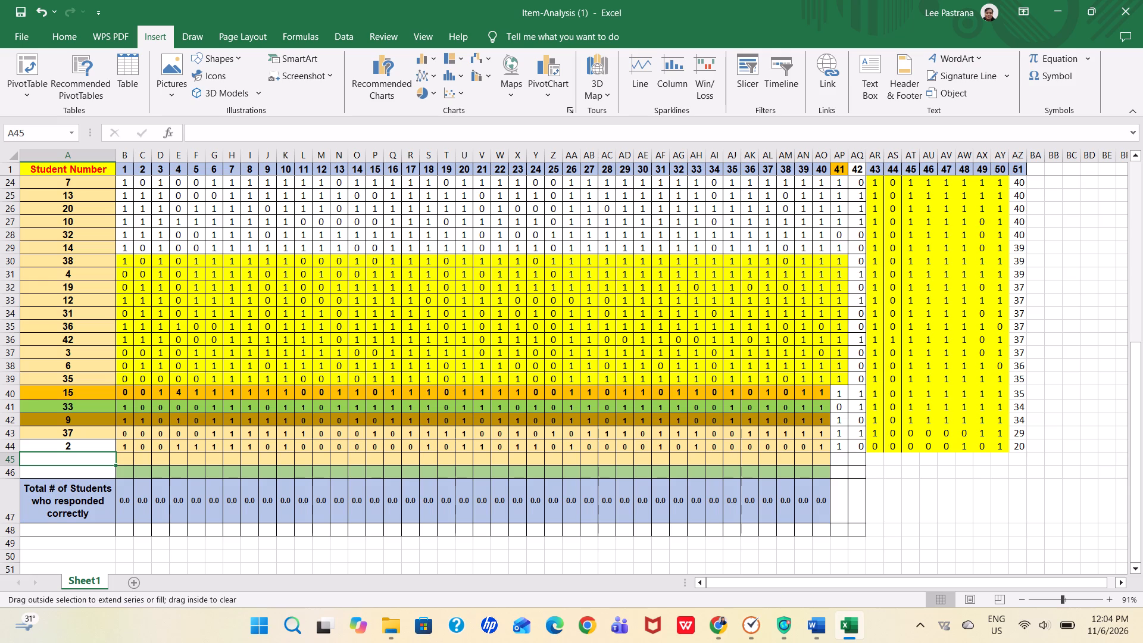
{"action": "left_click", "coordinate": [114, 463]}
{"action": "left_click_drag", "start_coordinate": [115, 464], "coordinate": [111, 489]}
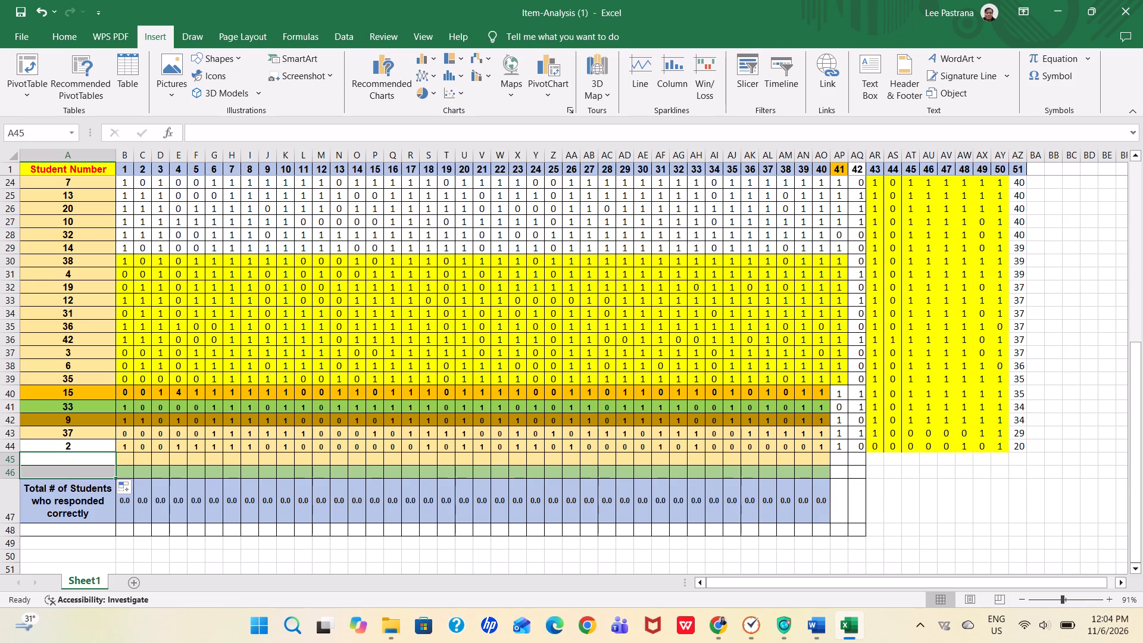
{"action": "left_click", "coordinate": [78, 449]}
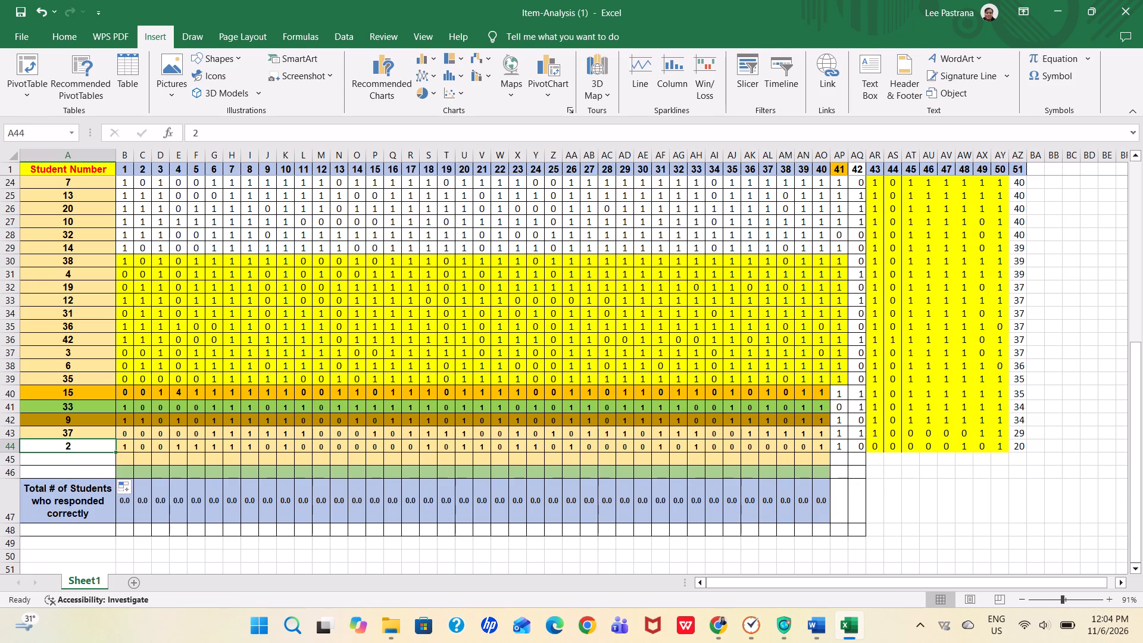
{"action": "left_click_drag", "start_coordinate": [13, 467], "coordinate": [8, 507]}
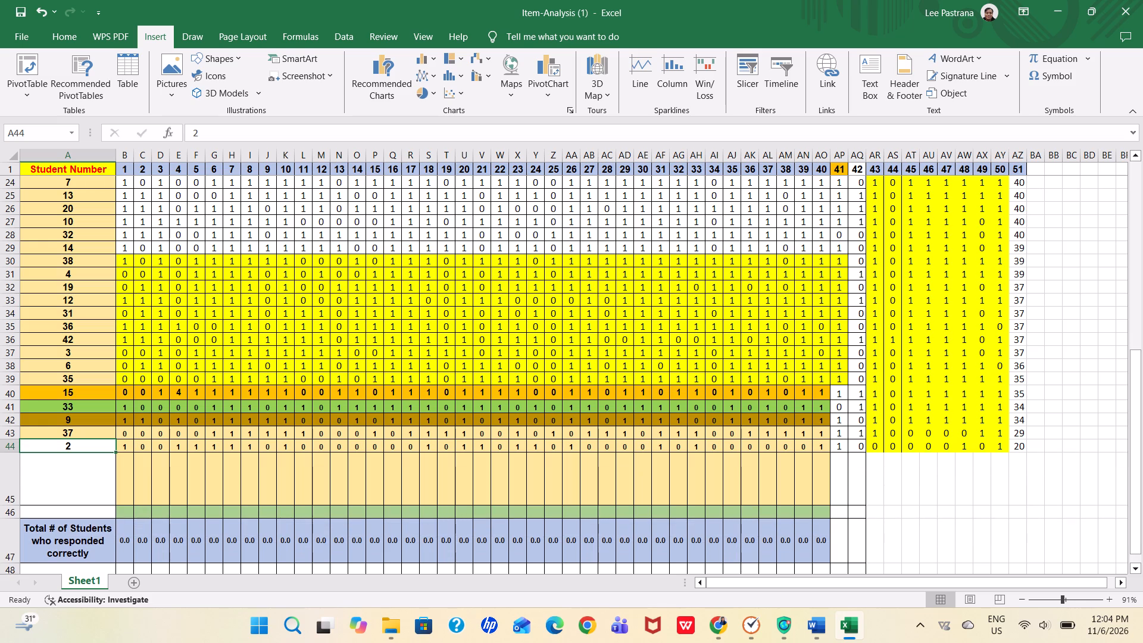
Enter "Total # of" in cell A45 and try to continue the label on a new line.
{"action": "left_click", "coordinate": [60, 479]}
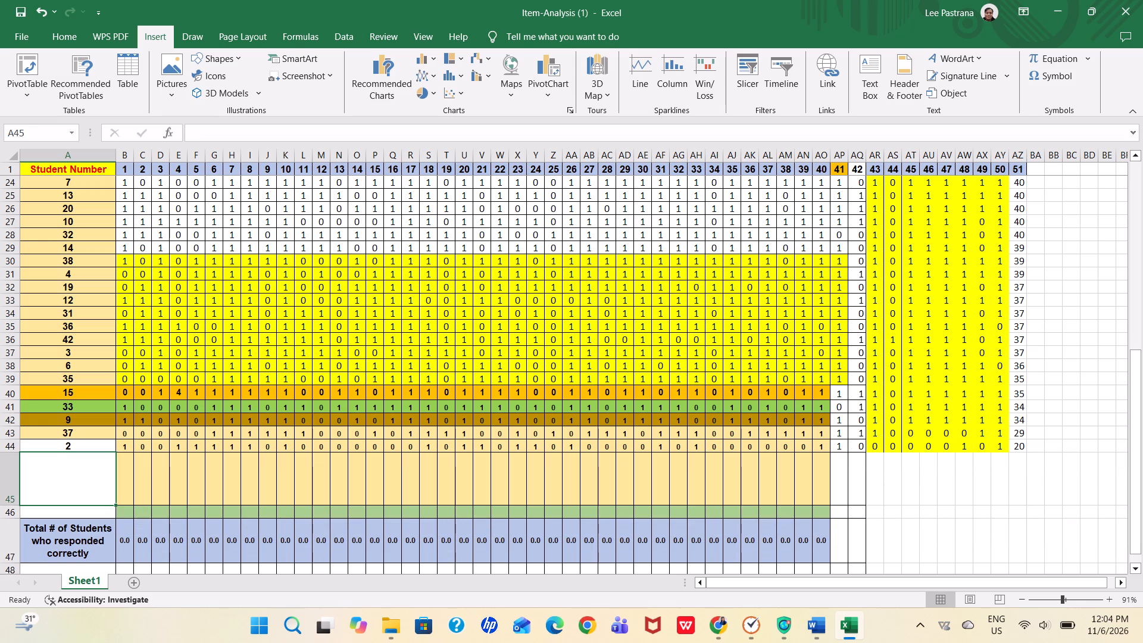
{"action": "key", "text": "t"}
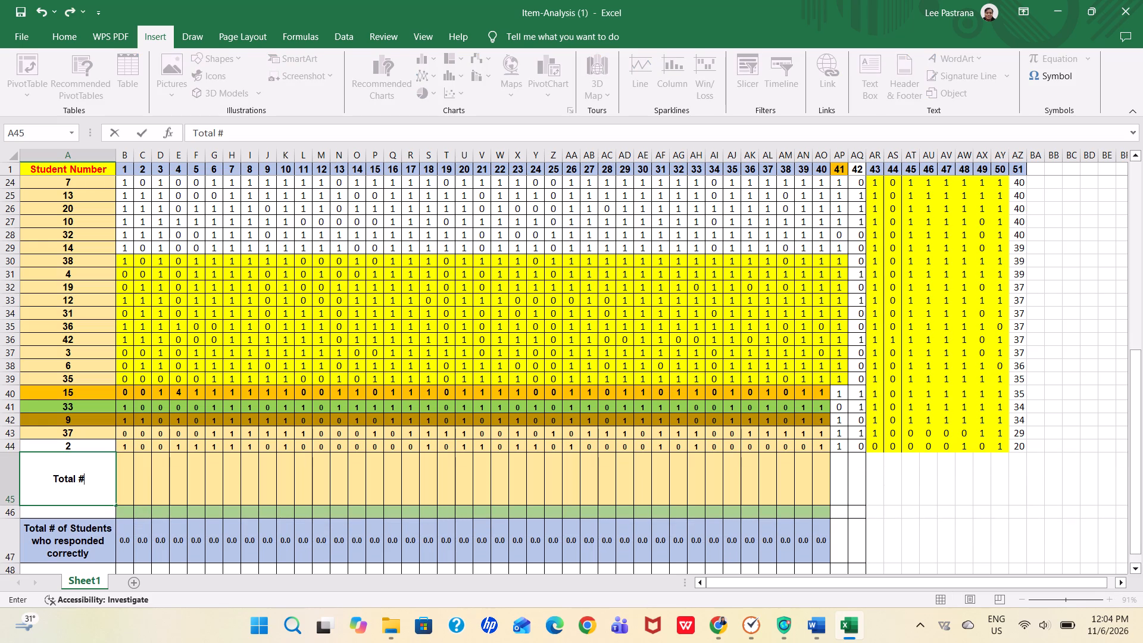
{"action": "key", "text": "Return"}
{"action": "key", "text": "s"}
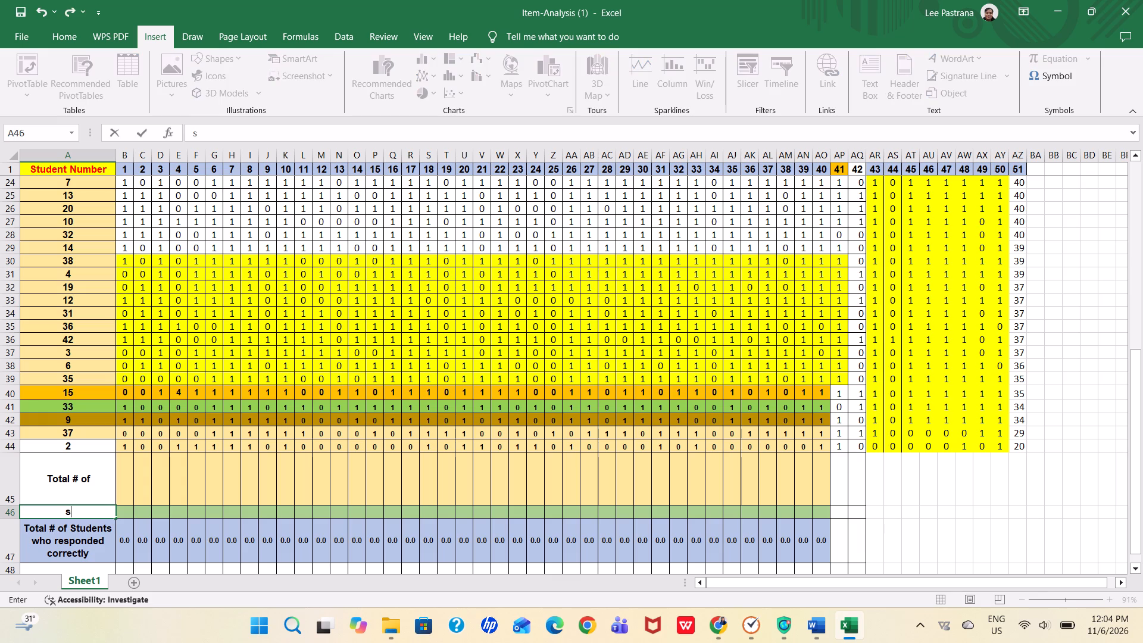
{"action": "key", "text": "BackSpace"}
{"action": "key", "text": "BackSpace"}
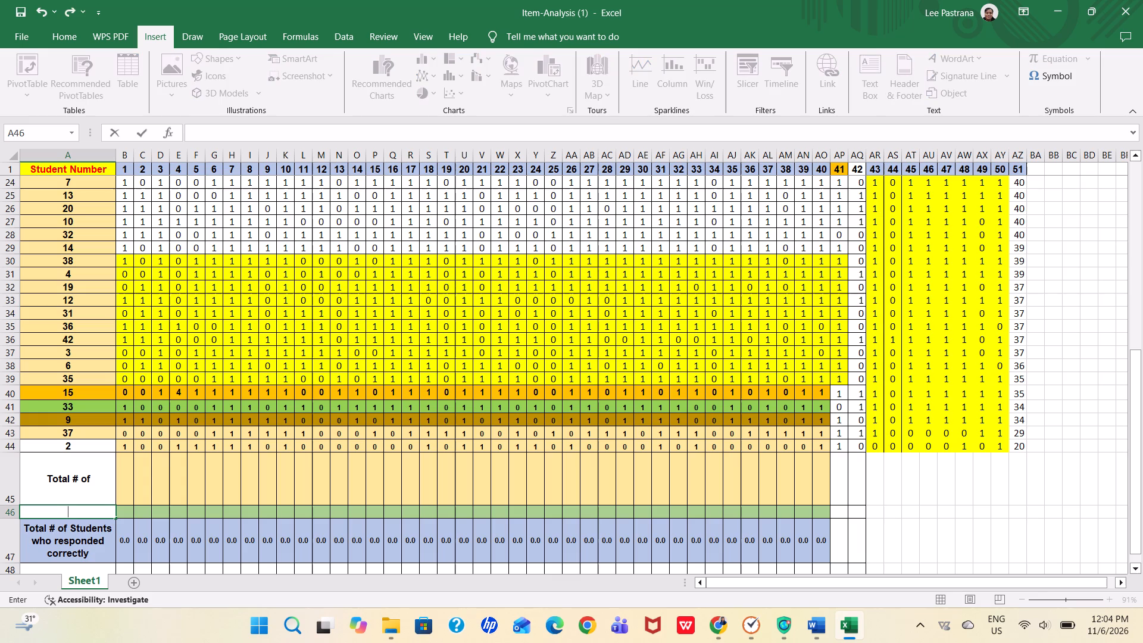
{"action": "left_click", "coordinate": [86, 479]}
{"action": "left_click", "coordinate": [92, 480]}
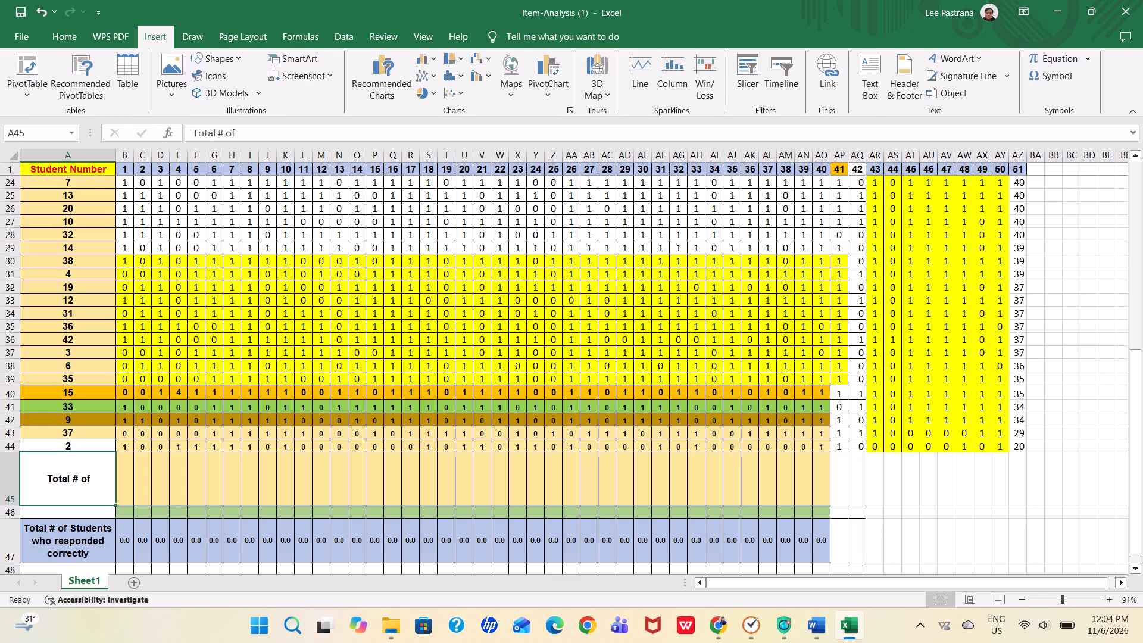
Replace the label in cell A45 with "Total #" and try to start a second line within the cell.
{"action": "left_click", "coordinate": [92, 479]}
{"action": "key", "text": "space"}
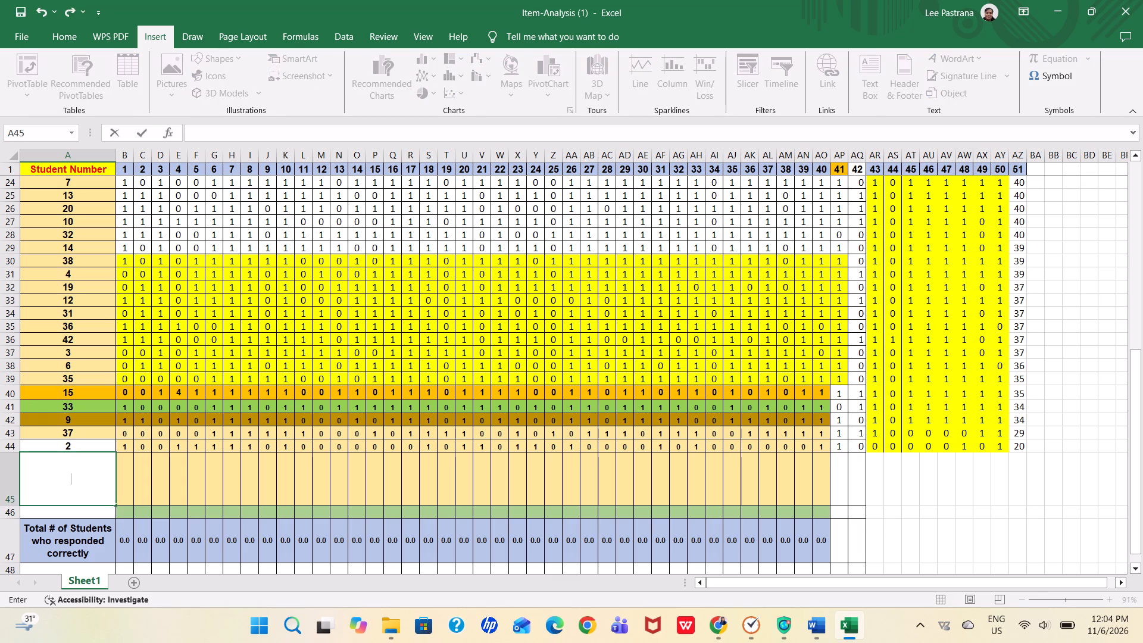
{"action": "type", "text": "otal #"}
{"action": "key", "text": "space"}
{"action": "key", "text": "shift+Return"}
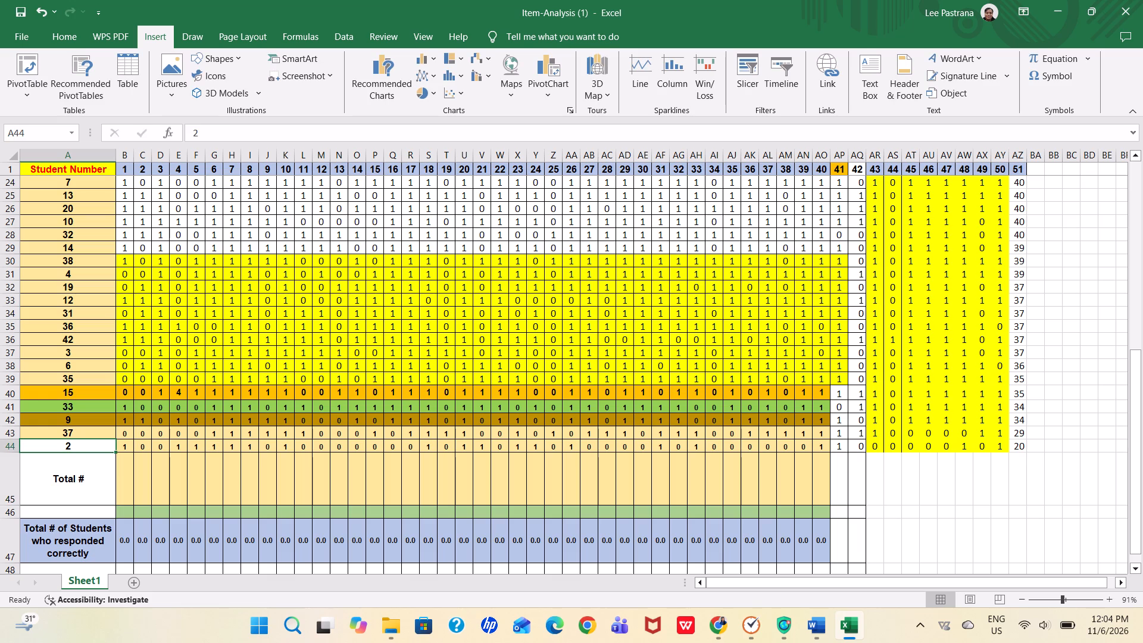
{"action": "left_click", "coordinate": [92, 479]}
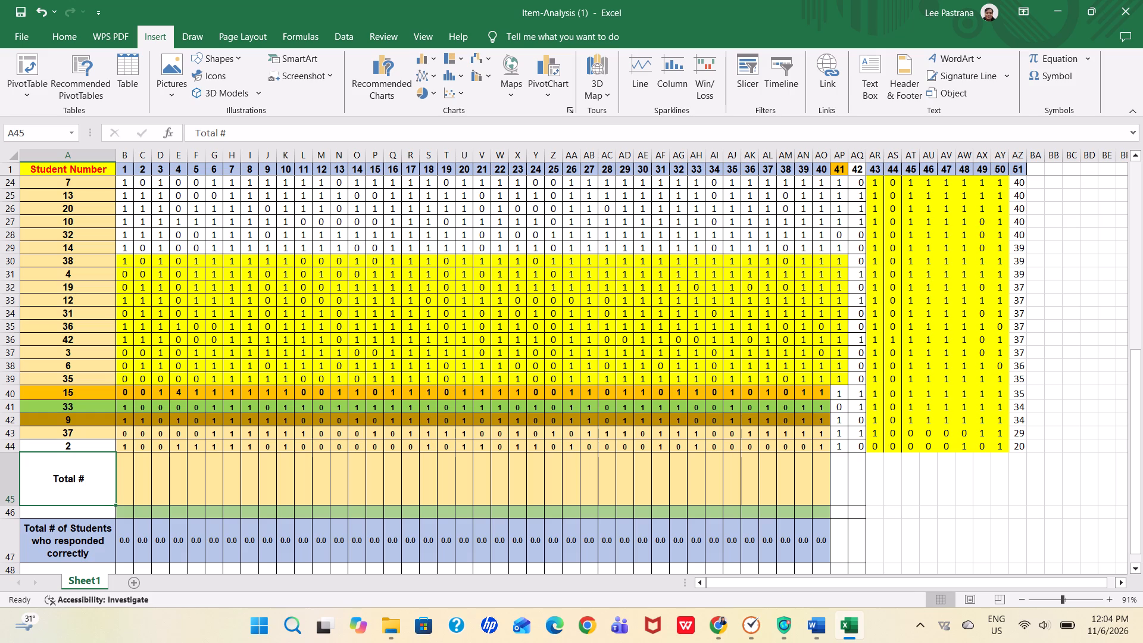
Minimize the Item-Analysis workbook window.
{"action": "left_click", "coordinate": [1061, 10]}
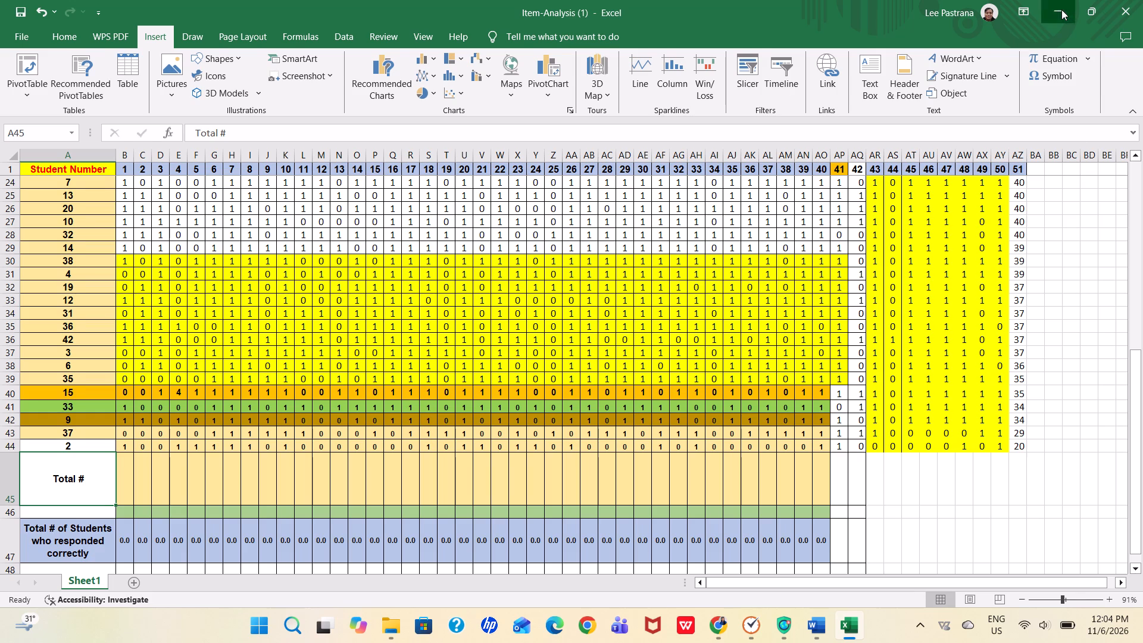
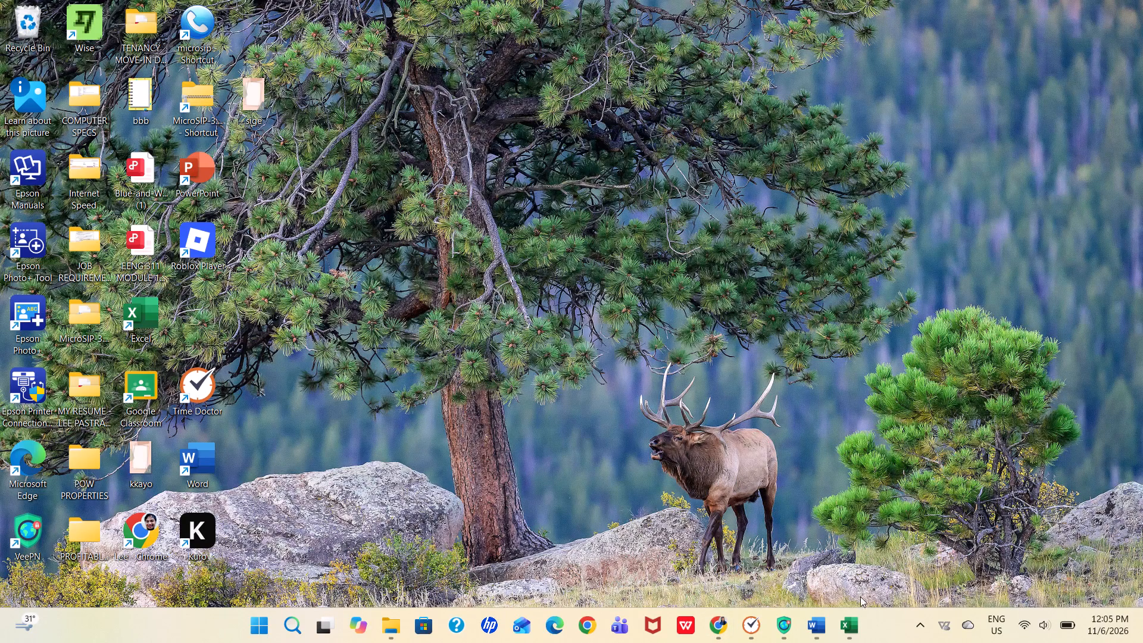
Switch back to the Item-Analysis workbook and replace the label in cell A45 with "Total # total of Students who responded correctly".
{"action": "left_click", "coordinate": [848, 626]}
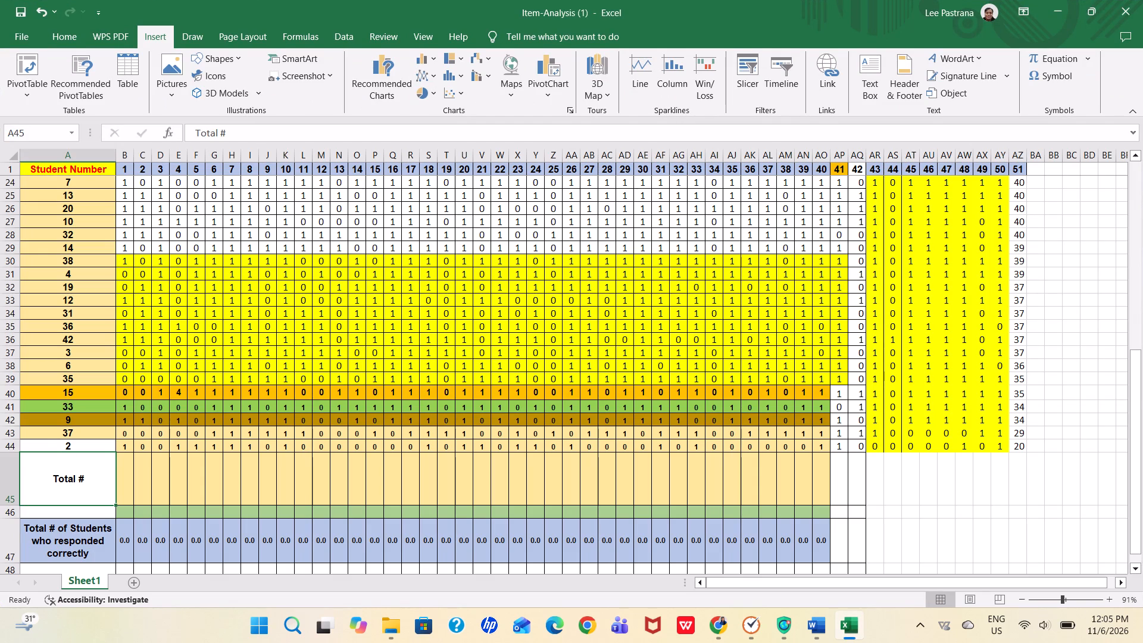
{"action": "left_click_drag", "start_coordinate": [1141, 391], "coordinate": [1142, 339]}
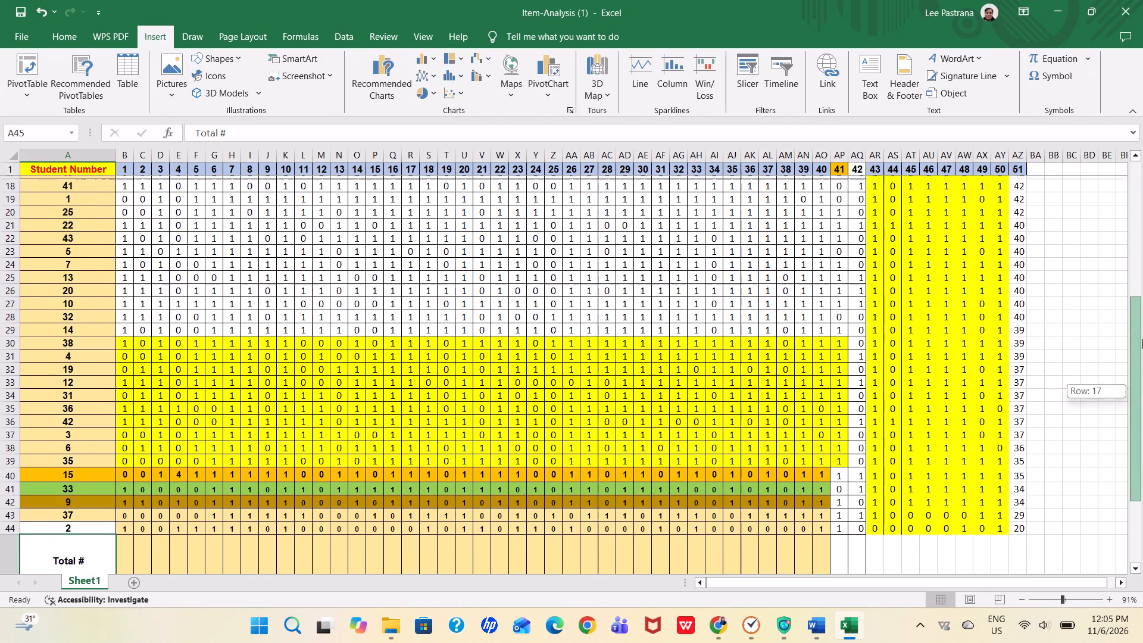
{"action": "left_click_drag", "start_coordinate": [1142, 339], "coordinate": [1142, 377]}
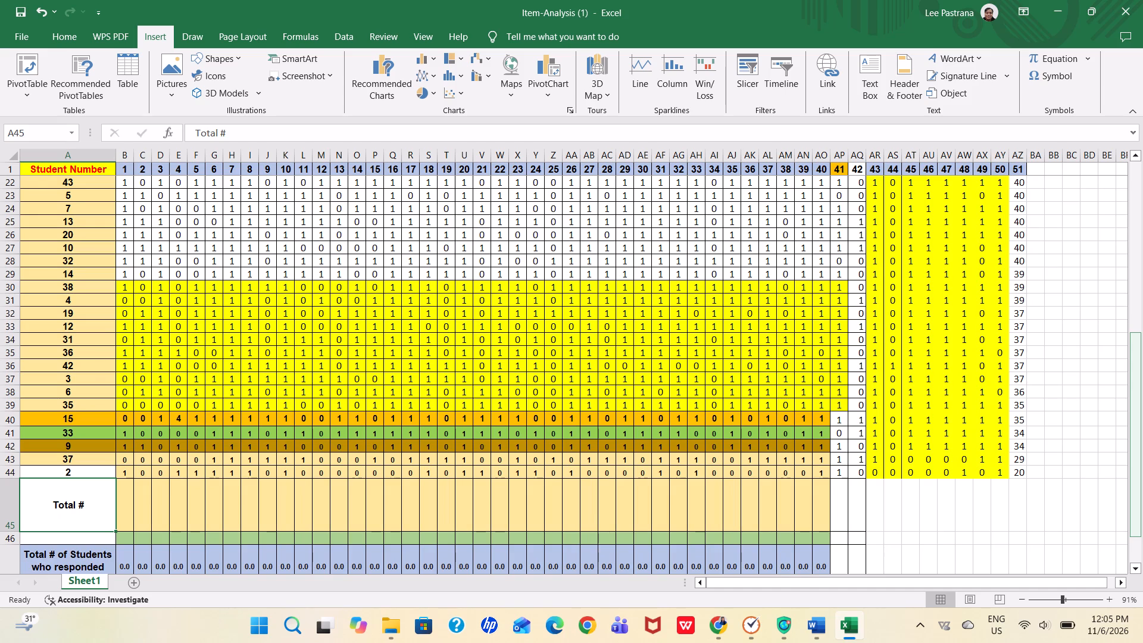
{"action": "left_click", "coordinate": [89, 504]}
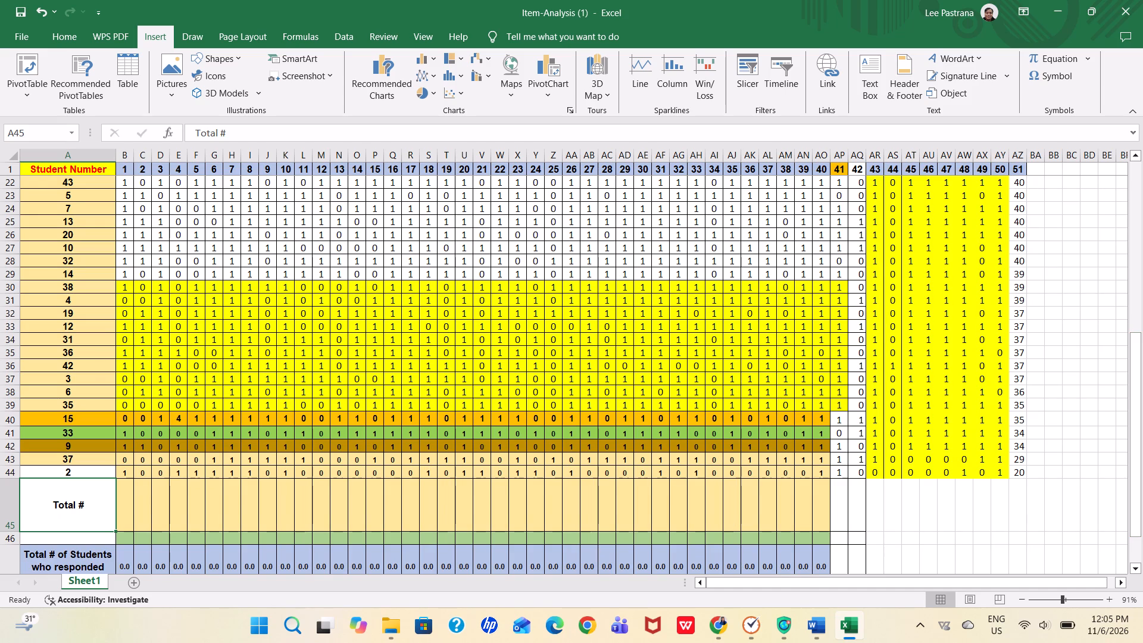
{"action": "left_click", "coordinate": [80, 506]}
{"action": "left_click", "coordinate": [80, 506]}
{"action": "key", "text": "t"}
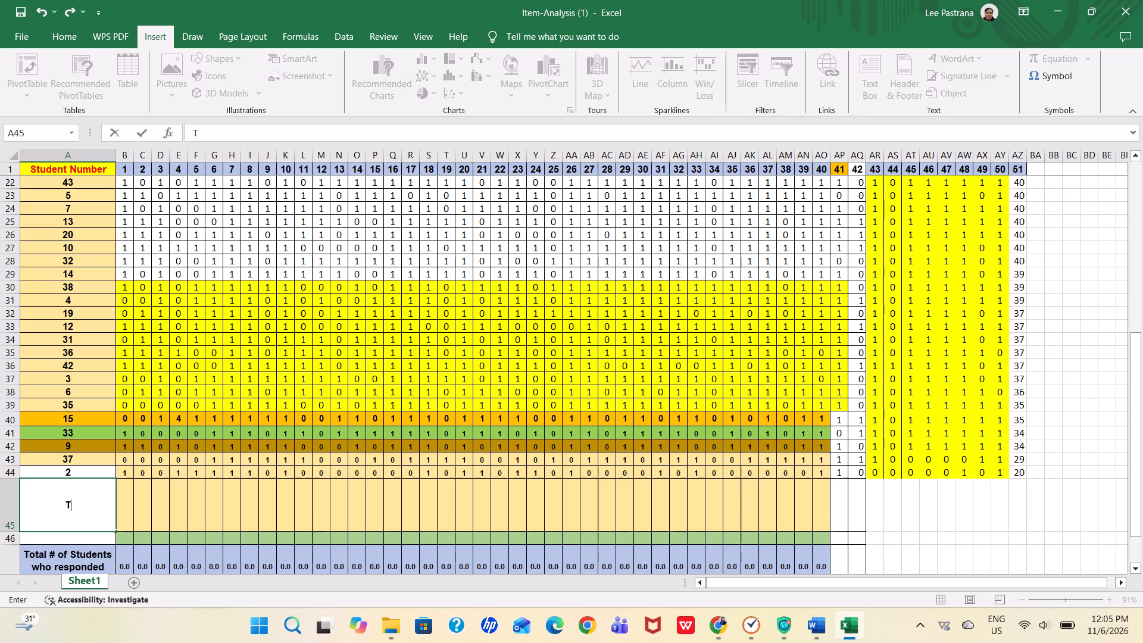
{"action": "type", "text": "OAT"}
{"action": "key", "text": "BackSpace"}
{"action": "key", "text": "BackSpace"}
{"action": "type", "text": "otal # total o"}
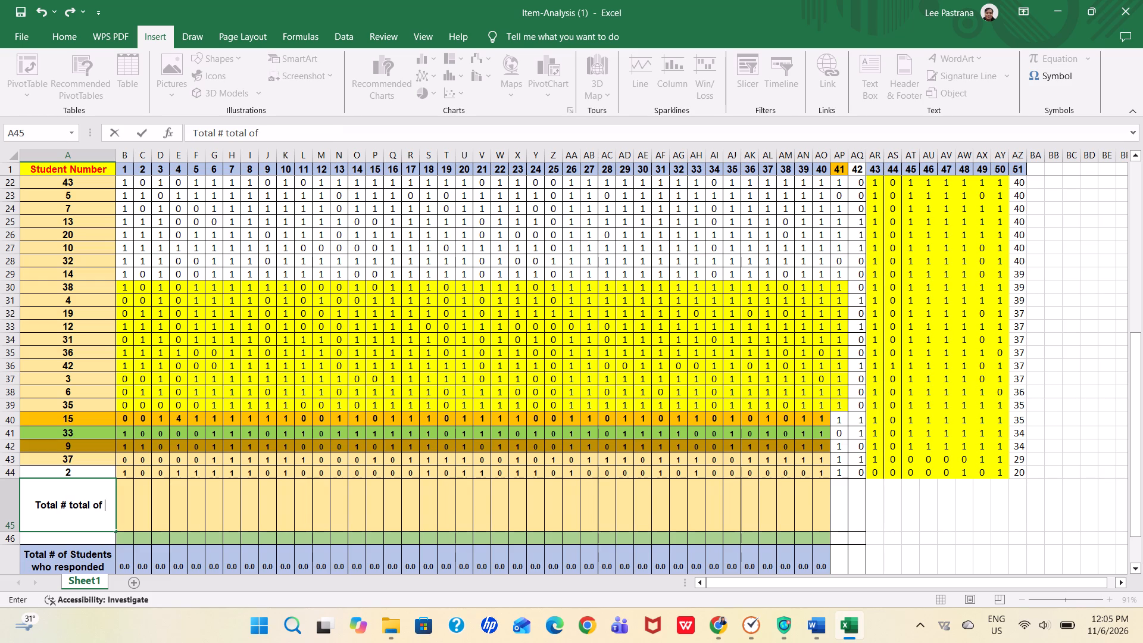
{"action": "key", "text": "s"}
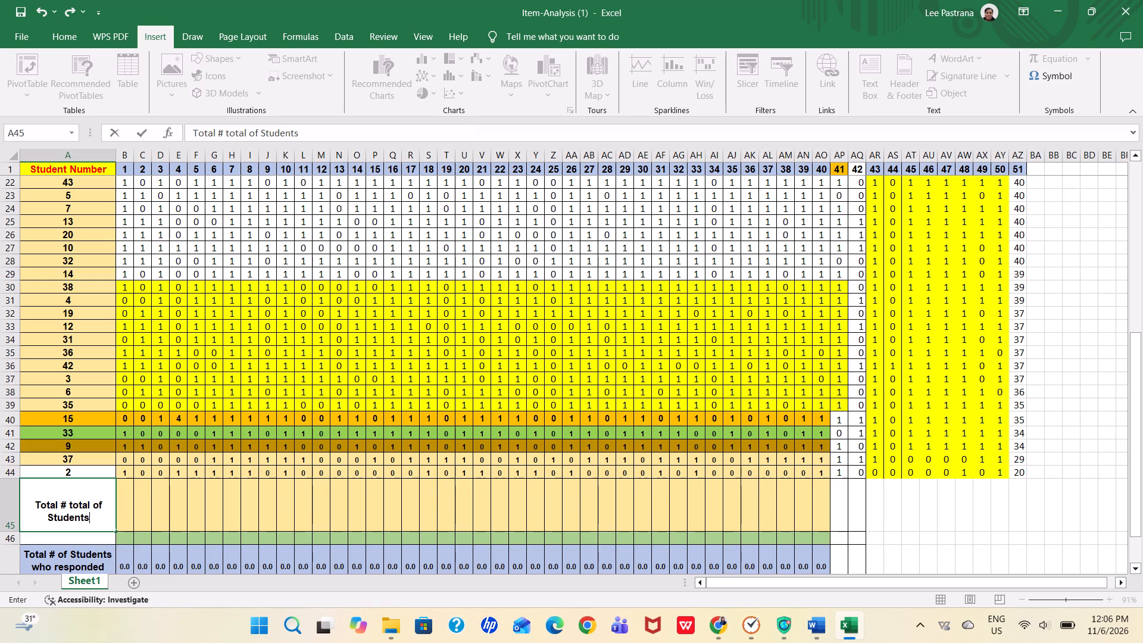
{"action": "key", "text": "space"}
{"action": "type", "text": "who responded correctly"}
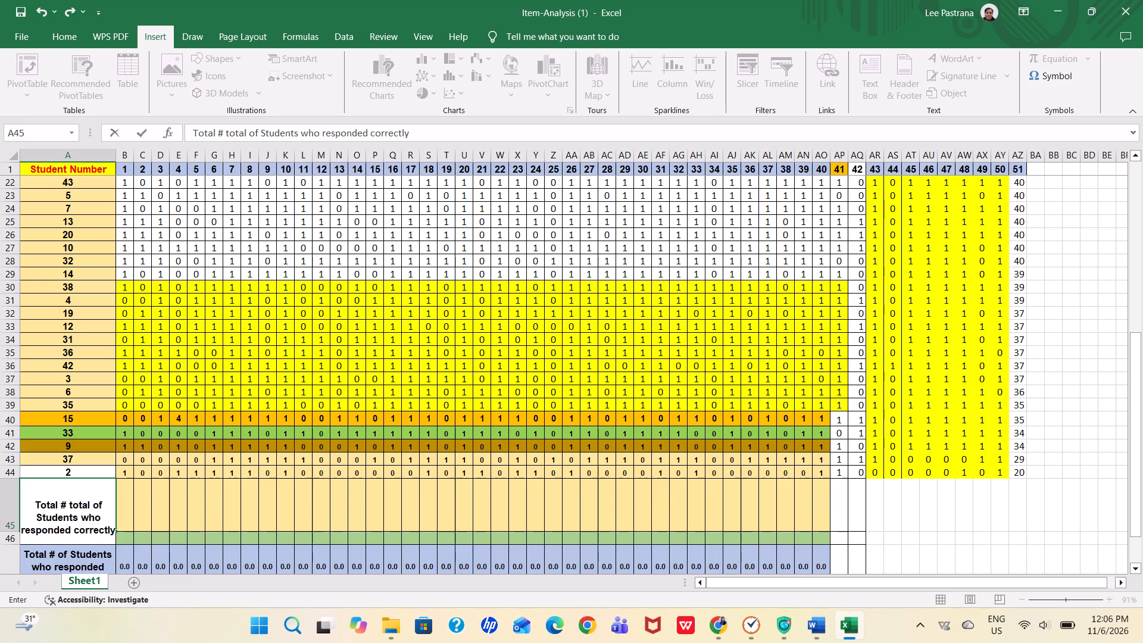
{"action": "key", "text": "Return"}
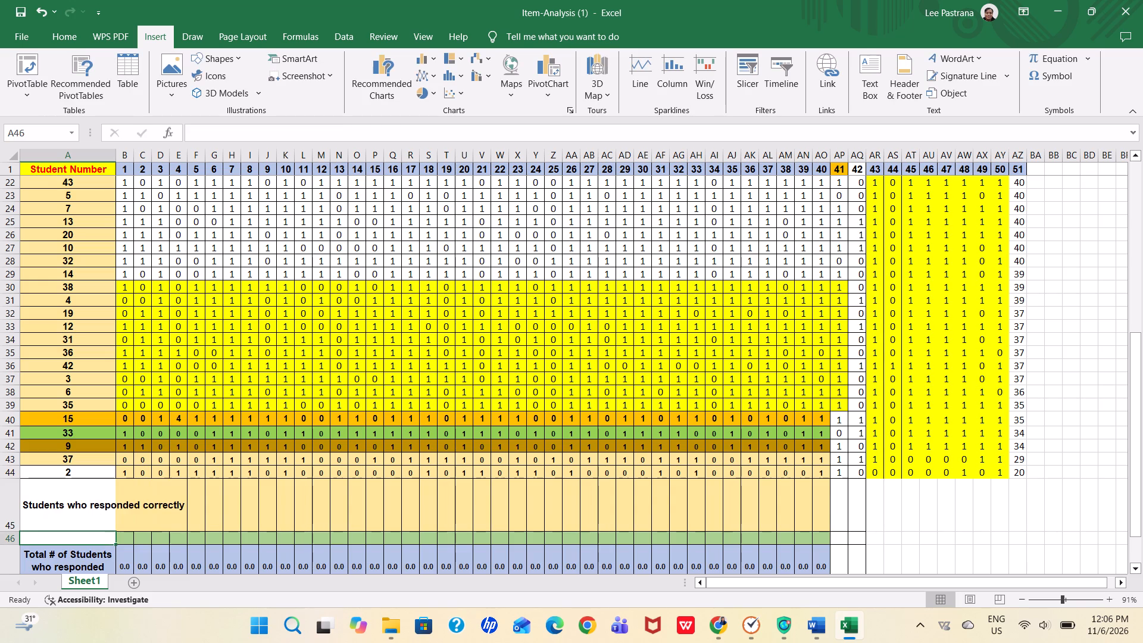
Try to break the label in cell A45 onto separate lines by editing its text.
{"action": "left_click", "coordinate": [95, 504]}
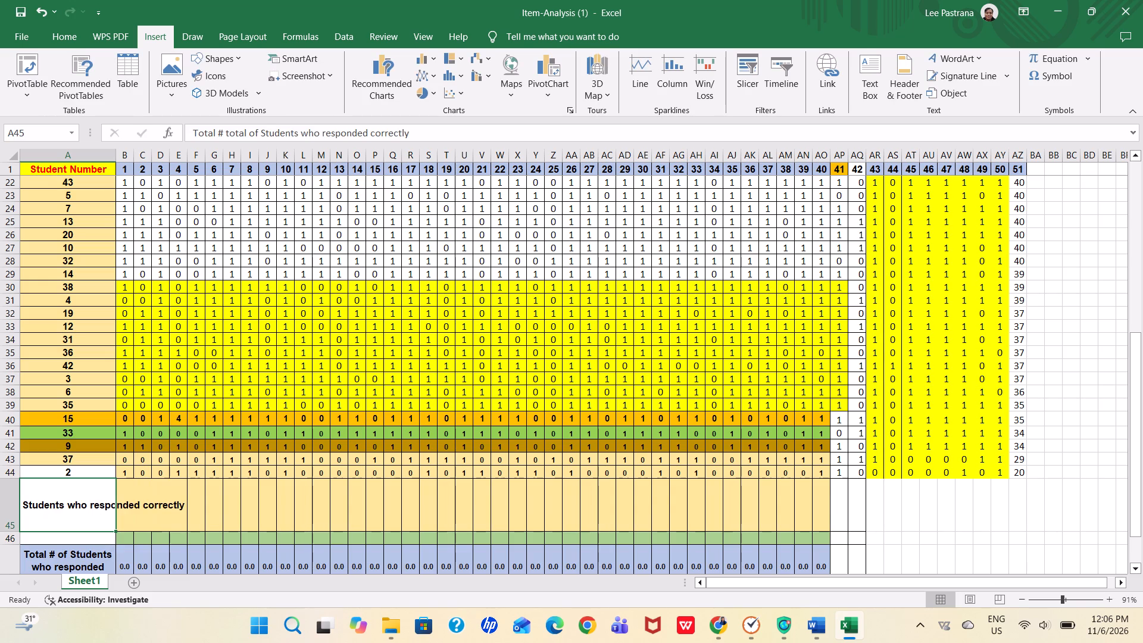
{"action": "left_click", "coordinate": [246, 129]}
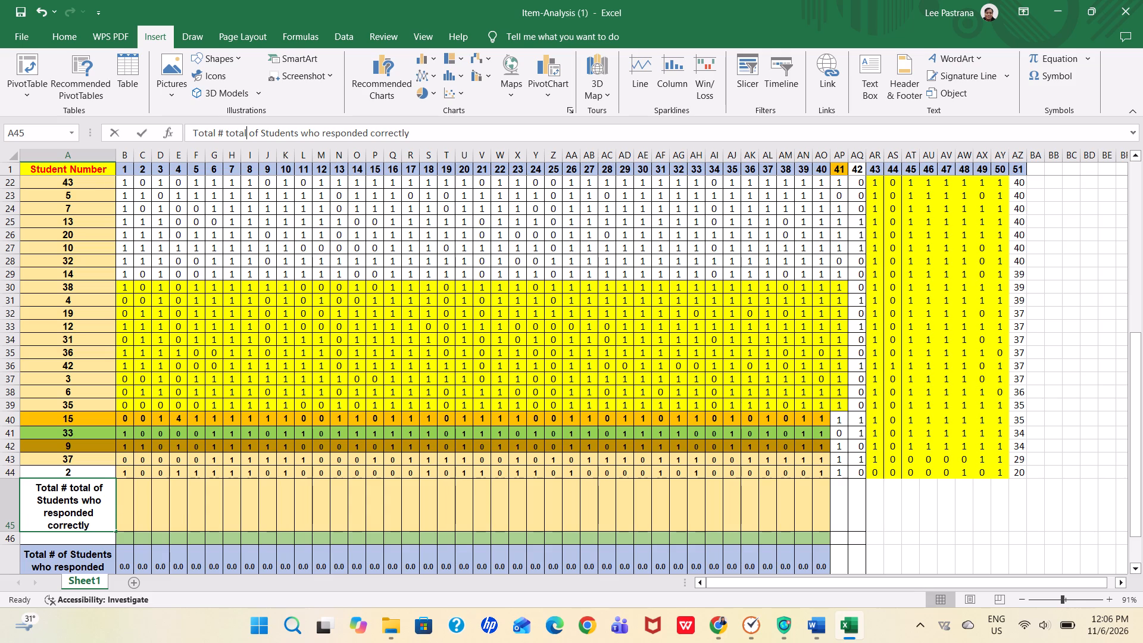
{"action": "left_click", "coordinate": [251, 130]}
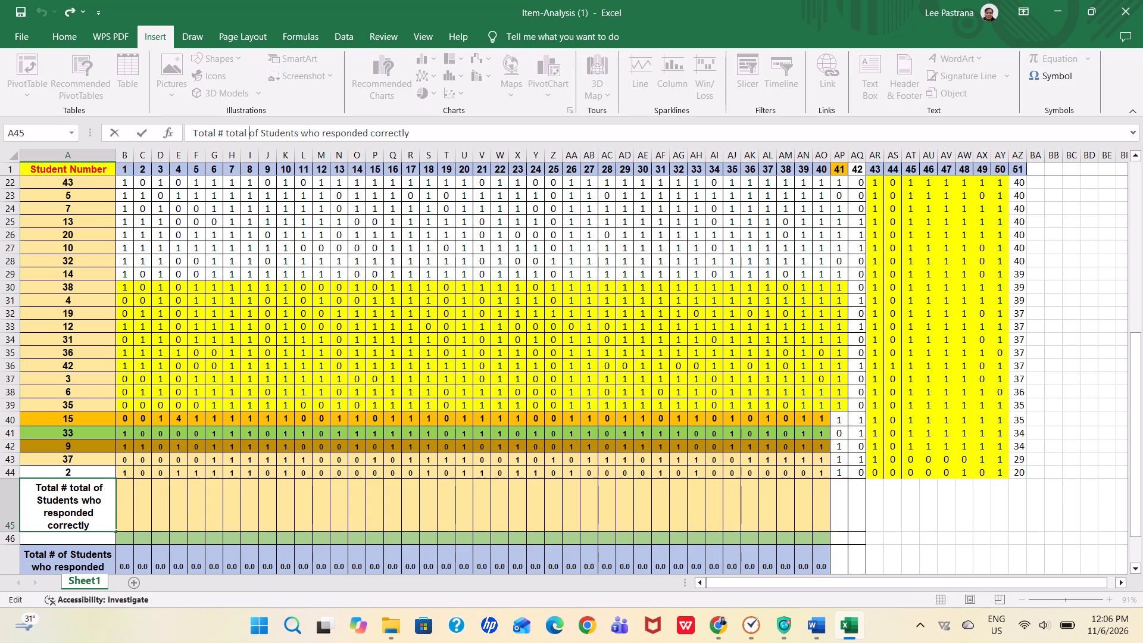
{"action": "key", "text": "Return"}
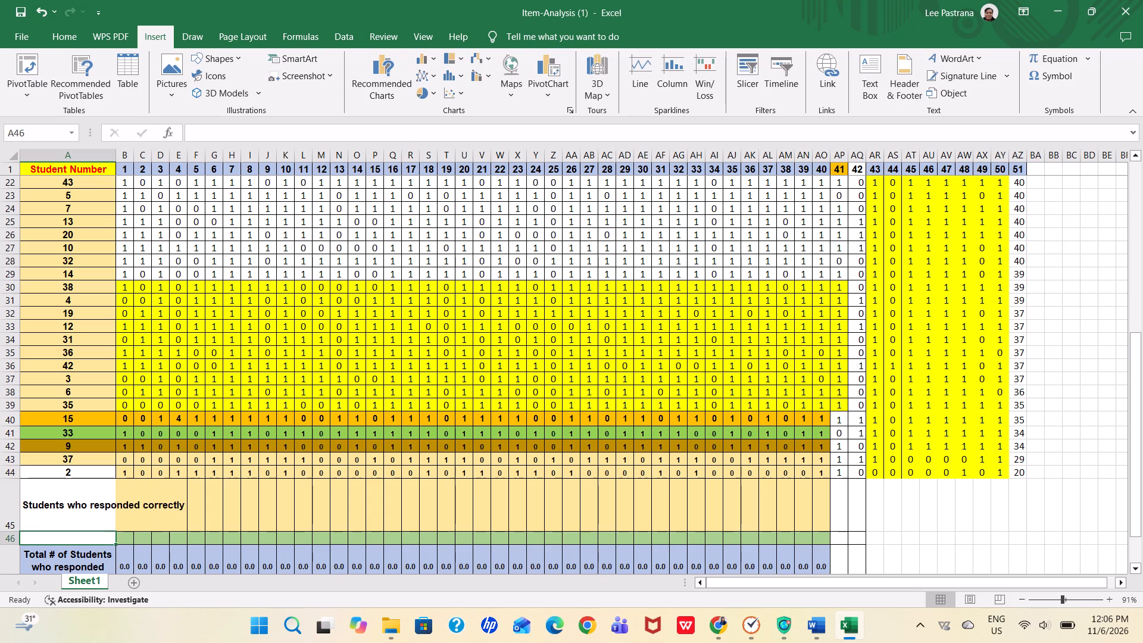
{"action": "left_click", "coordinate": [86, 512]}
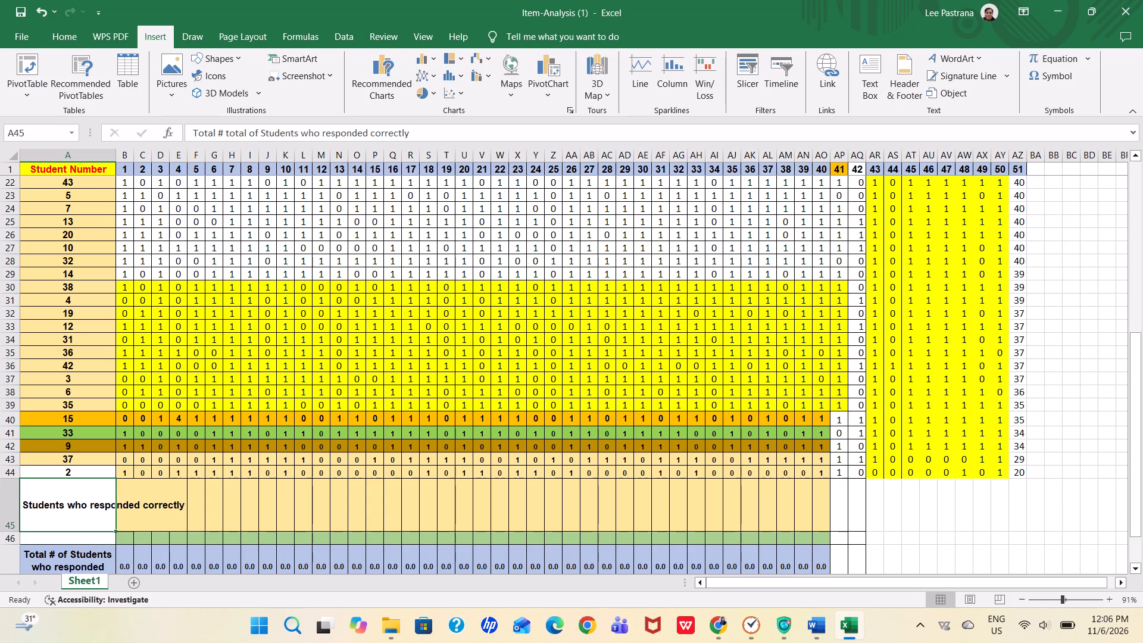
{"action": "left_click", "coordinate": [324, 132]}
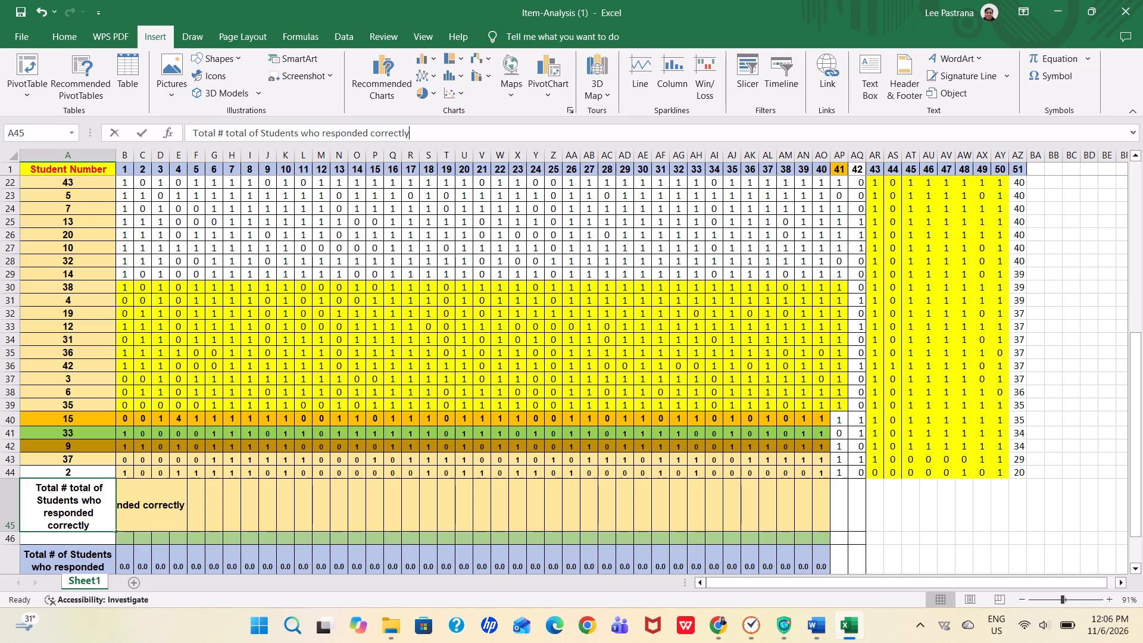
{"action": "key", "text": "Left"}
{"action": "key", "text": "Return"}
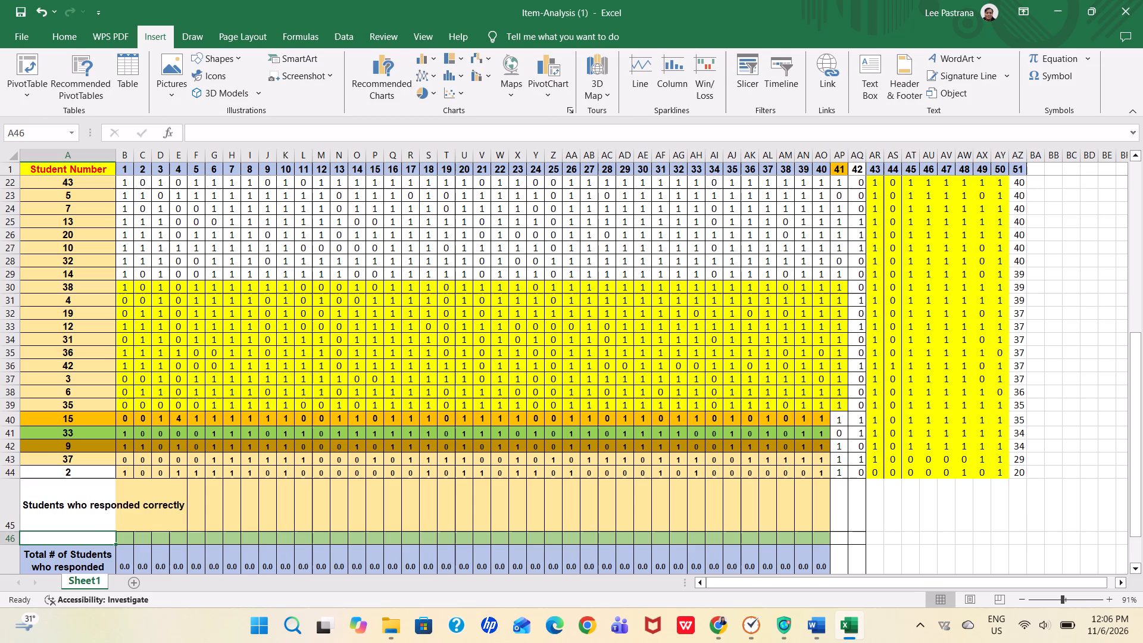
Clear the score in cell O37, student 3's response to item 14.
{"action": "left_click", "coordinate": [371, 269]}
{"action": "left_click", "coordinate": [354, 382]}
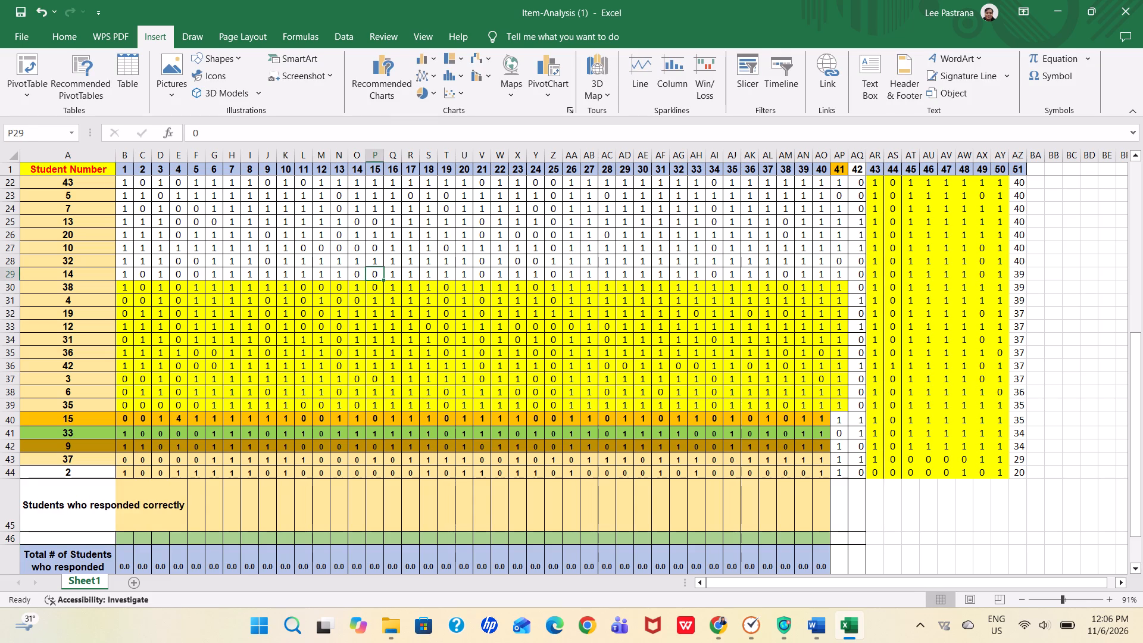
{"action": "left_click", "coordinate": [241, 129]}
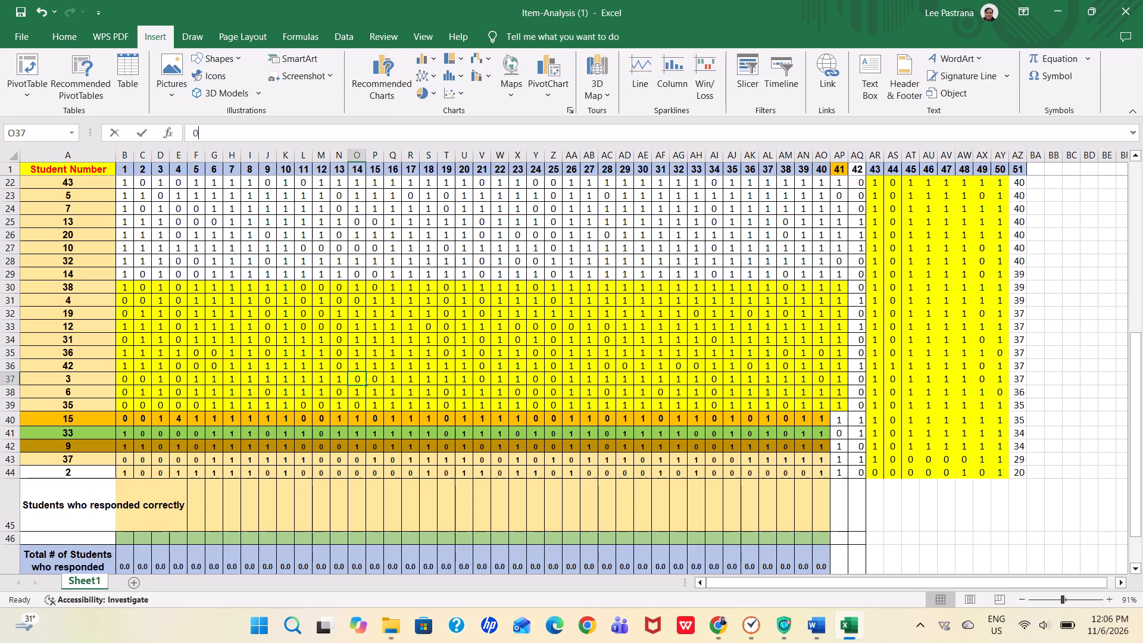
{"action": "key", "text": "BackSpace"}
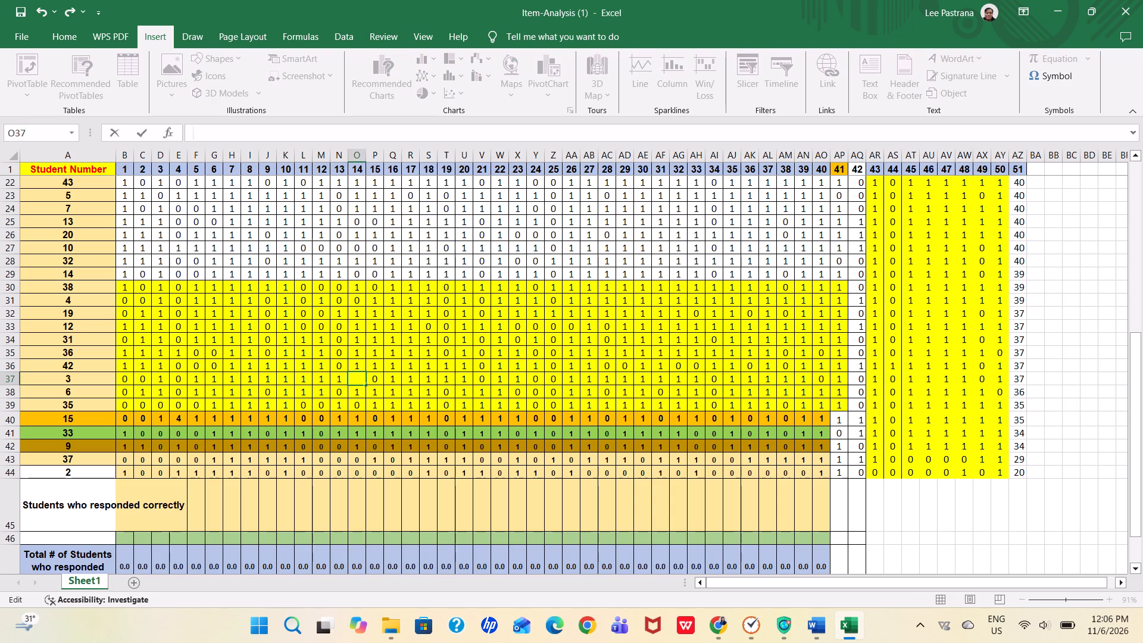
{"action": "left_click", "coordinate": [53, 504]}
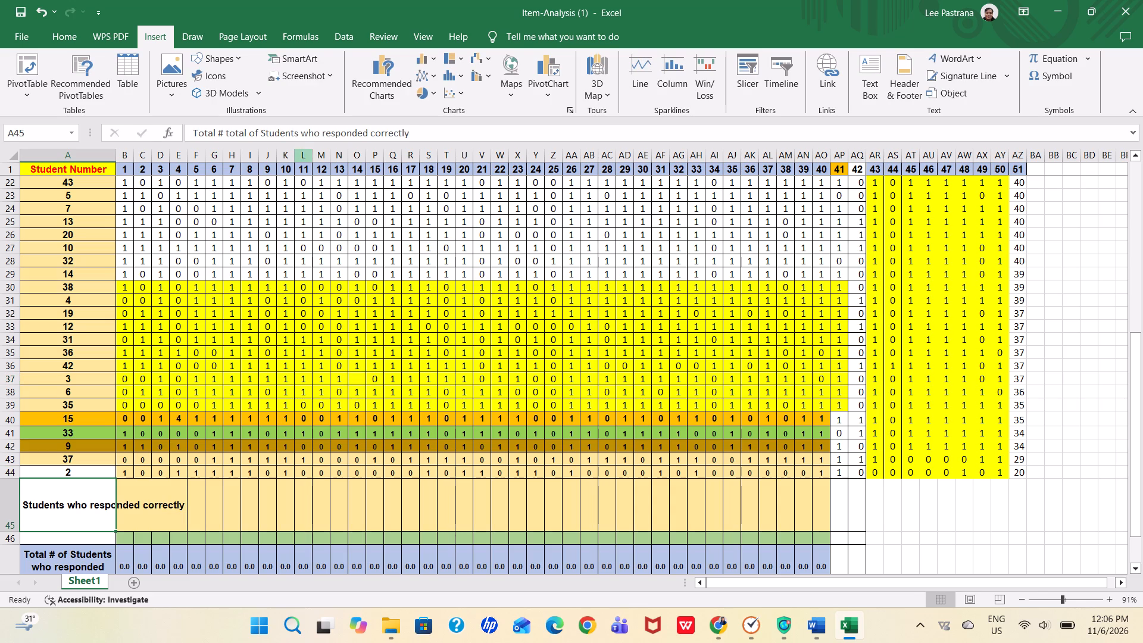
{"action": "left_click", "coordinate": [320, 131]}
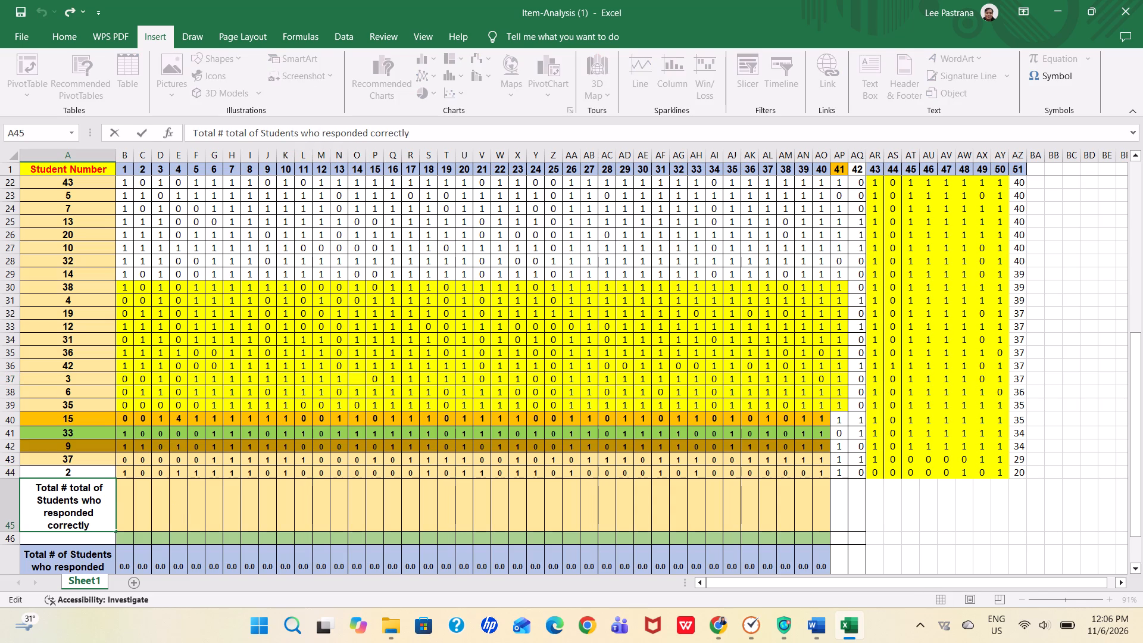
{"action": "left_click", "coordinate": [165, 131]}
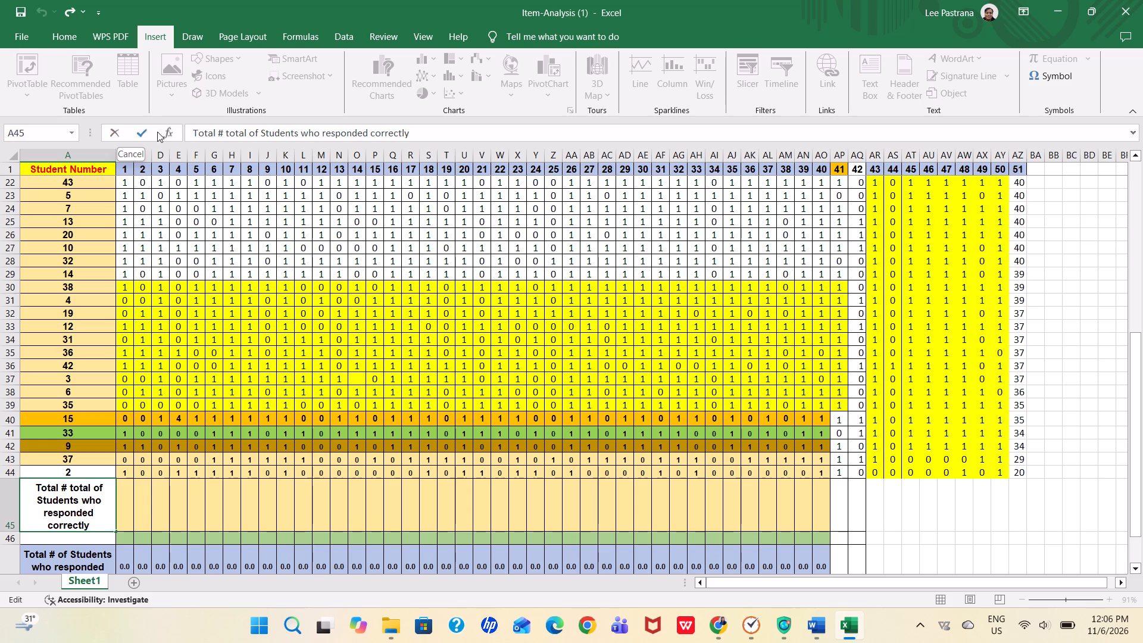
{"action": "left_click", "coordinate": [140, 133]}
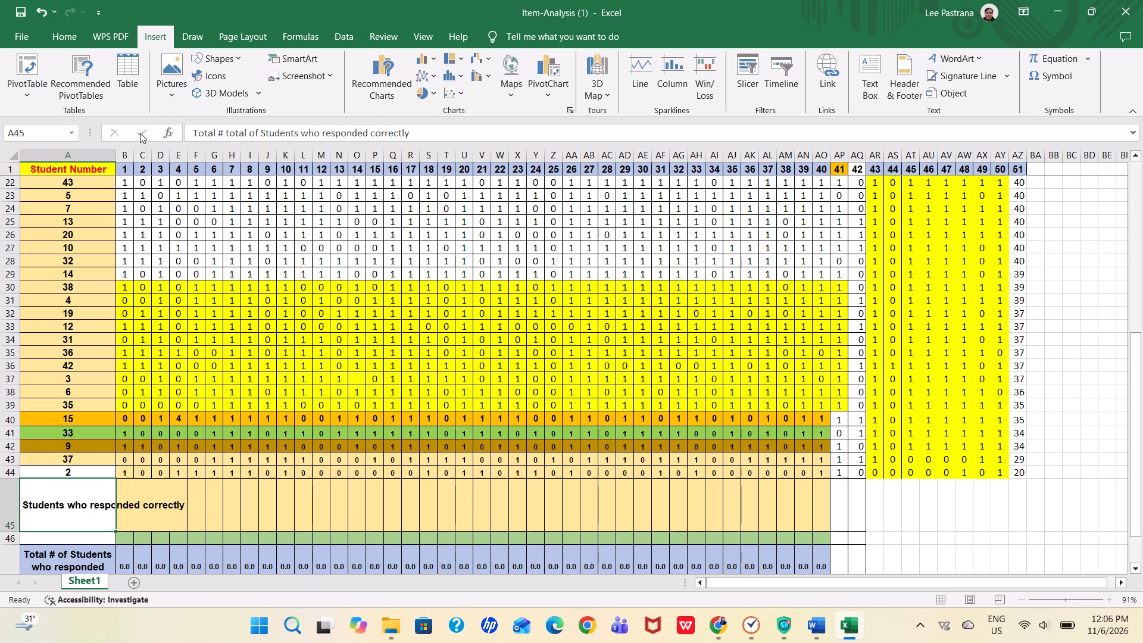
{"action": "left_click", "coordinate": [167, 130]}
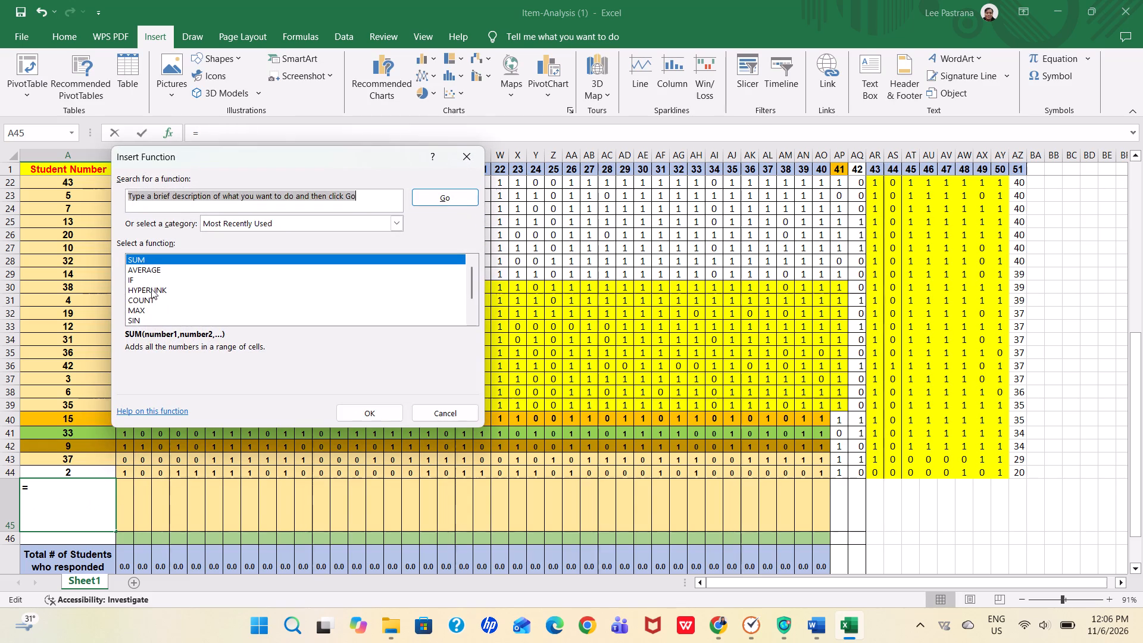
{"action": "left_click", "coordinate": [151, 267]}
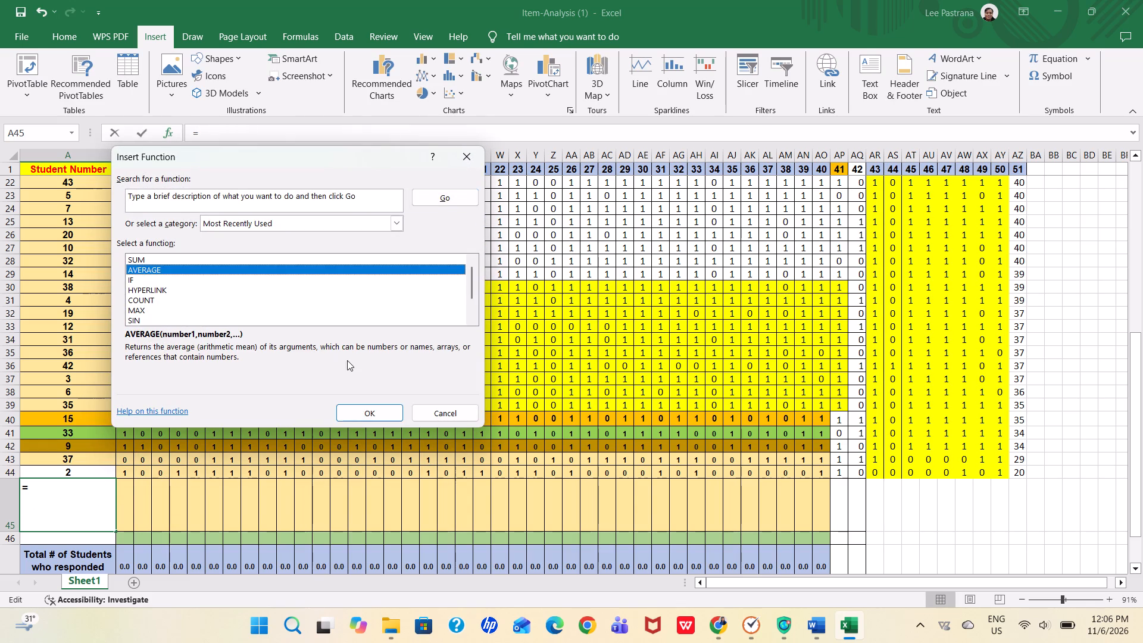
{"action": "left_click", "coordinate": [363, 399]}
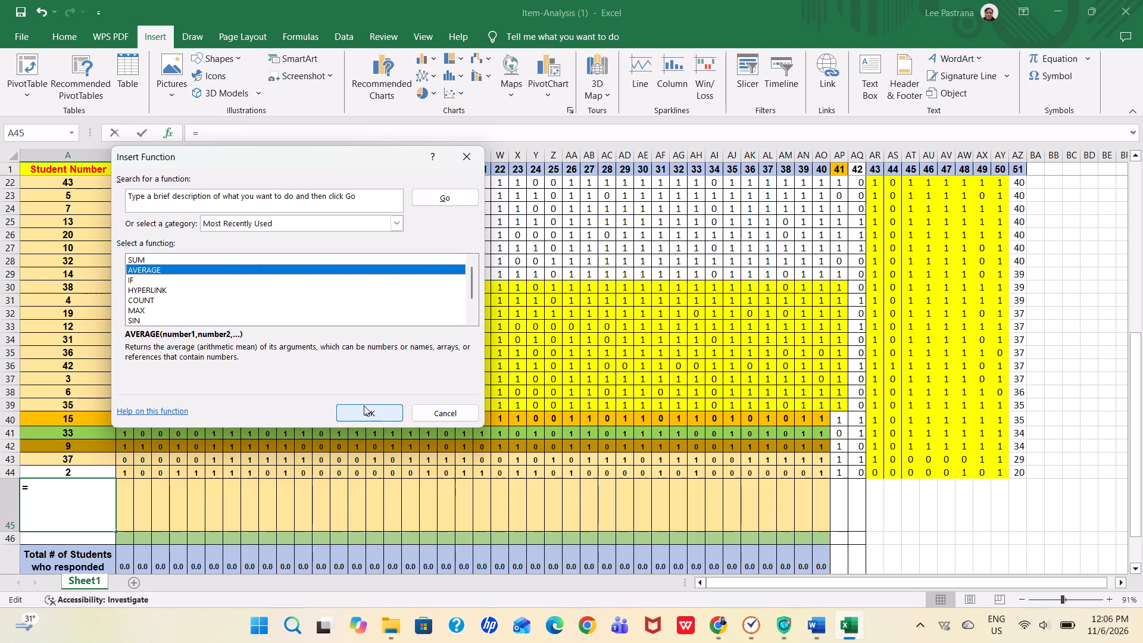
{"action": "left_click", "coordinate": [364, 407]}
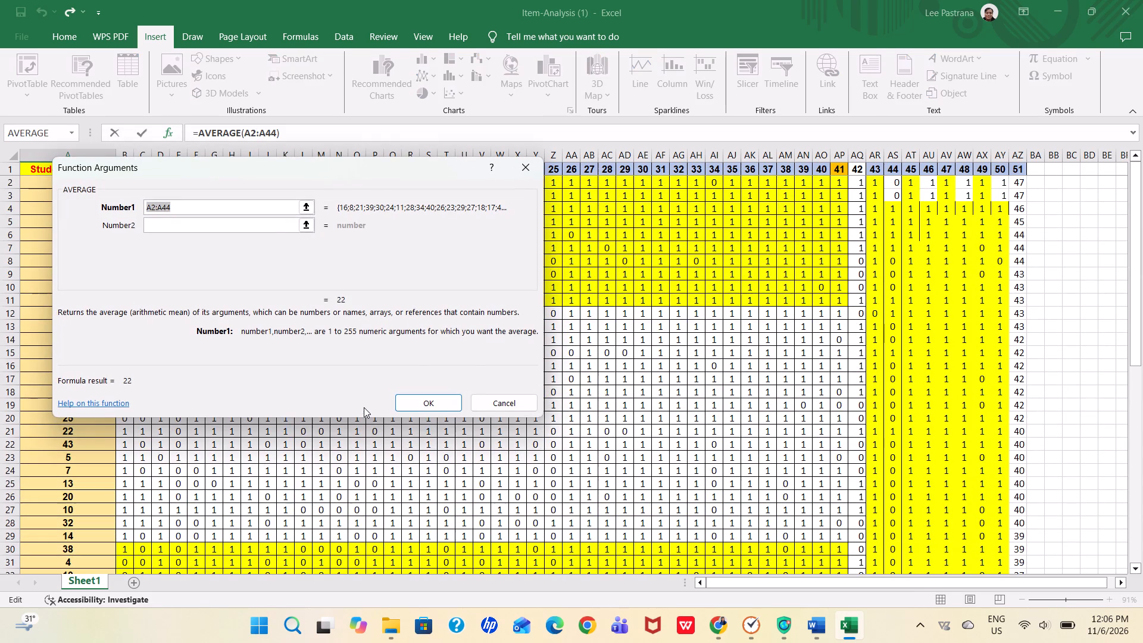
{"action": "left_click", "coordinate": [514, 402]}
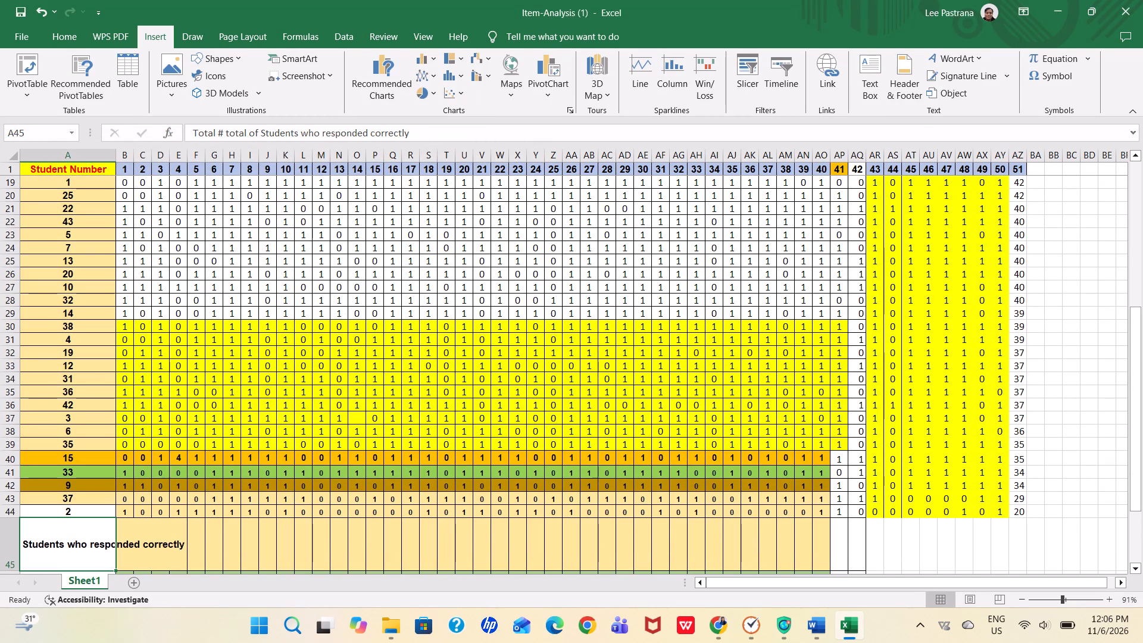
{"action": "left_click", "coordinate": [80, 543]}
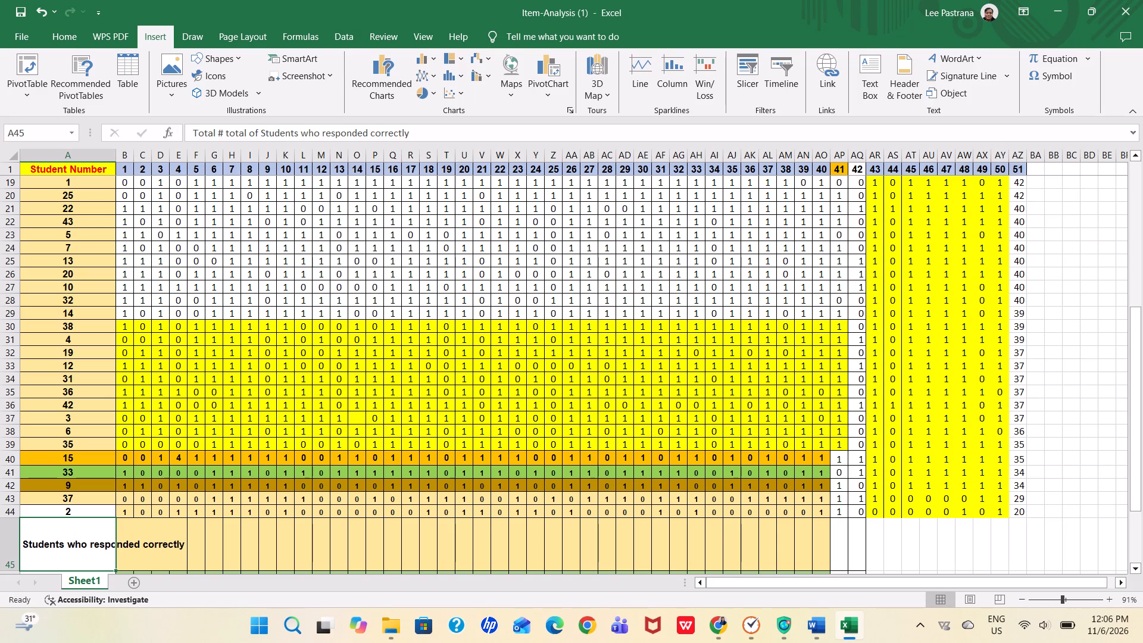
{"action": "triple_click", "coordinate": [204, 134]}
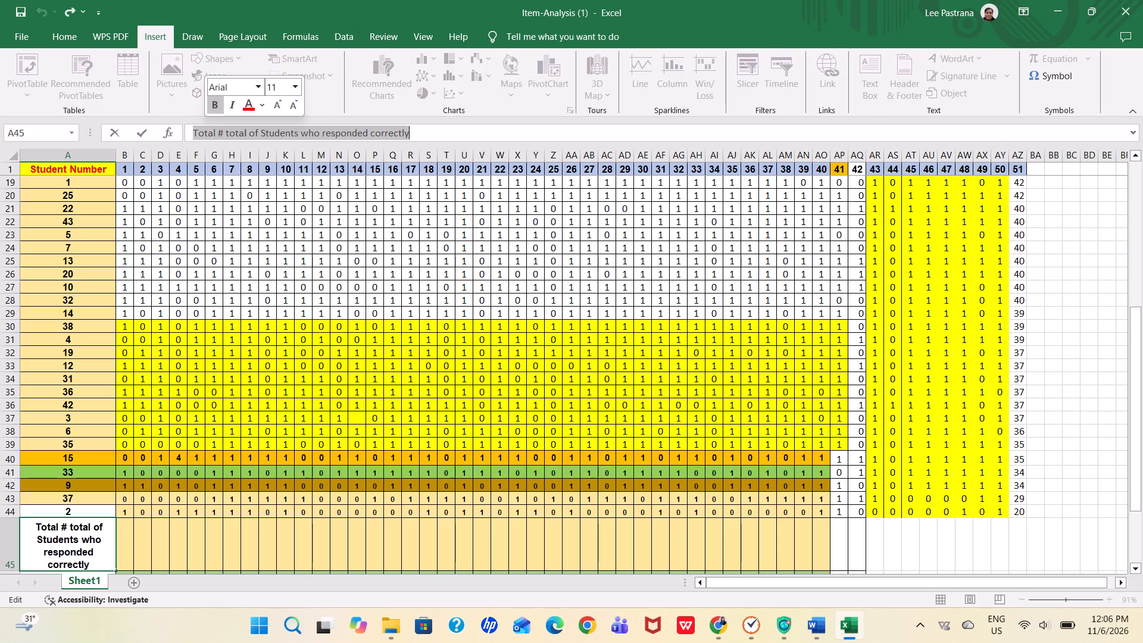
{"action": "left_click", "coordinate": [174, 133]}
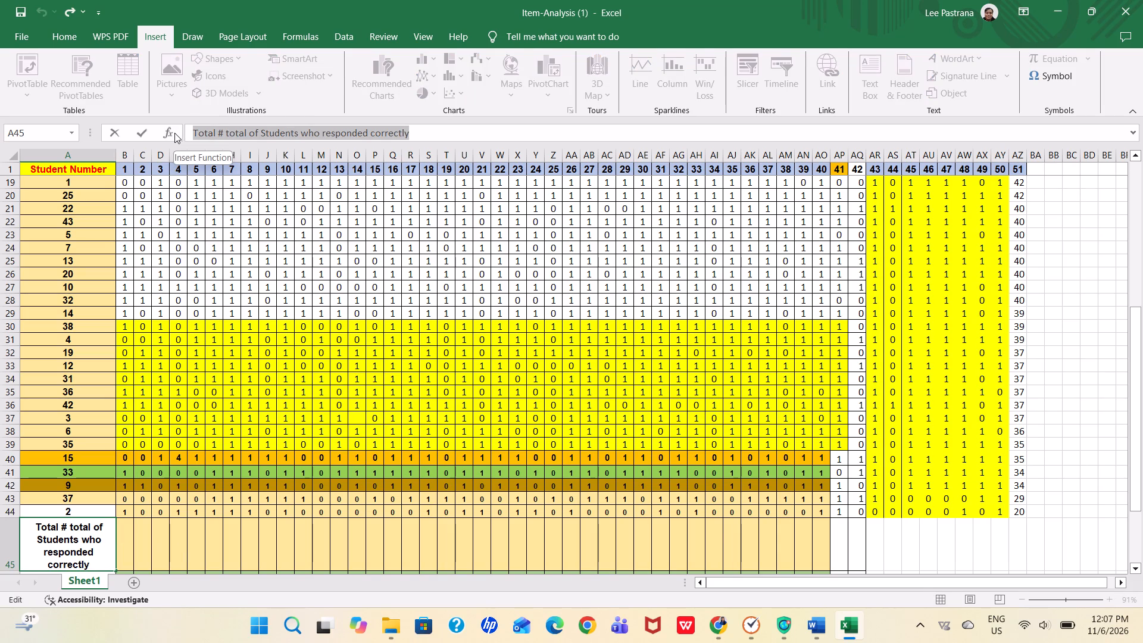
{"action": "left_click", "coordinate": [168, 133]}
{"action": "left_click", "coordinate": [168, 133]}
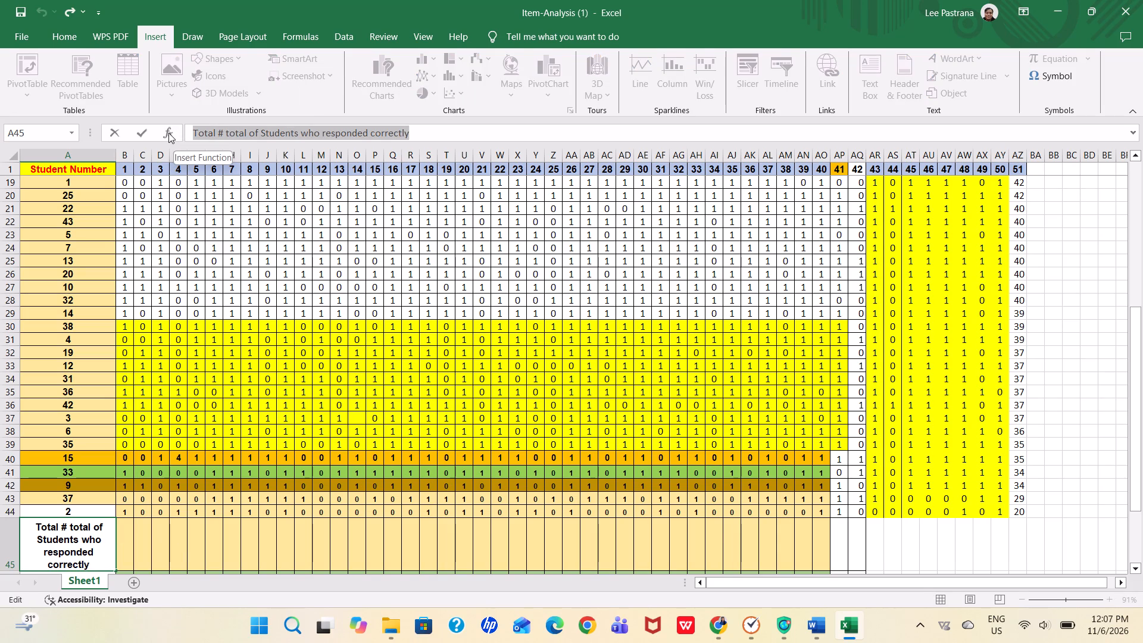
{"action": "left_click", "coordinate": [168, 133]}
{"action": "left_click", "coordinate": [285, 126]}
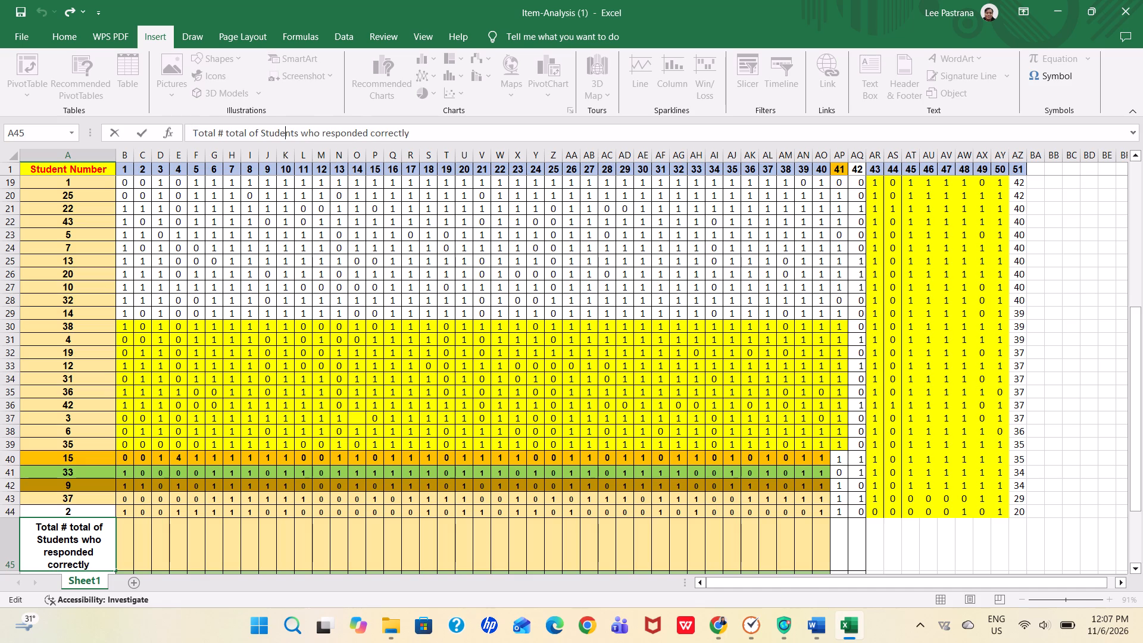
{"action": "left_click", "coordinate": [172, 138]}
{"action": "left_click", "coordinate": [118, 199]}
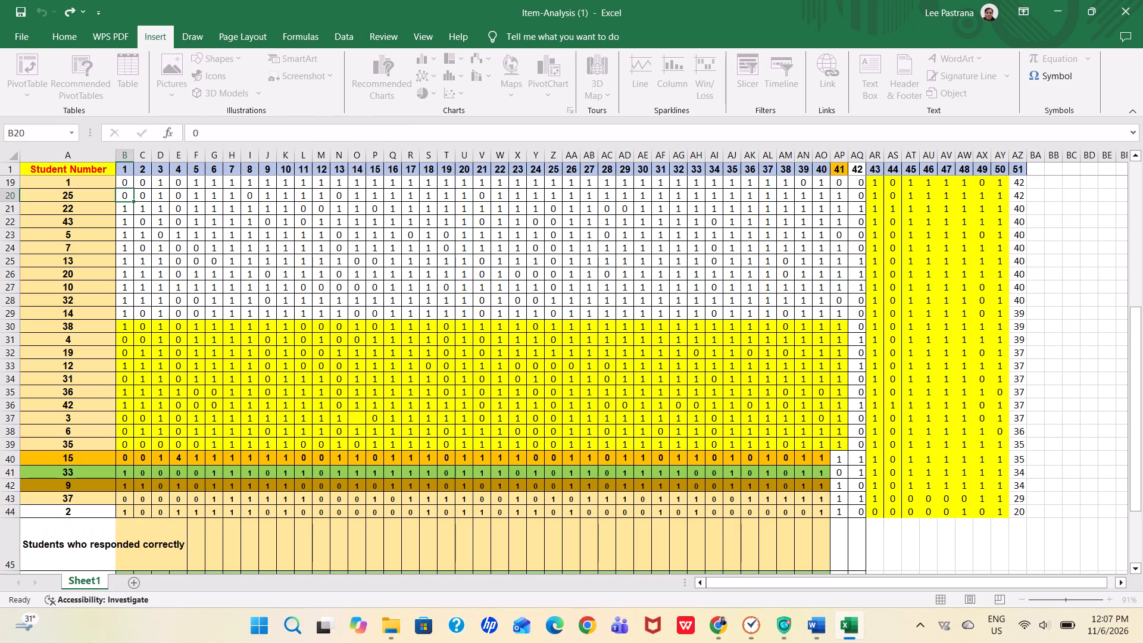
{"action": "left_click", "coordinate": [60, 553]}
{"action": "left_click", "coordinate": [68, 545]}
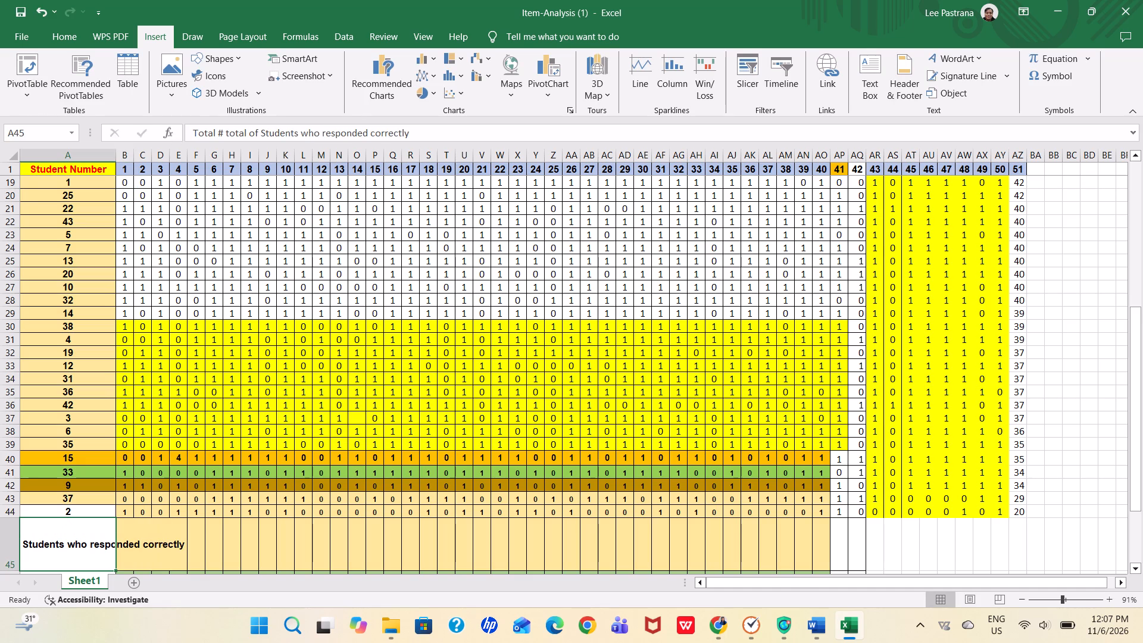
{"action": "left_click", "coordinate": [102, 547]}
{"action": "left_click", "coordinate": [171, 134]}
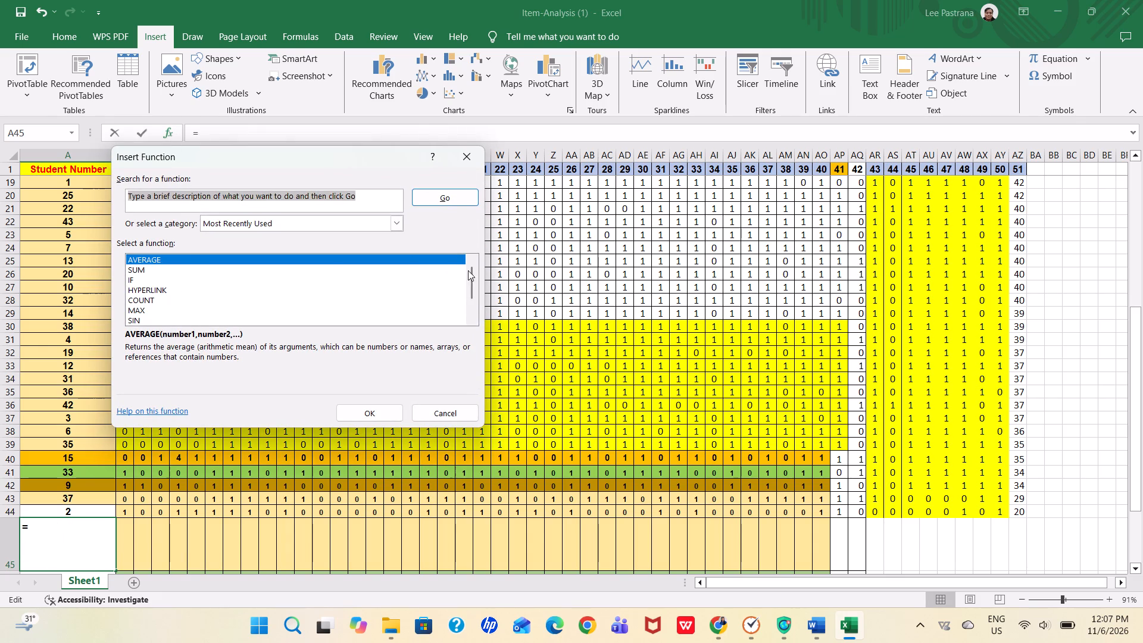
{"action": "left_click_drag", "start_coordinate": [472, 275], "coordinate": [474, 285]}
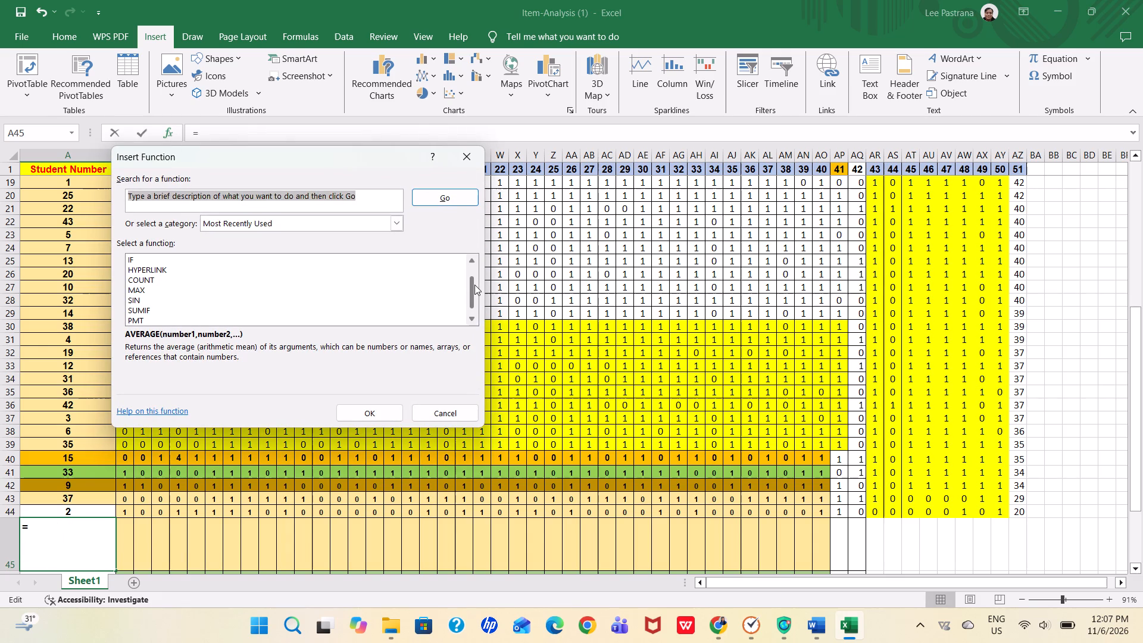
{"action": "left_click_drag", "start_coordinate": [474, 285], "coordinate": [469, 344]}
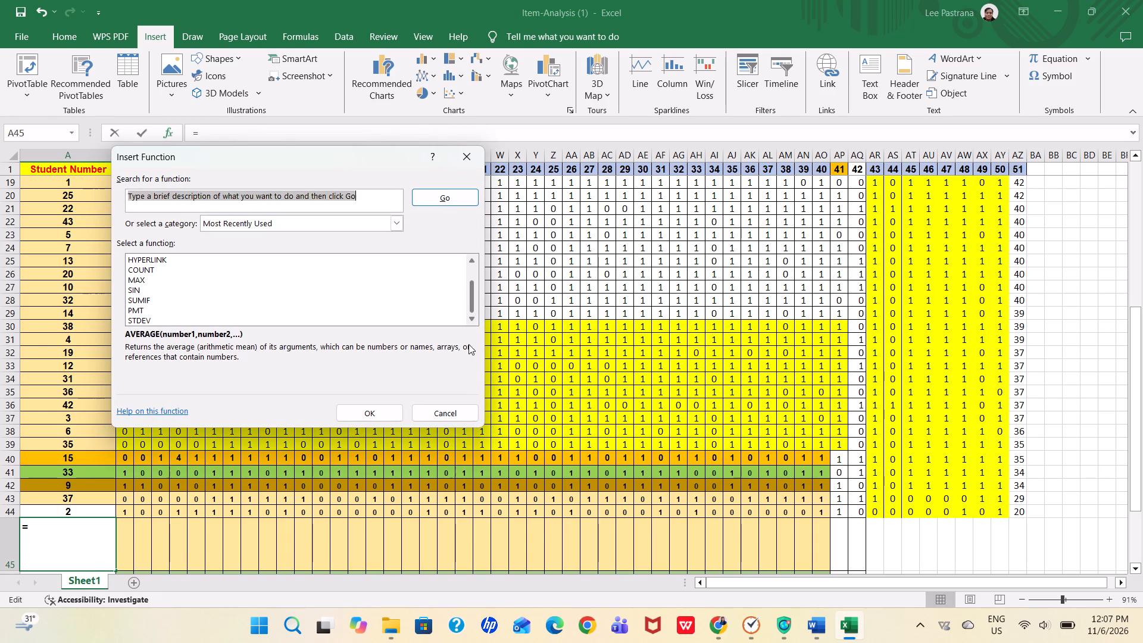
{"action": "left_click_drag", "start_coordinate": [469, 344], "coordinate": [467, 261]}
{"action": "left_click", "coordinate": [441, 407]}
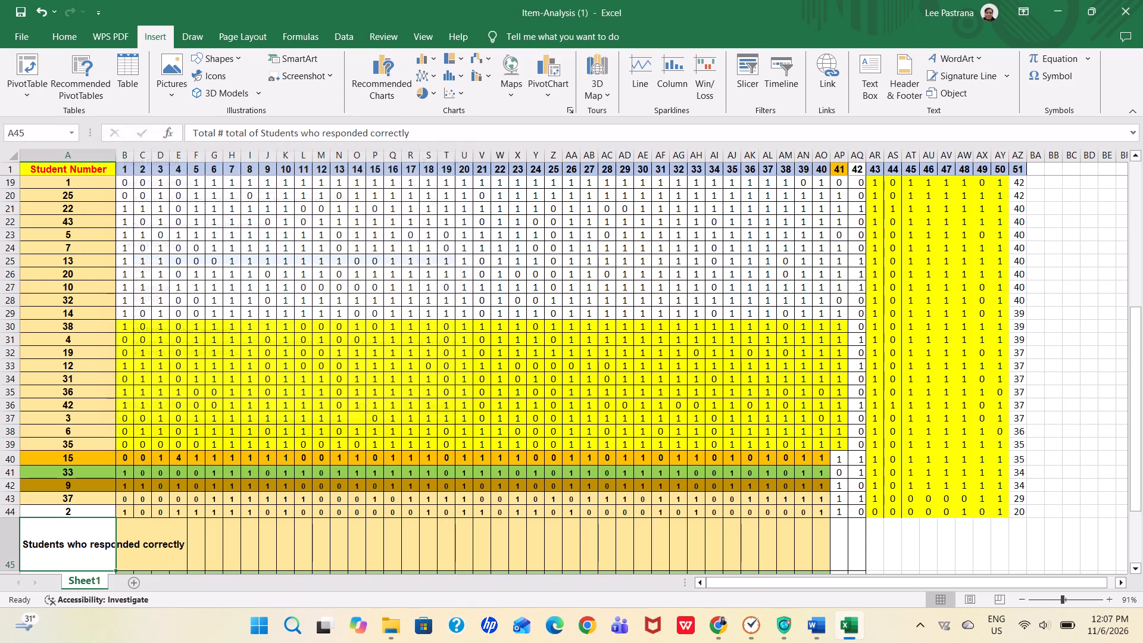
Clear the label text "Total # total of Students who responded correctly" from cell A45.
{"action": "left_click", "coordinate": [101, 545]}
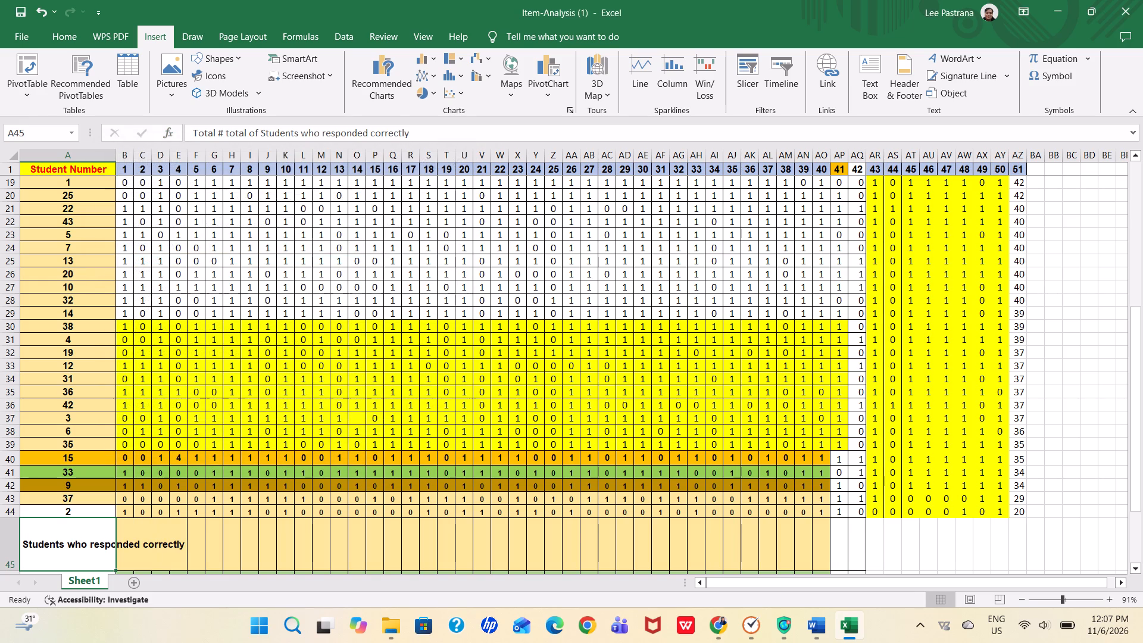
{"action": "left_click", "coordinate": [419, 132]}
{"action": "left_click_drag", "start_coordinate": [419, 132], "coordinate": [289, 133]}
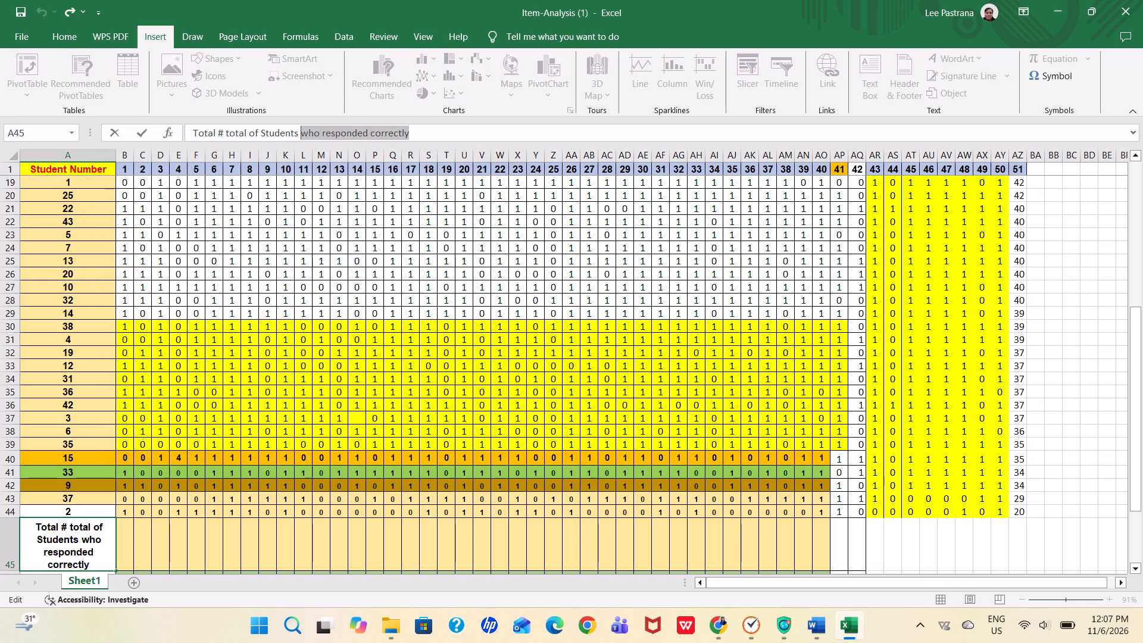
{"action": "left_click_drag", "start_coordinate": [289, 133], "coordinate": [202, 127]}
{"action": "key", "text": "BackSpace"}
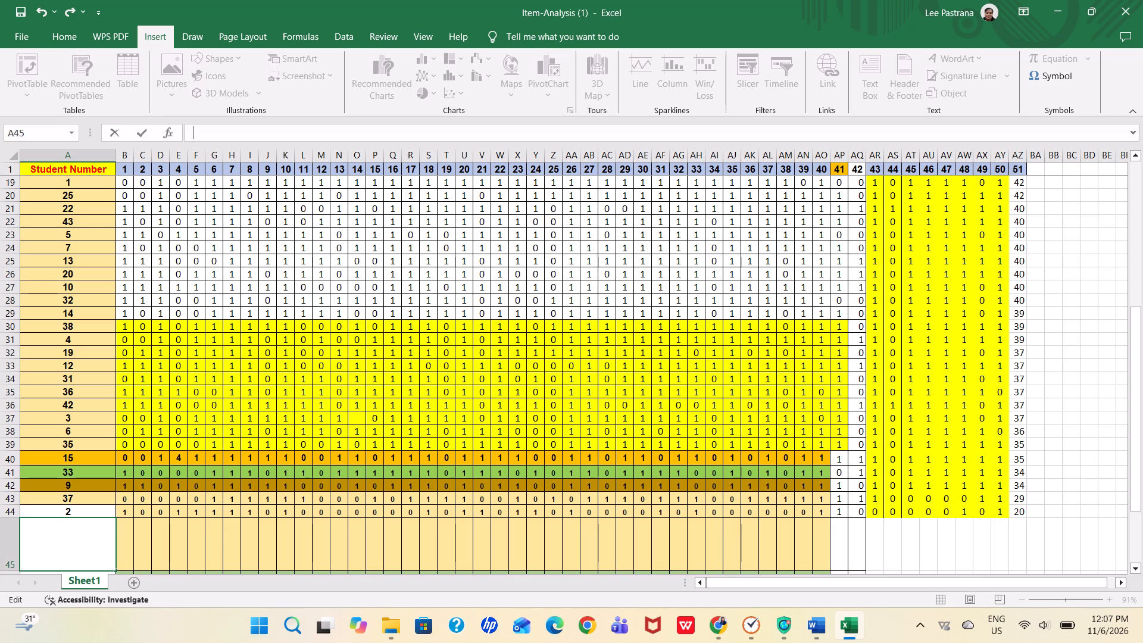
Move the multi-line label "Total # of Students who responded correctly" from cell A47 to cell A45.
{"action": "left_click_drag", "start_coordinate": [1142, 332], "coordinate": [1129, 382]}
{"action": "left_click_drag", "start_coordinate": [1142, 387], "coordinate": [1142, 410]}
{"action": "left_click_drag", "start_coordinate": [1137, 410], "coordinate": [1132, 467]}
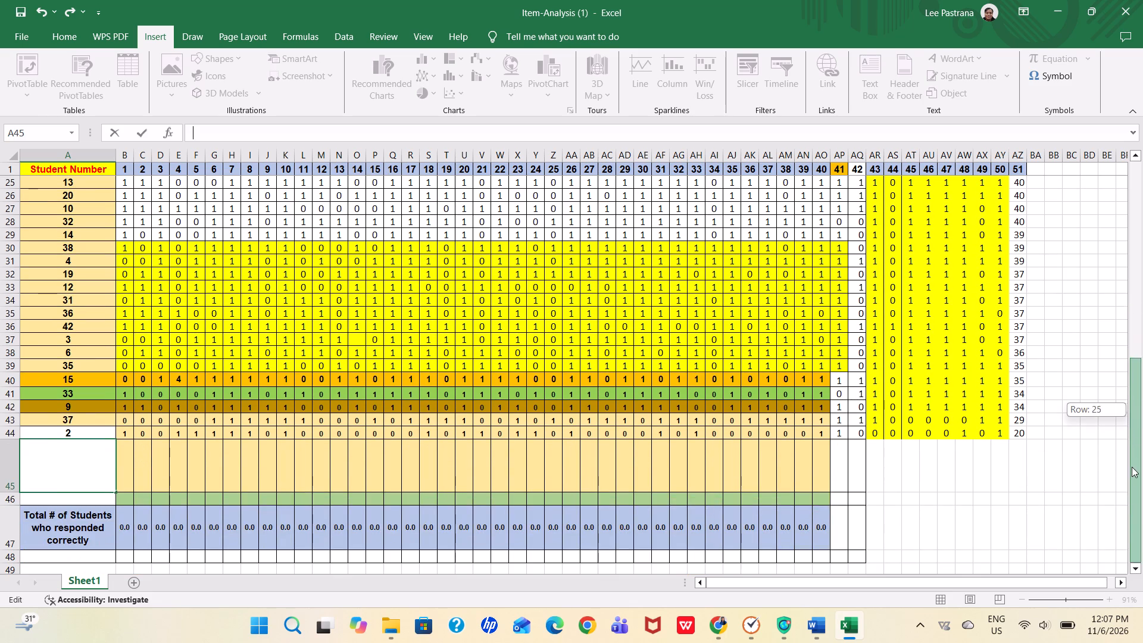
{"action": "left_click", "coordinate": [101, 516]}
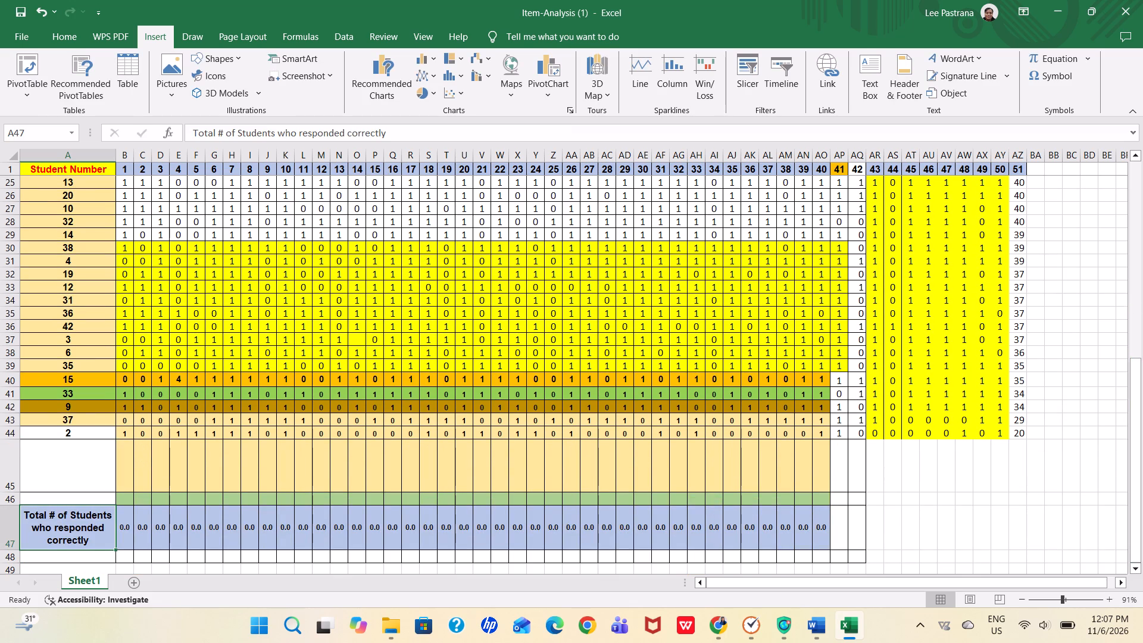
{"action": "left_click_drag", "start_coordinate": [97, 548], "coordinate": [95, 465]}
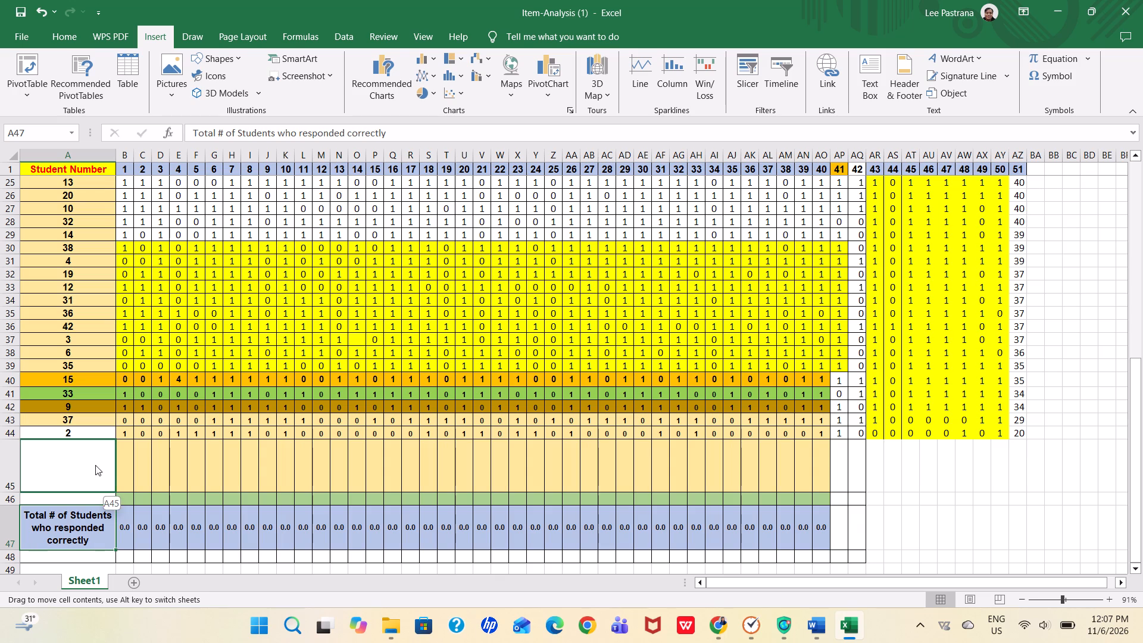
{"action": "left_click_drag", "start_coordinate": [95, 465], "coordinate": [95, 469]}
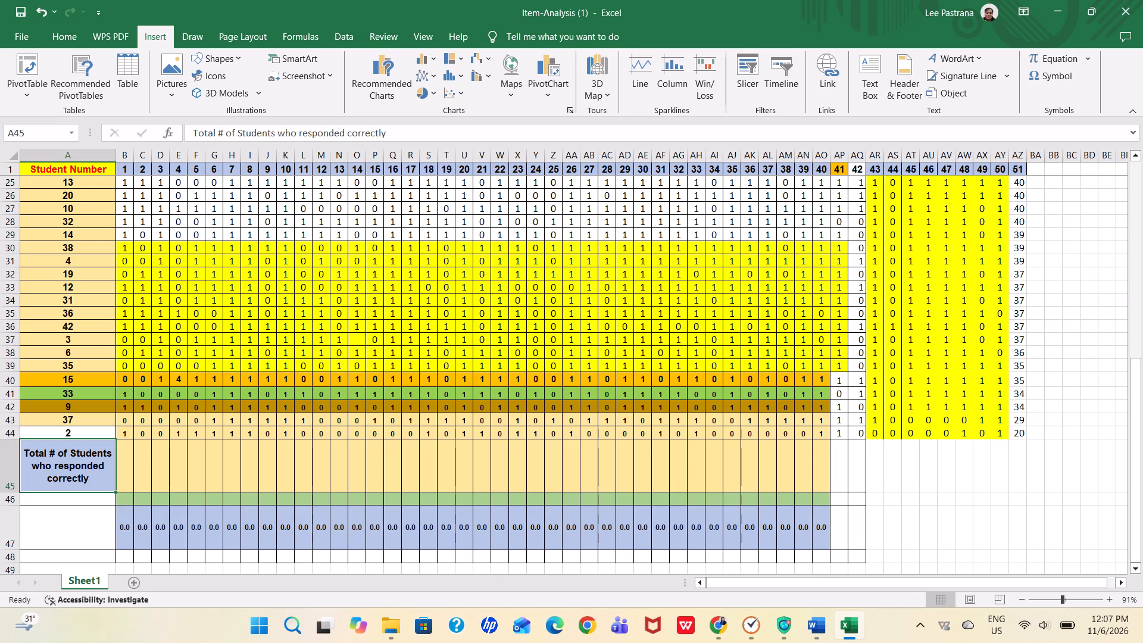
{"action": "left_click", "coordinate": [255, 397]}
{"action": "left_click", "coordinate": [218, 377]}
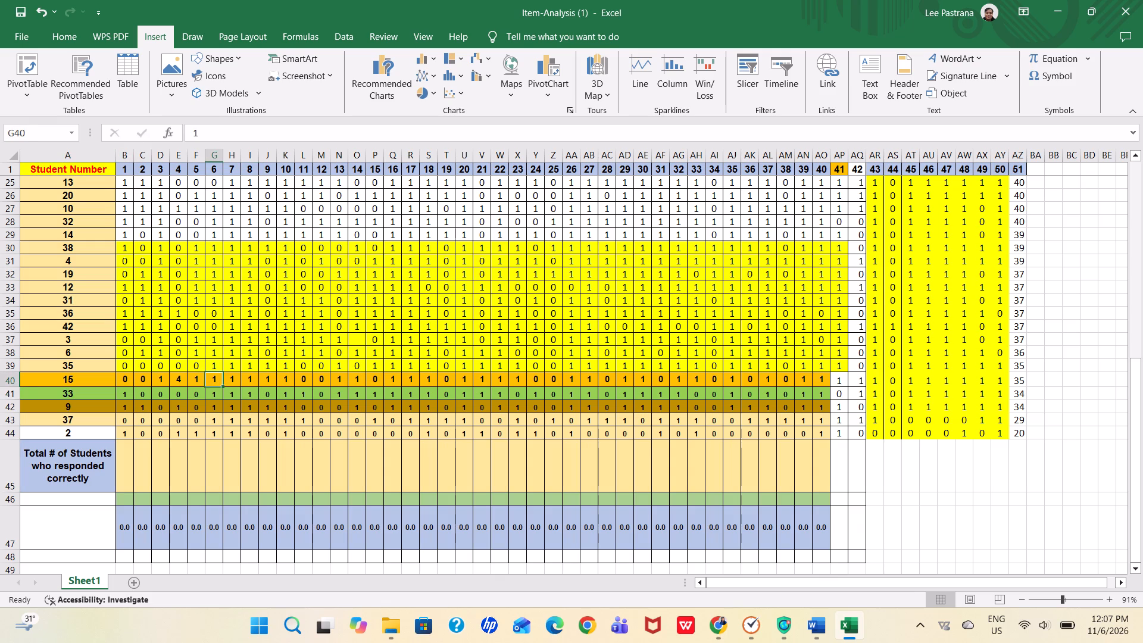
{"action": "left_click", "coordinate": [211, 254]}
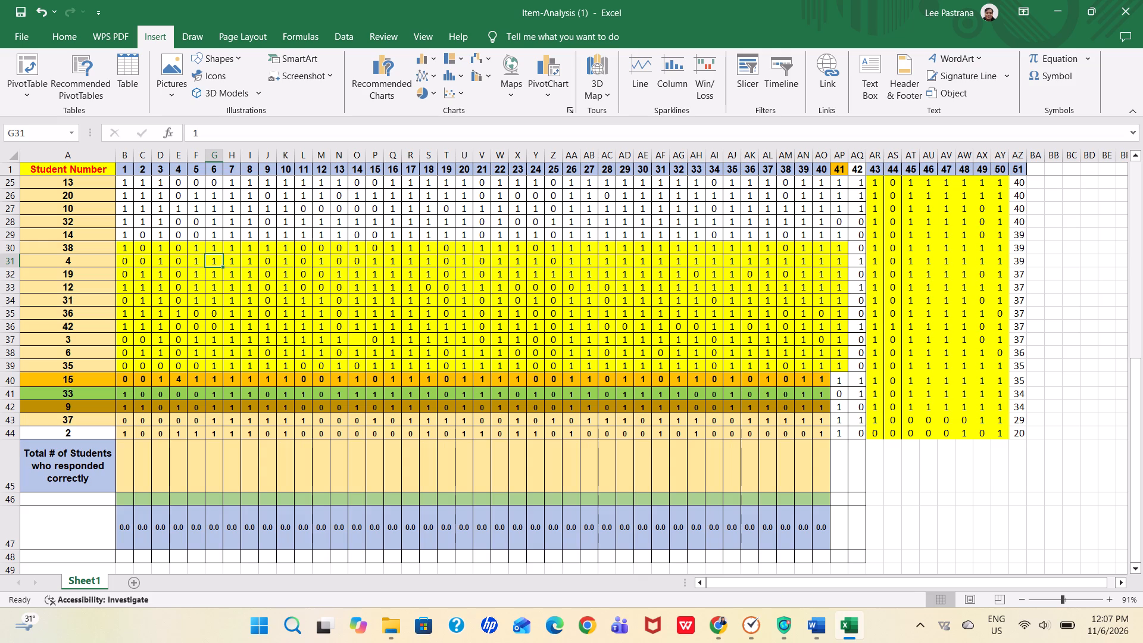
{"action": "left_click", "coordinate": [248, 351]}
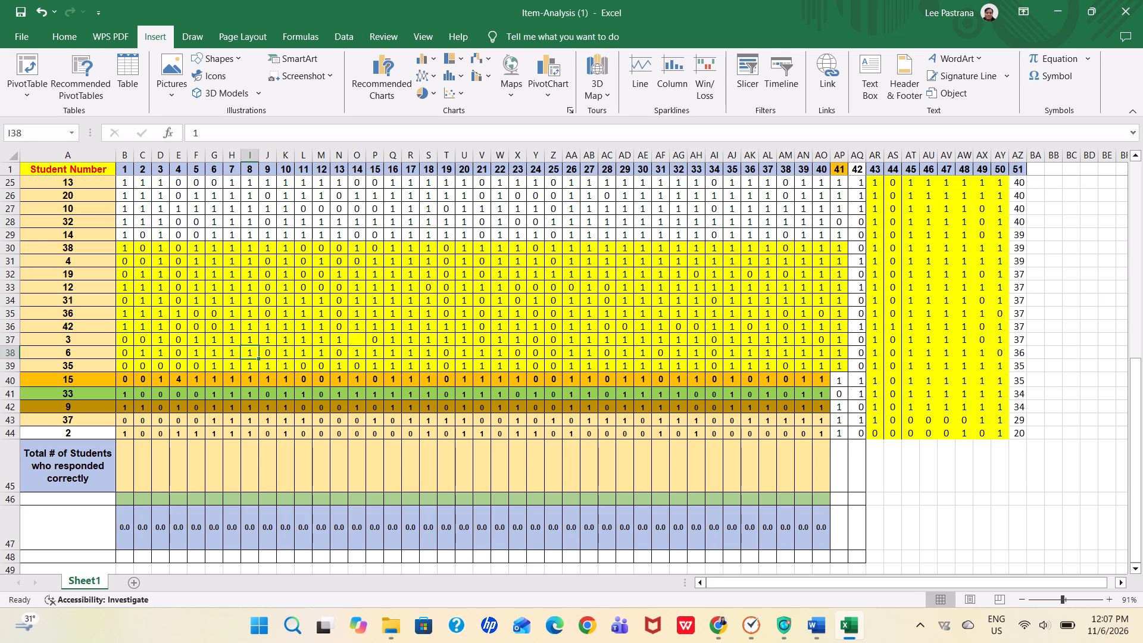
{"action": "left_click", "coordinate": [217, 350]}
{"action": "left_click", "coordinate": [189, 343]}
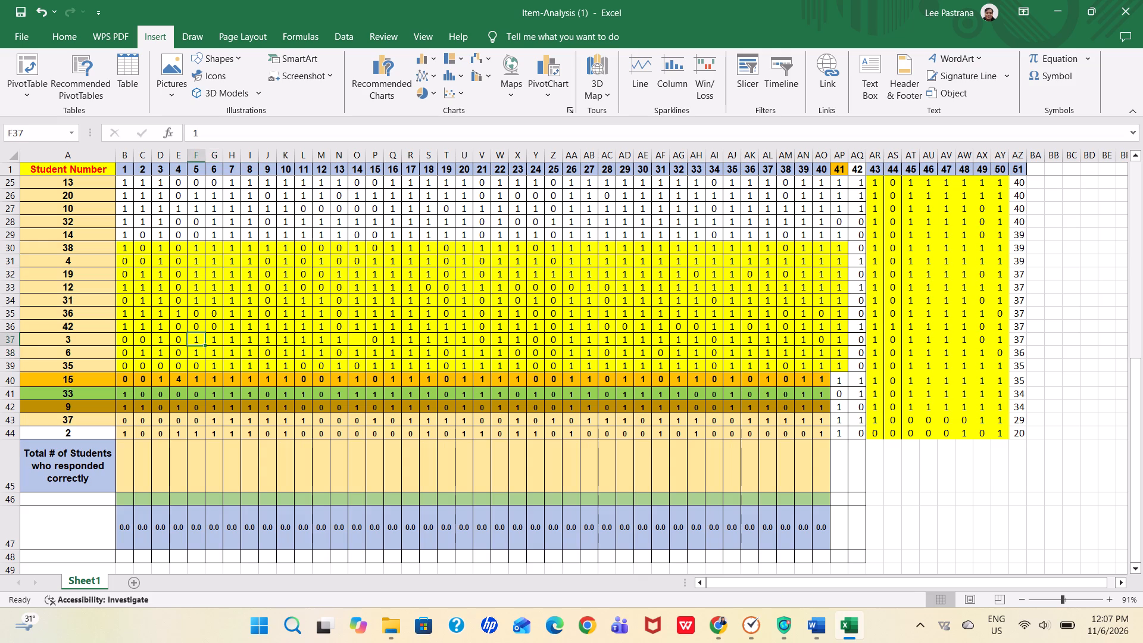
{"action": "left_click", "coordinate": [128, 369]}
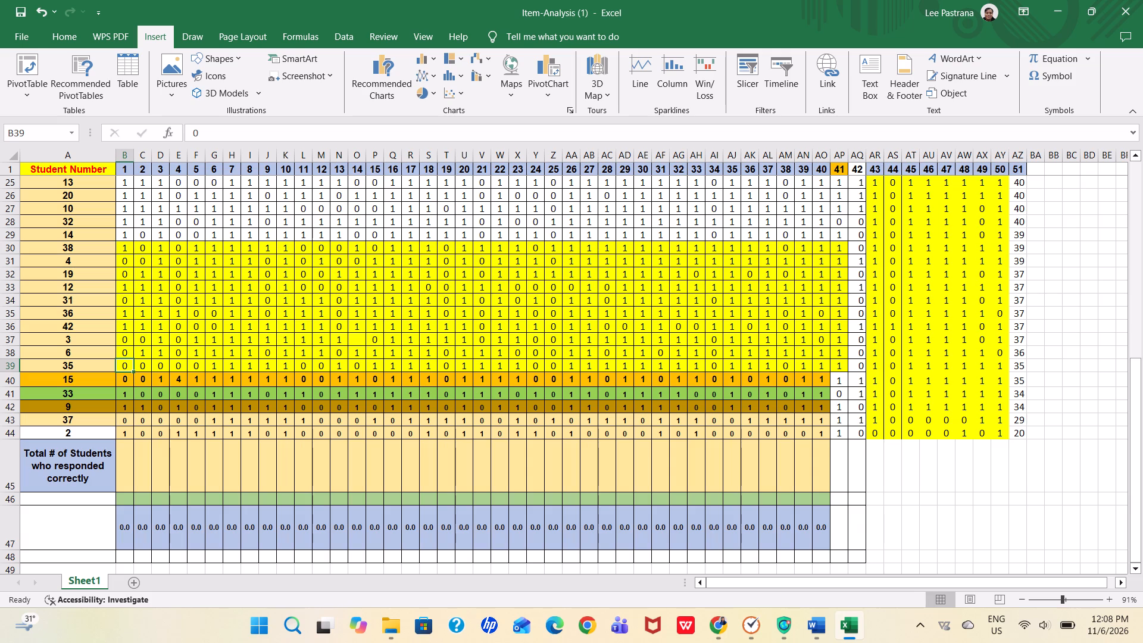
Select all students' scores for items 1 to 50, range B2:AY44, and check them against the empty totals row.
{"action": "left_click_drag", "start_coordinate": [1142, 396], "coordinate": [1142, 395]}
{"action": "left_click_drag", "start_coordinate": [1142, 395], "coordinate": [1141, 380]}
{"action": "left_click_drag", "start_coordinate": [1138, 395], "coordinate": [1135, 364]}
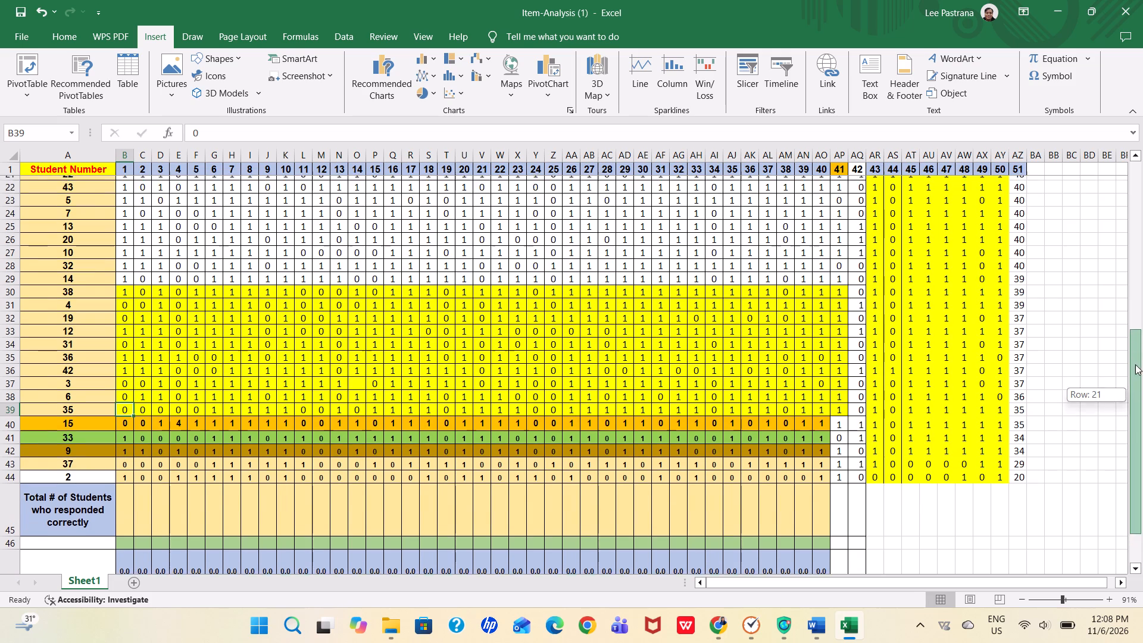
{"action": "left_click_drag", "start_coordinate": [1135, 364], "coordinate": [1135, 366]}
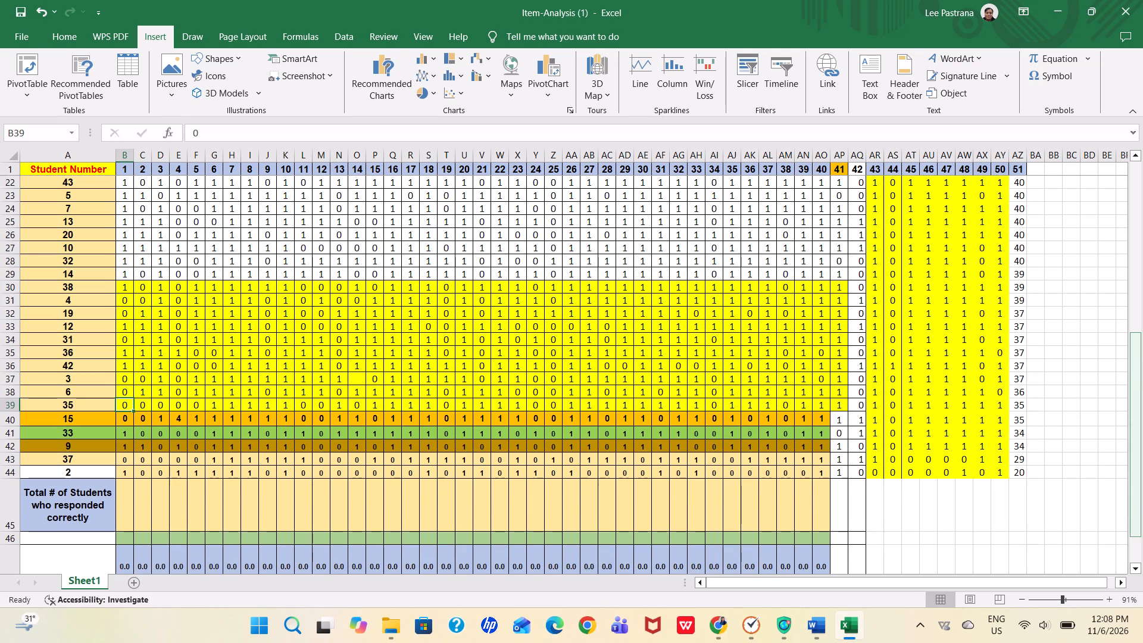
{"action": "left_click", "coordinate": [129, 426]}
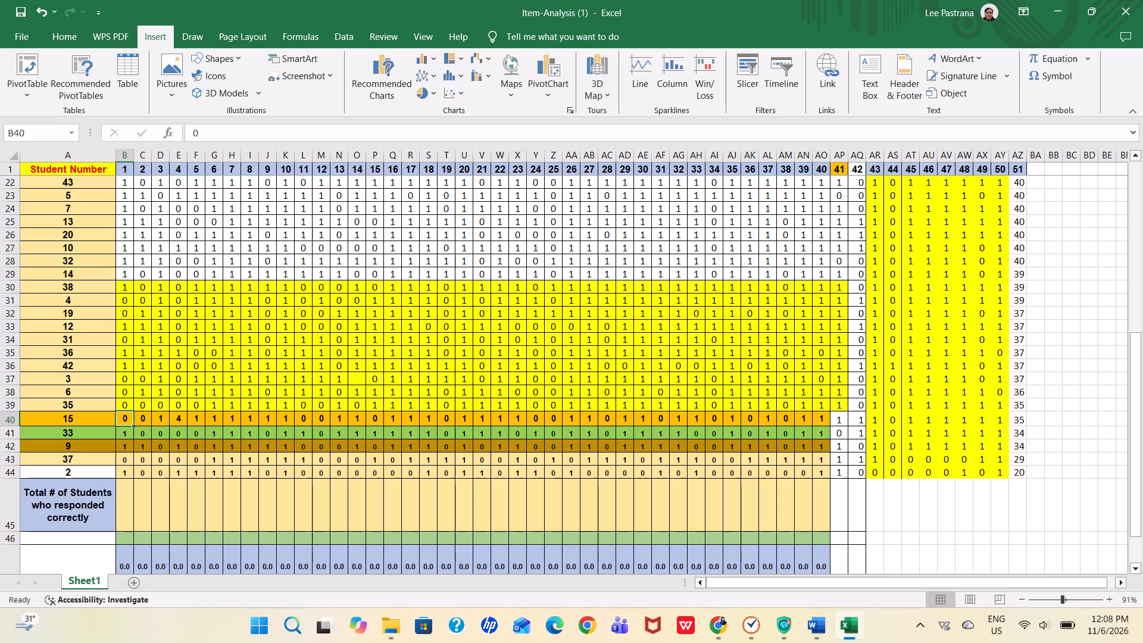
{"action": "left_click", "coordinate": [1003, 470]}
{"action": "left_click_drag", "start_coordinate": [1008, 482], "coordinate": [1007, 470]}
{"action": "left_click", "coordinate": [1039, 477]}
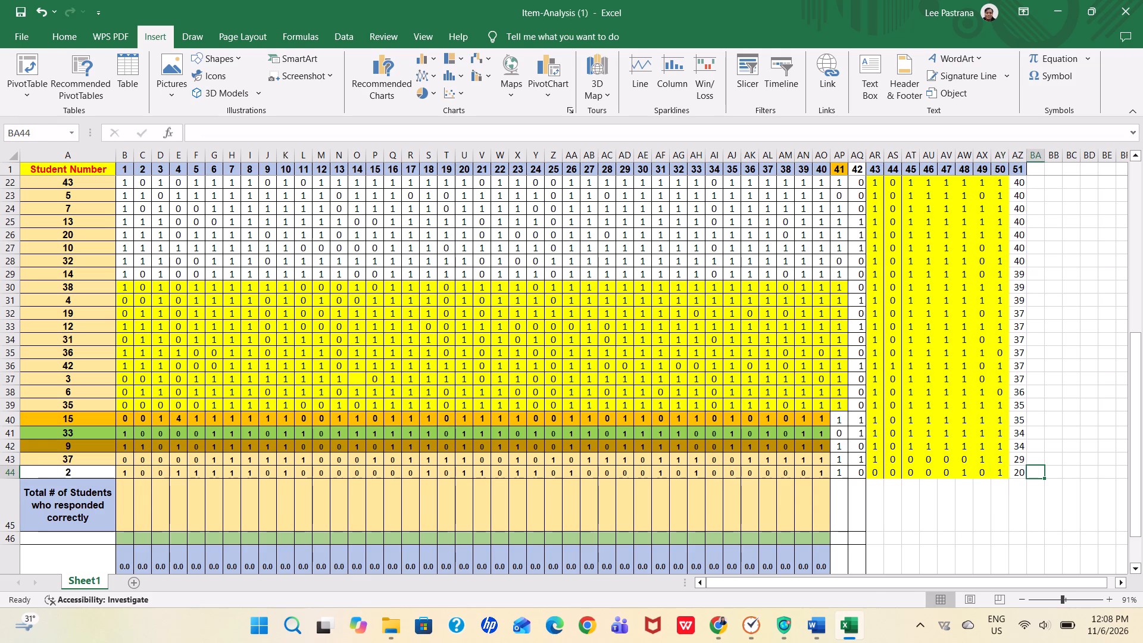
{"action": "left_click_drag", "start_coordinate": [1008, 477], "coordinate": [255, 158]}
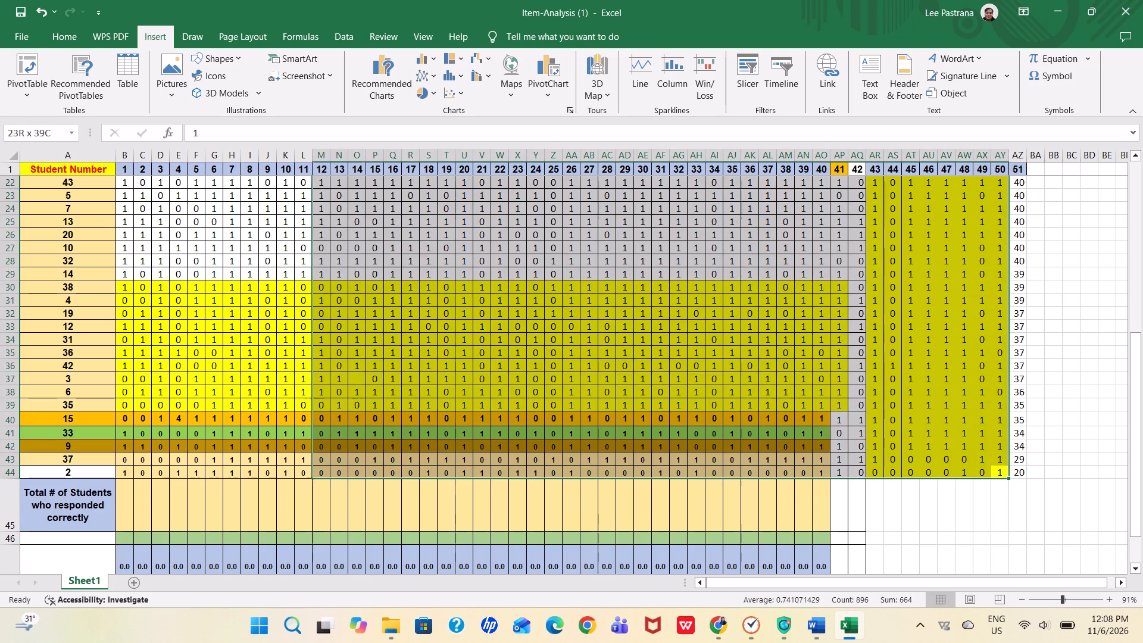
{"action": "left_click_drag", "start_coordinate": [255, 158], "coordinate": [118, 179]}
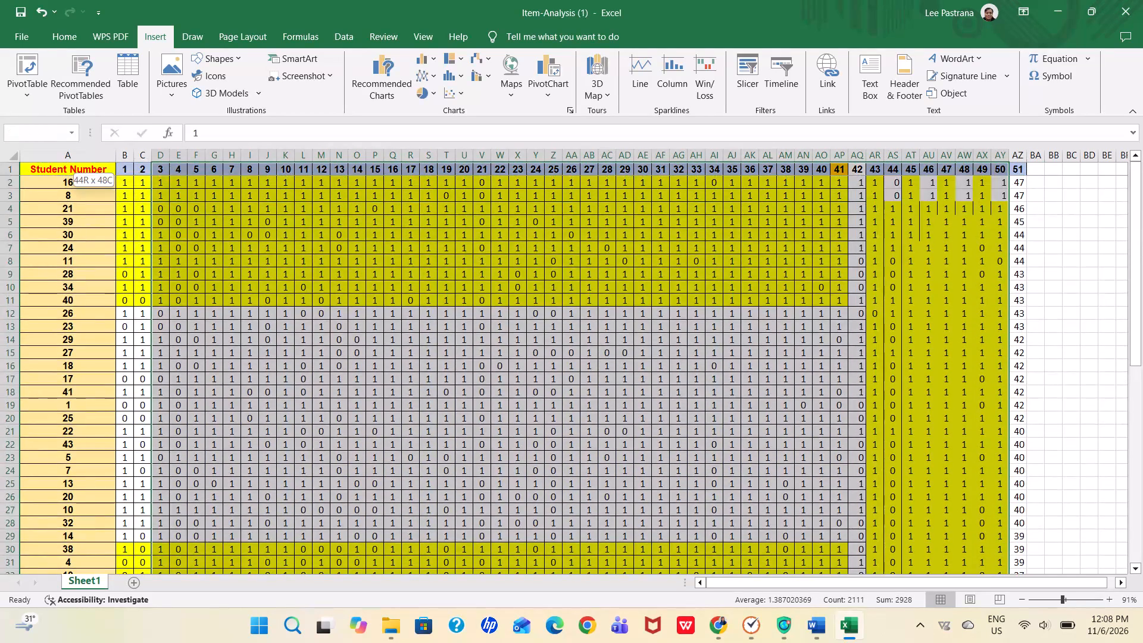
{"action": "left_click_drag", "start_coordinate": [118, 179], "coordinate": [140, 190]}
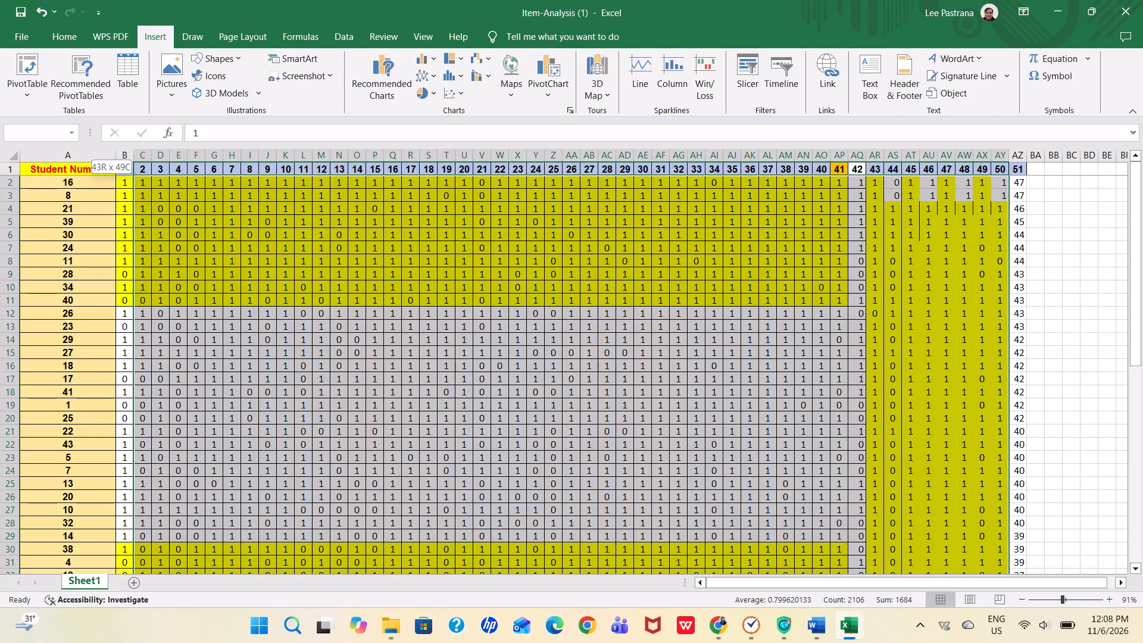
{"action": "left_click_drag", "start_coordinate": [140, 190], "coordinate": [126, 183]}
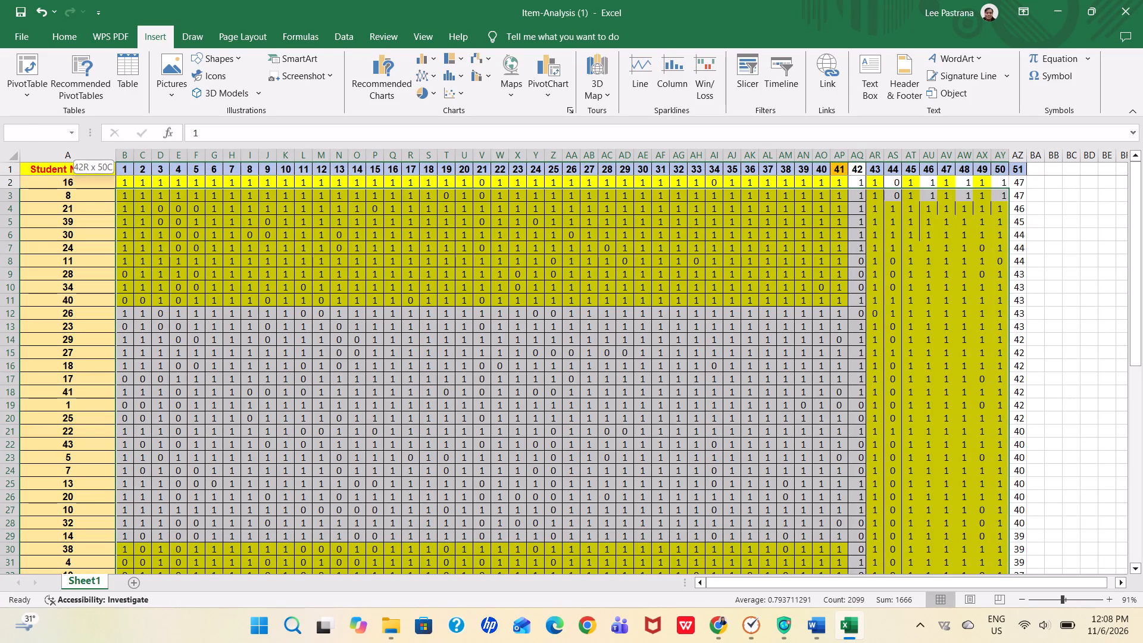
{"action": "left_click_drag", "start_coordinate": [126, 183], "coordinate": [125, 182]}
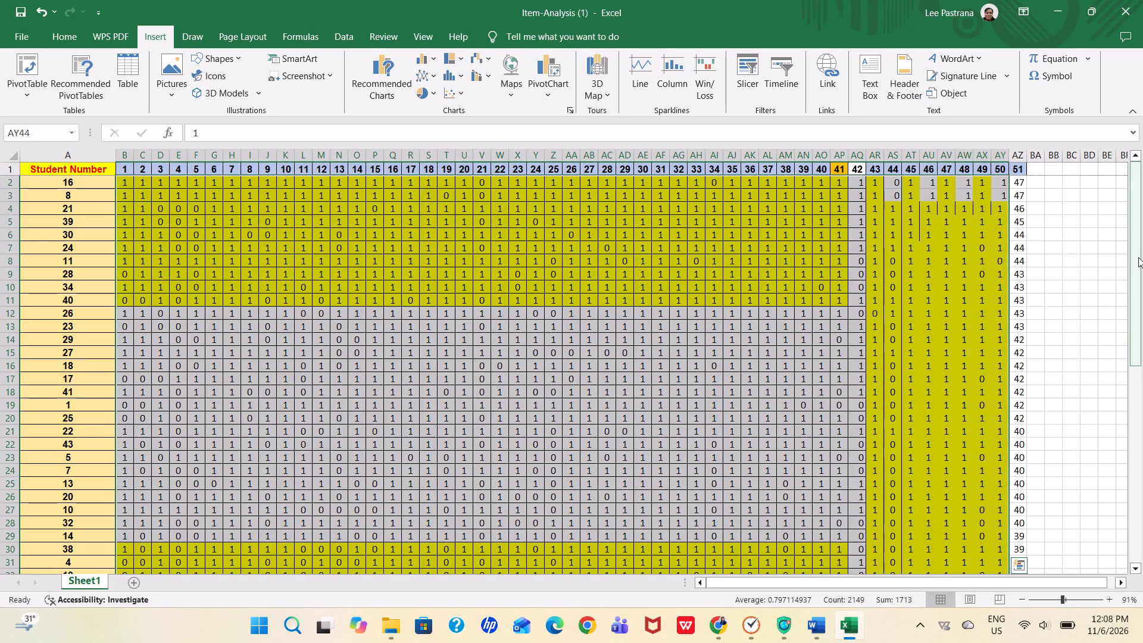
{"action": "left_click_drag", "start_coordinate": [1136, 260], "coordinate": [1136, 280]}
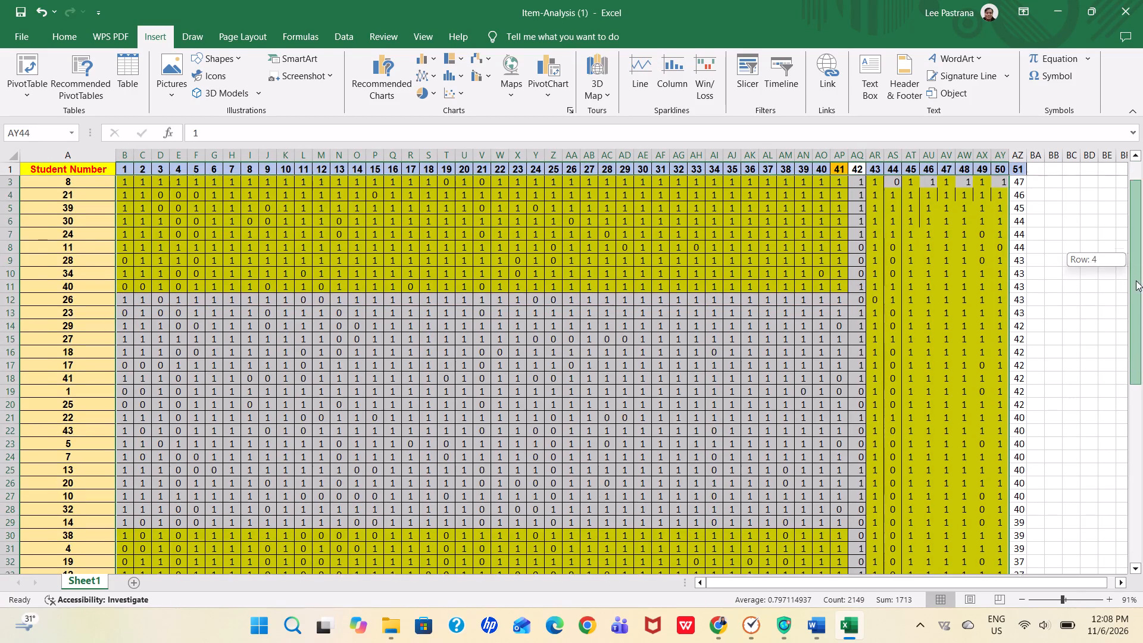
{"action": "left_click_drag", "start_coordinate": [1136, 280], "coordinate": [1104, 407]}
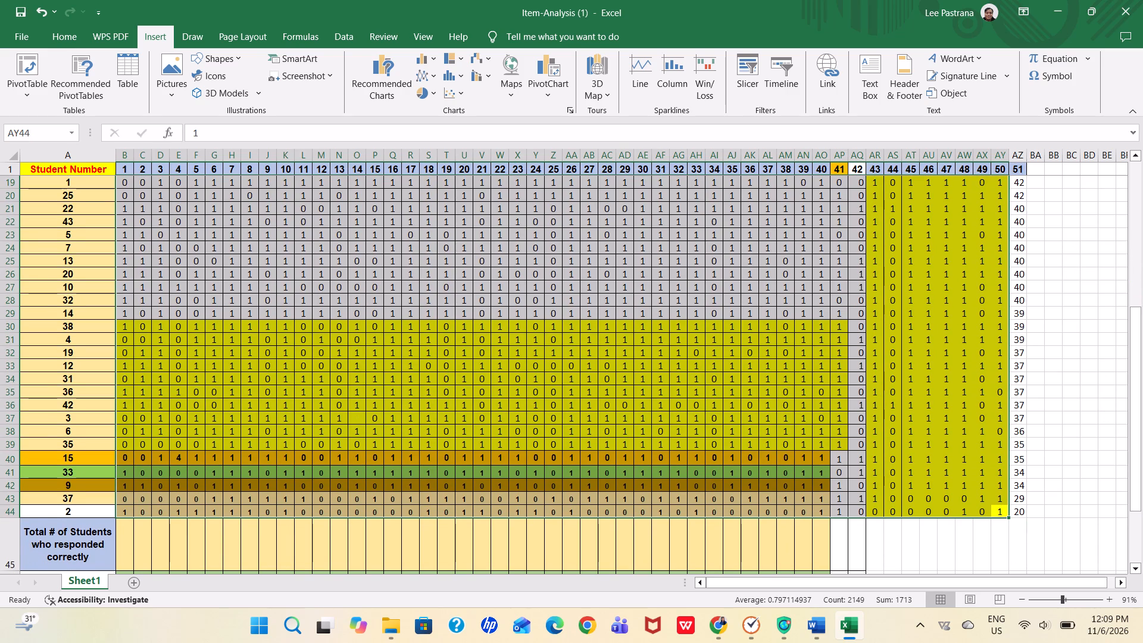
{"action": "left_click", "coordinate": [133, 534]}
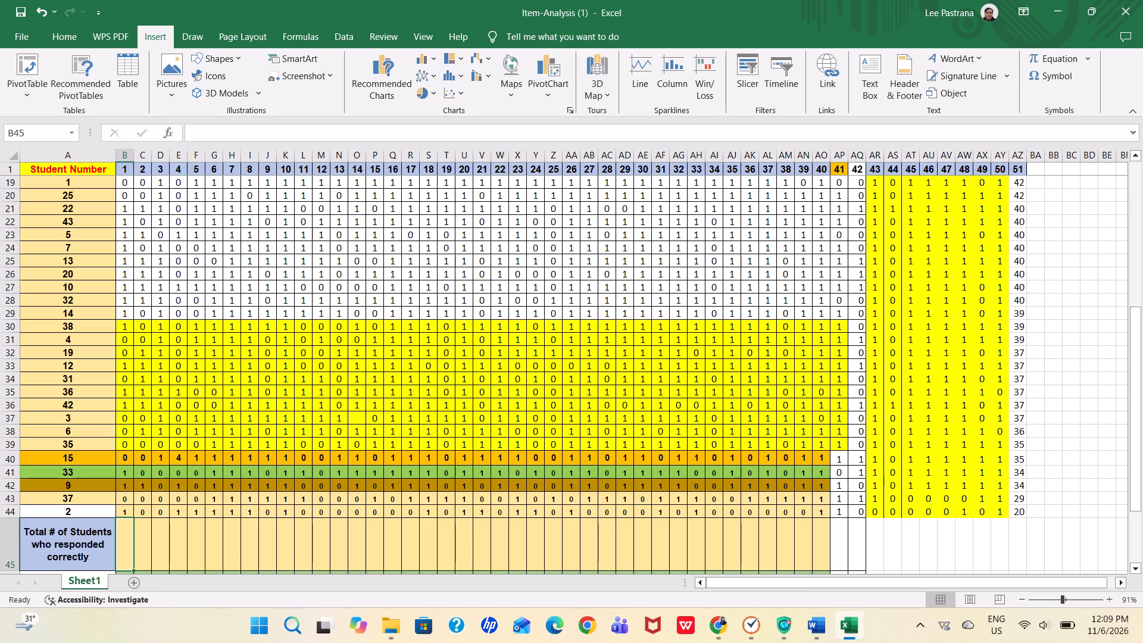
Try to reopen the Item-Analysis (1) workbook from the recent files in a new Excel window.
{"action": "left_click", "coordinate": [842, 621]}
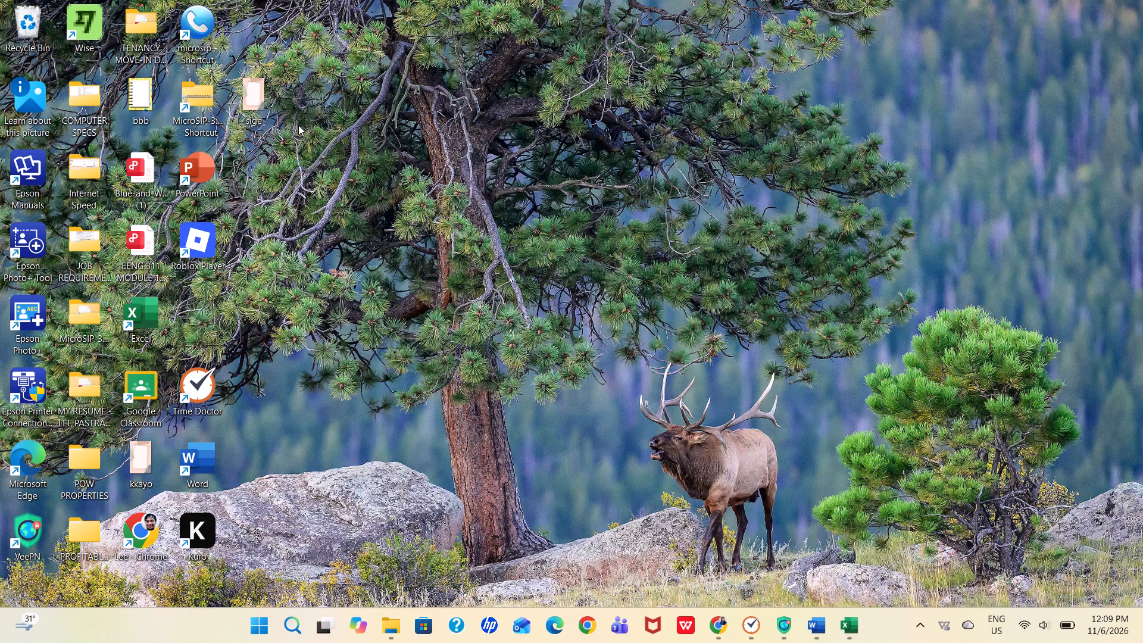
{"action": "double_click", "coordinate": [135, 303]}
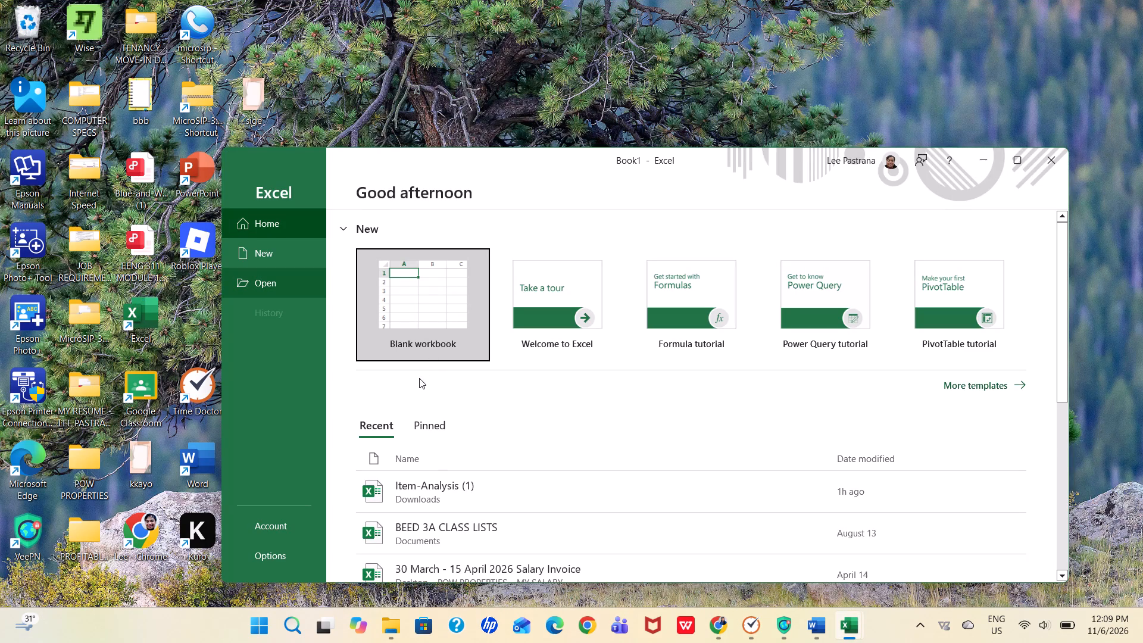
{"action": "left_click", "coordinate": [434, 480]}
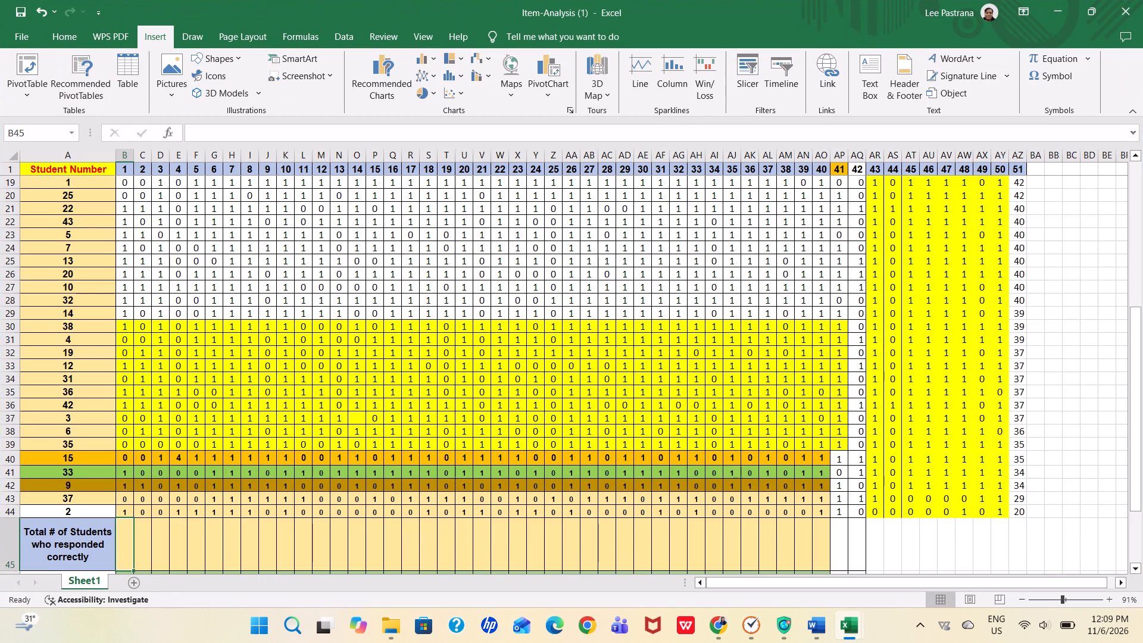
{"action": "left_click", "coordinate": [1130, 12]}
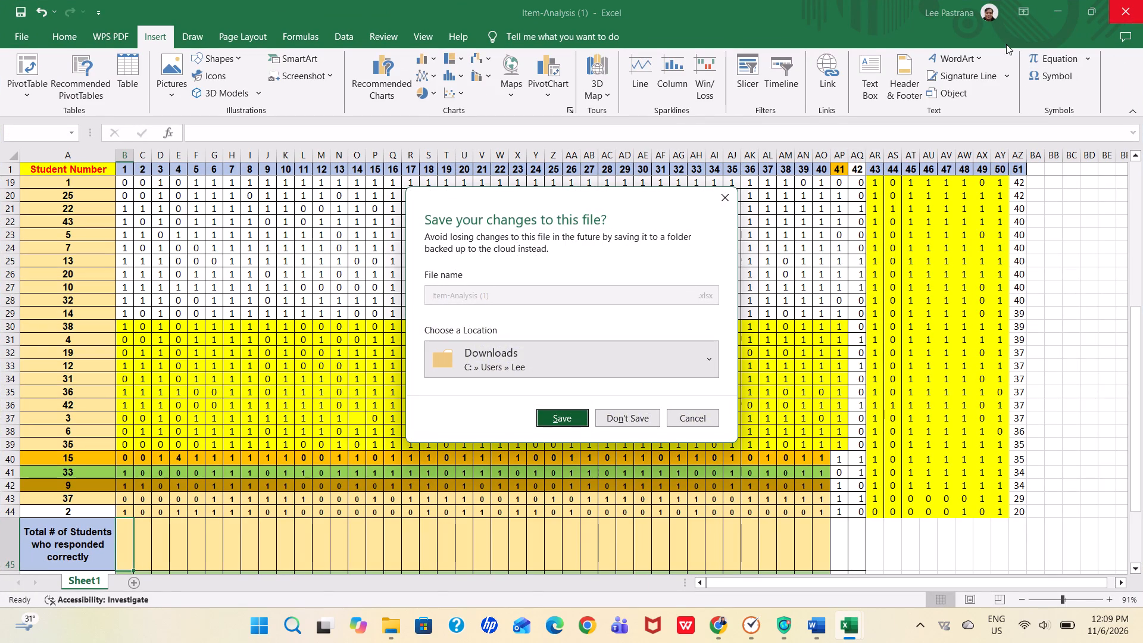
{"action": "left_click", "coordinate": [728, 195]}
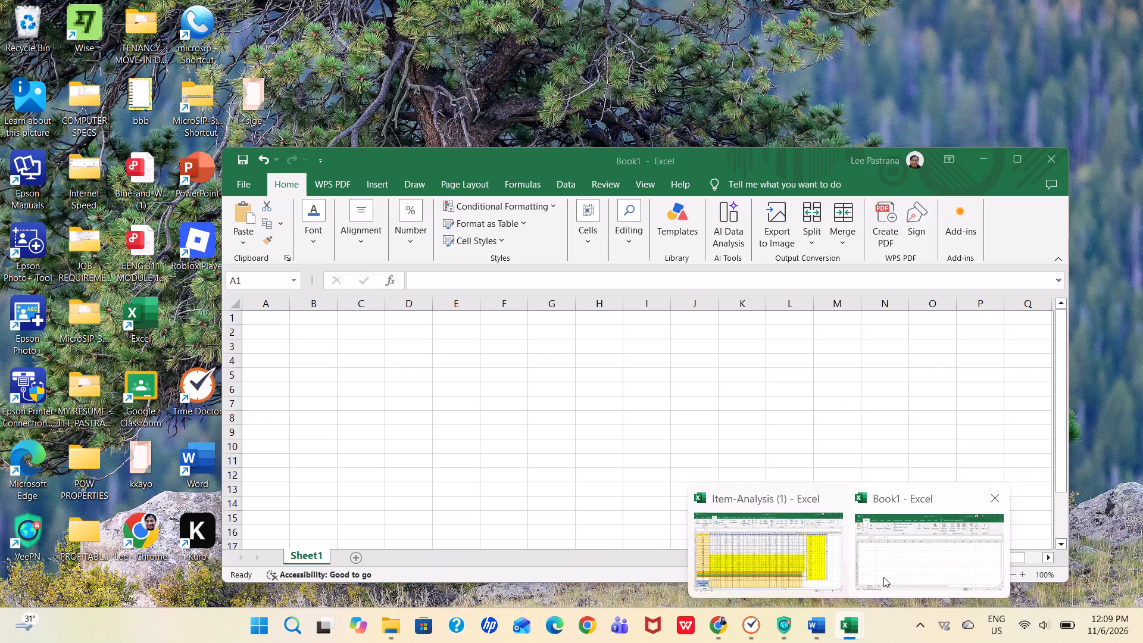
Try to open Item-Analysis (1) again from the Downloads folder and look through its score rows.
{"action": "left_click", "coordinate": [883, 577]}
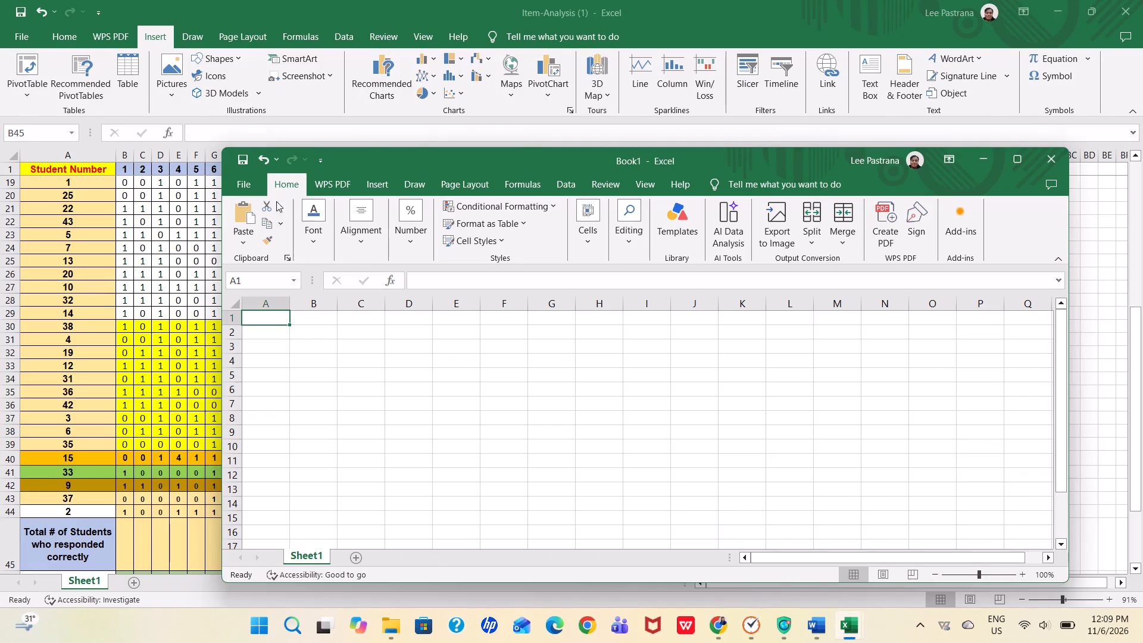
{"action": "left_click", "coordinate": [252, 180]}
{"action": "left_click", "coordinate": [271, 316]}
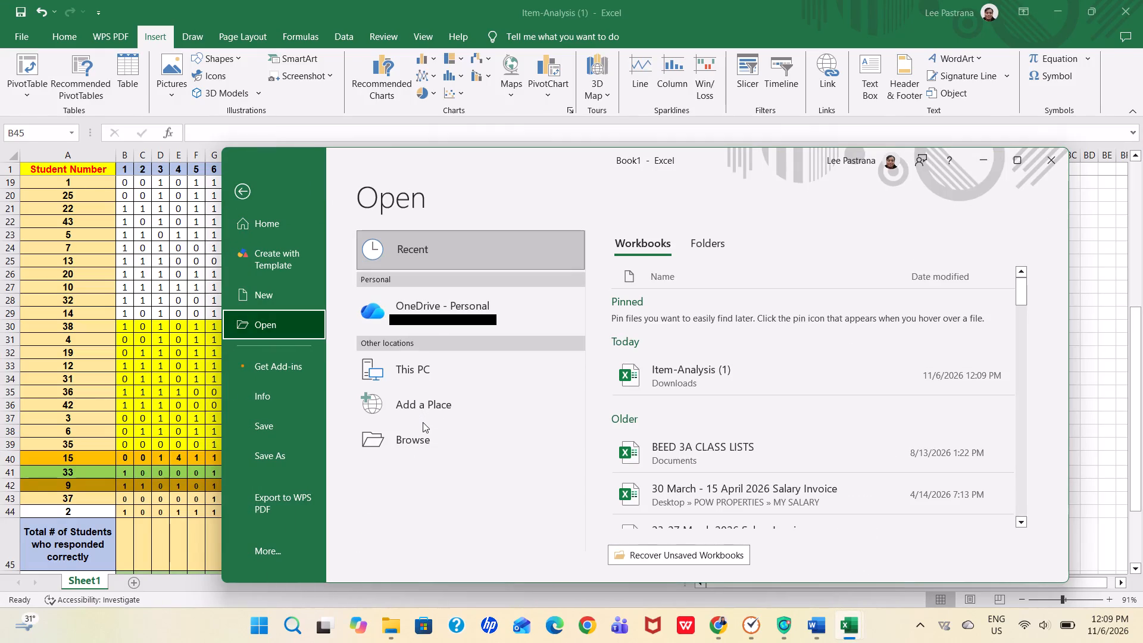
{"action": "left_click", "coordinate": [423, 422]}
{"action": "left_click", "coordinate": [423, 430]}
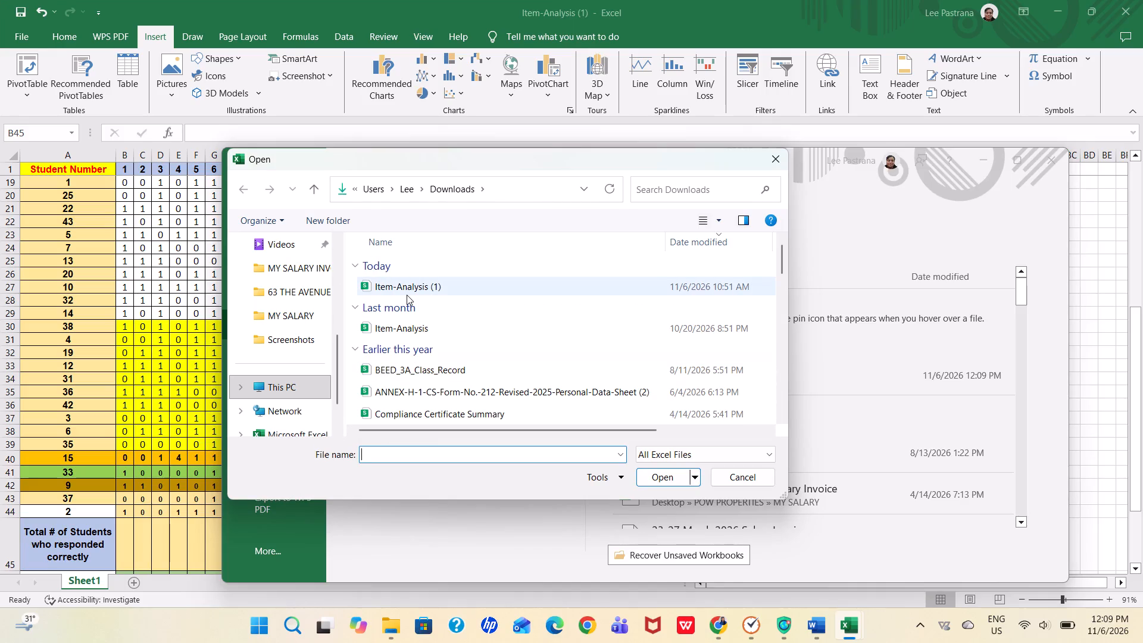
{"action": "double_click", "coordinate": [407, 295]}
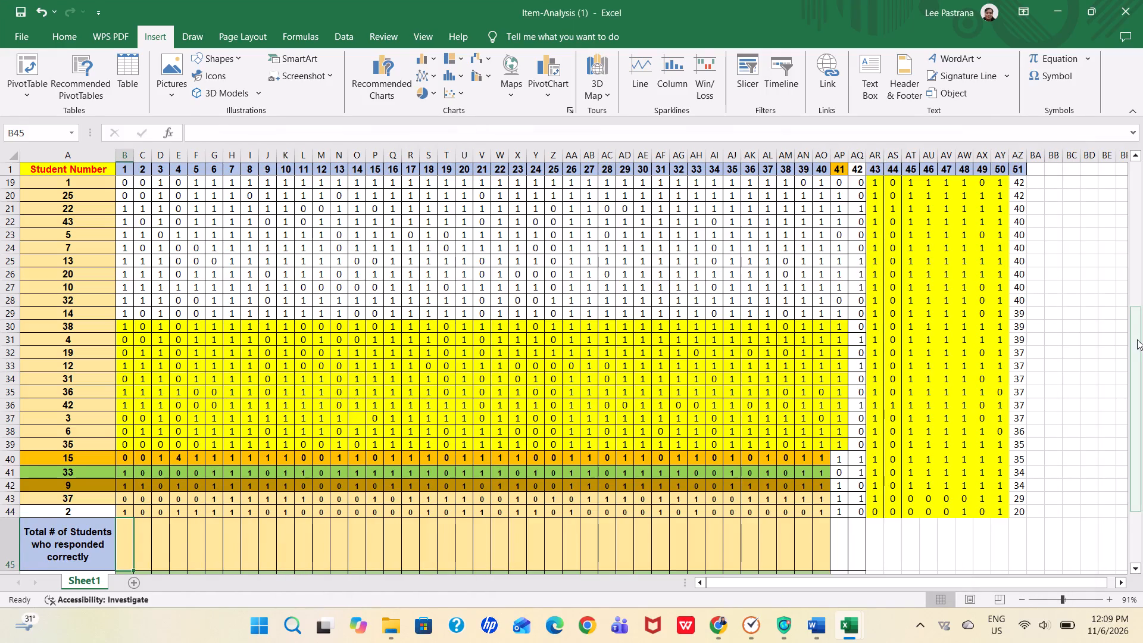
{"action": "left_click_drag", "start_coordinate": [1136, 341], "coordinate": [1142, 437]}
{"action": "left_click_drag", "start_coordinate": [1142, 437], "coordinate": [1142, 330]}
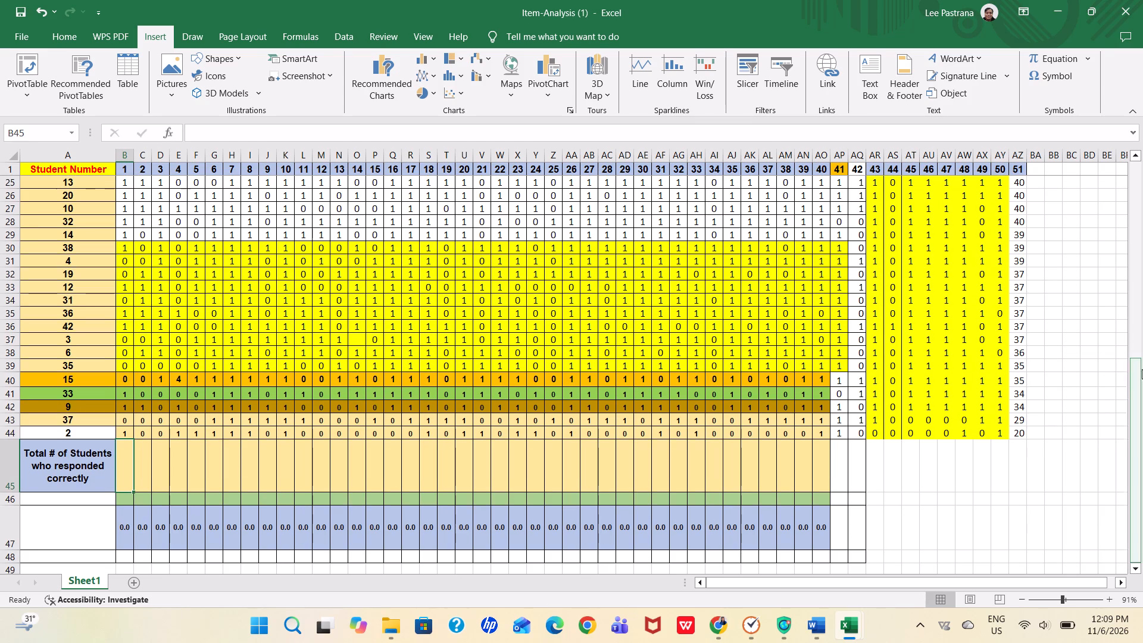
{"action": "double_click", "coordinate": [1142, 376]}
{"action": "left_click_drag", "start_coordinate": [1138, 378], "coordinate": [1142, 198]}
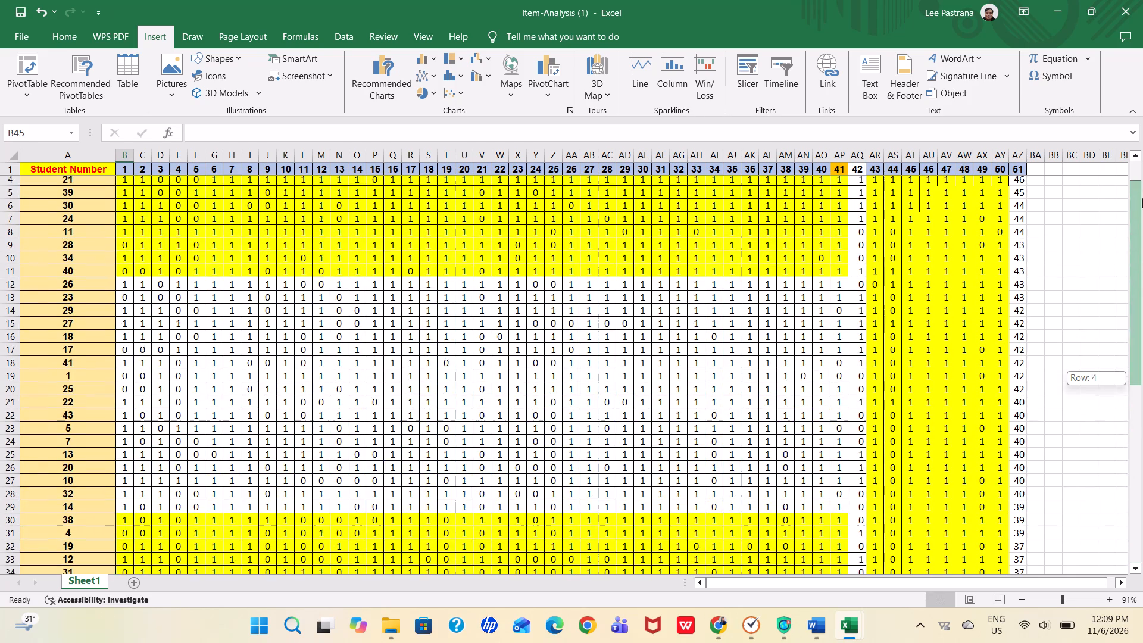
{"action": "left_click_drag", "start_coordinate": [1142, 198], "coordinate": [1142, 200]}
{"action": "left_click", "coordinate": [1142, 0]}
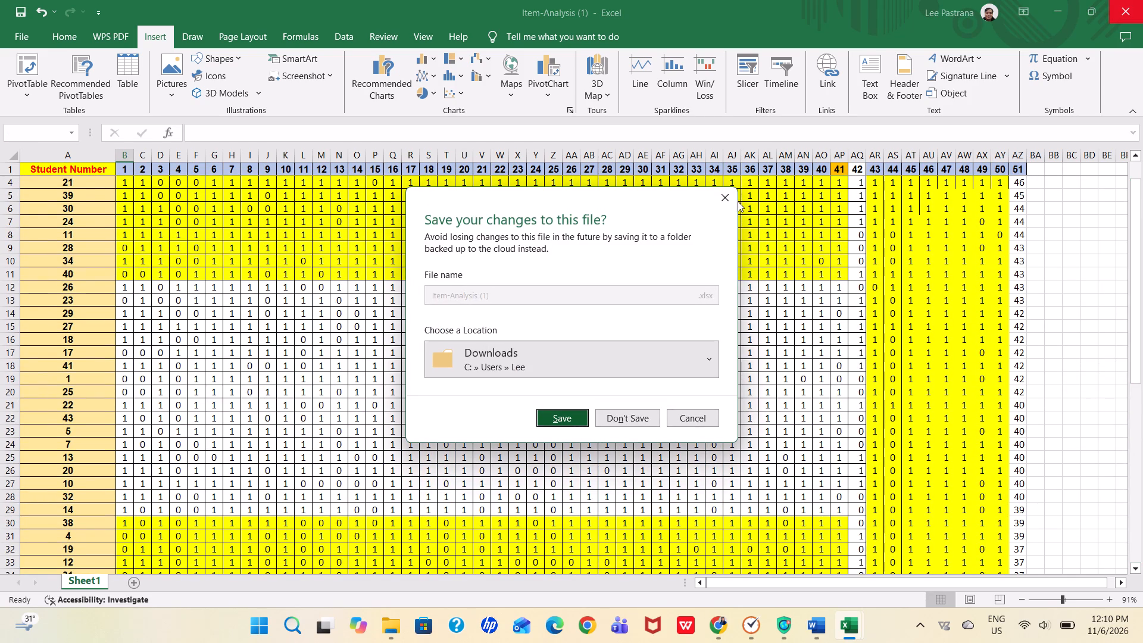
Cancel closing the Item-Analysis (1) workbook, leaving the save request unanswered.
{"action": "left_click", "coordinate": [739, 201]}
{"action": "left_click", "coordinate": [732, 199]}
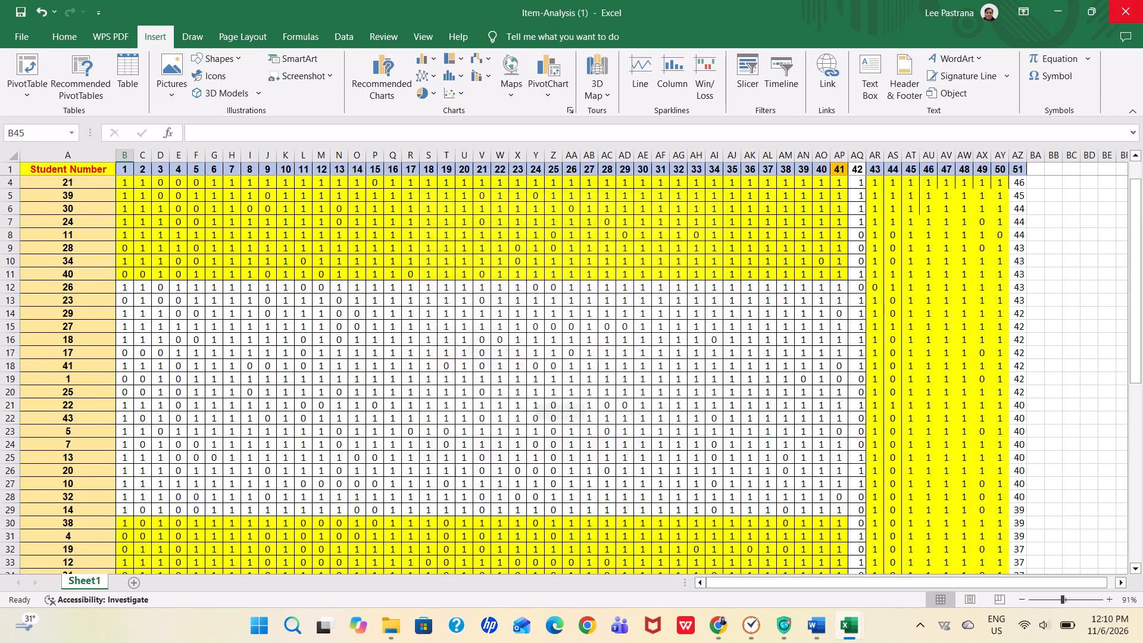
Switch to Facebook in Chrome and download Item-Analysis.xlsx again from the BEED 3A_EDUC 316 group chat.
{"action": "left_click", "coordinate": [720, 623]}
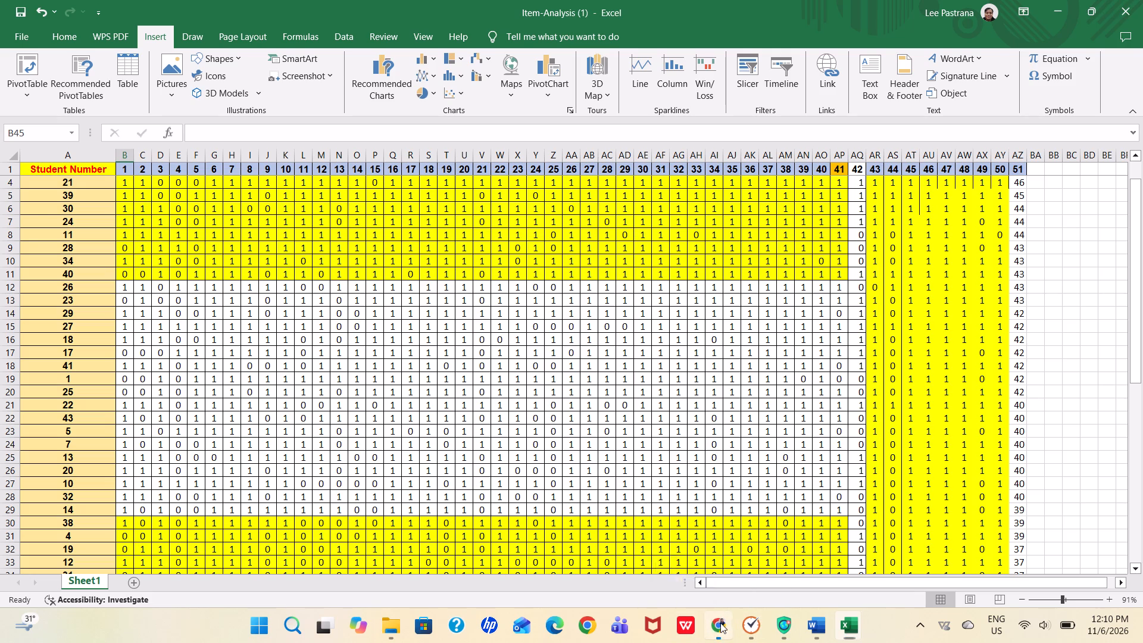
{"action": "left_click", "coordinate": [295, 0]}
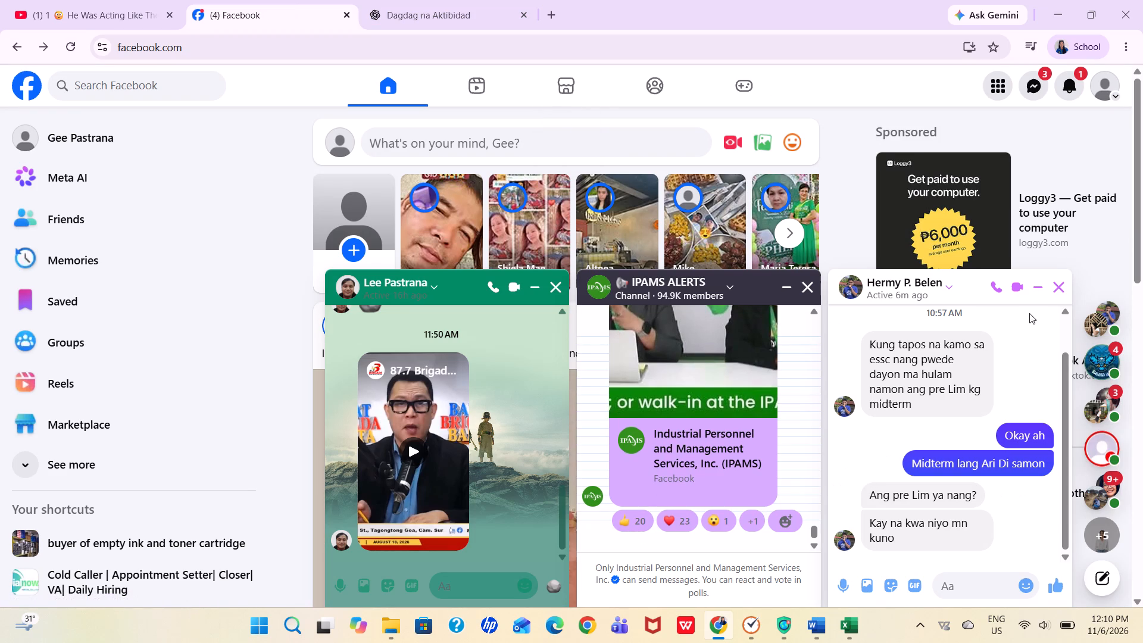
{"action": "left_click", "coordinate": [1036, 291]}
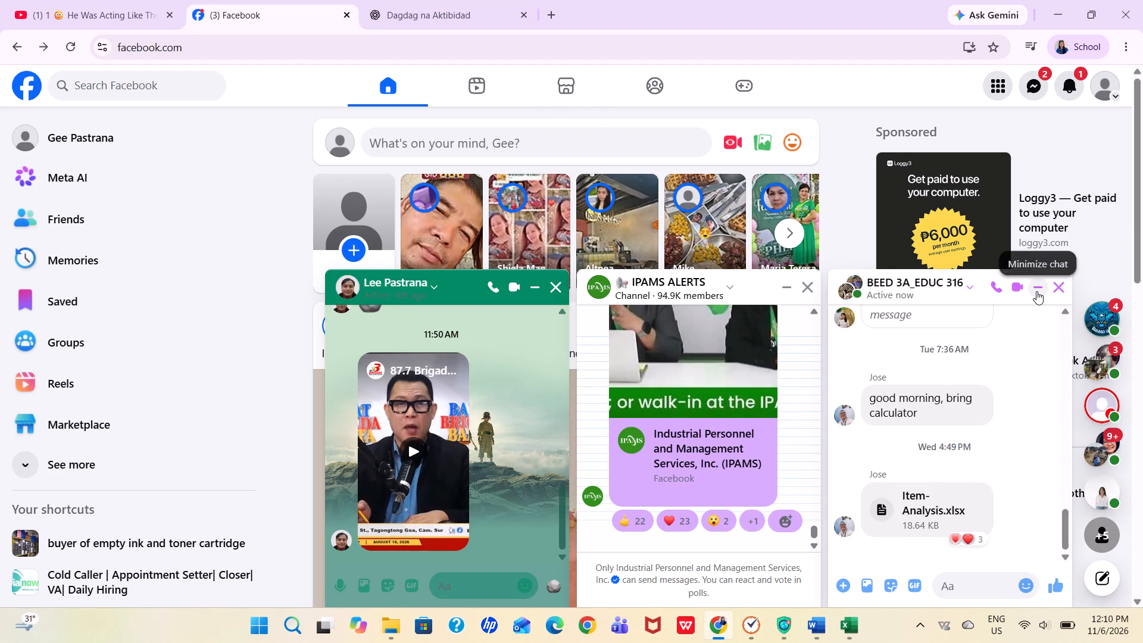
{"action": "left_click", "coordinate": [910, 514]}
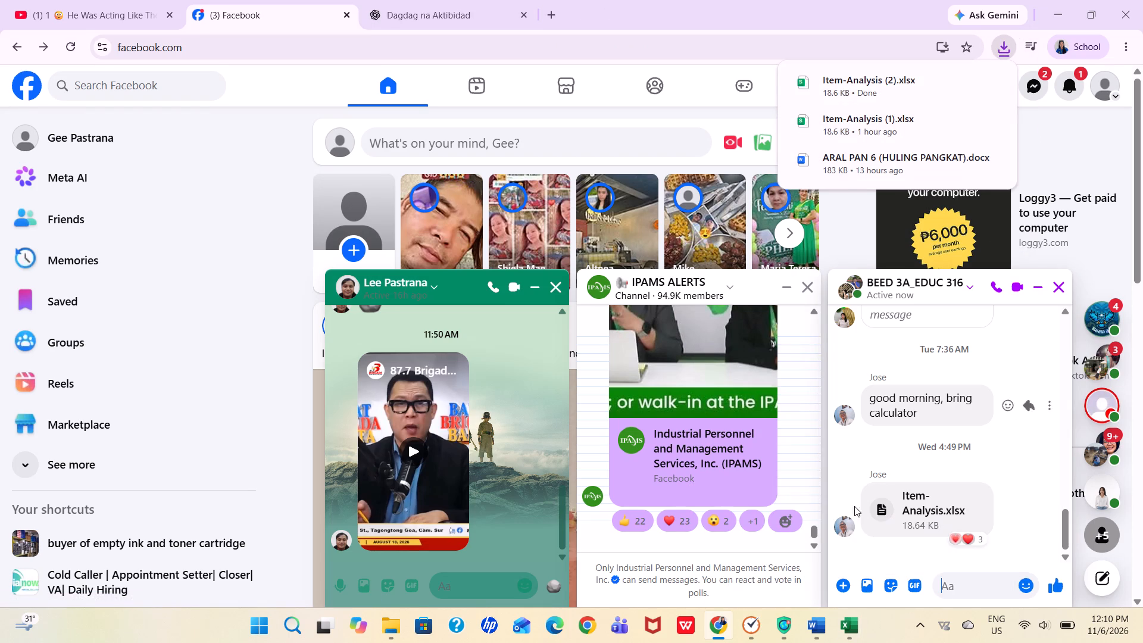
Switch to the blank Book1 window in Excel and browse the Downloads folder for a workbook to open.
{"action": "left_click", "coordinate": [892, 573]}
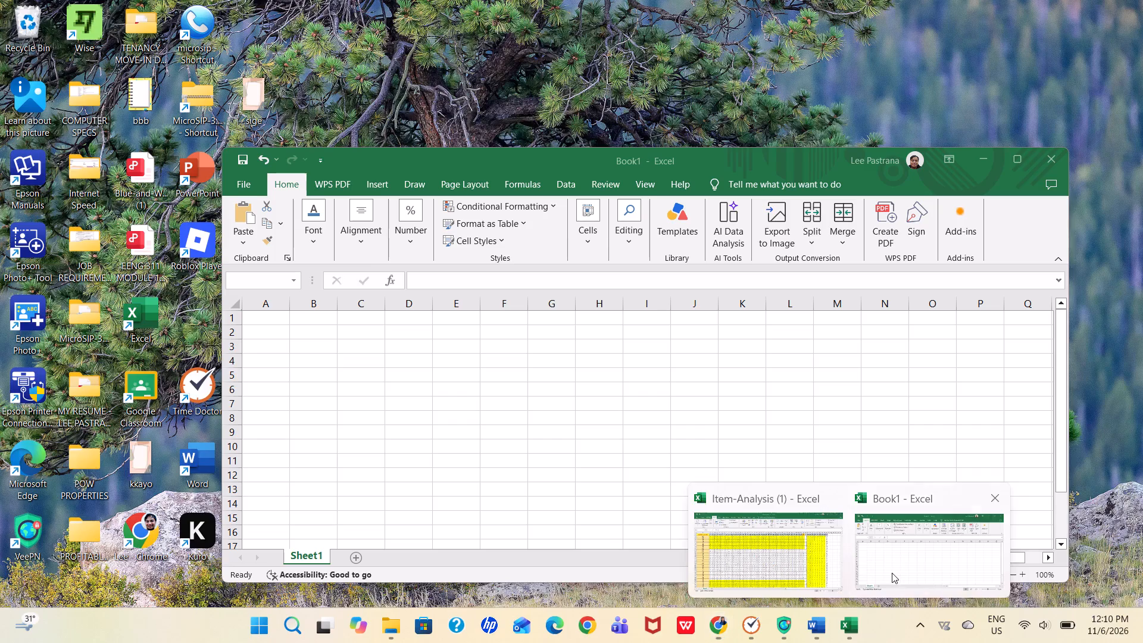
{"action": "left_click", "coordinate": [252, 193]}
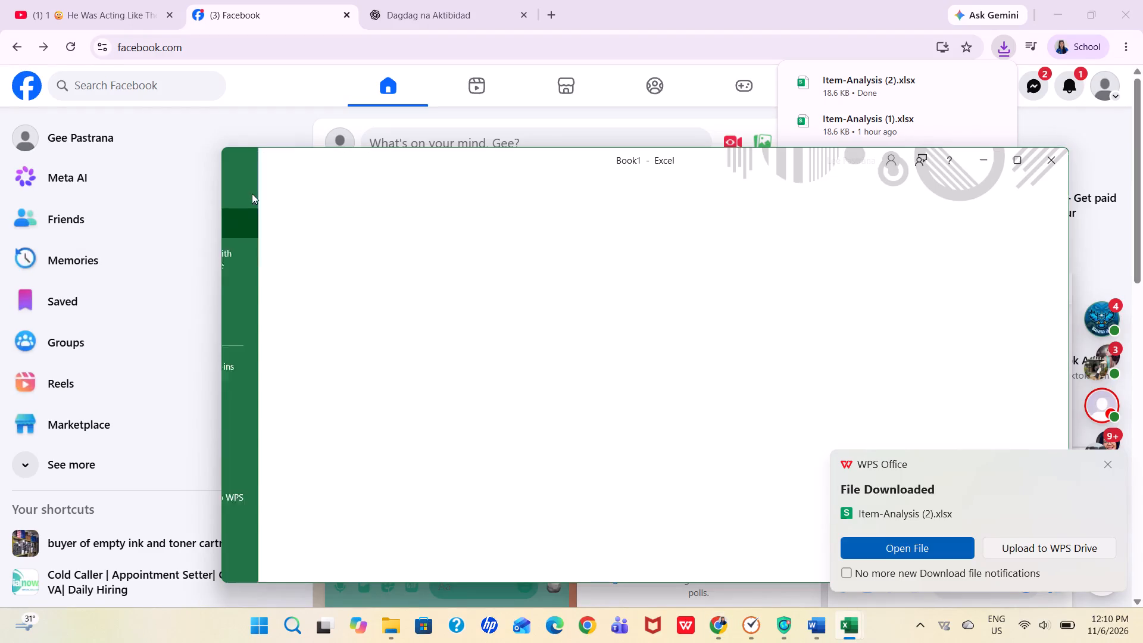
{"action": "left_click", "coordinate": [268, 333]}
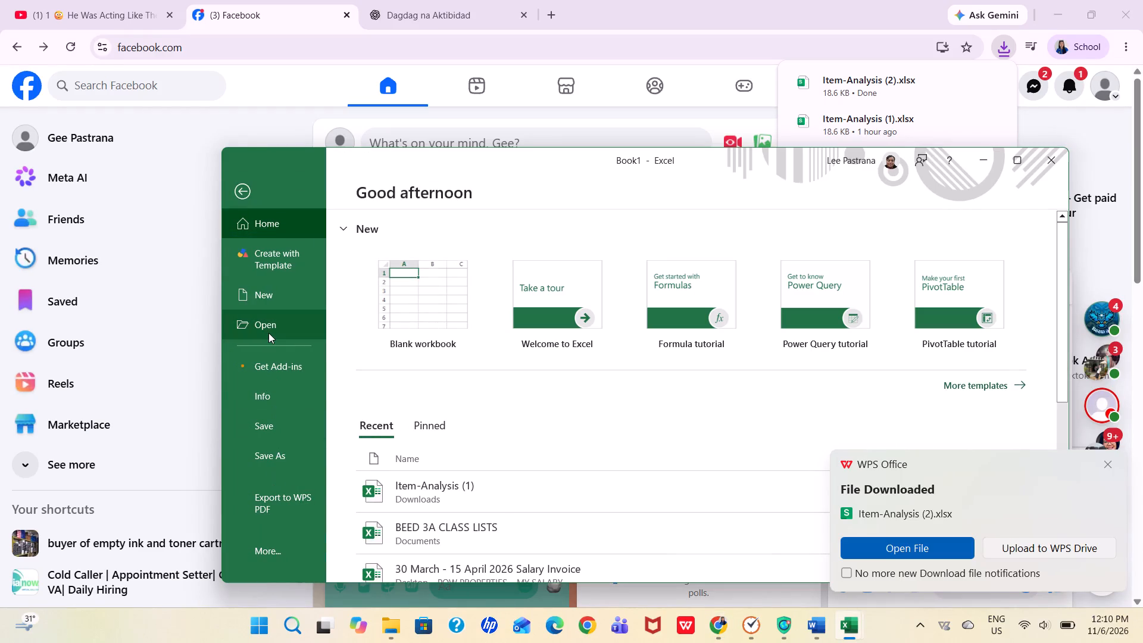
{"action": "left_click", "coordinate": [414, 448]}
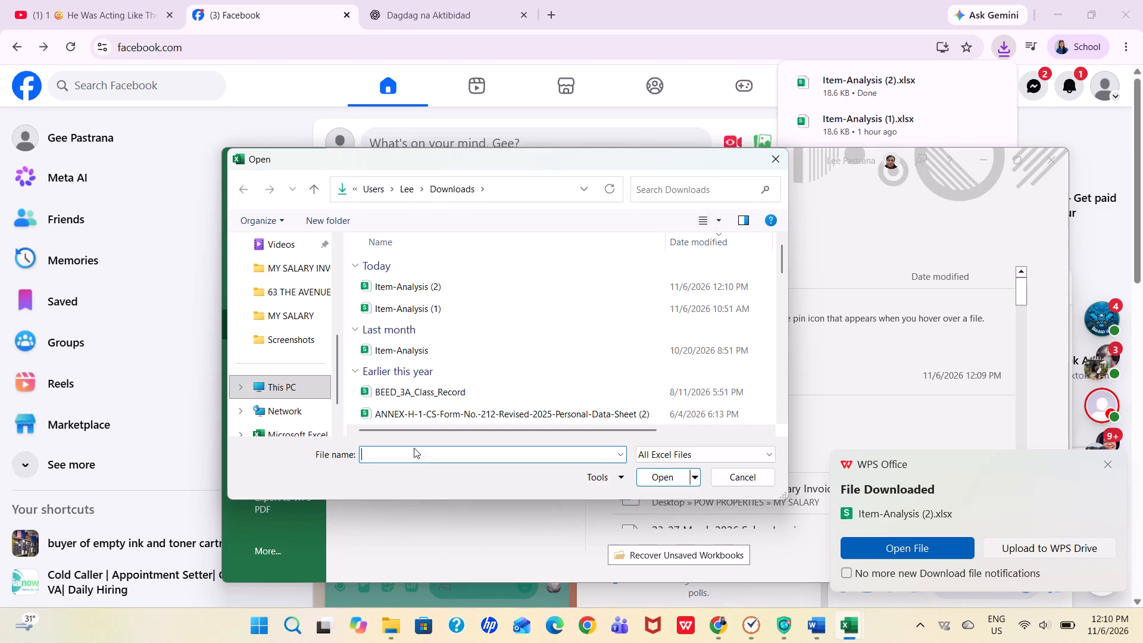
Open Item-Analysis (2) from the Downloads folder in a maximized window, zoom to 91%, and enable editing.
{"action": "double_click", "coordinate": [442, 291]}
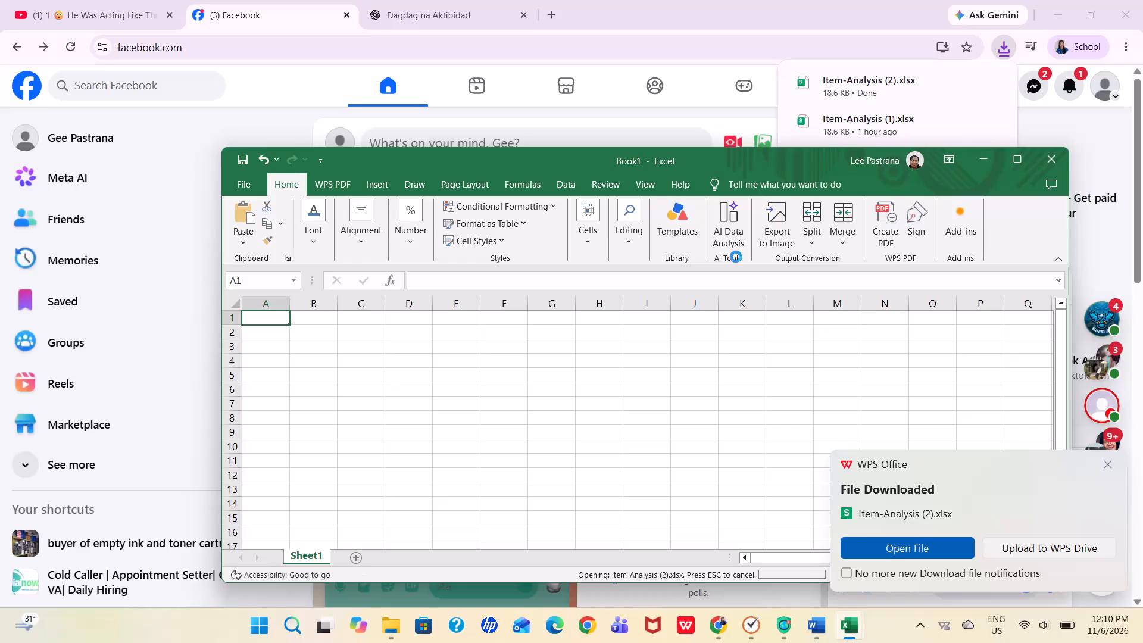
{"action": "left_click", "coordinate": [1110, 466]}
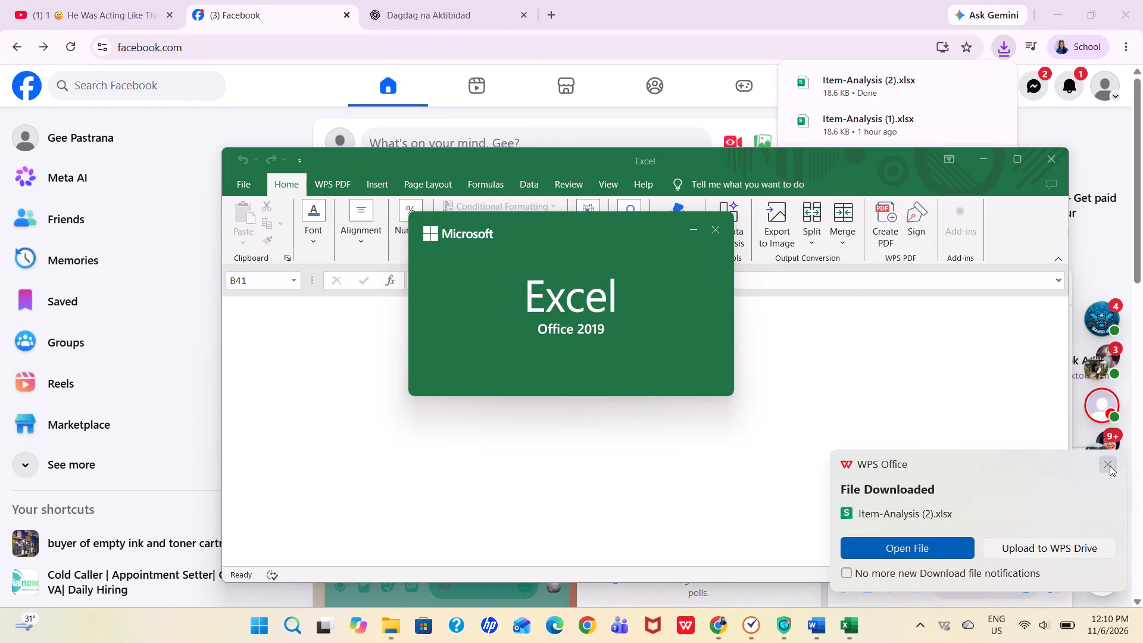
{"action": "left_click", "coordinate": [1023, 166]}
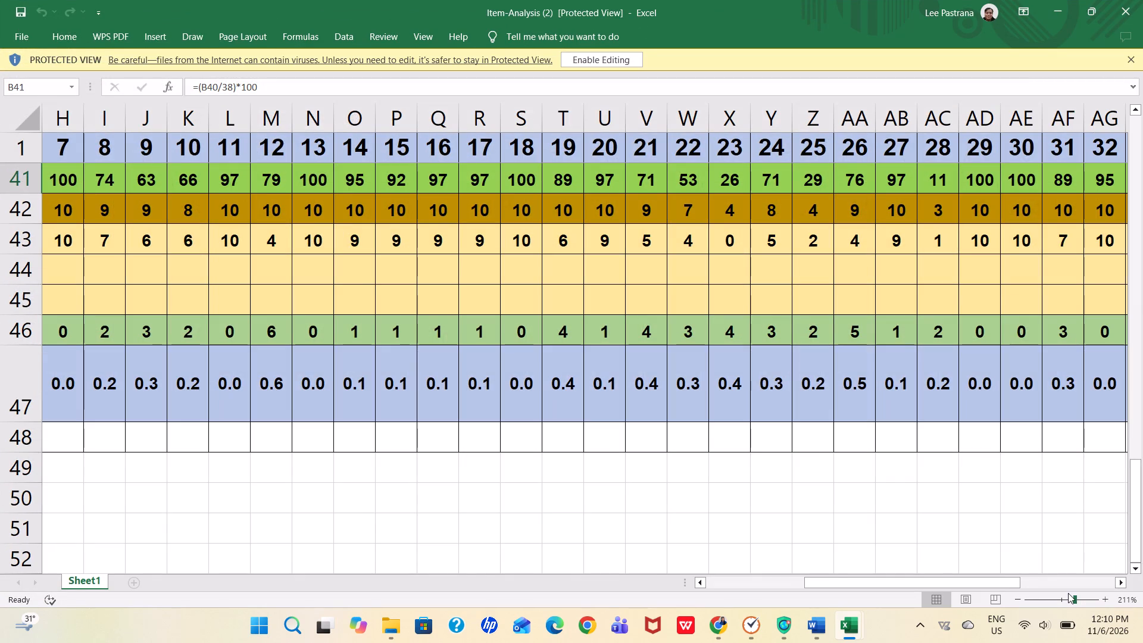
{"action": "left_click", "coordinate": [1058, 595]}
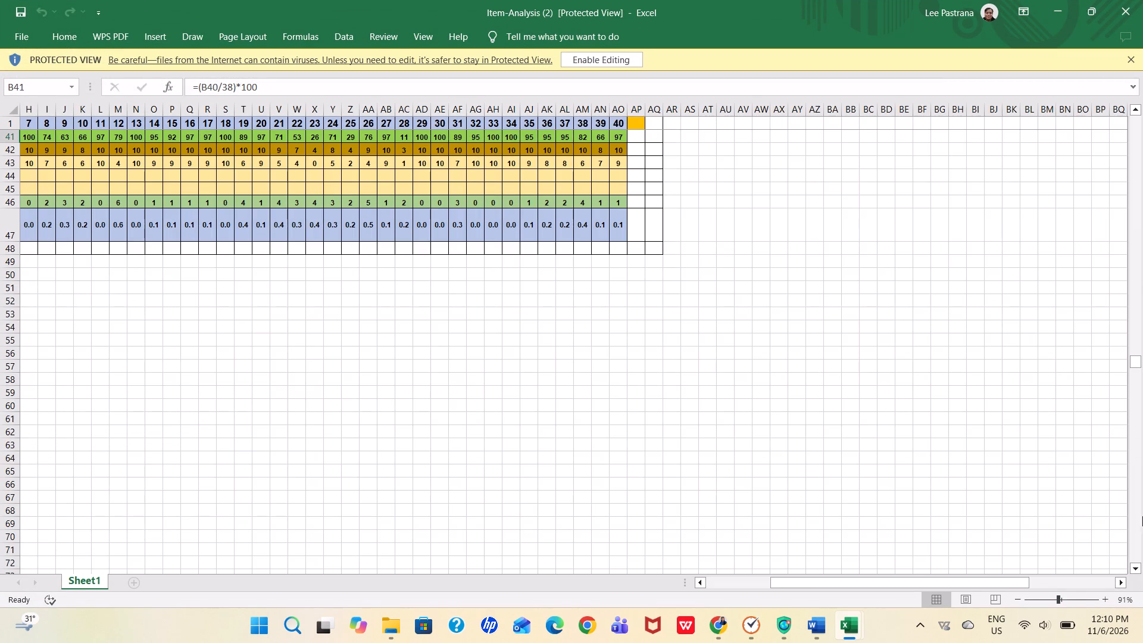
{"action": "left_click_drag", "start_coordinate": [1139, 365], "coordinate": [1138, 188]}
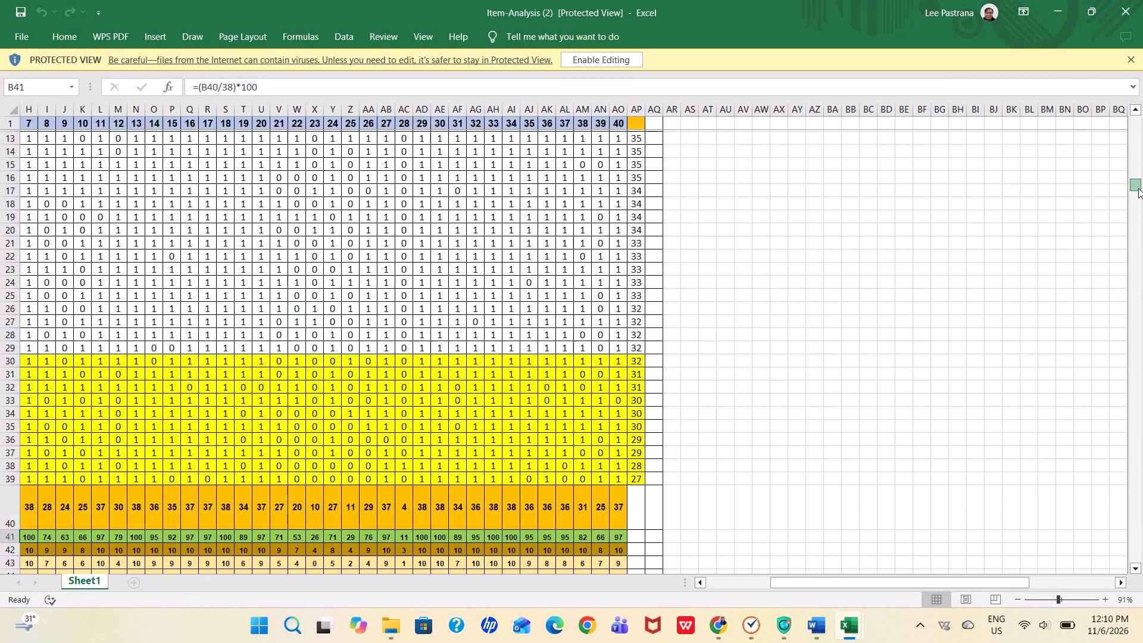
{"action": "left_click", "coordinate": [627, 63]}
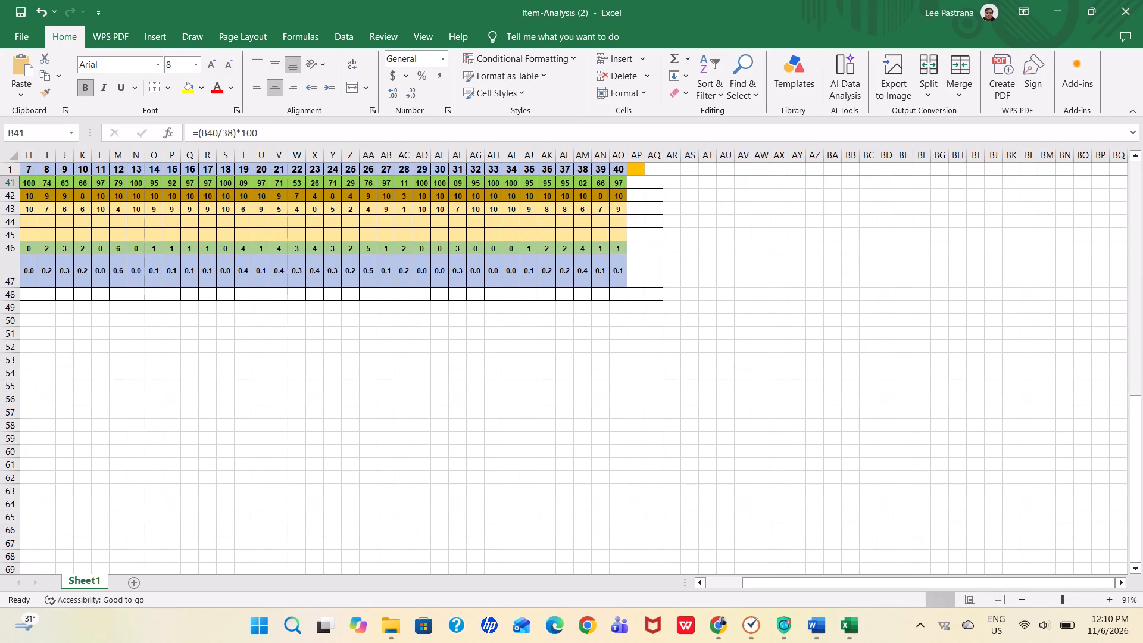
Examine the analysis rows, their labels and formulas, and the student scores in Item-Analysis (2).
{"action": "left_click_drag", "start_coordinate": [953, 586], "coordinate": [845, 586]}
{"action": "left_click_drag", "start_coordinate": [1142, 448], "coordinate": [1142, 279]}
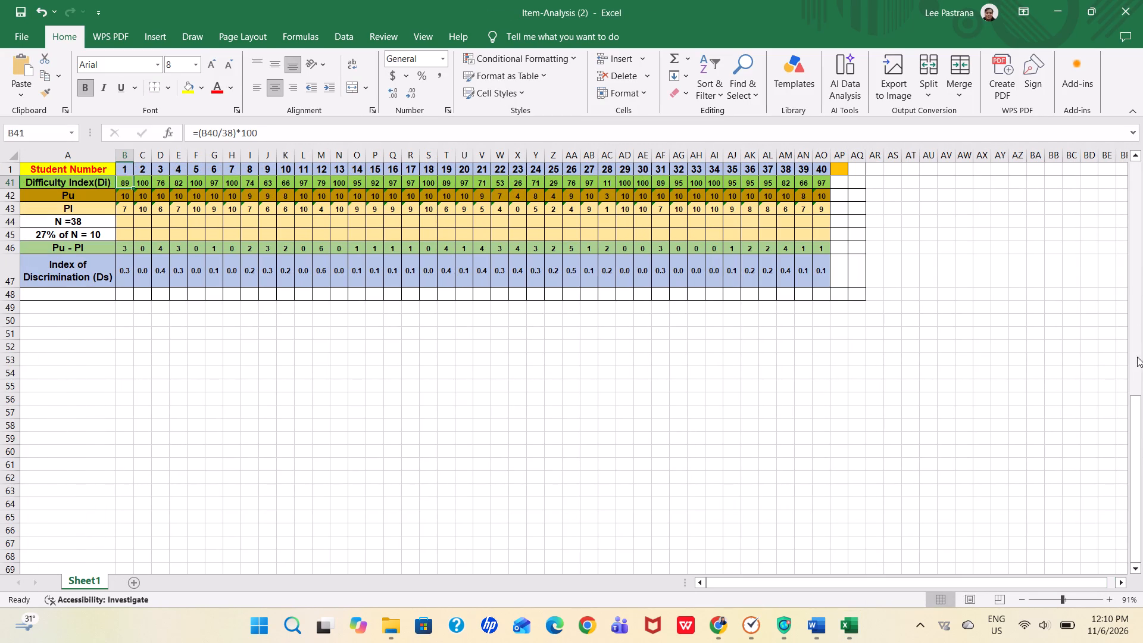
{"action": "left_click_drag", "start_coordinate": [1133, 407], "coordinate": [1141, 237]}
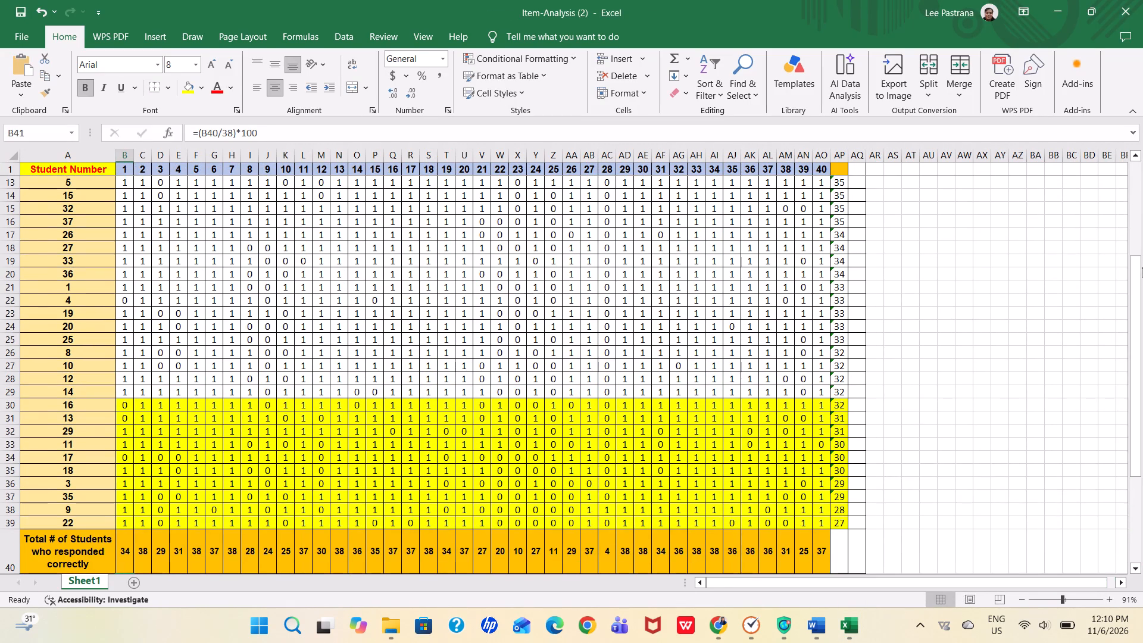
{"action": "left_click_drag", "start_coordinate": [1141, 270], "coordinate": [1141, 146]}
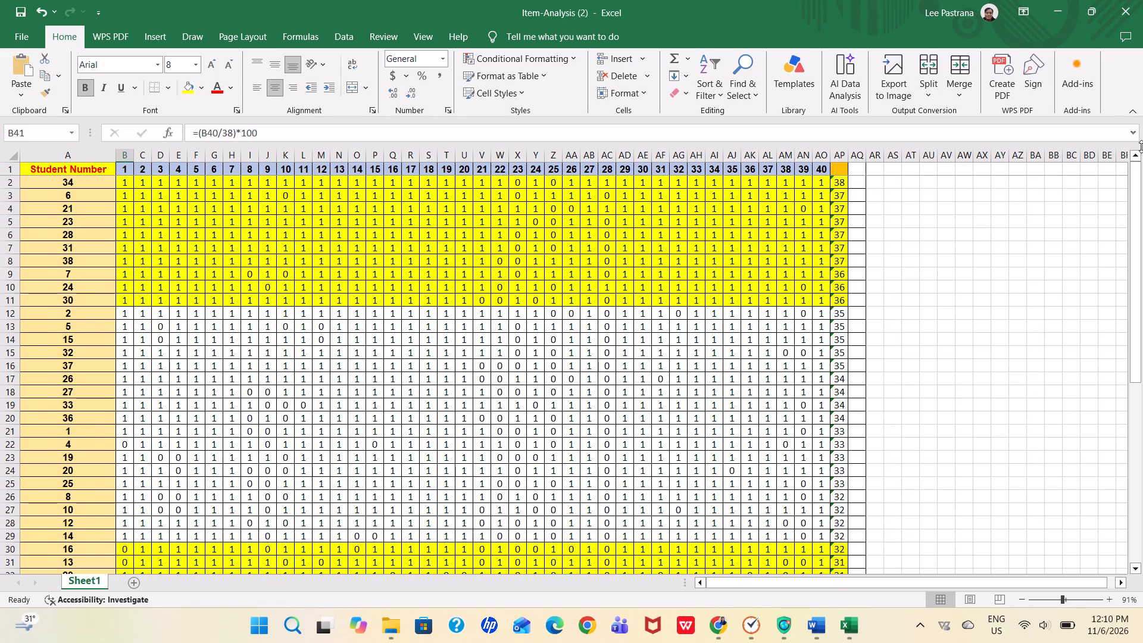
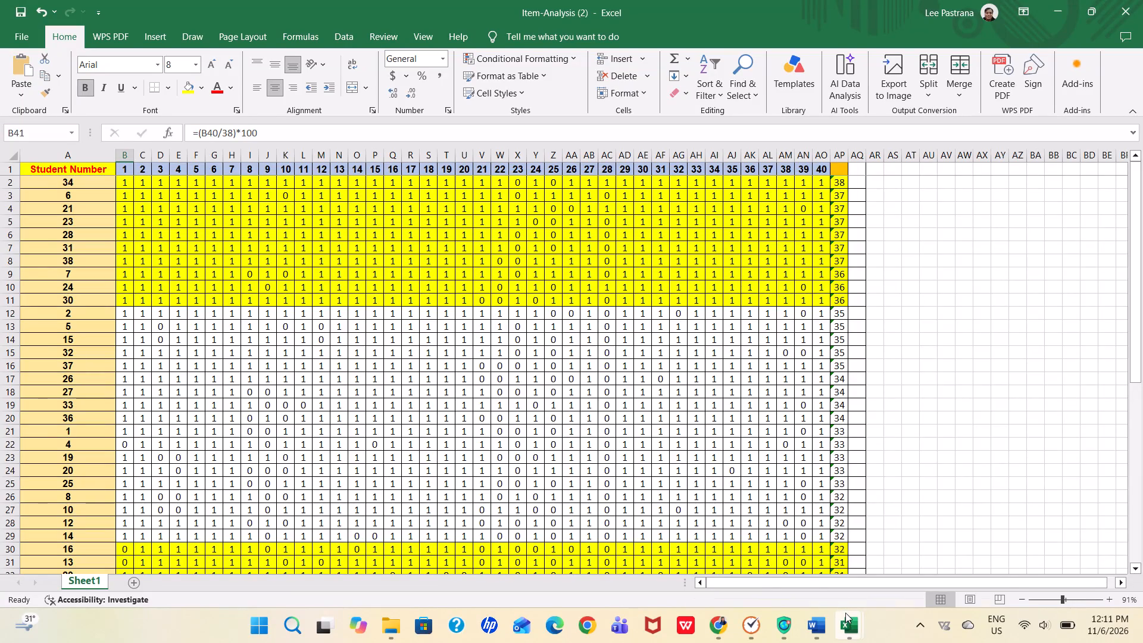
Switch back to the Item-Analysis (1) workbook.
{"action": "left_click", "coordinate": [793, 561]}
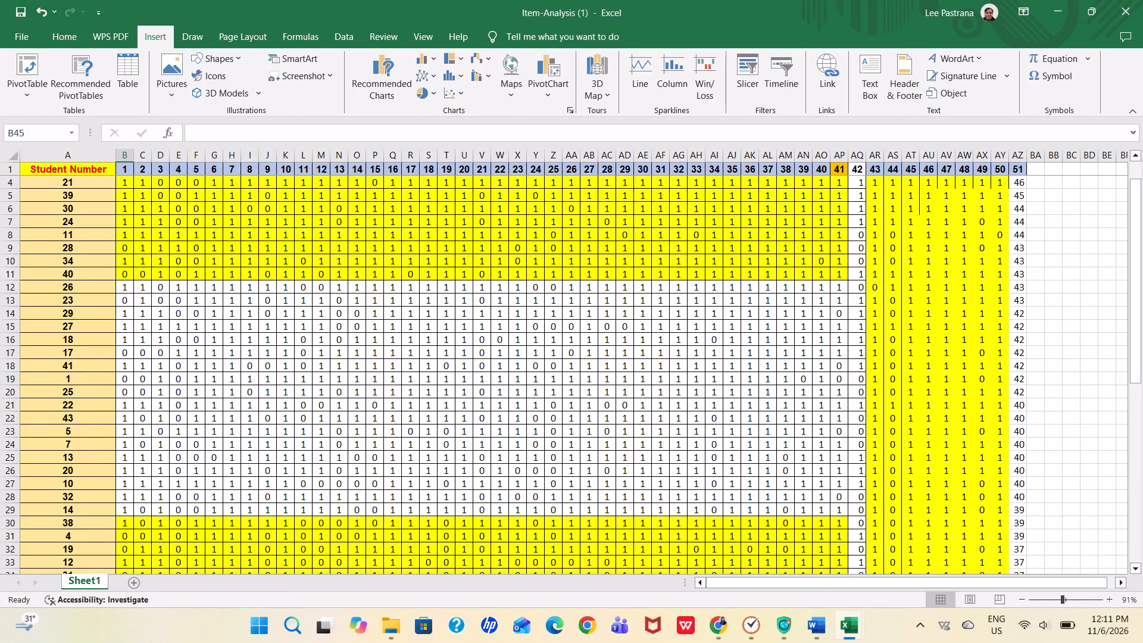
{"action": "left_click_drag", "start_coordinate": [1142, 291], "coordinate": [1142, 240]}
{"action": "left_click_drag", "start_coordinate": [1139, 242], "coordinate": [1137, 211]}
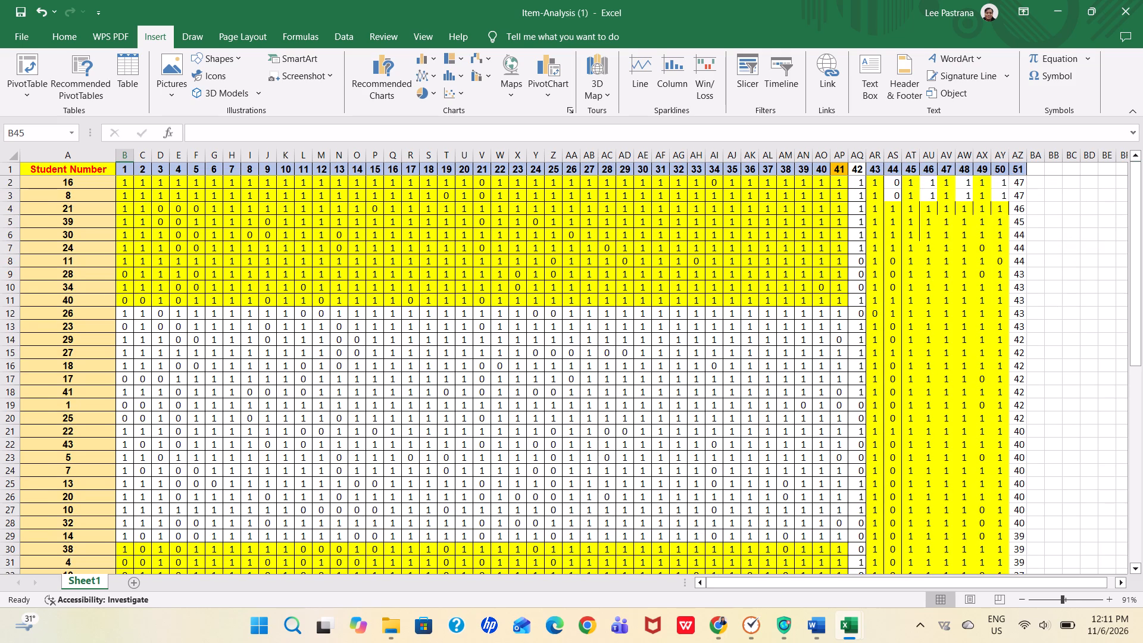
{"action": "left_click", "coordinate": [775, 157]}
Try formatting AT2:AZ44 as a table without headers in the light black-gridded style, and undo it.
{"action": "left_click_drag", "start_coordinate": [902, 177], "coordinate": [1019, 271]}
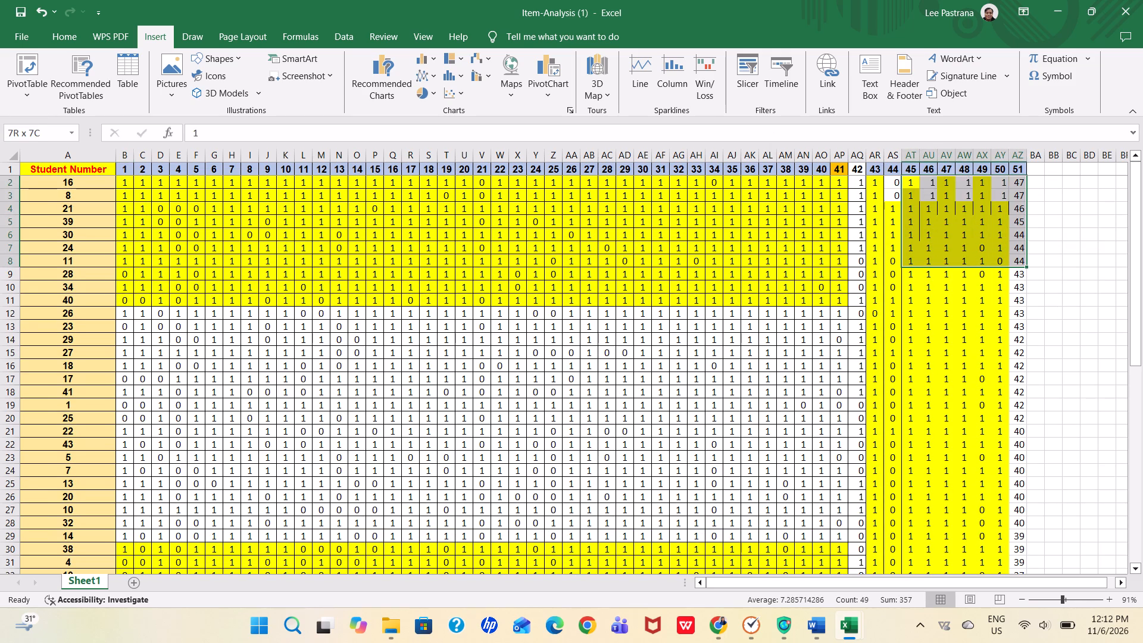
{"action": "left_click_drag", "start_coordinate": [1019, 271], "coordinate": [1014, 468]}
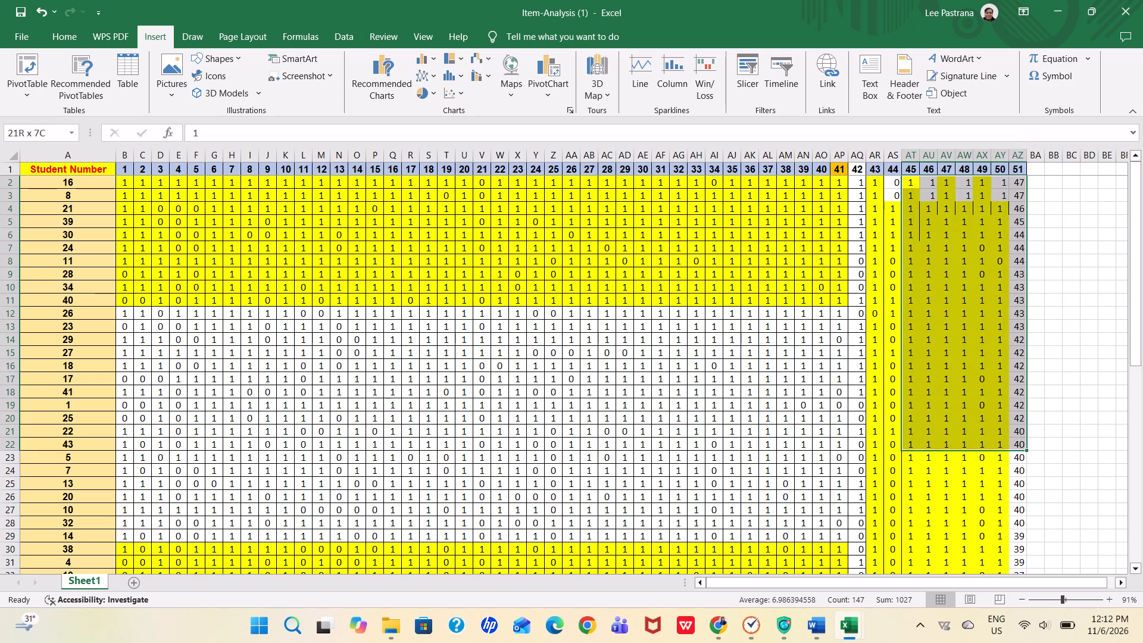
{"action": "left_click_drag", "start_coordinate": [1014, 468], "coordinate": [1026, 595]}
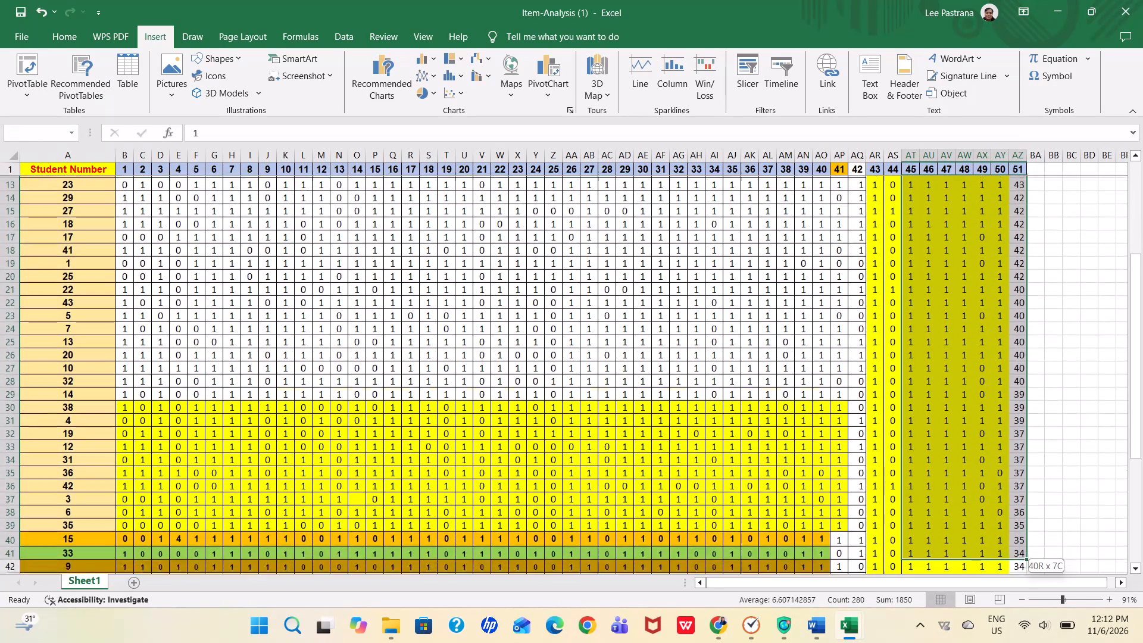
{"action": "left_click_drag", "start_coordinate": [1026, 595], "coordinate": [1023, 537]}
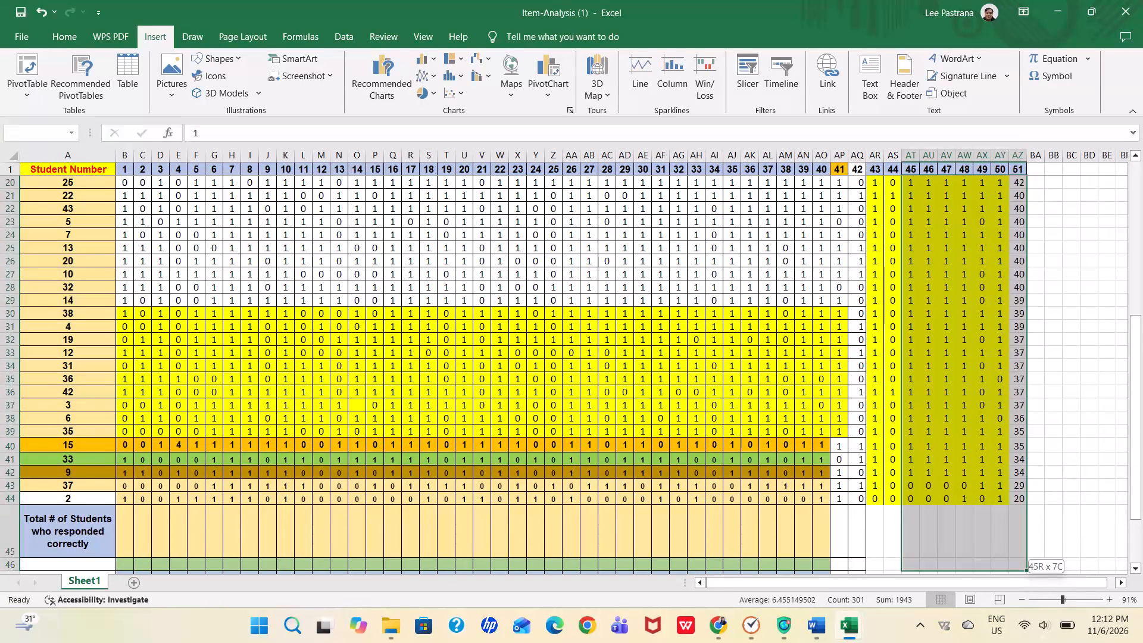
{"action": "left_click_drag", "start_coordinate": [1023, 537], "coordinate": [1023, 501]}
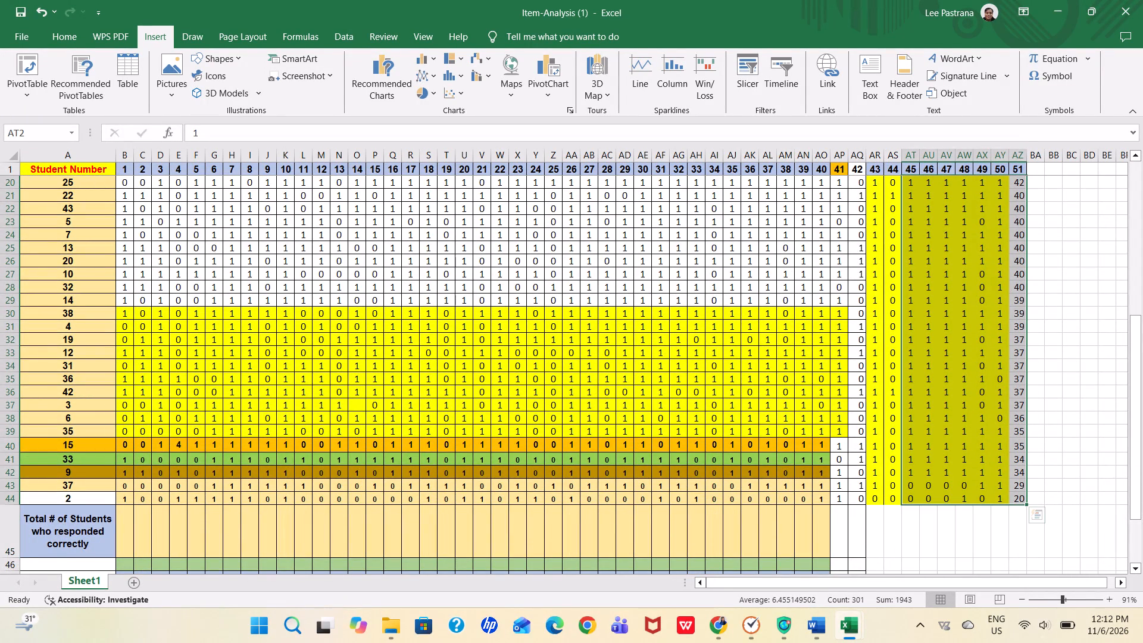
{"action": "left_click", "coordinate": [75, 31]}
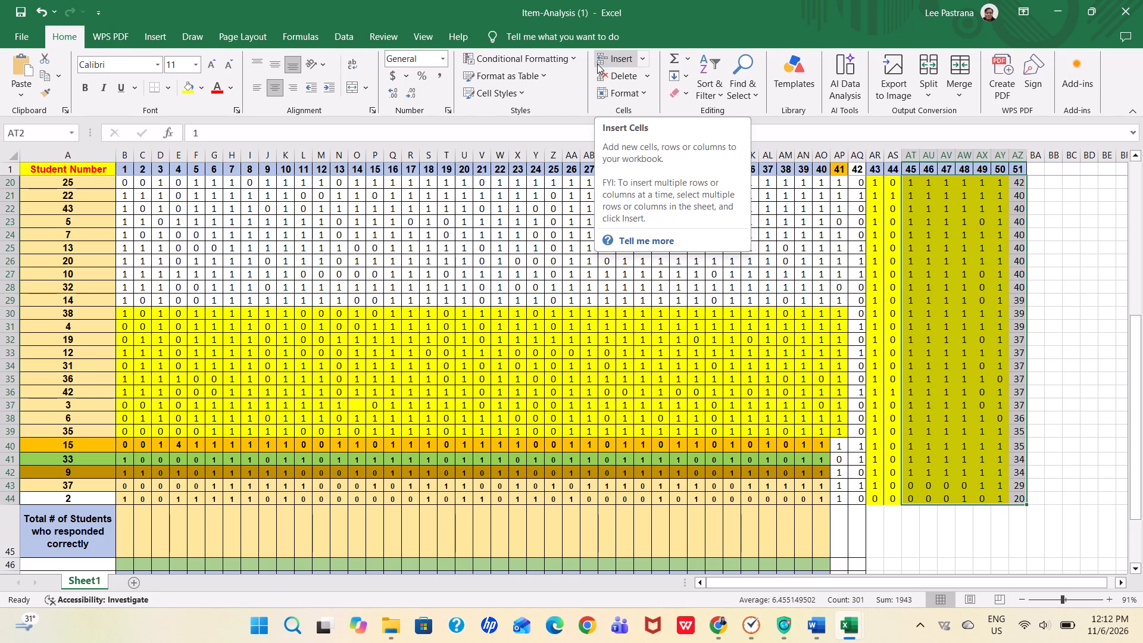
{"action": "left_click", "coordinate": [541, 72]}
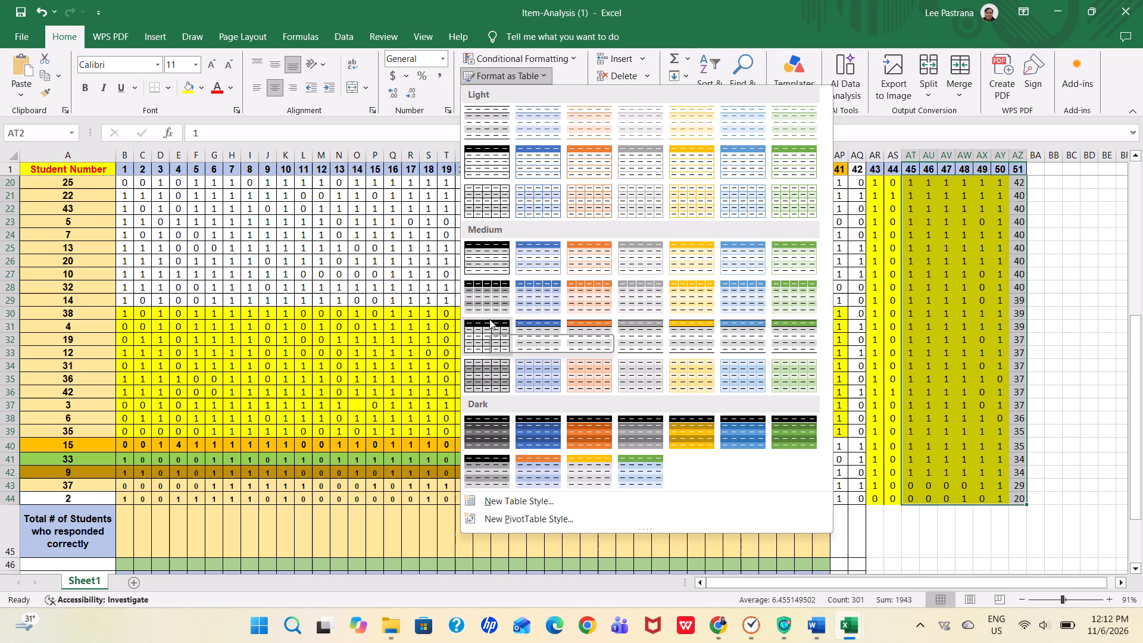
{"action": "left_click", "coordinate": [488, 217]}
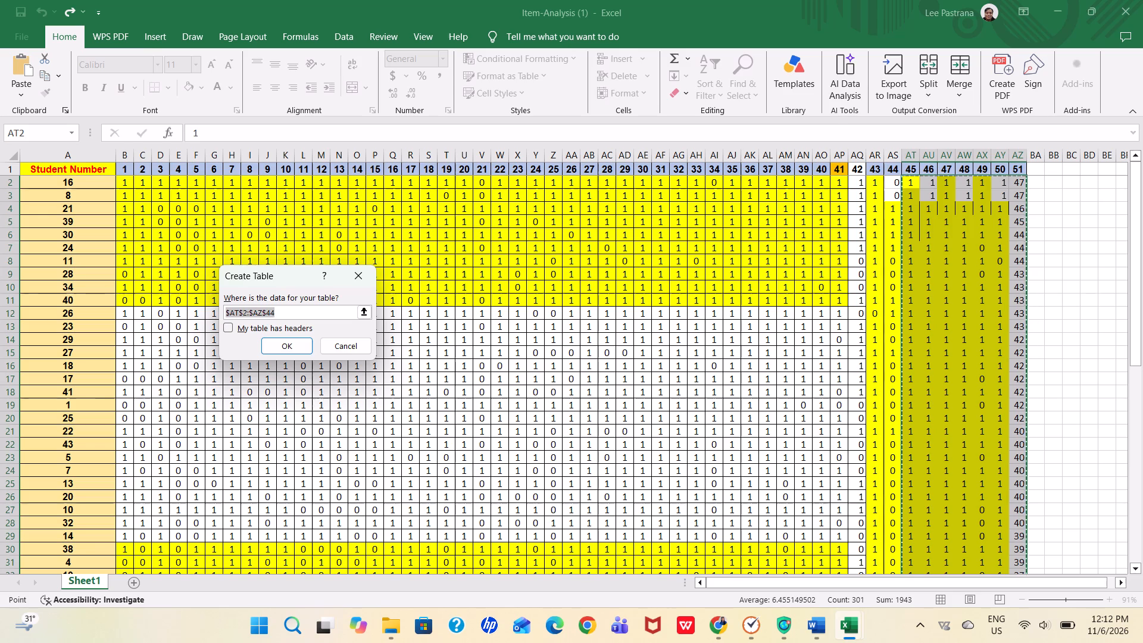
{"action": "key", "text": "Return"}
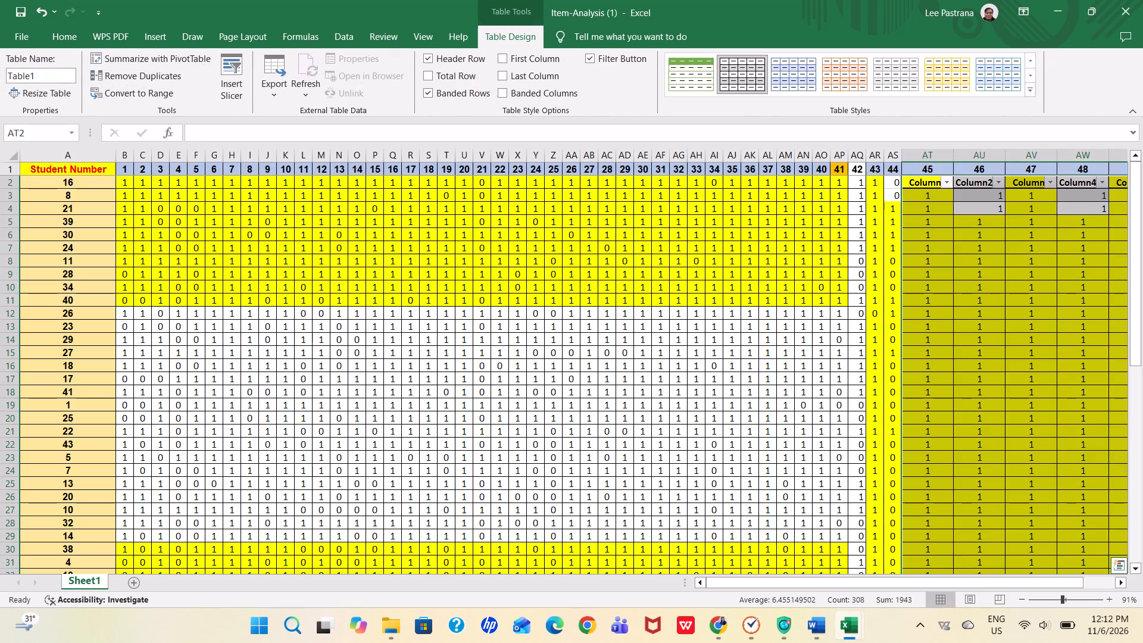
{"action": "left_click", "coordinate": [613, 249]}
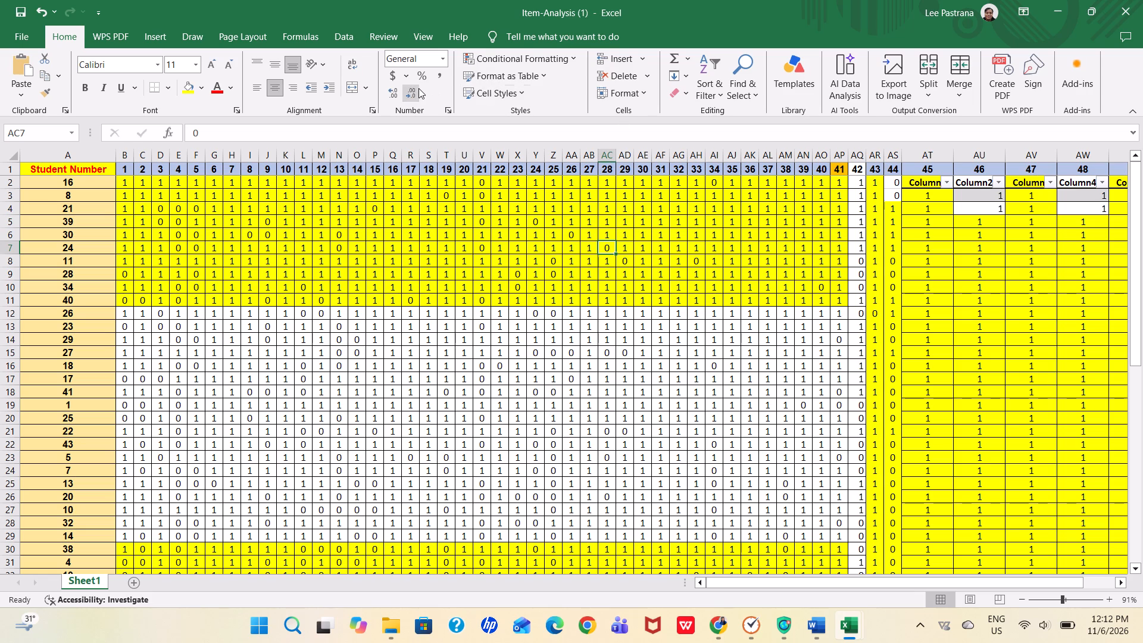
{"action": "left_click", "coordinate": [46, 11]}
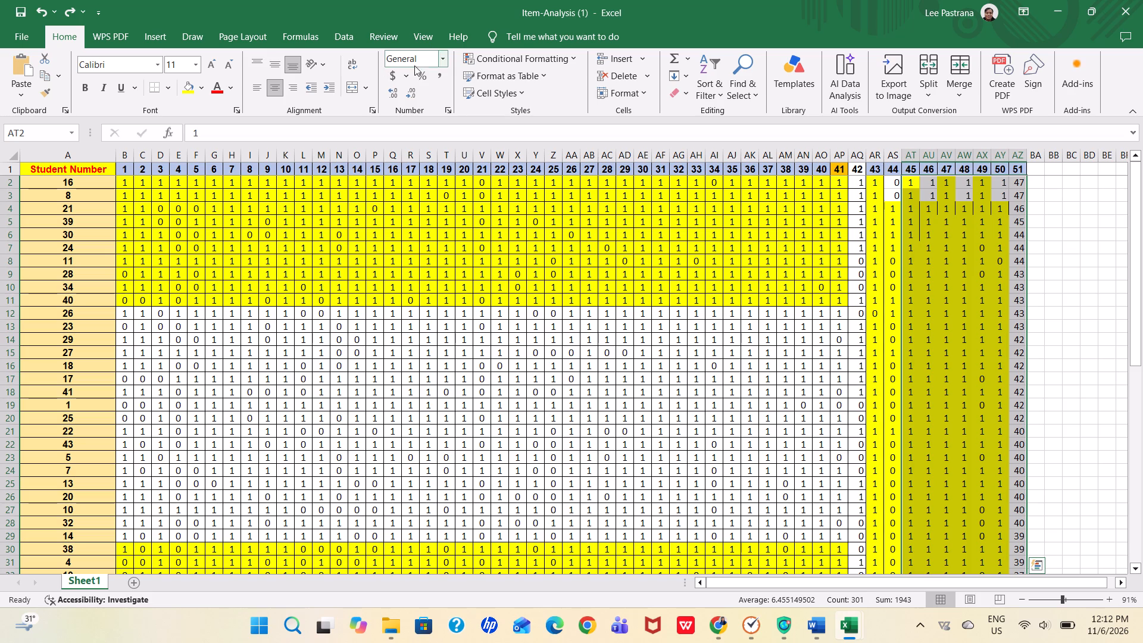
Create a new PivotTable style named PivotTable Style 1 without any element formatting.
{"action": "left_click", "coordinate": [549, 79]}
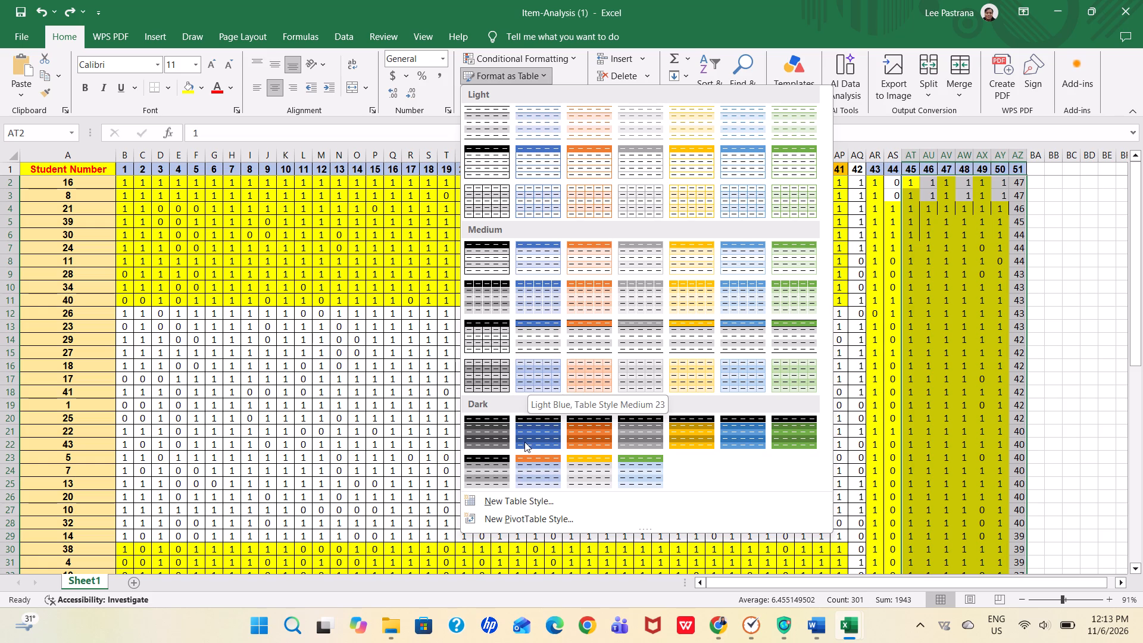
{"action": "left_click", "coordinate": [520, 516]}
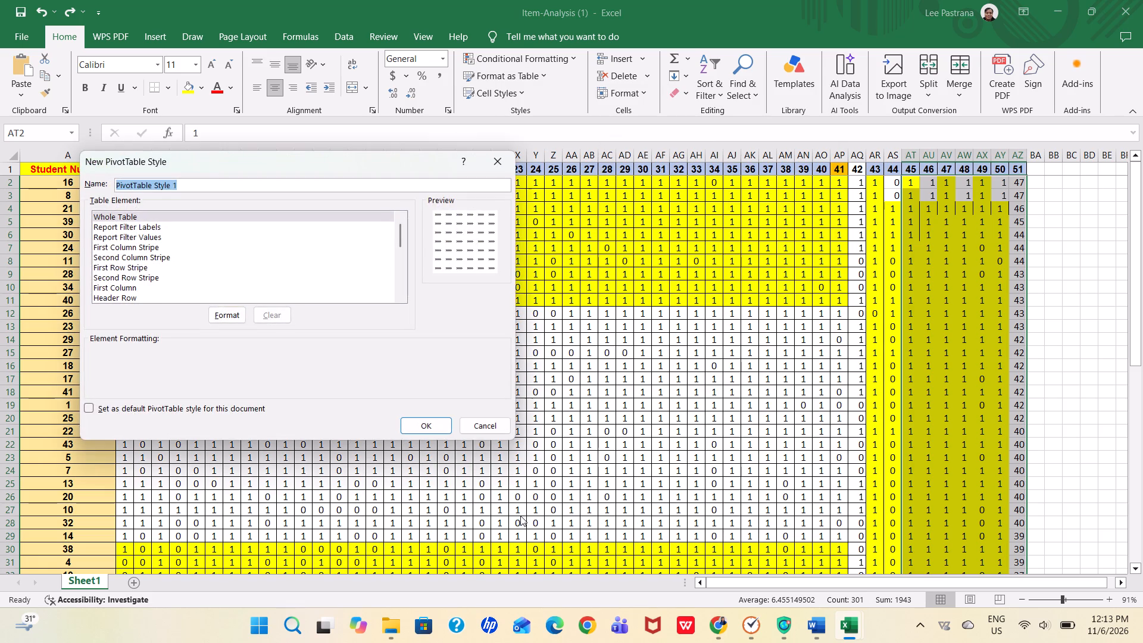
{"action": "left_click", "coordinate": [438, 421]}
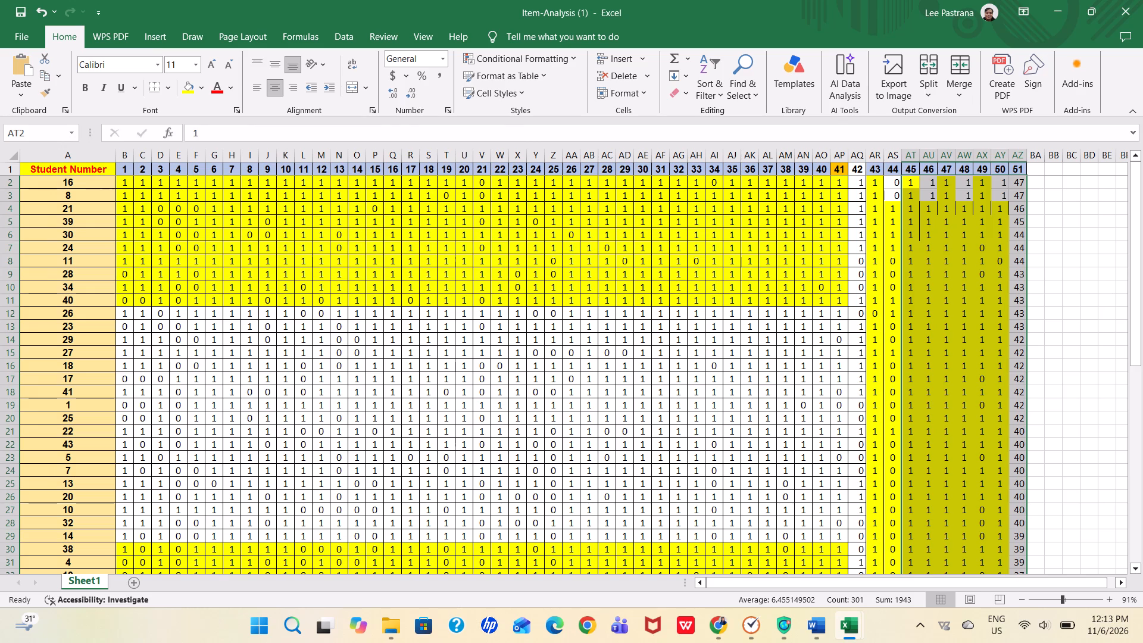
{"action": "left_click", "coordinate": [438, 421]}
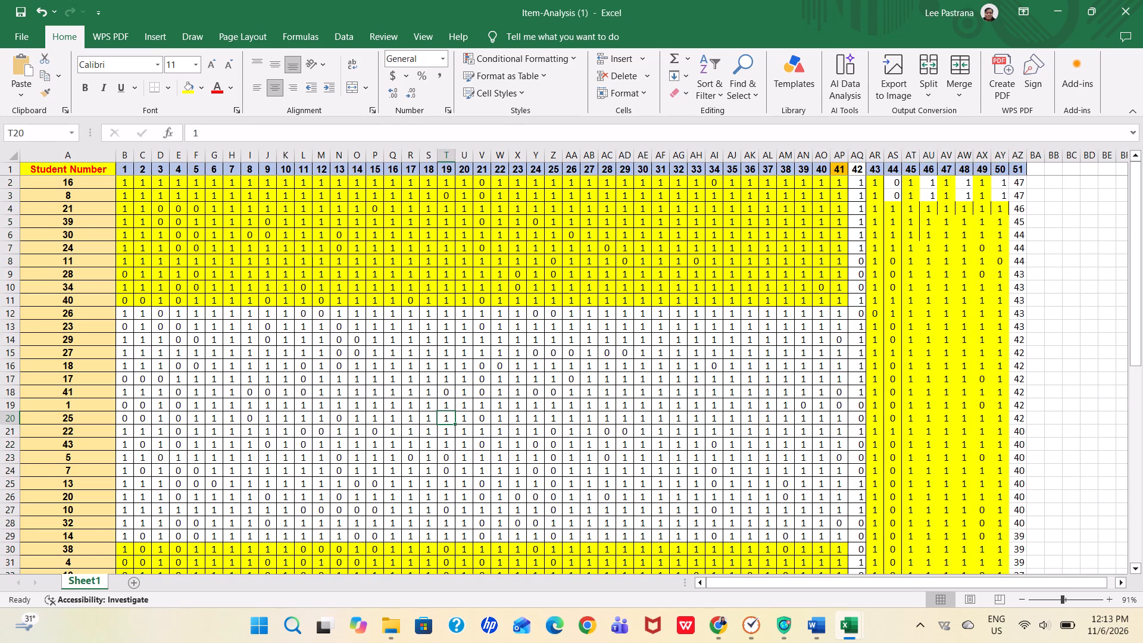
{"action": "left_click", "coordinate": [713, 217]}
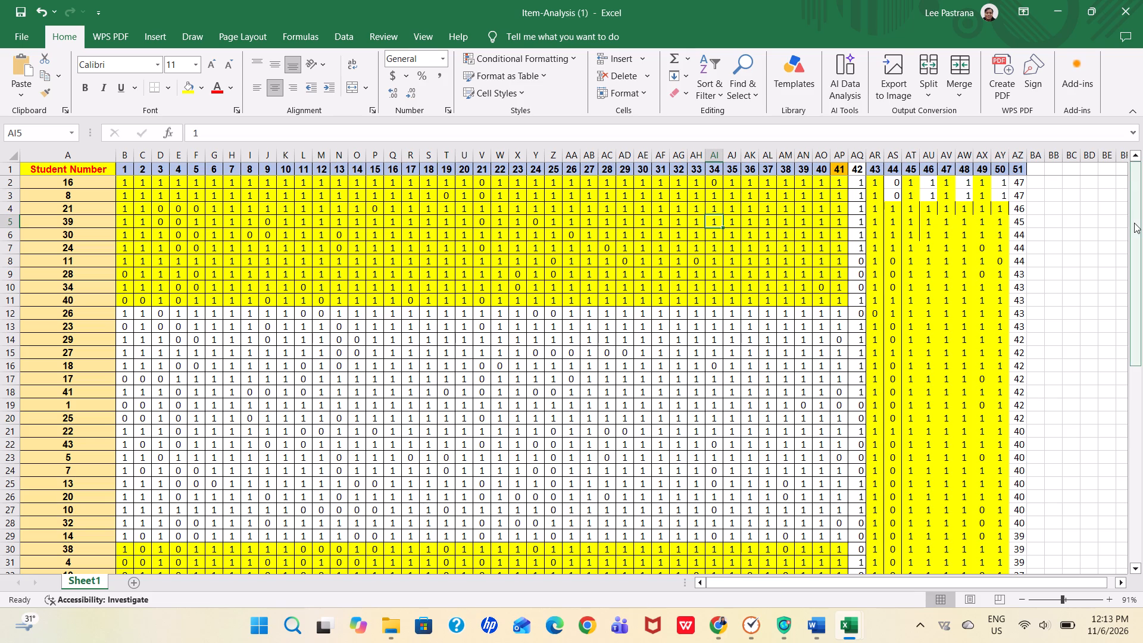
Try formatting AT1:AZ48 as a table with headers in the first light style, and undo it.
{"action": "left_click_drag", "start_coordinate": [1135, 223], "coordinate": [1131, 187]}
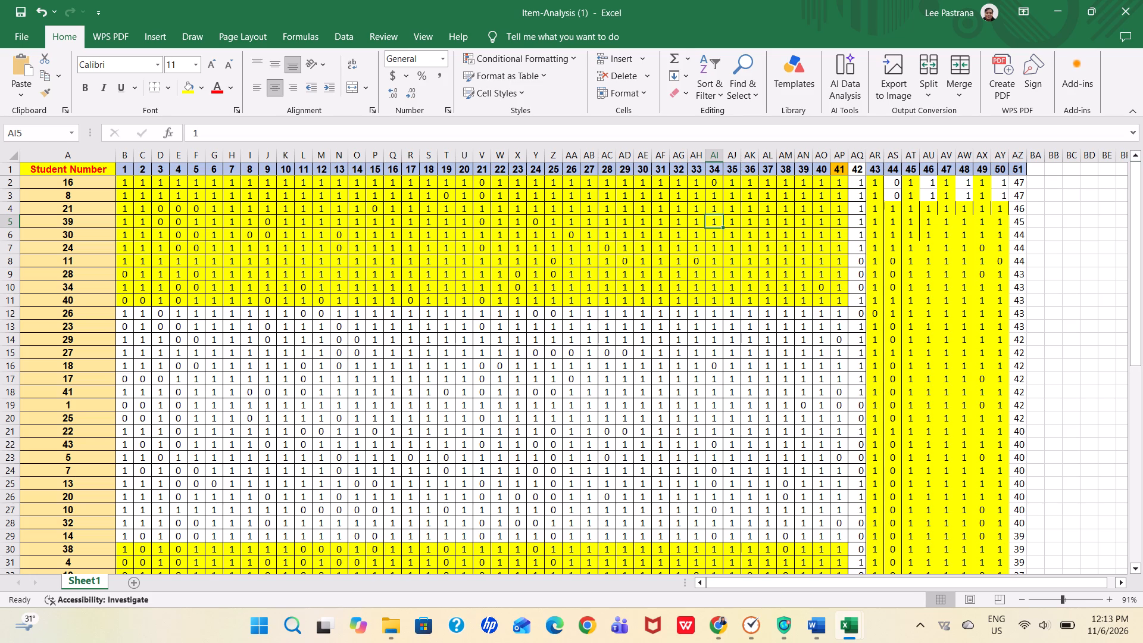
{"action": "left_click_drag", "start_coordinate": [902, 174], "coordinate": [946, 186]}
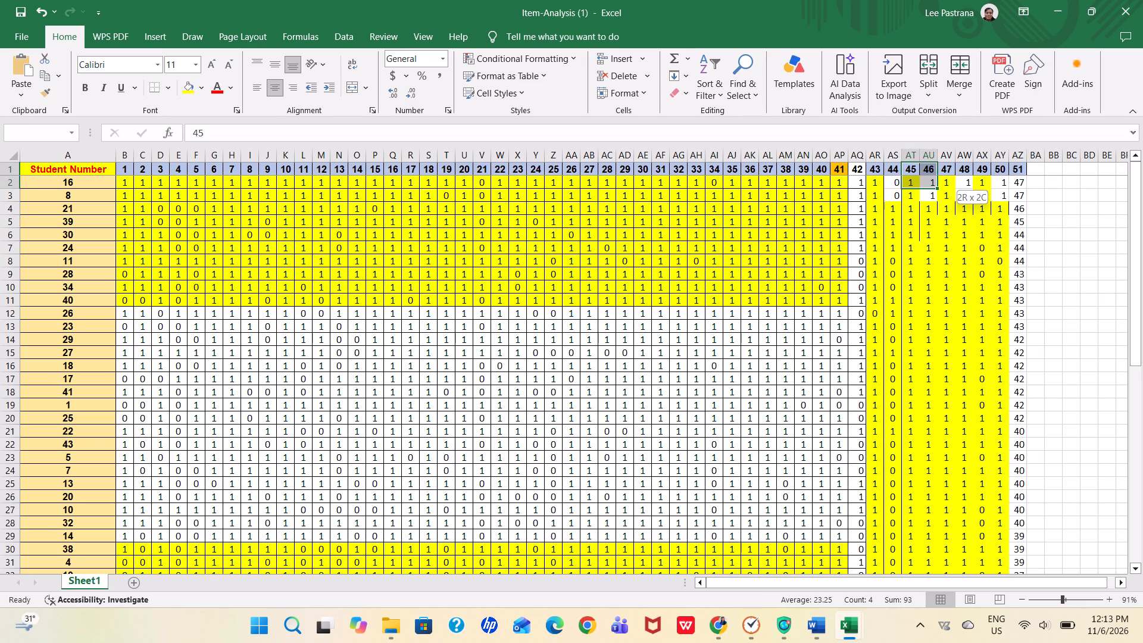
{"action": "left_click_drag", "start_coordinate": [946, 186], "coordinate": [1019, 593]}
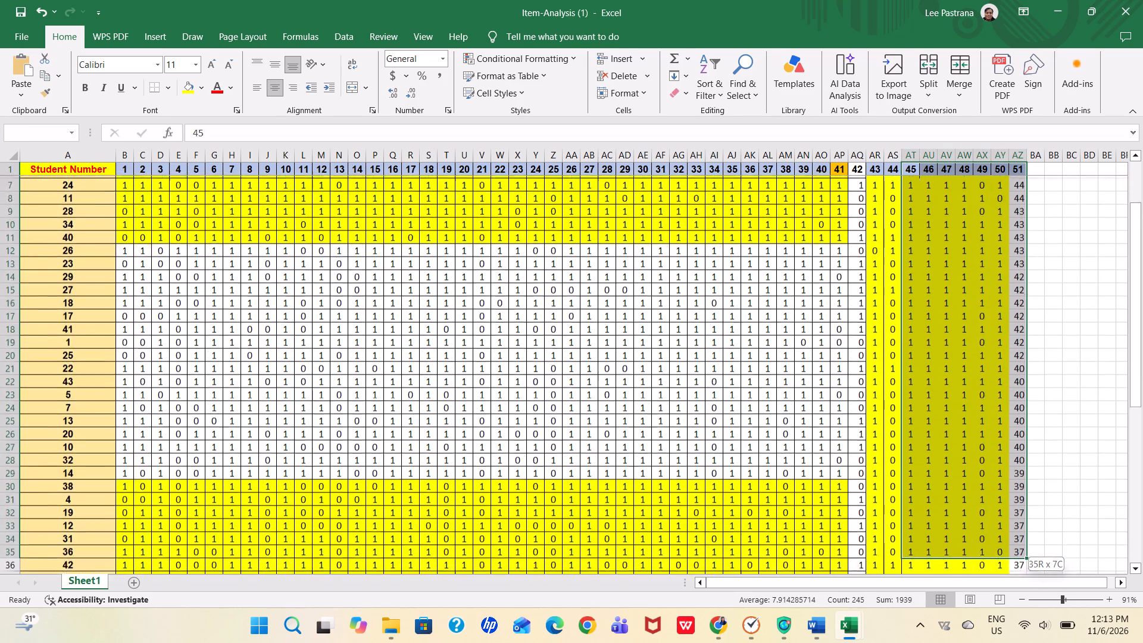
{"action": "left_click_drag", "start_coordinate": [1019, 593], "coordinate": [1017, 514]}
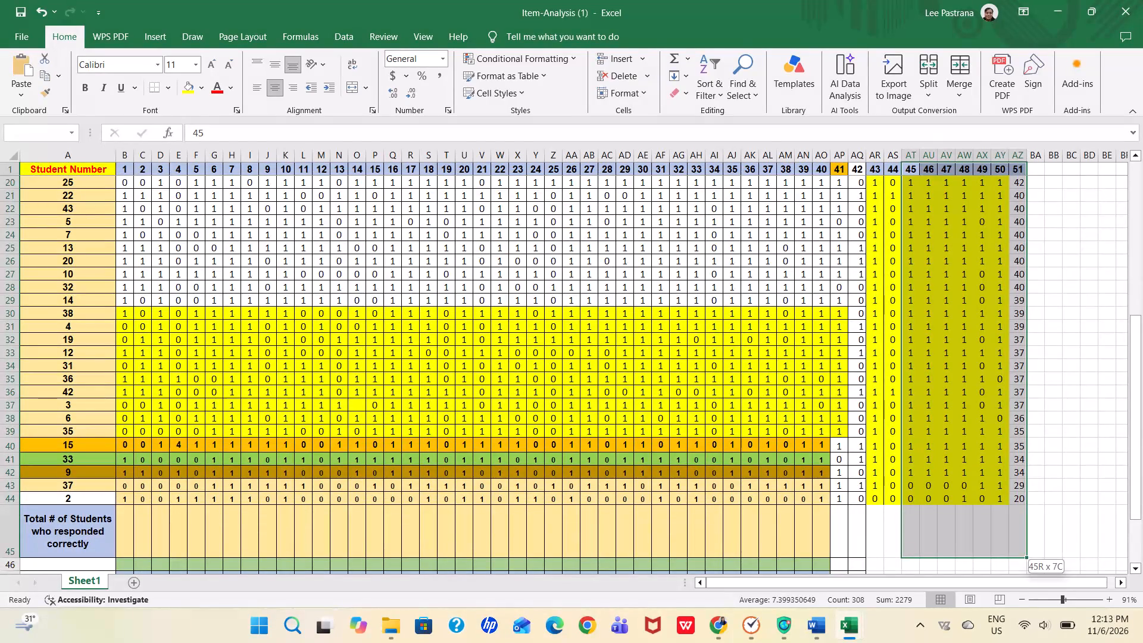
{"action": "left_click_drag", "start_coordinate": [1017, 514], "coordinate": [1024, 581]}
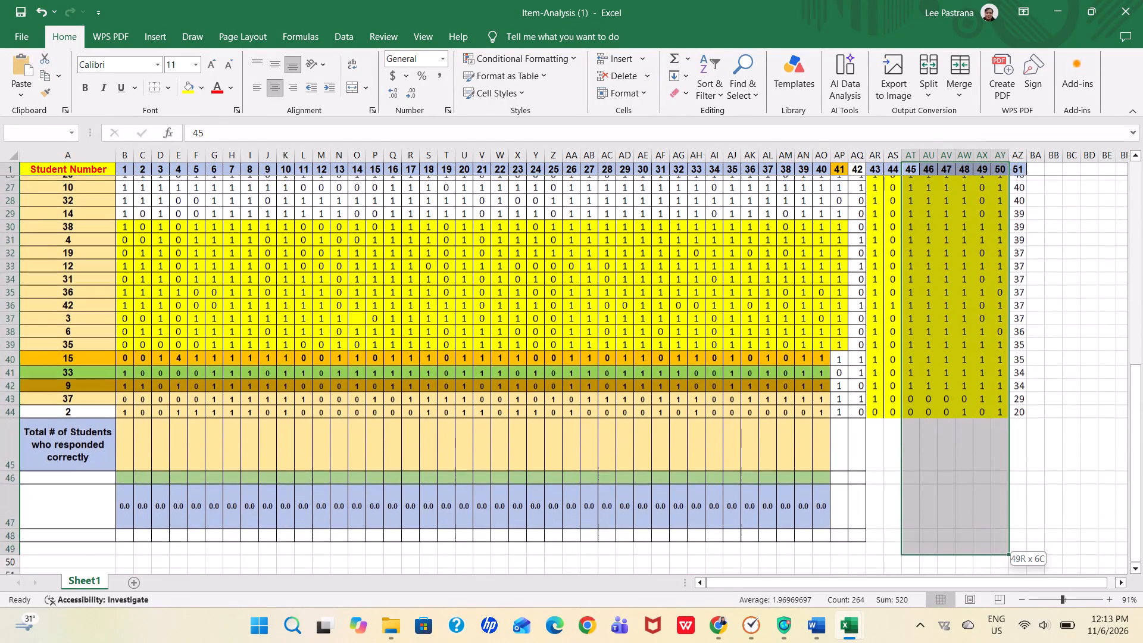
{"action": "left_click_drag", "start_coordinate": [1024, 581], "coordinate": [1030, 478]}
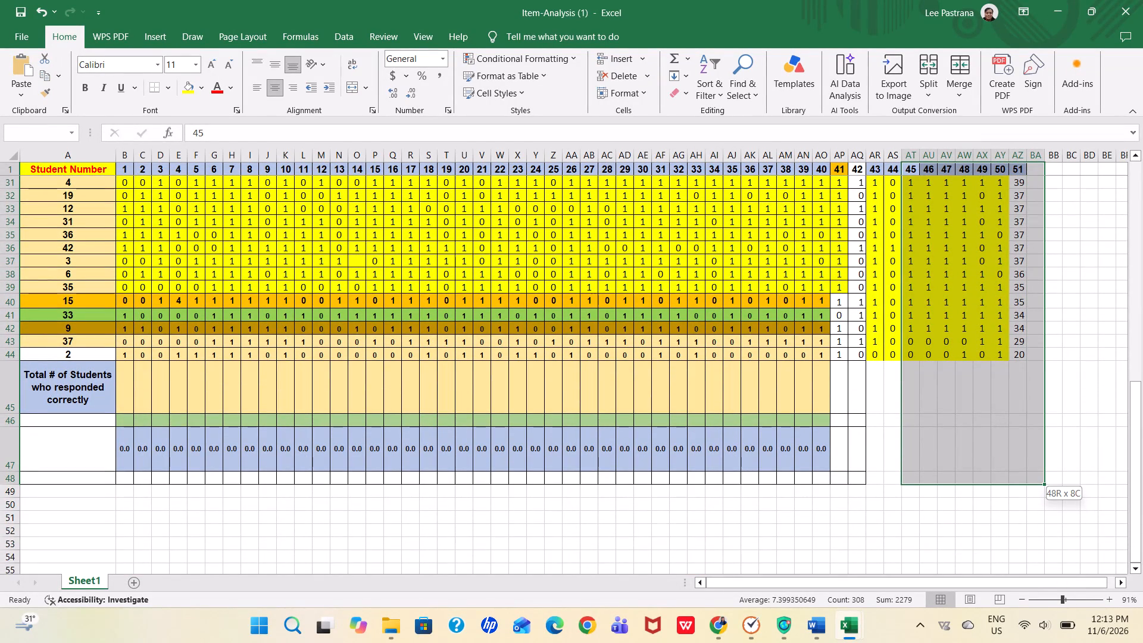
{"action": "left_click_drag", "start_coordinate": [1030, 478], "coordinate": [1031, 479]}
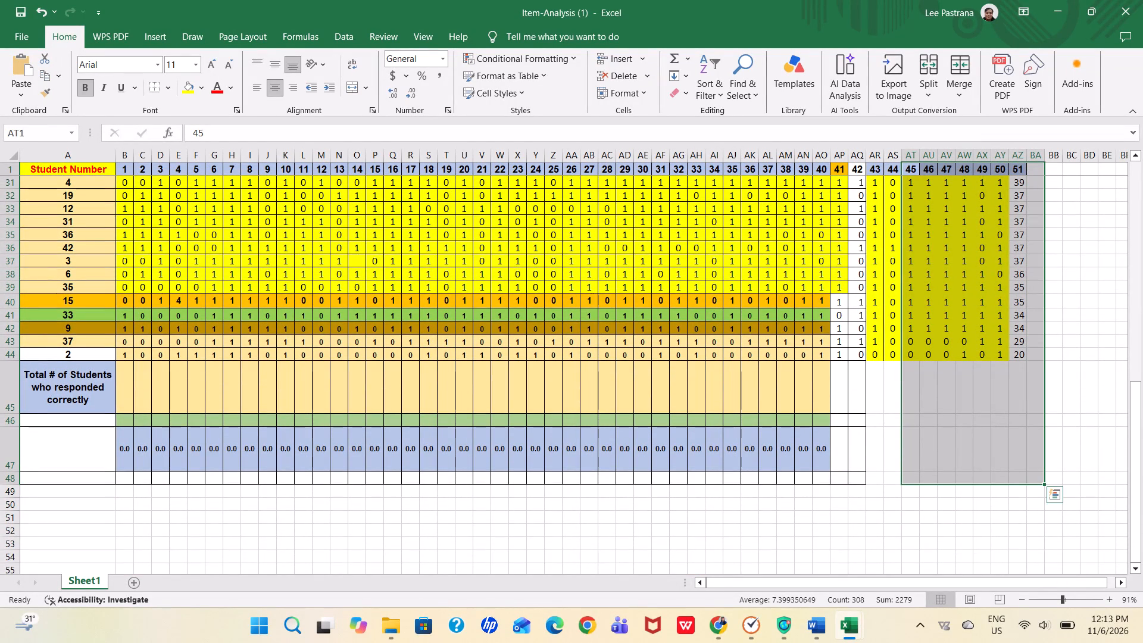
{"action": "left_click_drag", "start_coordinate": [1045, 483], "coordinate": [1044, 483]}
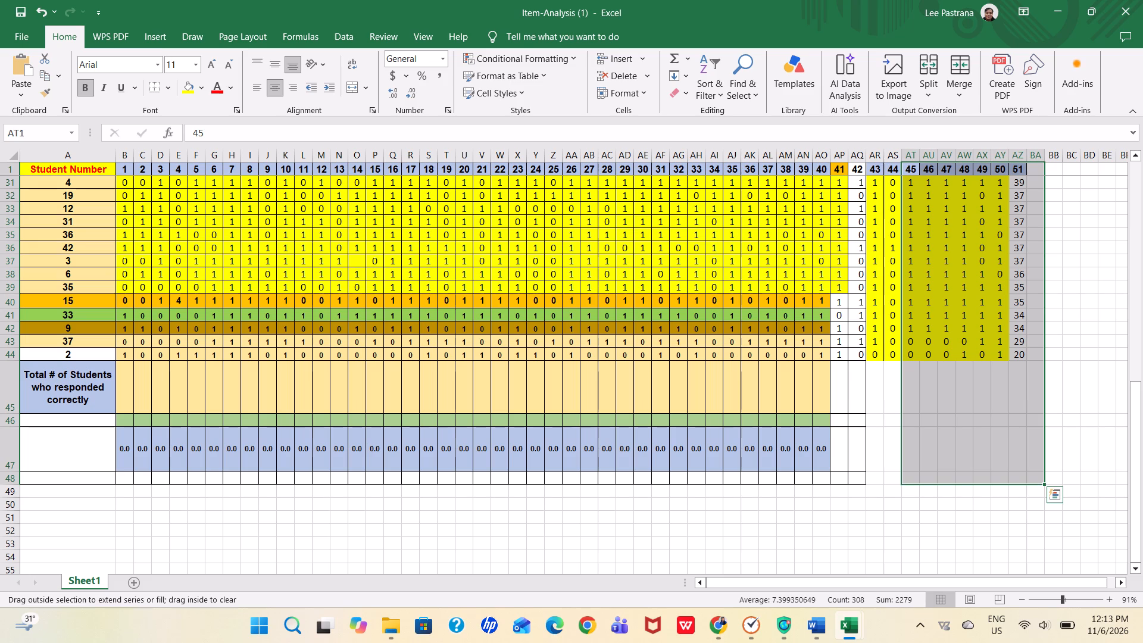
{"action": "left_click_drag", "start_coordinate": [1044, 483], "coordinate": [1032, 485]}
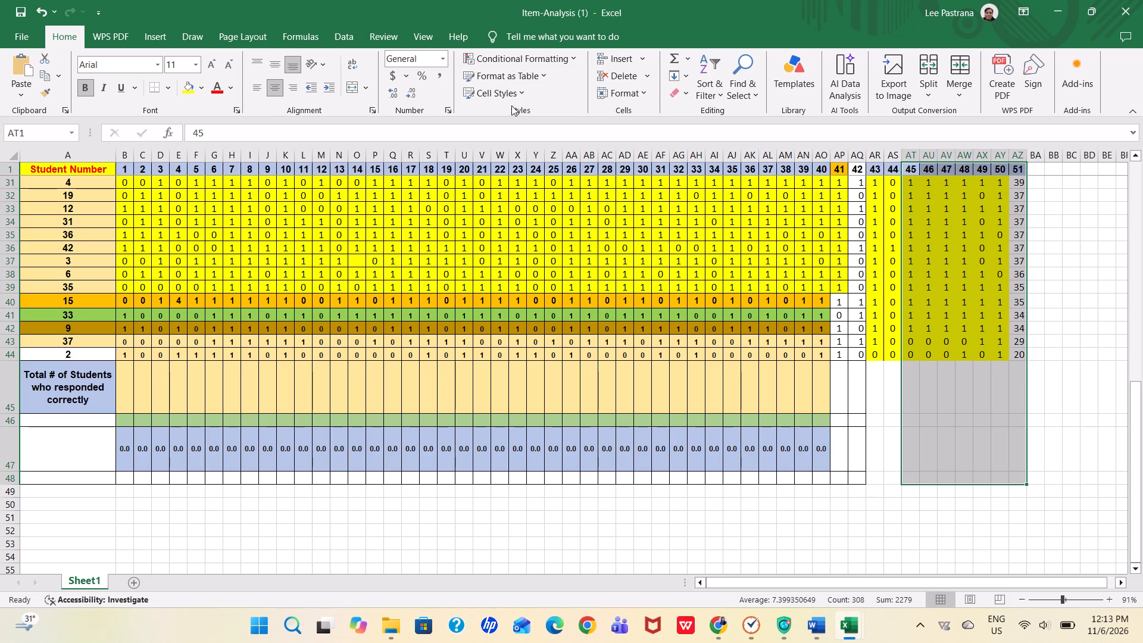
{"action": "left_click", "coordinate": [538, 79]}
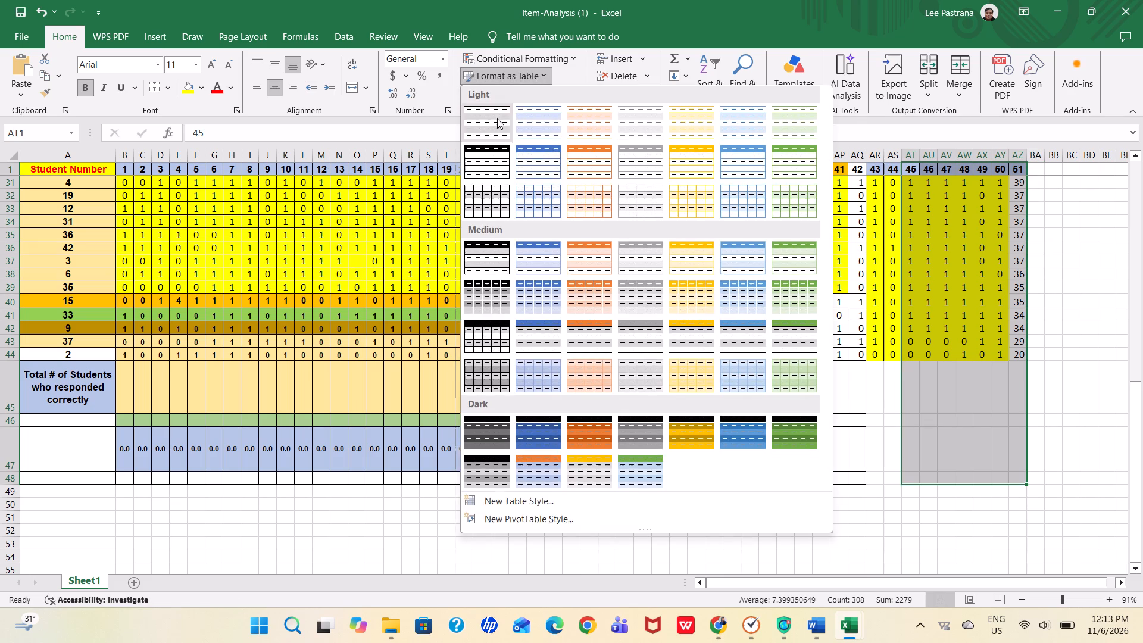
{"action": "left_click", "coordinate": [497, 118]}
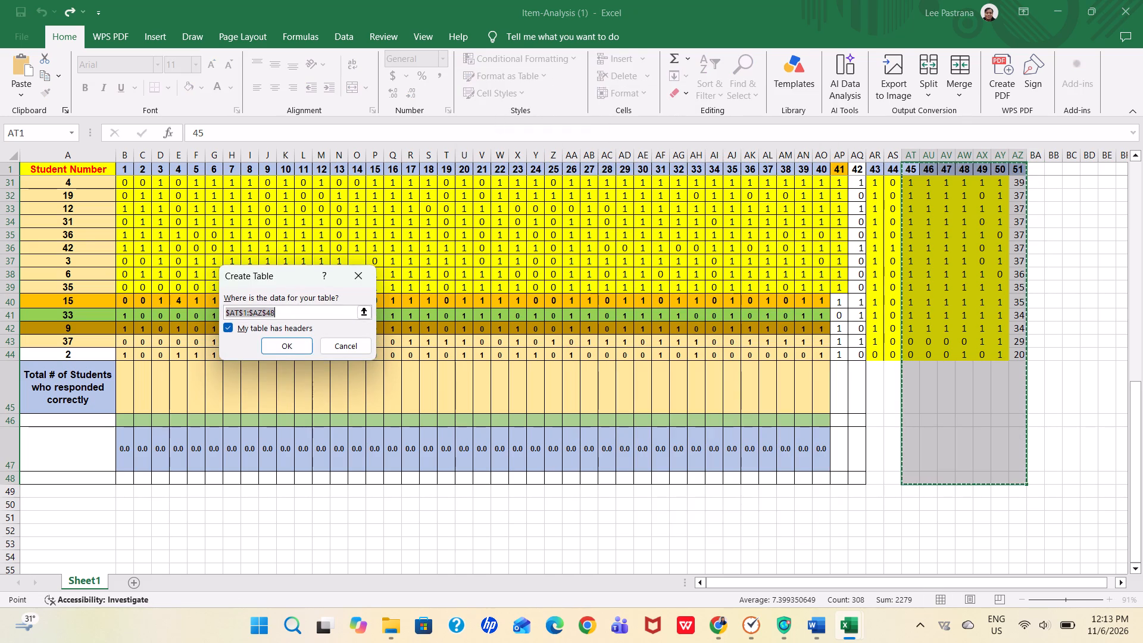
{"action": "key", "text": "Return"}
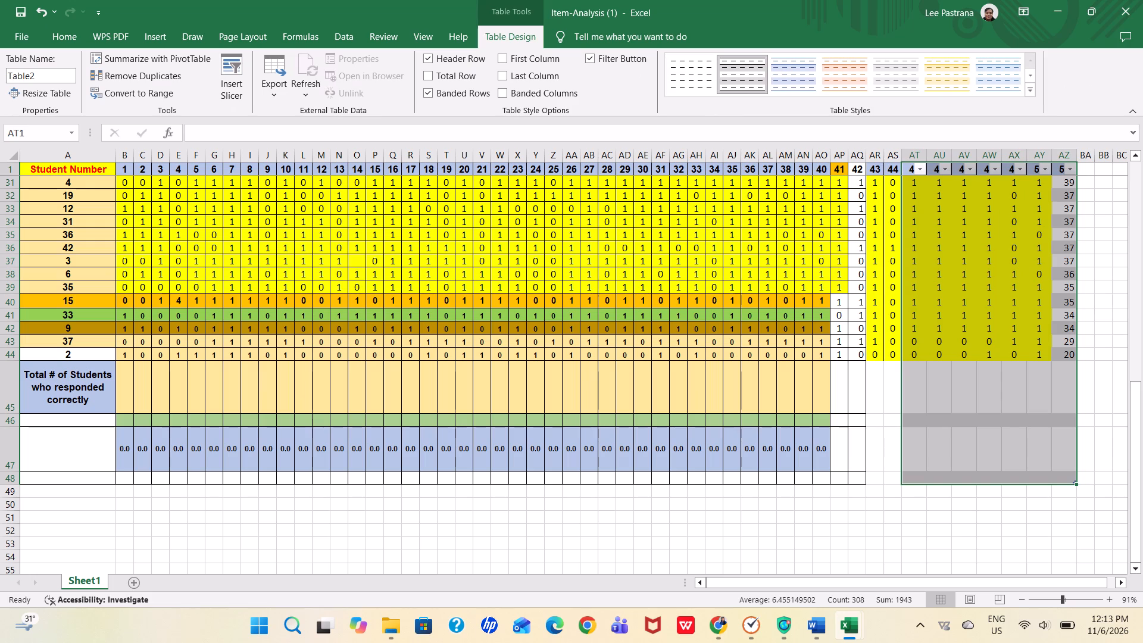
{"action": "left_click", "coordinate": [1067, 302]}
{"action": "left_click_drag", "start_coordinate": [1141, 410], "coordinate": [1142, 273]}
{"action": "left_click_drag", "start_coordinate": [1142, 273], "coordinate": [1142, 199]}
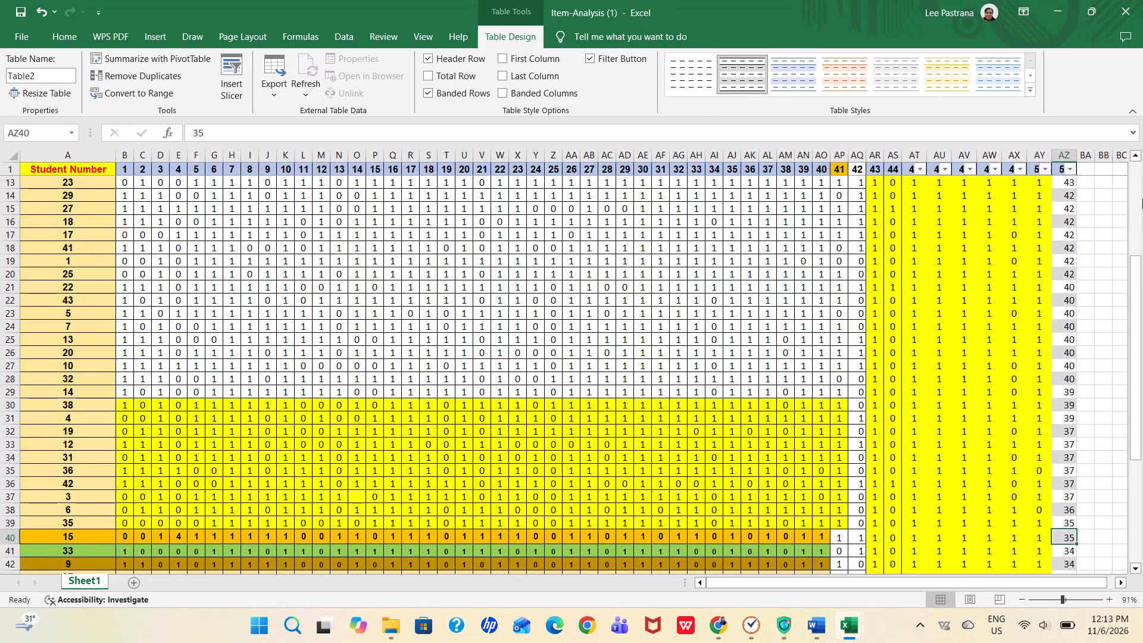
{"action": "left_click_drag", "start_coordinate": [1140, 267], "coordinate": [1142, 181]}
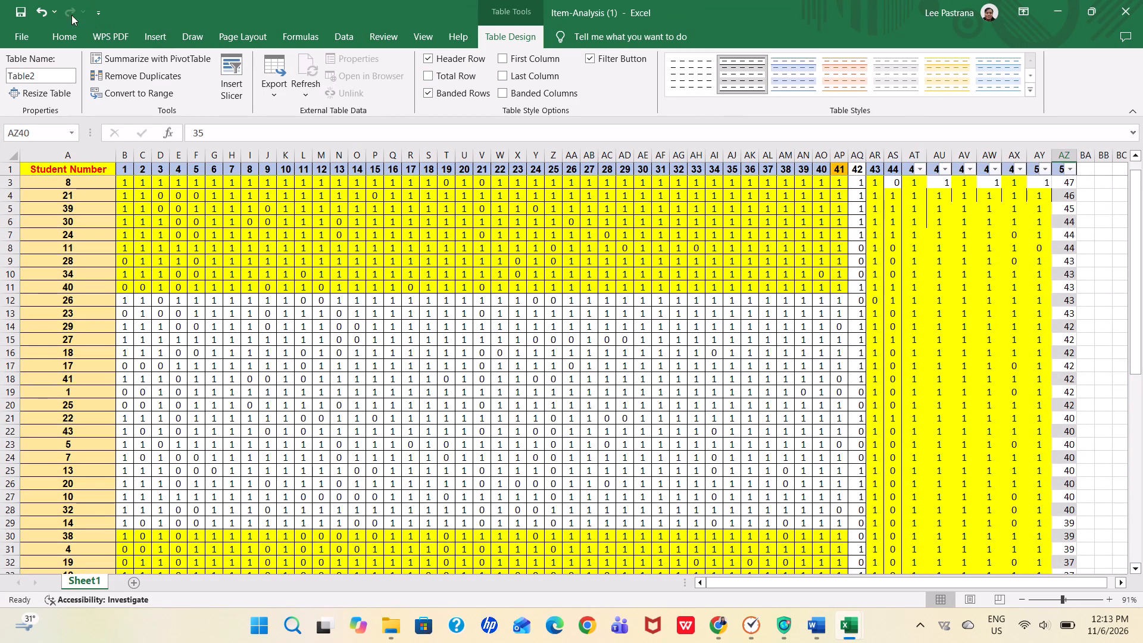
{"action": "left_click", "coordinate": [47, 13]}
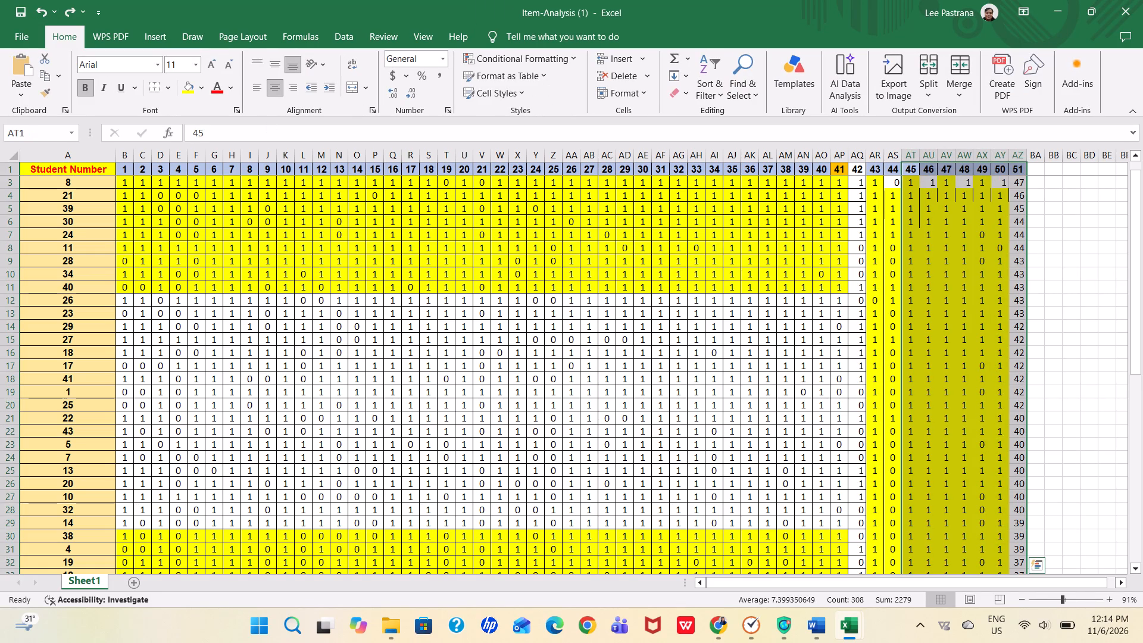
Apply the Normal cell style to AT1:AZ48, covering items 45 to 50 and the column headed 51.
{"action": "left_click", "coordinate": [520, 87]}
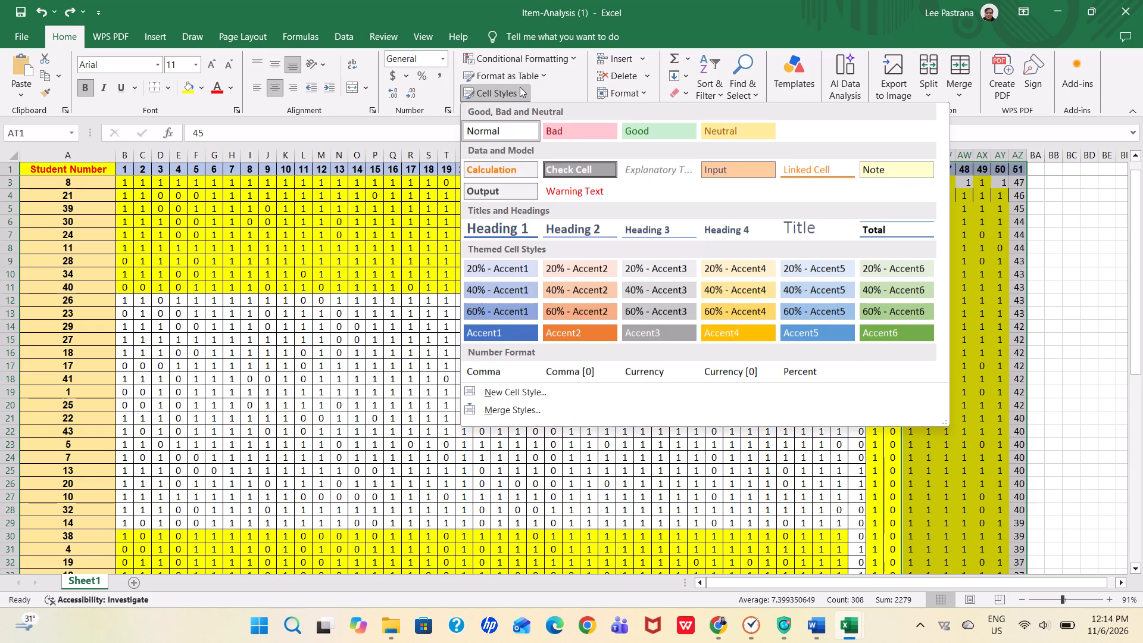
{"action": "left_click", "coordinate": [504, 132]}
{"action": "left_click", "coordinate": [520, 216]}
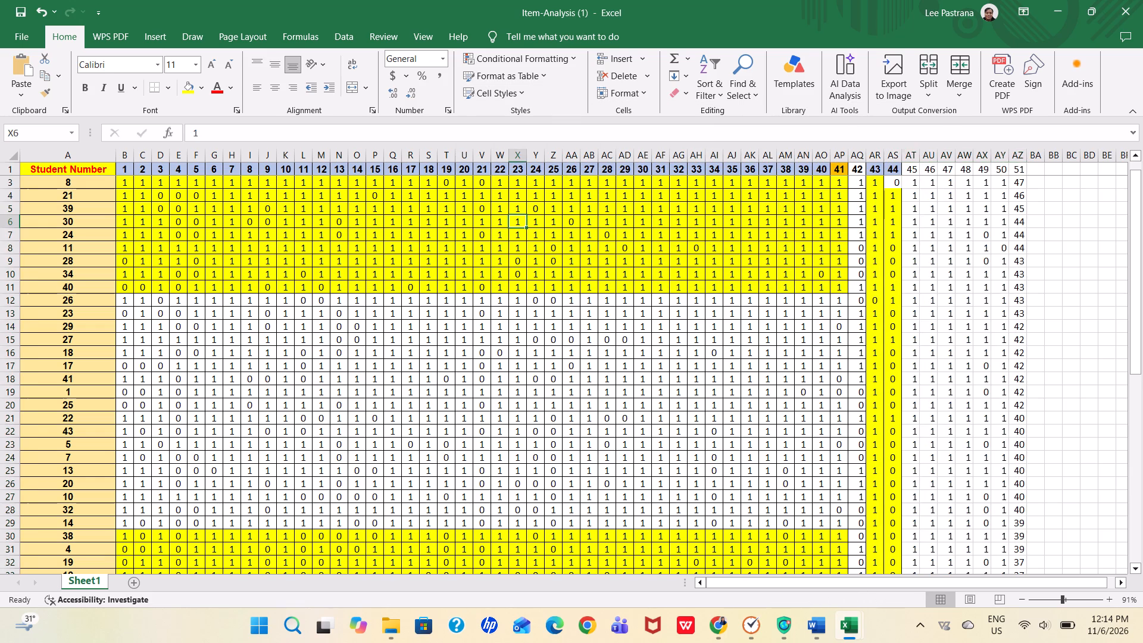
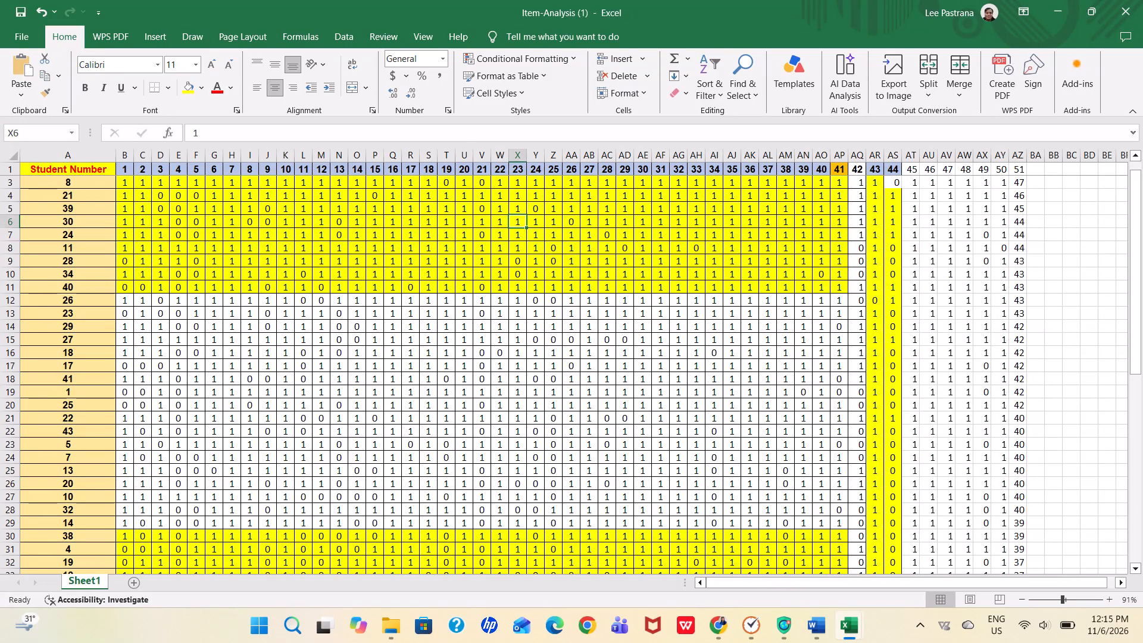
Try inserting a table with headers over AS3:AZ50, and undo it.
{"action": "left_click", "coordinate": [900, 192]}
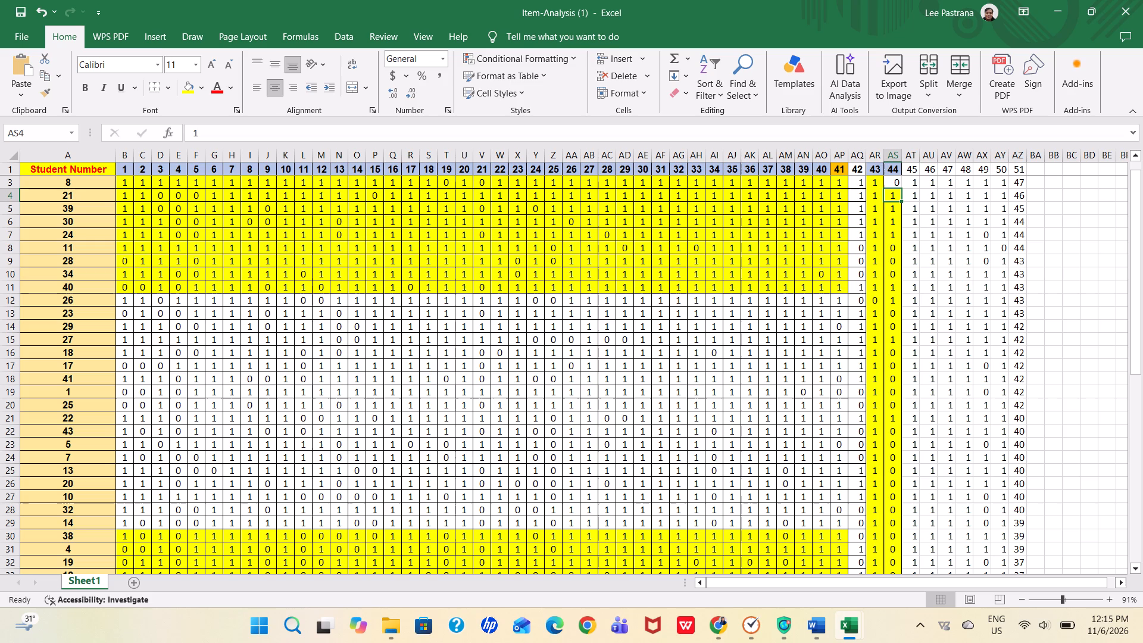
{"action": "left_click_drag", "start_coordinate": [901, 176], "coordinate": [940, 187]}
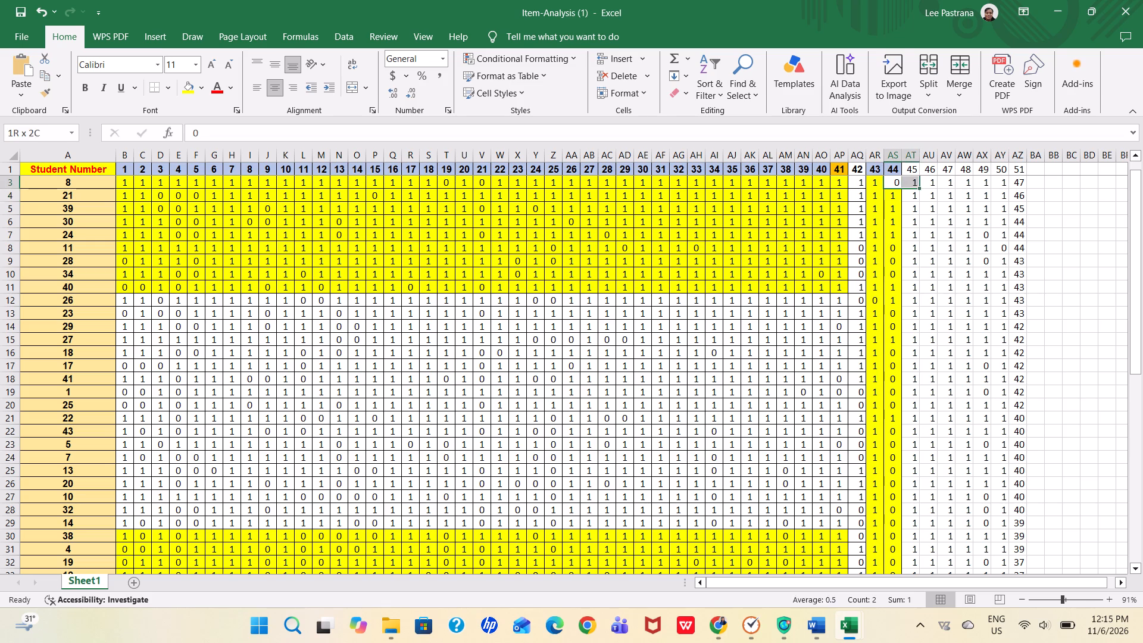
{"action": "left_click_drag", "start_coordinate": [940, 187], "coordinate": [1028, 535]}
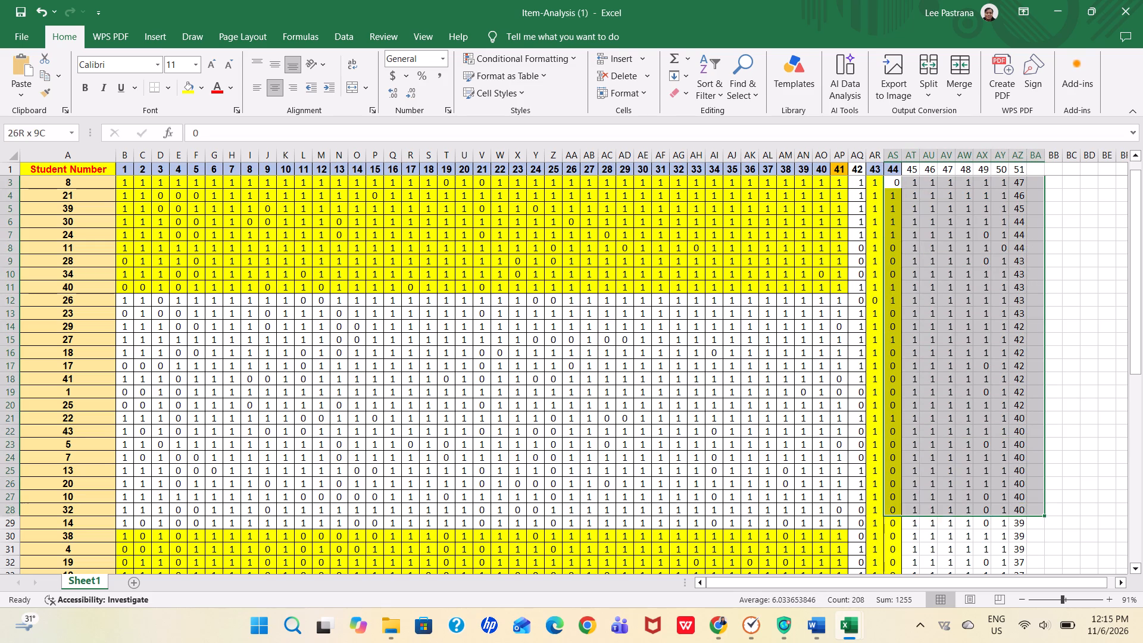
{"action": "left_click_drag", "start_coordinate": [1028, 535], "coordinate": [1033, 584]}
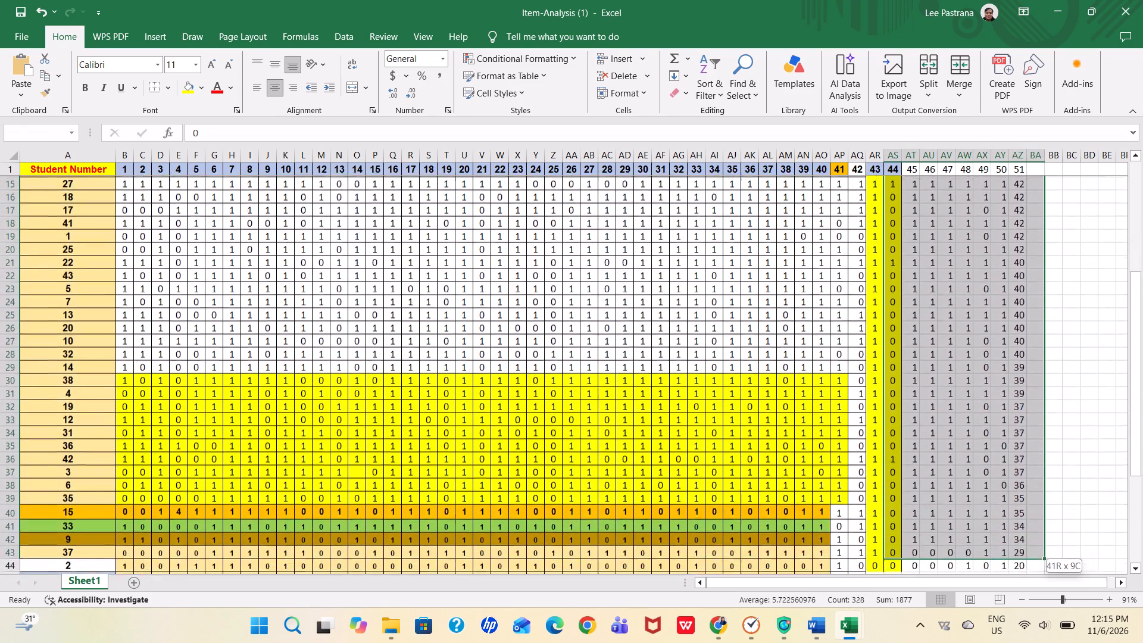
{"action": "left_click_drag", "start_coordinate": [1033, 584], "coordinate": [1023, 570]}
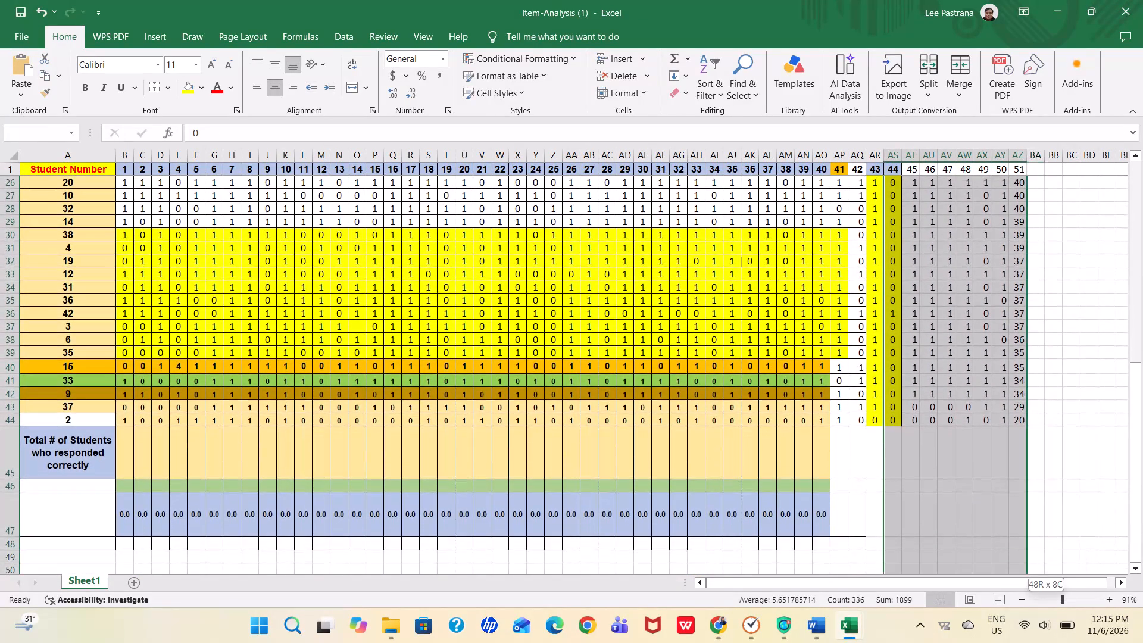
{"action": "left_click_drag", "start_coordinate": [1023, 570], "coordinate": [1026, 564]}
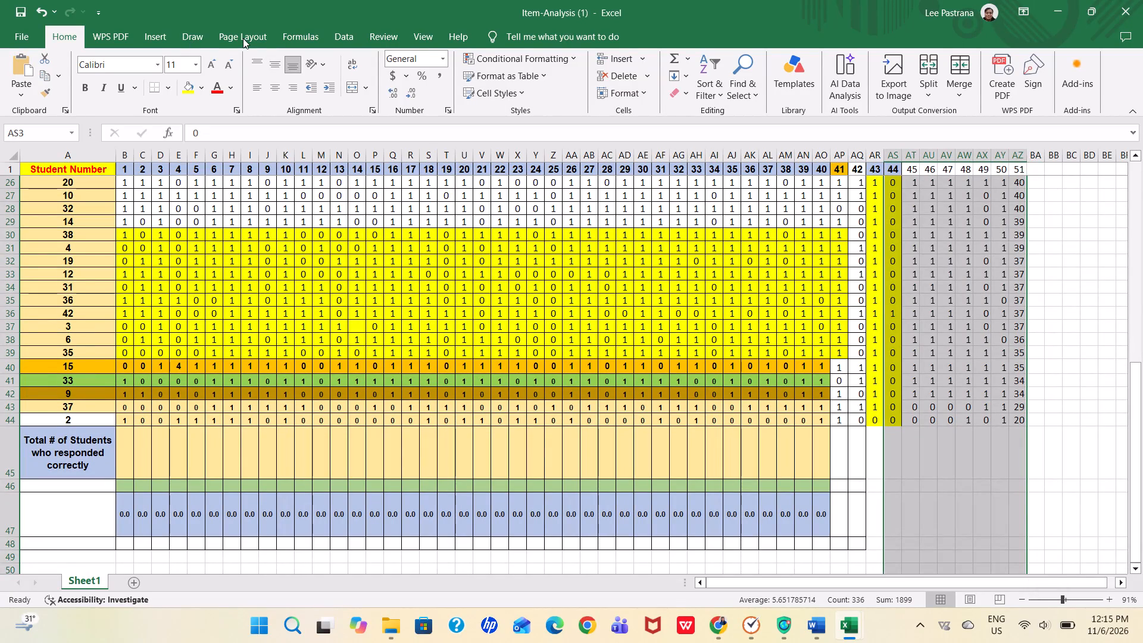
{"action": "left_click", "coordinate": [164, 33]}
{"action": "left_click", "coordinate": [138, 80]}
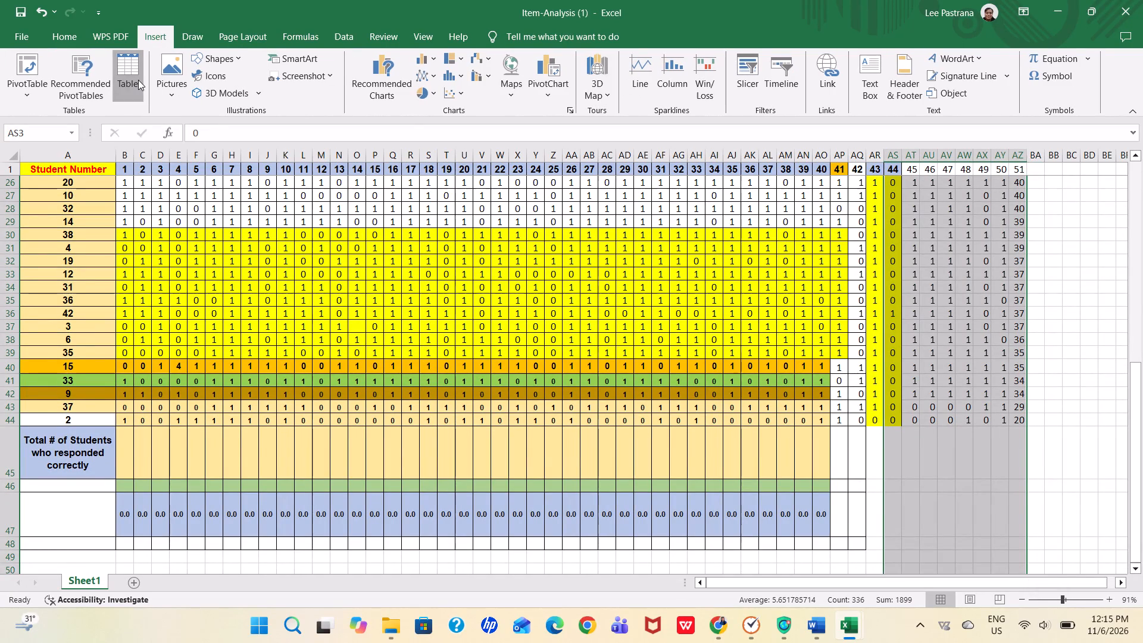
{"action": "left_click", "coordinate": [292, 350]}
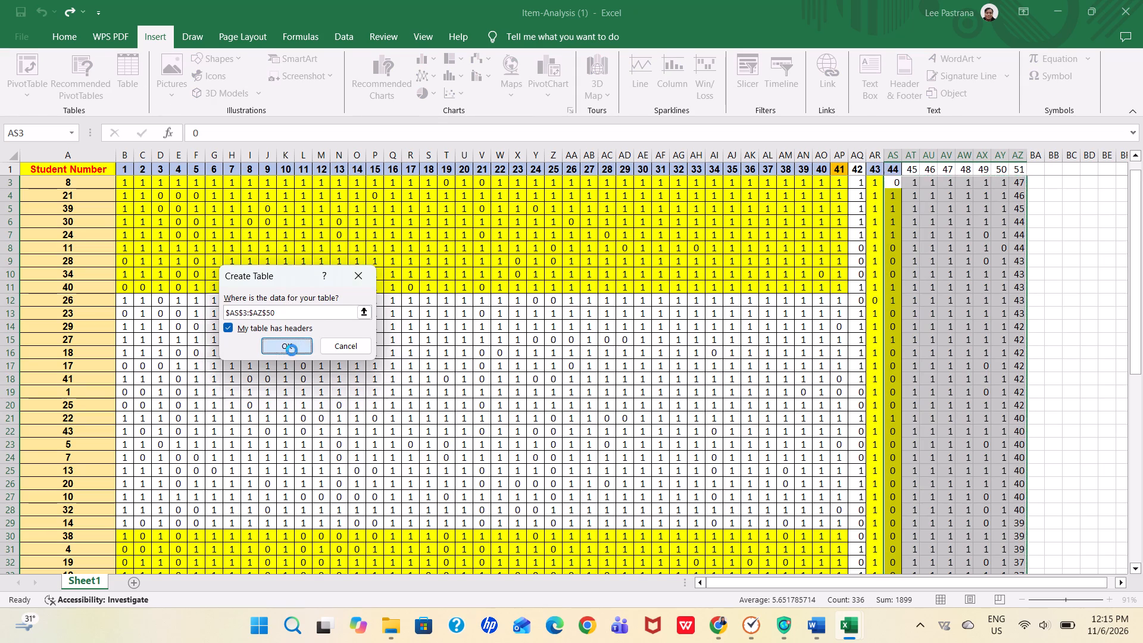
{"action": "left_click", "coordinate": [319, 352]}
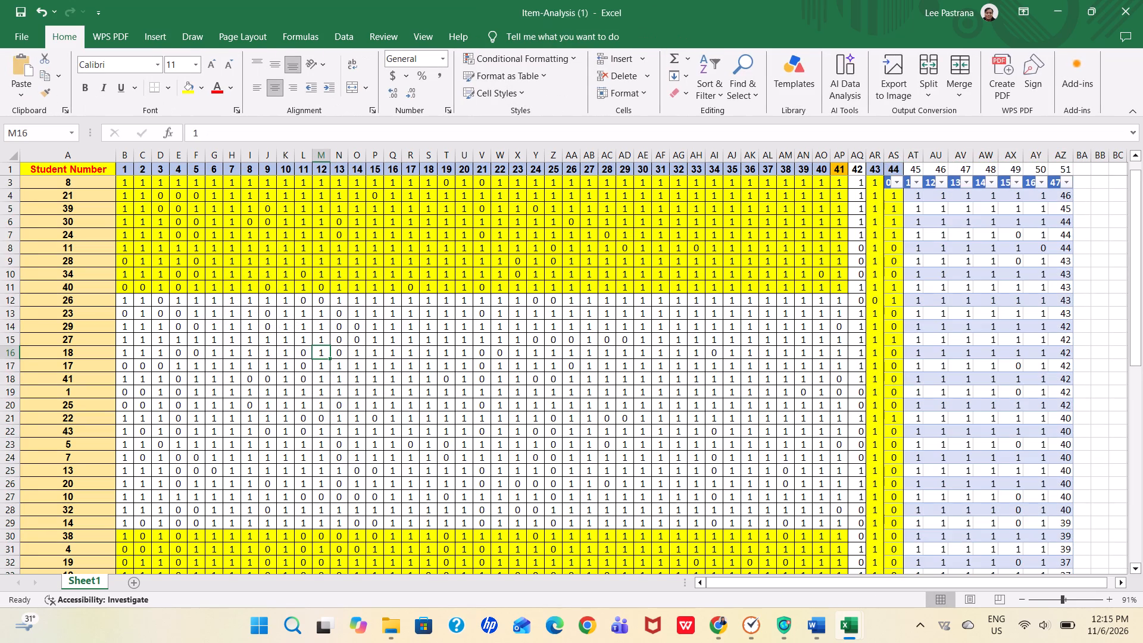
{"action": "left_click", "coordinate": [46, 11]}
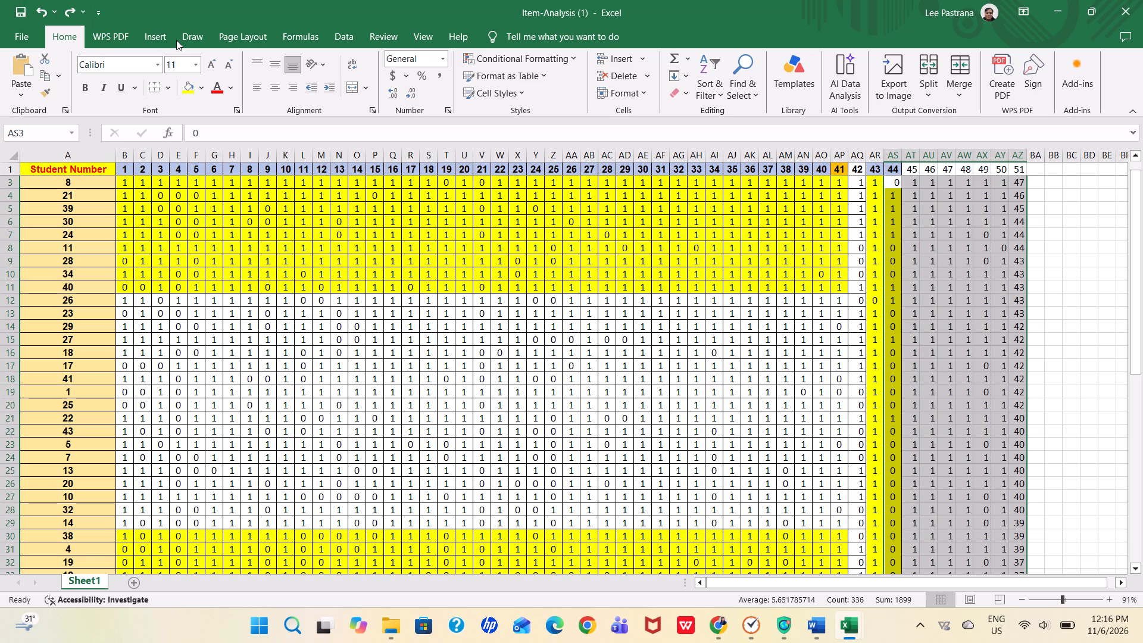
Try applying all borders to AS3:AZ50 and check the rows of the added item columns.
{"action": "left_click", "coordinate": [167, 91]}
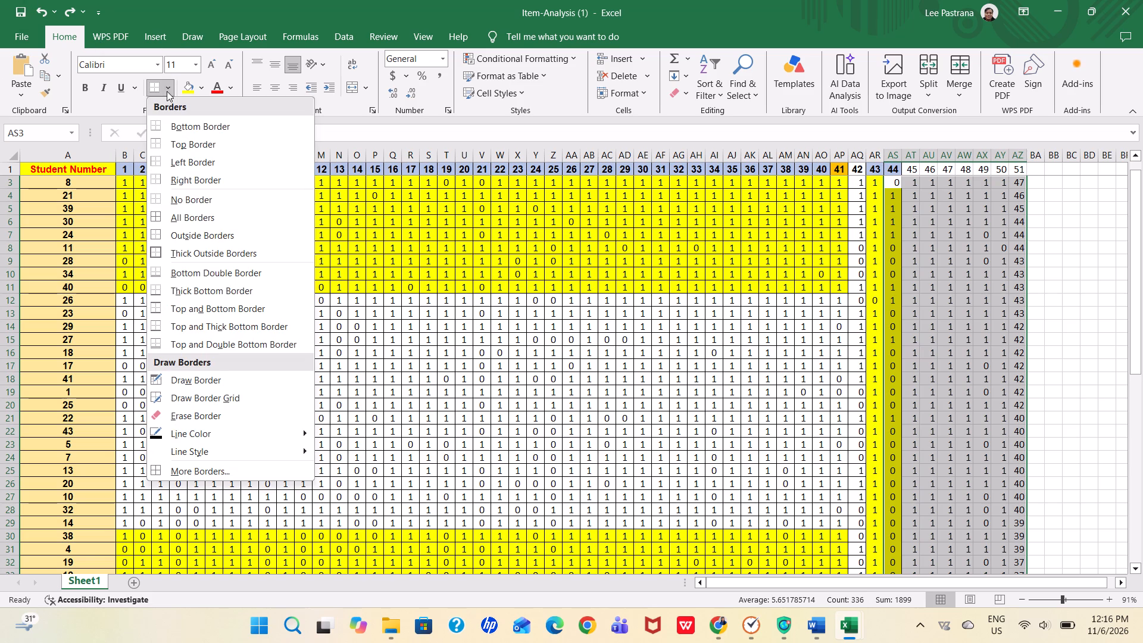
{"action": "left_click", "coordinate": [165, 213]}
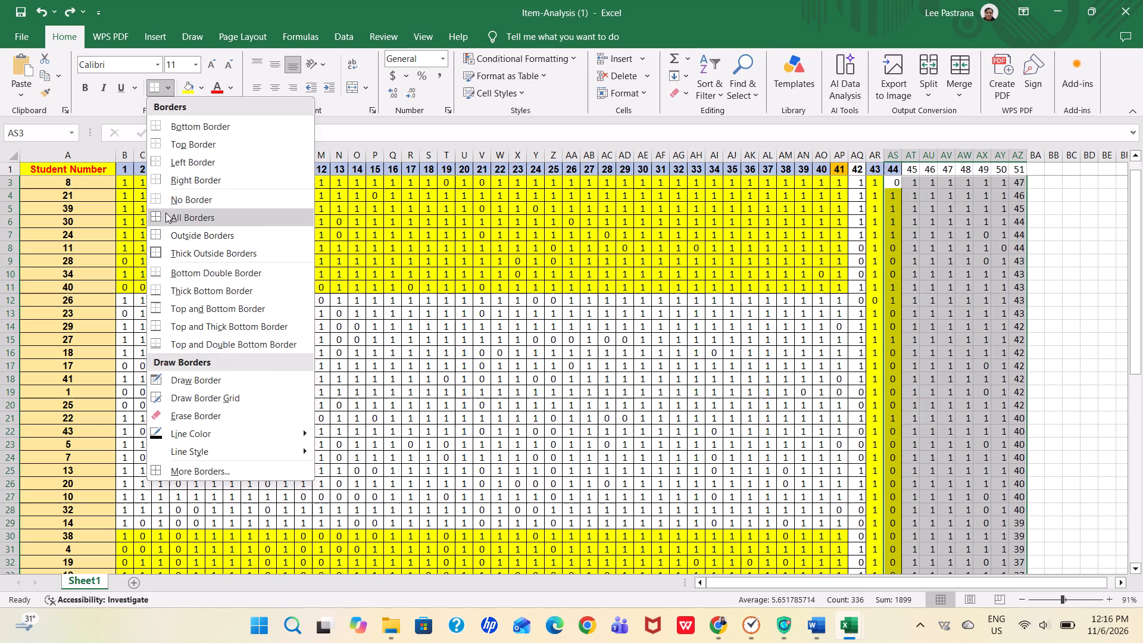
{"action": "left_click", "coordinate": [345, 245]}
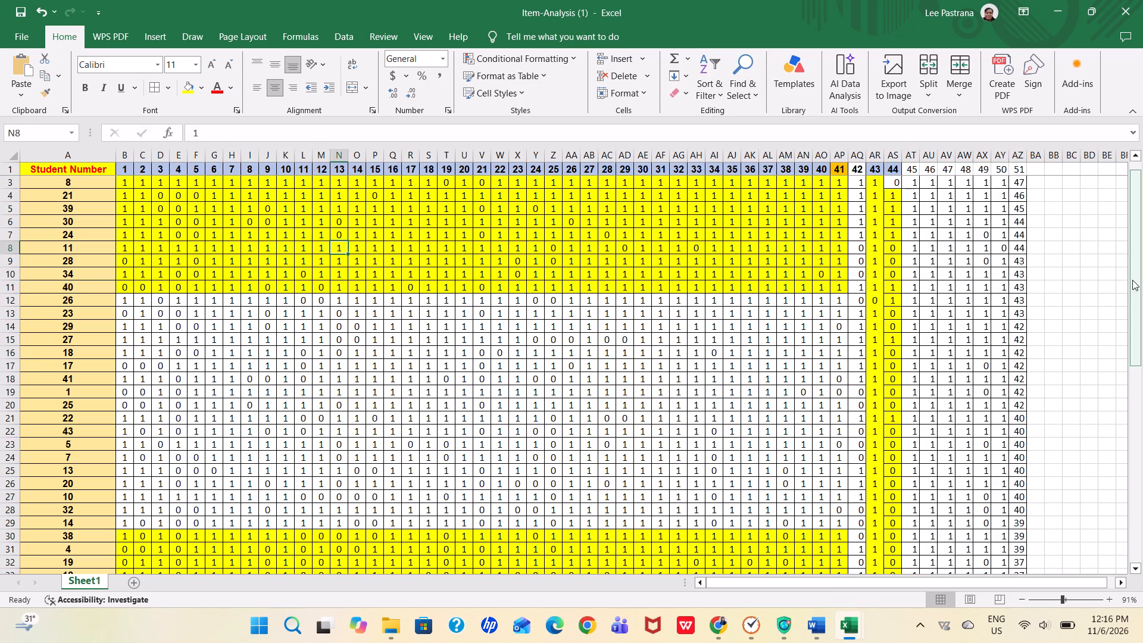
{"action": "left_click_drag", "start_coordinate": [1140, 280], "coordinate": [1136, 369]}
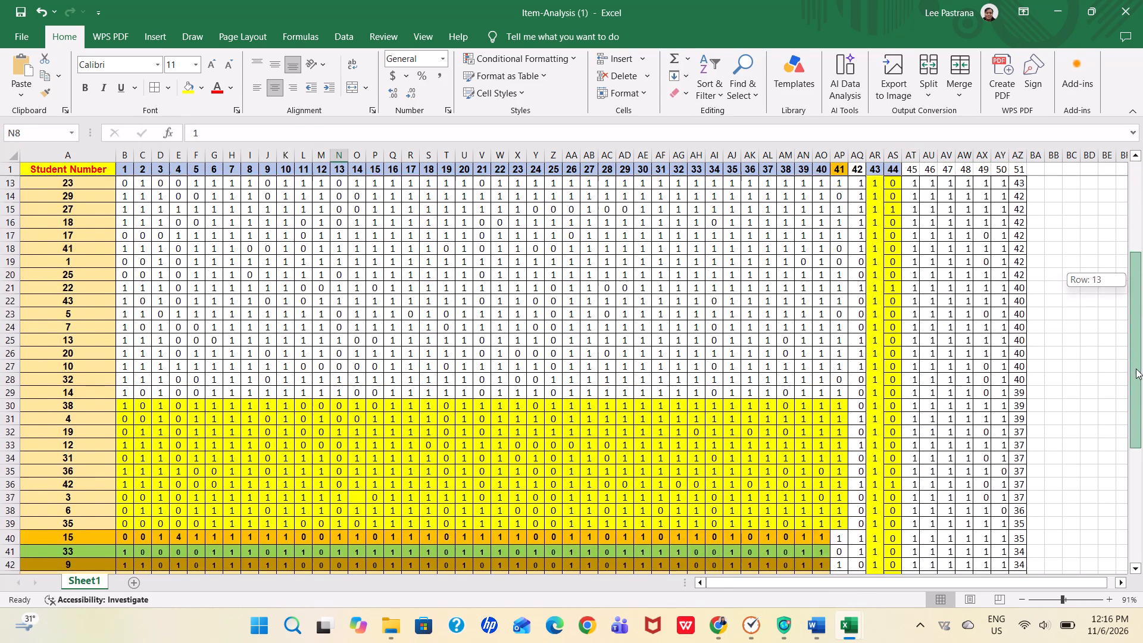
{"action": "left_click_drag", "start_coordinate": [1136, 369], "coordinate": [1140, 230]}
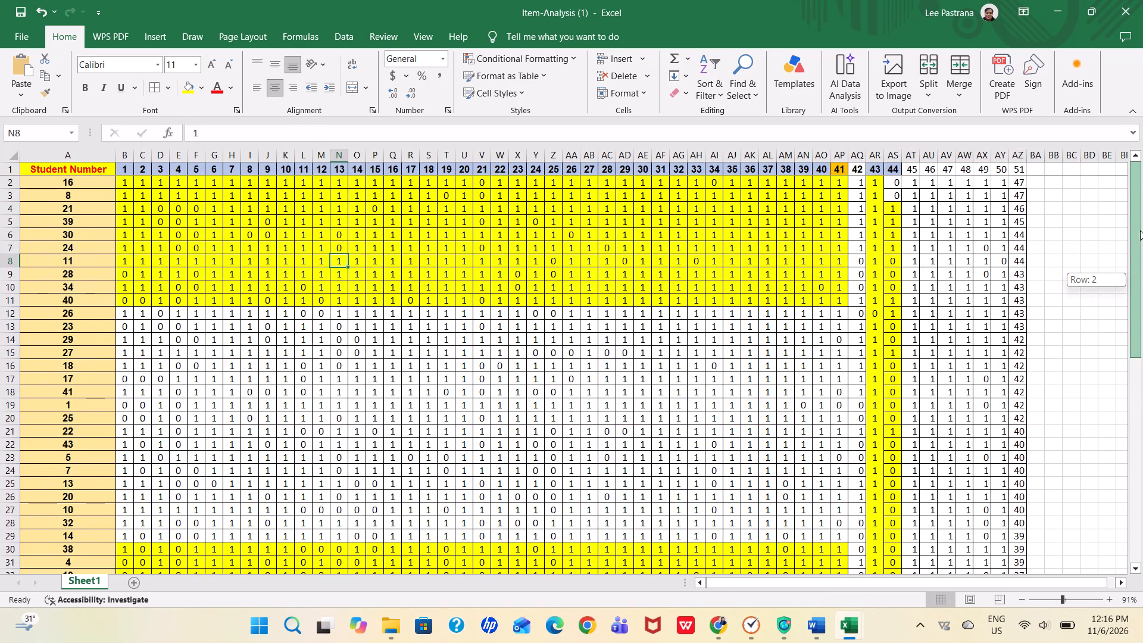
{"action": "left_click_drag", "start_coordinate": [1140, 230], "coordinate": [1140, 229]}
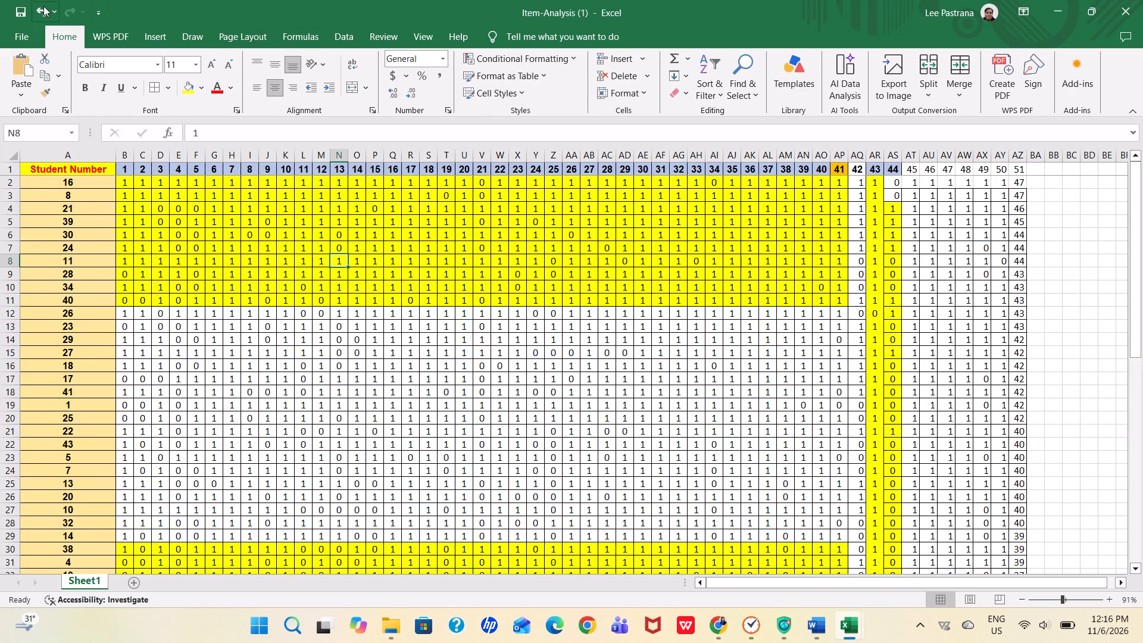
Undo the borders on AS3:AZ50 and the Normal cell style on the added item columns.
{"action": "triple_click", "coordinate": [43, 5]}
{"action": "left_click", "coordinate": [43, 5]}
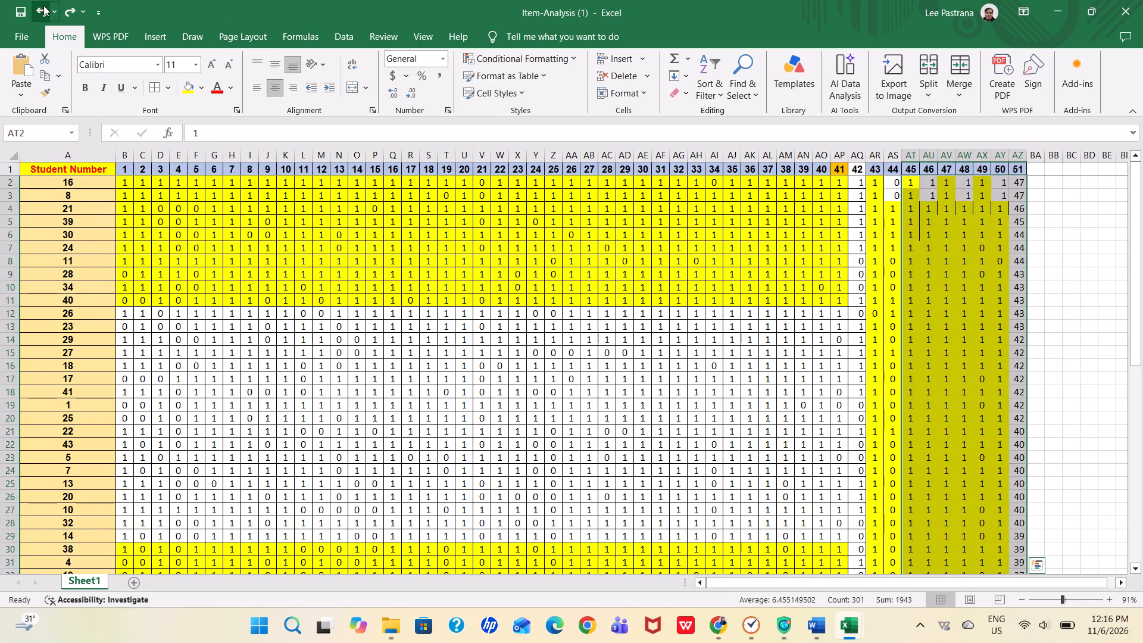
Apply all borders to the selected score cells of columns AT to AZ, starting at AT2.
{"action": "left_click", "coordinate": [163, 88]}
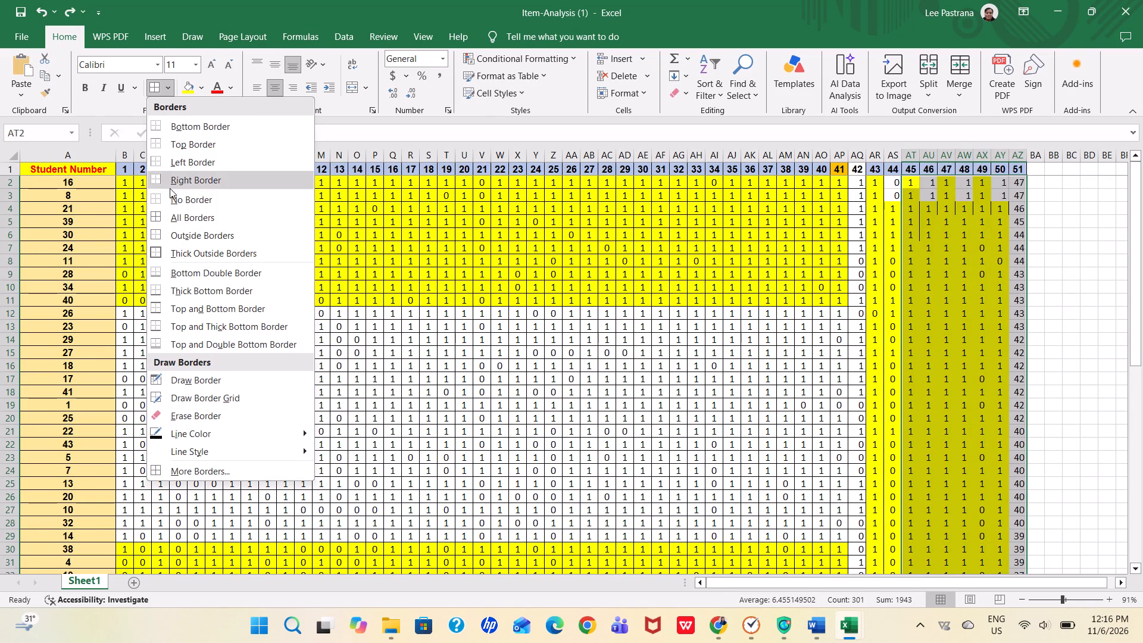
{"action": "left_click", "coordinate": [175, 216]}
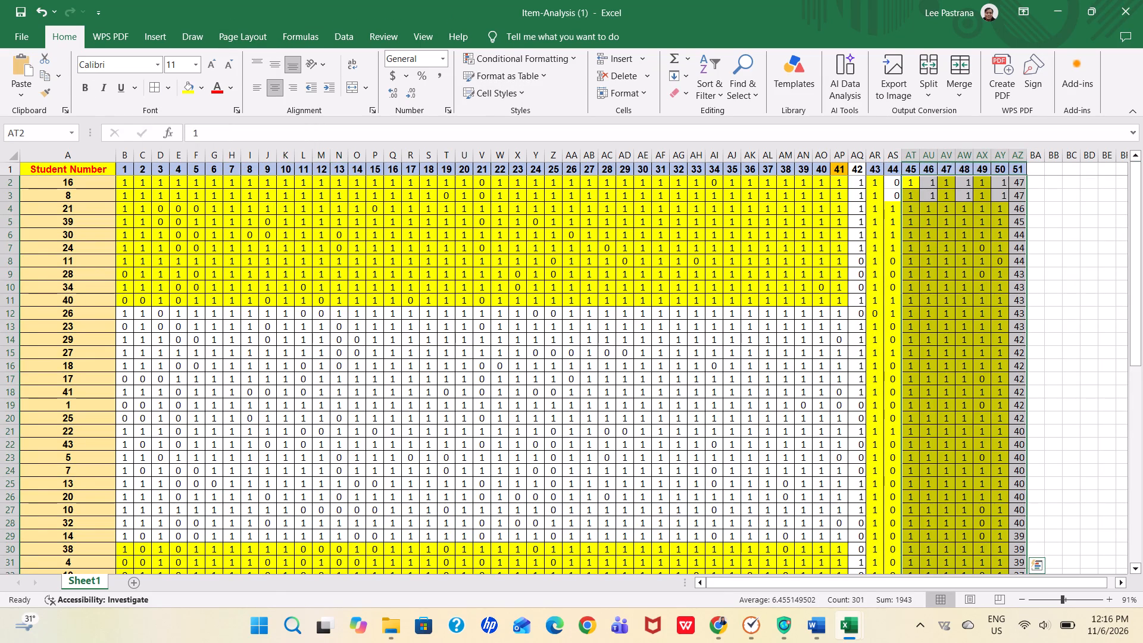
{"action": "left_click", "coordinate": [254, 268]}
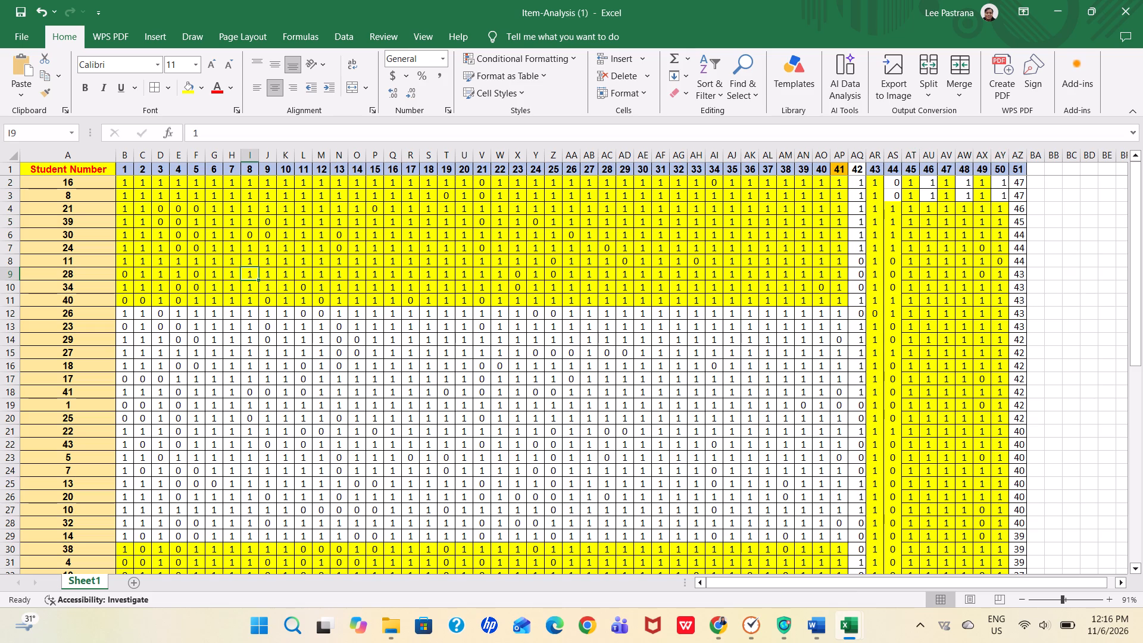
Fill cell AQ2, the first score under item 42, with yellow.
{"action": "left_click", "coordinate": [860, 185]}
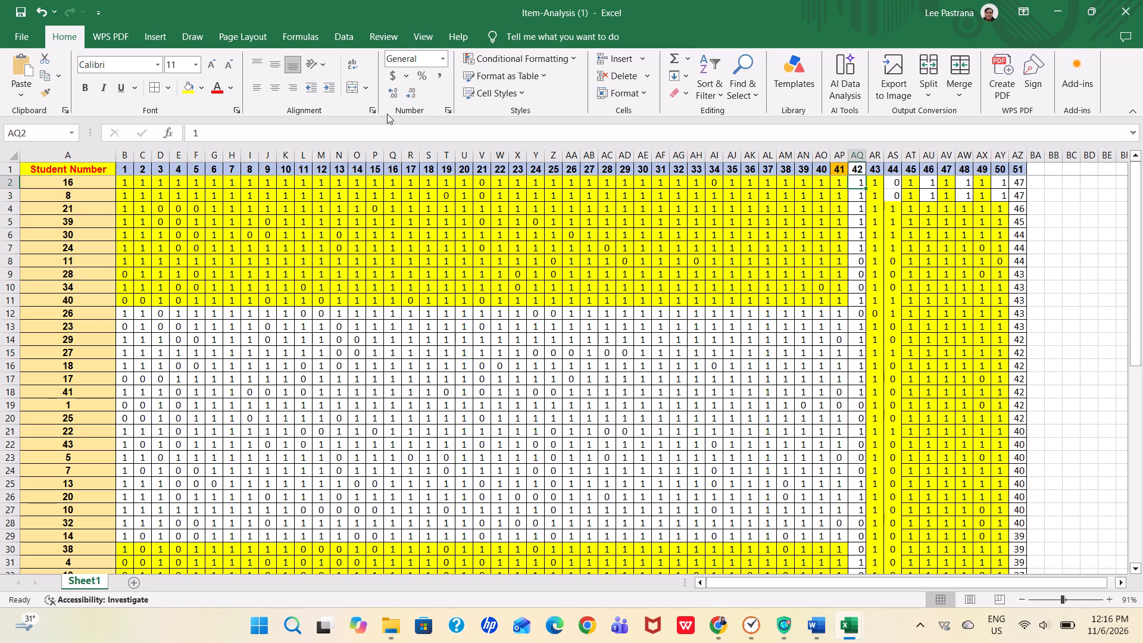
{"action": "left_click", "coordinate": [191, 84]}
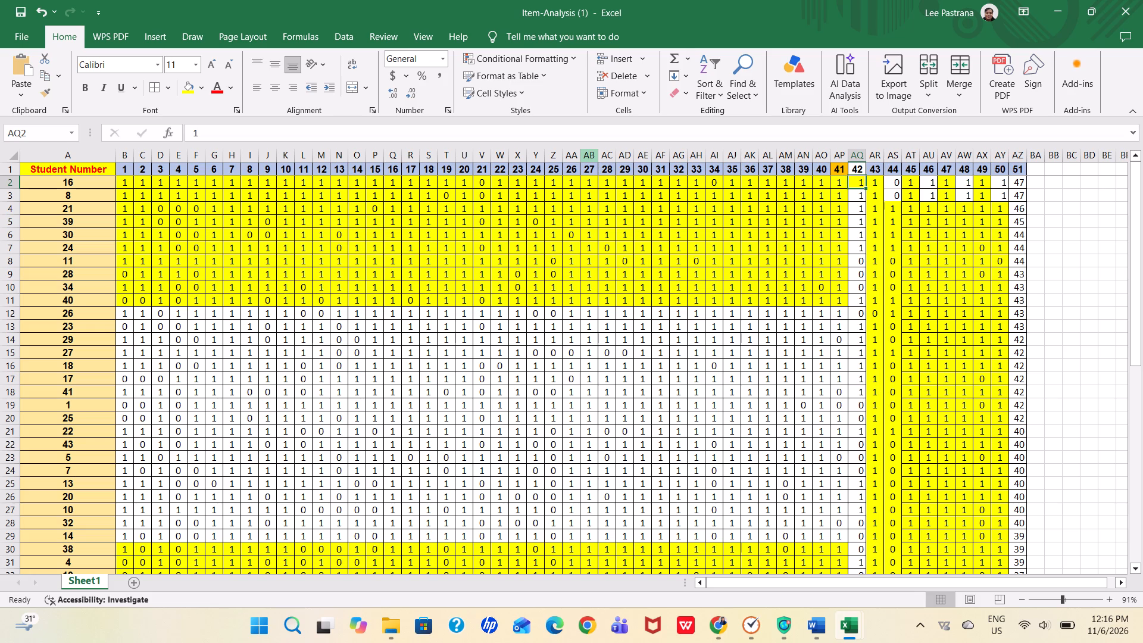
{"action": "left_click_drag", "start_coordinate": [848, 176], "coordinate": [950, 226]}
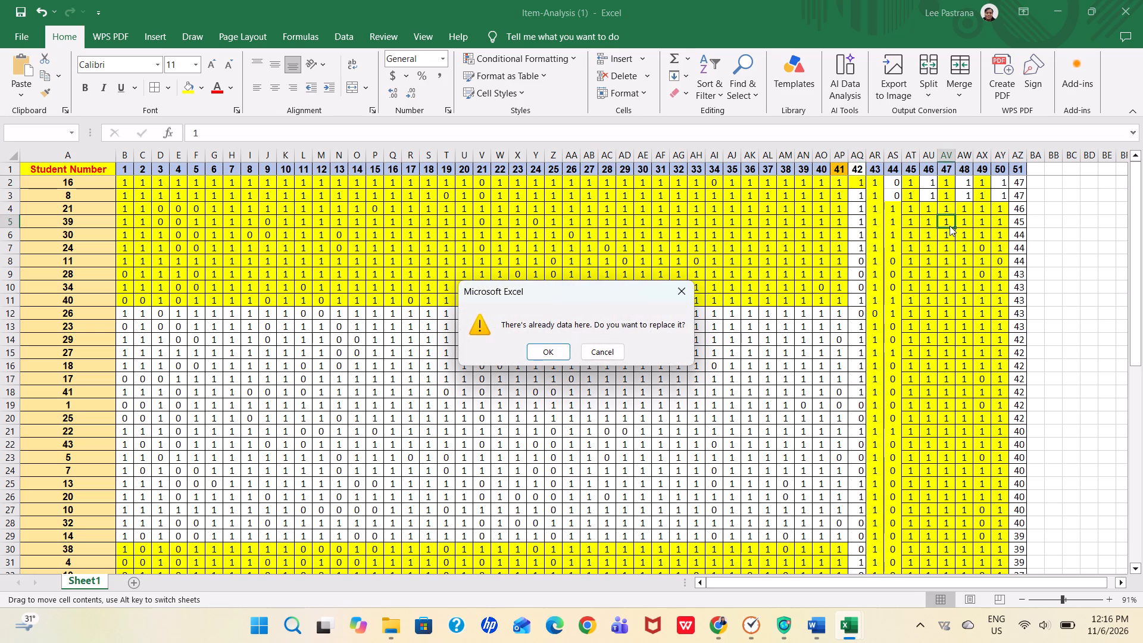
{"action": "left_click", "coordinate": [680, 283]}
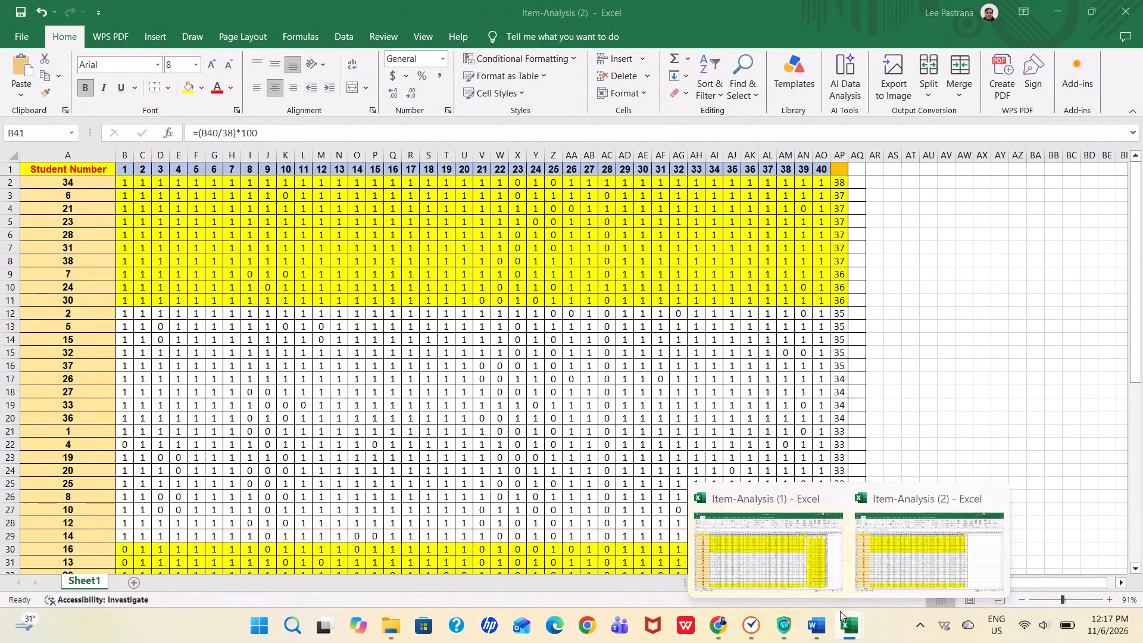
Clear the 51 header from cell AZ1, checking the matching header in Item-Analysis (2).
{"action": "left_click", "coordinate": [807, 582]}
{"action": "left_click", "coordinate": [1018, 170]}
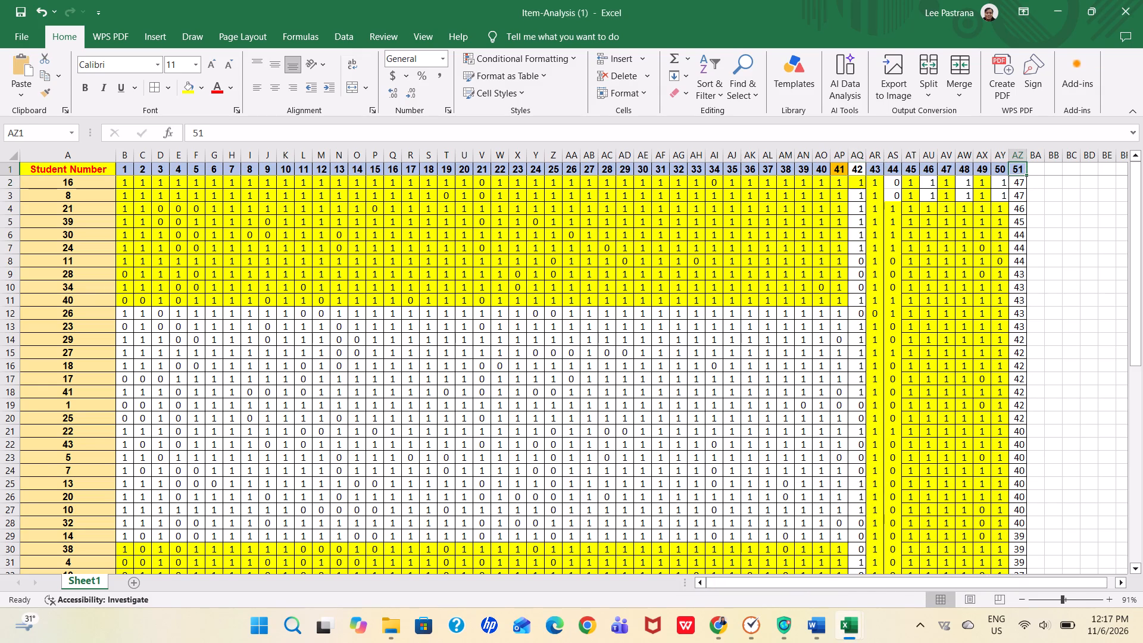
{"action": "key", "text": "BackSpace"}
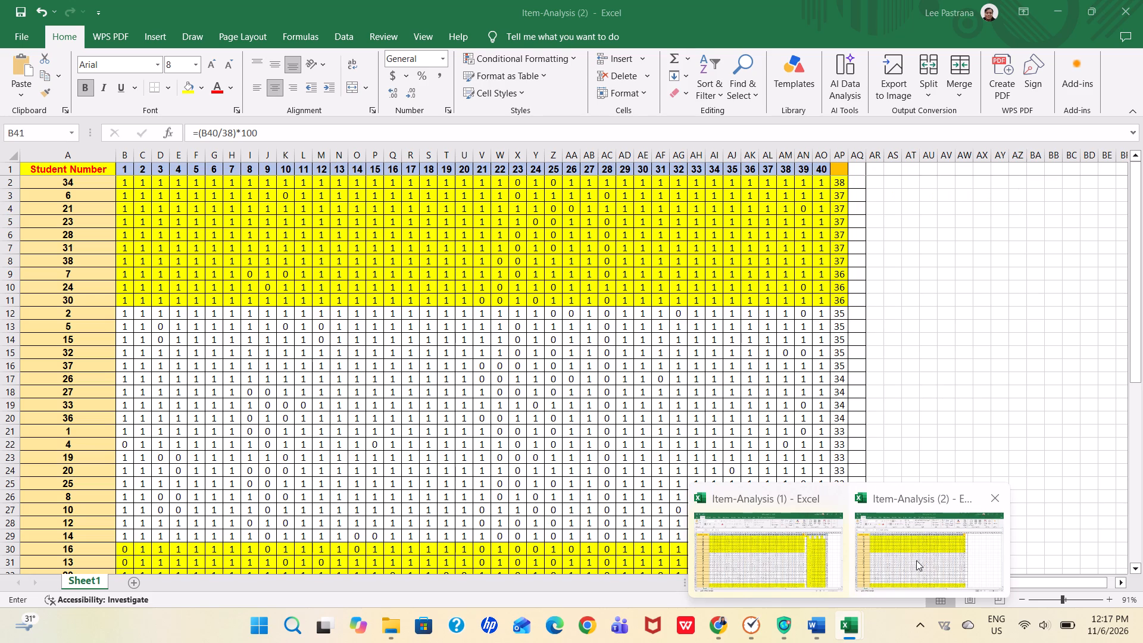
{"action": "left_click", "coordinate": [833, 553]}
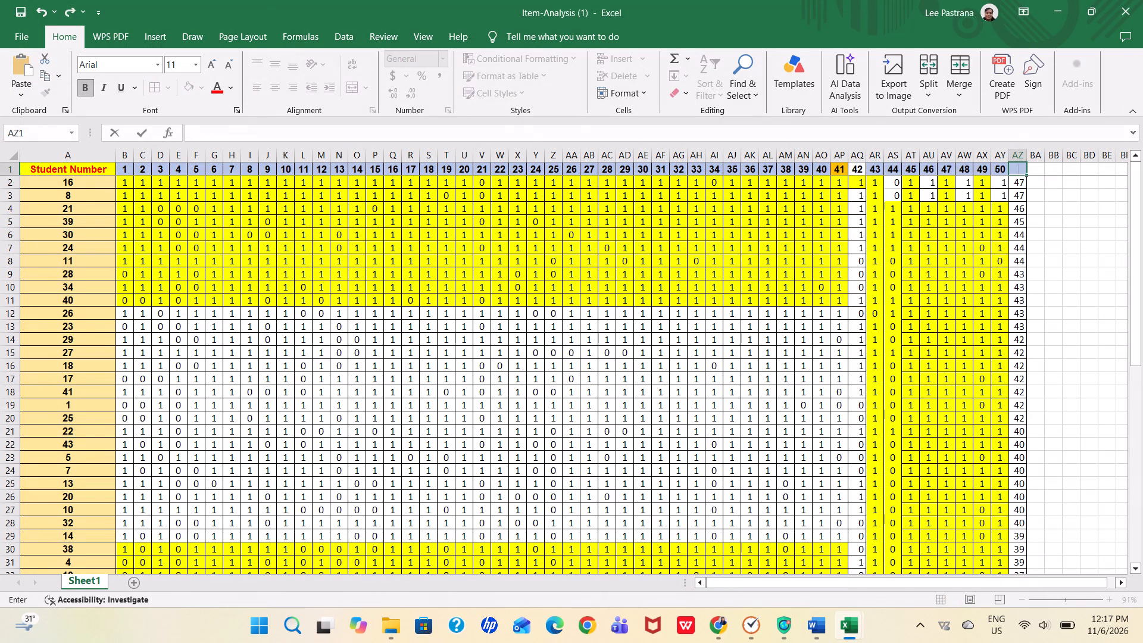
{"action": "left_click_drag", "start_coordinate": [1036, 299], "coordinate": [1009, 291]}
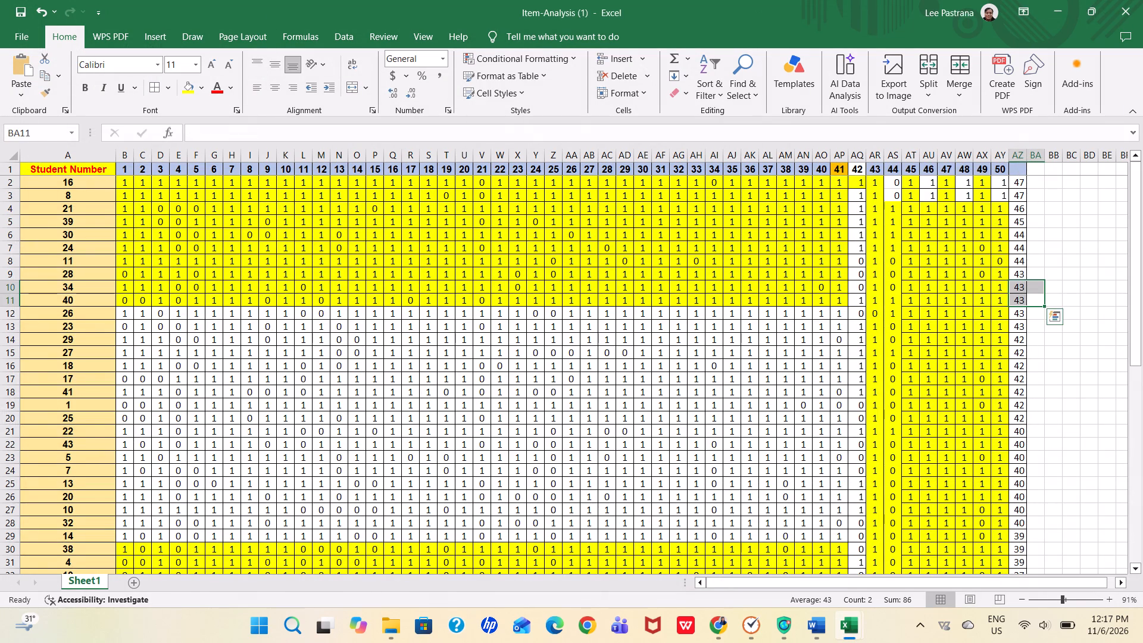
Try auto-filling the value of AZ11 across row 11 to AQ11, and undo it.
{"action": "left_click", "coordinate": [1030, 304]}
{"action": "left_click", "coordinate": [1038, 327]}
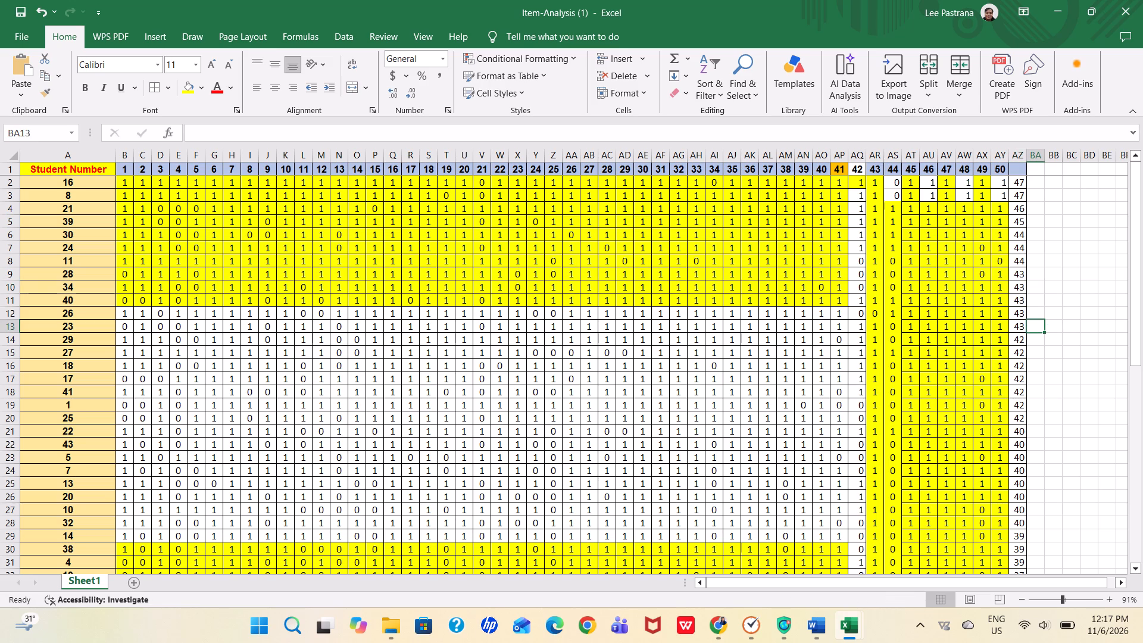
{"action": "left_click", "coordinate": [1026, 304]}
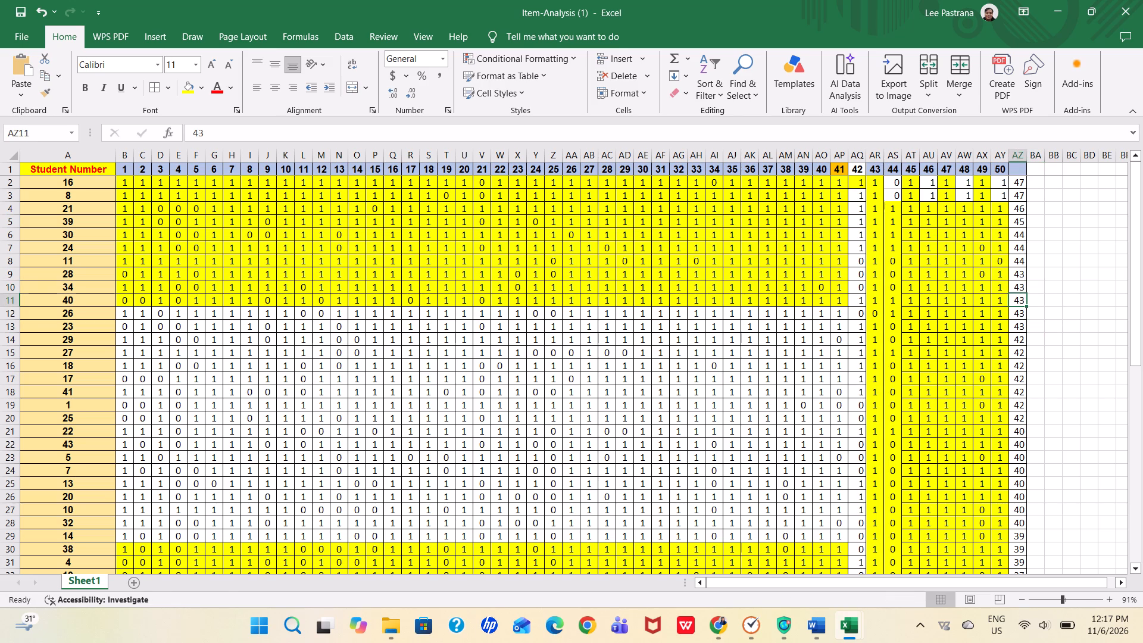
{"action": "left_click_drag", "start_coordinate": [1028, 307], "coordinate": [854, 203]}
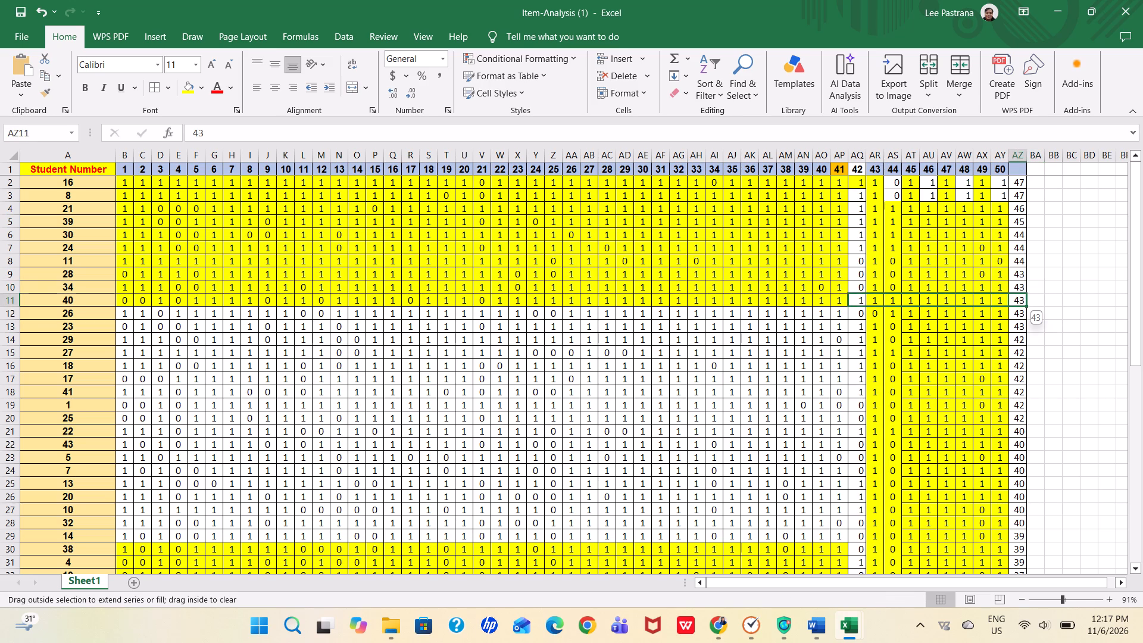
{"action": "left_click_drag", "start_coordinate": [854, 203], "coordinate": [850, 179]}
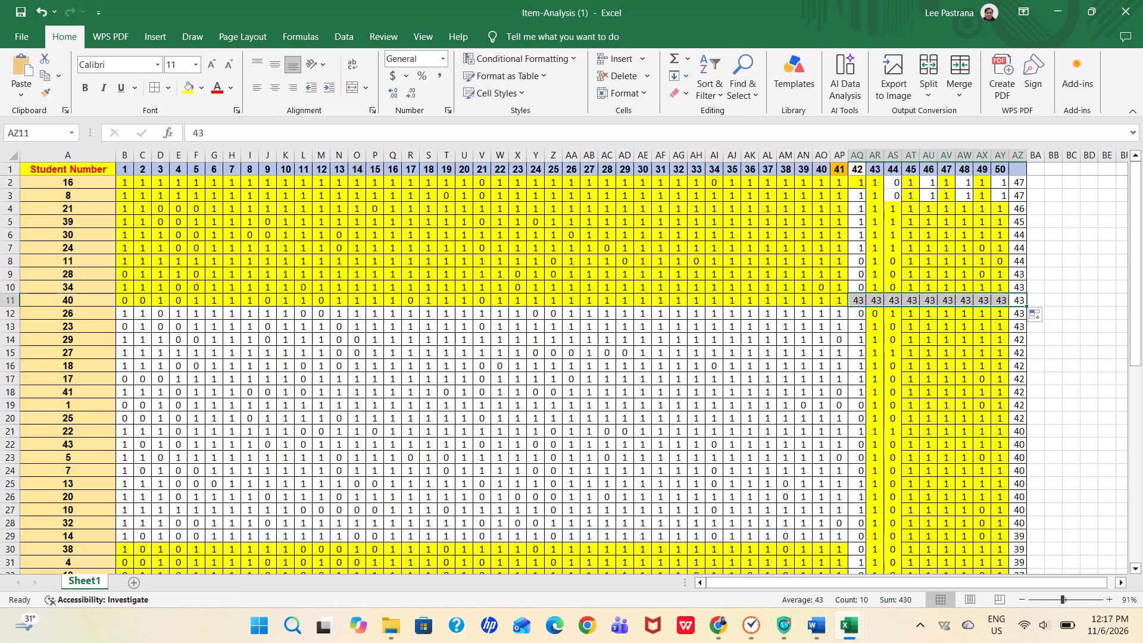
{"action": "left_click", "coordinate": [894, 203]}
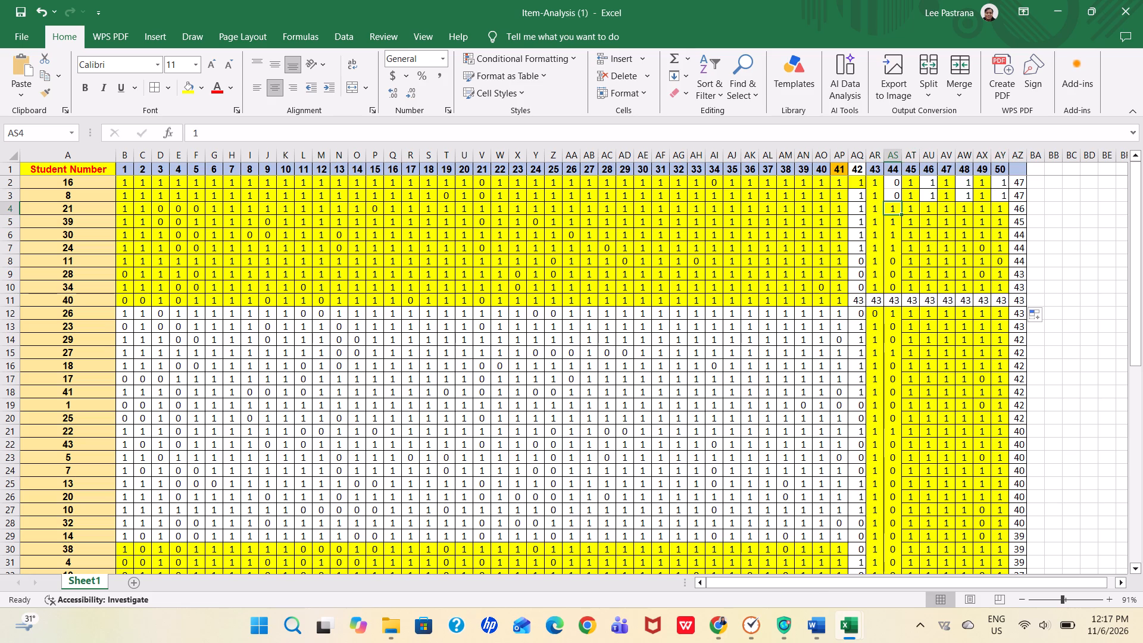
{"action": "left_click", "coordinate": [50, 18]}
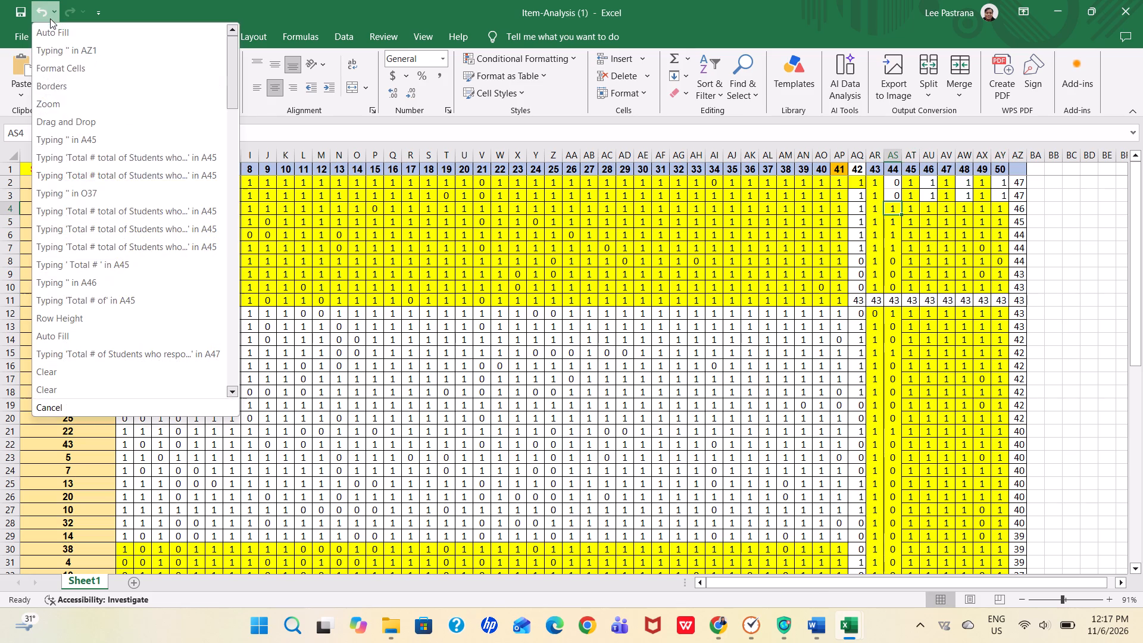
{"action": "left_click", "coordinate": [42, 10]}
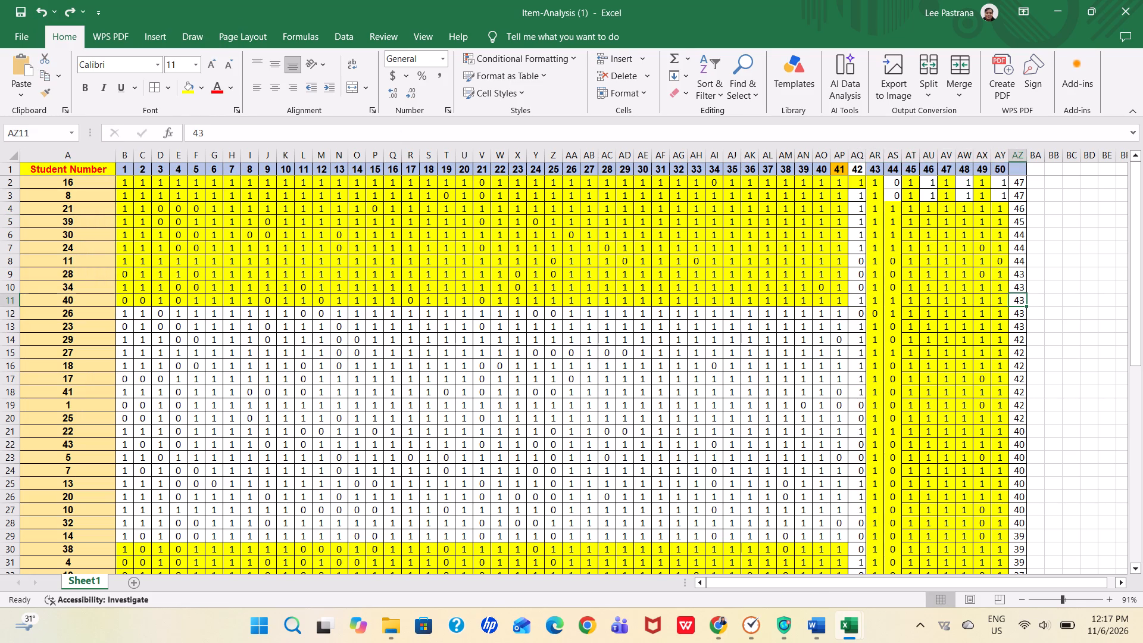
Fill cells AQ3 to AQ6 under item 42 with yellow.
{"action": "left_click", "coordinate": [856, 196]}
{"action": "left_click", "coordinate": [195, 90]}
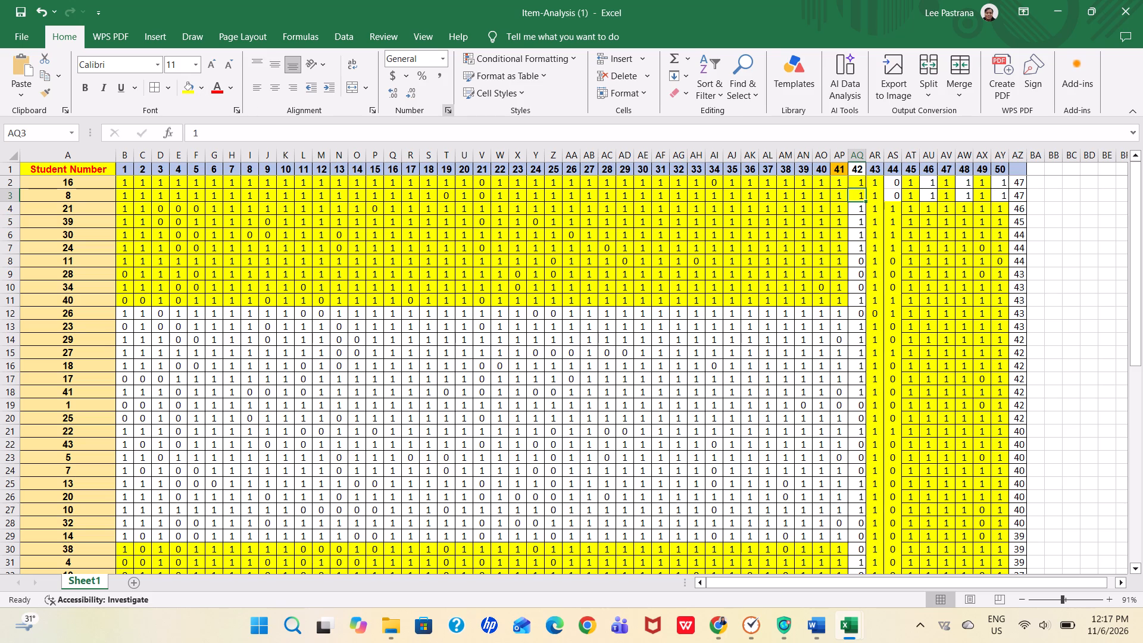
{"action": "left_click", "coordinate": [861, 212]}
{"action": "right_click", "coordinate": [861, 212]}
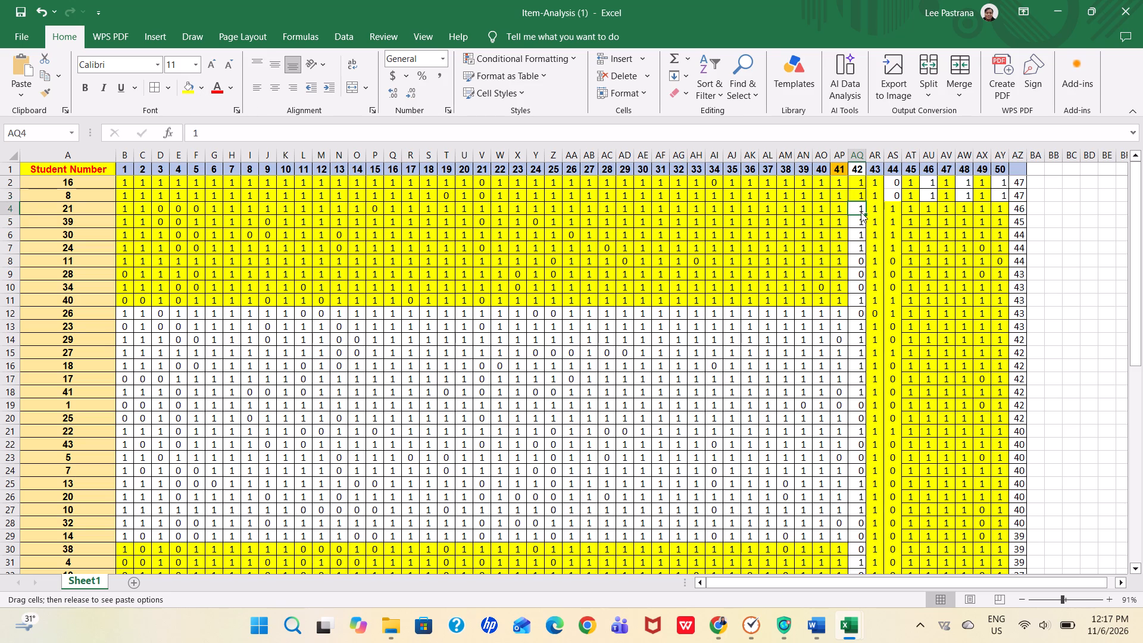
{"action": "left_click", "coordinate": [189, 86]}
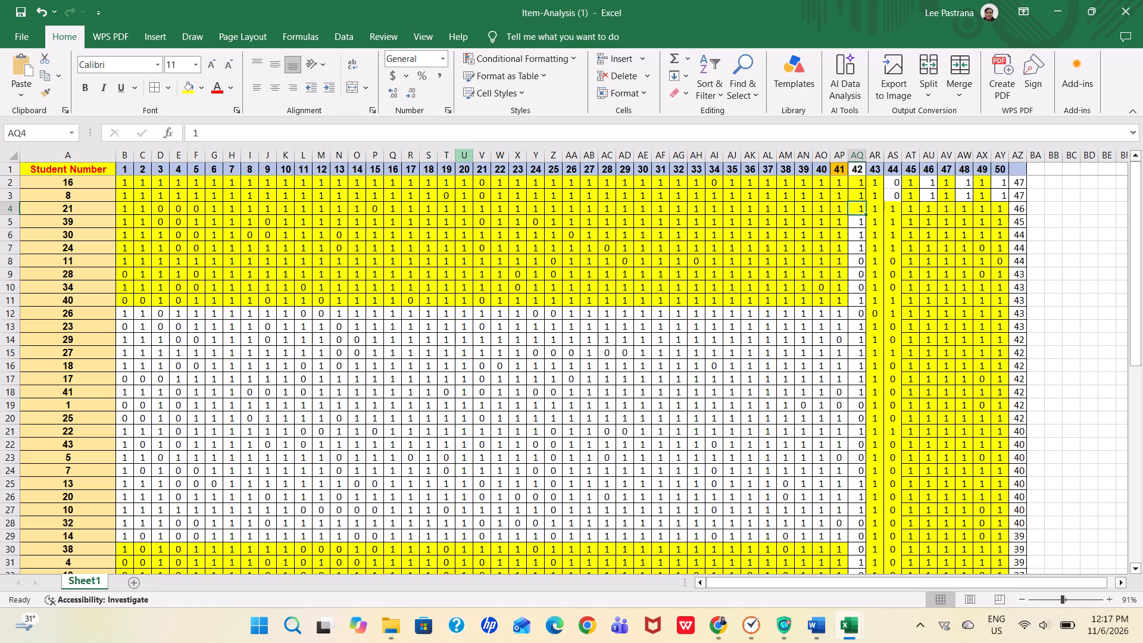
{"action": "left_click", "coordinate": [854, 223]}
{"action": "left_click", "coordinate": [188, 92]}
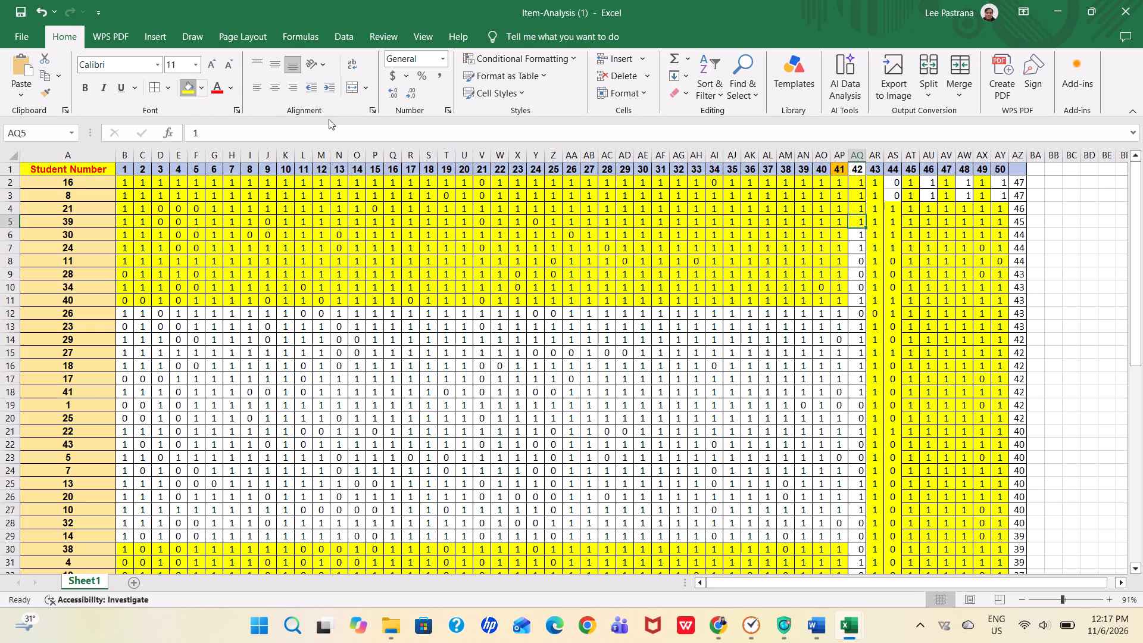
{"action": "left_click", "coordinate": [857, 234]}
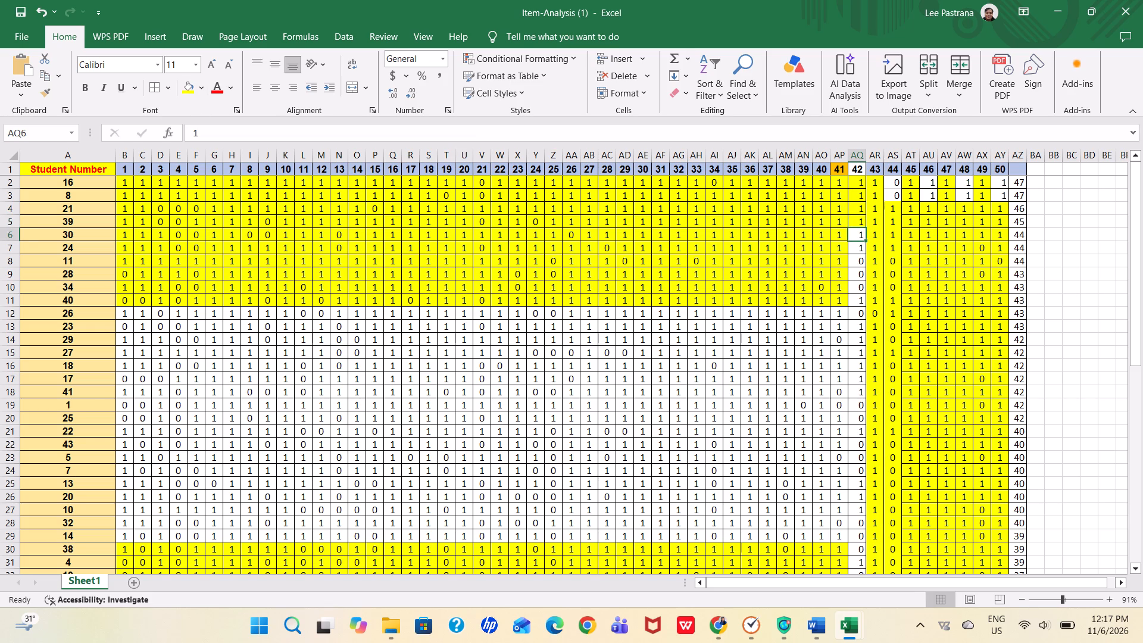
{"action": "left_click", "coordinate": [185, 88]}
Fill cells AQ7 to AQ11 under item 42 with yellow.
{"action": "left_click", "coordinate": [859, 258]}
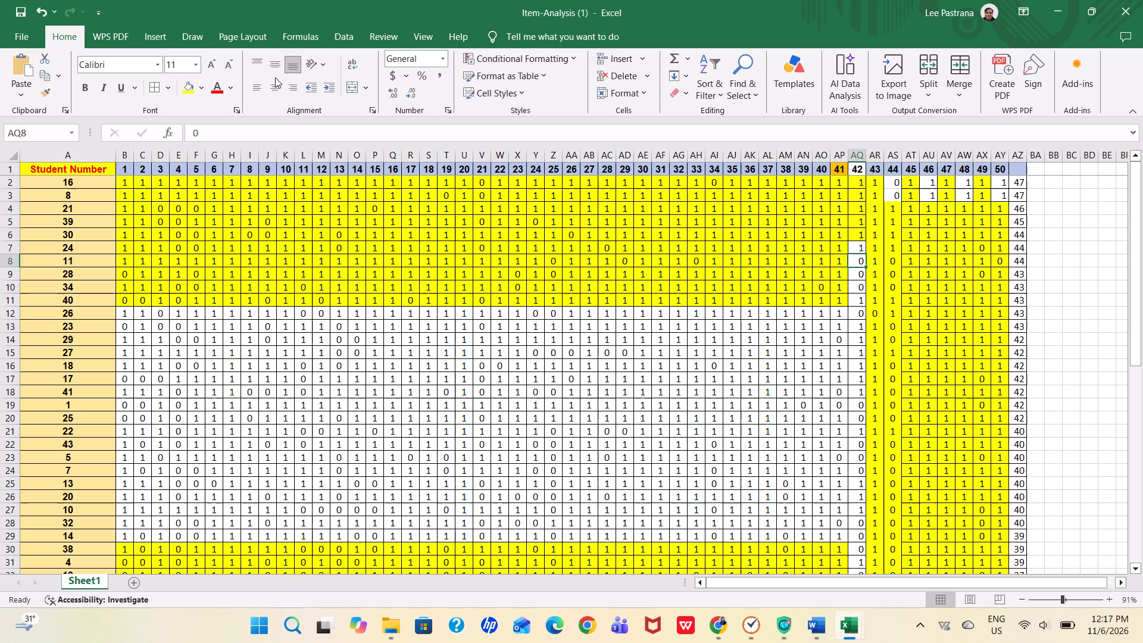
{"action": "left_click", "coordinate": [183, 85]}
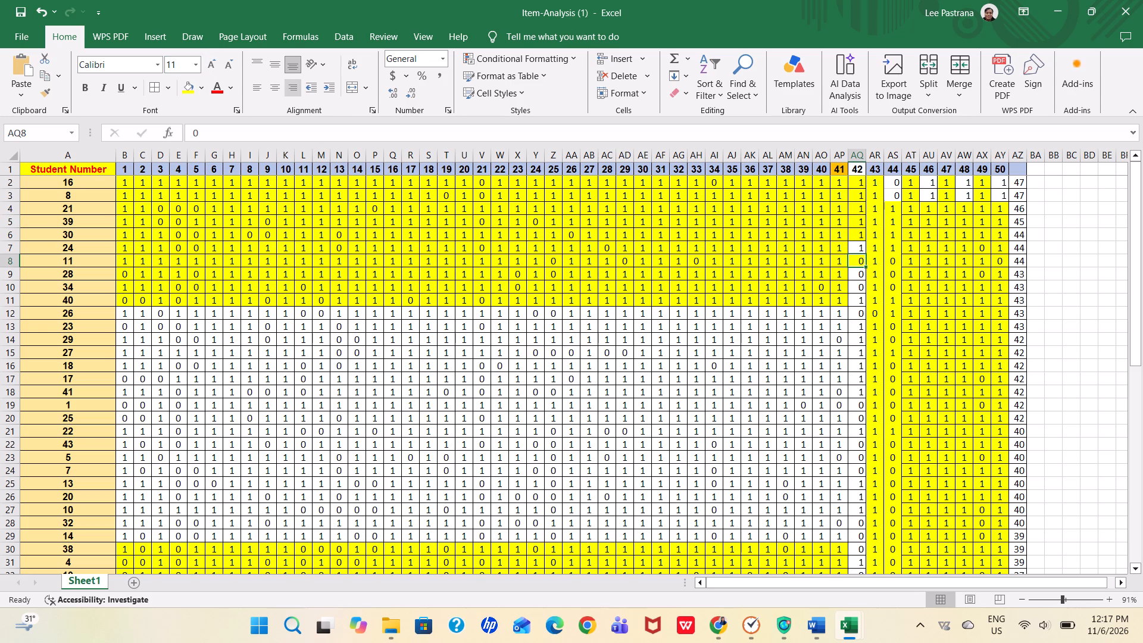
{"action": "left_click", "coordinate": [852, 246]}
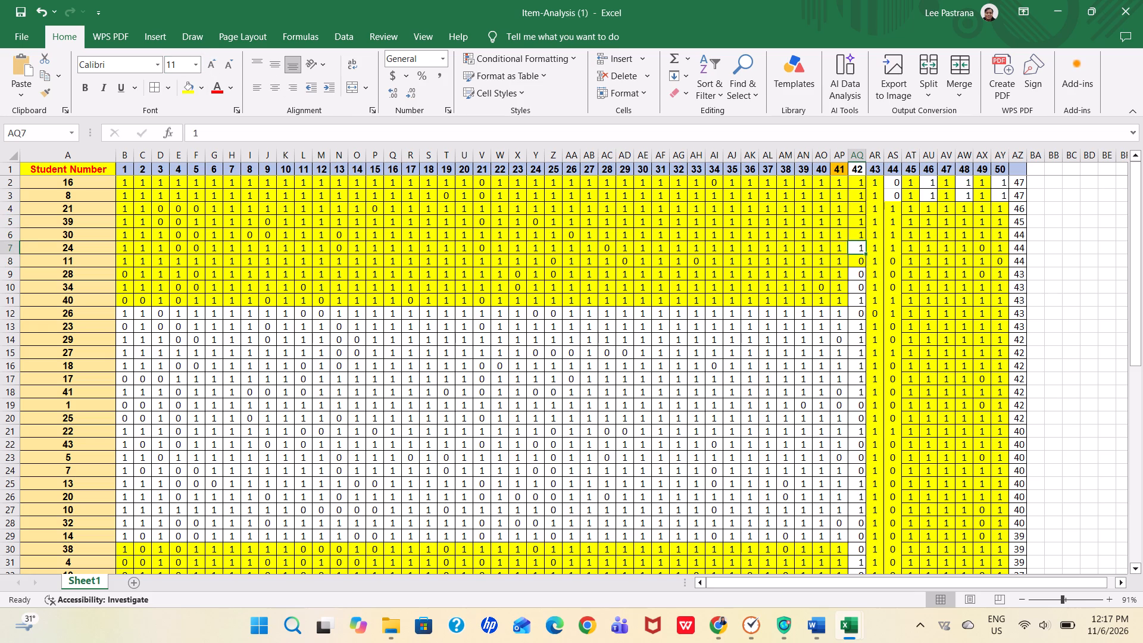
{"action": "left_click", "coordinate": [188, 88]}
{"action": "left_click", "coordinate": [860, 270]}
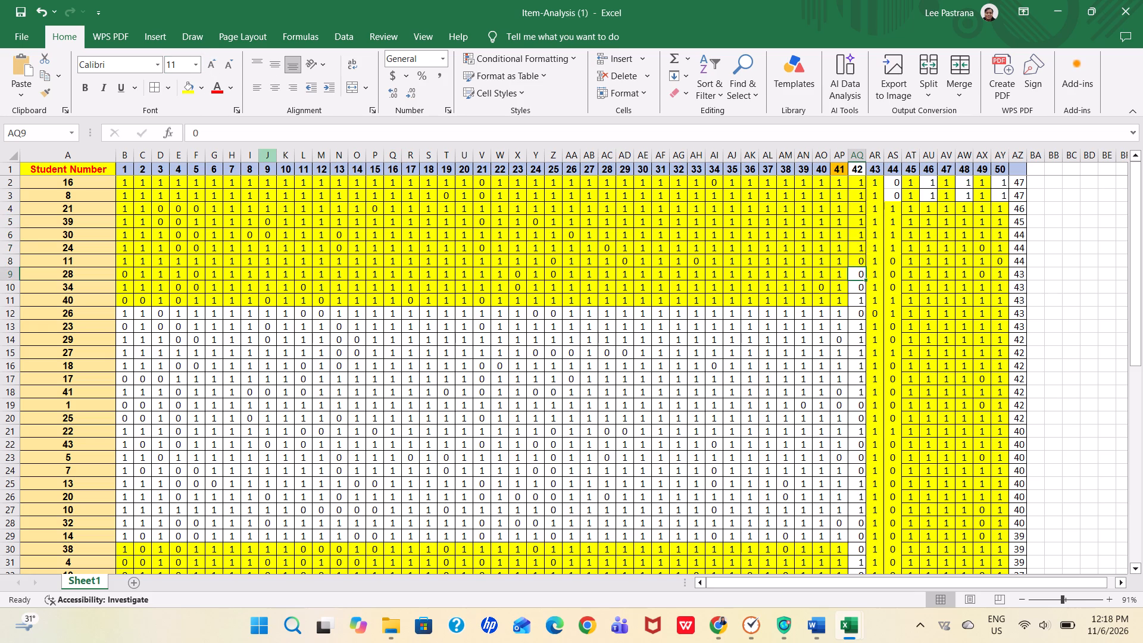
{"action": "left_click", "coordinate": [183, 90]}
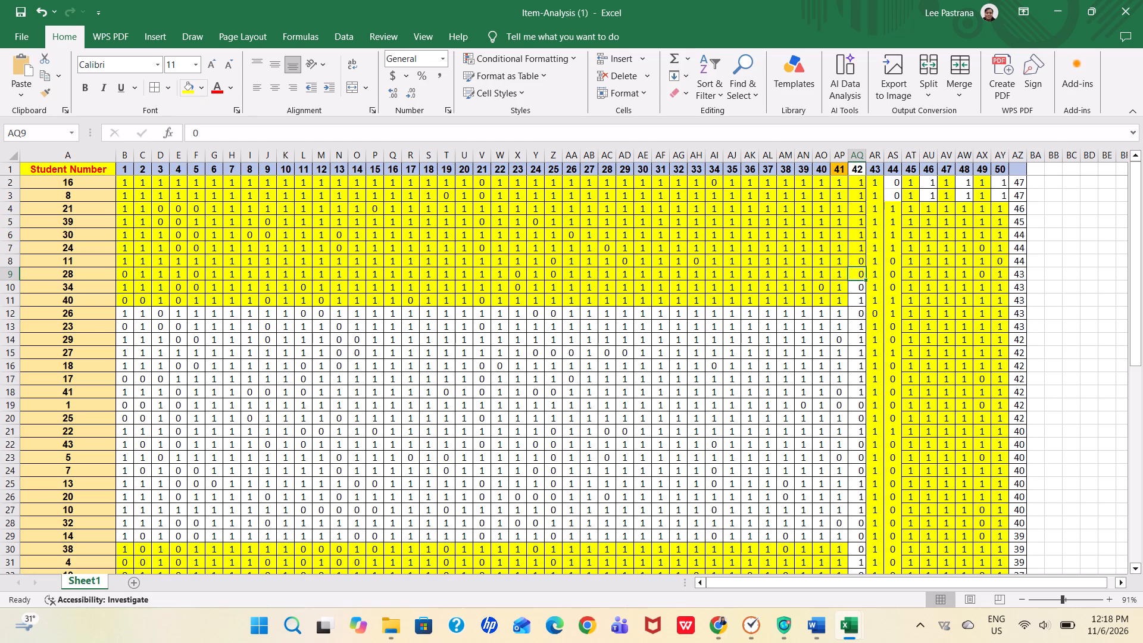
{"action": "left_click", "coordinate": [855, 282]}
{"action": "left_click", "coordinate": [855, 284]}
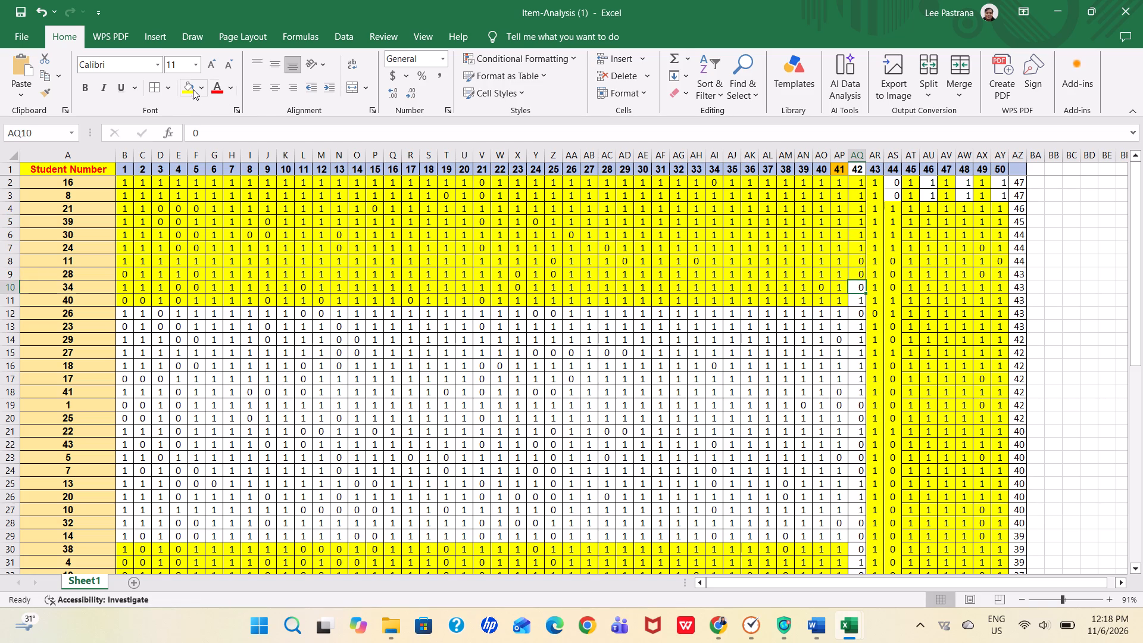
{"action": "left_click", "coordinate": [192, 89]}
{"action": "left_click", "coordinate": [855, 298]}
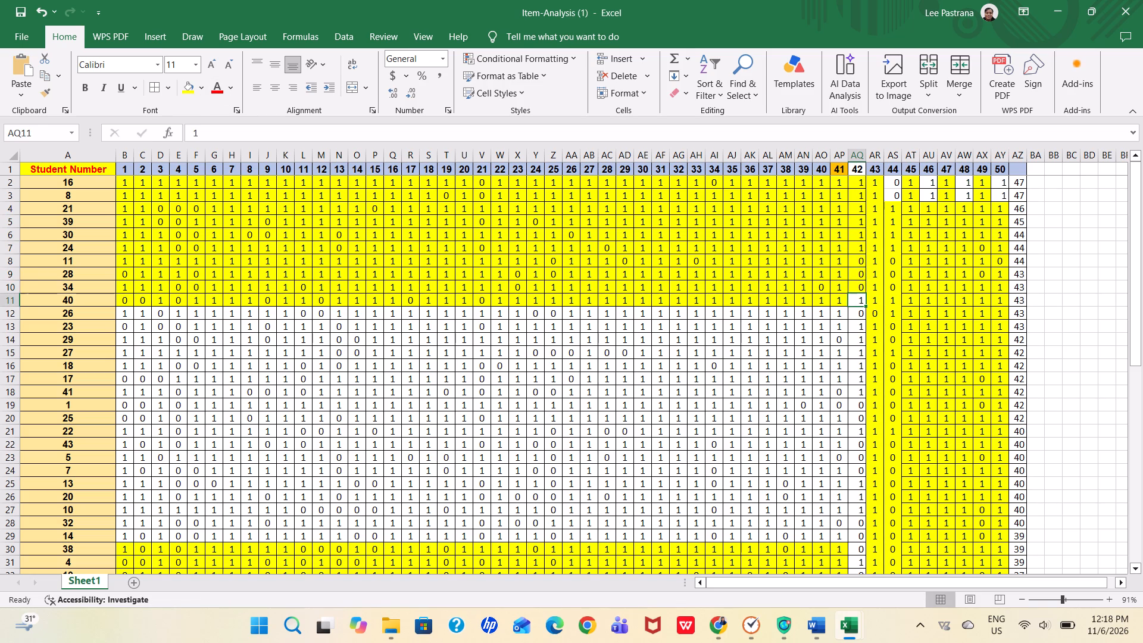
{"action": "left_click", "coordinate": [186, 86]}
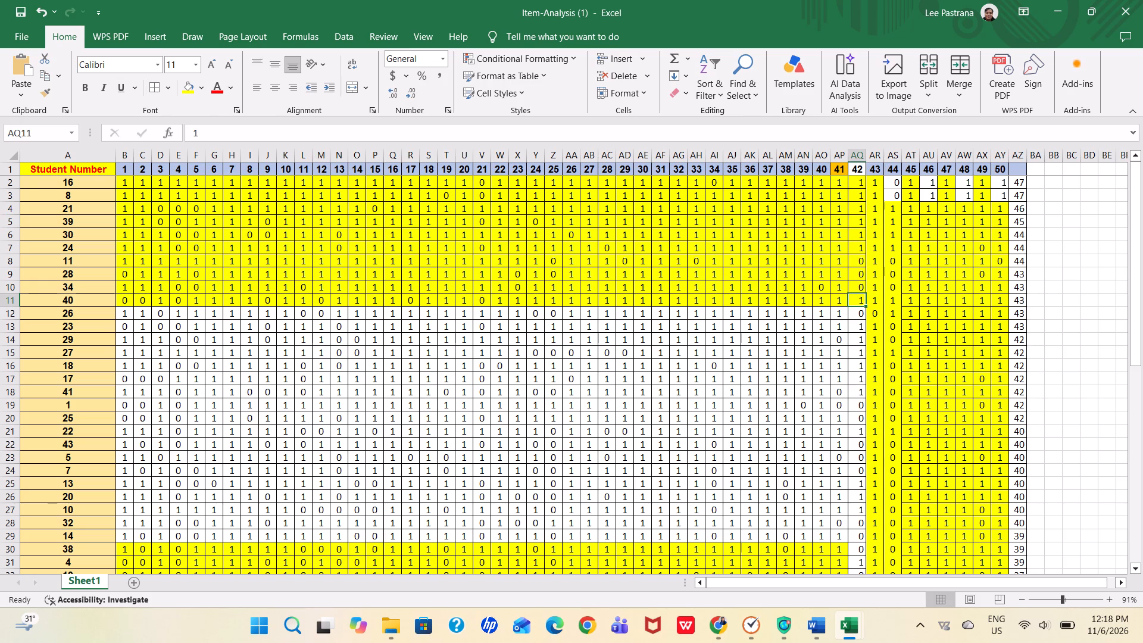
Fill the first two score cells under items 44 and 46 (AS2, AS3, AU2 and AU3) with yellow.
{"action": "left_click", "coordinate": [892, 183]}
{"action": "left_click", "coordinate": [189, 90]}
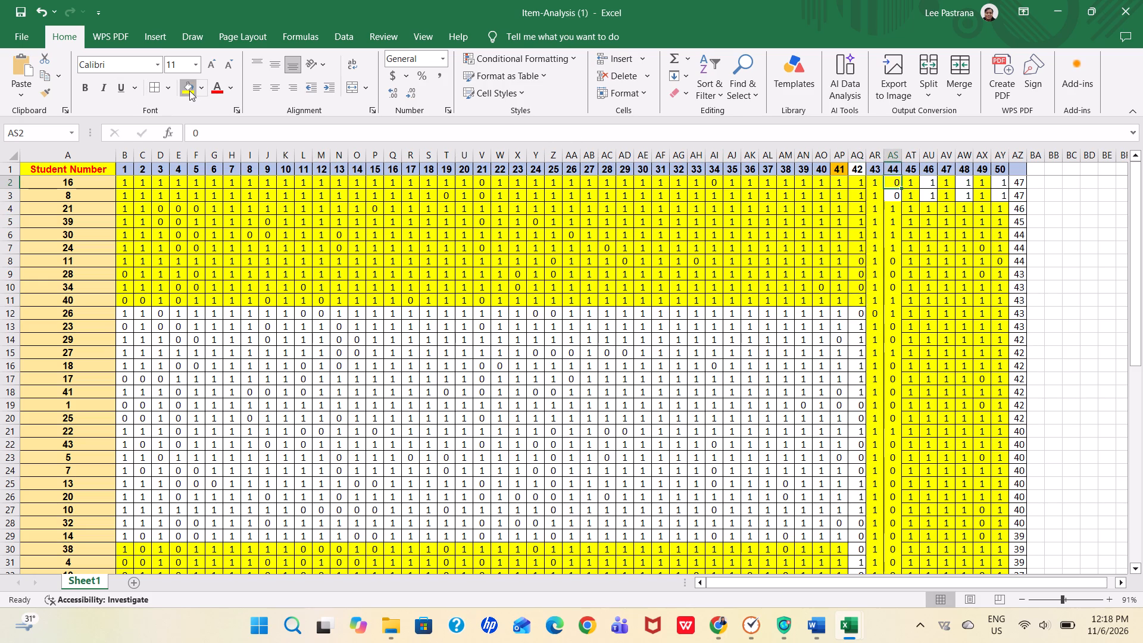
{"action": "left_click", "coordinate": [899, 195]}
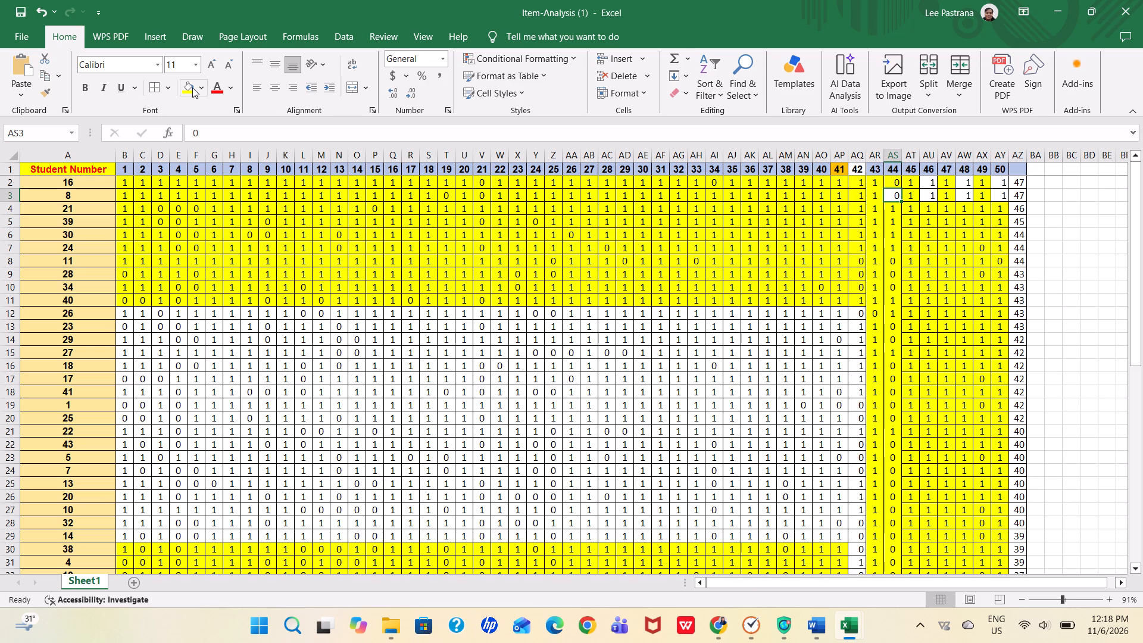
{"action": "left_click_drag", "start_coordinate": [192, 88], "coordinate": [589, 104]}
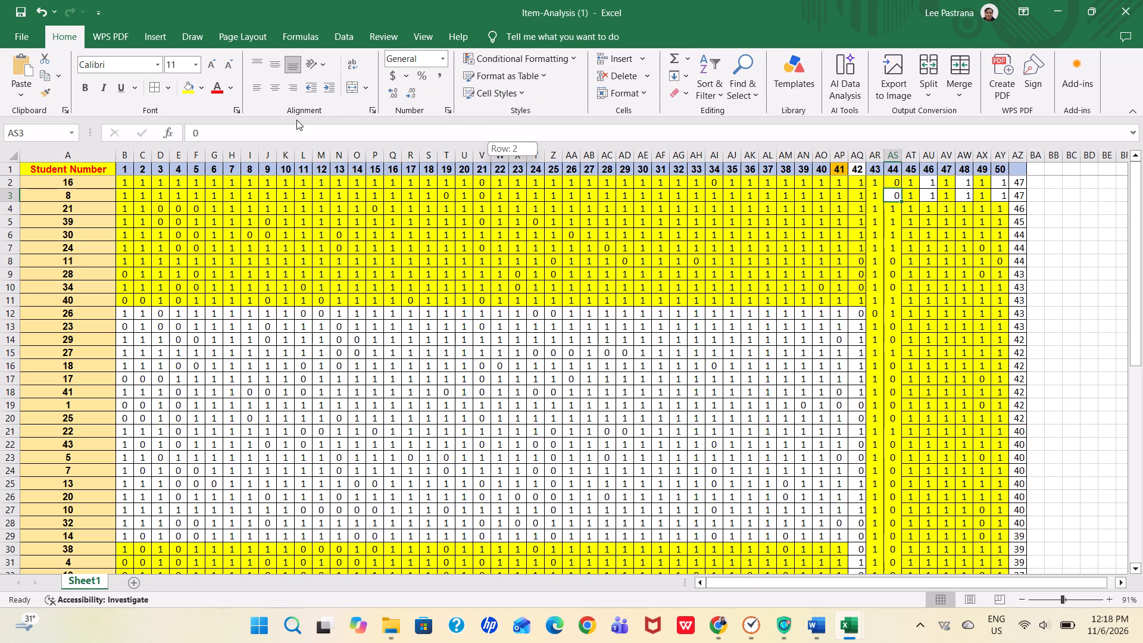
{"action": "left_click", "coordinate": [186, 88]}
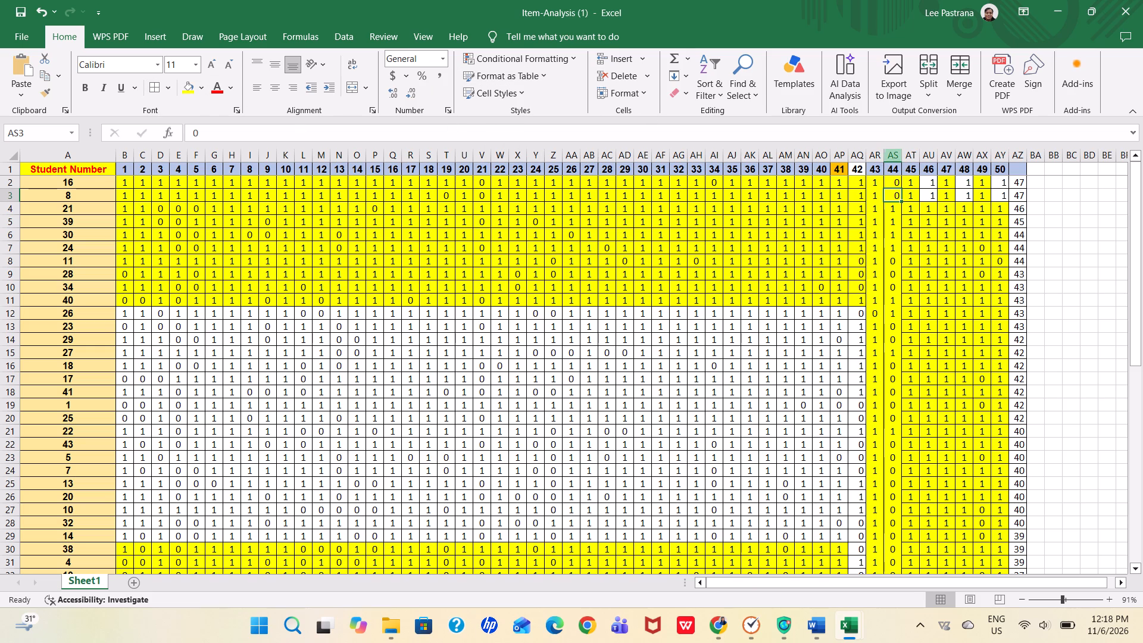
{"action": "left_click", "coordinate": [926, 183]}
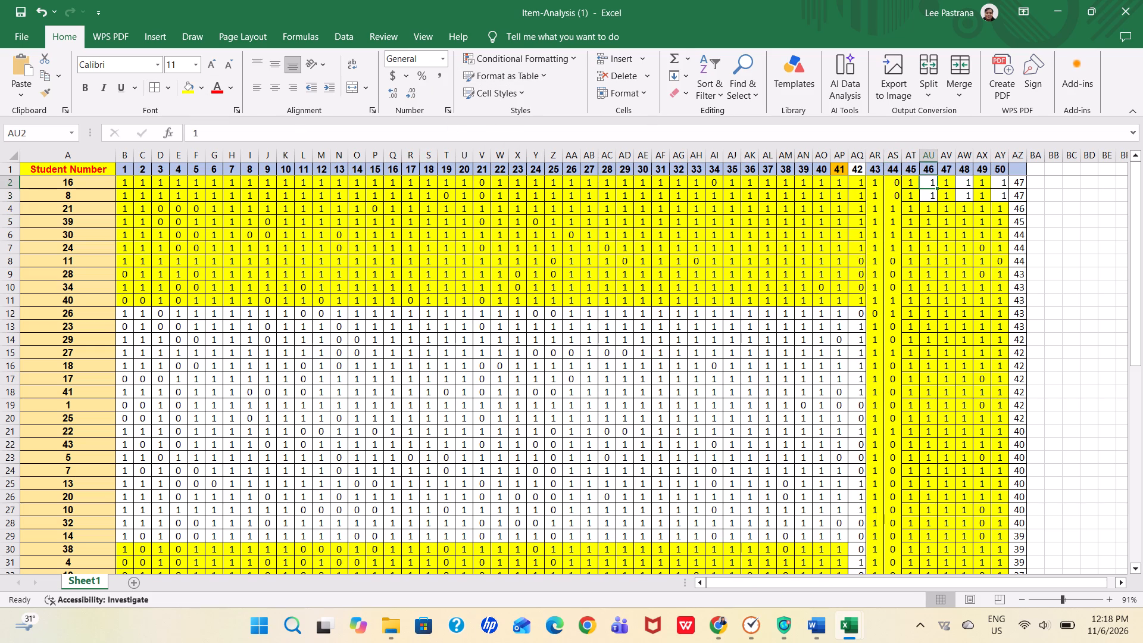
{"action": "left_click", "coordinate": [188, 90]}
{"action": "left_click", "coordinate": [932, 194]}
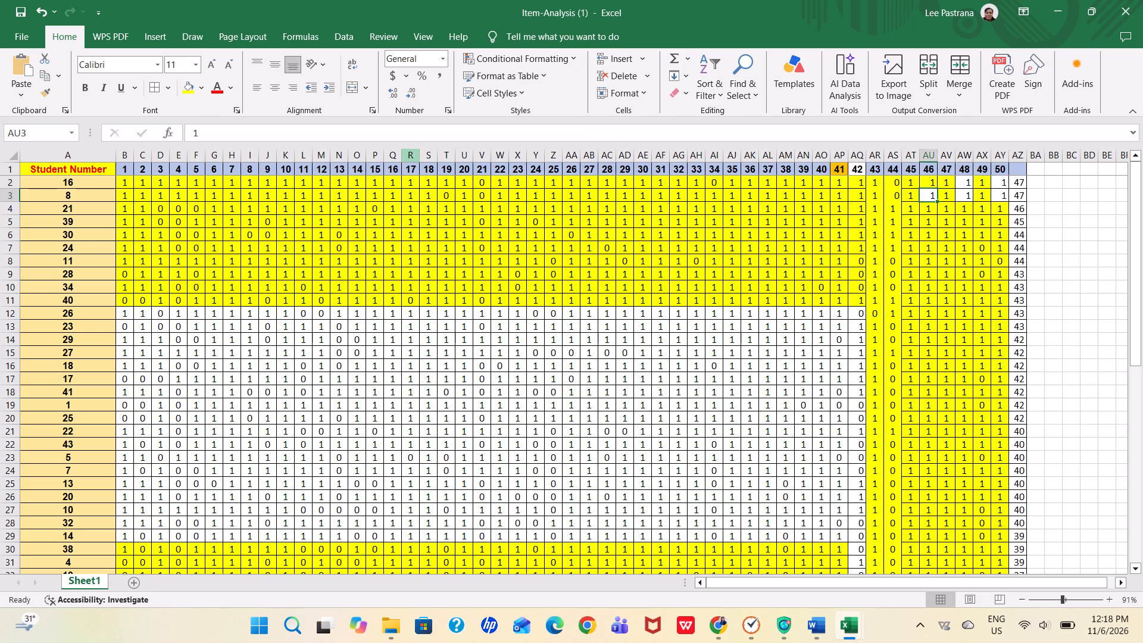
{"action": "left_click", "coordinate": [190, 89]}
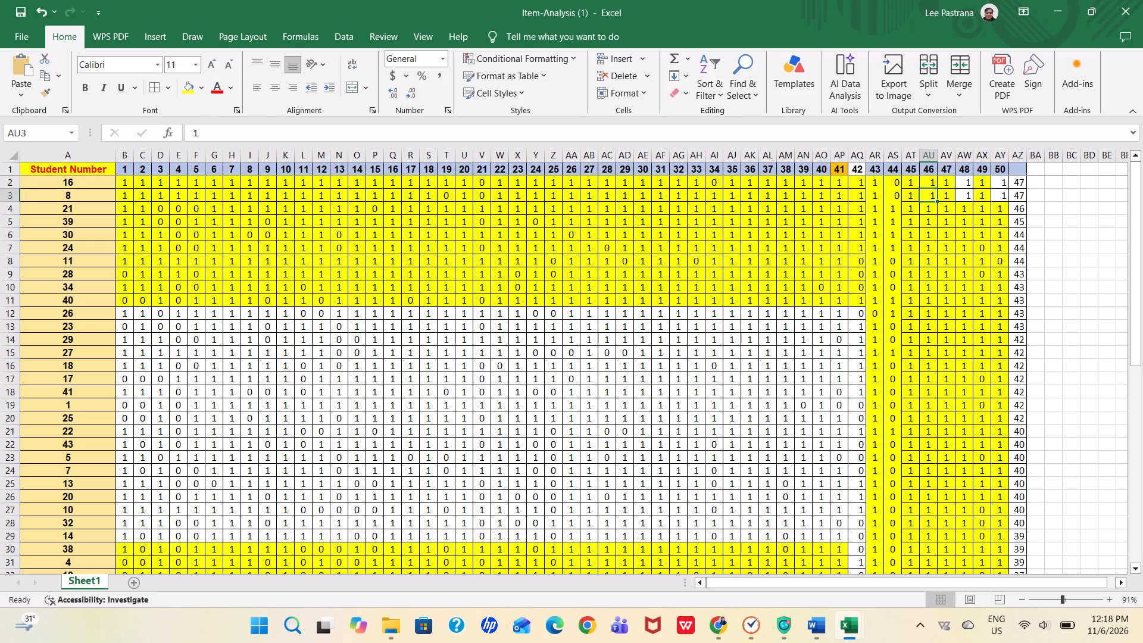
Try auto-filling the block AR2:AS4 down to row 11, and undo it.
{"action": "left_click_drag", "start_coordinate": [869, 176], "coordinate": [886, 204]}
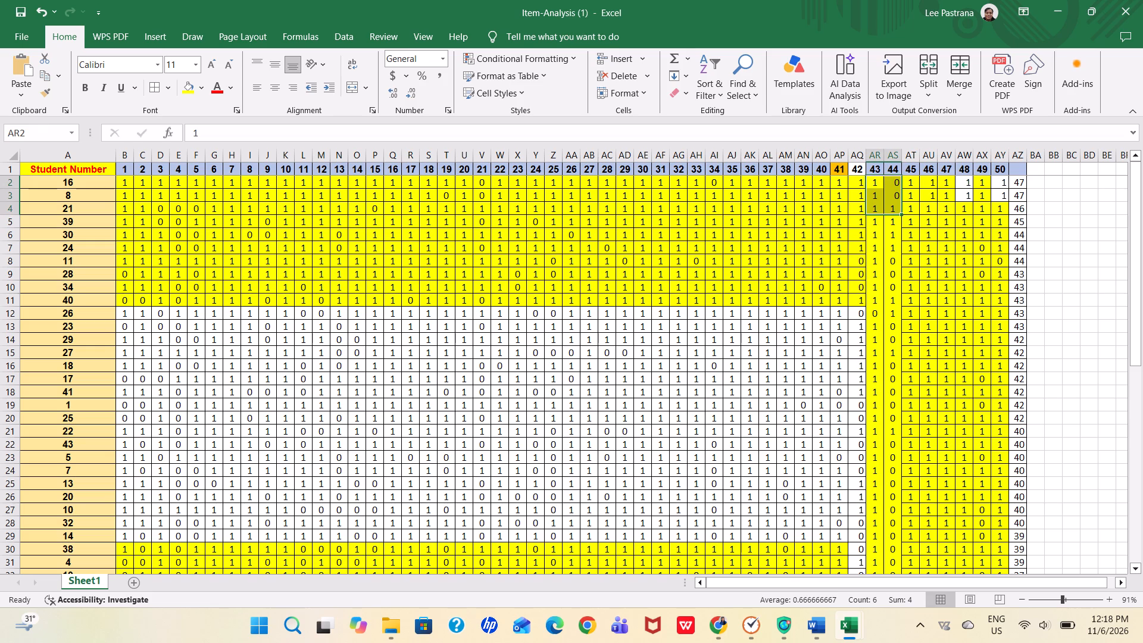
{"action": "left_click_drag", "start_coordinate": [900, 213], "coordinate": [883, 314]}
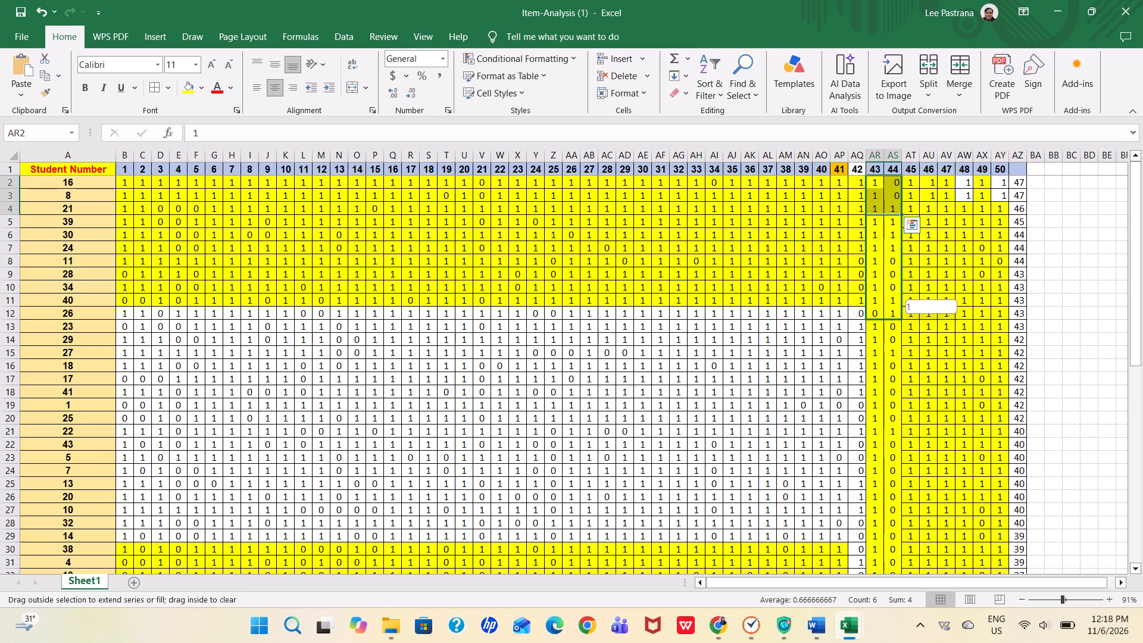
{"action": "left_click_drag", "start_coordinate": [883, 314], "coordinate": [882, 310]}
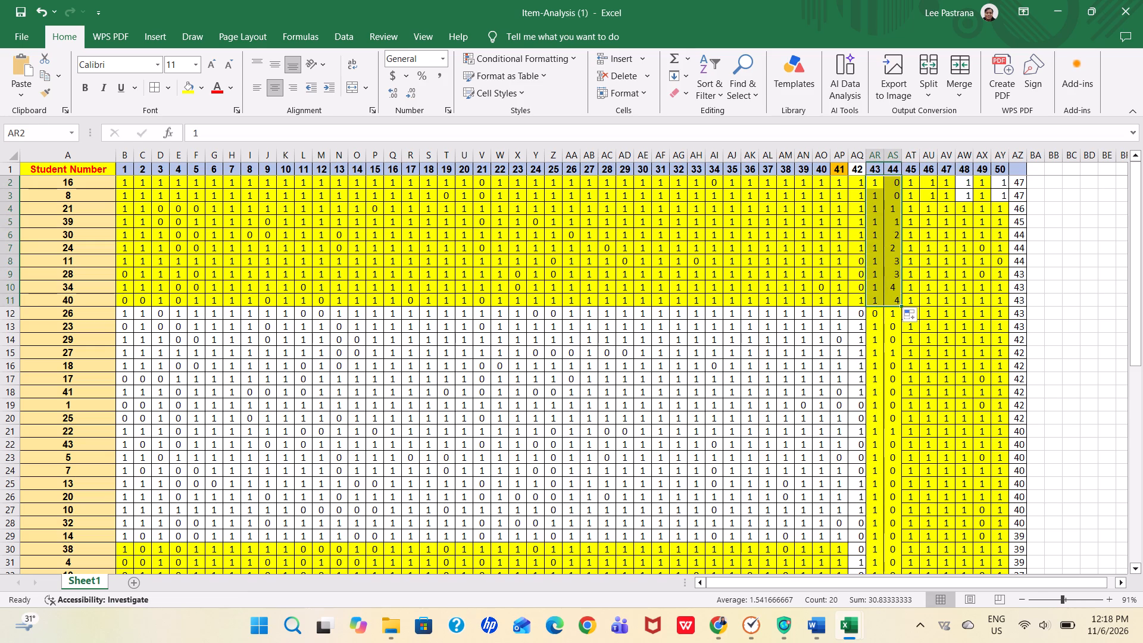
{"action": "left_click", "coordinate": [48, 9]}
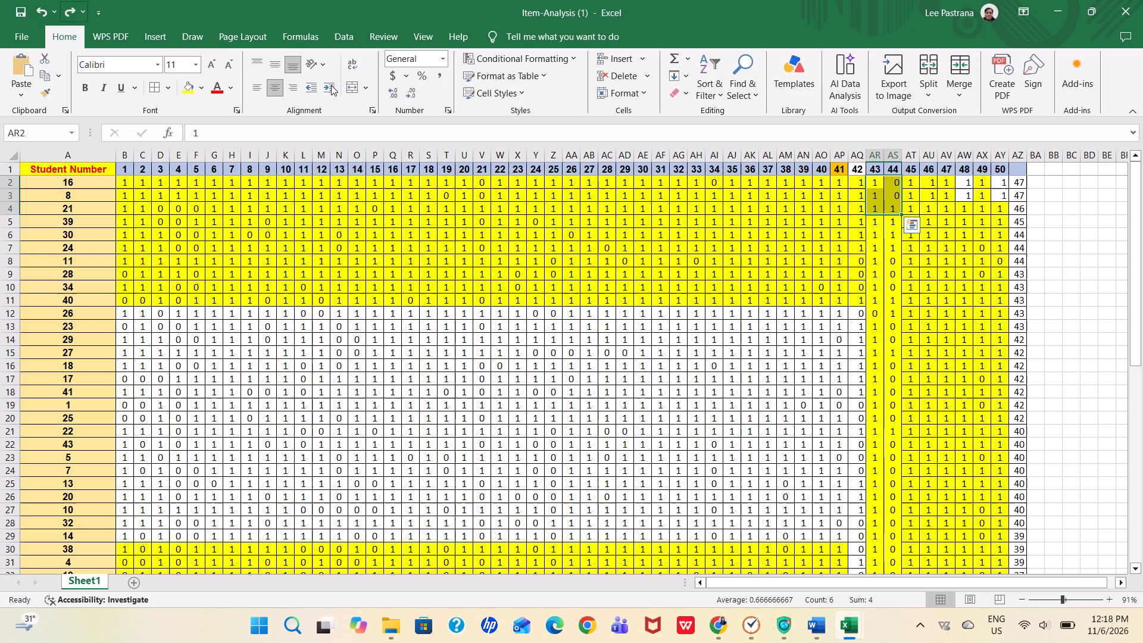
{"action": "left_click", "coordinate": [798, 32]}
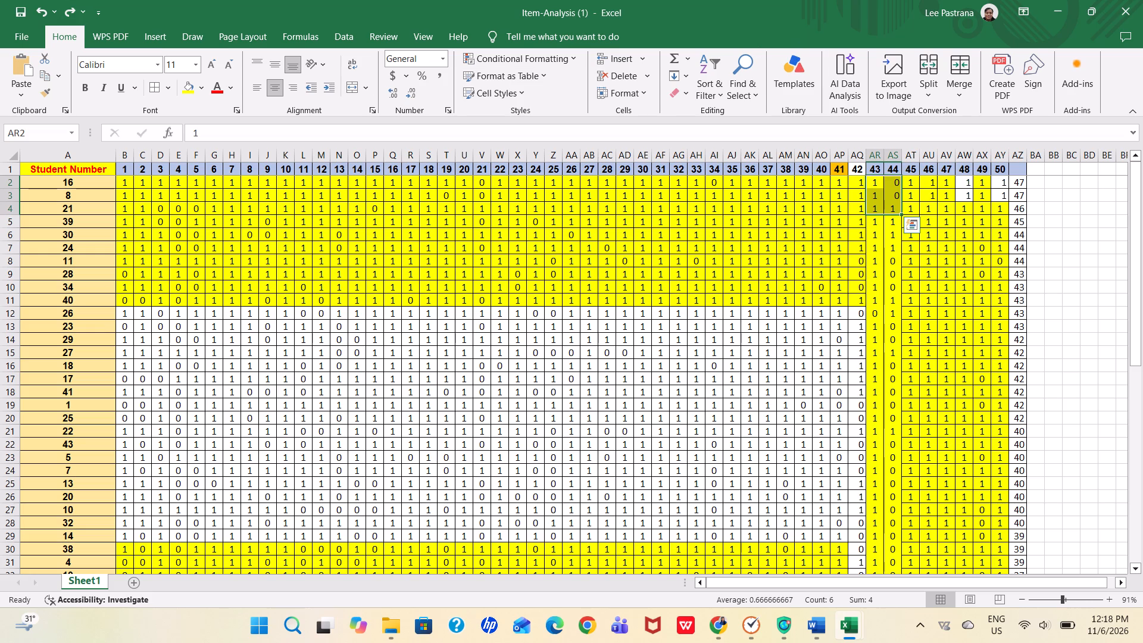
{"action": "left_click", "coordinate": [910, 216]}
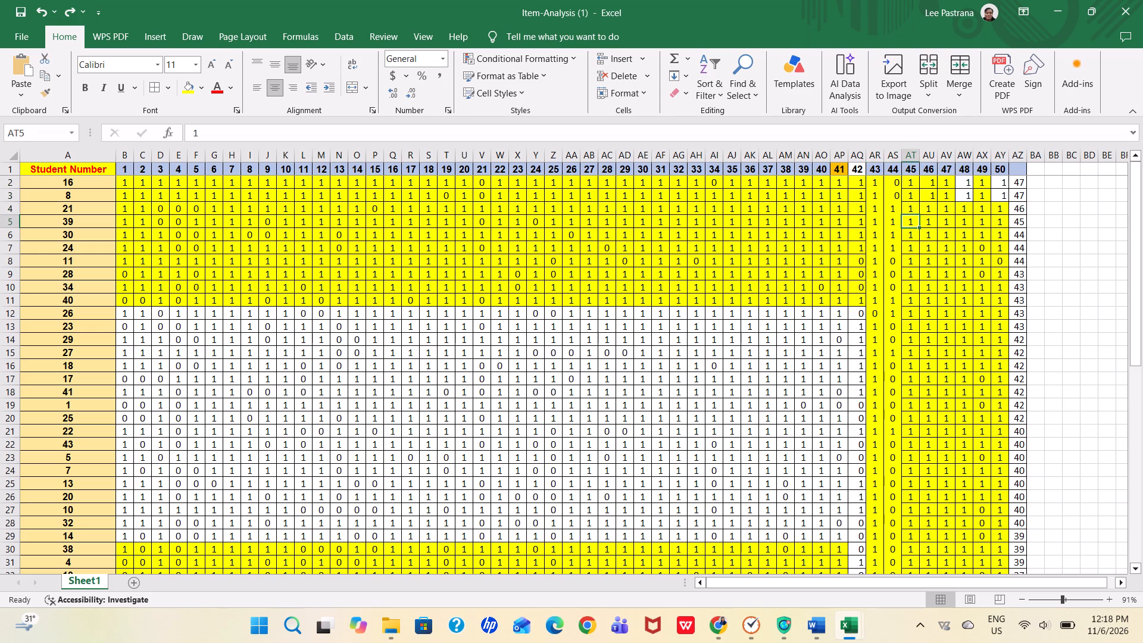
Apply all borders to the item 42 and 43 scores in AQ2:AR30.
{"action": "left_click_drag", "start_coordinate": [864, 176], "coordinate": [901, 335]}
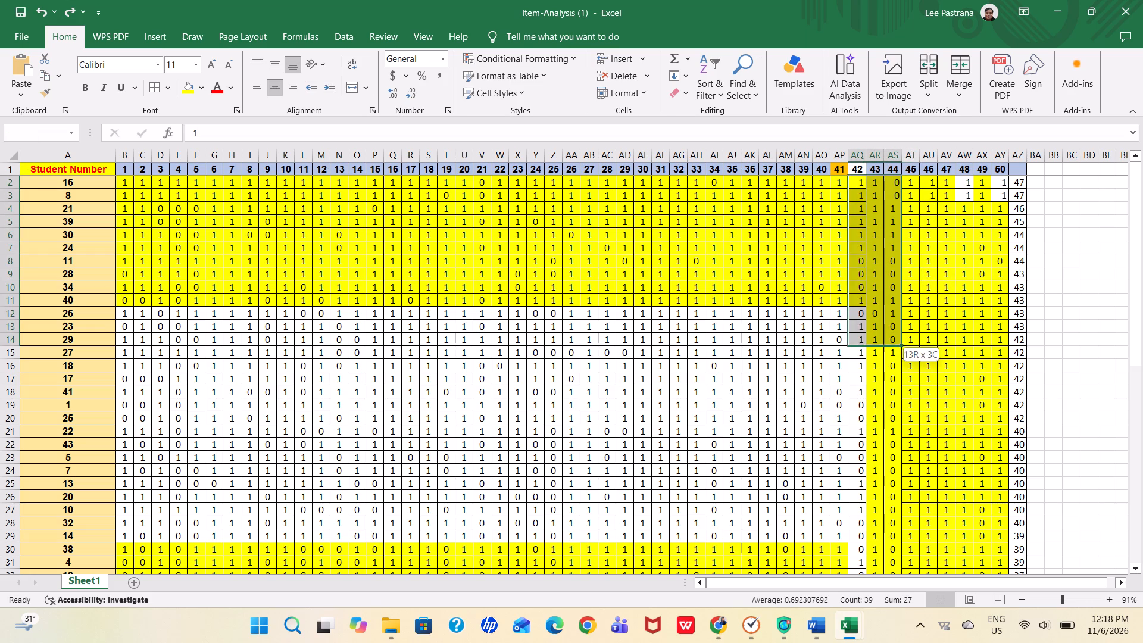
{"action": "left_click_drag", "start_coordinate": [901, 335], "coordinate": [902, 598]}
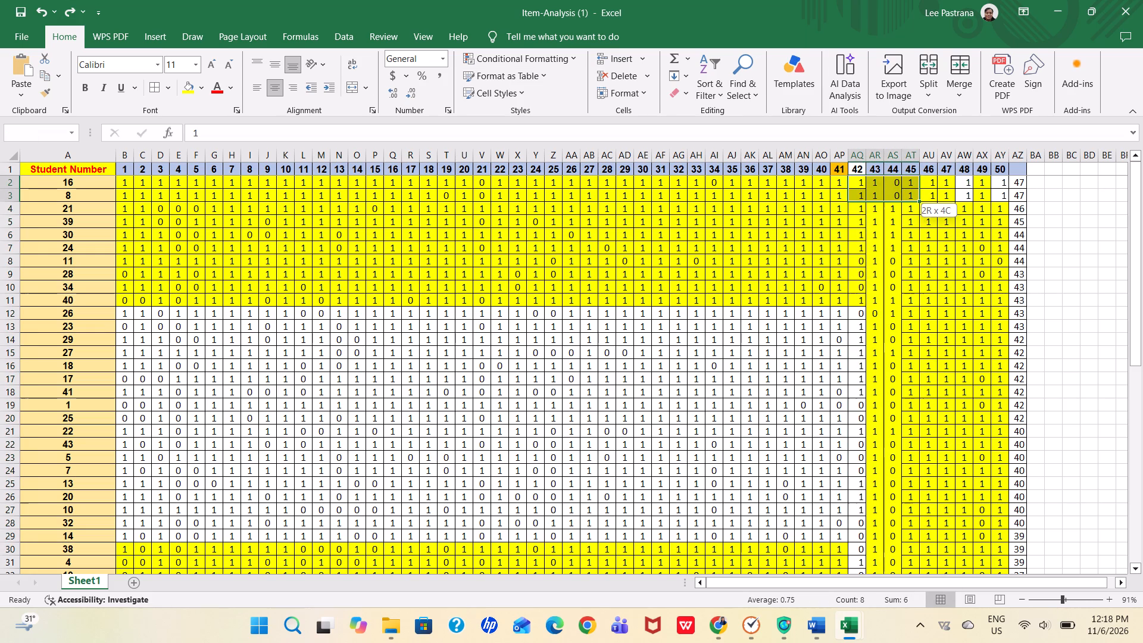
{"action": "left_click_drag", "start_coordinate": [902, 598], "coordinate": [900, 517]}
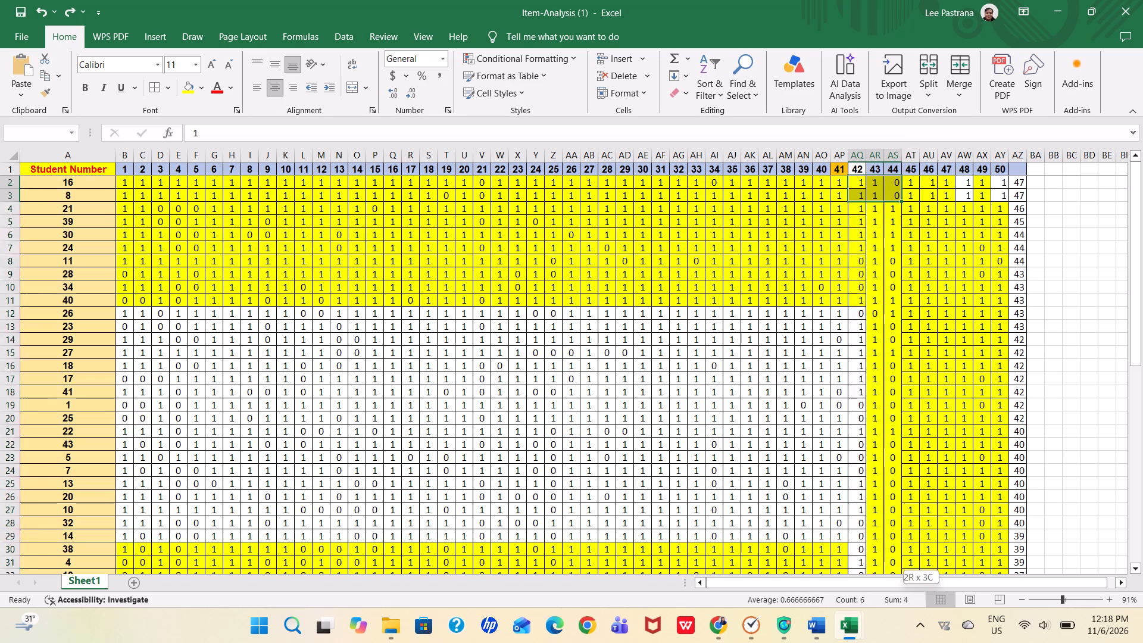
{"action": "left_click_drag", "start_coordinate": [900, 517], "coordinate": [883, 573]}
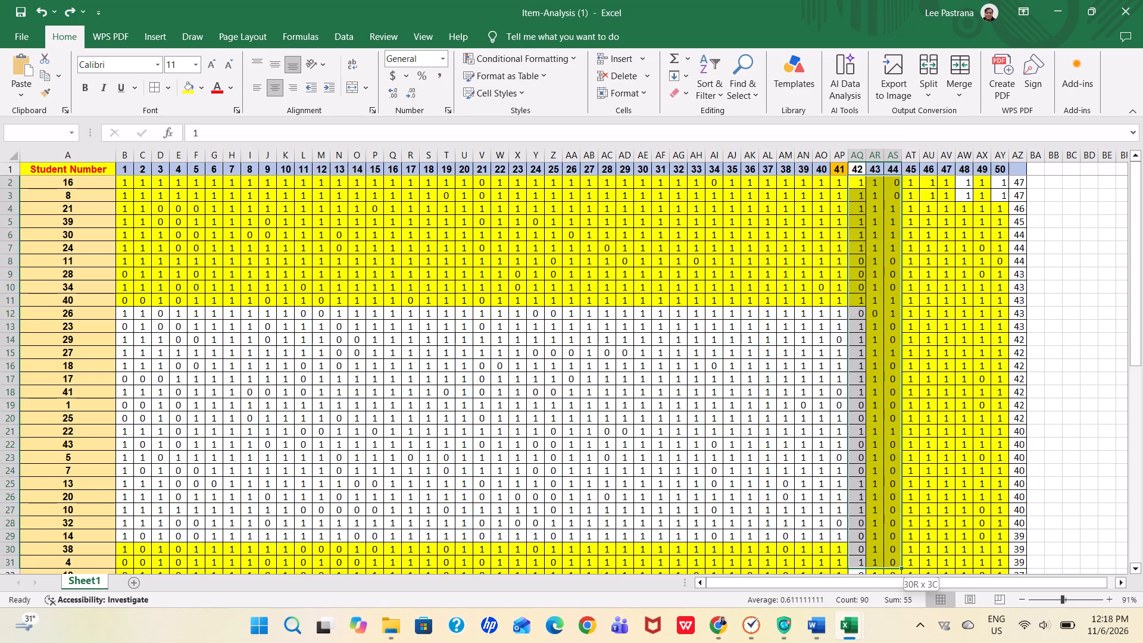
{"action": "left_click_drag", "start_coordinate": [883, 573], "coordinate": [883, 549]}
{"action": "key", "text": "Down"}
{"action": "key", "text": "Down"}
{"action": "key", "text": "Down"}
{"action": "key", "text": "Down"}
{"action": "key", "text": "Down"}
{"action": "key", "text": "Down"}
{"action": "key", "text": "Down"}
{"action": "key", "text": "Down"}
{"action": "key", "text": "Down"}
{"action": "key", "text": "Down"}
{"action": "key", "text": "Down"}
{"action": "key", "text": "Down"}
{"action": "key", "text": "Down"}
{"action": "key", "text": "Down"}
{"action": "key", "text": "Down"}
{"action": "key", "text": "Down"}
{"action": "key", "text": "Down"}
{"action": "key", "text": "Down"}
{"action": "key", "text": "Down"}
{"action": "key", "text": "Down"}
{"action": "key", "text": "Down"}
{"action": "key", "text": "Down"}
{"action": "key", "text": "Down"}
{"action": "key", "text": "Down"}
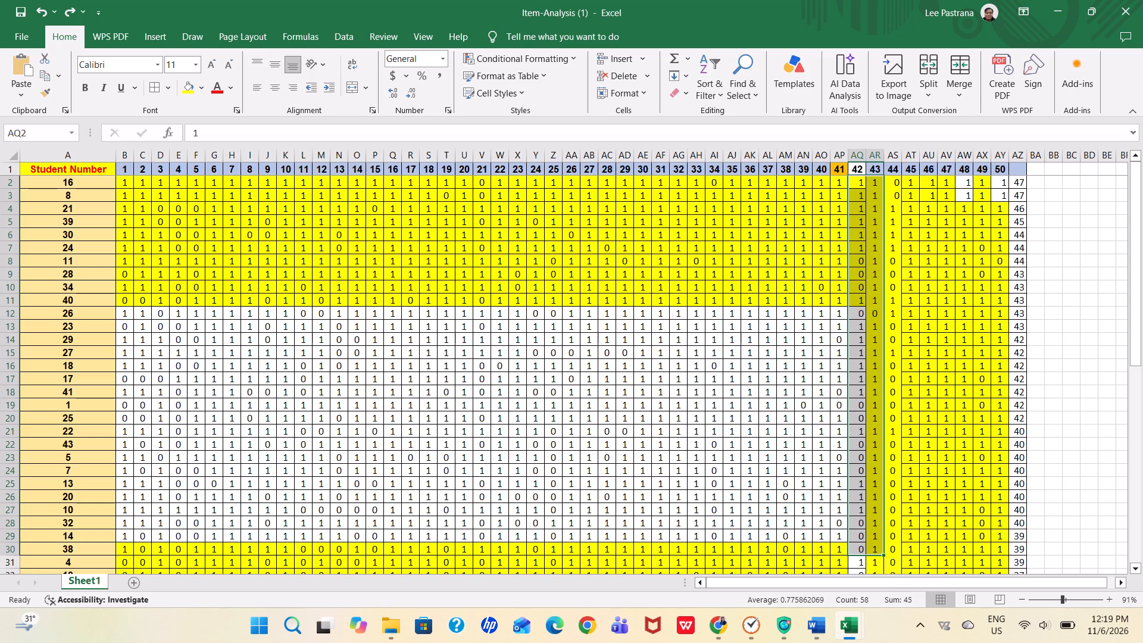
{"action": "left_click", "coordinate": [167, 86]}
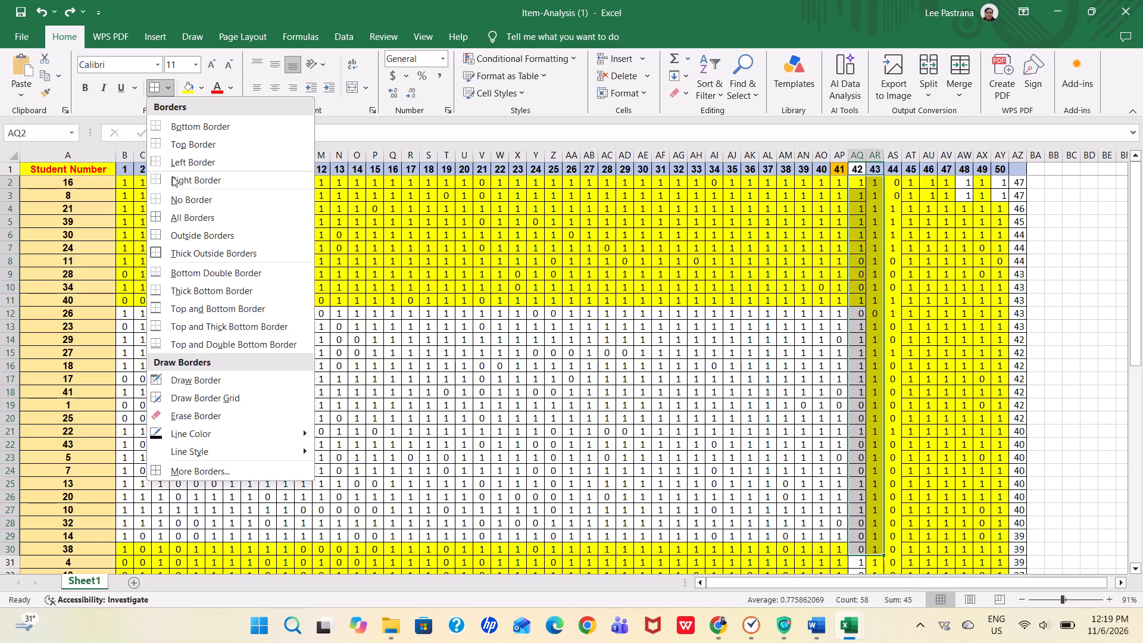
{"action": "left_click", "coordinate": [172, 210]}
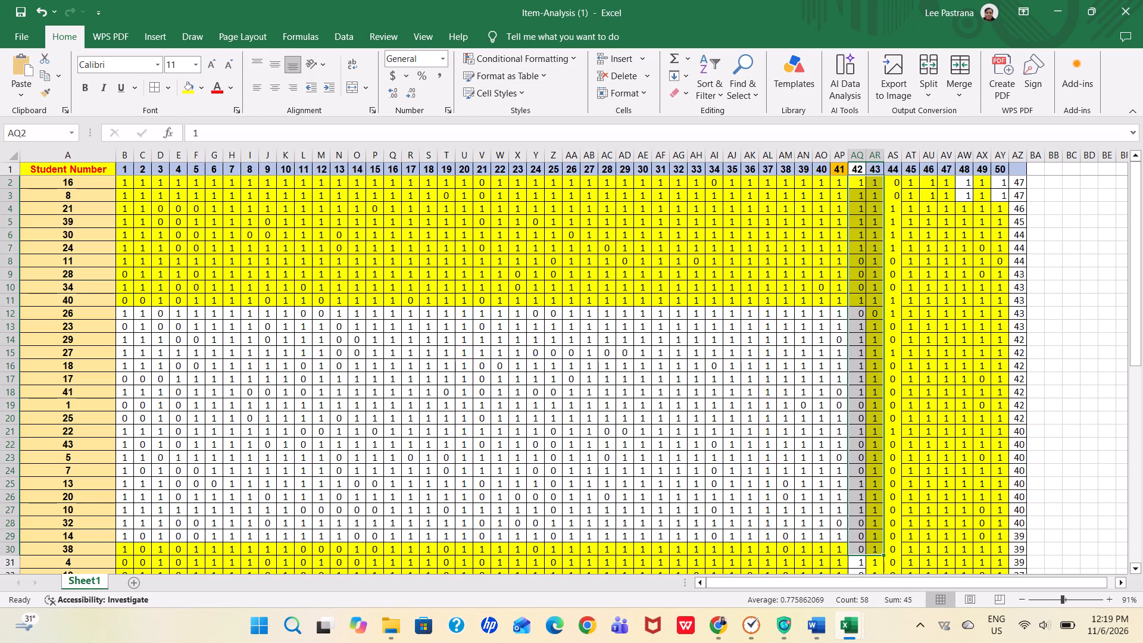
Auto-fill the item 42 and 43 block AQ2:AR30 down to row 44.
{"action": "left_click_drag", "start_coordinate": [1138, 207], "coordinate": [1137, 281]}
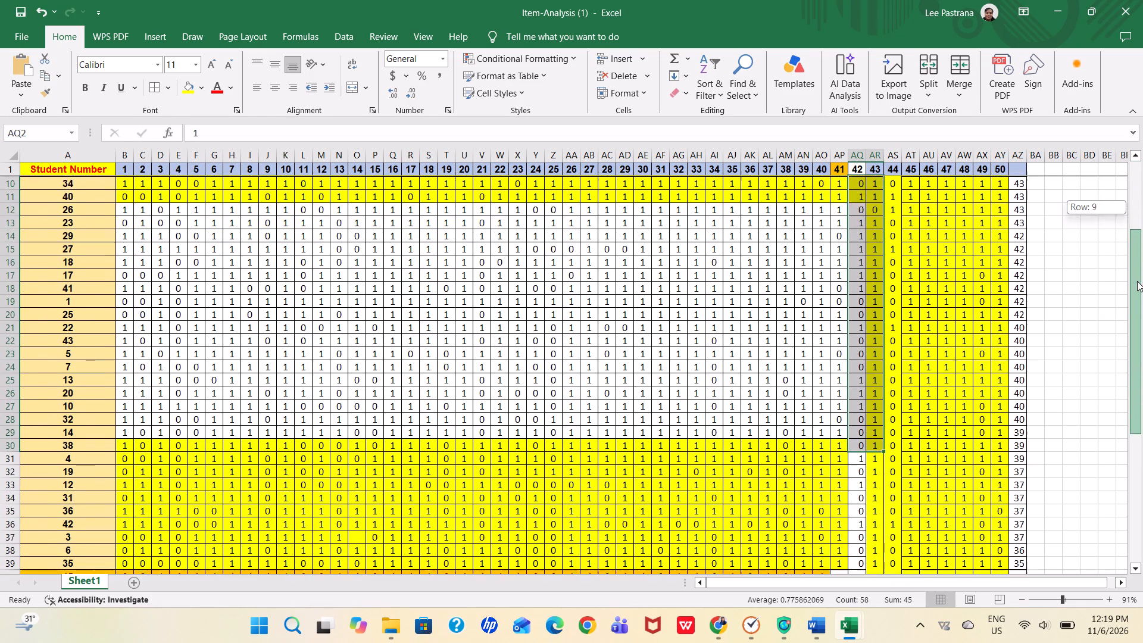
{"action": "left_click_drag", "start_coordinate": [1137, 281], "coordinate": [1133, 357]}
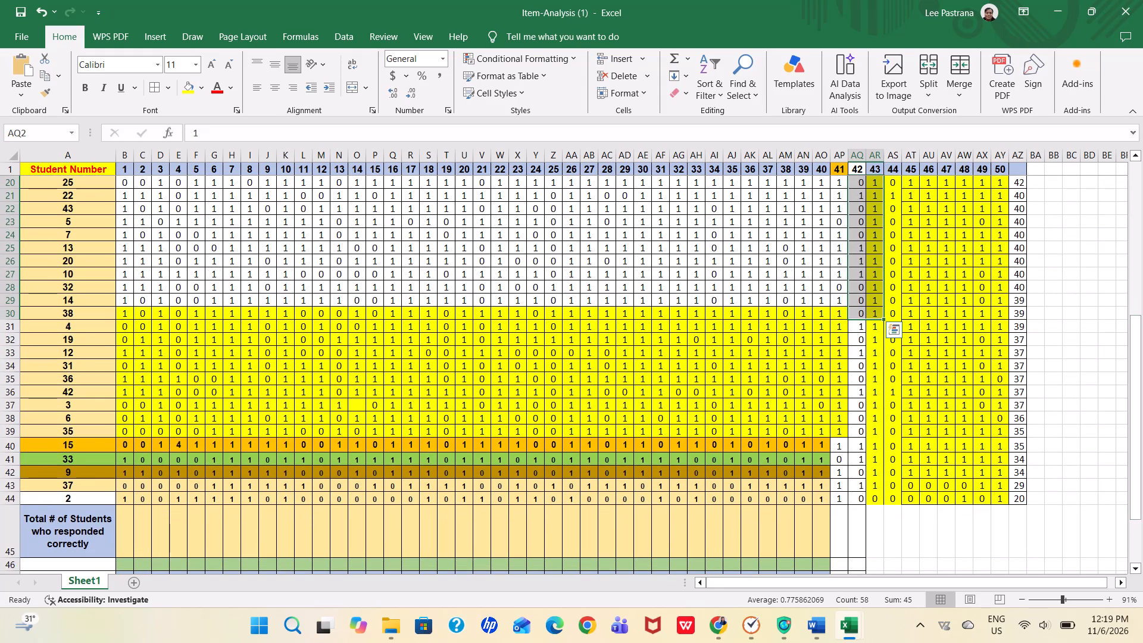
{"action": "left_click_drag", "start_coordinate": [882, 319], "coordinate": [892, 448]}
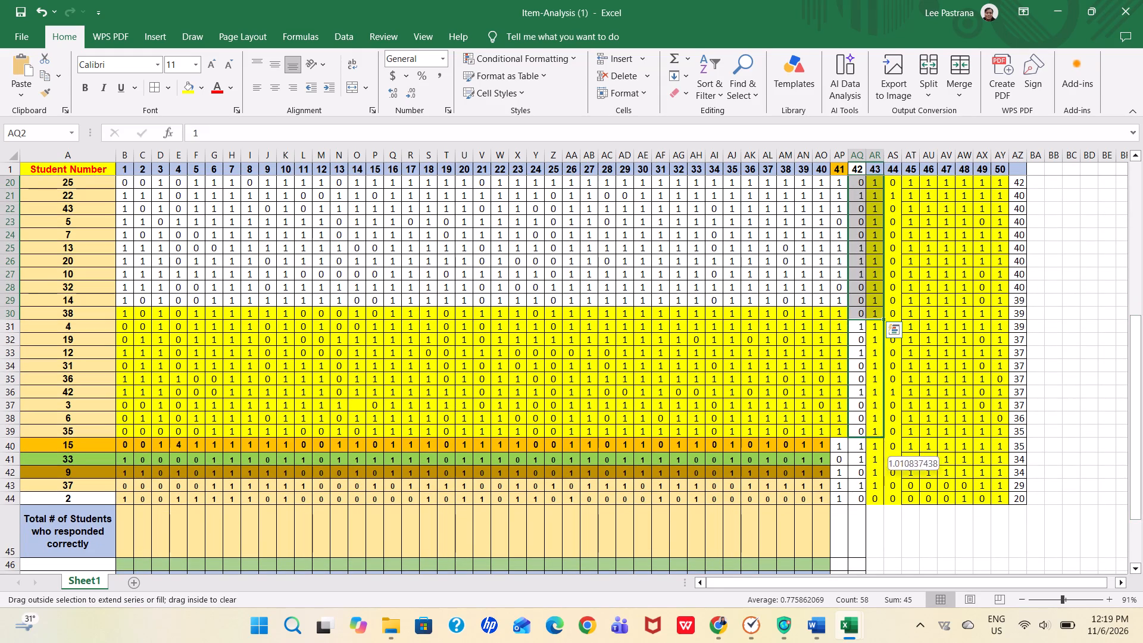
{"action": "left_click_drag", "start_coordinate": [892, 448], "coordinate": [889, 461]}
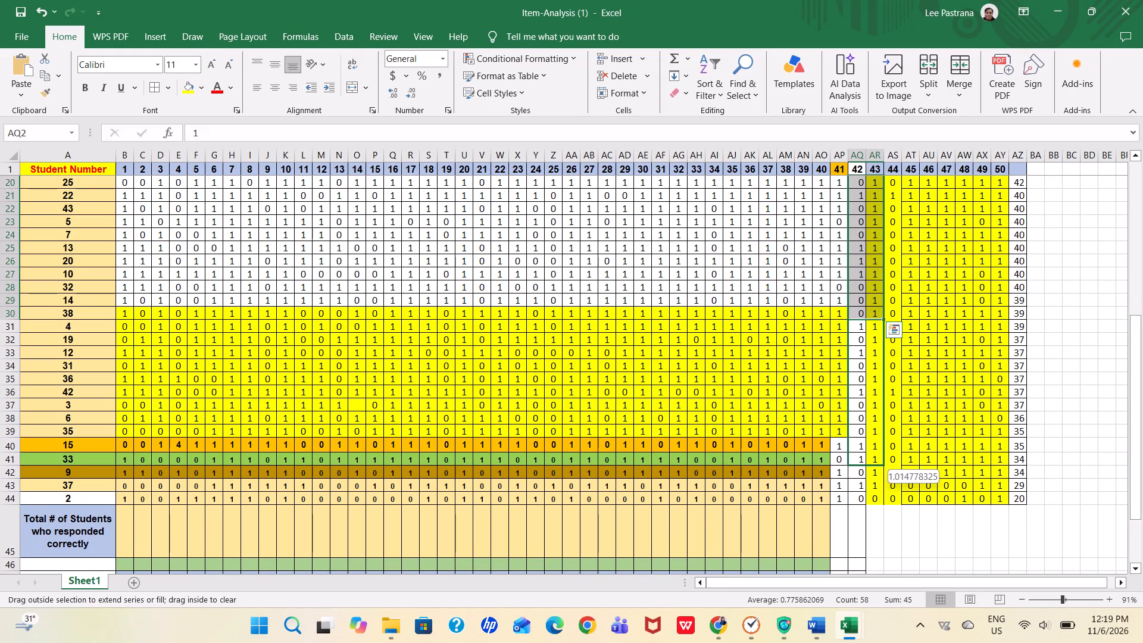
{"action": "left_click_drag", "start_coordinate": [889, 461], "coordinate": [892, 501]}
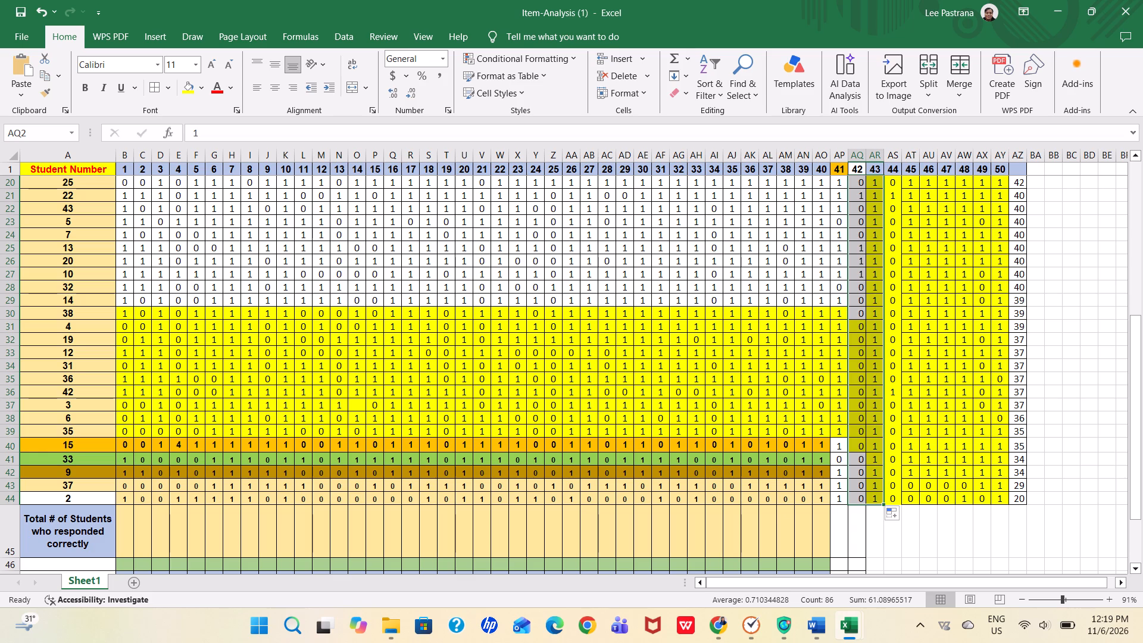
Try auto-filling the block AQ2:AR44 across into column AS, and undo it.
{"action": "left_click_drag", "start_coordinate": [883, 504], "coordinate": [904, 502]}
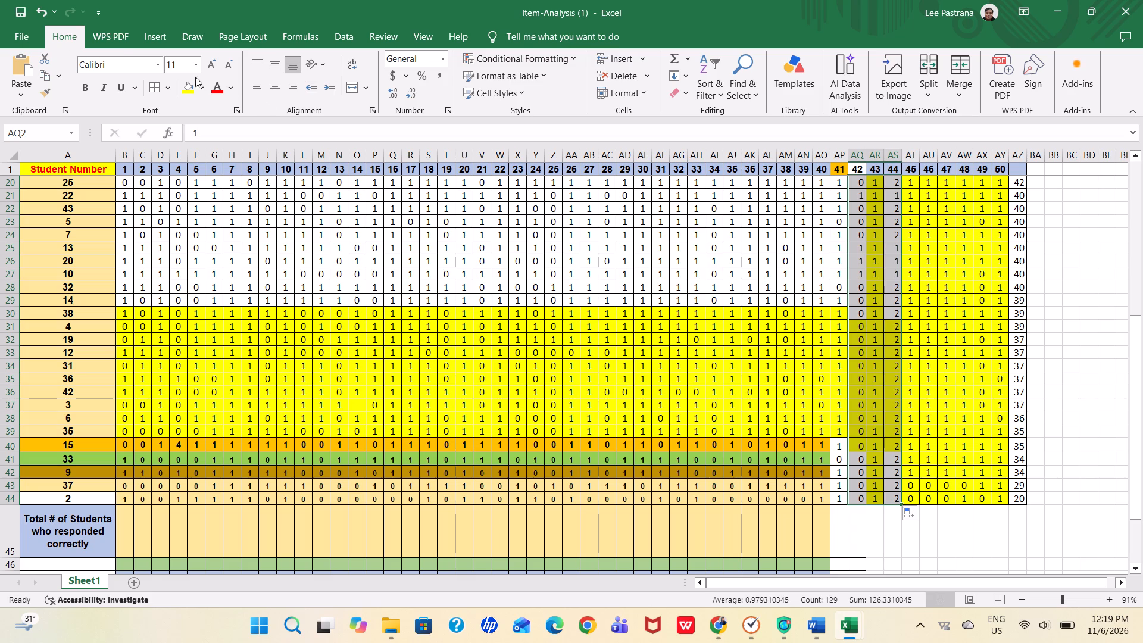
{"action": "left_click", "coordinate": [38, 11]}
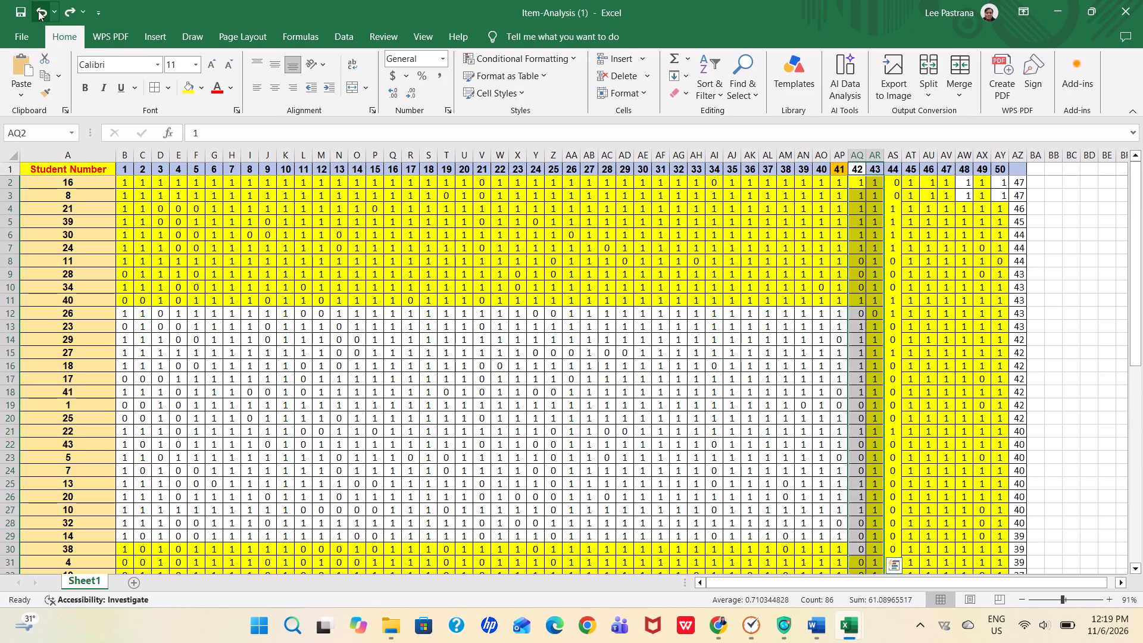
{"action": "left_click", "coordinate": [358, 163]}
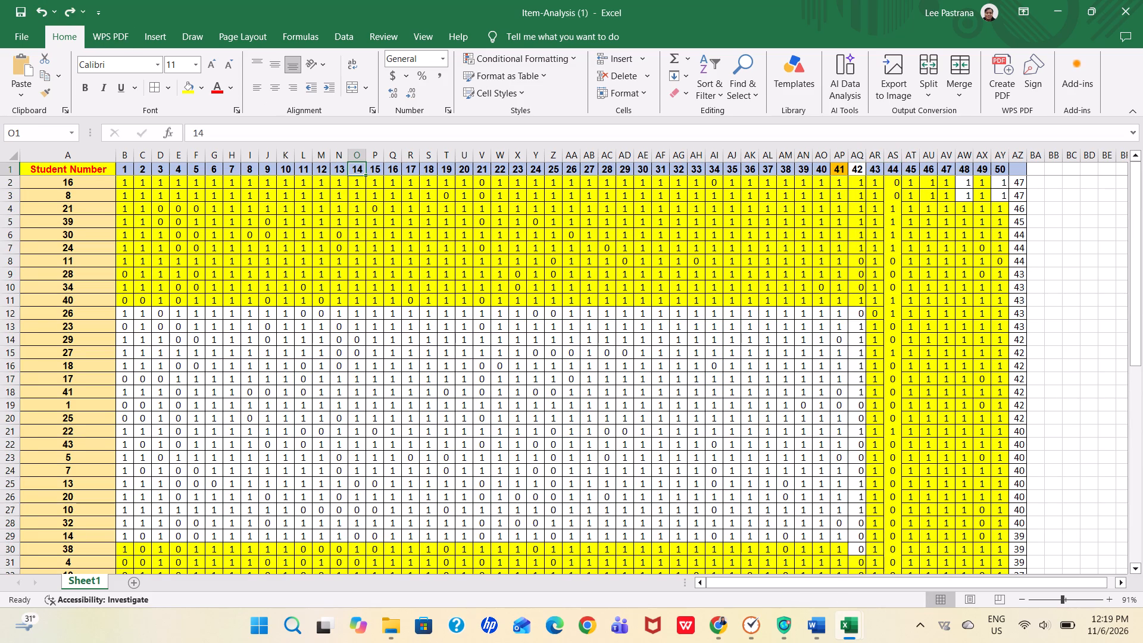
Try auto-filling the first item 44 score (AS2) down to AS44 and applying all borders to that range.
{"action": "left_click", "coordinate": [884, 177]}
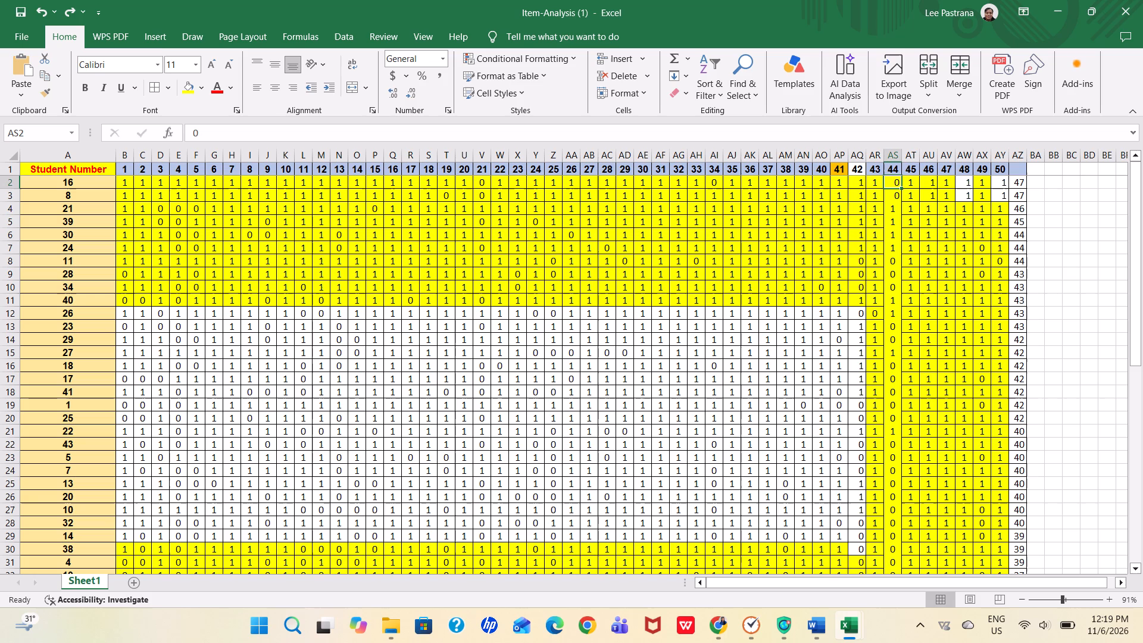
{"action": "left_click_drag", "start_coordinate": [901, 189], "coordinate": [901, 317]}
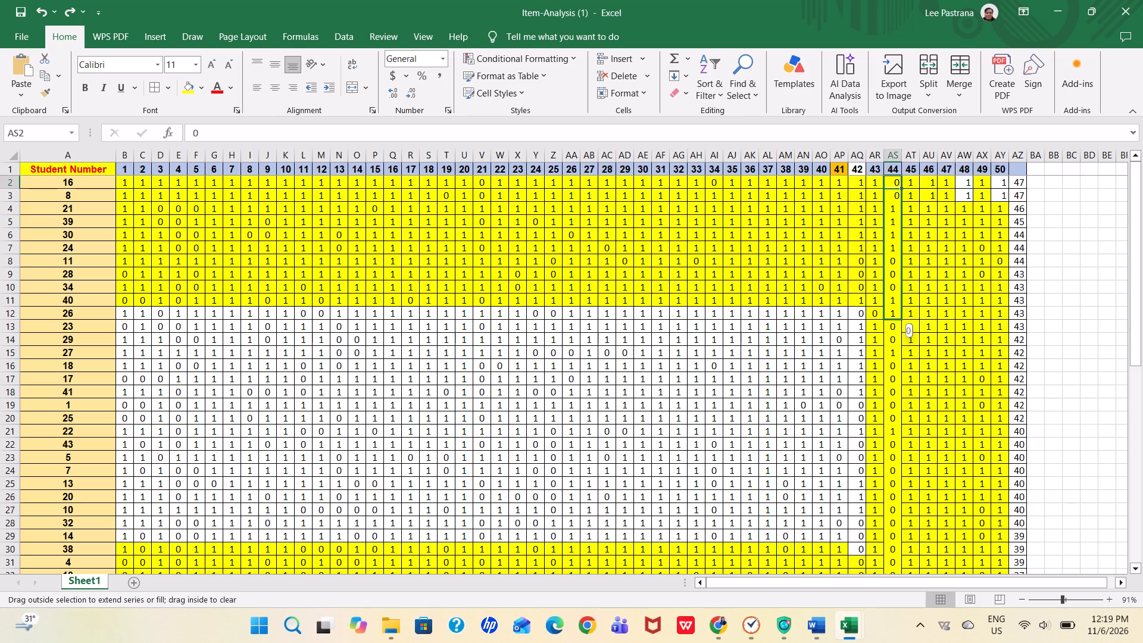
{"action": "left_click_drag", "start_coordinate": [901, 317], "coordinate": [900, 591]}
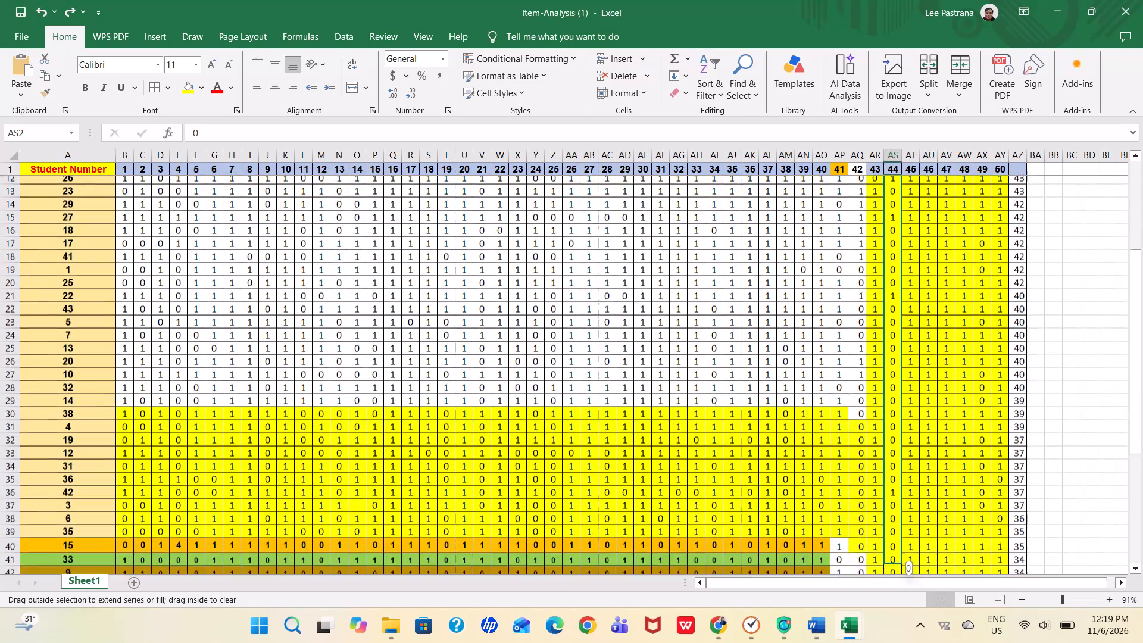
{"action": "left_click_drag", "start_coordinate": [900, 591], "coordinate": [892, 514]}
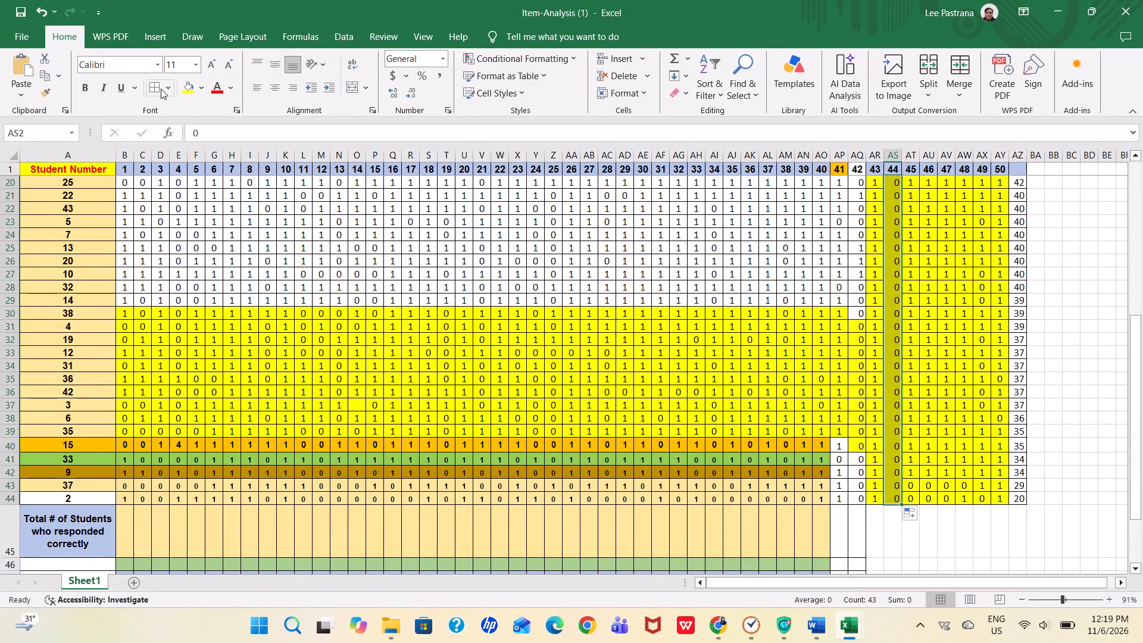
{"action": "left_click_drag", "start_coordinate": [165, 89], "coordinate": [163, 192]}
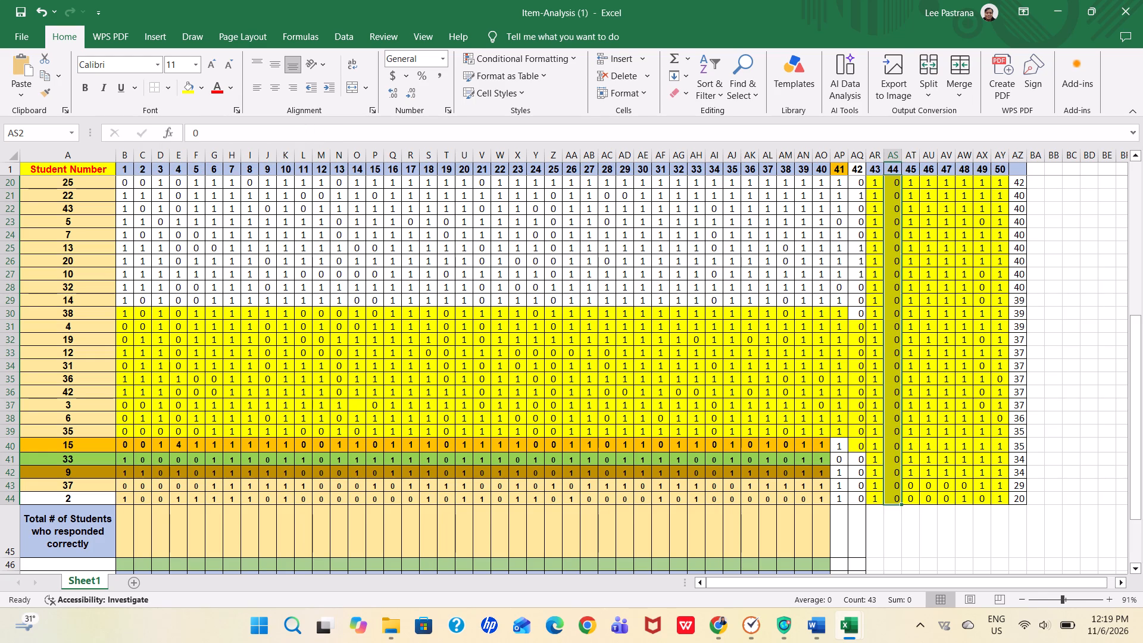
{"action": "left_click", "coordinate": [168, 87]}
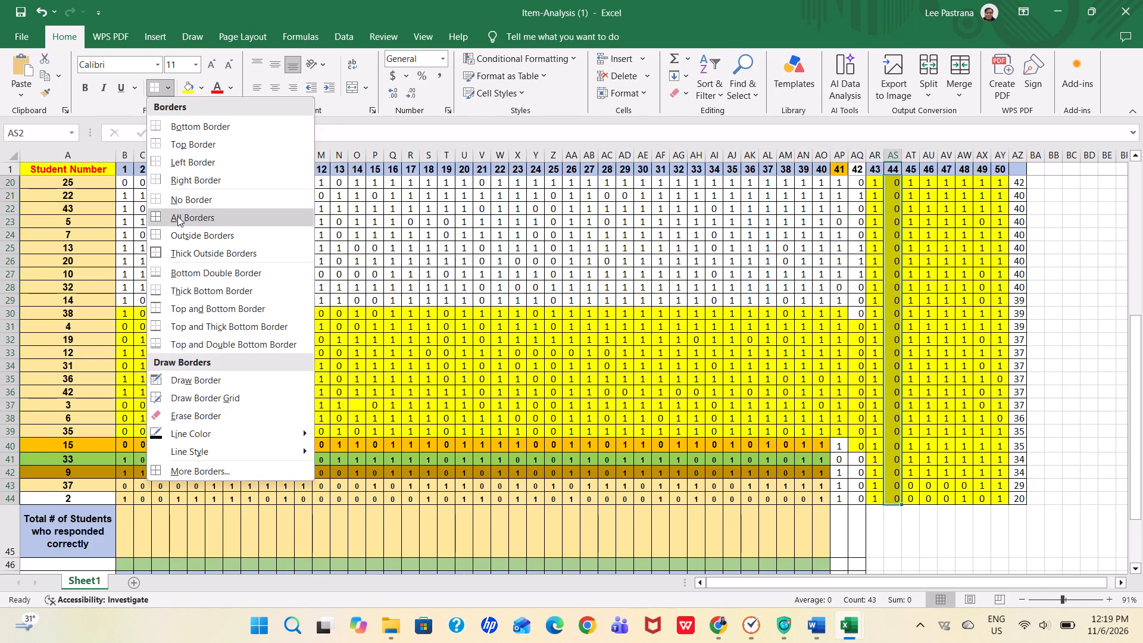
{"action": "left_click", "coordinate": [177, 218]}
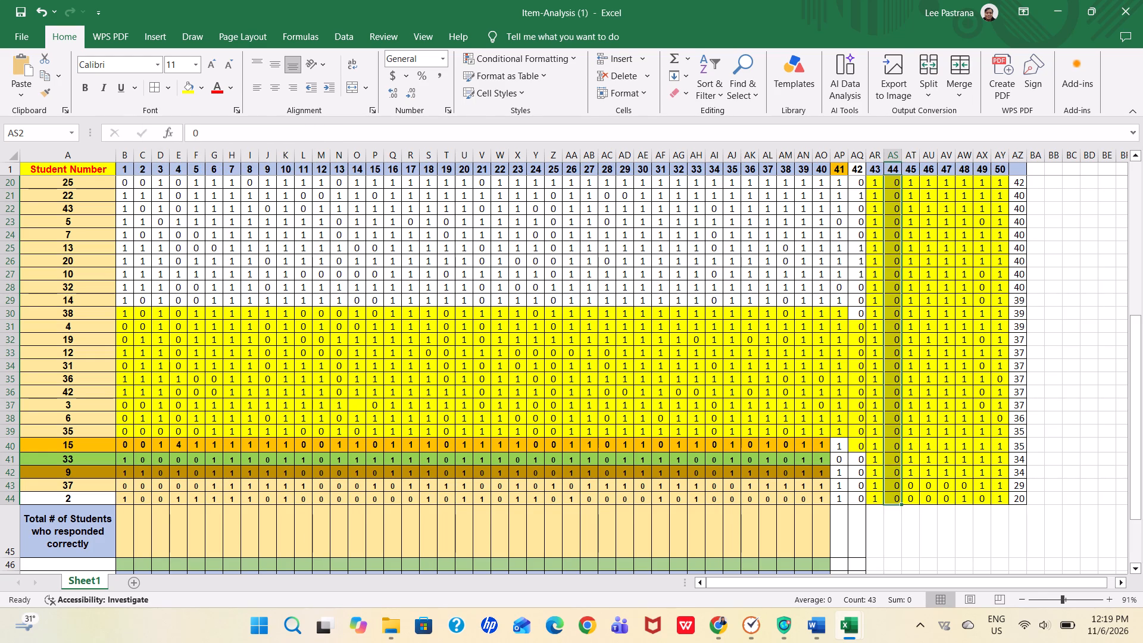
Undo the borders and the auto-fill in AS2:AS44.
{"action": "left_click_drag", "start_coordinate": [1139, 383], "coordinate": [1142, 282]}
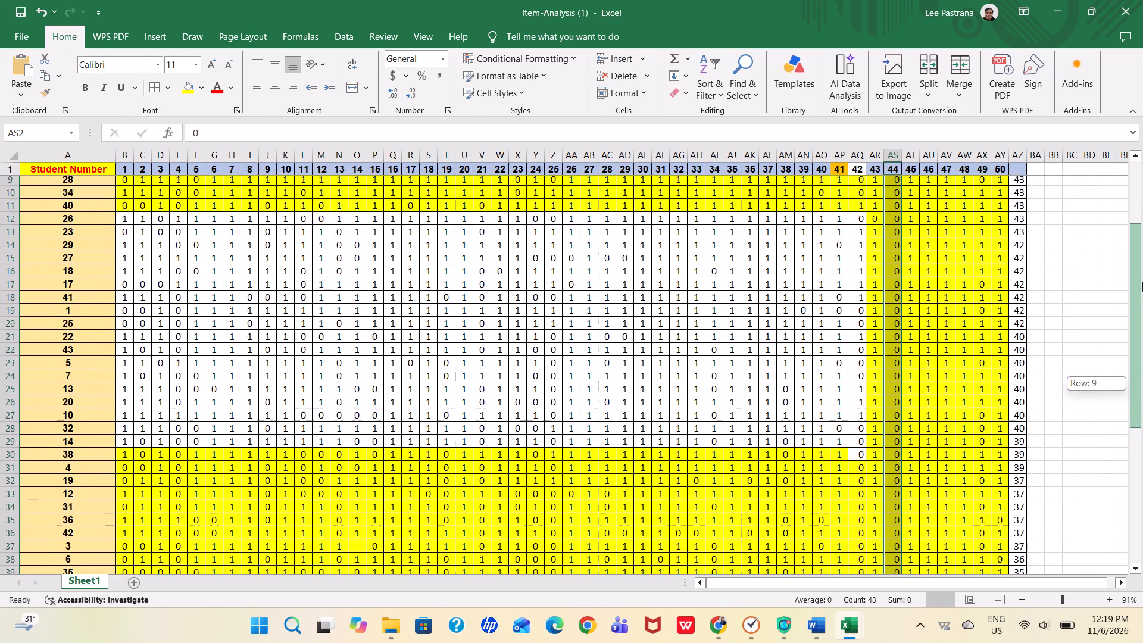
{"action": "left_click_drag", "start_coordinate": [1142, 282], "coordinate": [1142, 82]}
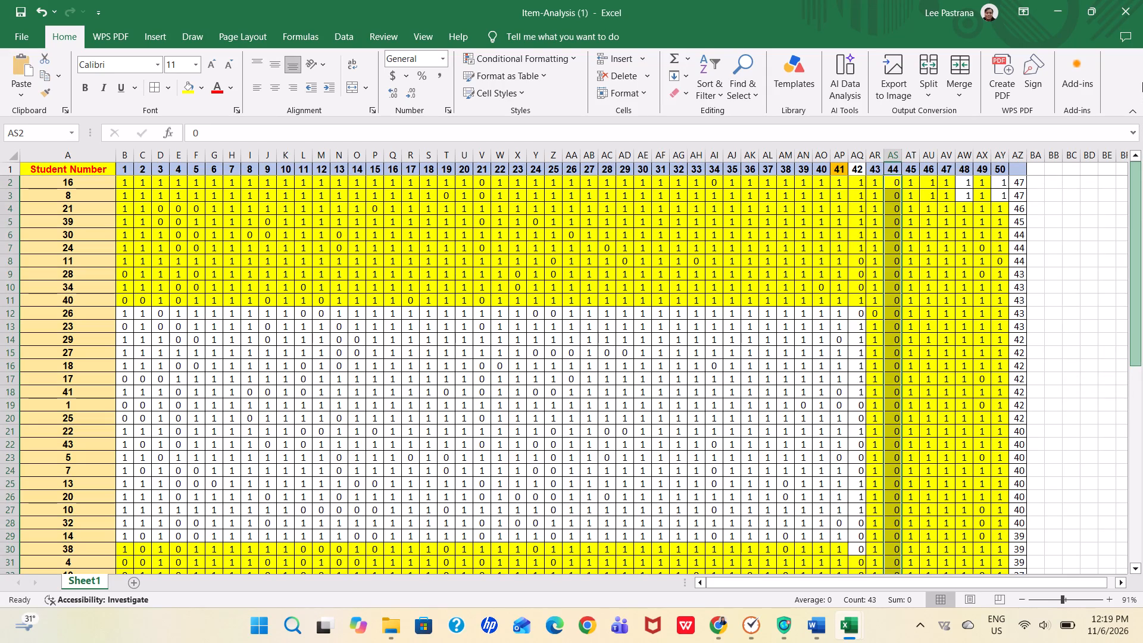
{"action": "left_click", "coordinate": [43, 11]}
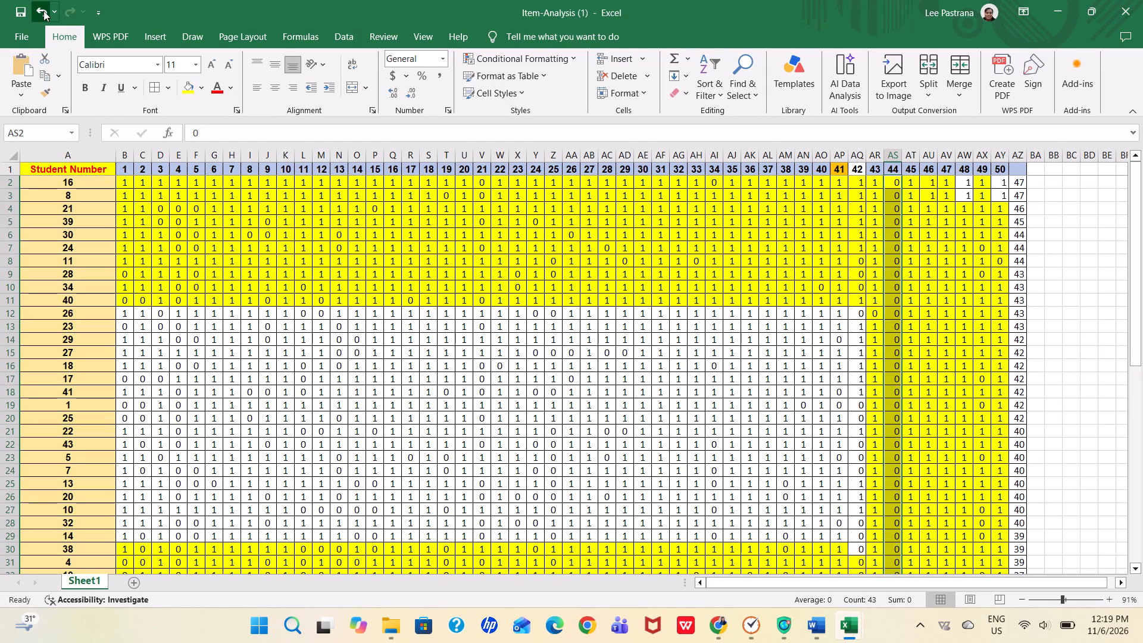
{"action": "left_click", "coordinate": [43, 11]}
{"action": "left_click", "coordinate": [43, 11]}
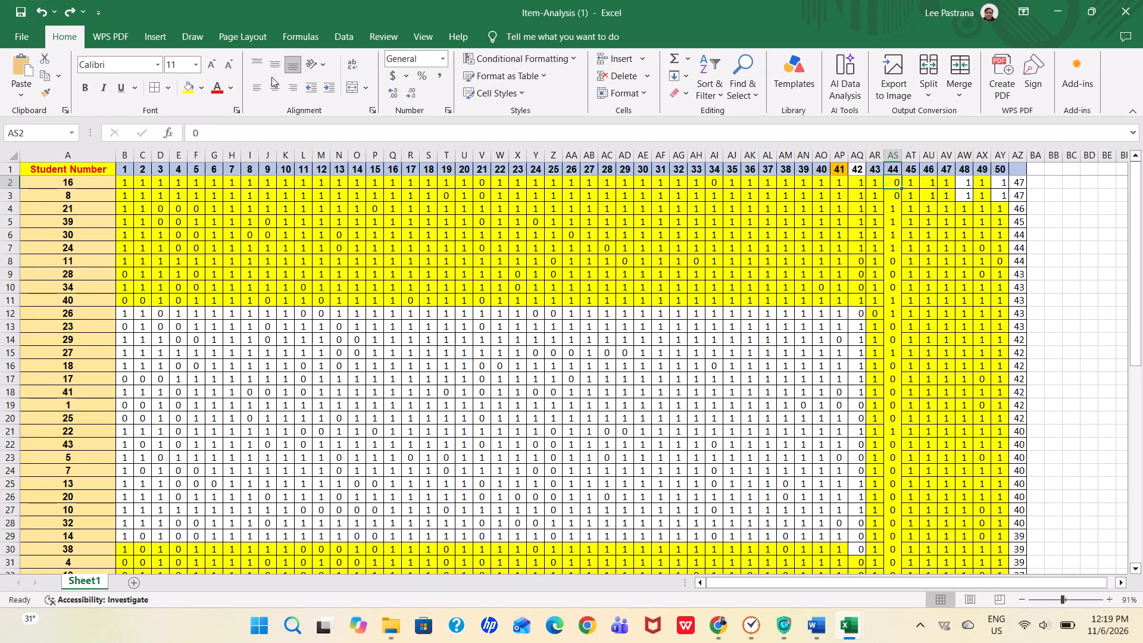
Apply all borders to cell AS3 under item 44.
{"action": "left_click", "coordinate": [896, 194]}
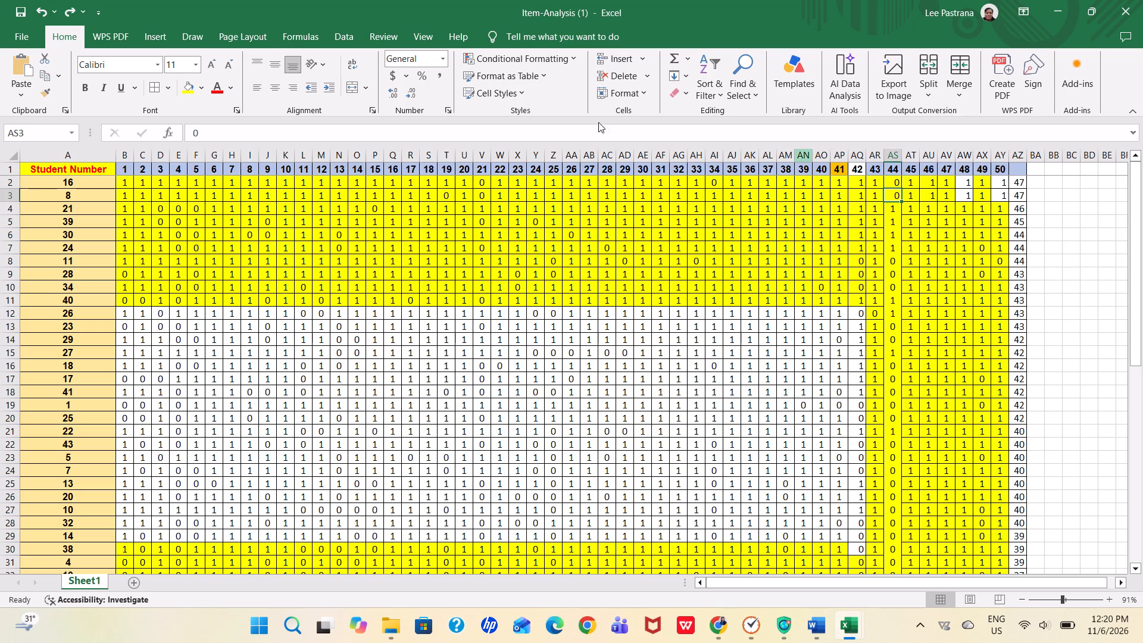
{"action": "left_click", "coordinate": [173, 89]}
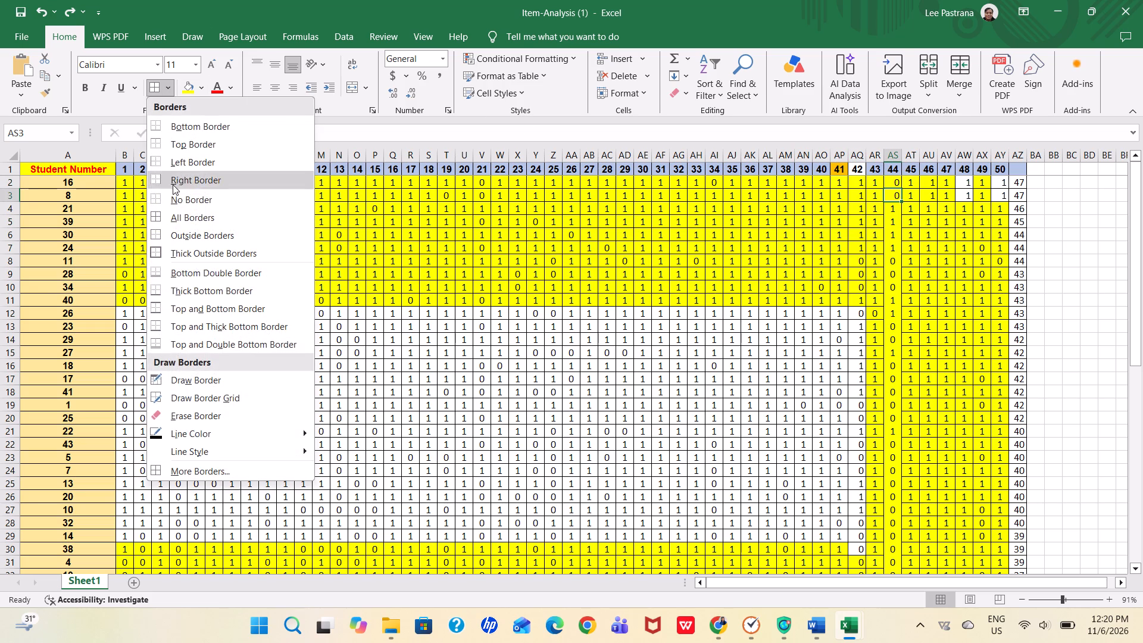
{"action": "left_click", "coordinate": [174, 212]}
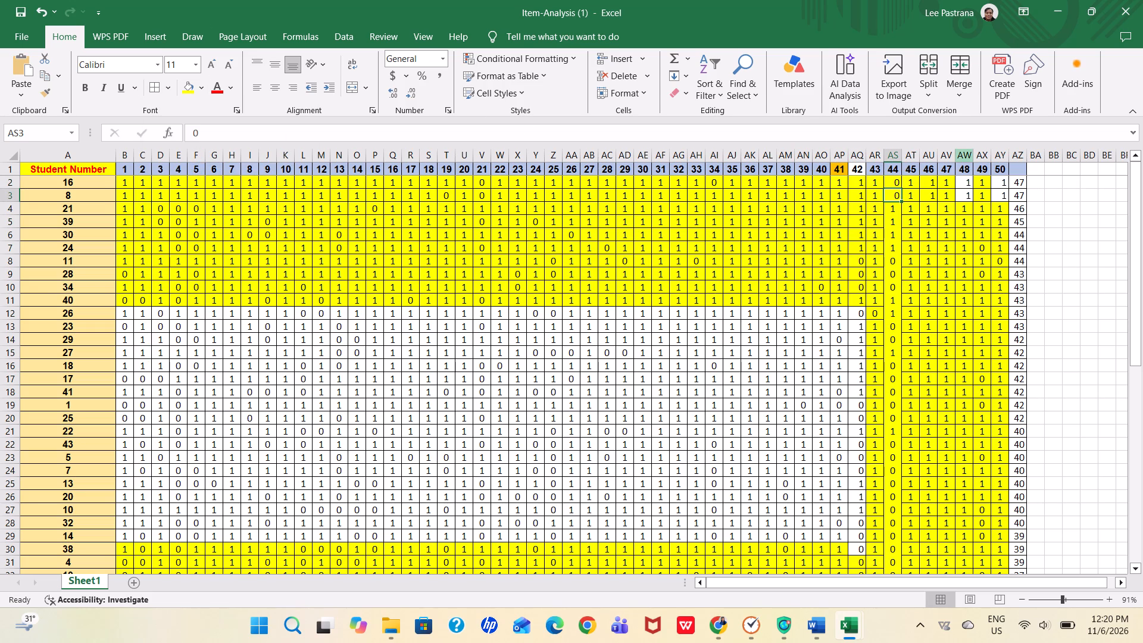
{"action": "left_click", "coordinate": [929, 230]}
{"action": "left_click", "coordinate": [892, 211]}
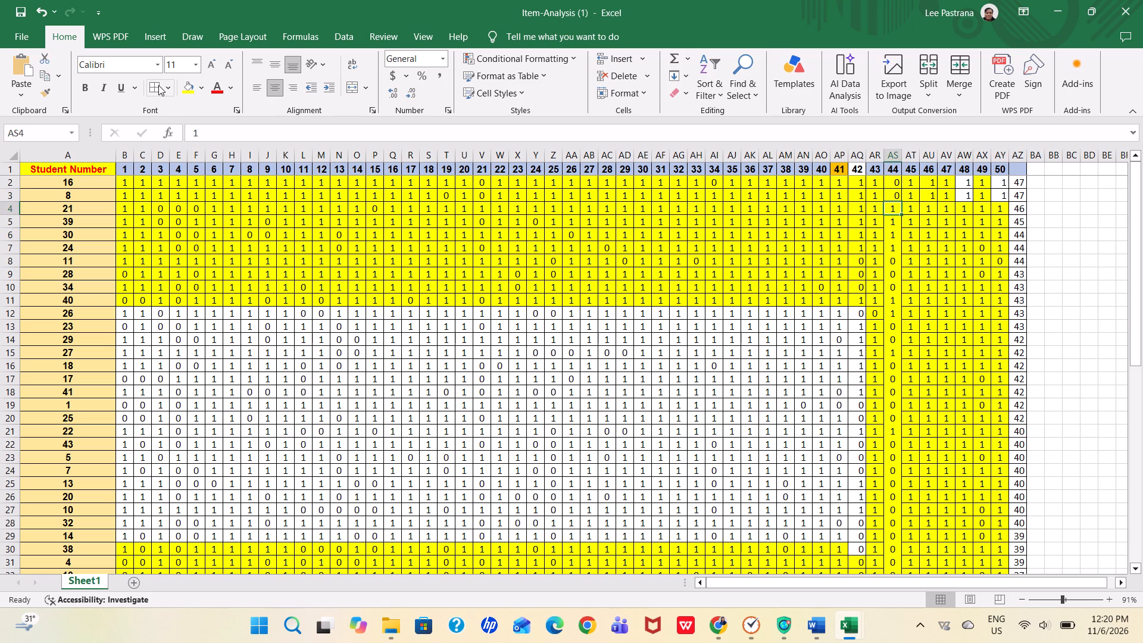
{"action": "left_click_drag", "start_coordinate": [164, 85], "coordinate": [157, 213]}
Apply all borders to cell D4 under item 3.
{"action": "left_click", "coordinate": [157, 213]}
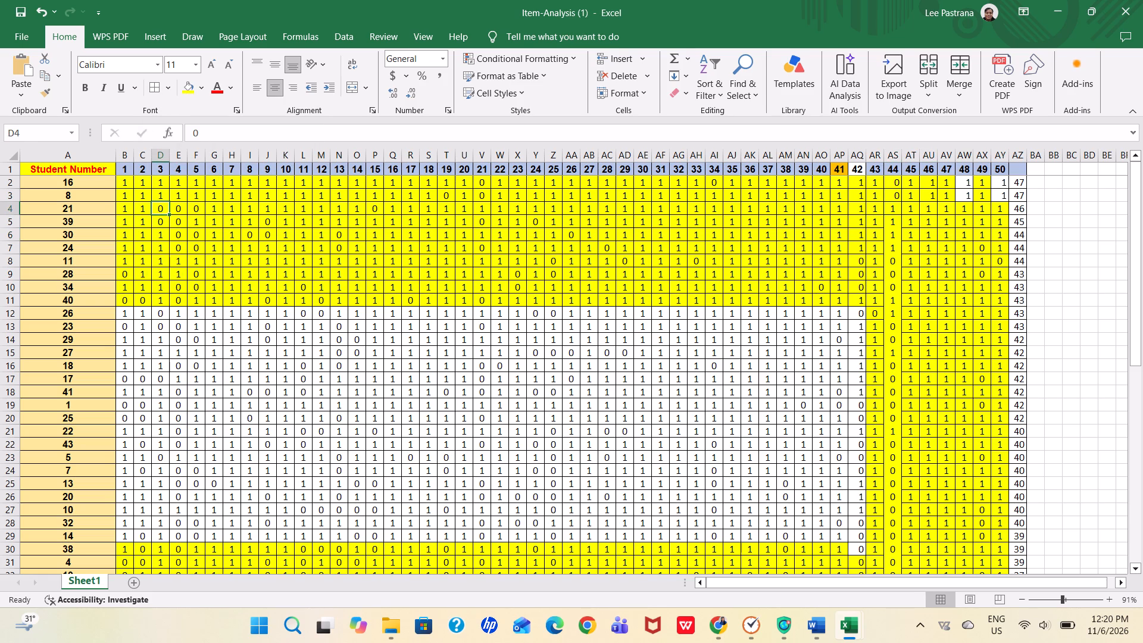
{"action": "left_click", "coordinate": [163, 89]}
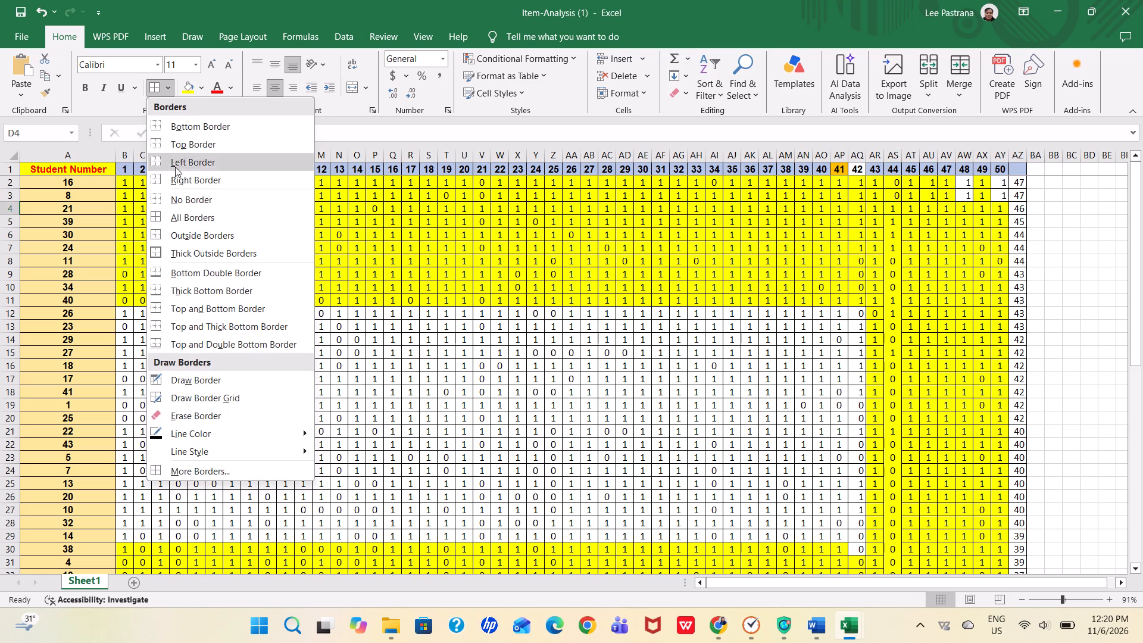
{"action": "left_click", "coordinate": [182, 213]}
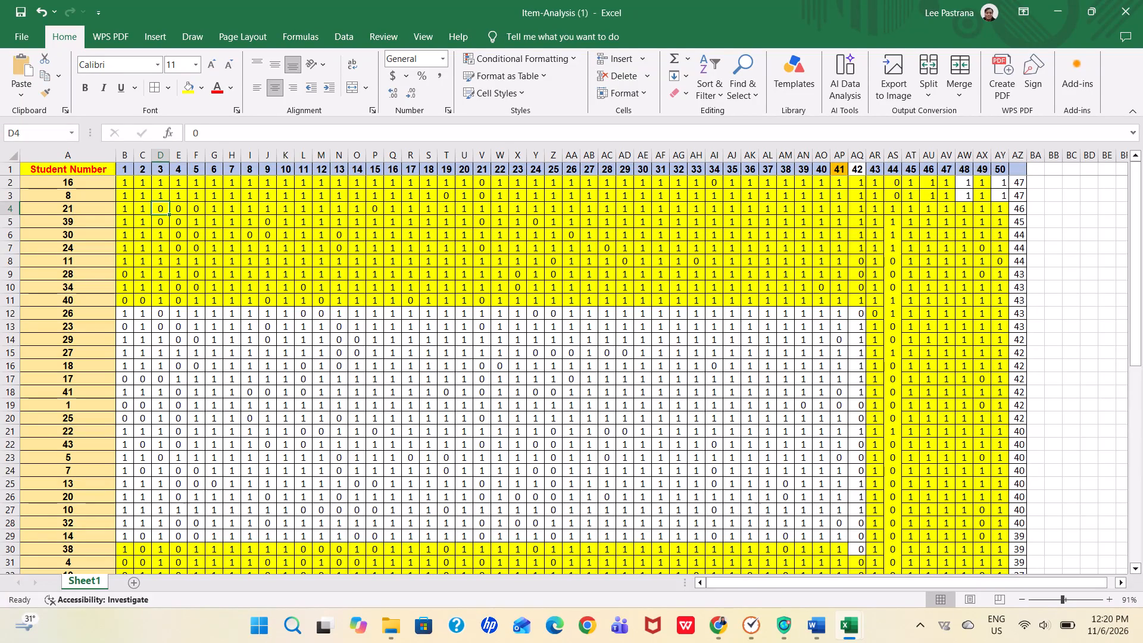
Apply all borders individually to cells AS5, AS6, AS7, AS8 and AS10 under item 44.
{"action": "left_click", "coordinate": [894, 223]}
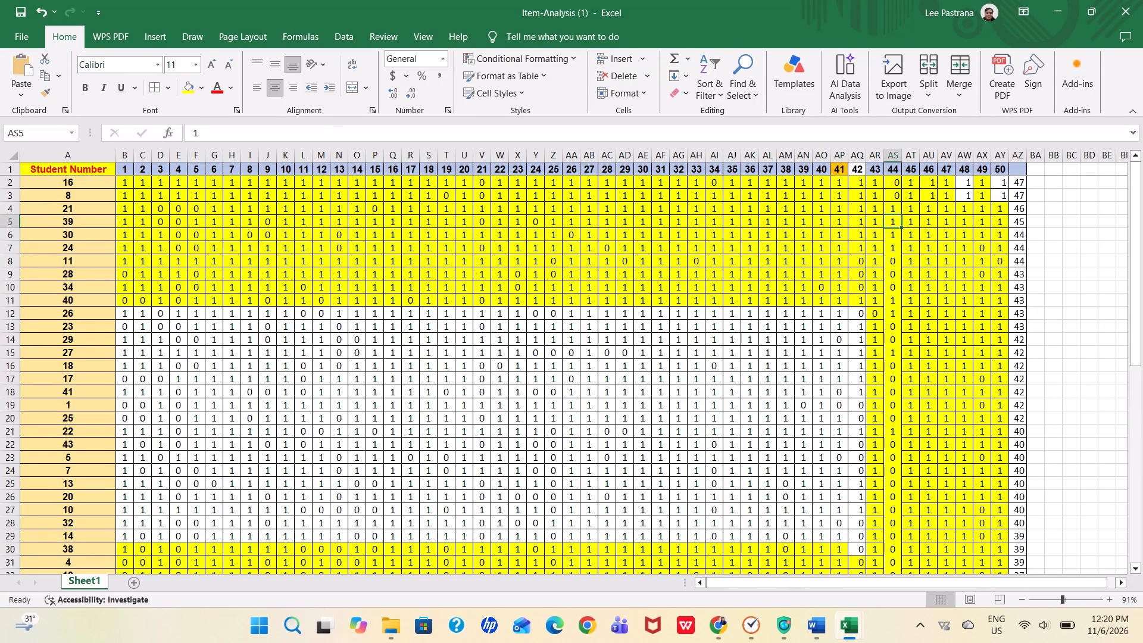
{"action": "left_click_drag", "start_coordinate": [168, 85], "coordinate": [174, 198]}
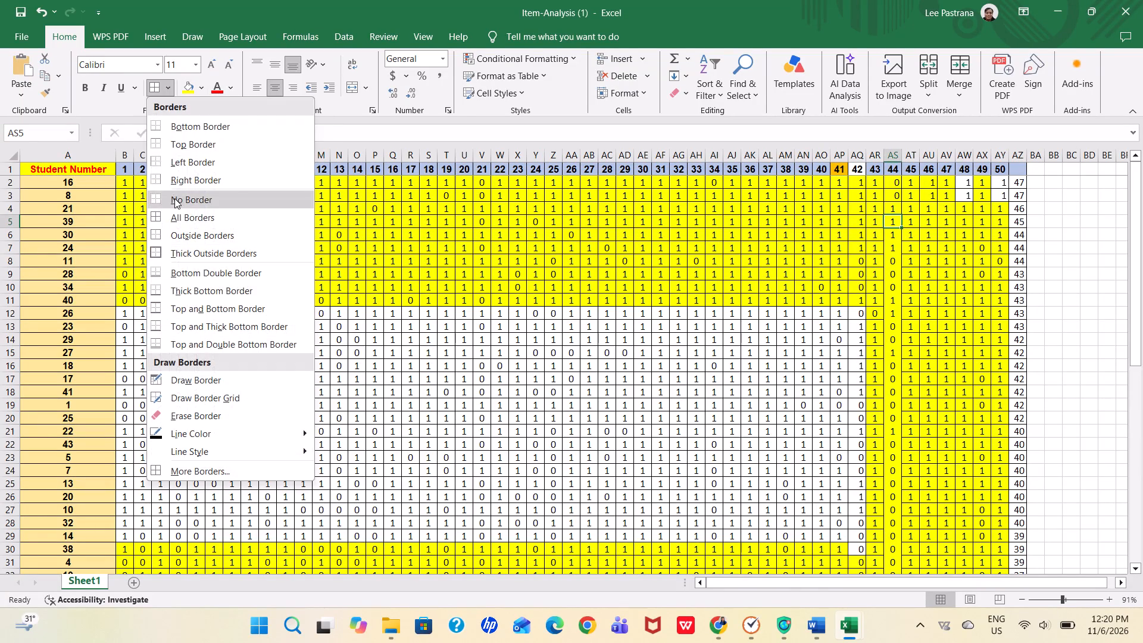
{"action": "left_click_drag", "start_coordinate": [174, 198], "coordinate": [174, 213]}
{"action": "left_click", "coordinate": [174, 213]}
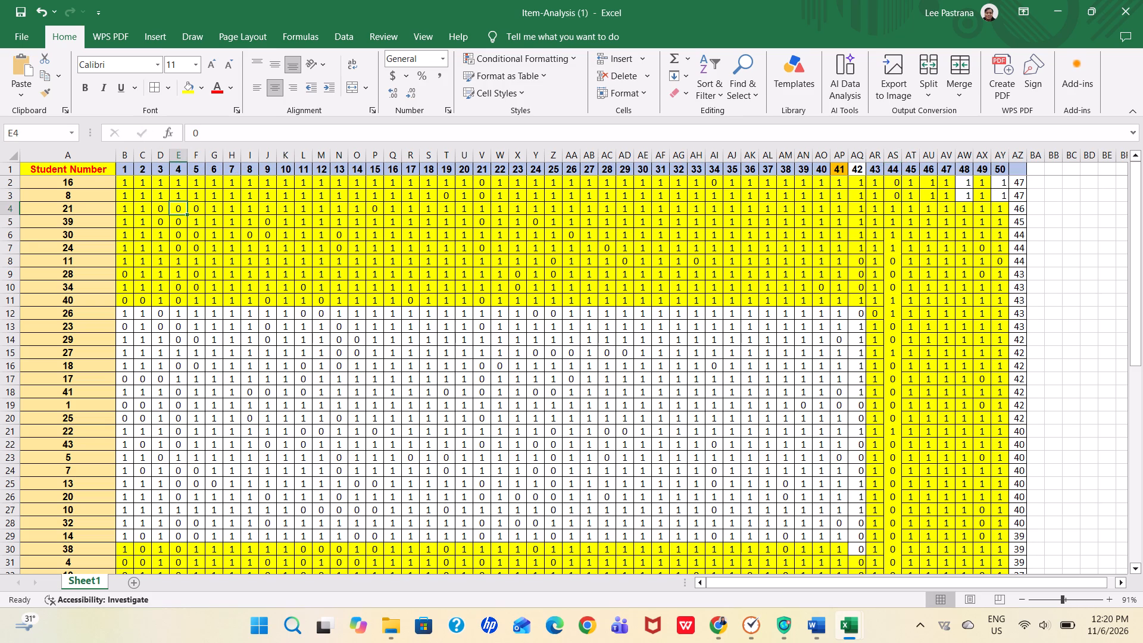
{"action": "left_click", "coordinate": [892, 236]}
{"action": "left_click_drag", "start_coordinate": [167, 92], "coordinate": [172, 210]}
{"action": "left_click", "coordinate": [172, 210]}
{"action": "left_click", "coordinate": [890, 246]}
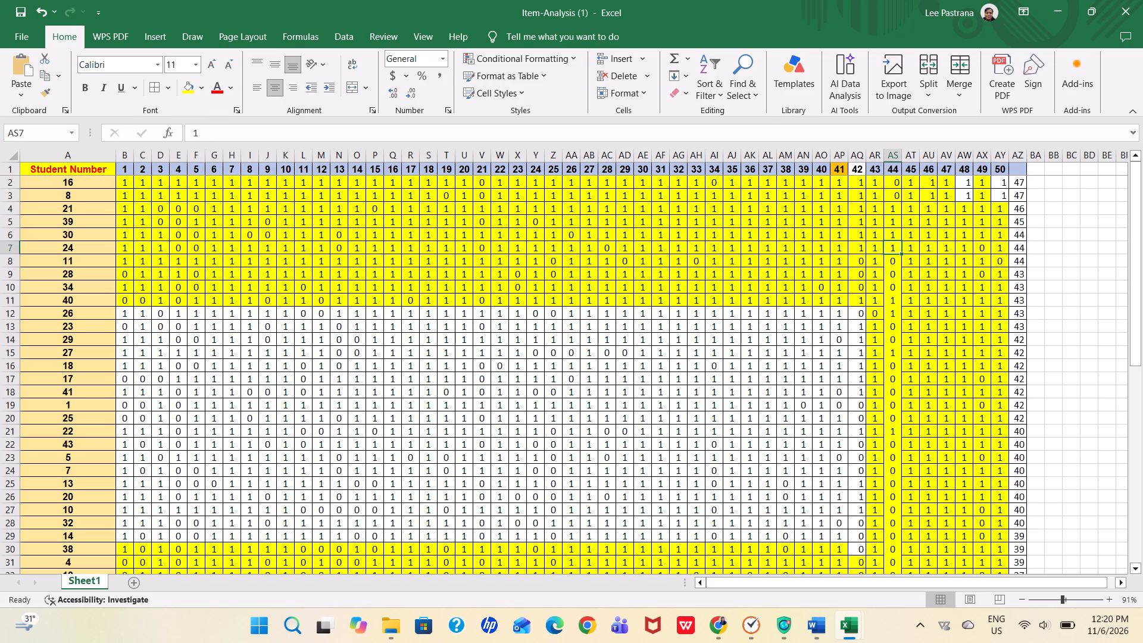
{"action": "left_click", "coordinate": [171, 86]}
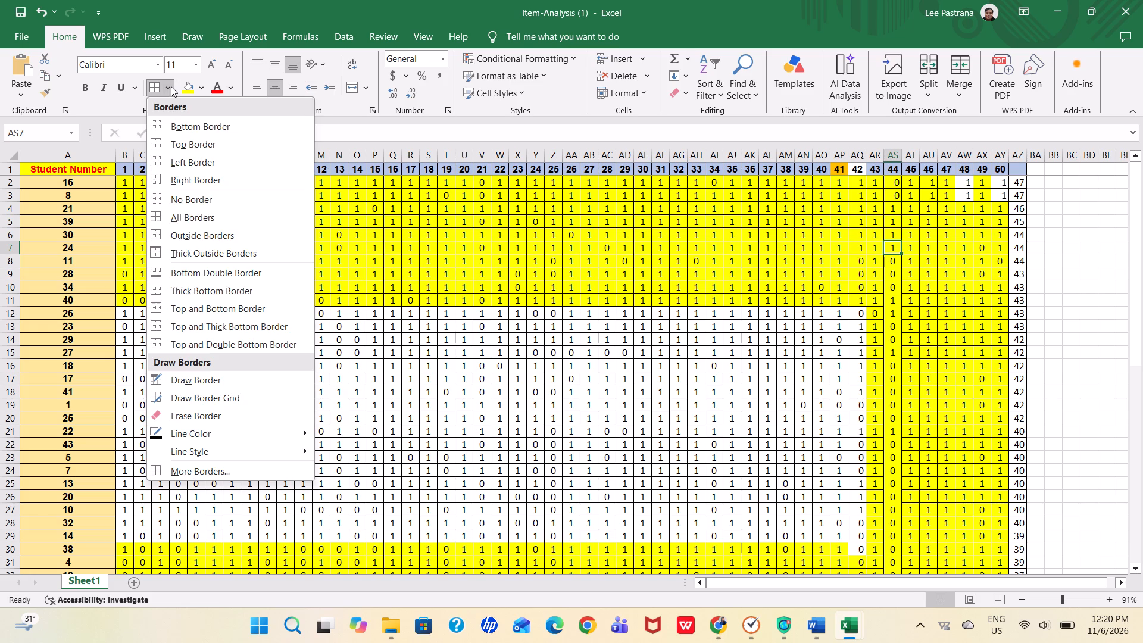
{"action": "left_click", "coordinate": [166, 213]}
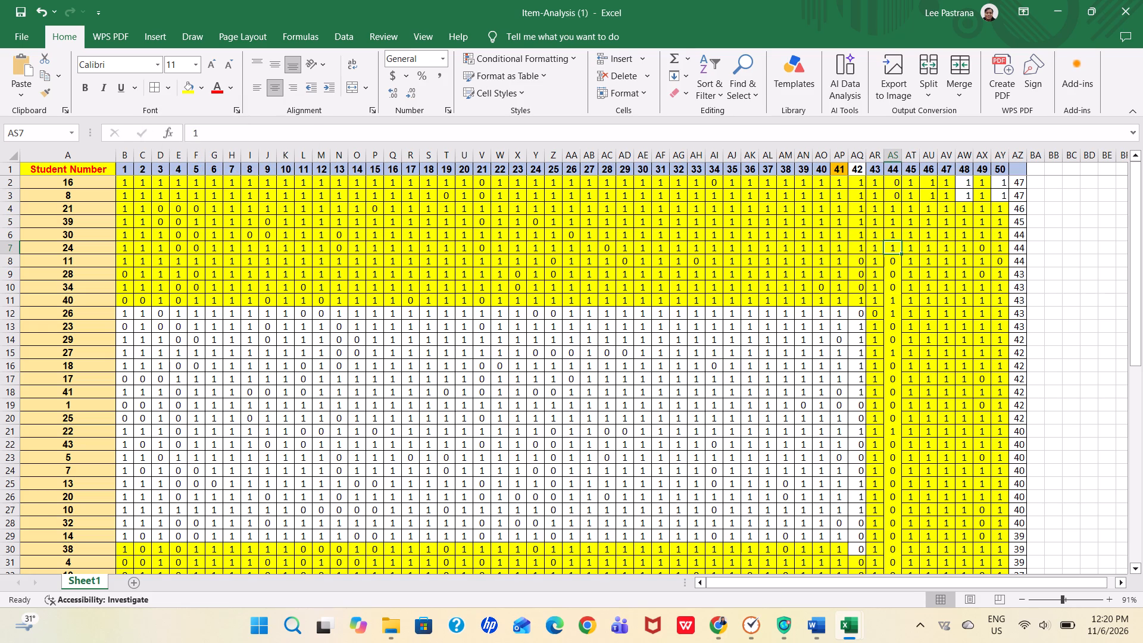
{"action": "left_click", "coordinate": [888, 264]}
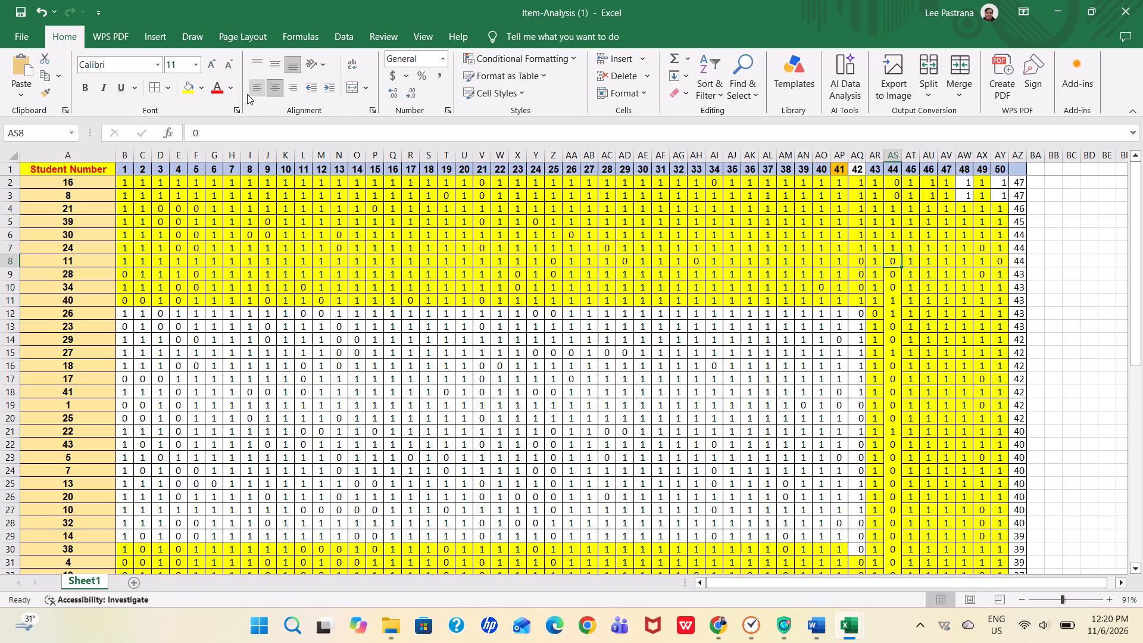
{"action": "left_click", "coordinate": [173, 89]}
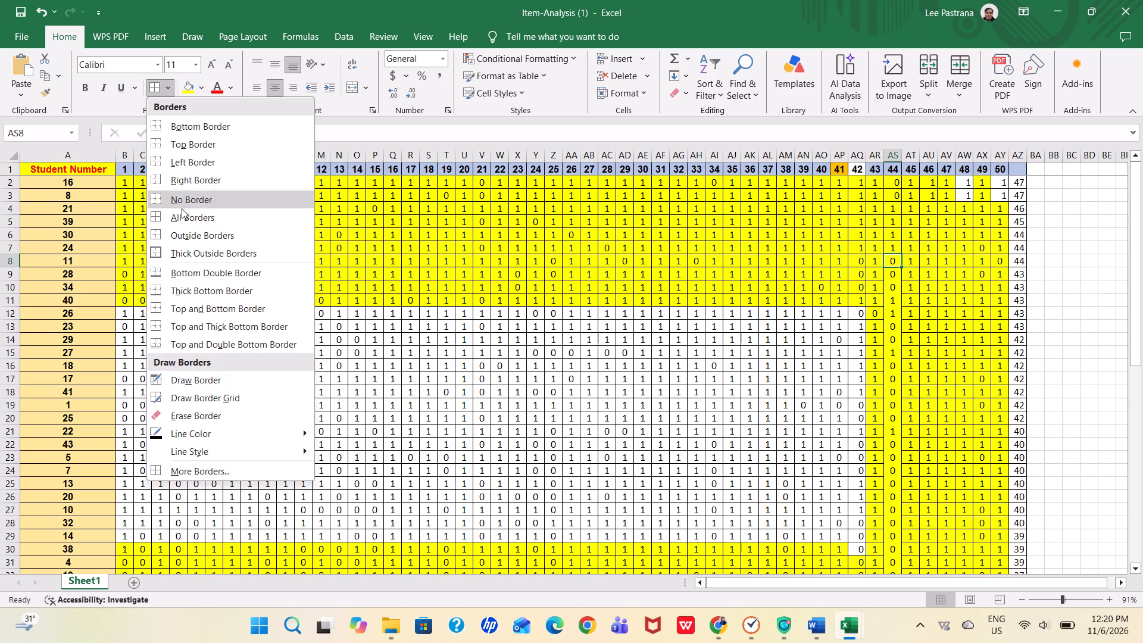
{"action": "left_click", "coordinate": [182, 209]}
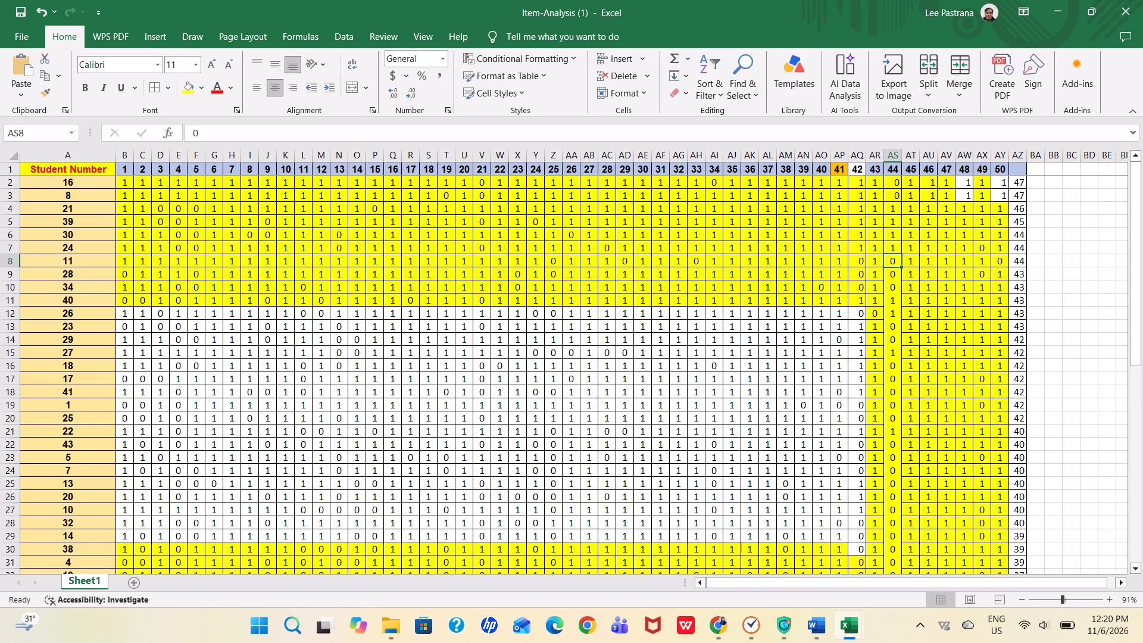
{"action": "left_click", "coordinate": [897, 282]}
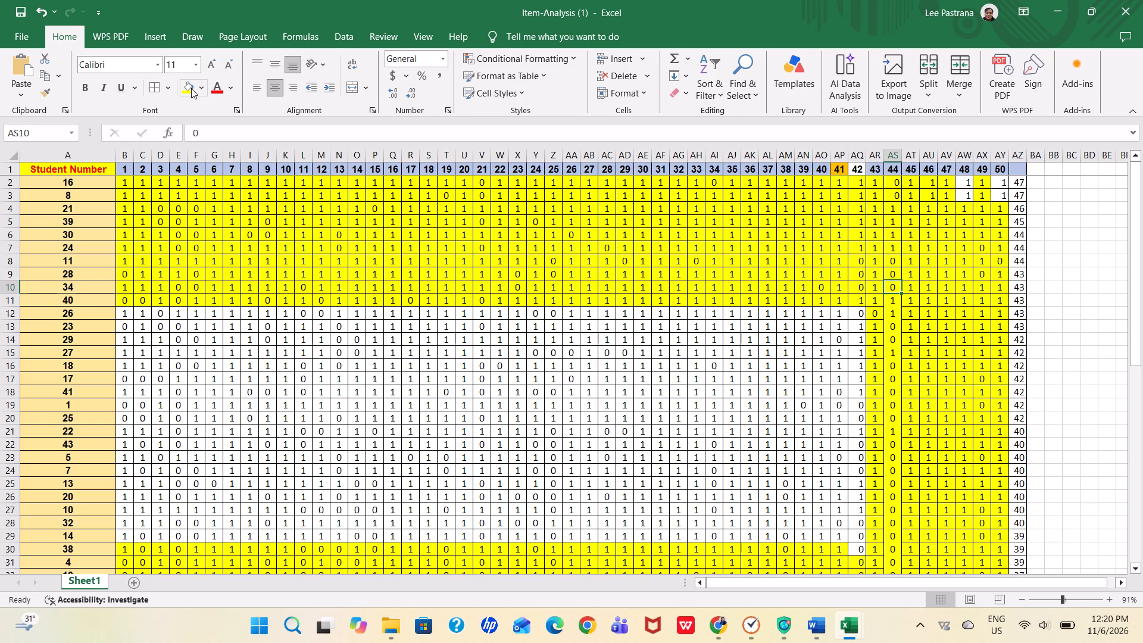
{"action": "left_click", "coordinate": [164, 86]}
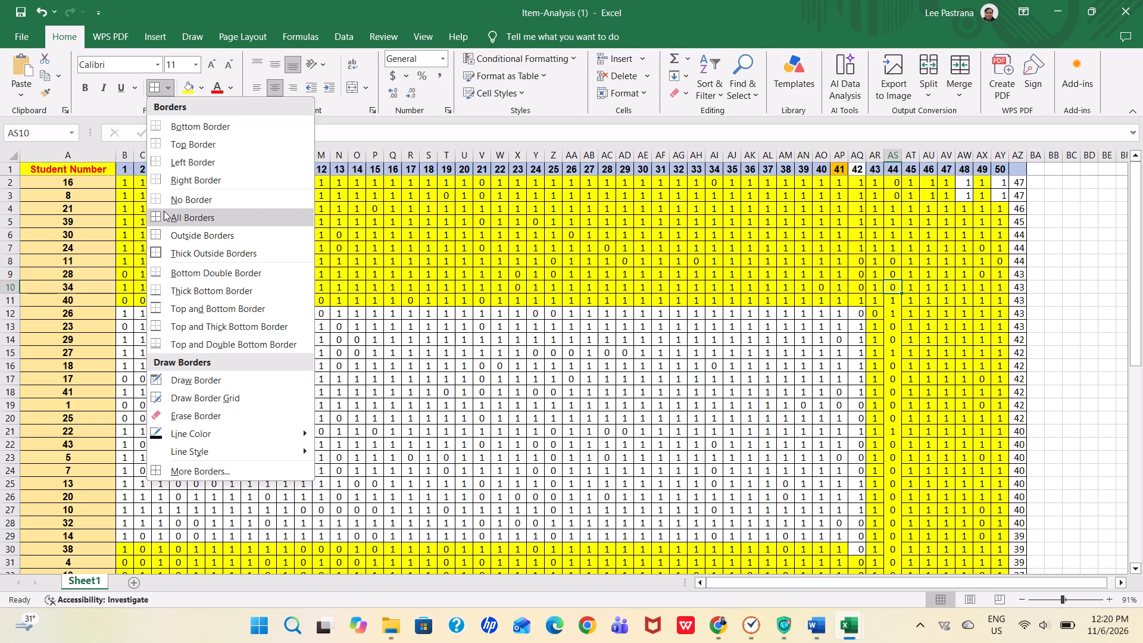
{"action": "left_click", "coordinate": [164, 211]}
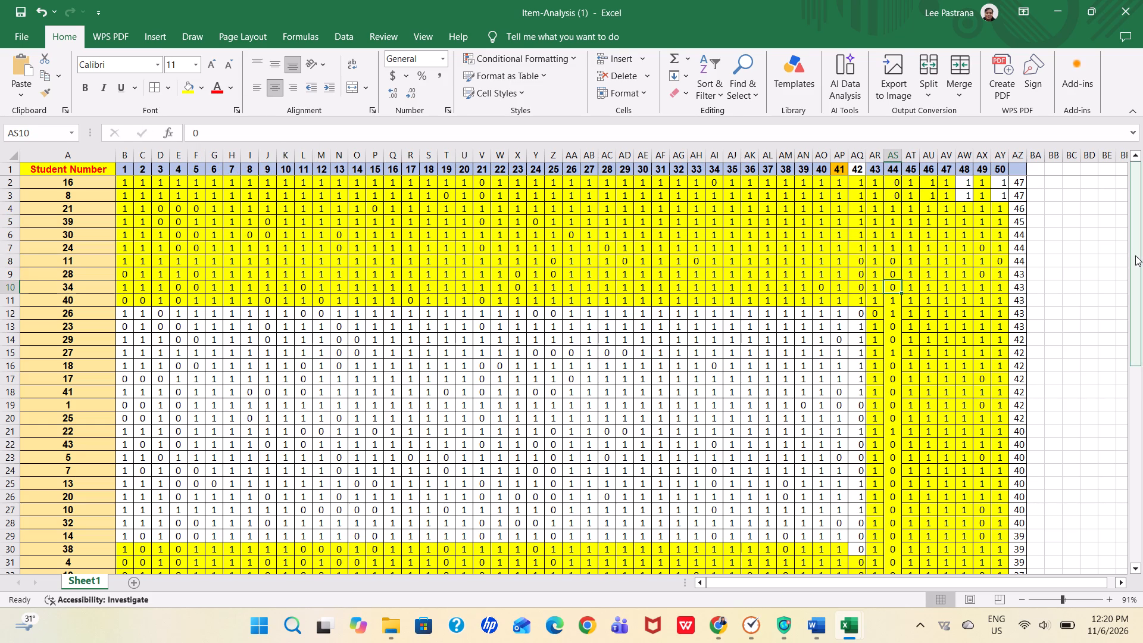
Apply all borders to the range AP2:AZ48, covering items 41 to 50 and the score column down through the summary rows.
{"action": "left_click_drag", "start_coordinate": [1135, 255], "coordinate": [1130, 384]}
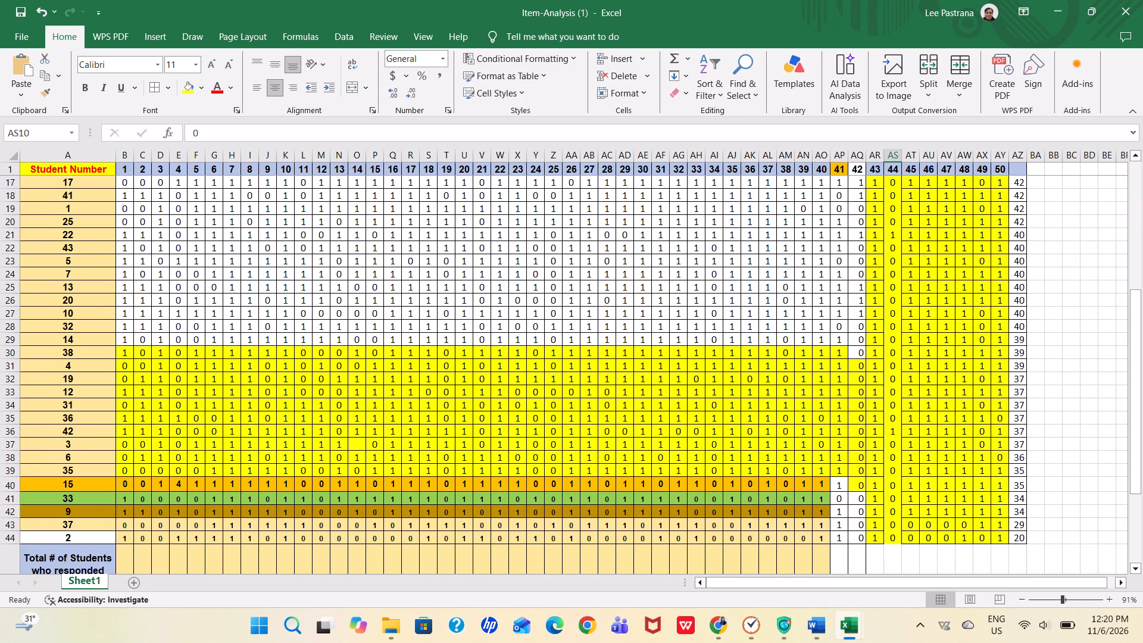
{"action": "left_click_drag", "start_coordinate": [1135, 436], "coordinate": [1127, 525]}
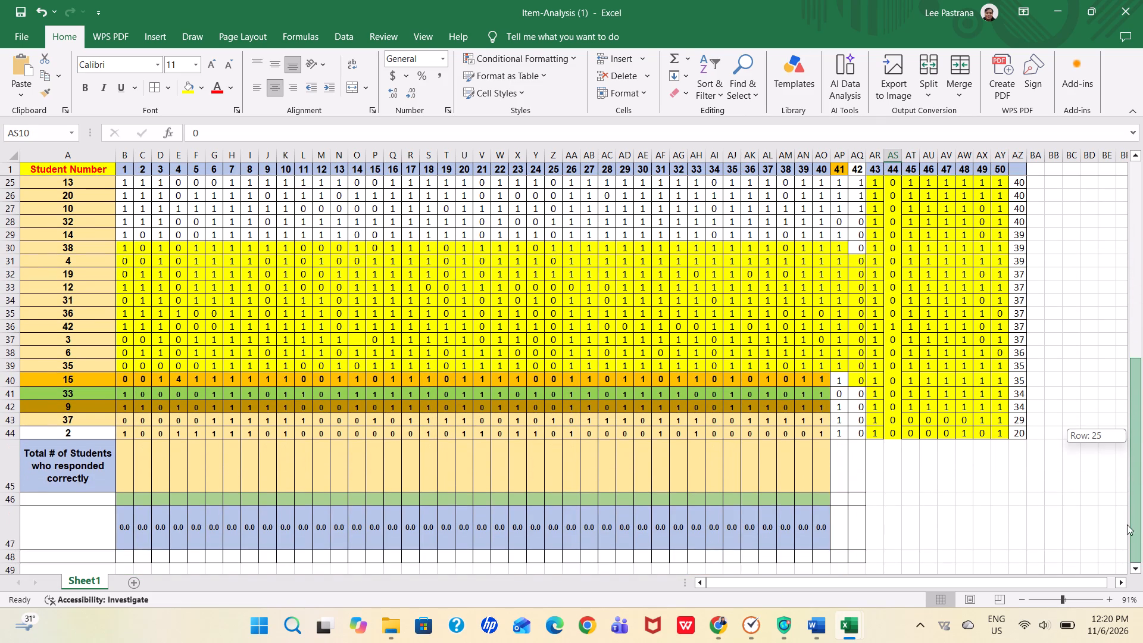
{"action": "left_click_drag", "start_coordinate": [1127, 525], "coordinate": [1119, 540]}
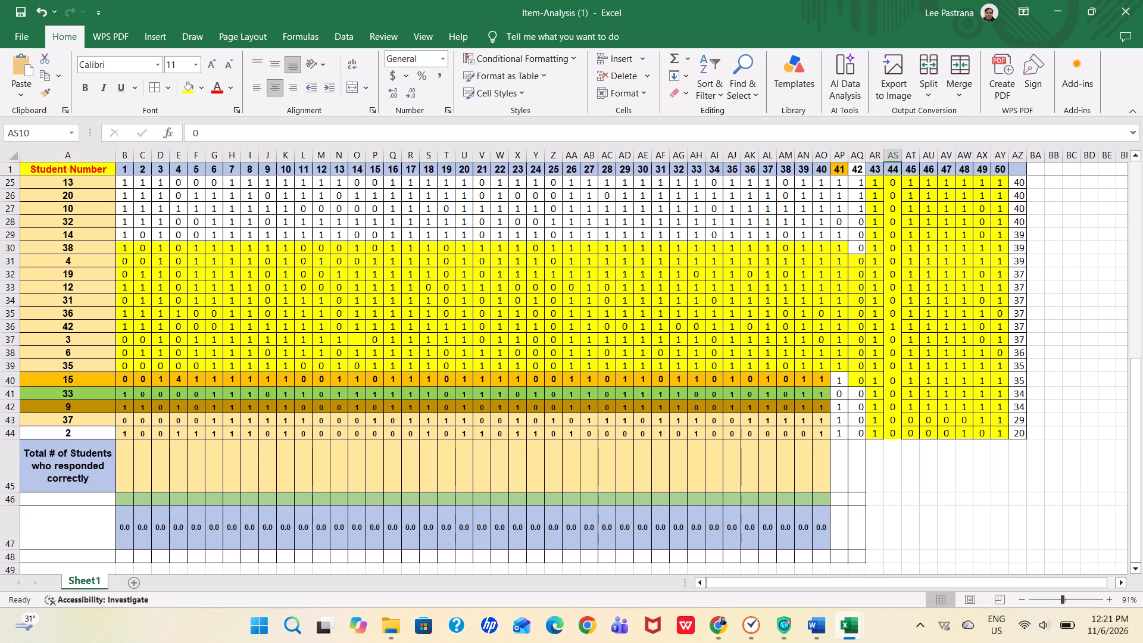
{"action": "left_click_drag", "start_coordinate": [1028, 560], "coordinate": [1020, 557]}
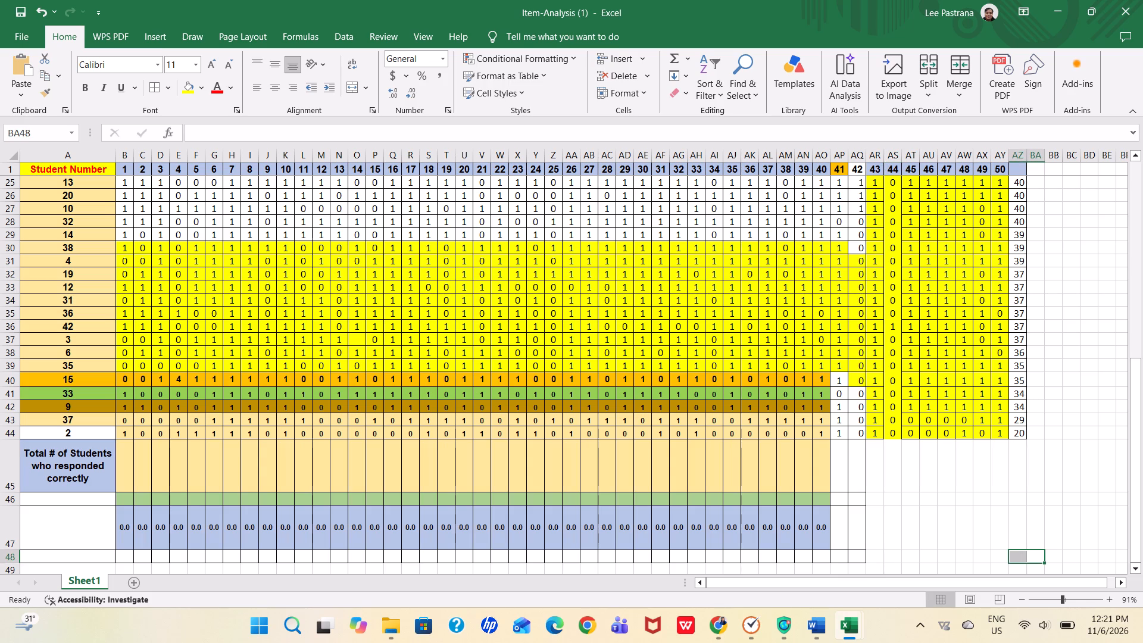
{"action": "left_click", "coordinate": [1051, 553]}
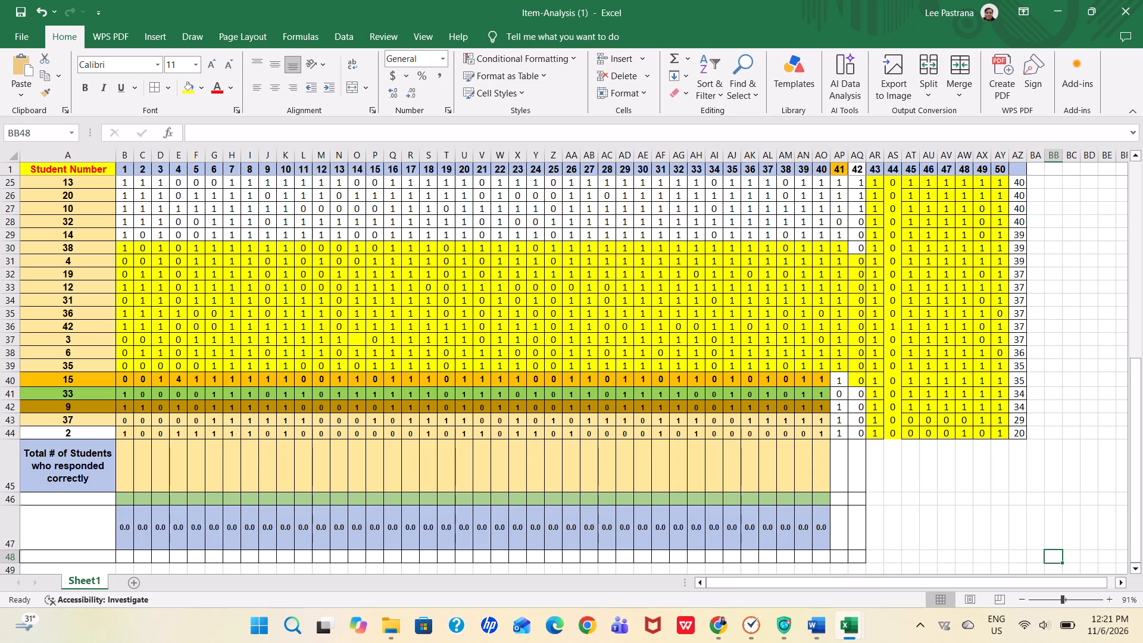
{"action": "left_click_drag", "start_coordinate": [1025, 561], "coordinate": [858, 439]}
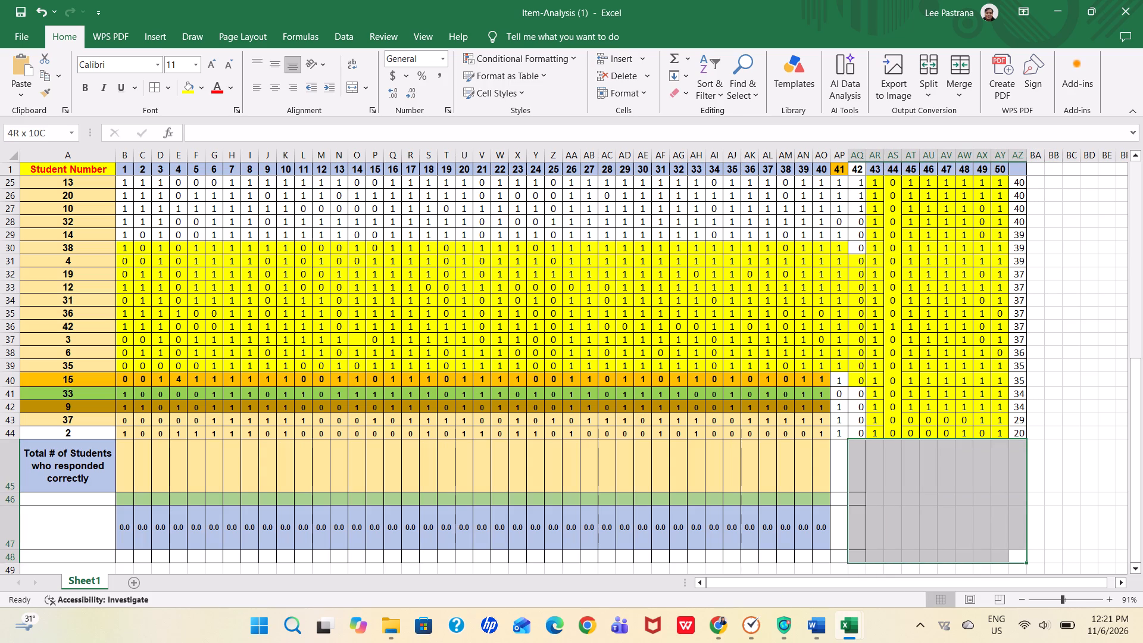
{"action": "left_click_drag", "start_coordinate": [858, 439], "coordinate": [852, 270]}
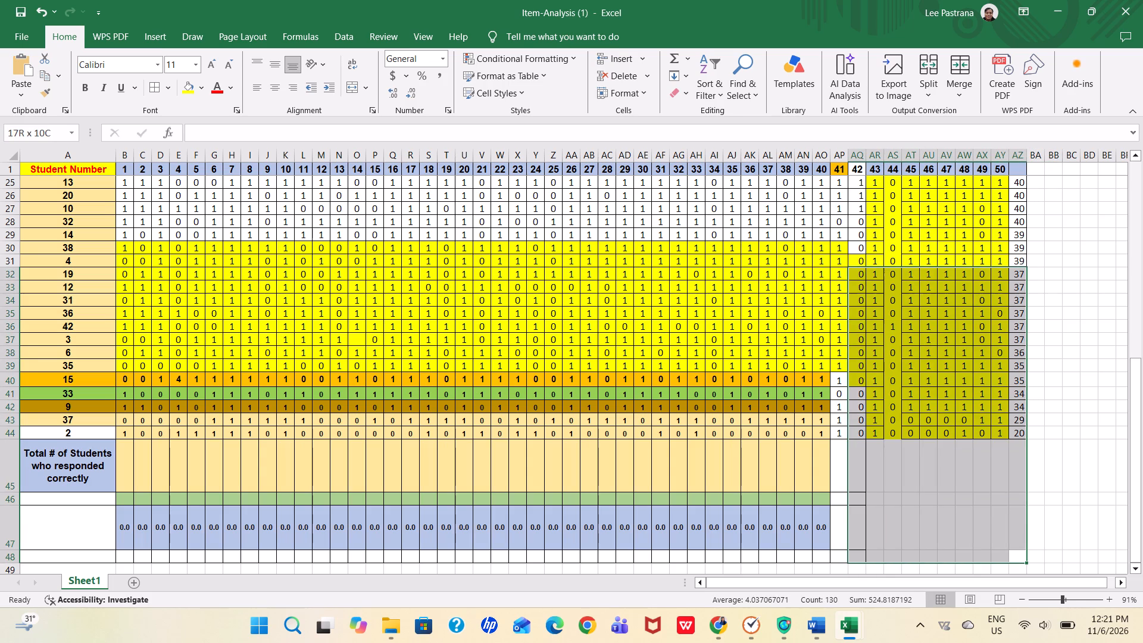
{"action": "left_click_drag", "start_coordinate": [852, 270], "coordinate": [847, 160]}
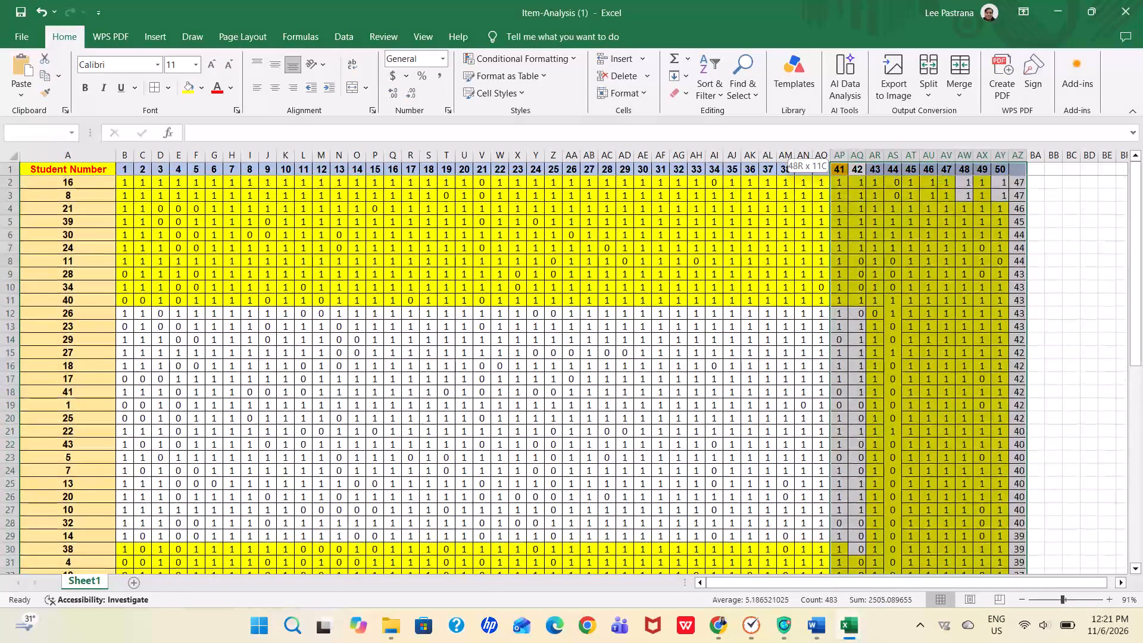
{"action": "left_click_drag", "start_coordinate": [847, 160], "coordinate": [842, 182]}
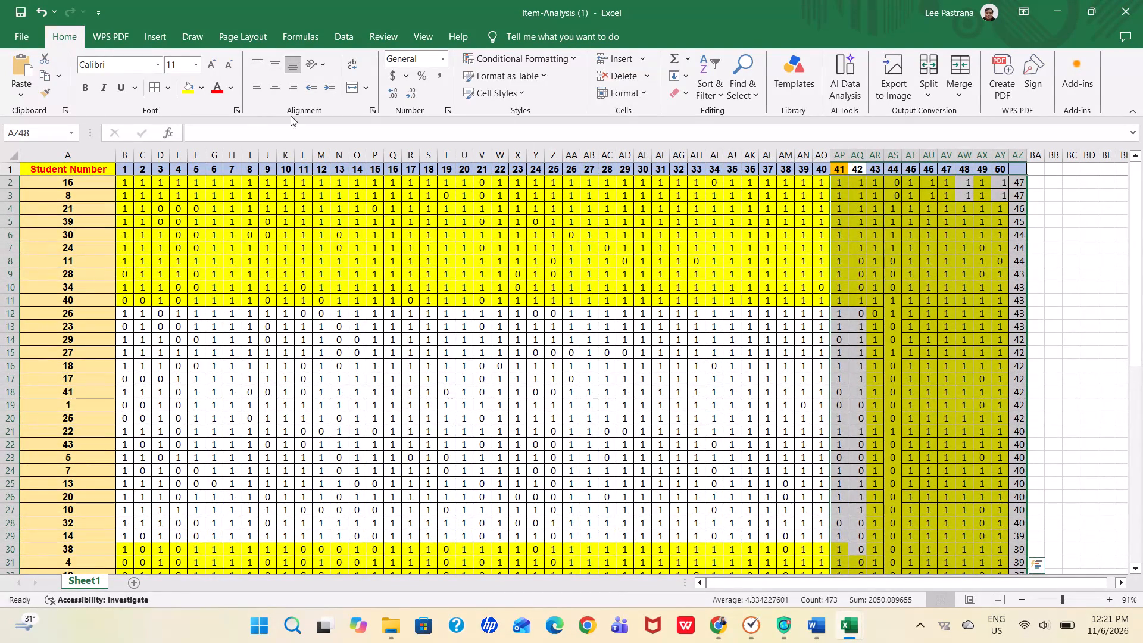
{"action": "left_click", "coordinate": [170, 88]}
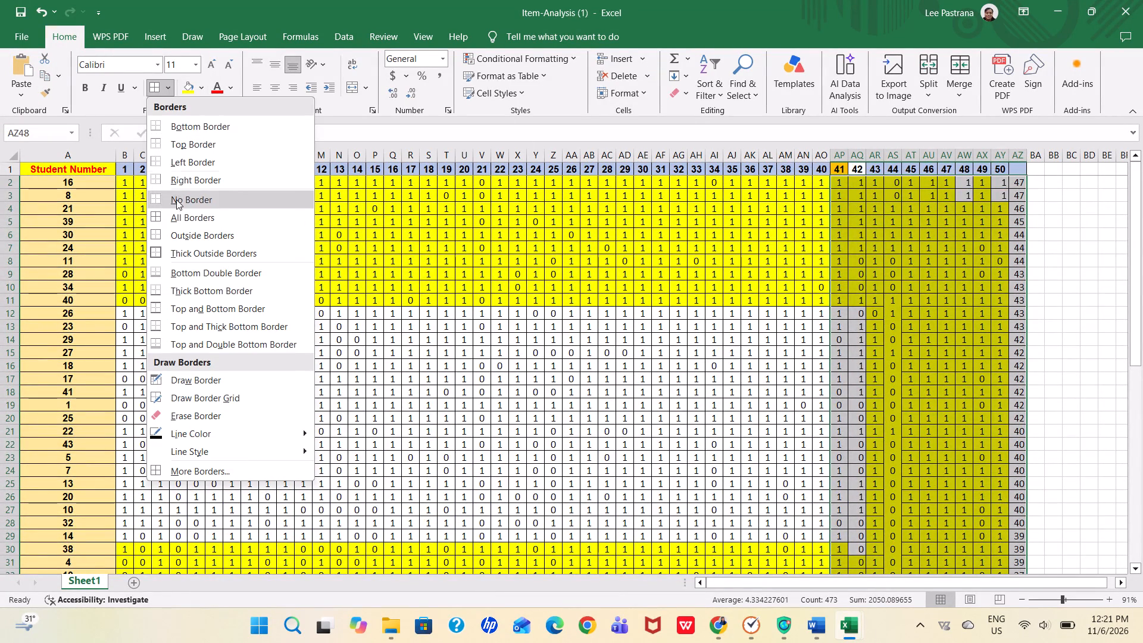
{"action": "left_click", "coordinate": [174, 219]}
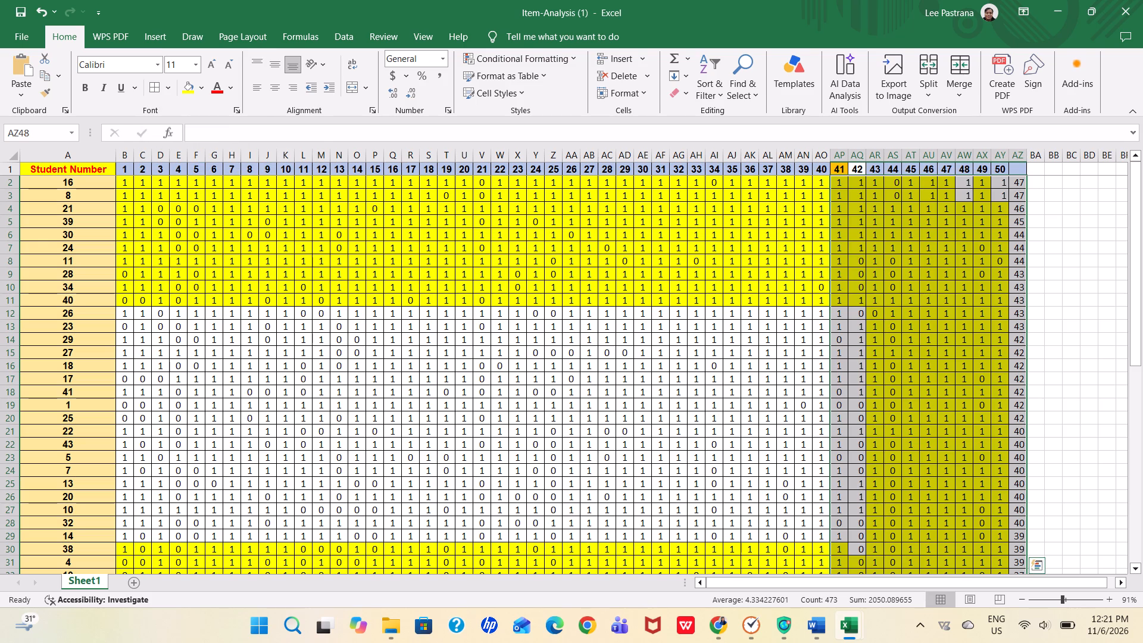
{"action": "left_click", "coordinate": [1089, 260]}
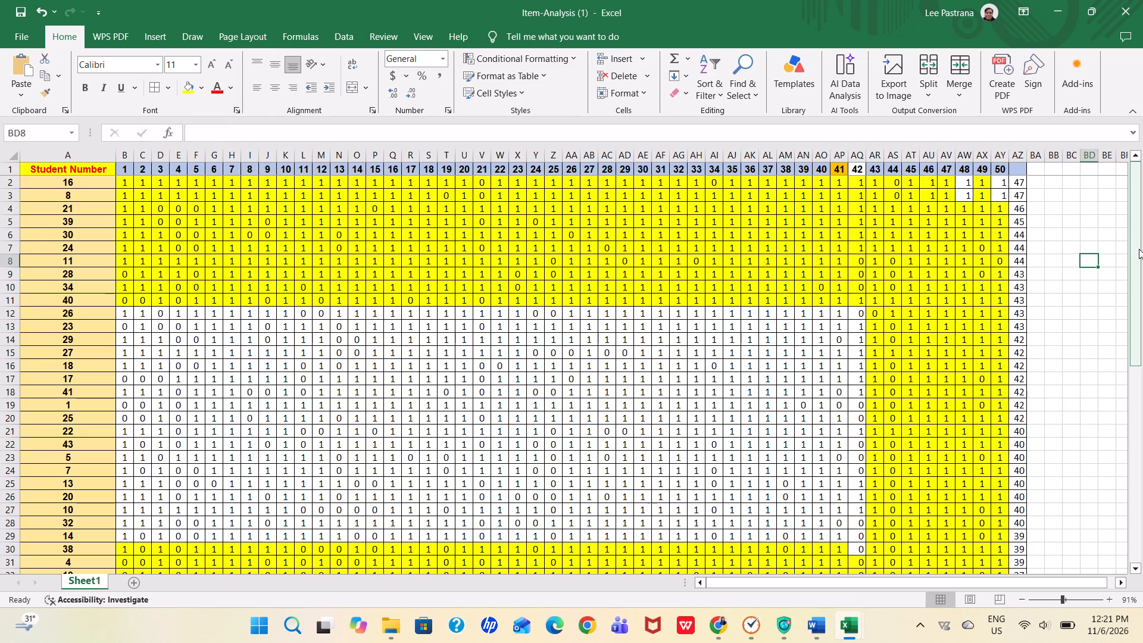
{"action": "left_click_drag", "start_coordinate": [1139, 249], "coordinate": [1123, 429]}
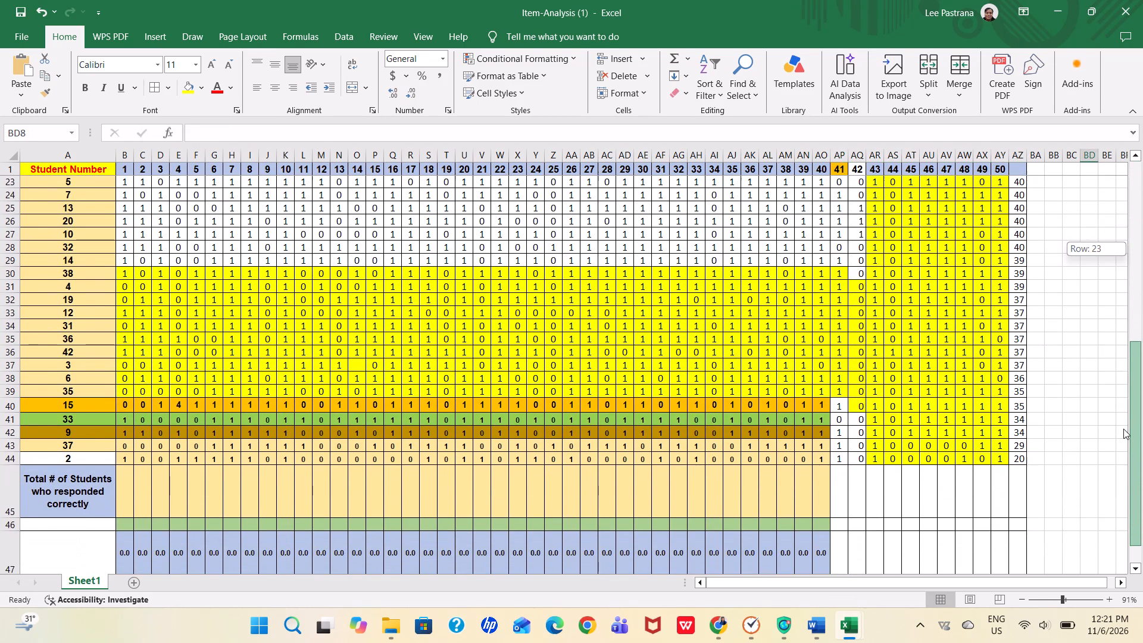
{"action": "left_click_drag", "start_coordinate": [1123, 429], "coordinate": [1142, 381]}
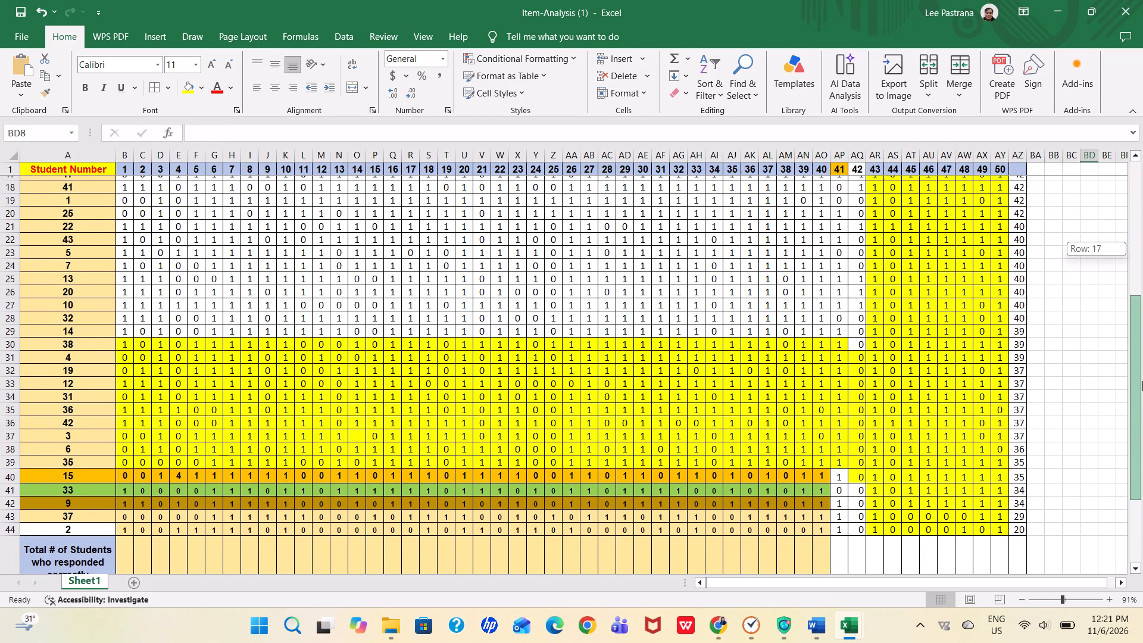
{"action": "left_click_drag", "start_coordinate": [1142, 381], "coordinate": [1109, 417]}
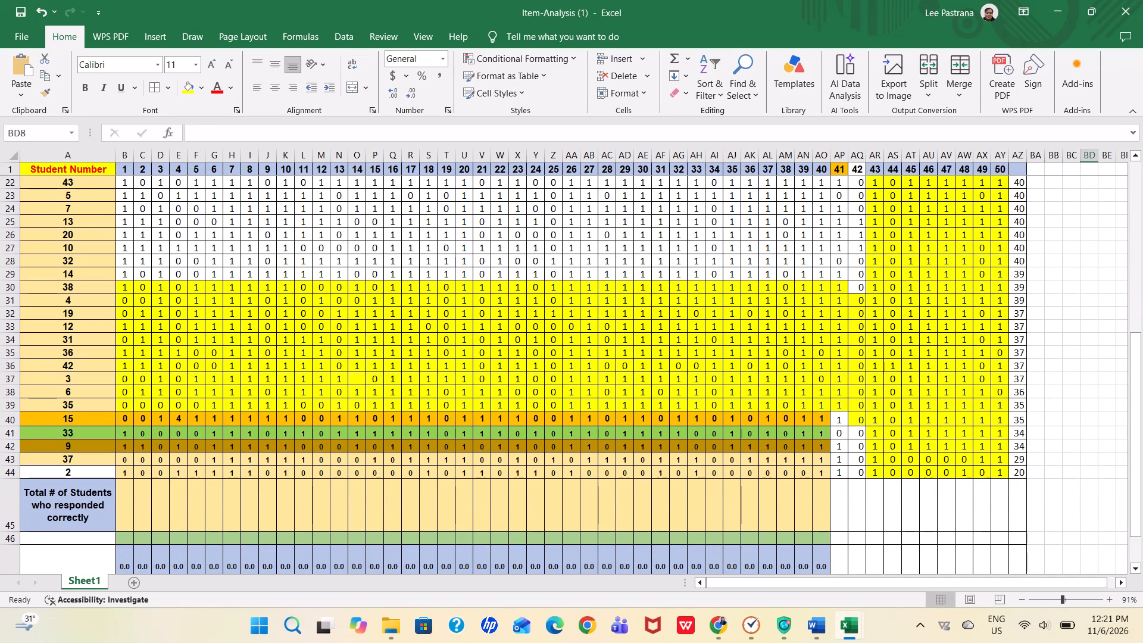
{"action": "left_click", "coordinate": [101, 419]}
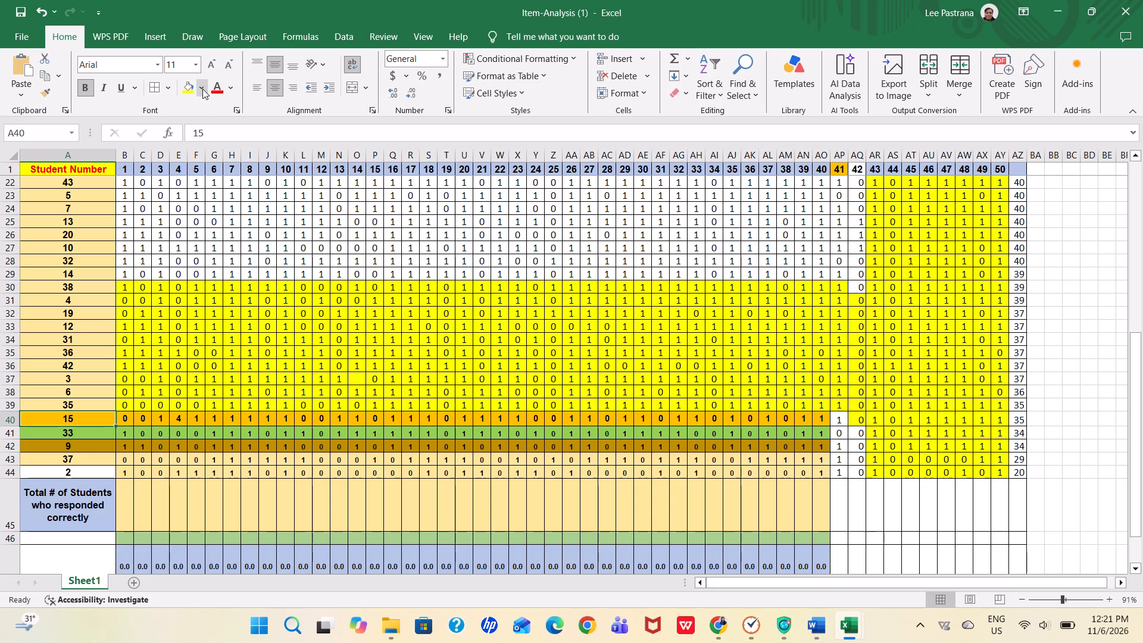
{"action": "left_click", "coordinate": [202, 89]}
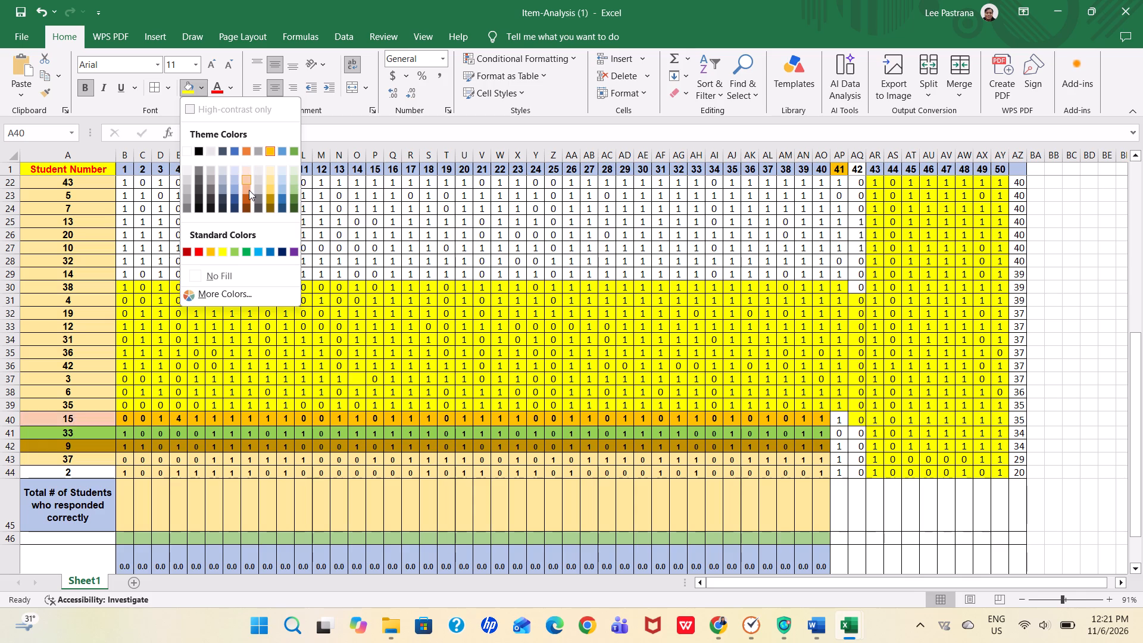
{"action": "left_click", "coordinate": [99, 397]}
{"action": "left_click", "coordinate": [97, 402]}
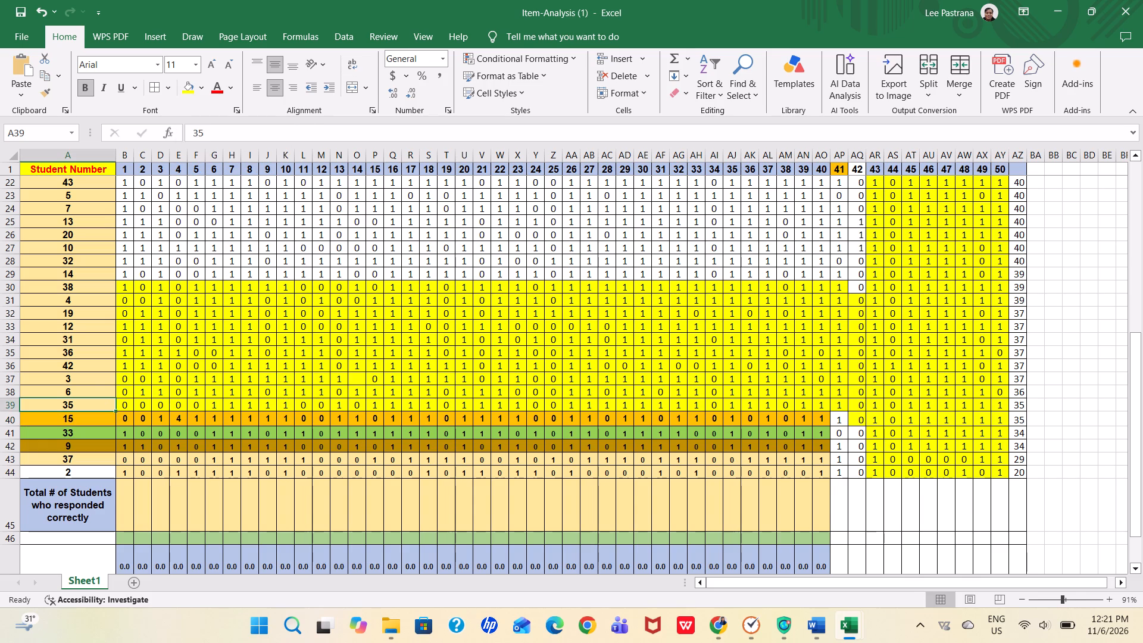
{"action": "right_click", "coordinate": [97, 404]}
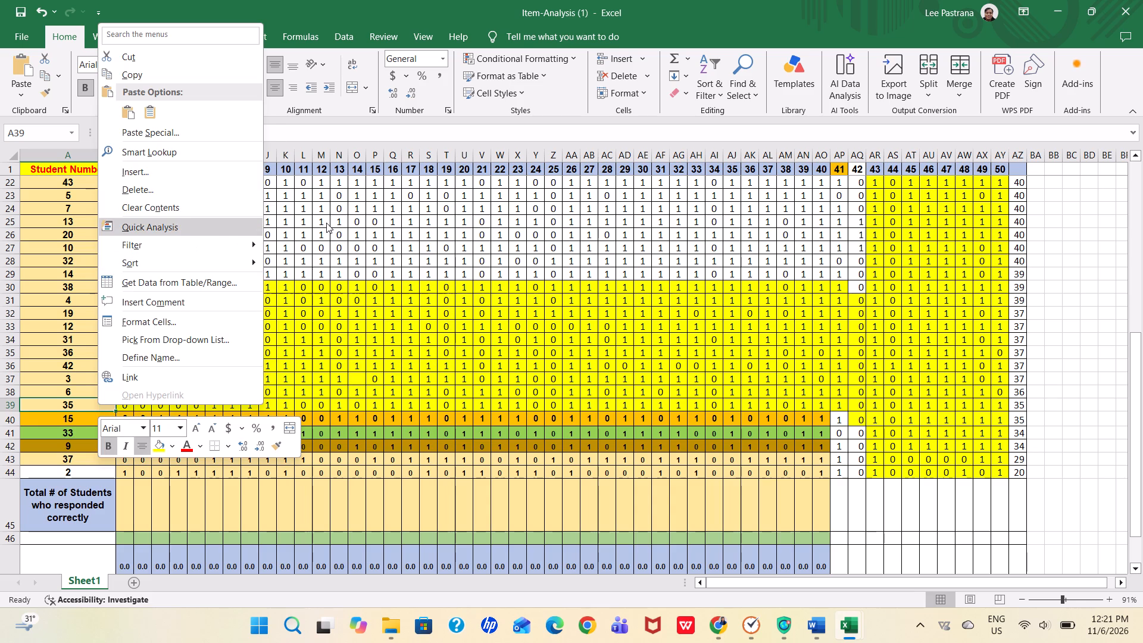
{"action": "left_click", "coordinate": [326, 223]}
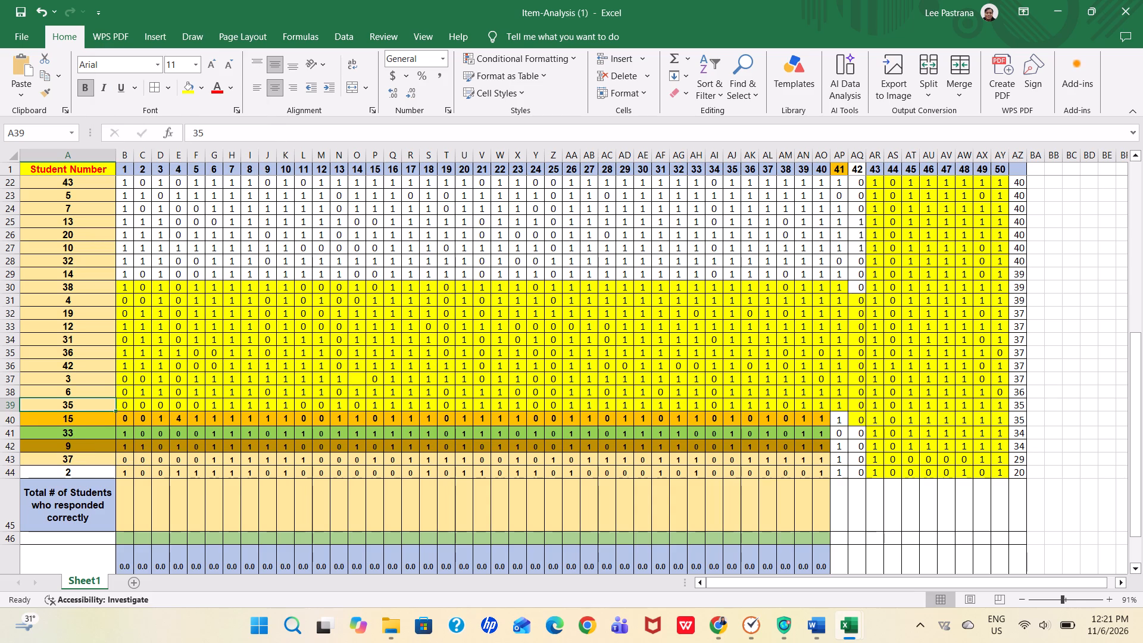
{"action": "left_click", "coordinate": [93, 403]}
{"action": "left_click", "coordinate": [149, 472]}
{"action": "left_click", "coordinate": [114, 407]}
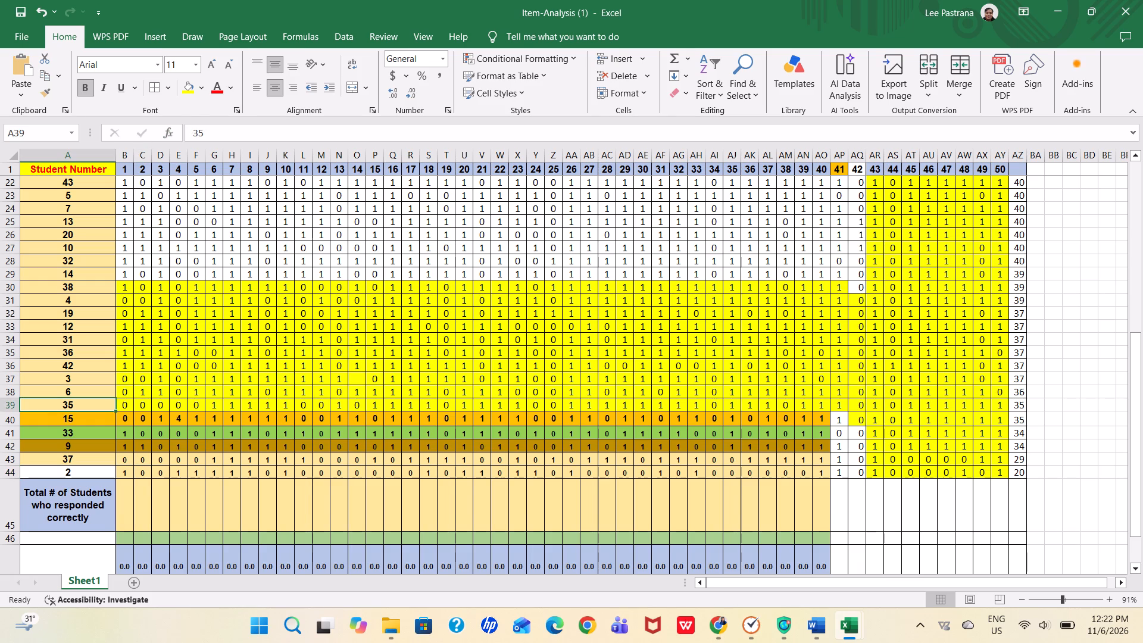
Fill the student number cells A2:A44 with a light tint of the Orange, Accent 2 theme colour.
{"action": "left_click", "coordinate": [121, 477]}
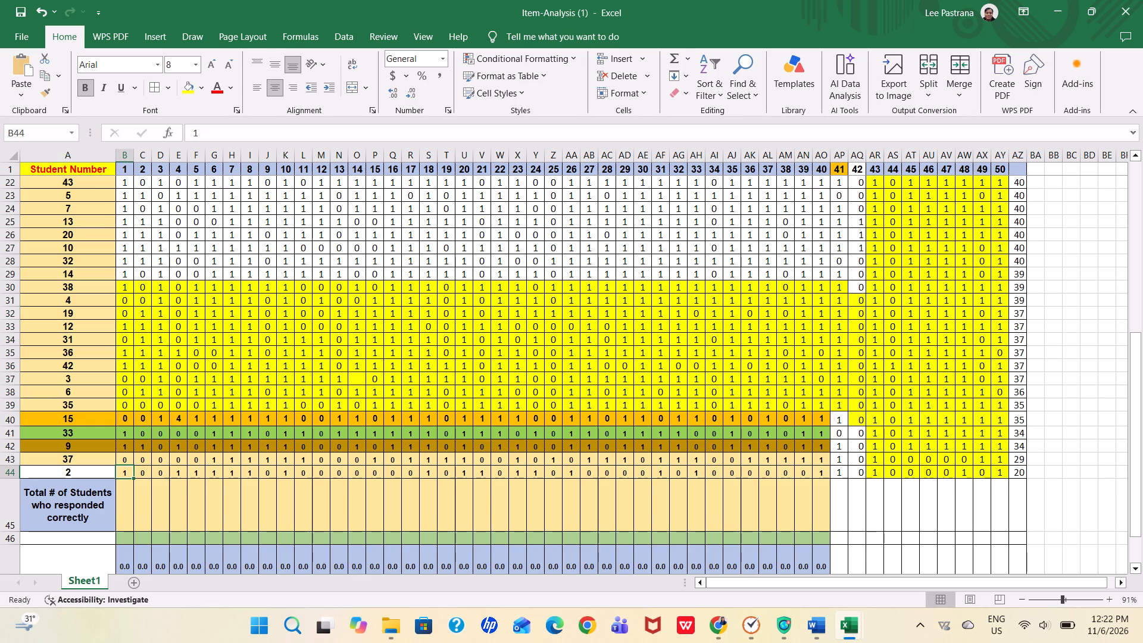
{"action": "left_click_drag", "start_coordinate": [112, 477], "coordinate": [93, 427]}
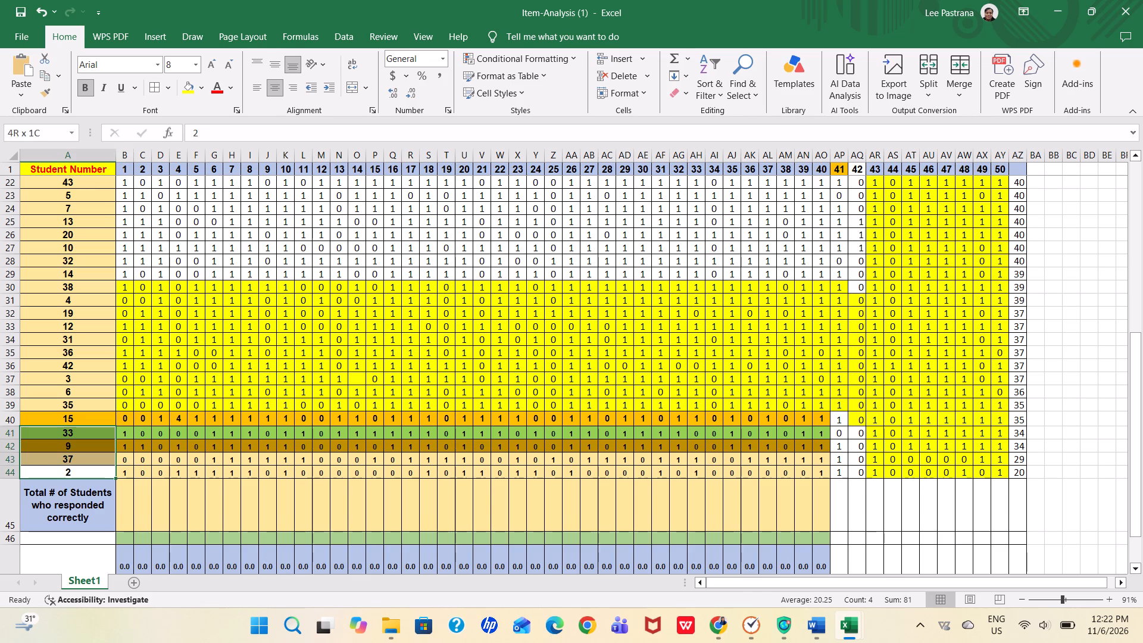
{"action": "left_click_drag", "start_coordinate": [93, 427], "coordinate": [79, 168]}
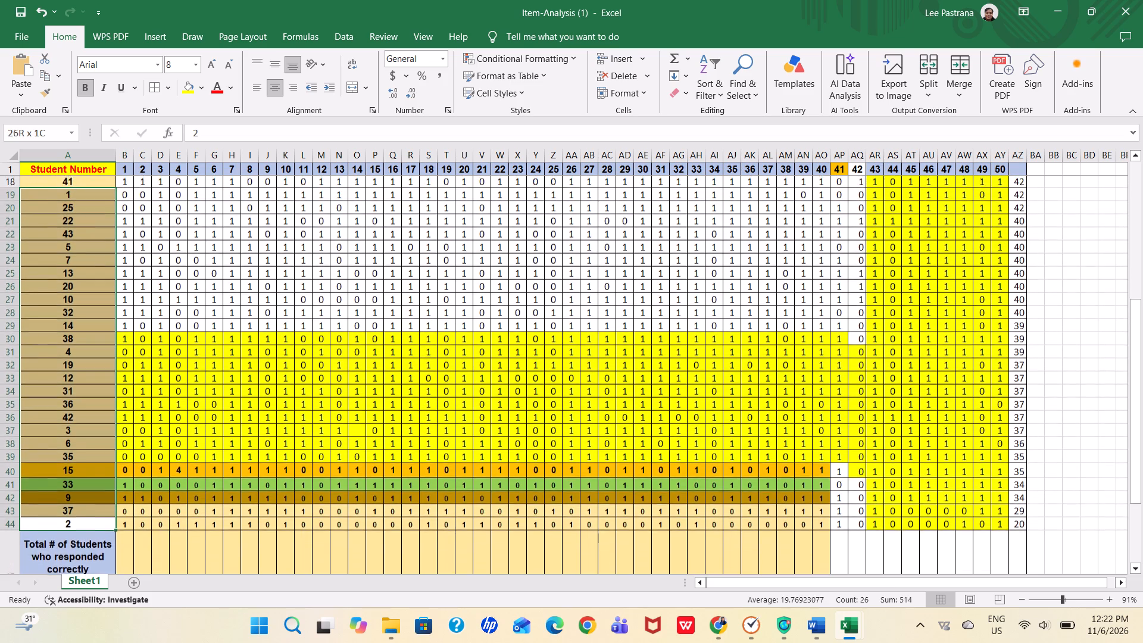
{"action": "left_click_drag", "start_coordinate": [79, 168], "coordinate": [77, 142]}
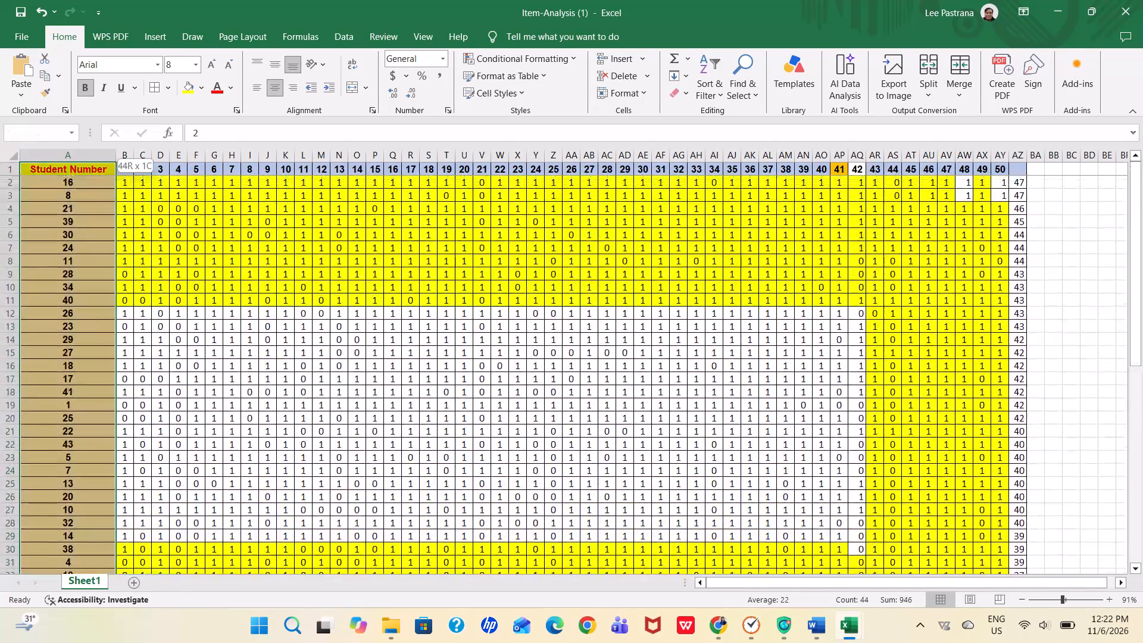
{"action": "left_click_drag", "start_coordinate": [77, 142], "coordinate": [67, 185]}
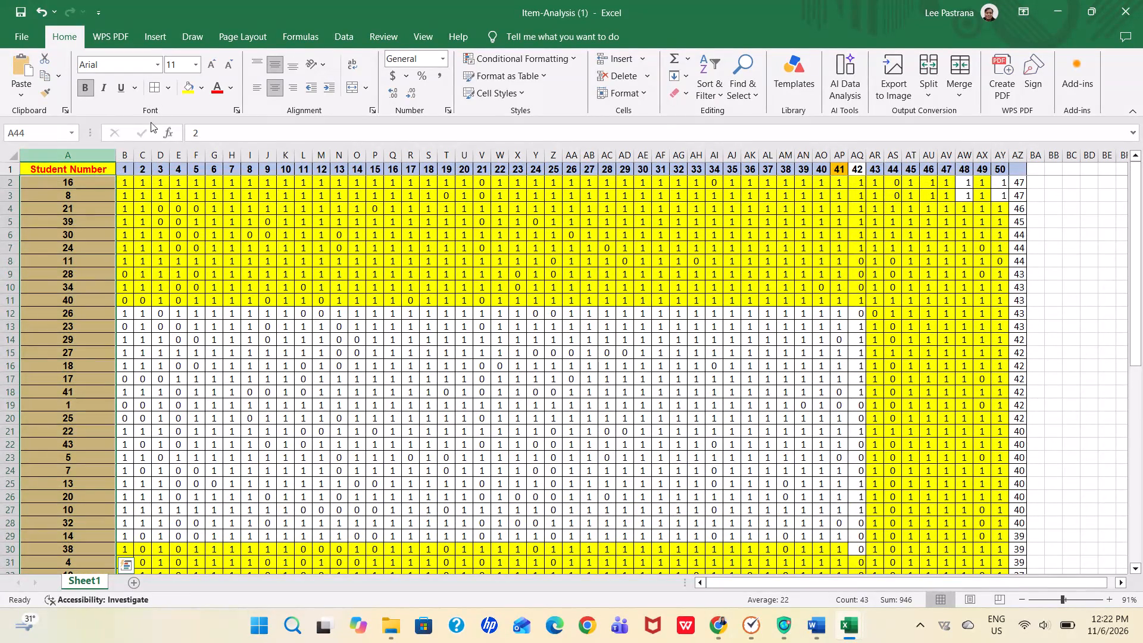
{"action": "left_click", "coordinate": [204, 91]}
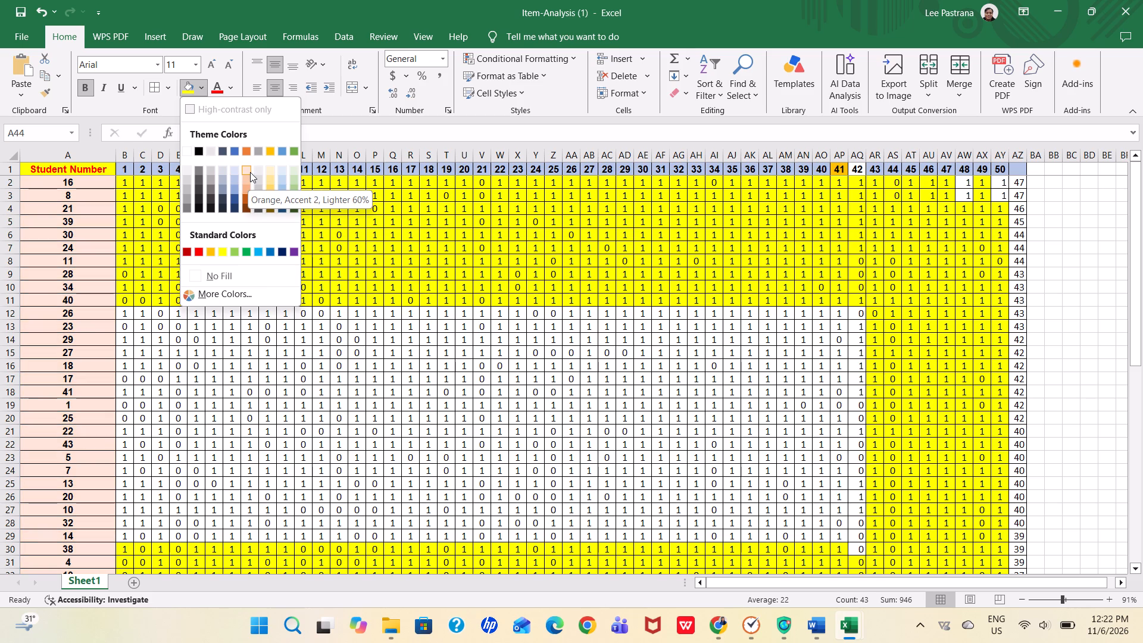
{"action": "left_click", "coordinate": [250, 173]}
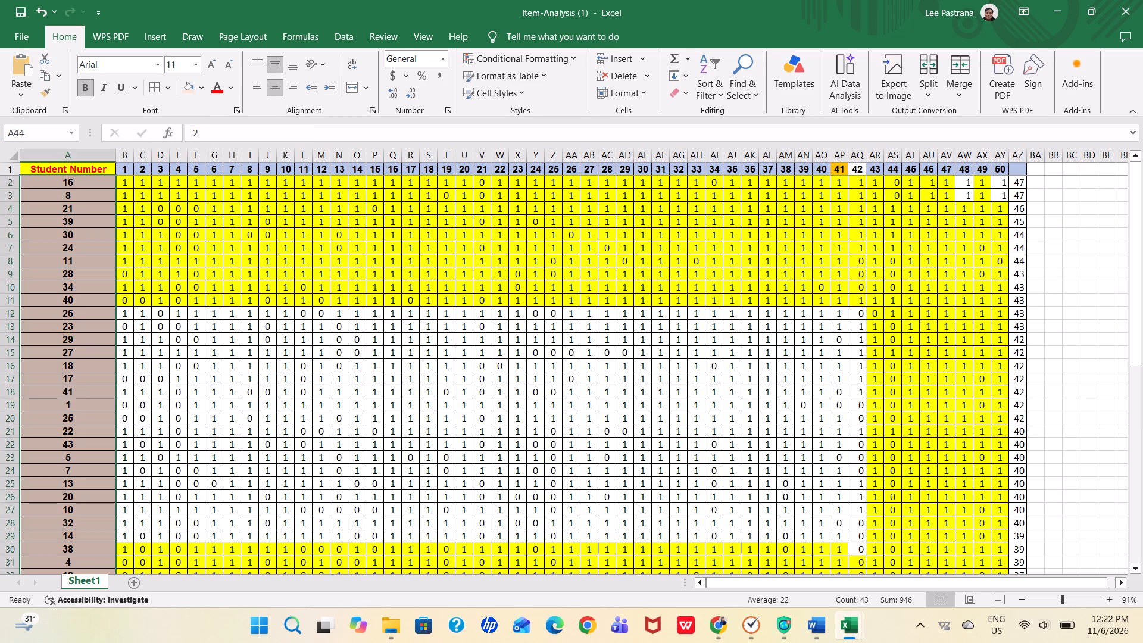
{"action": "left_click", "coordinate": [562, 285]}
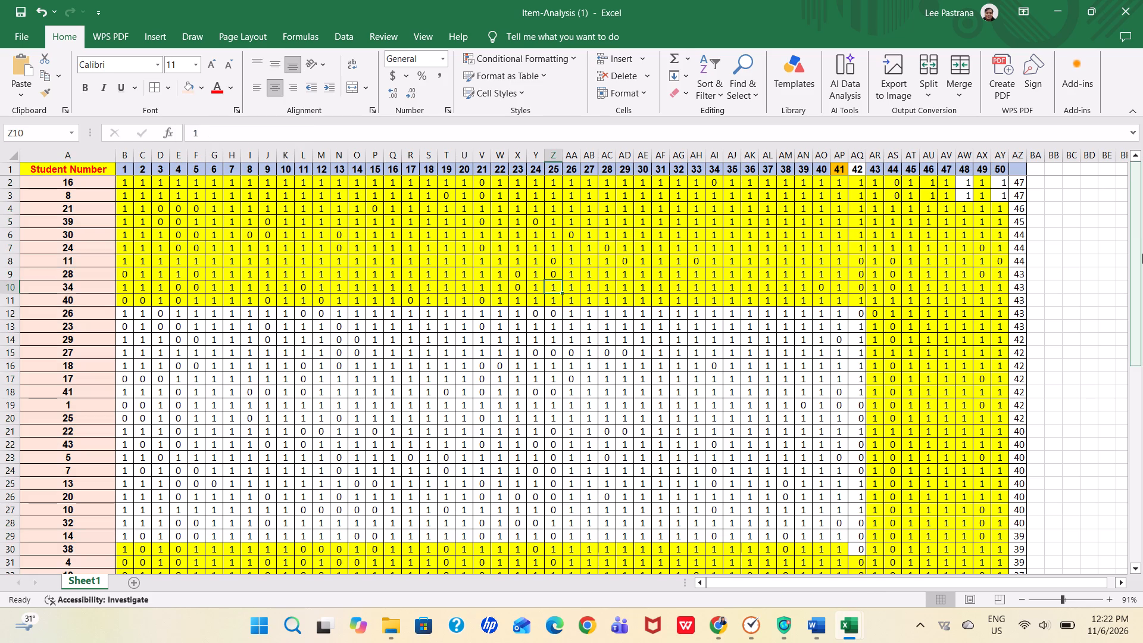
Fill cell AQ30, student 38's response to item 42, with yellow.
{"action": "left_click_drag", "start_coordinate": [1133, 253], "coordinate": [1127, 339]}
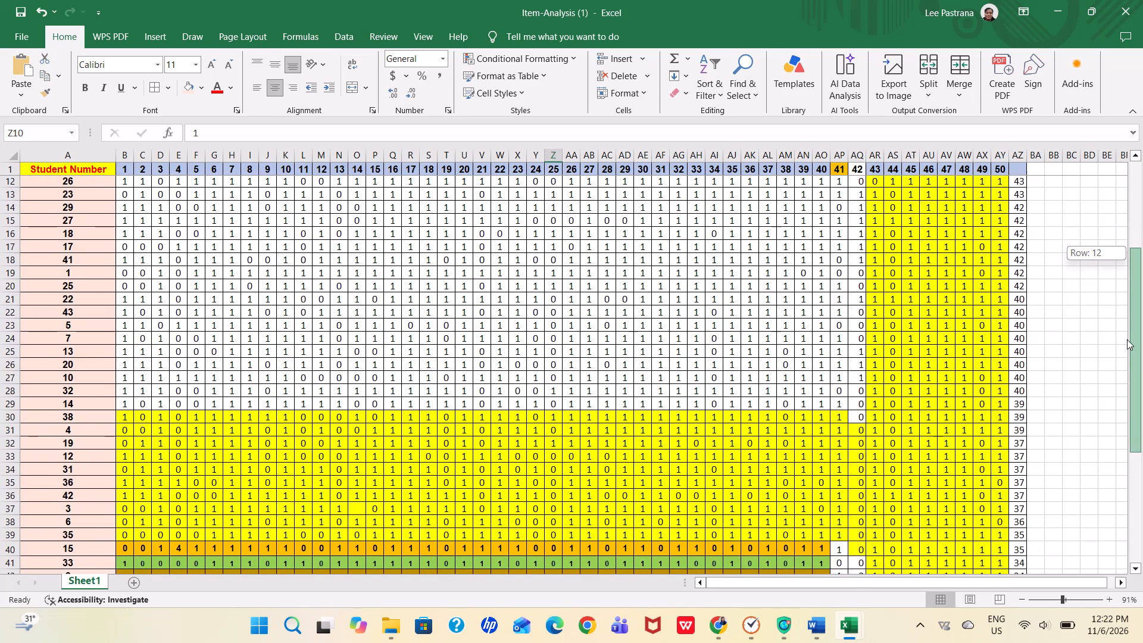
{"action": "left_click_drag", "start_coordinate": [1127, 339], "coordinate": [1112, 413]}
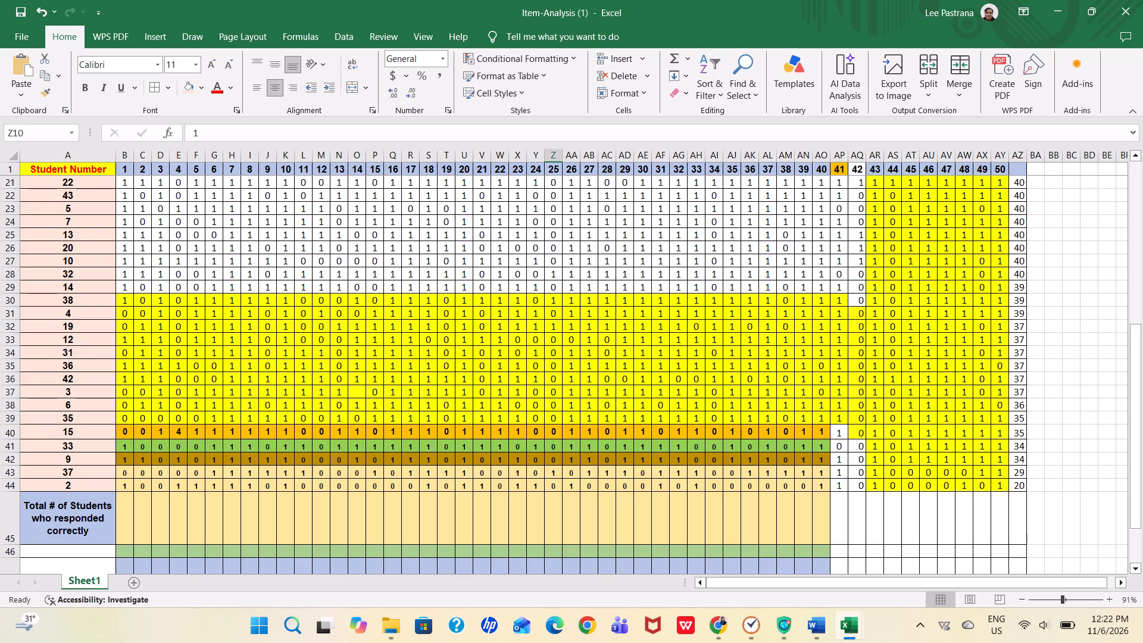
{"action": "left_click", "coordinate": [856, 296]}
{"action": "left_click", "coordinate": [186, 95]}
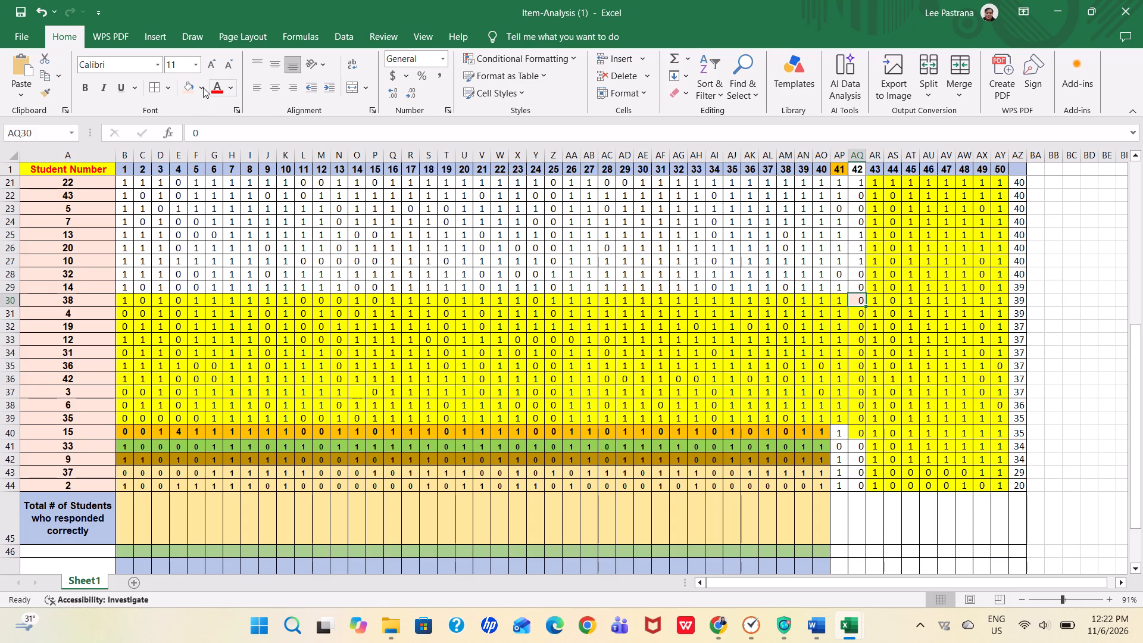
{"action": "left_click", "coordinate": [201, 86]}
{"action": "left_click", "coordinate": [220, 251]}
Fill the range B40:AR44, covering the last five students' responses to items 1 to 43, with yellow.
{"action": "left_click_drag", "start_coordinate": [867, 490], "coordinate": [805, 474]}
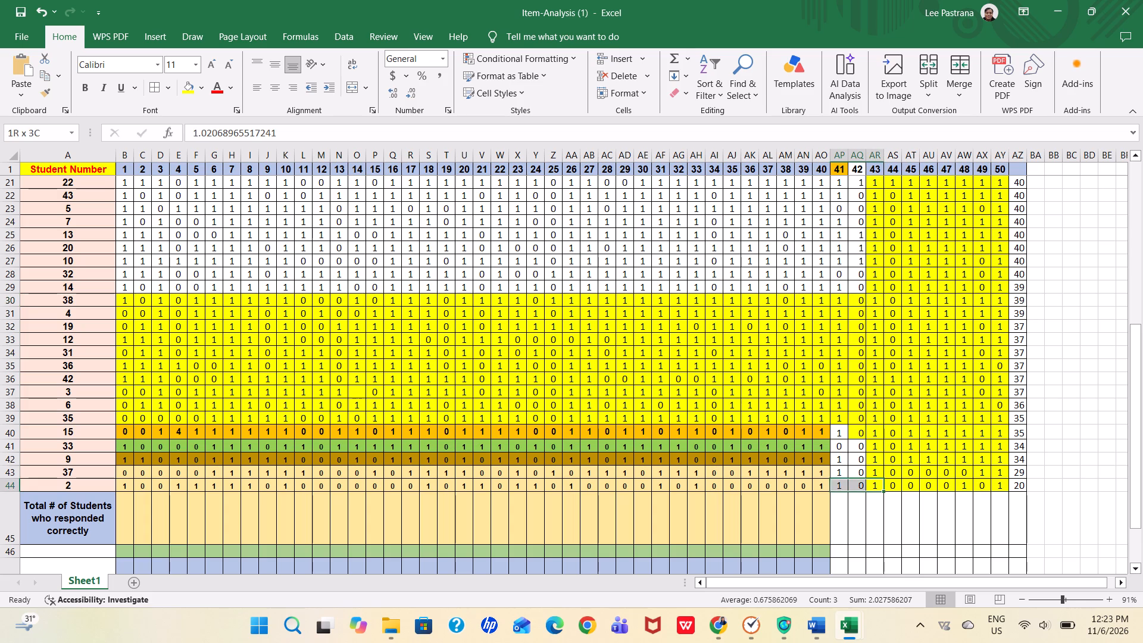
{"action": "left_click_drag", "start_coordinate": [805, 474], "coordinate": [126, 435]}
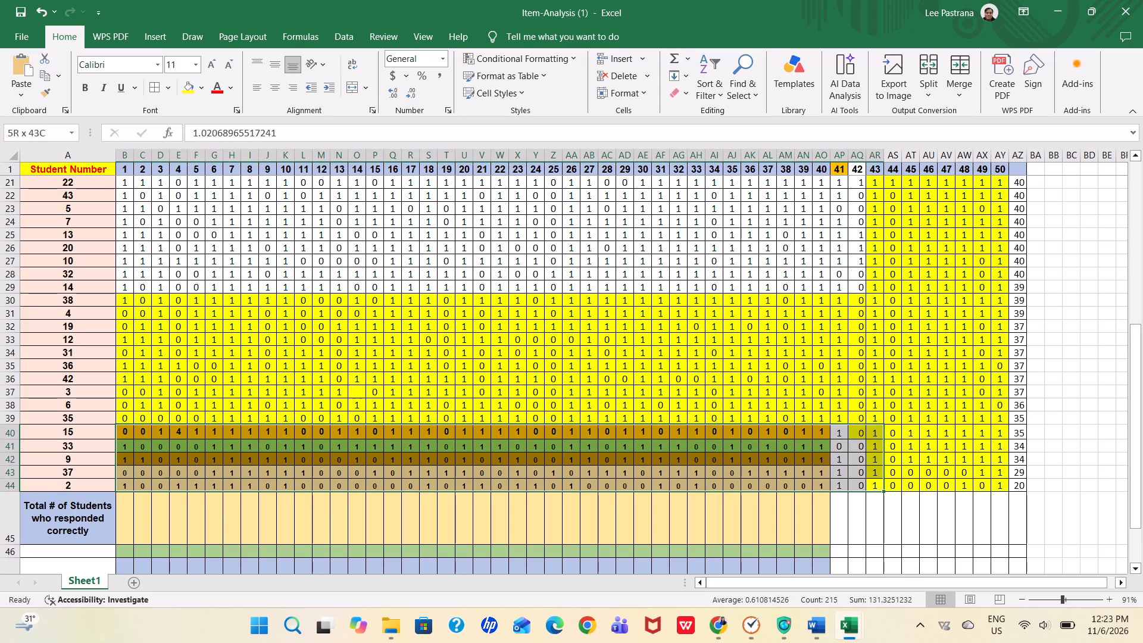
{"action": "left_click_drag", "start_coordinate": [126, 435], "coordinate": [126, 435]}
{"action": "left_click", "coordinate": [189, 89]}
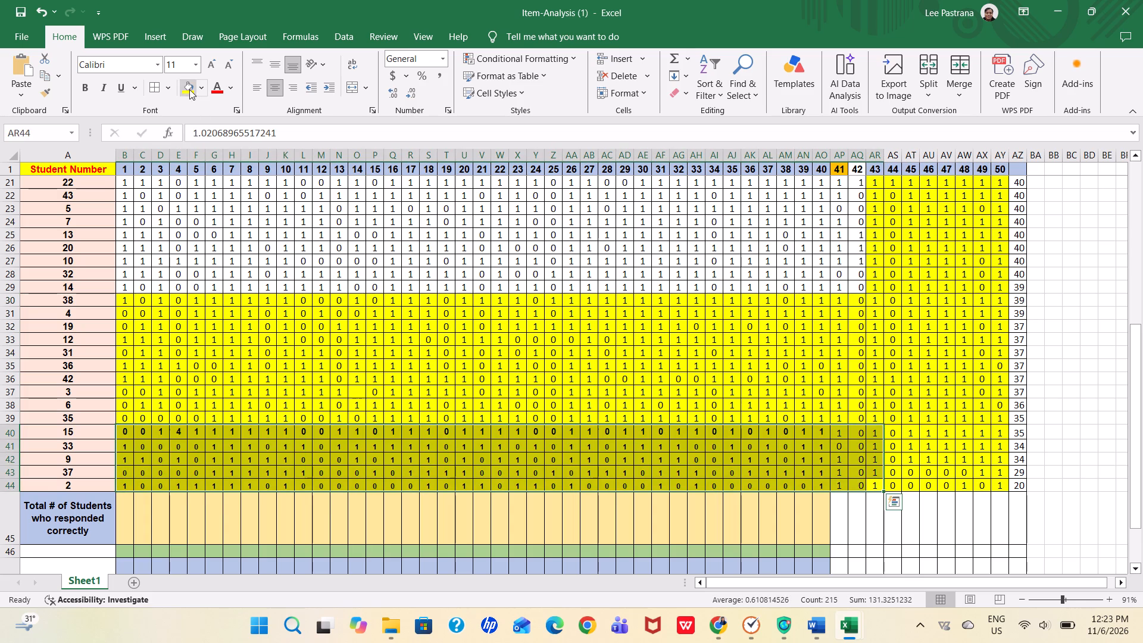
{"action": "left_click", "coordinate": [870, 538]}
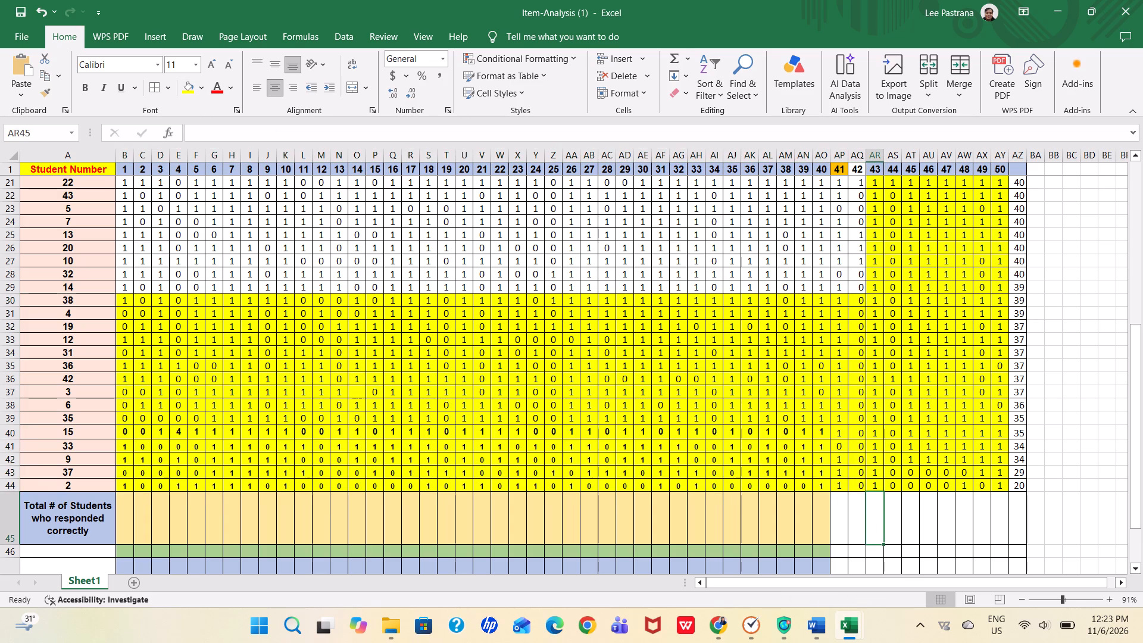
{"action": "left_click", "coordinate": [513, 429]}
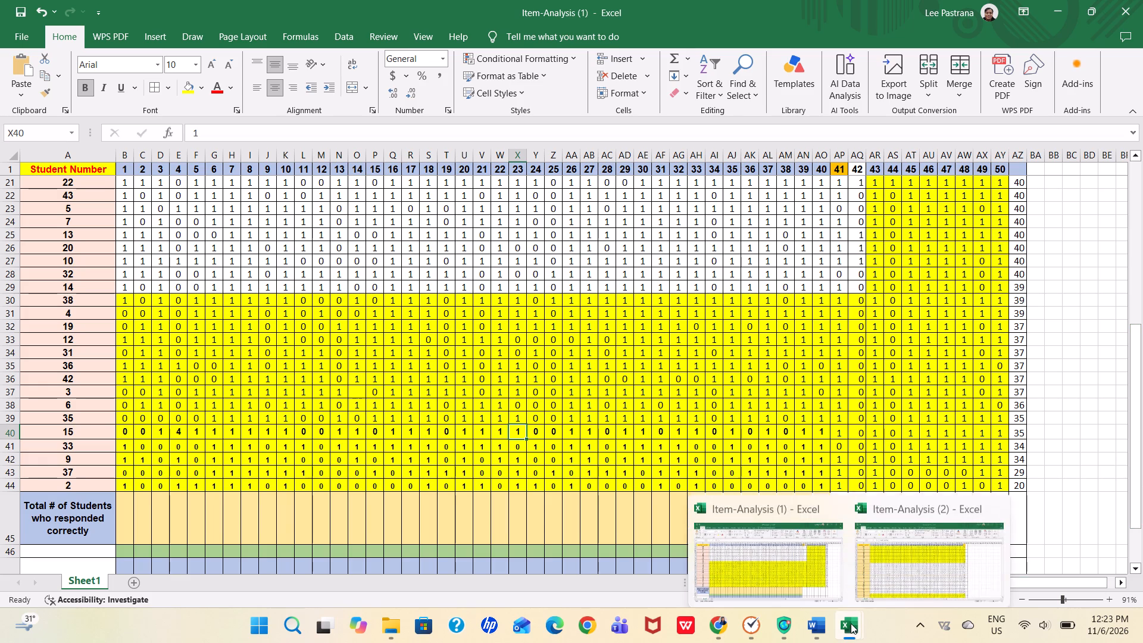
Switch to the Item-Analysis (2) workbook and insert three blank rows above student 22's row.
{"action": "left_click", "coordinate": [906, 557]}
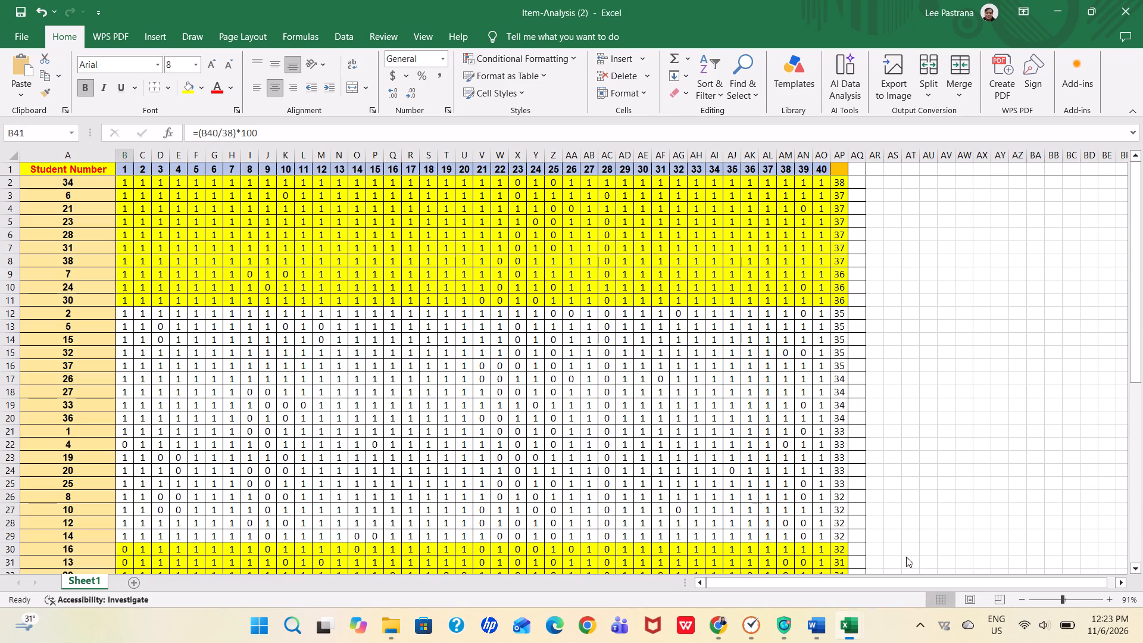
{"action": "left_click_drag", "start_coordinate": [1136, 339], "coordinate": [1135, 460]}
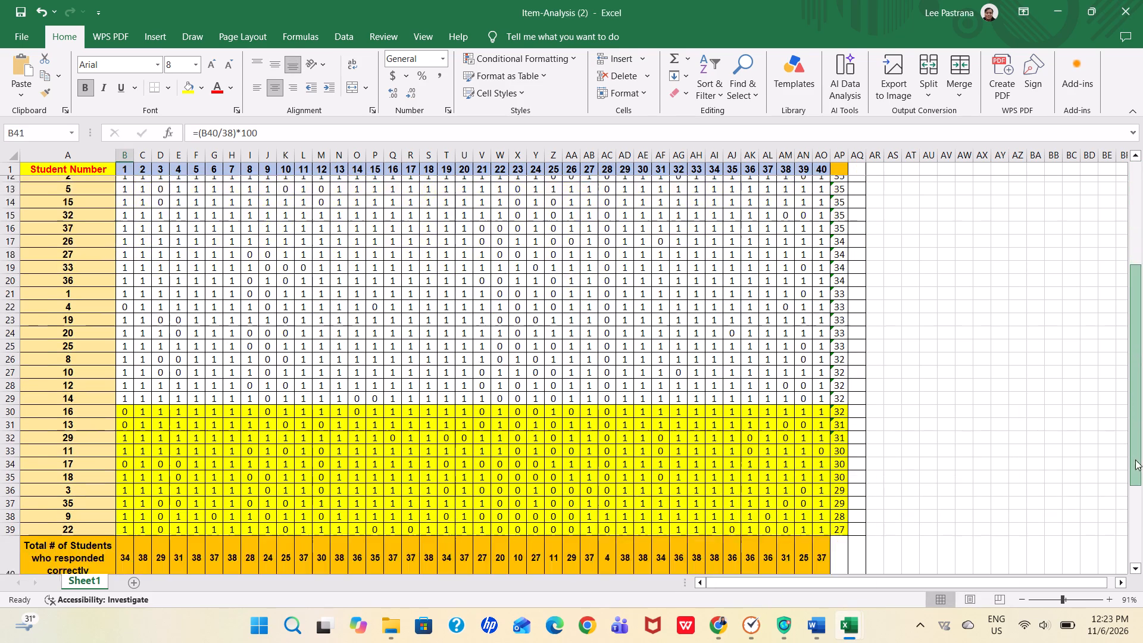
{"action": "left_click_drag", "start_coordinate": [1135, 460], "coordinate": [1135, 492]}
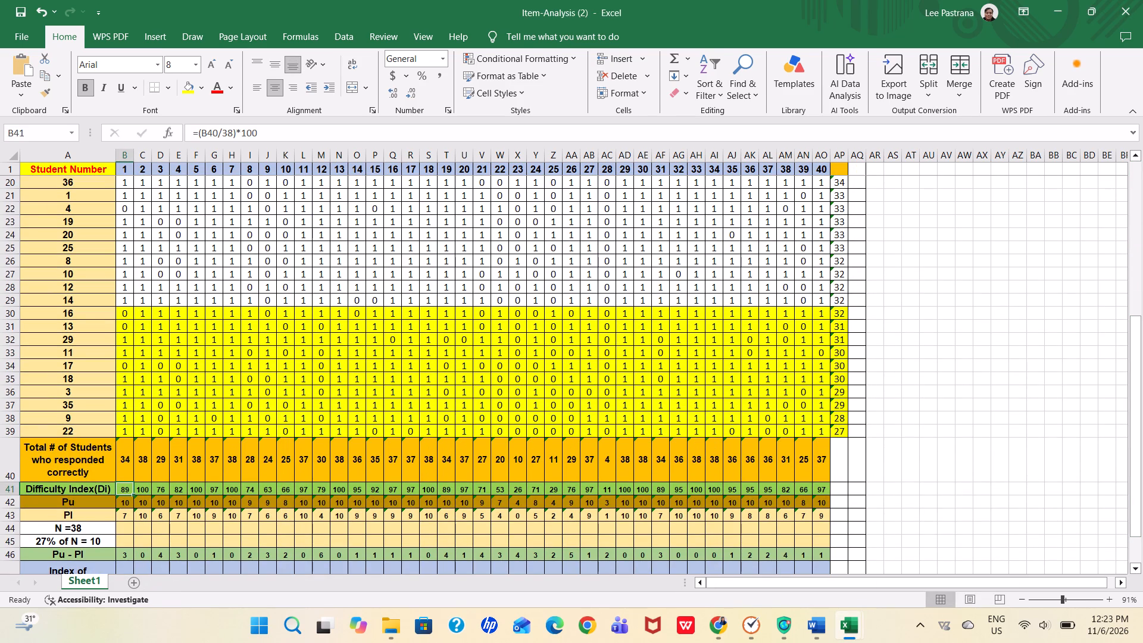
{"action": "left_click_drag", "start_coordinate": [1133, 381], "coordinate": [1133, 391]}
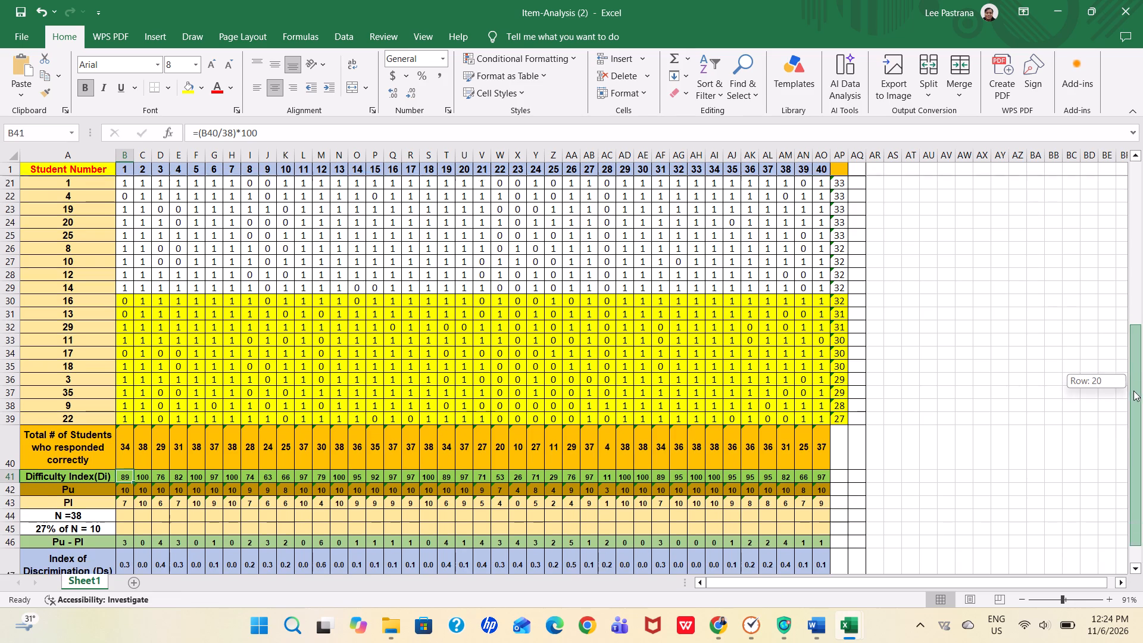
{"action": "left_click_drag", "start_coordinate": [1133, 391], "coordinate": [1136, 425]}
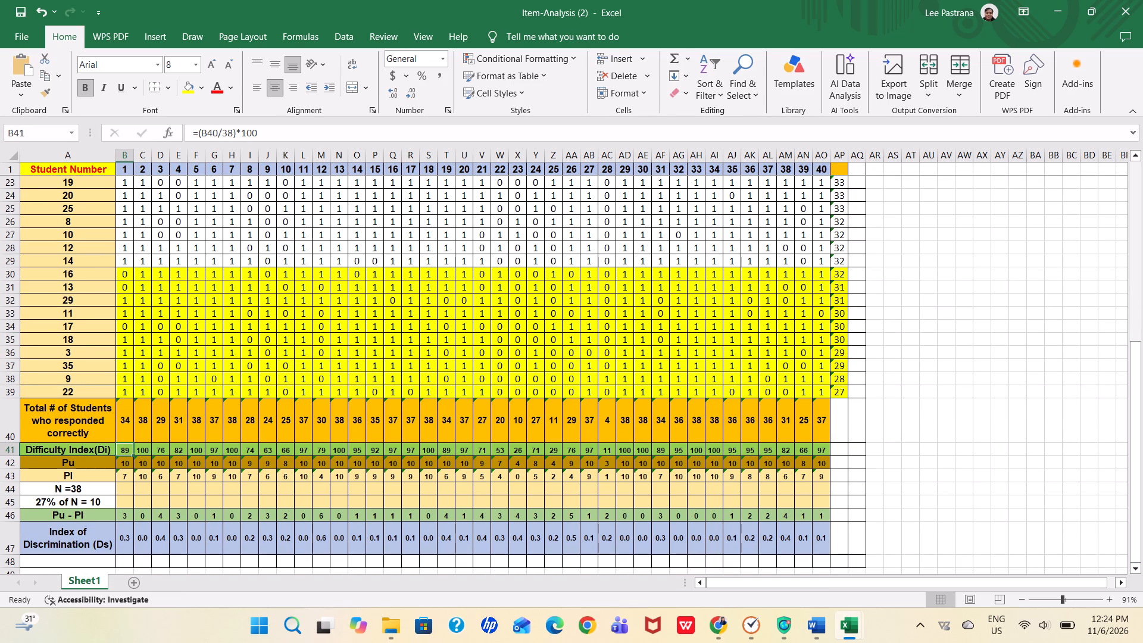
{"action": "right_click", "coordinate": [12, 390]}
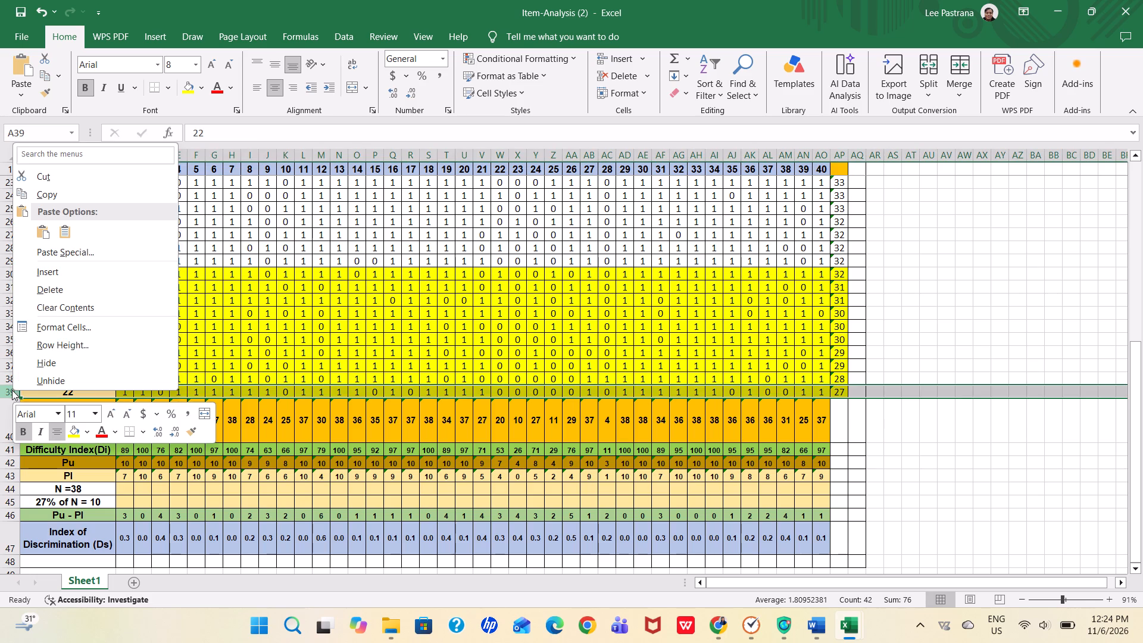
{"action": "left_click", "coordinate": [40, 276]}
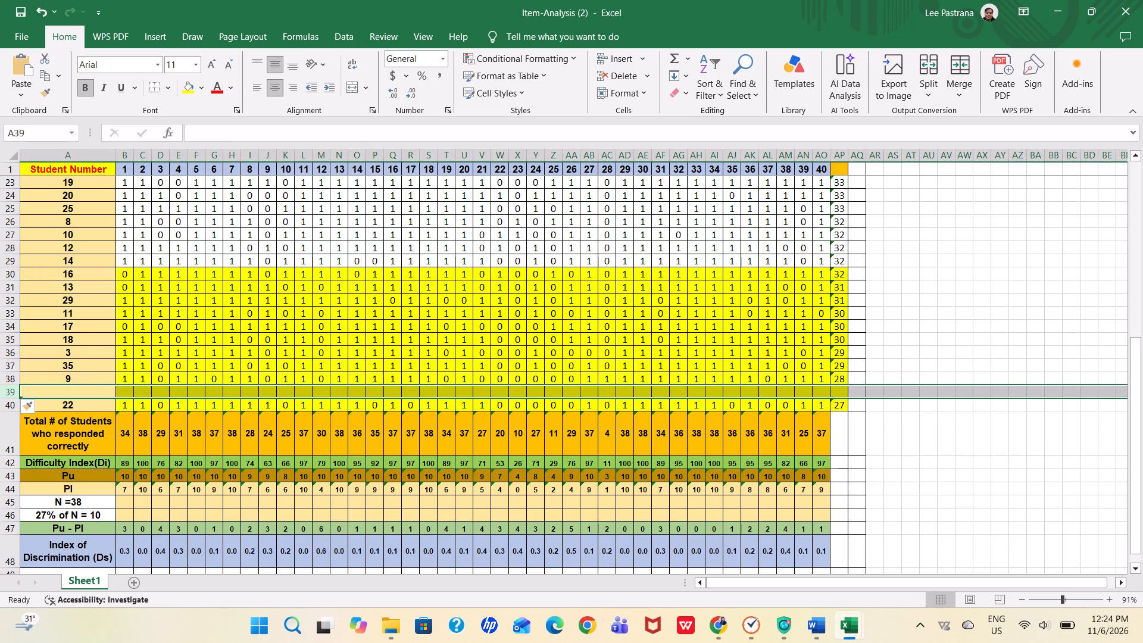
{"action": "right_click", "coordinate": [11, 401]}
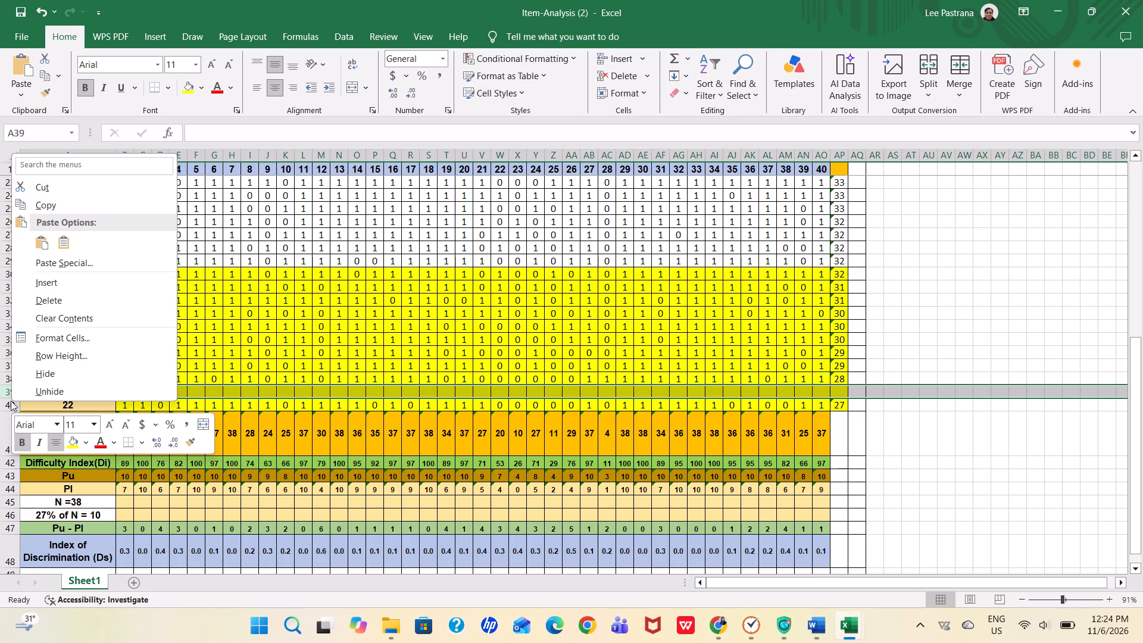
{"action": "left_click", "coordinate": [102, 282]}
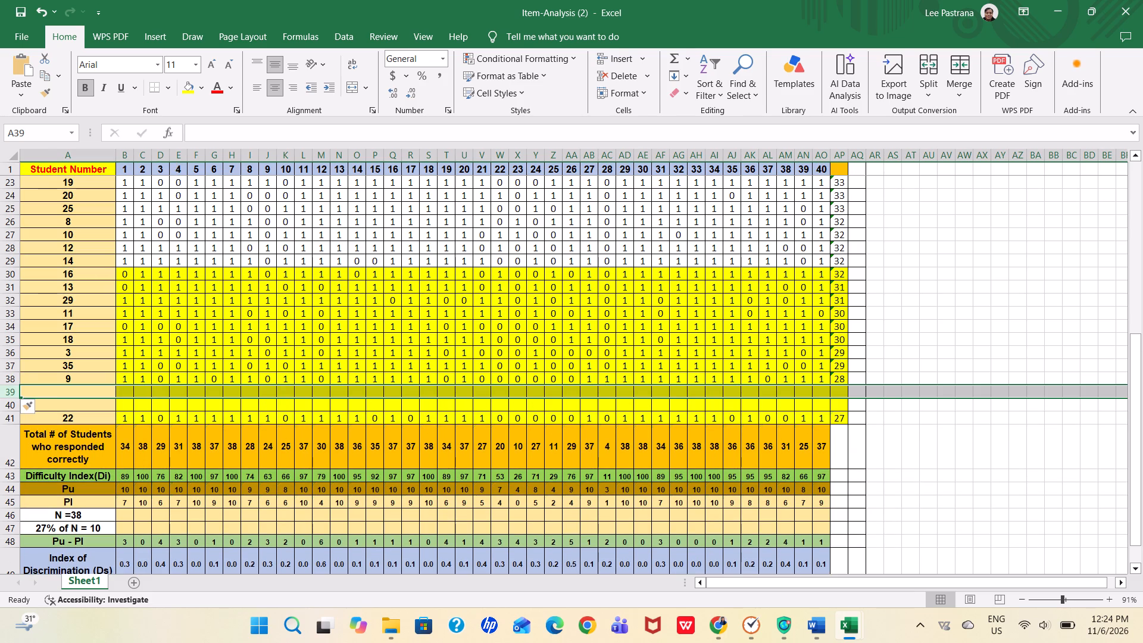
{"action": "right_click", "coordinate": [10, 392]}
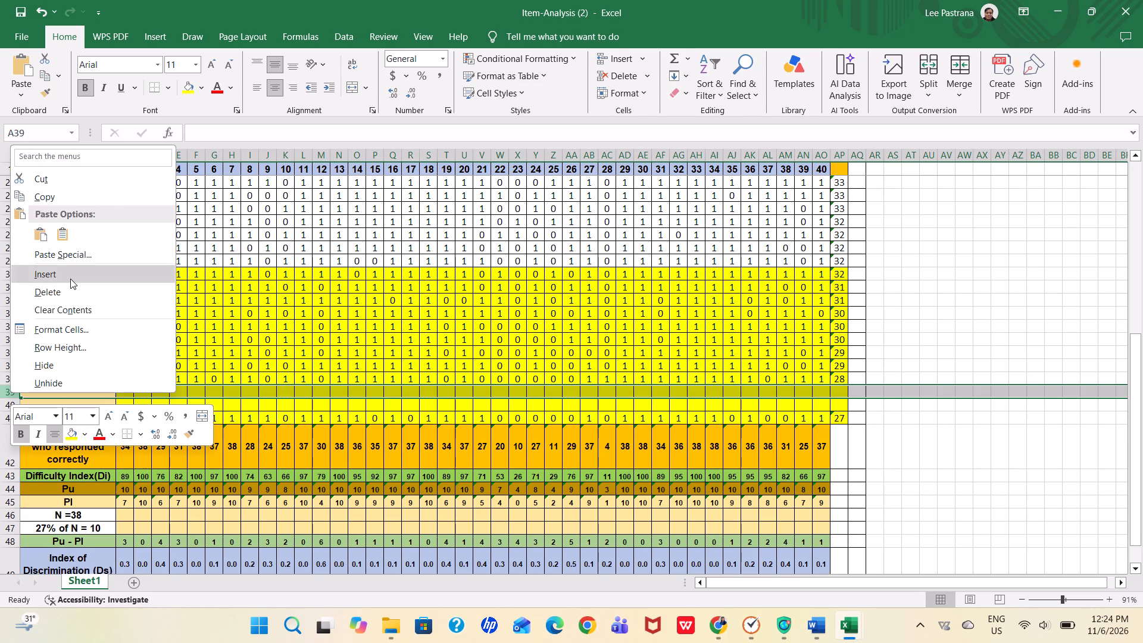
{"action": "left_click", "coordinate": [70, 279]}
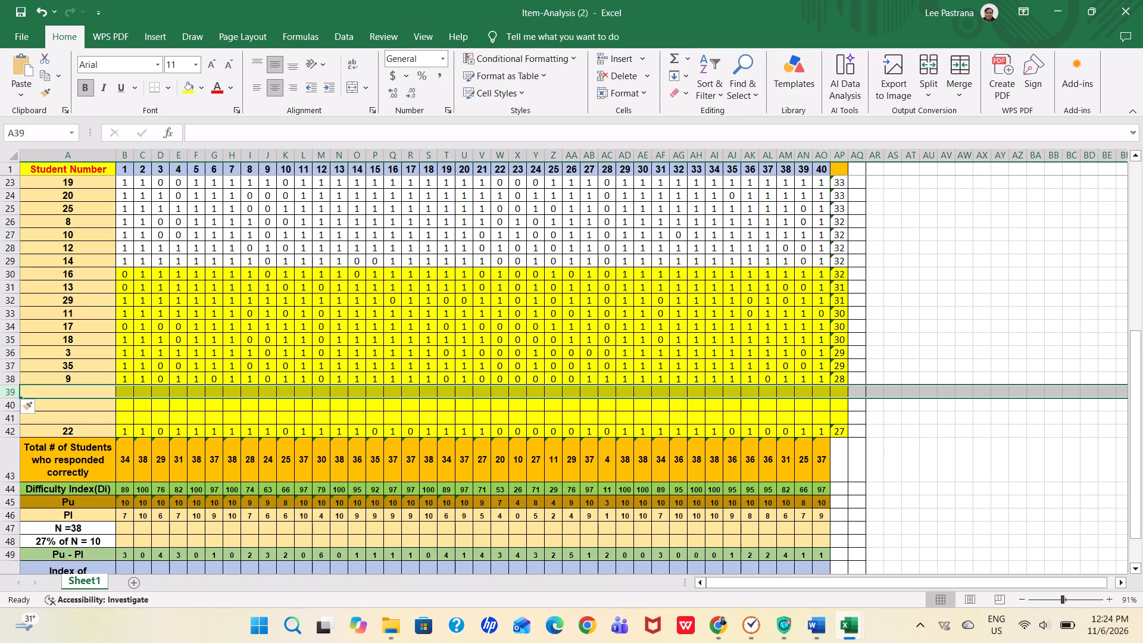
Insert a blank column before the item 40 column.
{"action": "right_click", "coordinate": [823, 156]}
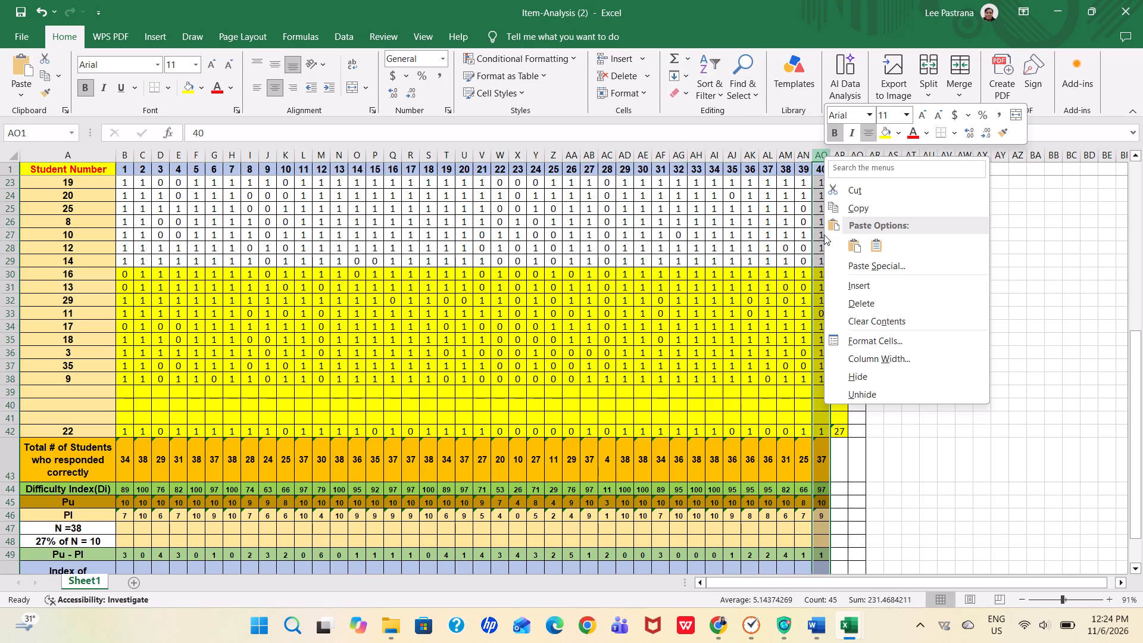
{"action": "left_click", "coordinate": [832, 288]}
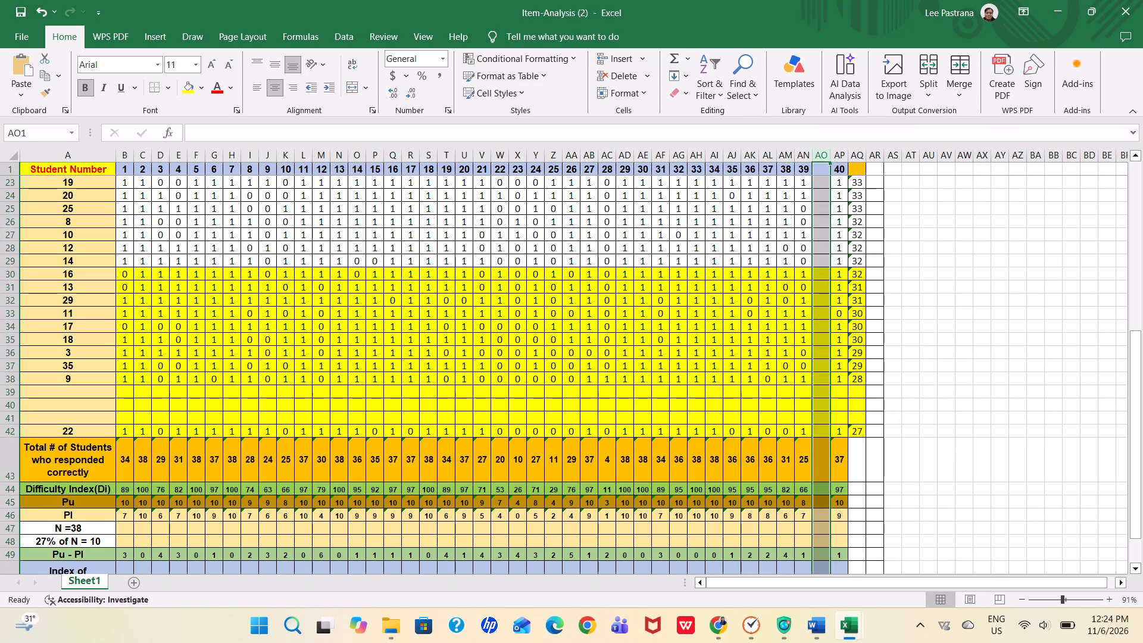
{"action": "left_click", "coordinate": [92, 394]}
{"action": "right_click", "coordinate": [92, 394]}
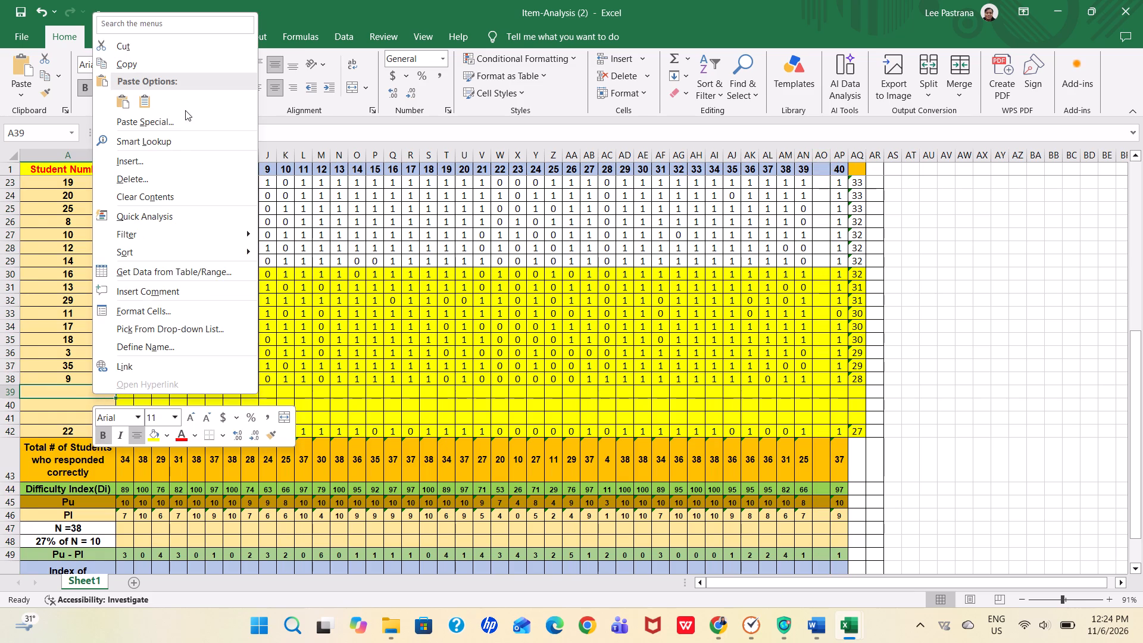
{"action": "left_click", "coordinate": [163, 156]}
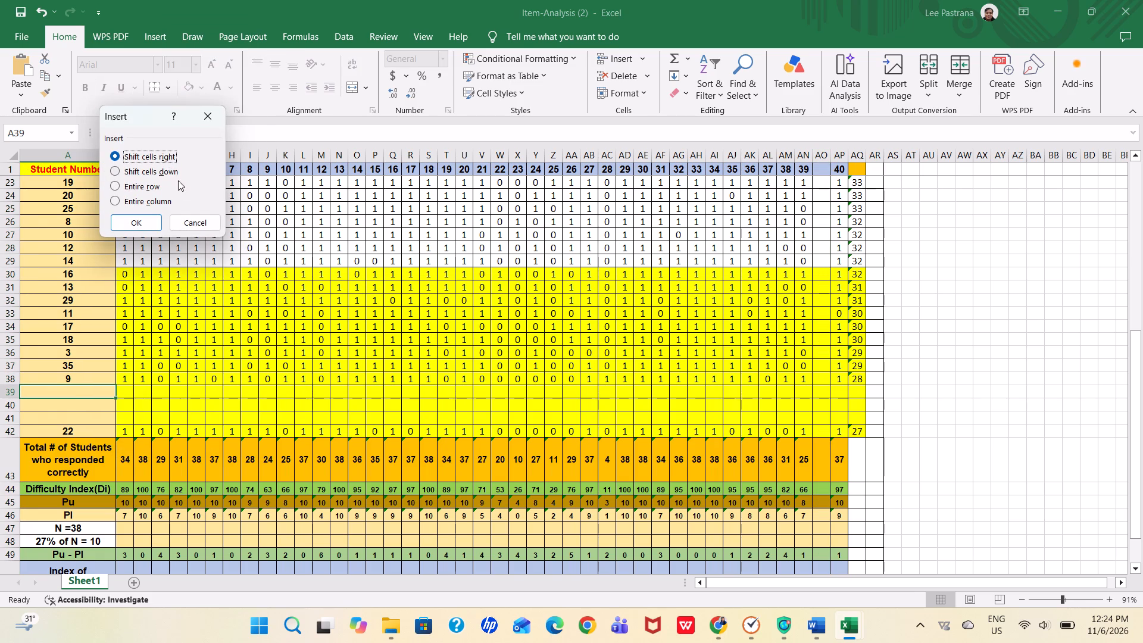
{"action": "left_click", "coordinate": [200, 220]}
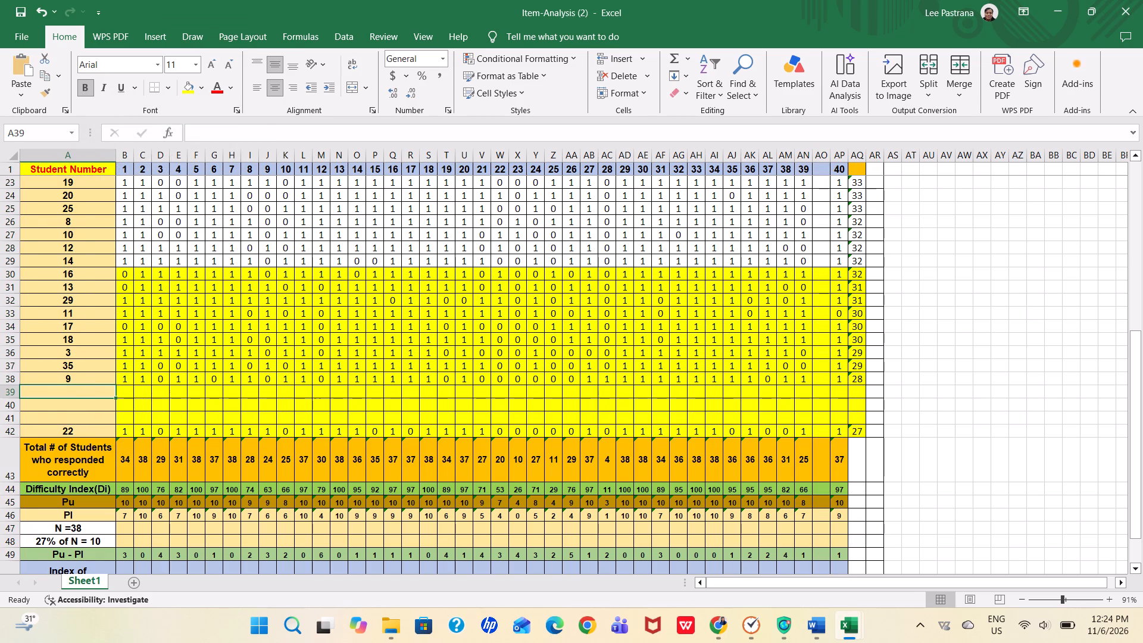
Insert one more blank row at row 39, directly below student 9's row.
{"action": "left_click", "coordinate": [12, 399]}
{"action": "right_click", "coordinate": [12, 399]}
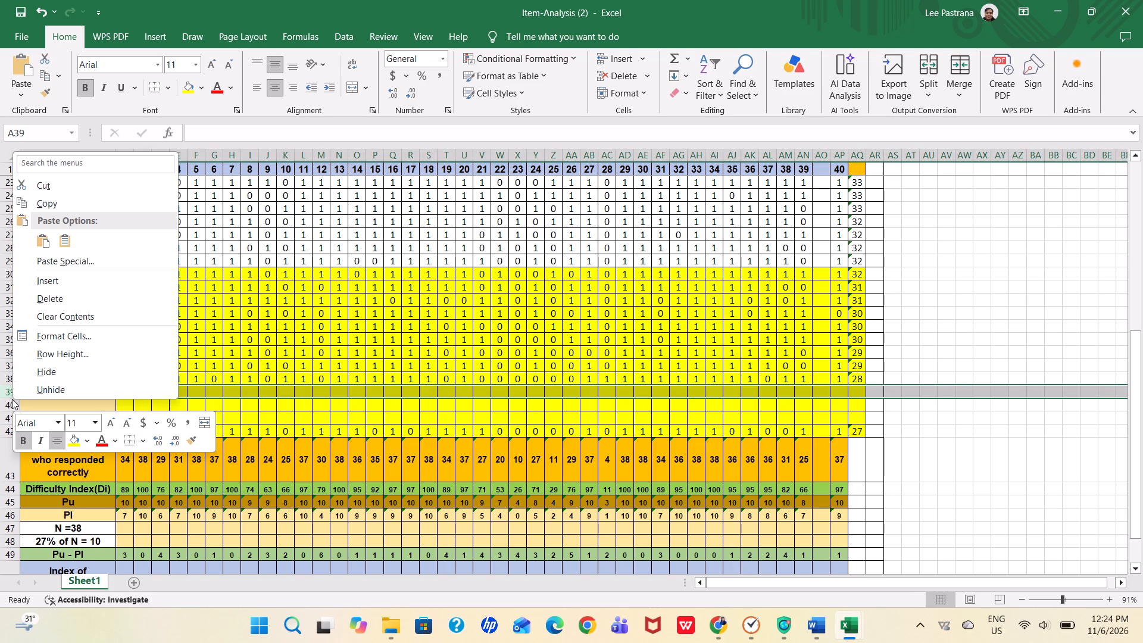
{"action": "left_click", "coordinate": [60, 285]}
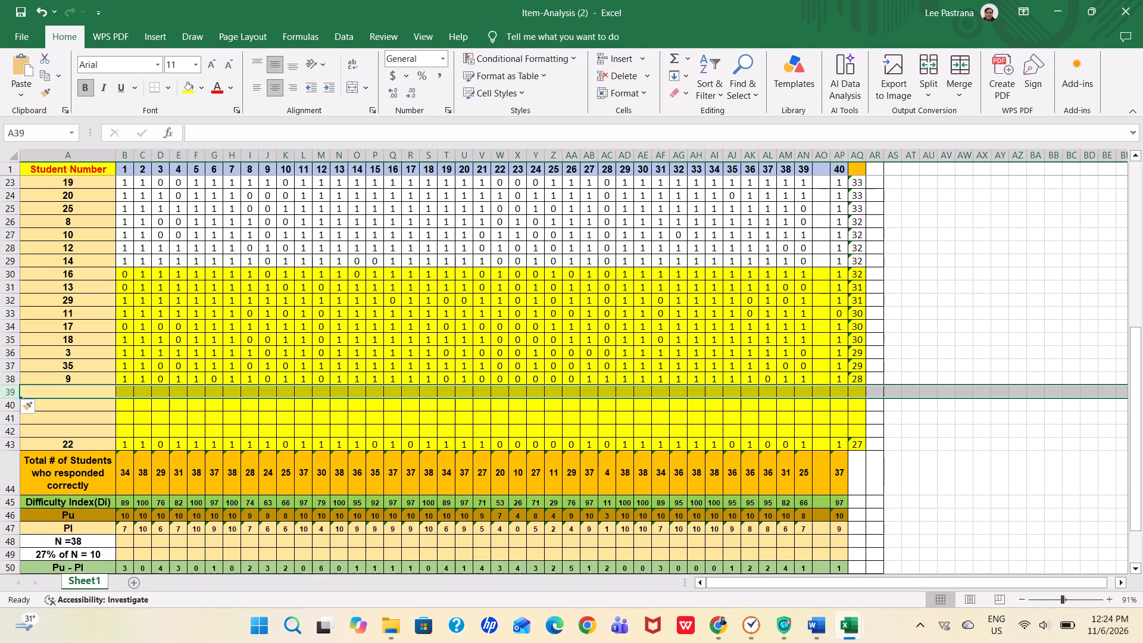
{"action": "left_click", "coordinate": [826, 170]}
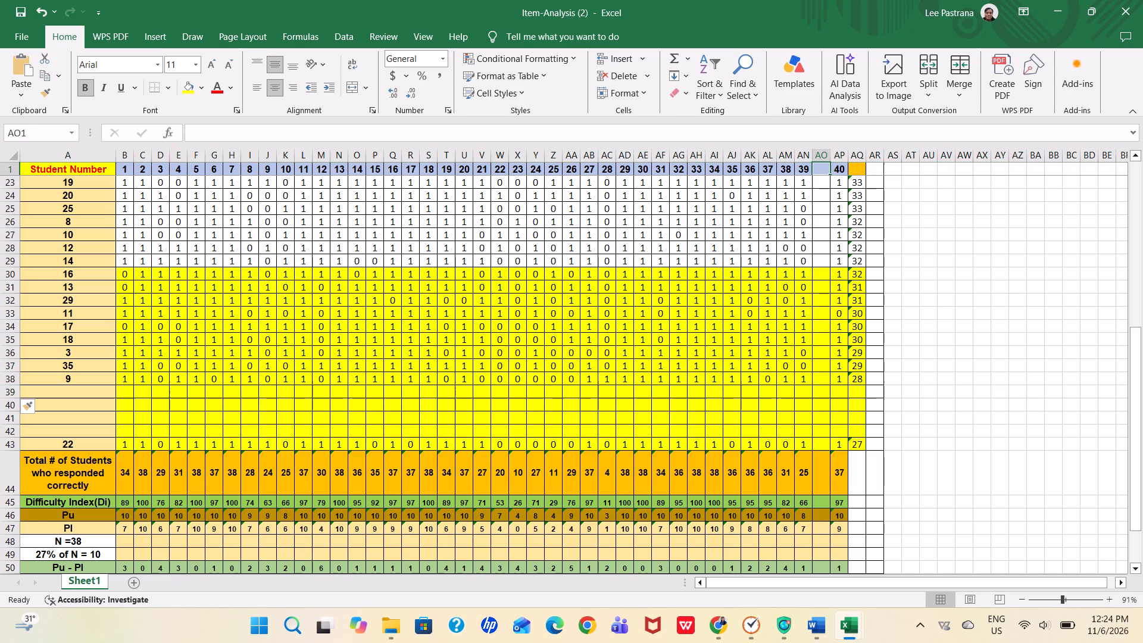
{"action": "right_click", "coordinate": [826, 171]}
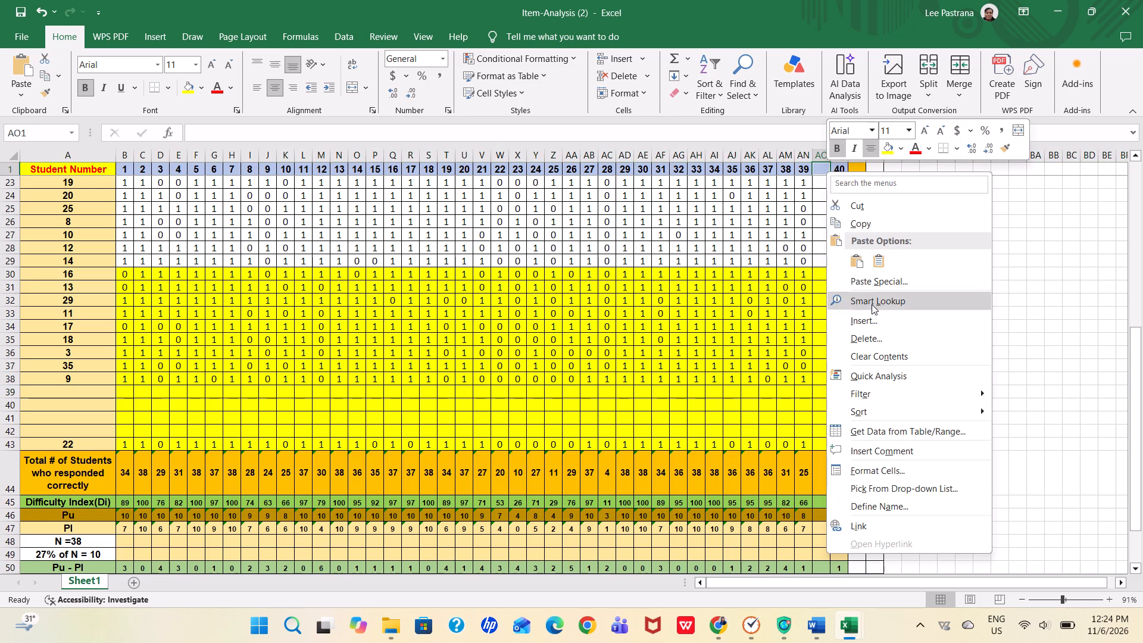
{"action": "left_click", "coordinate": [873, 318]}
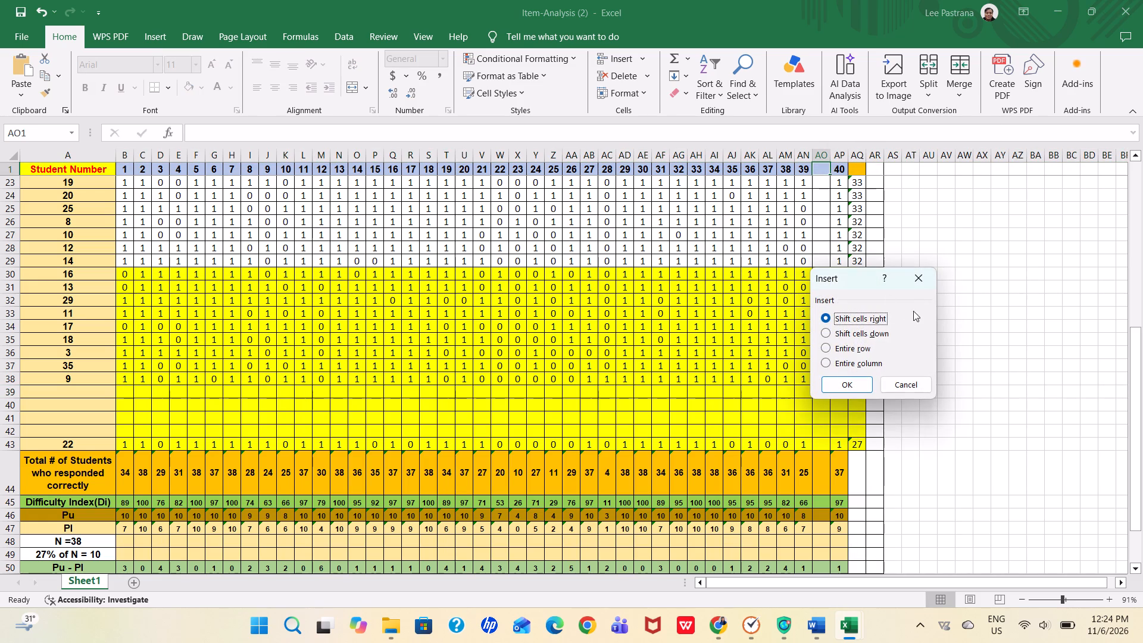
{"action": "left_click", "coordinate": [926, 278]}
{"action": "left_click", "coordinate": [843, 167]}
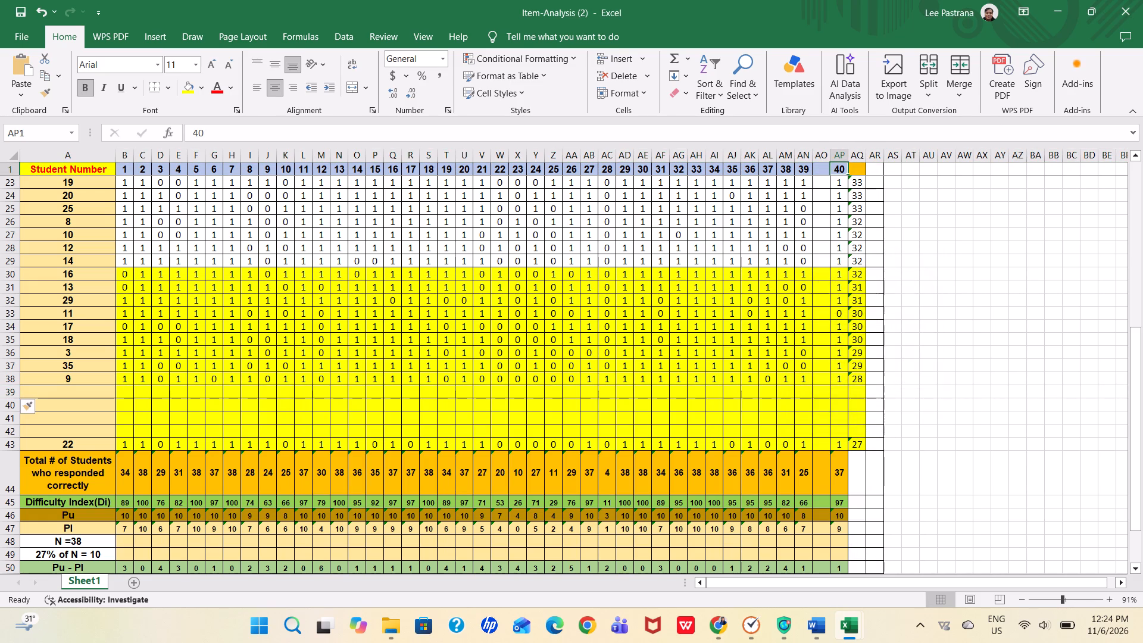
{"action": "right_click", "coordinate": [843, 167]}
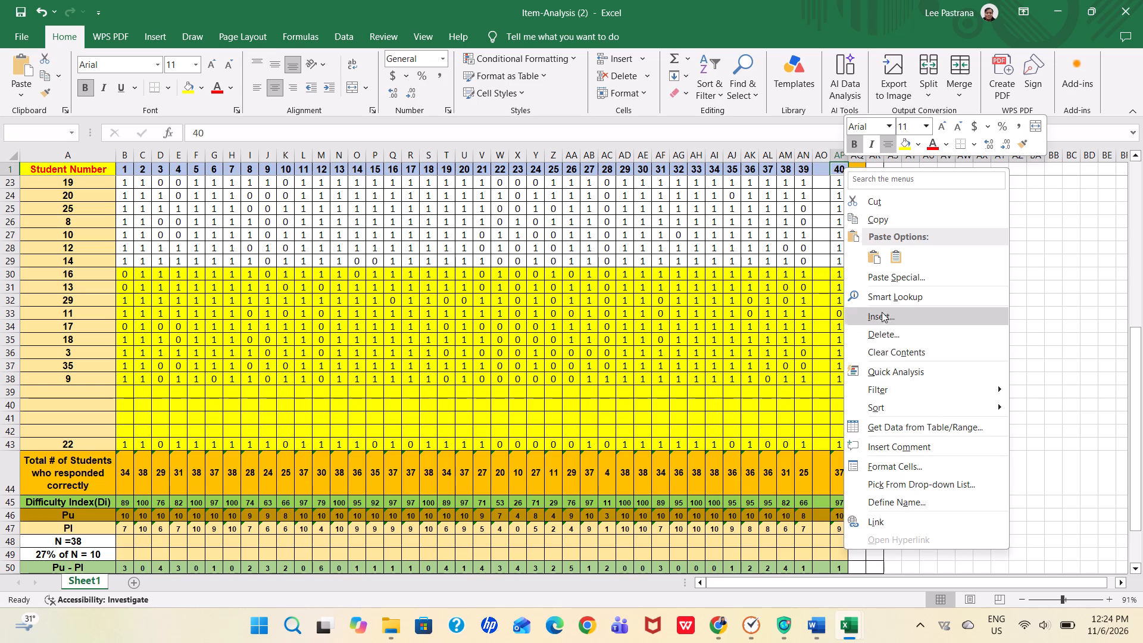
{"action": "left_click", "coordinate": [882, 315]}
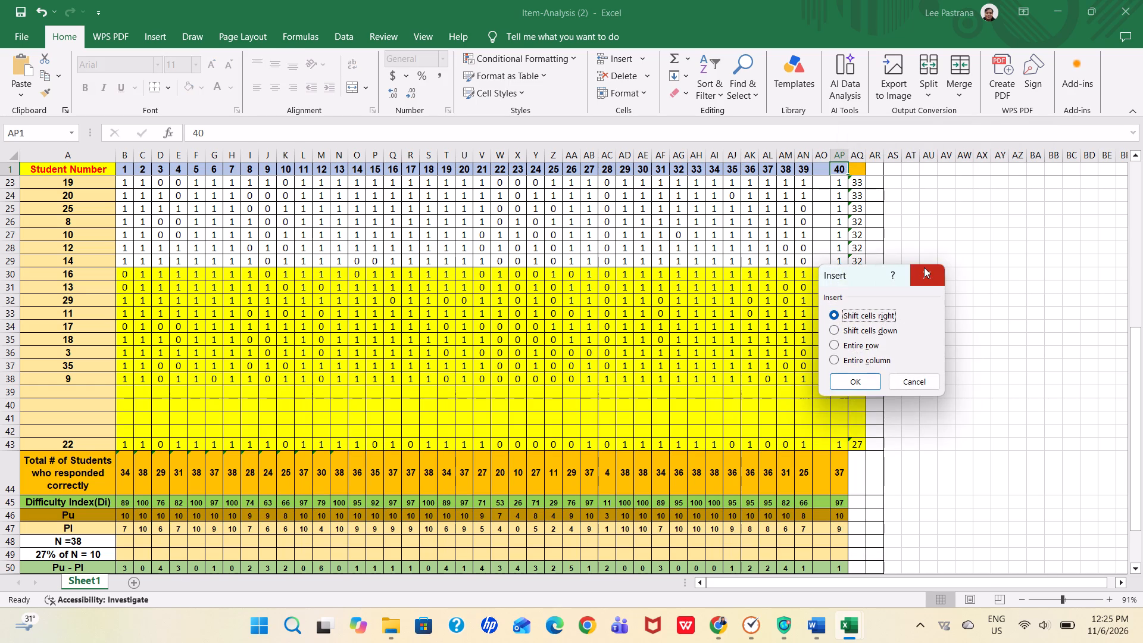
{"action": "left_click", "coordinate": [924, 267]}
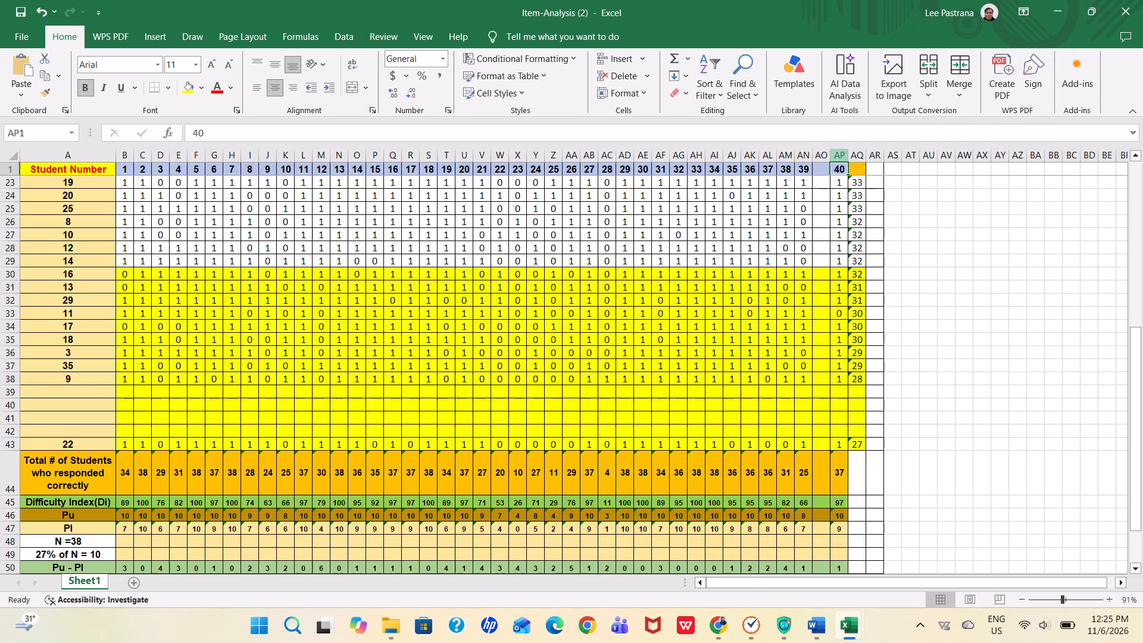
Insert five more blank columns between the item 39 and item 40 columns.
{"action": "right_click", "coordinate": [840, 152]}
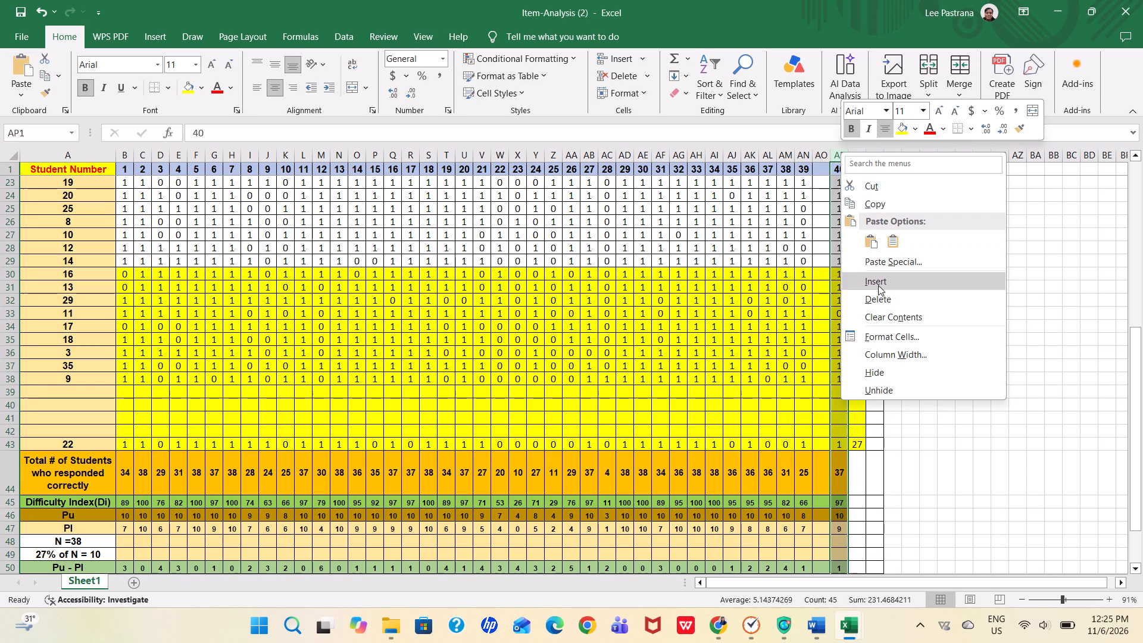
{"action": "left_click", "coordinate": [878, 286]}
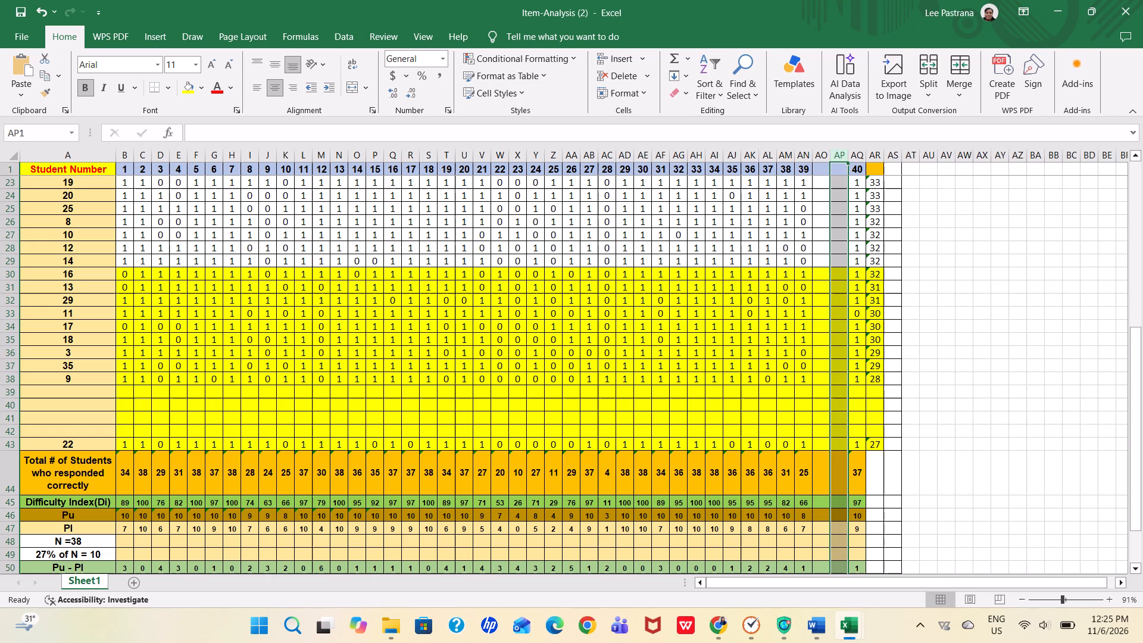
{"action": "right_click", "coordinate": [844, 156]}
{"action": "left_click", "coordinate": [872, 286]}
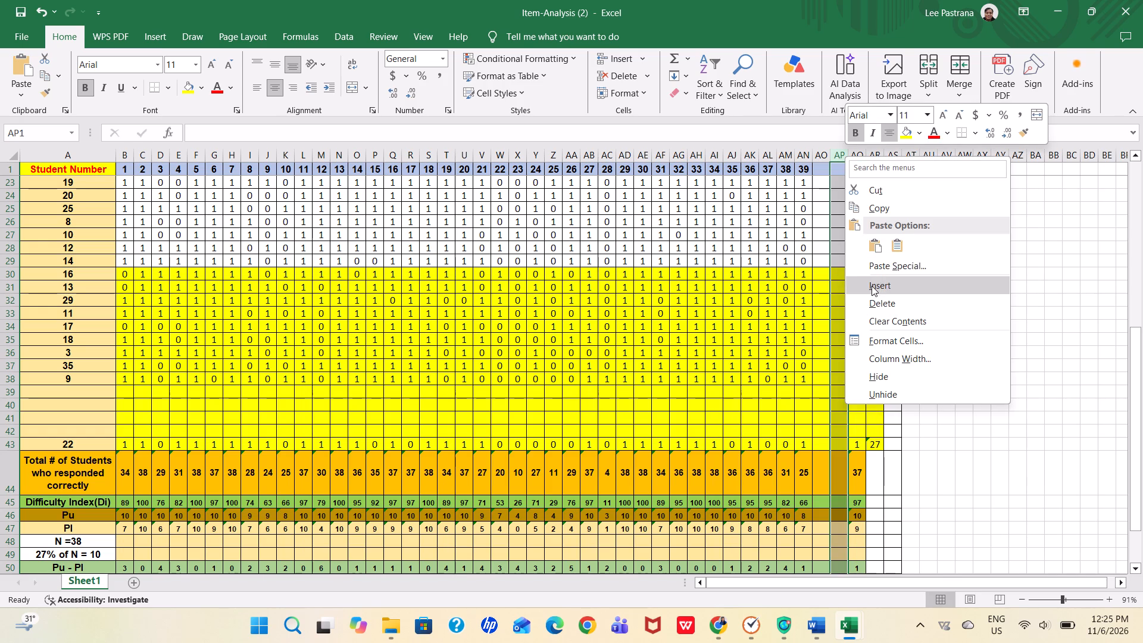
{"action": "right_click", "coordinate": [854, 155]}
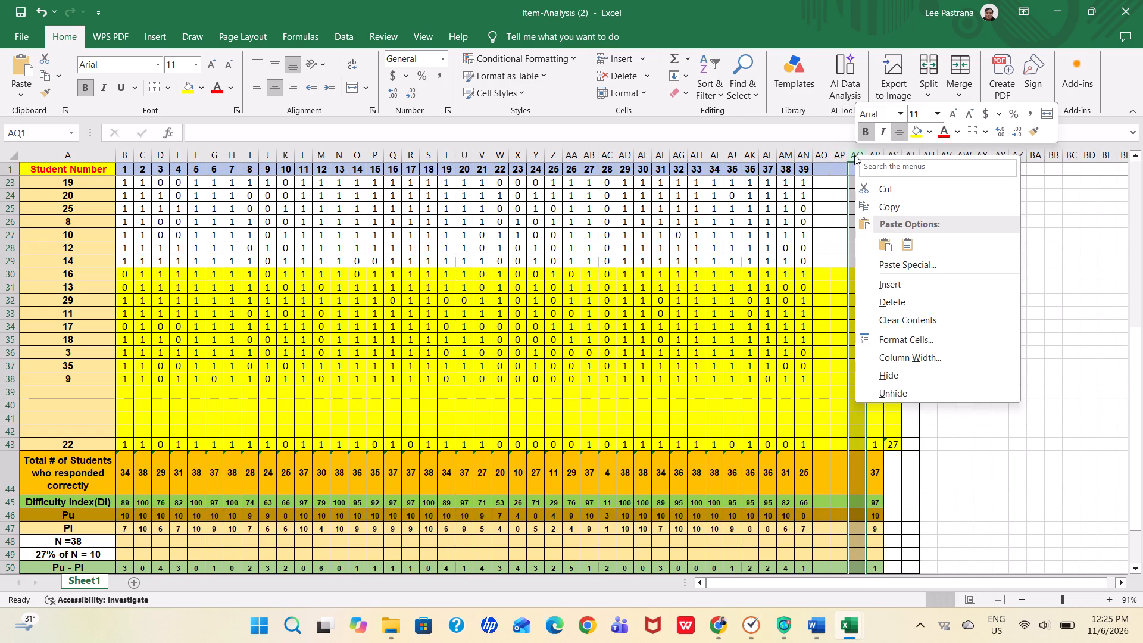
{"action": "left_click", "coordinate": [877, 282]}
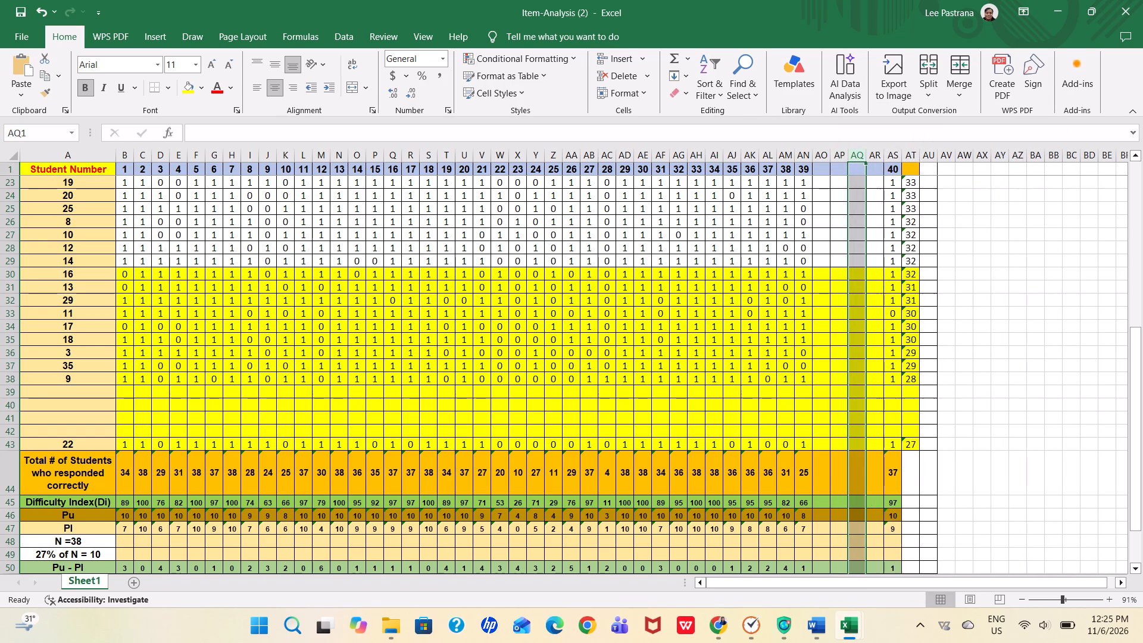
{"action": "right_click", "coordinate": [879, 153]}
{"action": "left_click", "coordinate": [905, 288]}
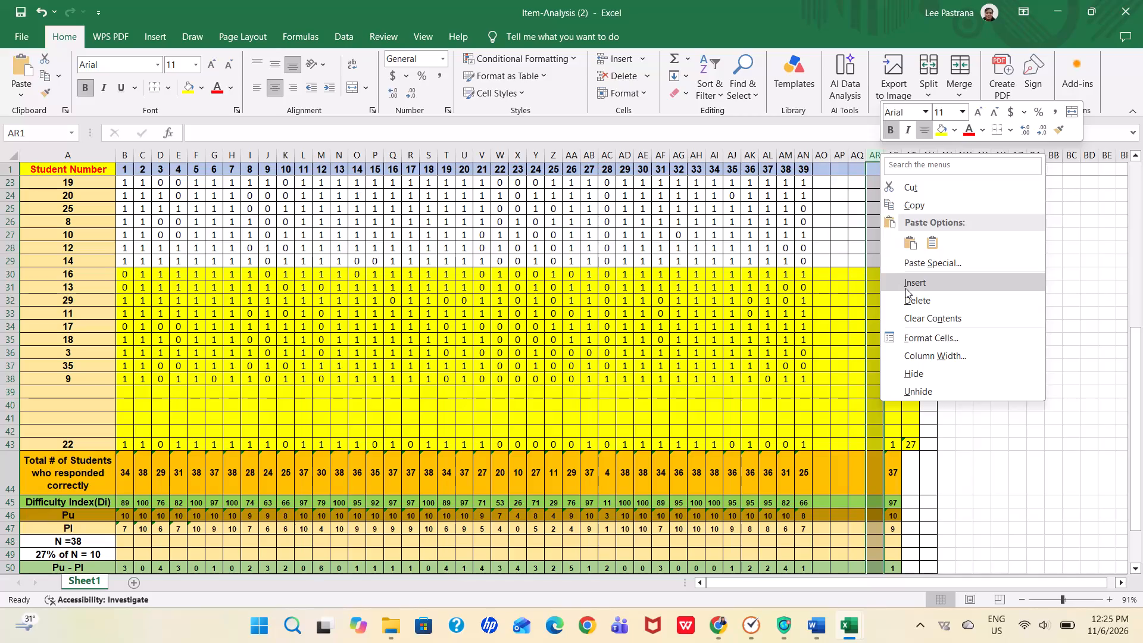
{"action": "left_click", "coordinate": [895, 158]}
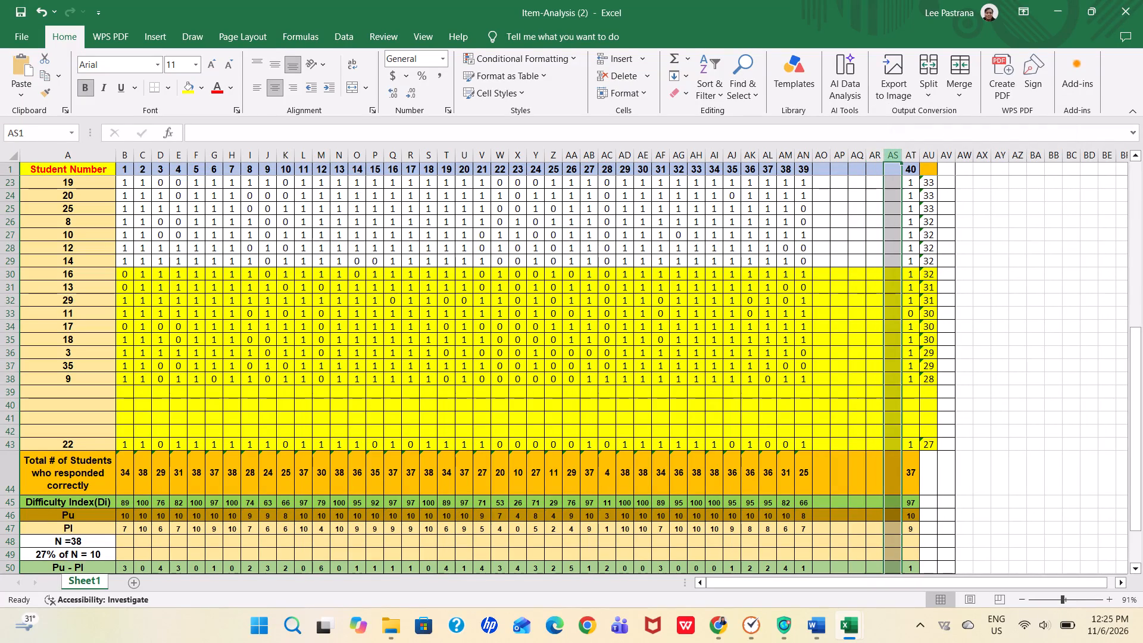
{"action": "right_click", "coordinate": [895, 158]}
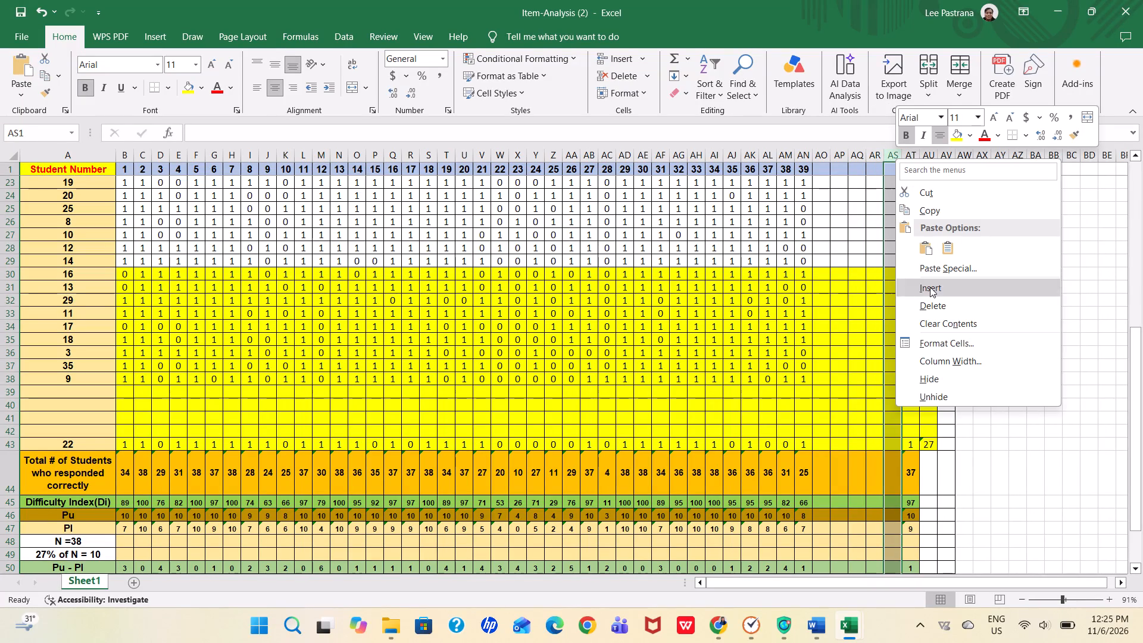
{"action": "left_click", "coordinate": [930, 287]}
Insert another five blank columns at column AS, within the blank block before the item 40 column.
{"action": "left_click", "coordinate": [897, 155]}
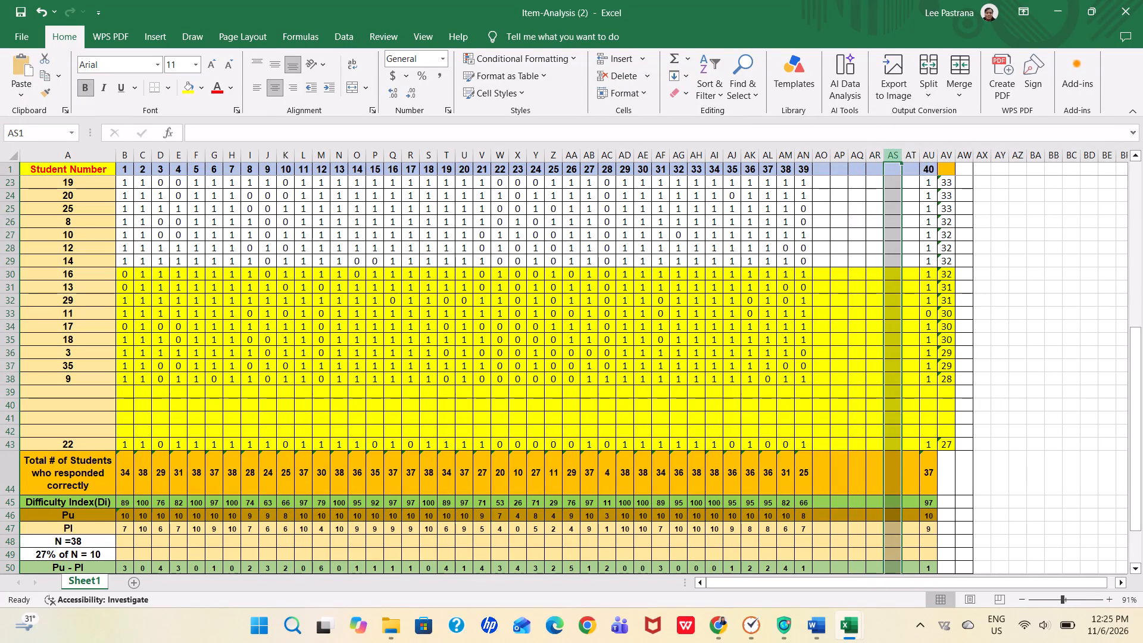
{"action": "right_click", "coordinate": [895, 159]}
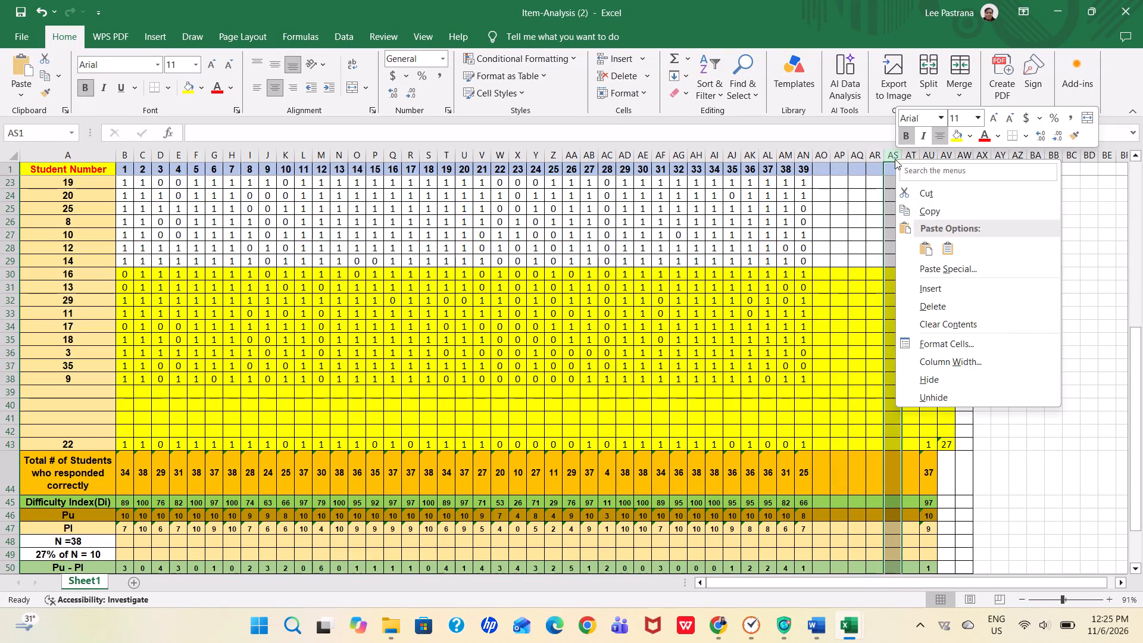
{"action": "left_click", "coordinate": [923, 292]}
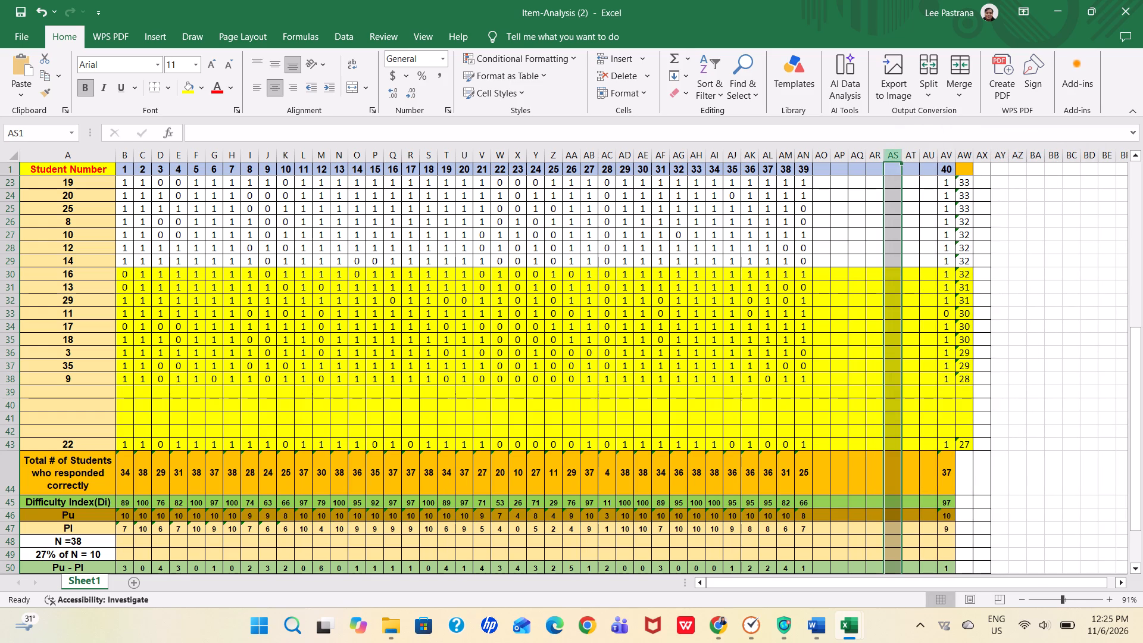
{"action": "right_click", "coordinate": [895, 156]}
{"action": "left_click", "coordinate": [919, 283]}
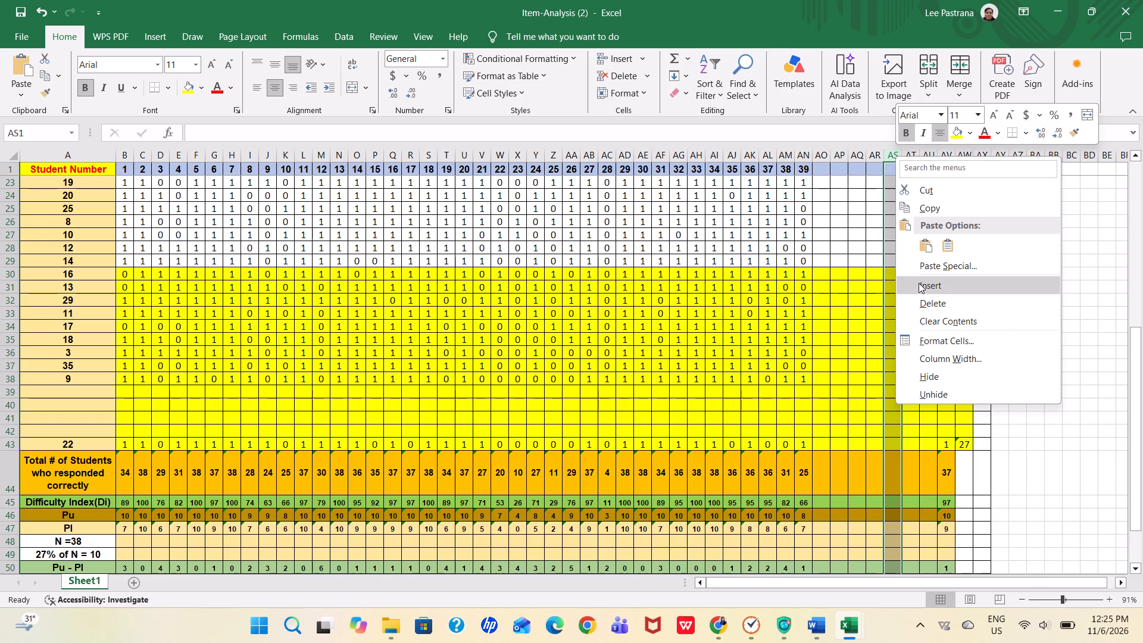
{"action": "right_click", "coordinate": [892, 152]}
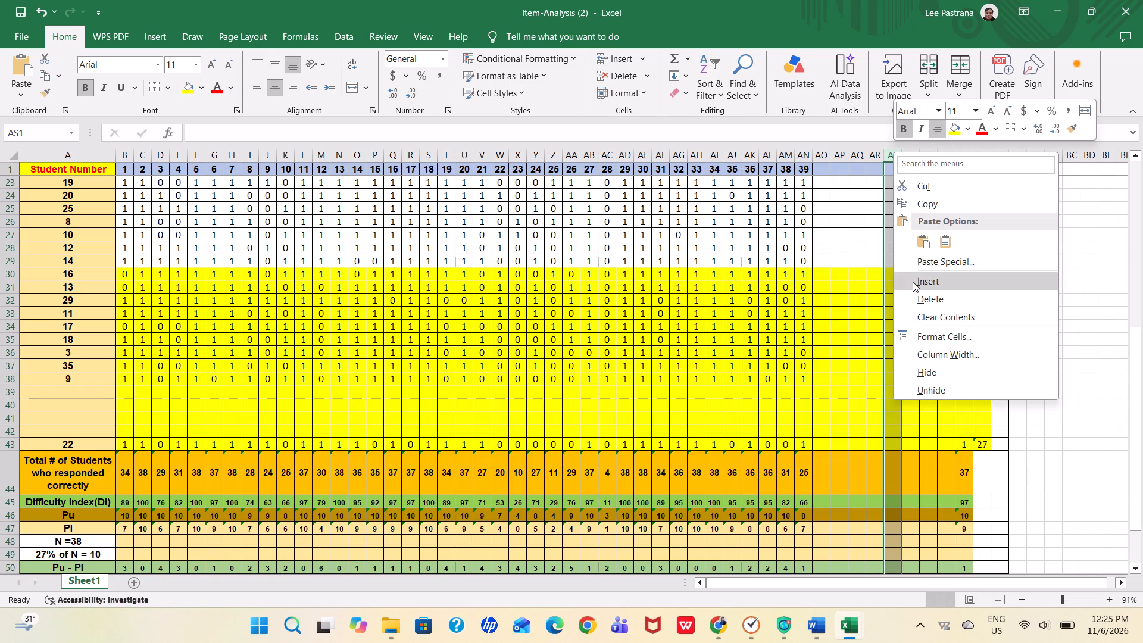
{"action": "left_click", "coordinate": [913, 282]}
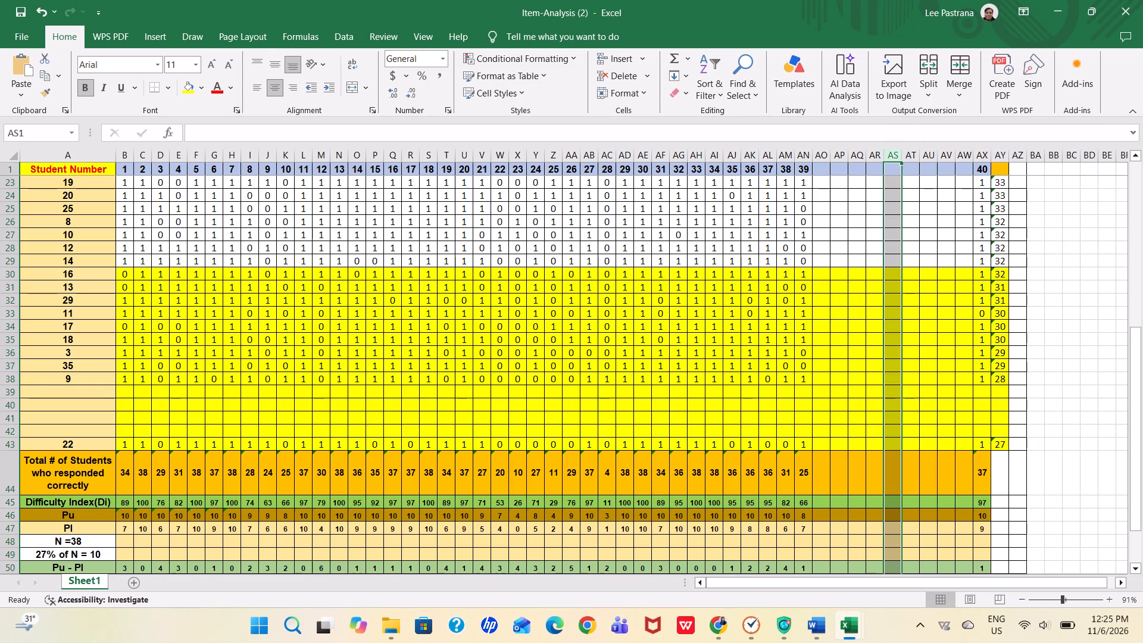
{"action": "right_click", "coordinate": [894, 160]}
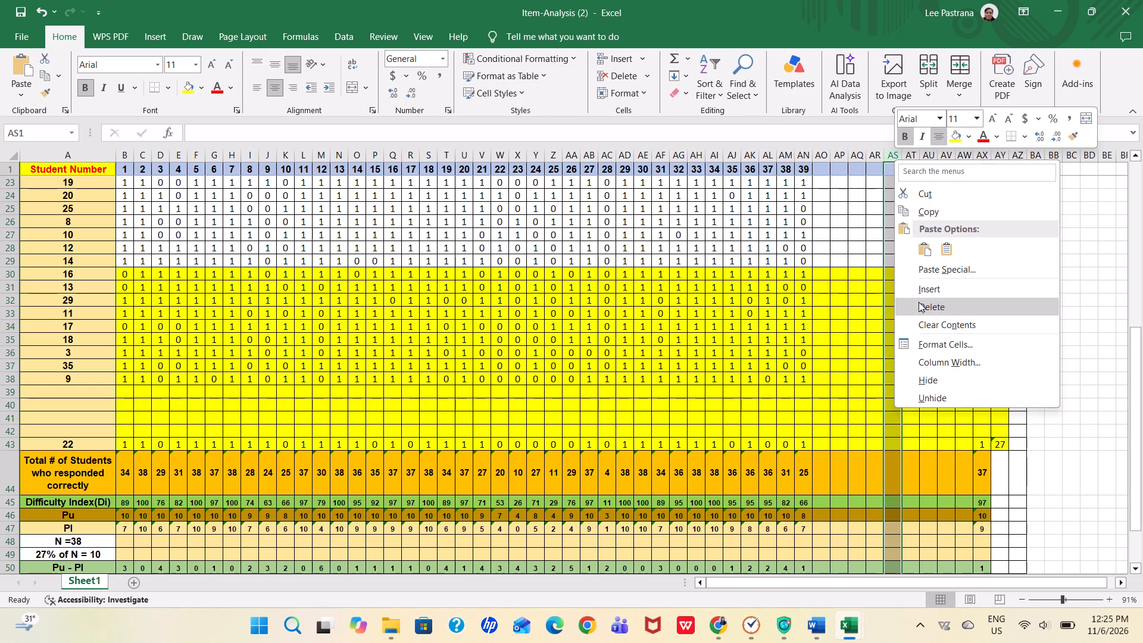
{"action": "left_click", "coordinate": [918, 291]}
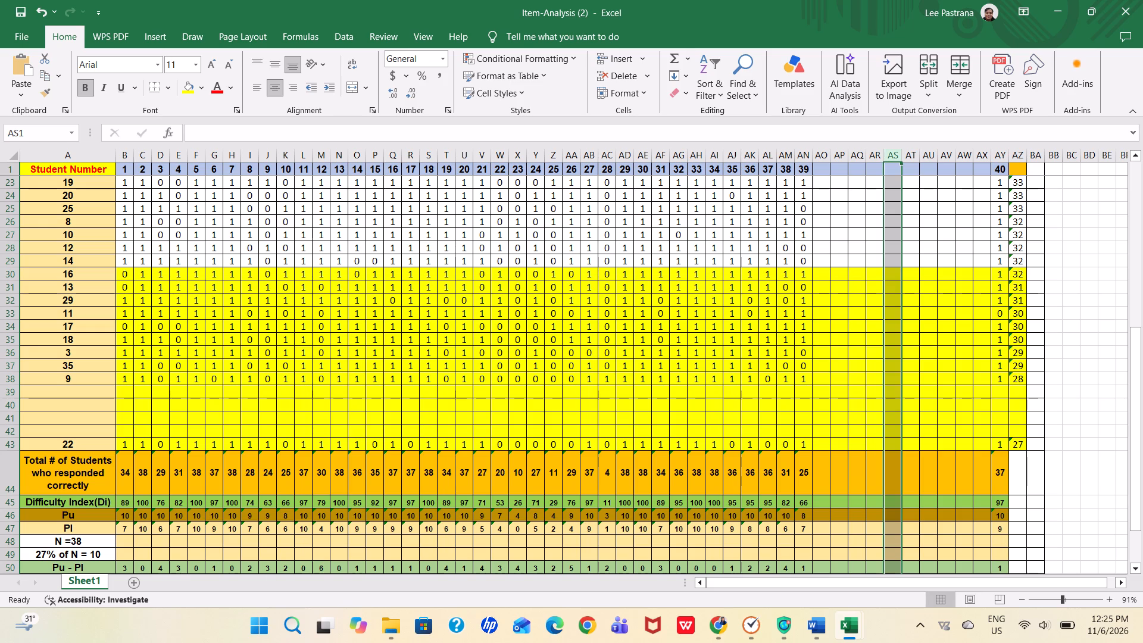
{"action": "right_click", "coordinate": [896, 160]}
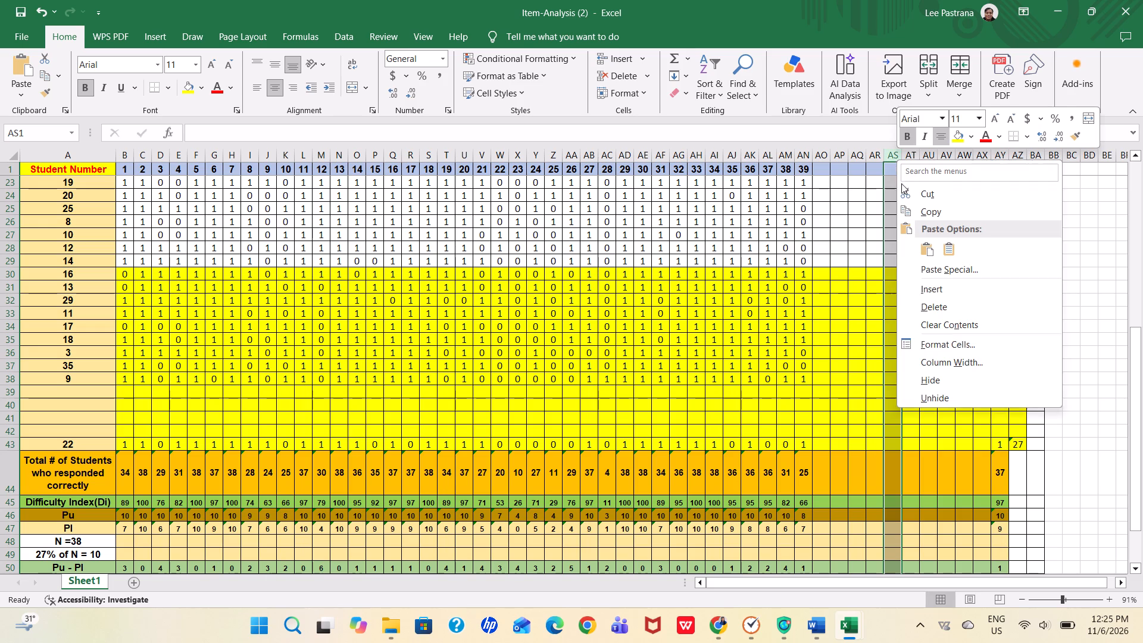
{"action": "left_click", "coordinate": [917, 286]}
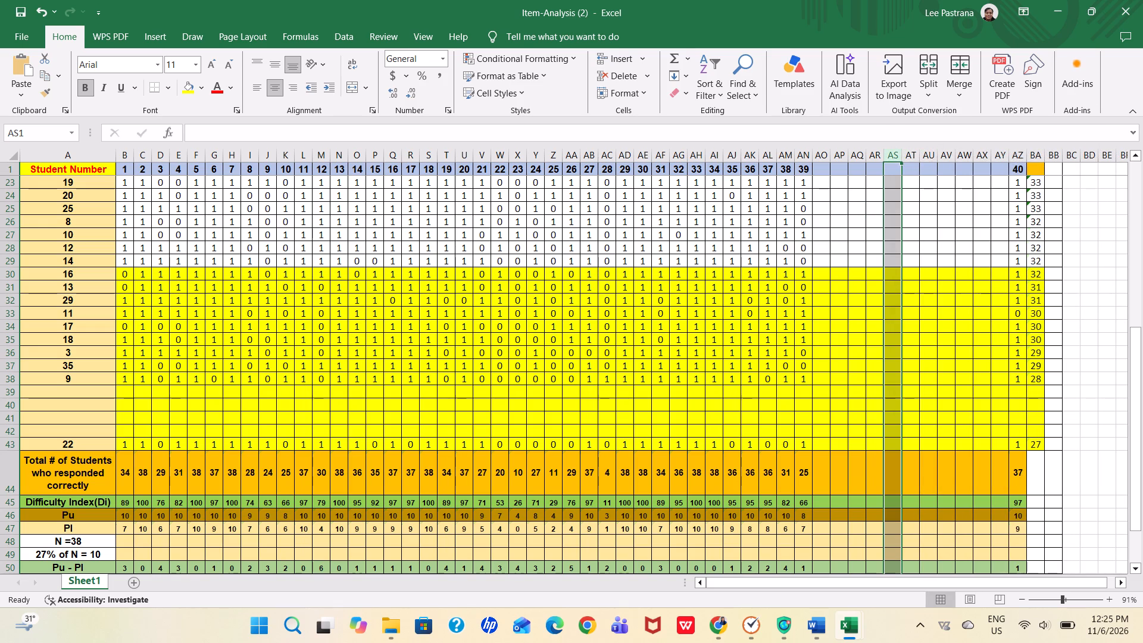
Number the first six blank item columns in header row 1, AO1 to AT1, from 40 to 45.
{"action": "left_click", "coordinate": [823, 170]}
{"action": "type", "text": "40"}
{"action": "key", "text": "Right"}
{"action": "type", "text": "41"}
{"action": "key", "text": "Right"}
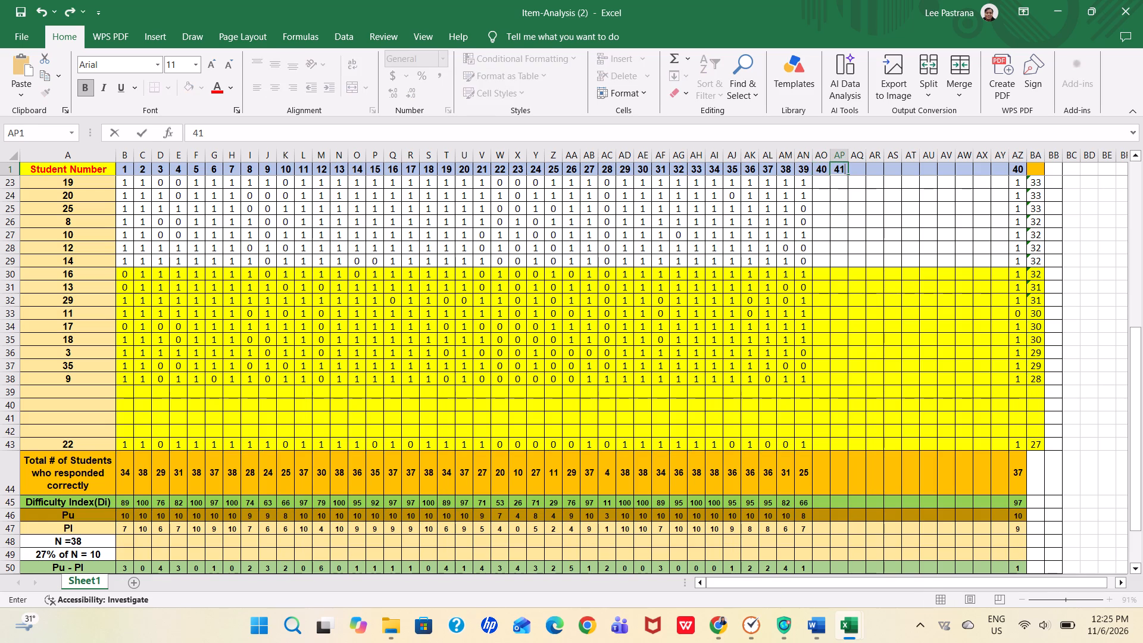
{"action": "type", "text": "42"}
{"action": "key", "text": "Right"}
{"action": "type", "text": "43"}
{"action": "key", "text": "Right"}
{"action": "type", "text": "44"}
{"action": "key", "text": "Right"}
{"action": "type", "text": "45"}
{"action": "key", "text": "Right"}
Number the remaining blank item columns in header row 1, AU1 to AY1, from 46 to 50.
{"action": "key", "text": "4"}
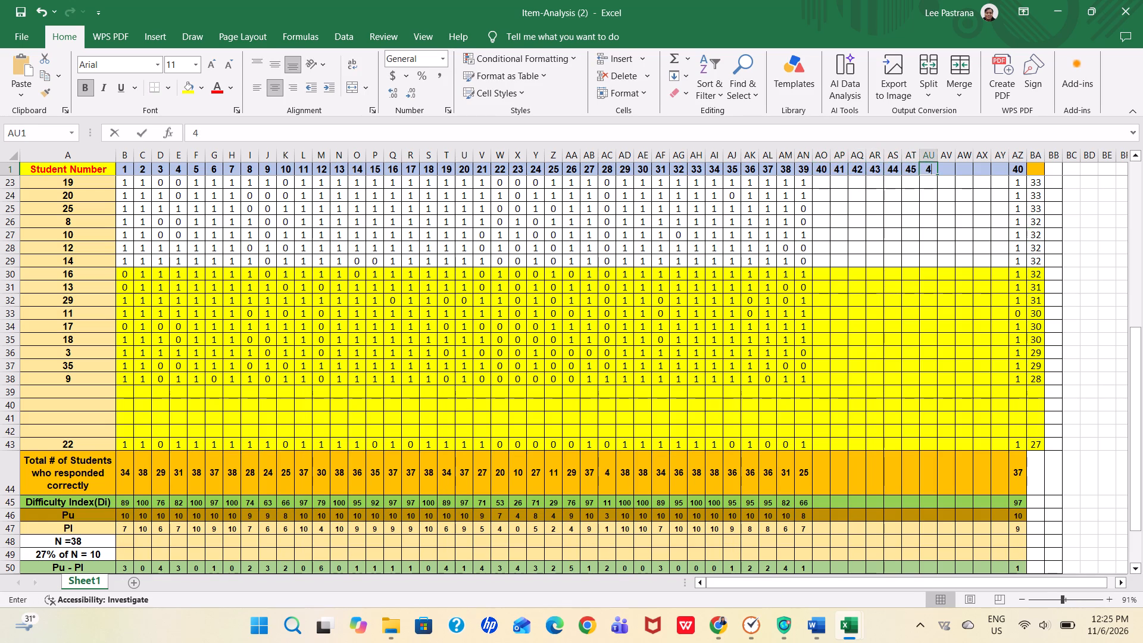
{"action": "key", "text": "Right"}
{"action": "key", "text": "Left"}
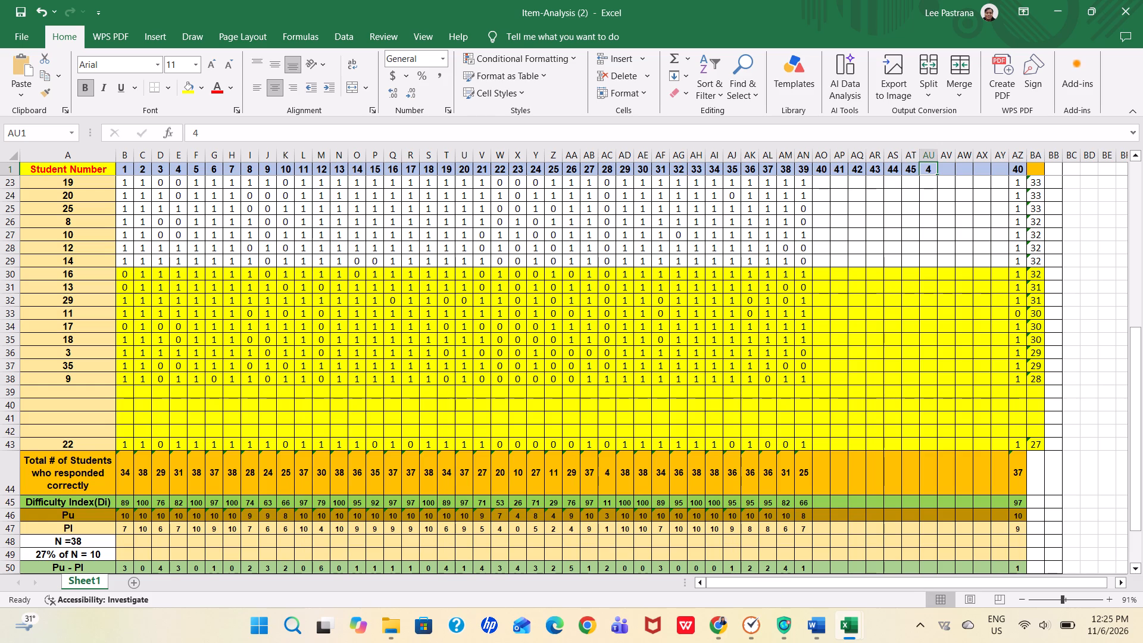
{"action": "key", "text": "6"}
{"action": "key", "text": "BackSpace"}
{"action": "type", "text": "46"}
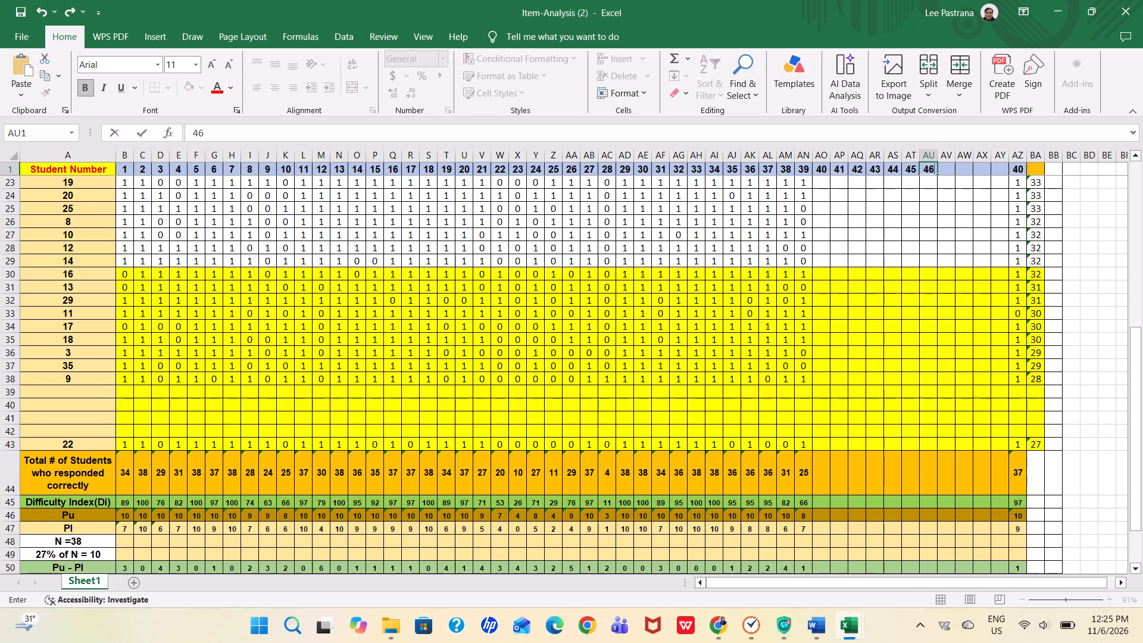
{"action": "key", "text": "Right"}
{"action": "type", "text": "47"}
{"action": "key", "text": "Right"}
{"action": "type", "text": "48"}
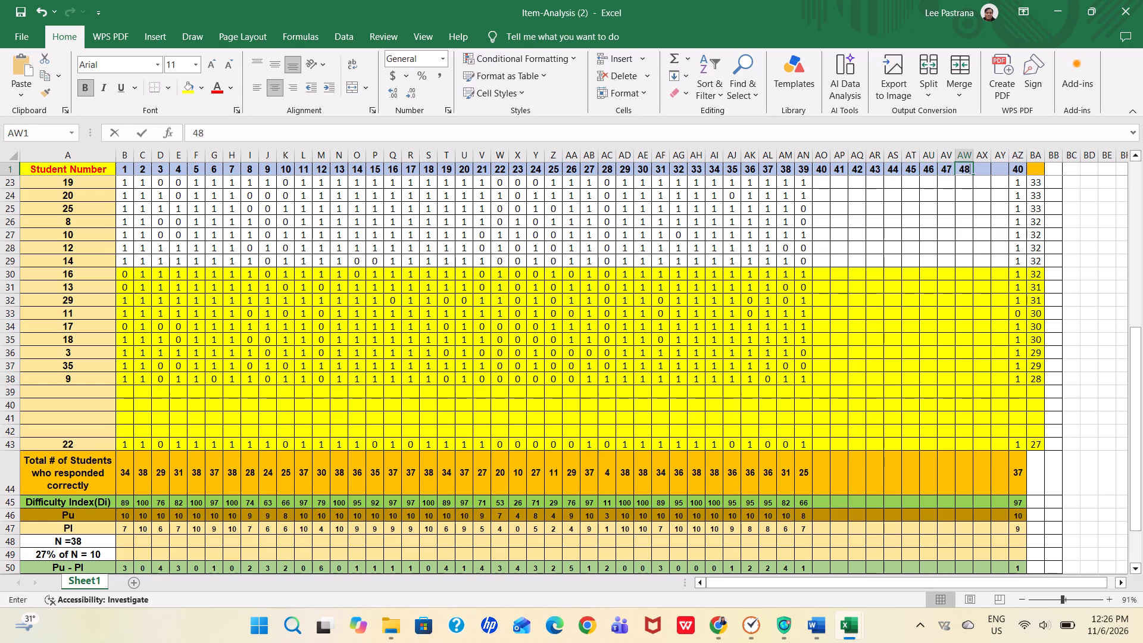
{"action": "key", "text": "Right"}
{"action": "type", "text": "49"}
{"action": "key", "text": "Right"}
{"action": "type", "text": "50"}
{"action": "key", "text": "Right"}
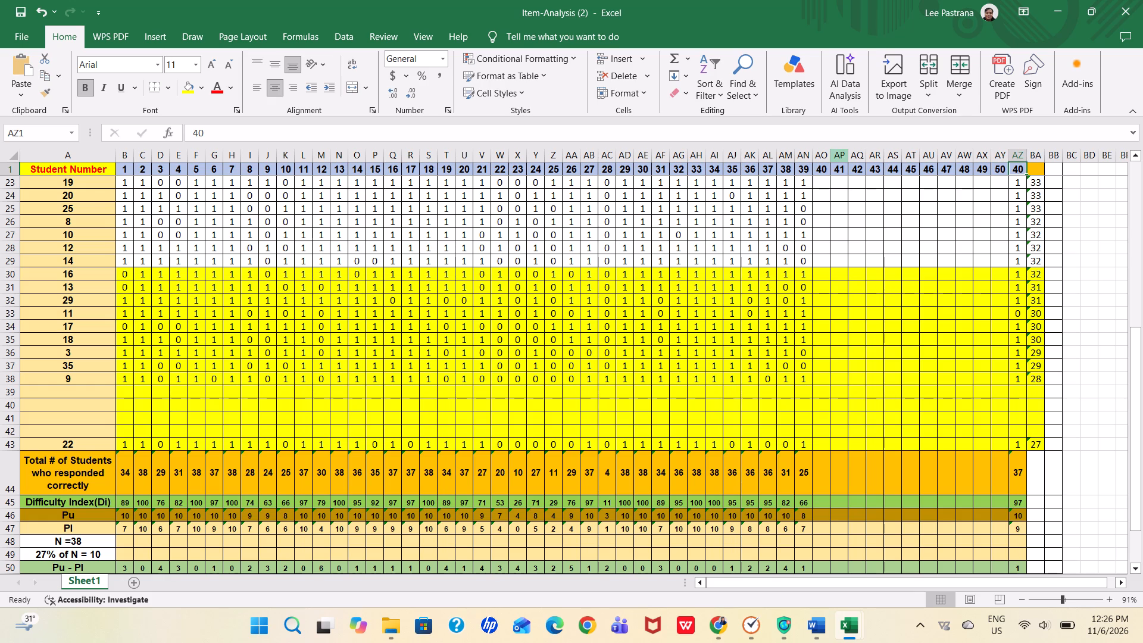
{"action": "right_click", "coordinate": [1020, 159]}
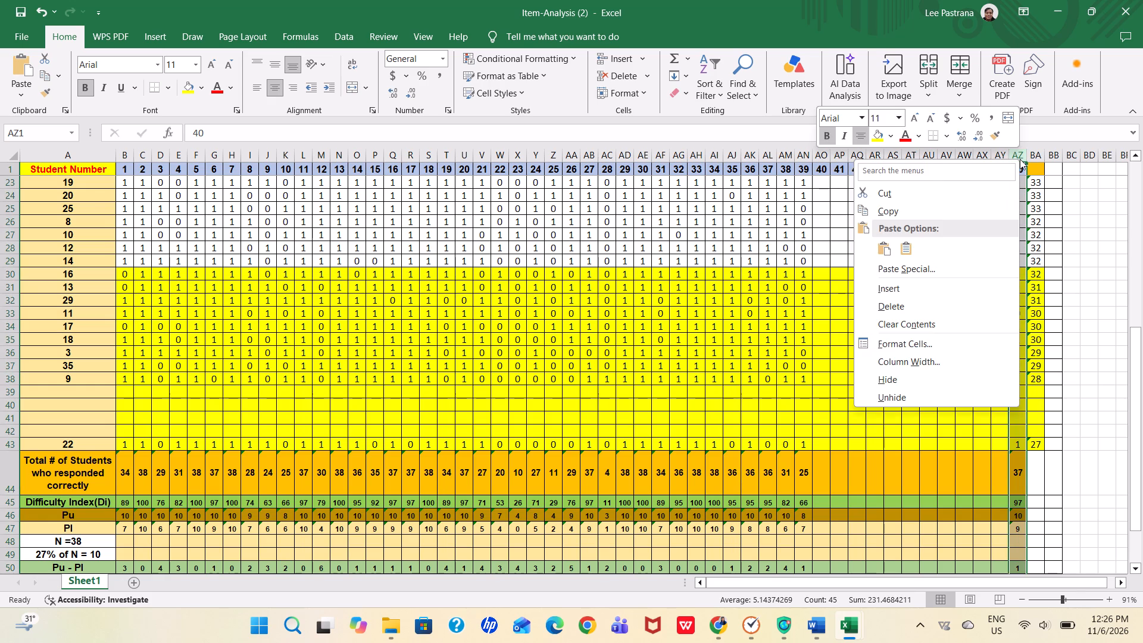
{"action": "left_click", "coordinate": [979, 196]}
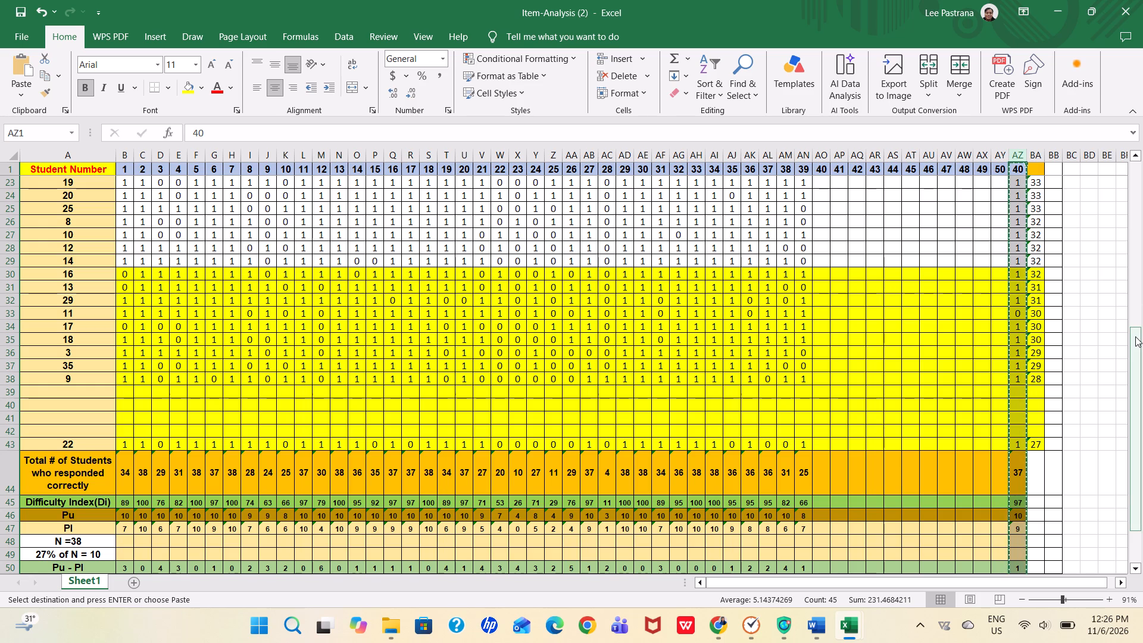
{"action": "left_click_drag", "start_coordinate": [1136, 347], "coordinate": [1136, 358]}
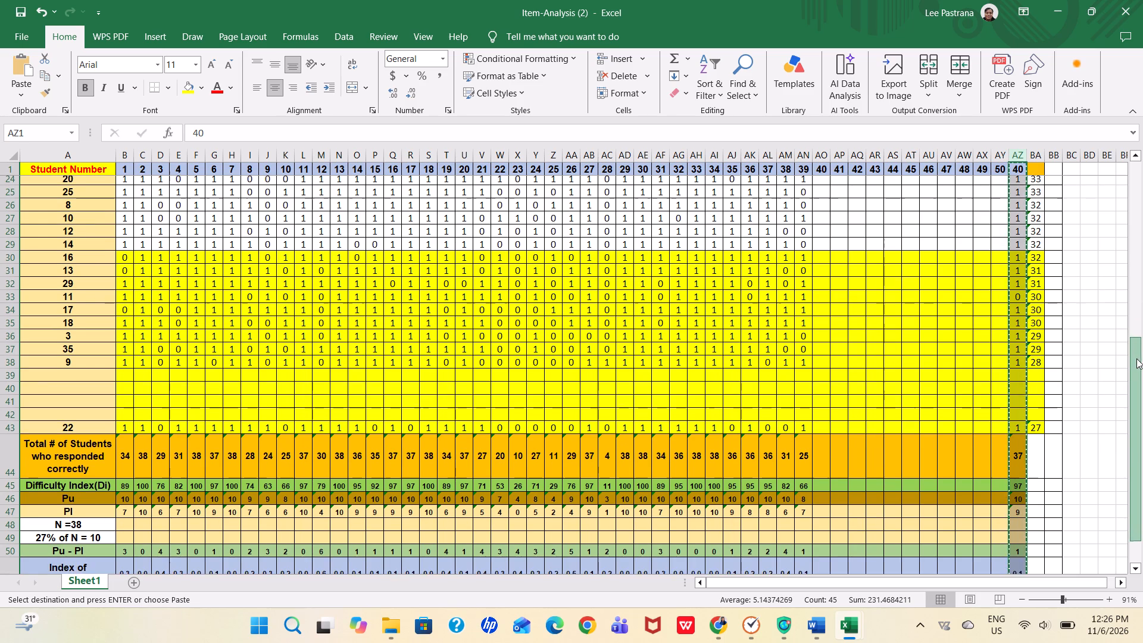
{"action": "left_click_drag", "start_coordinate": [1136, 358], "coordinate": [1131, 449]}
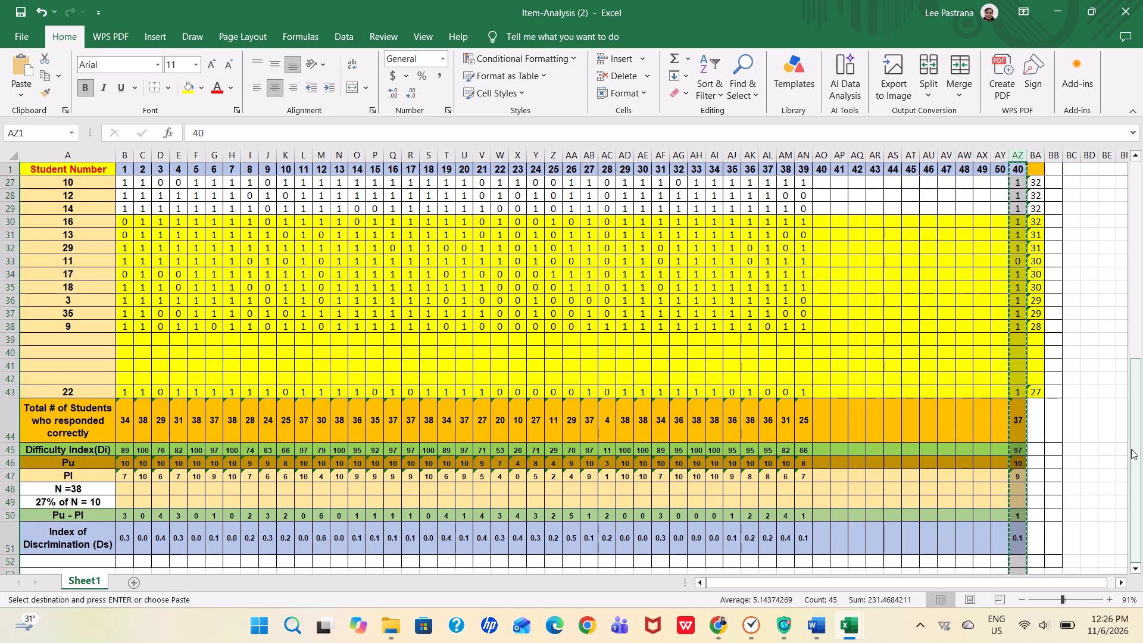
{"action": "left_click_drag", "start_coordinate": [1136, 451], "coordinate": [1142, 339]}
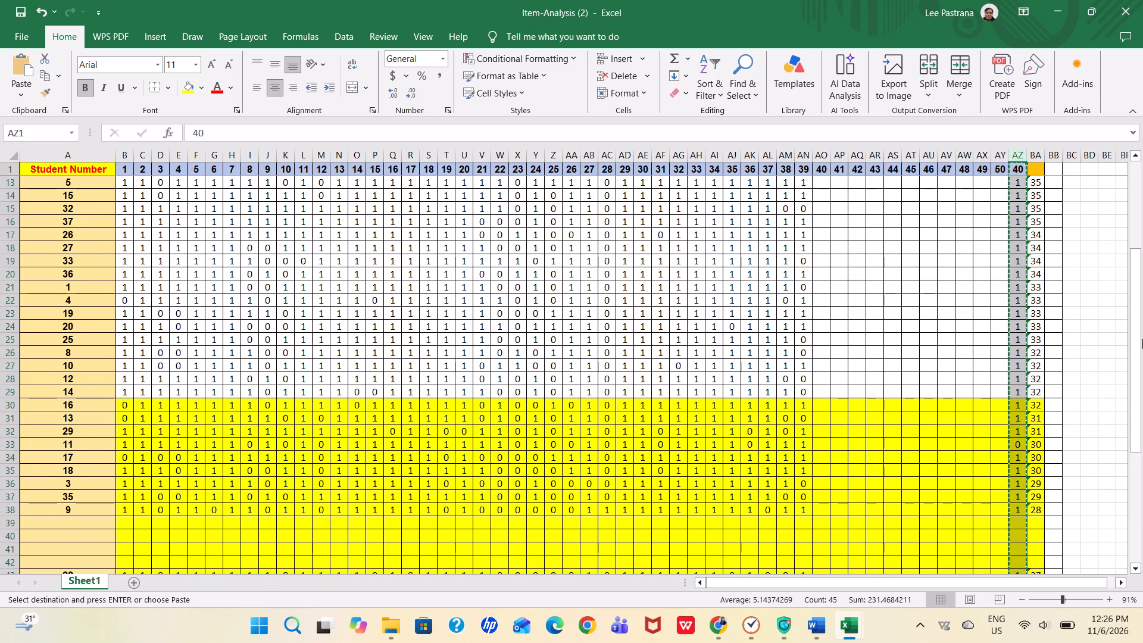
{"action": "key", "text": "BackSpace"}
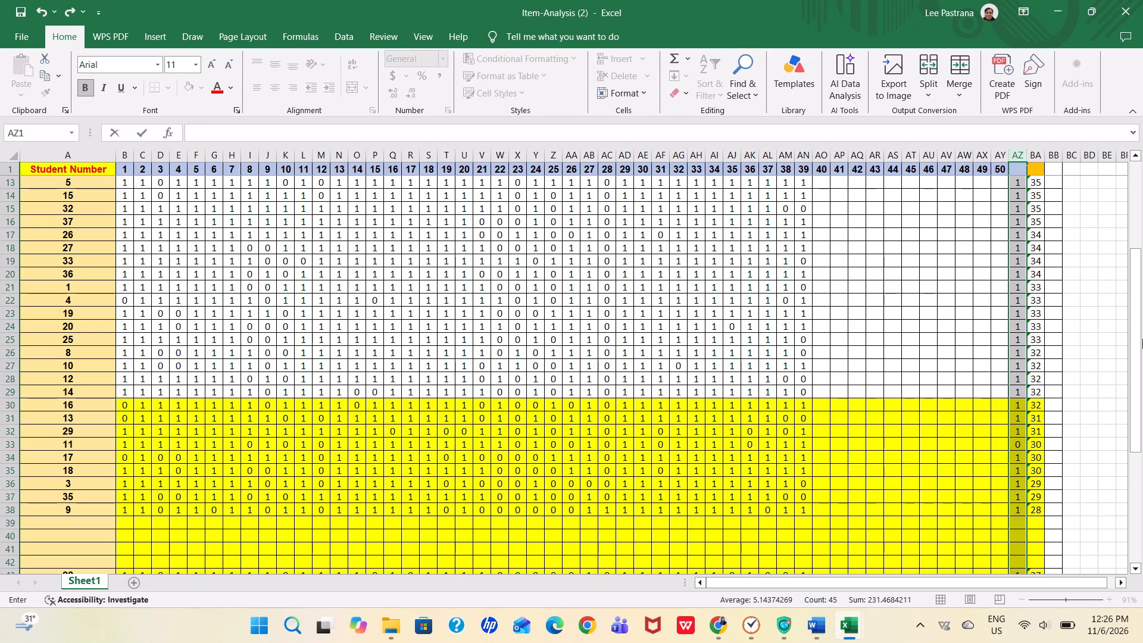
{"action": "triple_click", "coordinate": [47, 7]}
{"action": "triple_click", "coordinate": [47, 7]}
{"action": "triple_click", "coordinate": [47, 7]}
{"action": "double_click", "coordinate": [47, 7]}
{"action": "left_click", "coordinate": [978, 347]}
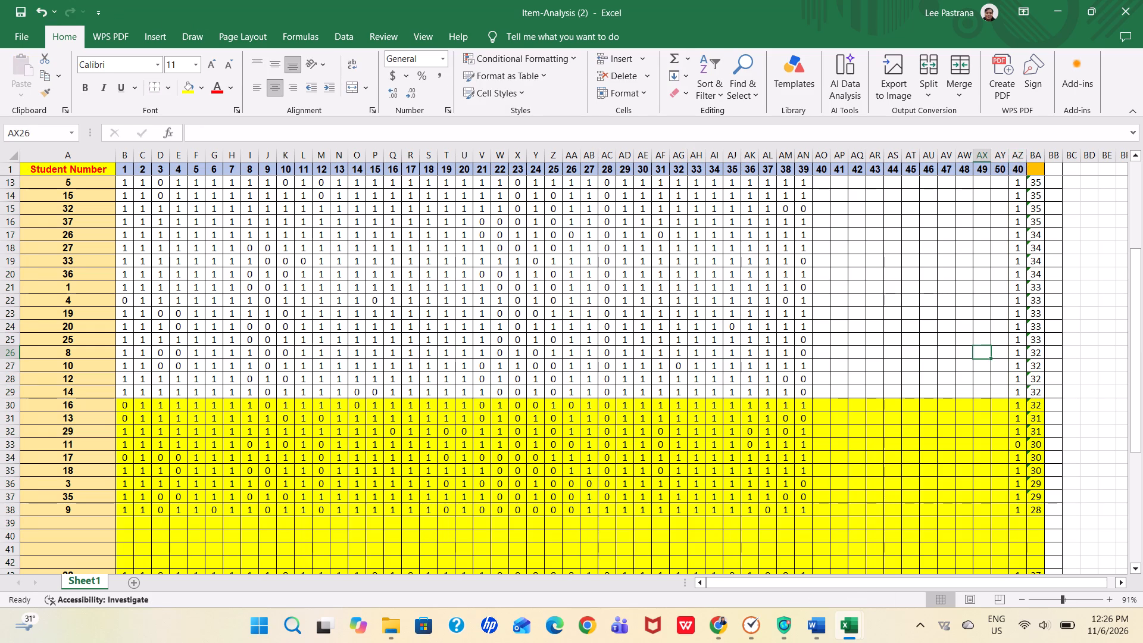
Undo the header numbering from 40 to 50 and one blank column insertion, keeping ten blank columns before the original item 40 column.
{"action": "left_click", "coordinate": [45, 6]}
{"action": "left_click", "coordinate": [45, 6]}
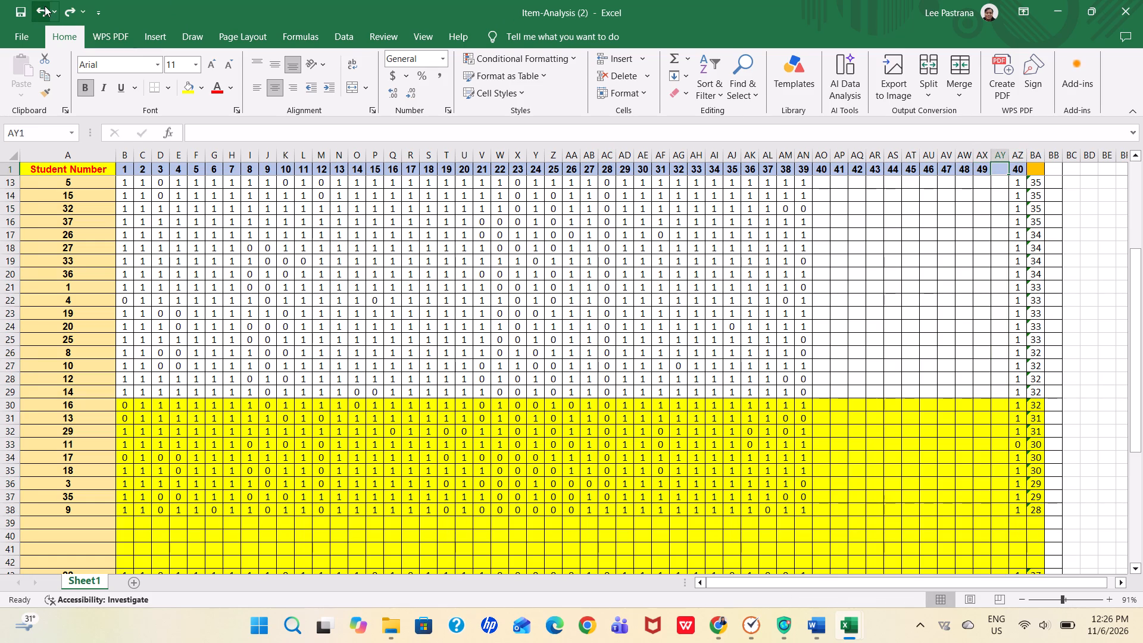
{"action": "left_click", "coordinate": [45, 6]}
{"action": "triple_click", "coordinate": [45, 6]}
{"action": "triple_click", "coordinate": [45, 6]}
{"action": "triple_click", "coordinate": [45, 6]}
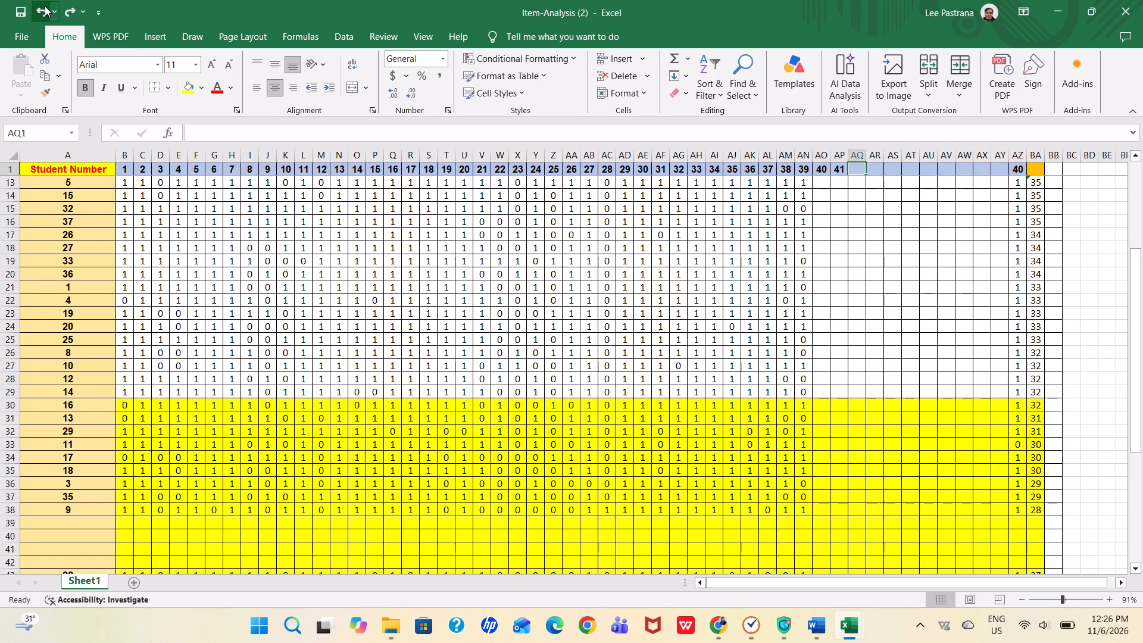
{"action": "triple_click", "coordinate": [45, 6]}
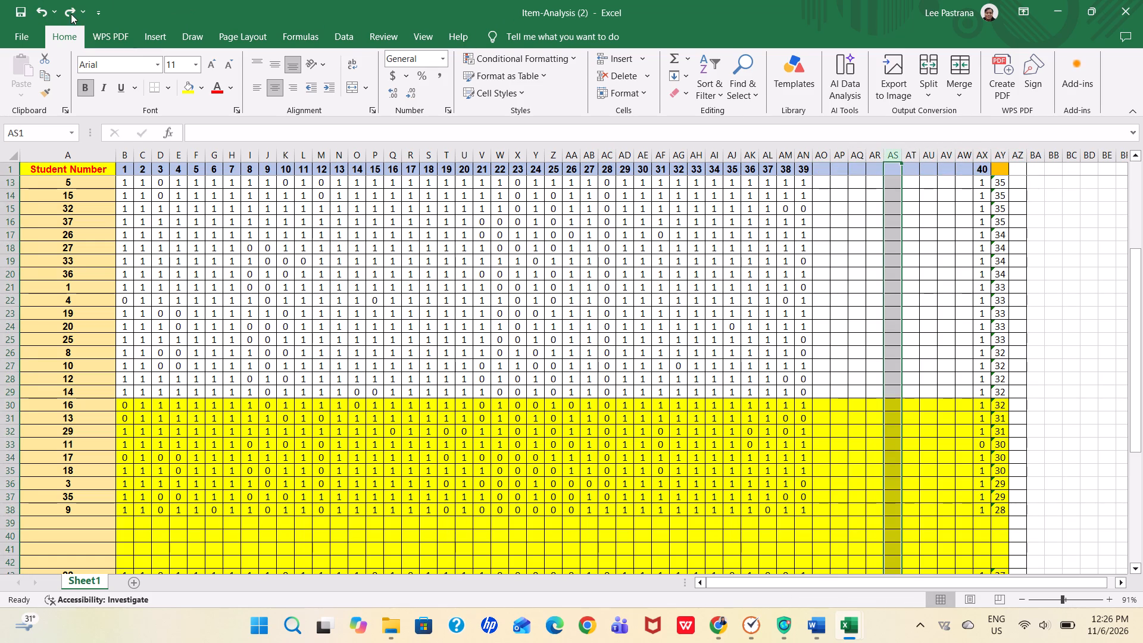
{"action": "left_click", "coordinate": [68, 13]}
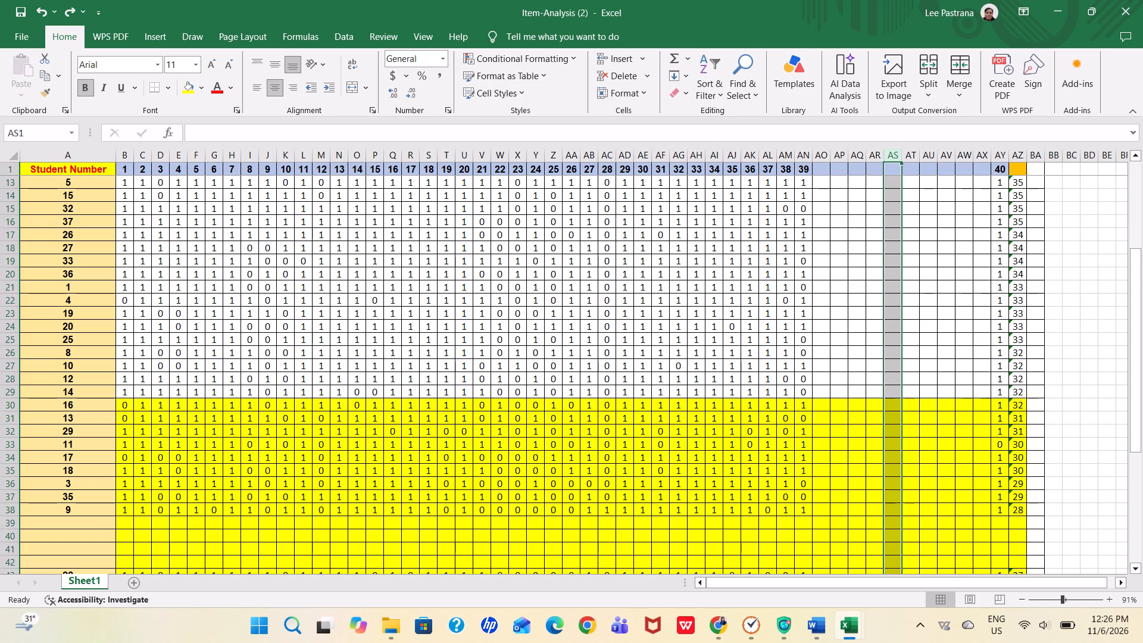
Number the first four blank item columns in header row 1, AO1 to AR1, from 40 to 43.
{"action": "left_click", "coordinate": [825, 173]}
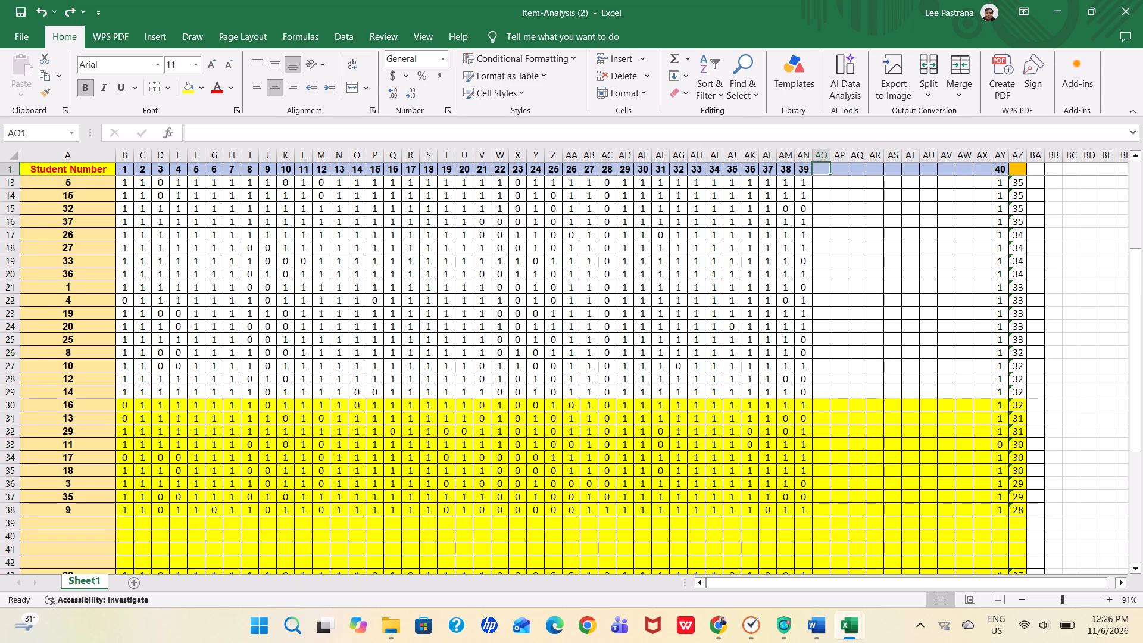
{"action": "type", "text": "40"}
{"action": "key", "text": "Return"}
{"action": "key", "text": "4"}
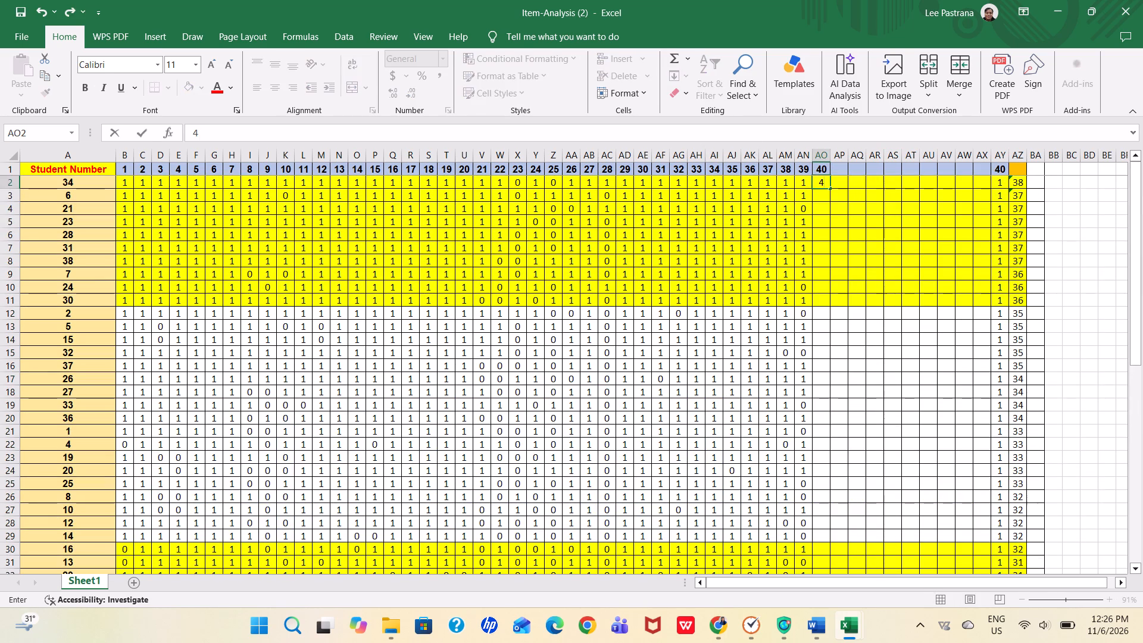
{"action": "key", "text": "BackSpace"}
{"action": "key", "text": "Up"}
{"action": "key", "text": "Right"}
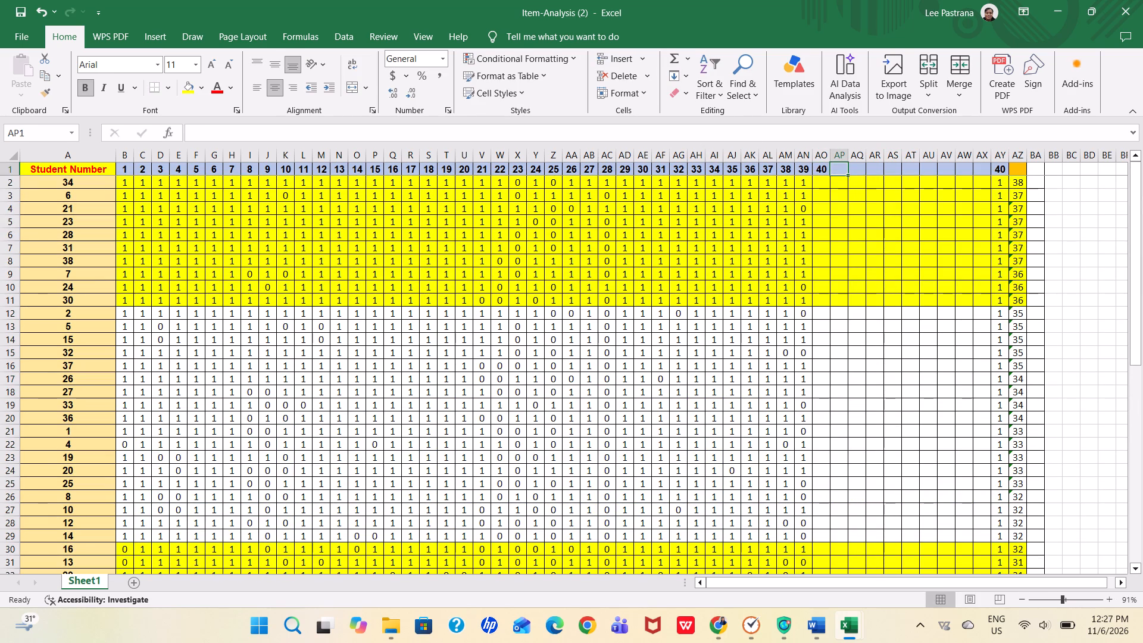
{"action": "type", "text": "42"}
{"action": "key", "text": "BackSpace"}
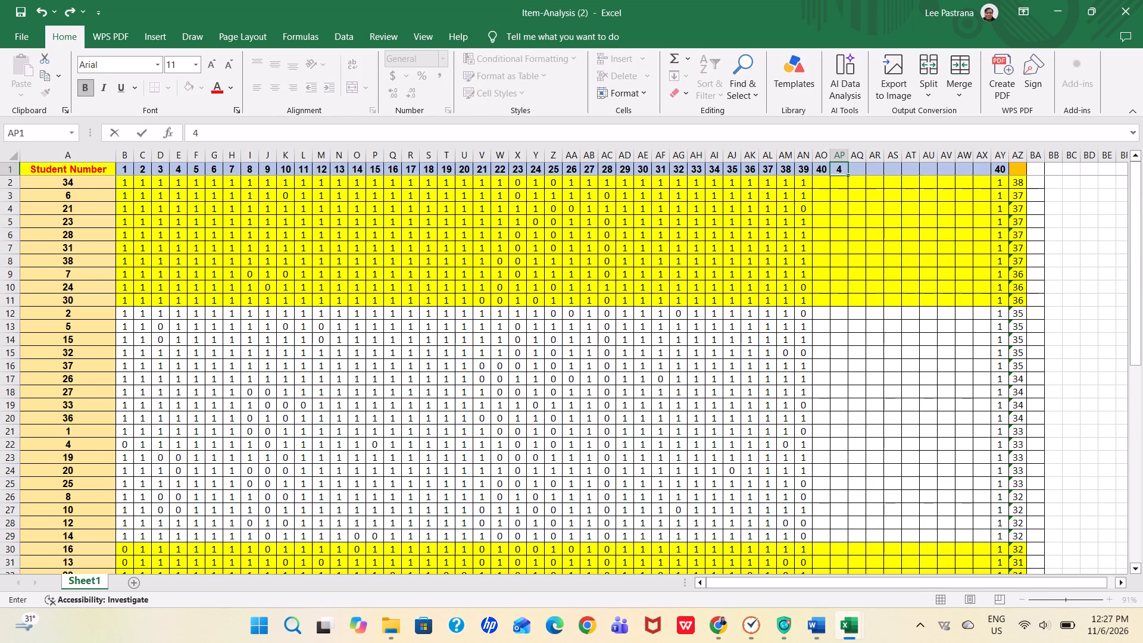
{"action": "key", "text": "1"}
{"action": "key", "text": "Right"}
{"action": "type", "text": "42"}
{"action": "key", "text": "Right"}
{"action": "type", "text": "43"}
{"action": "key", "text": "Right"}
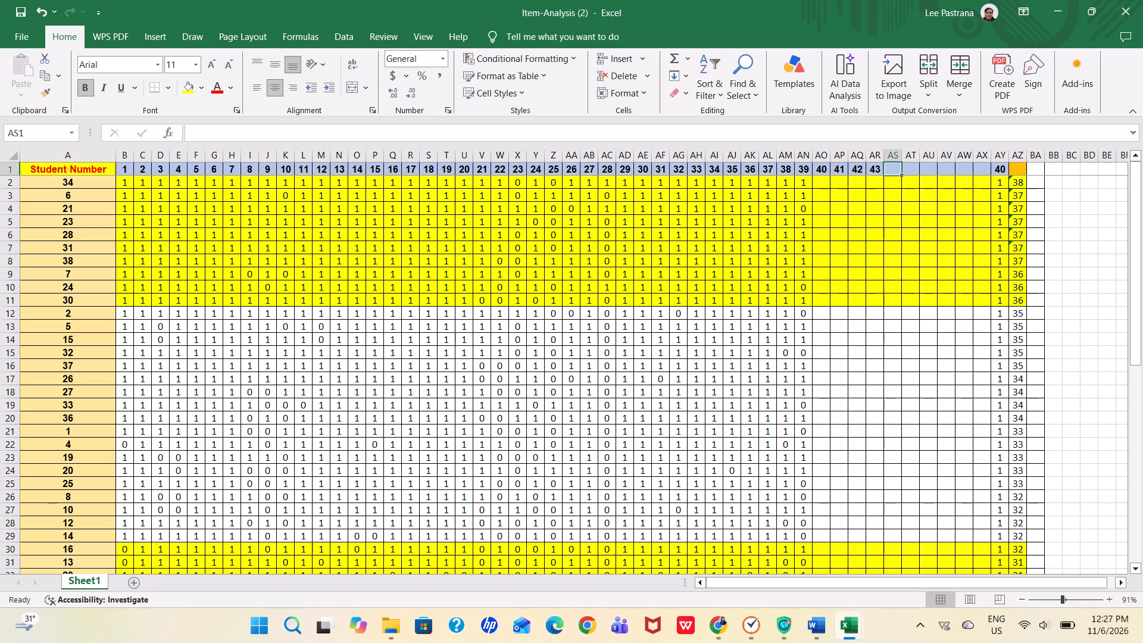
Fill header cells AS1 to AY1 with 44, 45, 46, 47, 47, 49 and 50, overwriting the original item 40 header.
{"action": "type", "text": "44"}
{"action": "key", "text": "Right"}
{"action": "type", "text": "45"}
{"action": "key", "text": "Right"}
{"action": "type", "text": "46"}
{"action": "key", "text": "Right"}
{"action": "type", "text": "47"}
{"action": "key", "text": "Right"}
{"action": "type", "text": "47"}
{"action": "key", "text": "Right"}
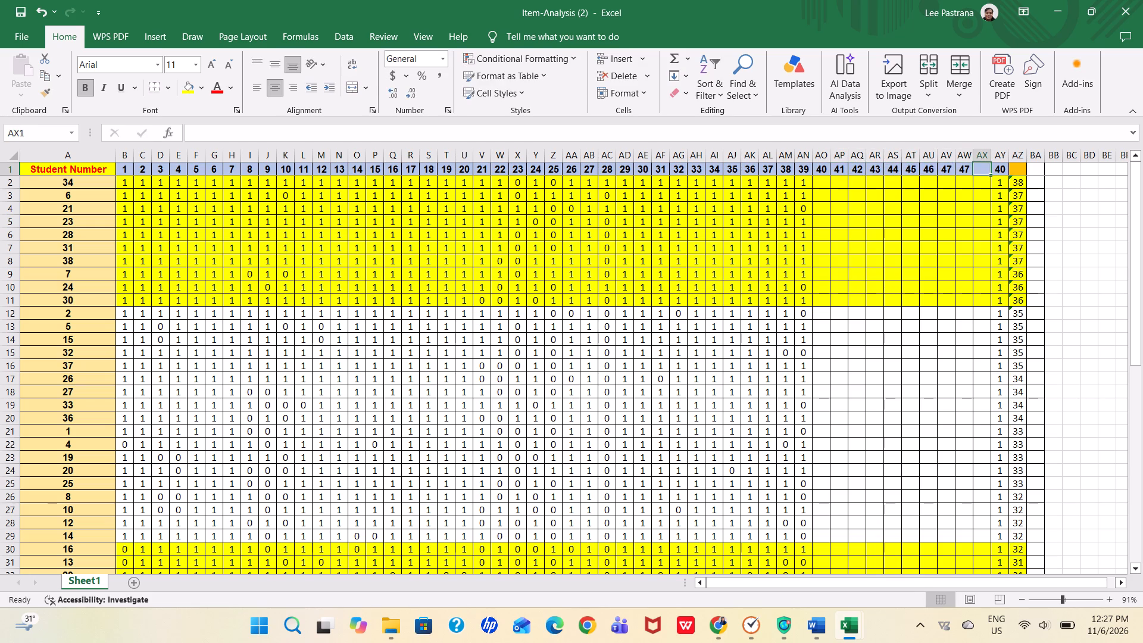
{"action": "type", "text": "49"}
{"action": "key", "text": "Right"}
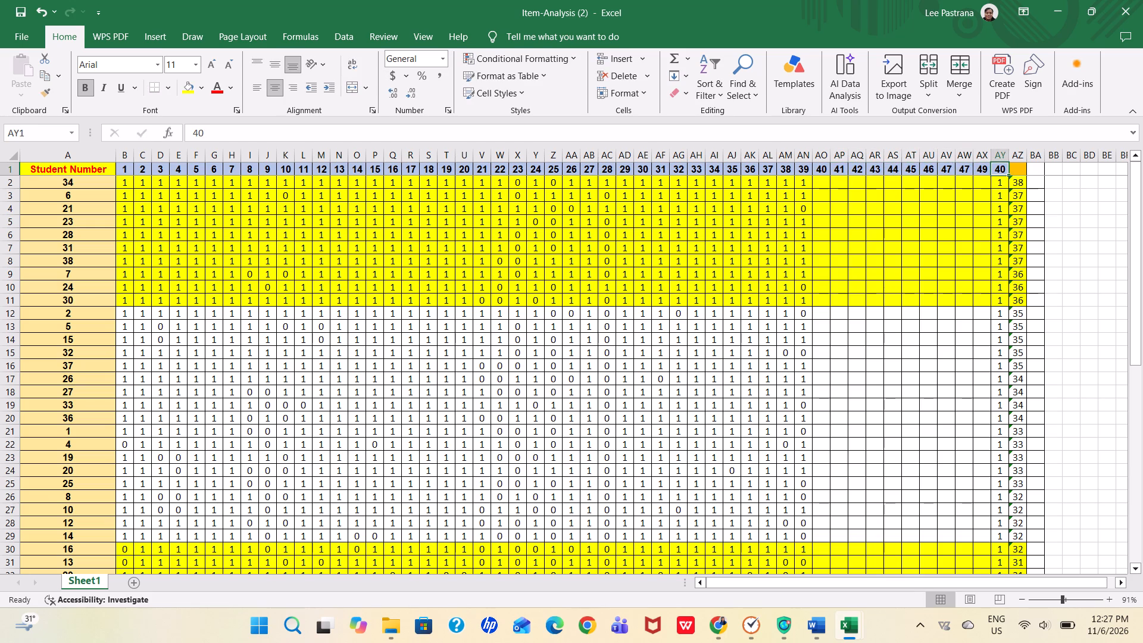
{"action": "type", "text": "50"}
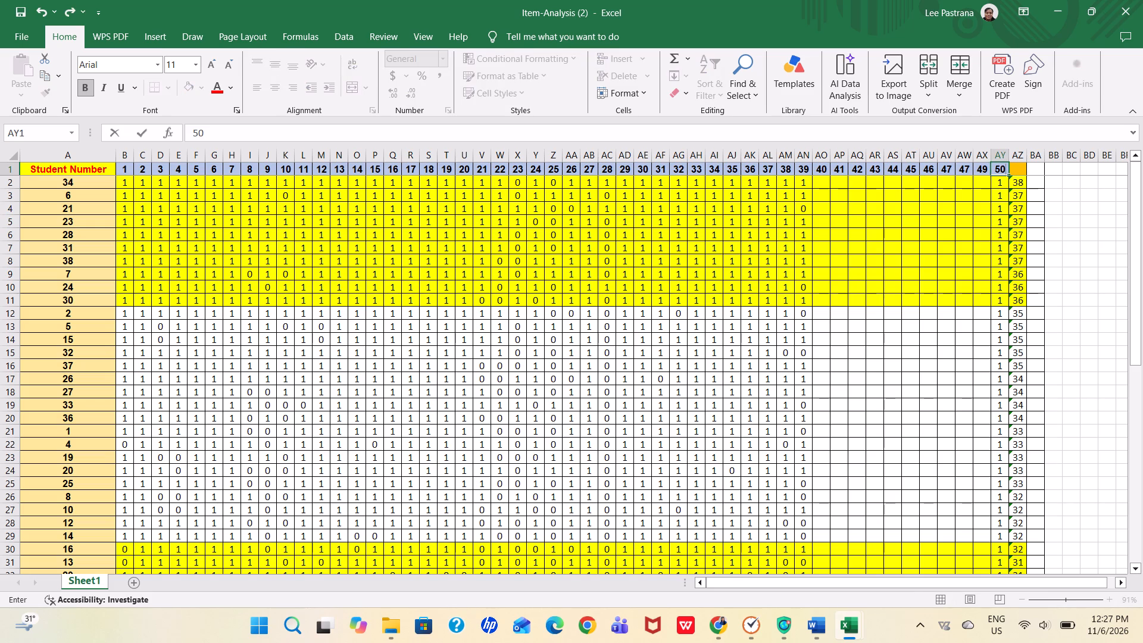
Switch to Item-Analysis (1) and copy the student numbers in A2:A44.
{"action": "left_click_drag", "start_coordinate": [1135, 270], "coordinate": [1123, 432]}
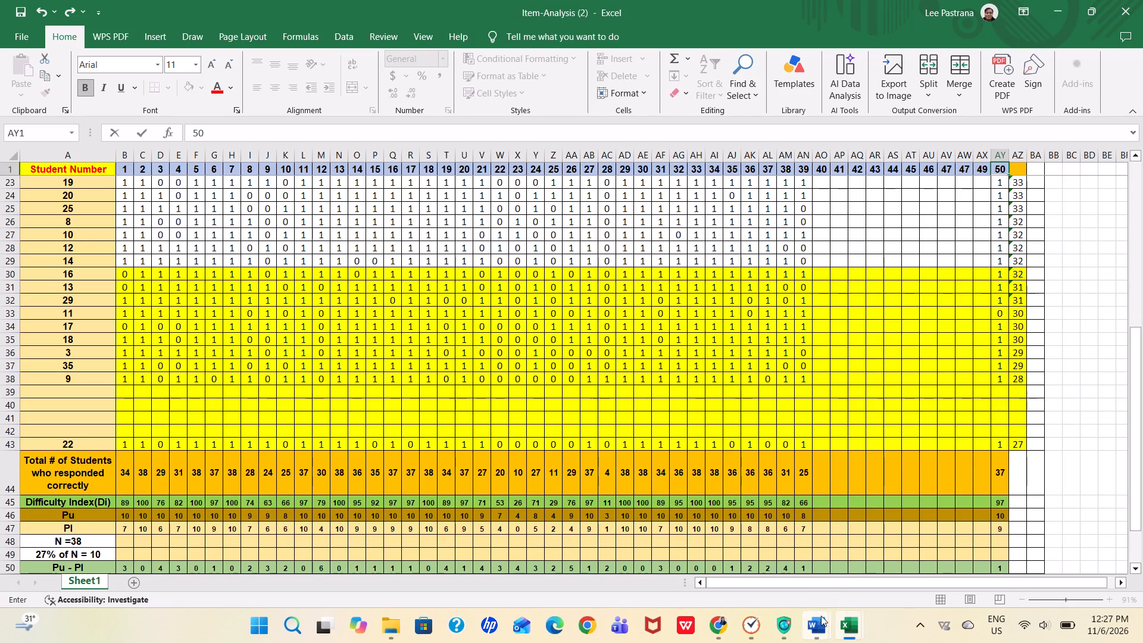
{"action": "left_click", "coordinate": [810, 586]}
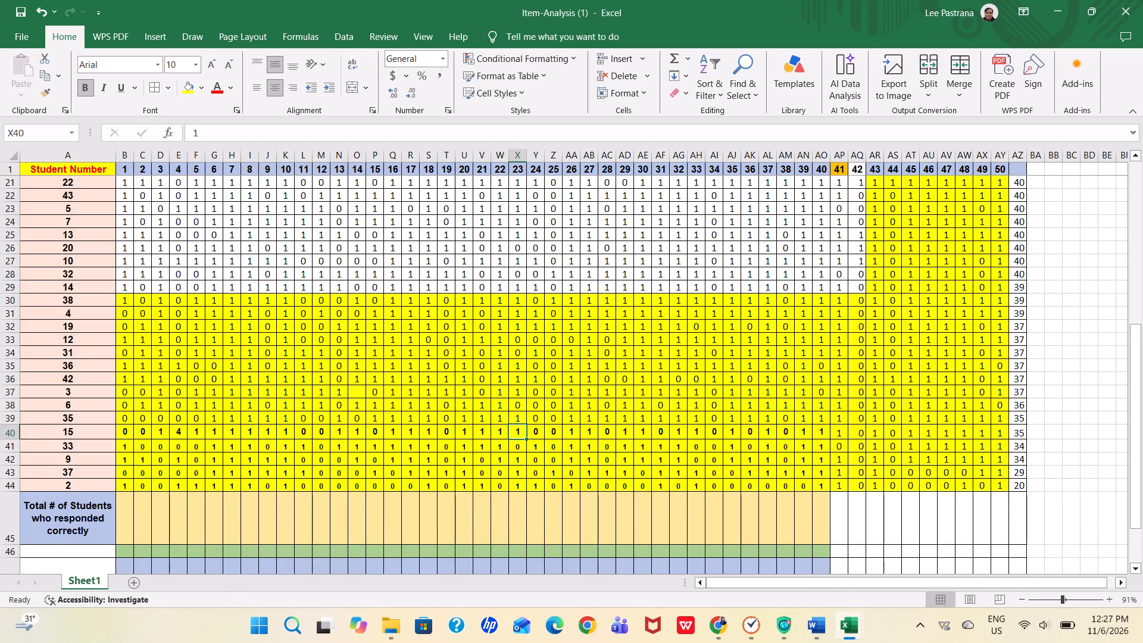
{"action": "left_click_drag", "start_coordinate": [72, 488], "coordinate": [72, 476]}
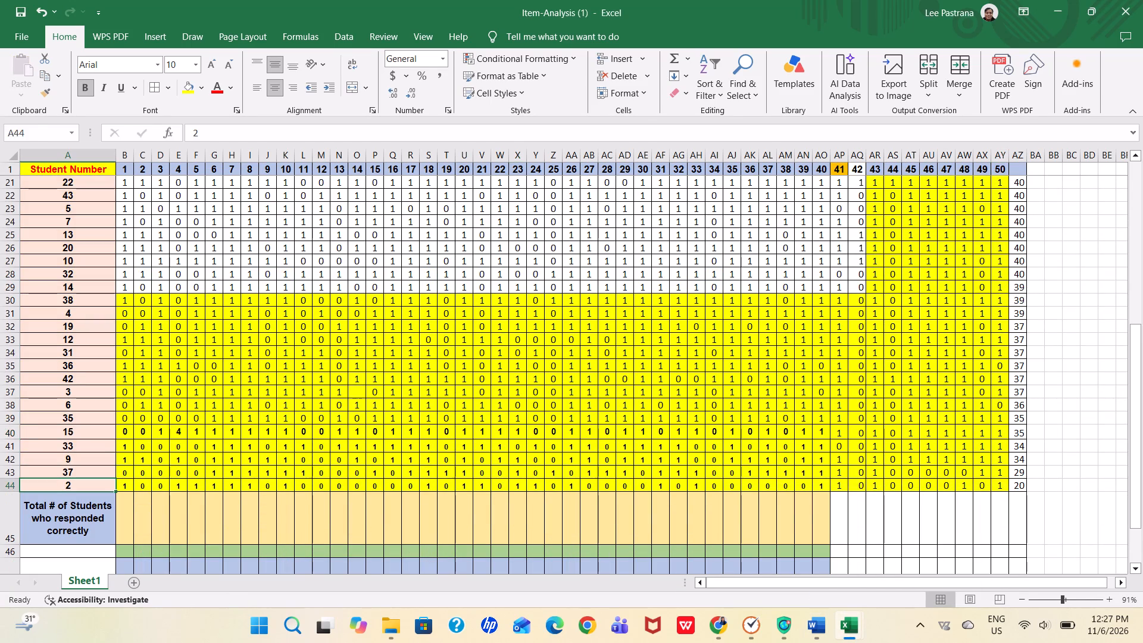
{"action": "left_click_drag", "start_coordinate": [72, 476], "coordinate": [61, 355]}
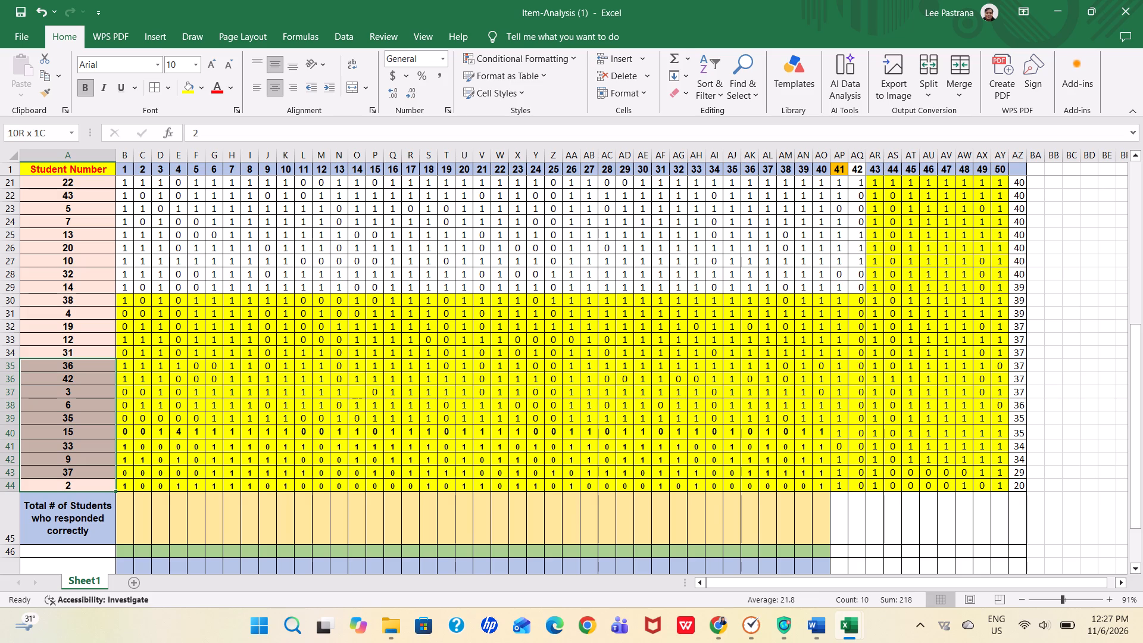
{"action": "left_click_drag", "start_coordinate": [61, 355], "coordinate": [73, 151]}
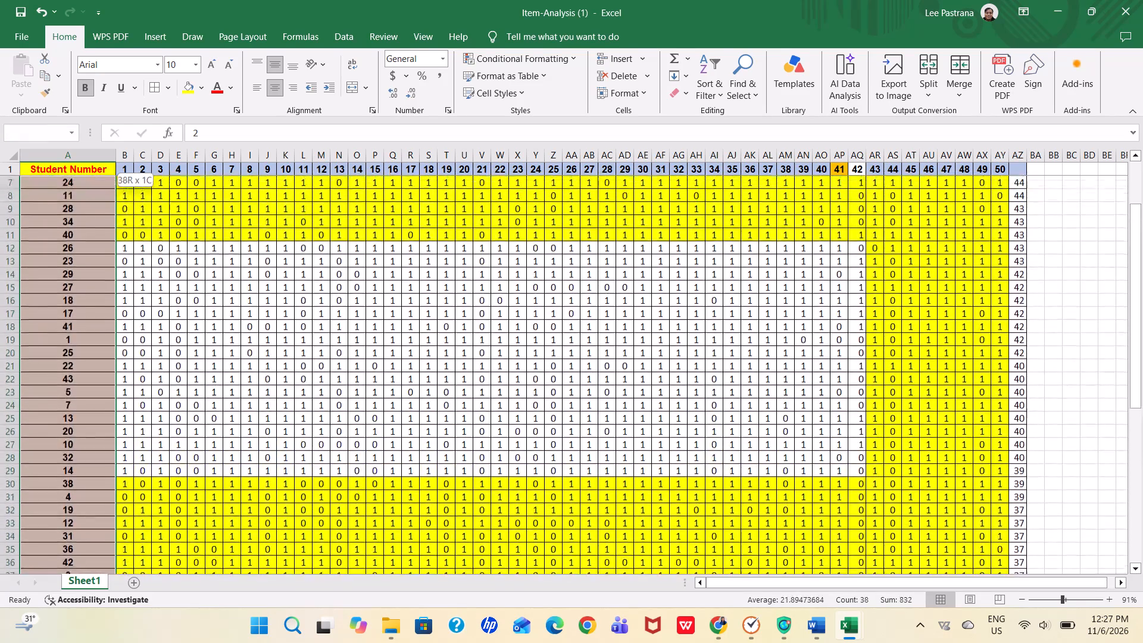
{"action": "left_click_drag", "start_coordinate": [73, 151], "coordinate": [66, 187]}
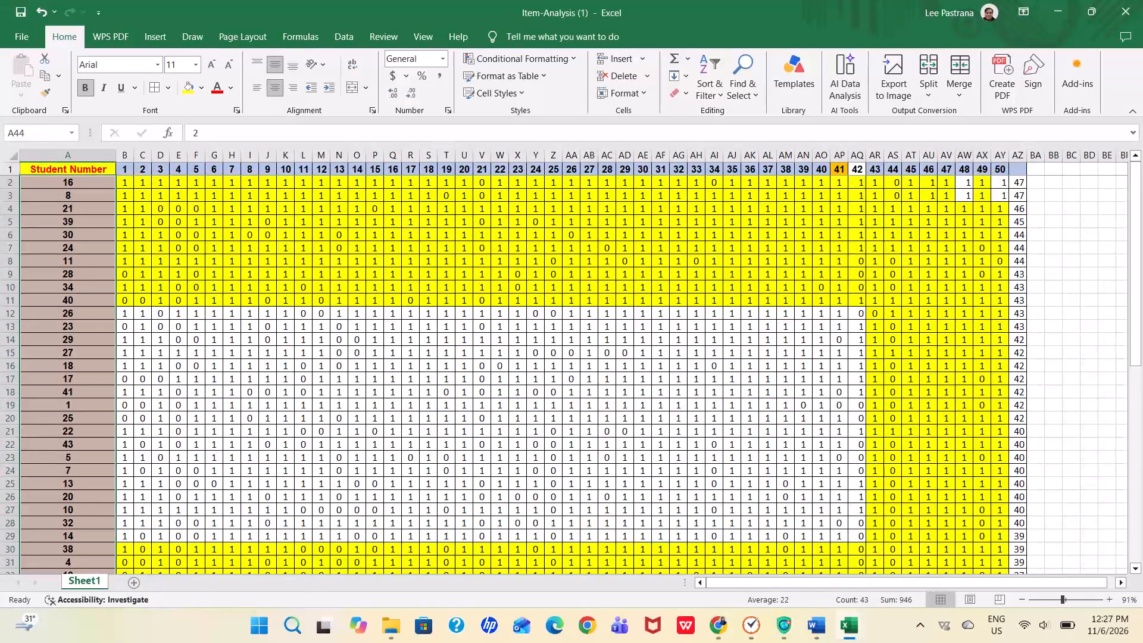
{"action": "key", "text": "ctrl+c"}
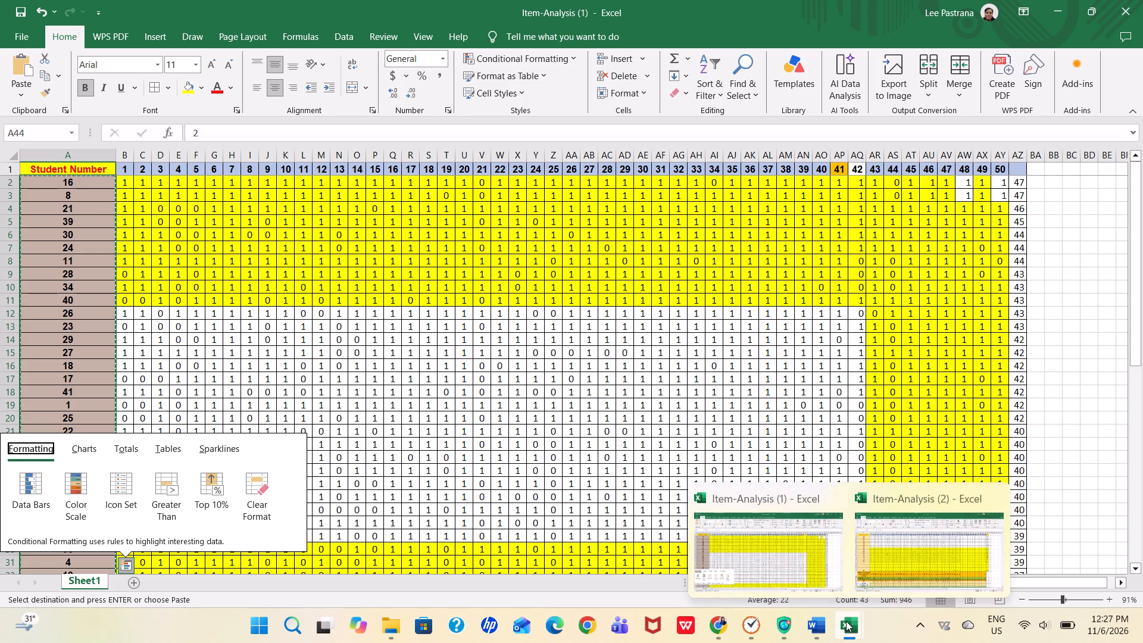
Paste the copied student numbers over the Student Number column in Item-Analysis (2), starting at A2 and replacing the existing data.
{"action": "left_click", "coordinate": [877, 583]}
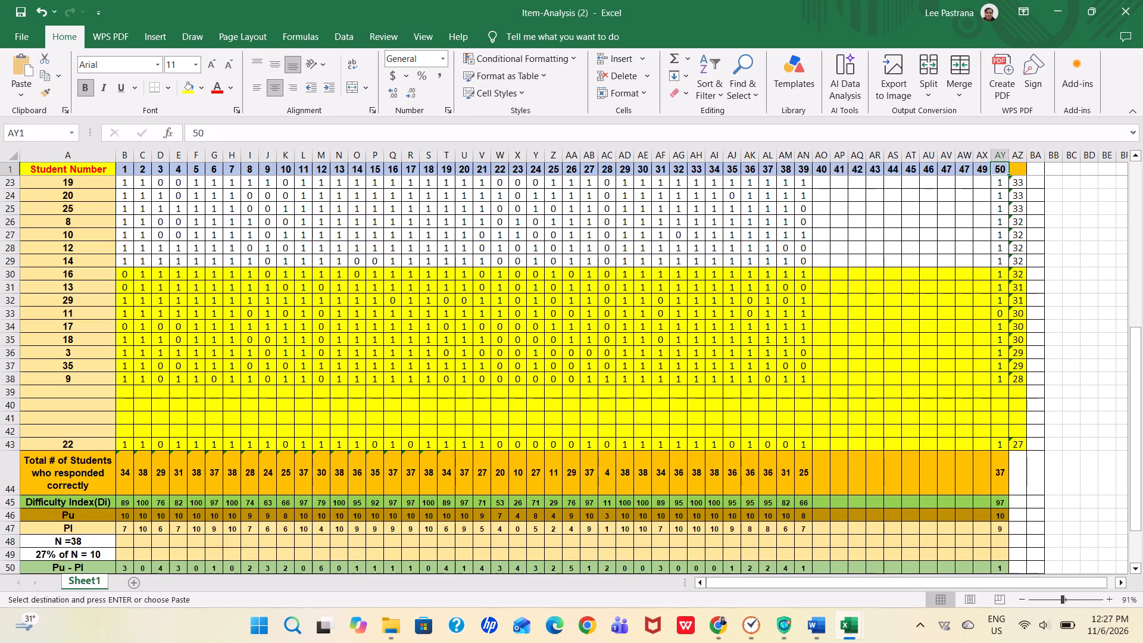
{"action": "left_click_drag", "start_coordinate": [100, 448], "coordinate": [62, 144]}
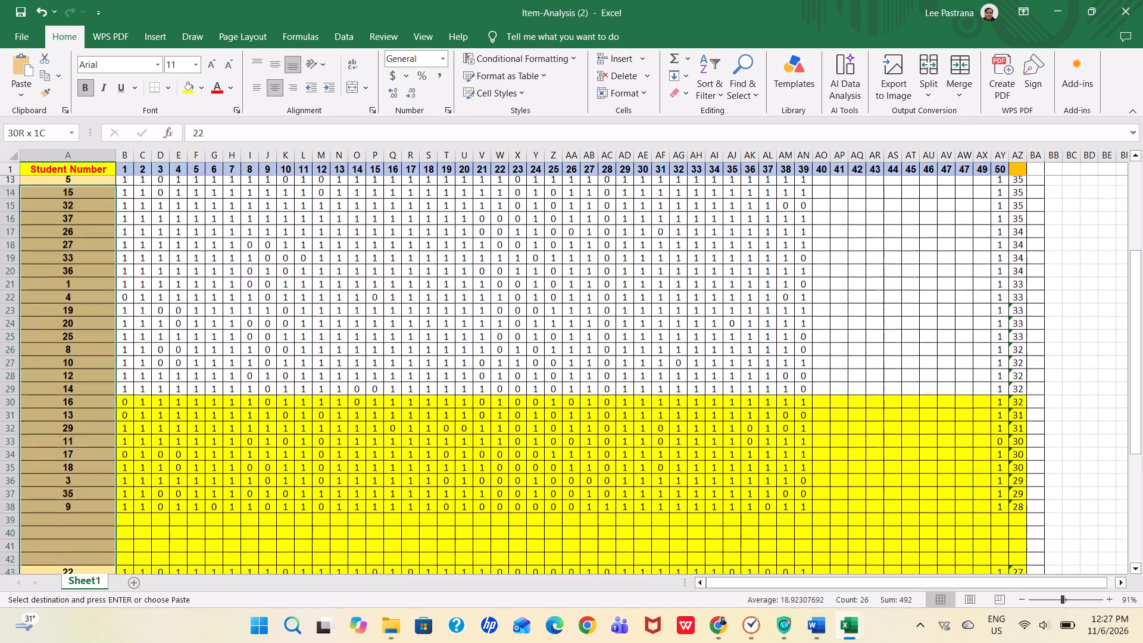
{"action": "left_click_drag", "start_coordinate": [62, 144], "coordinate": [59, 183]}
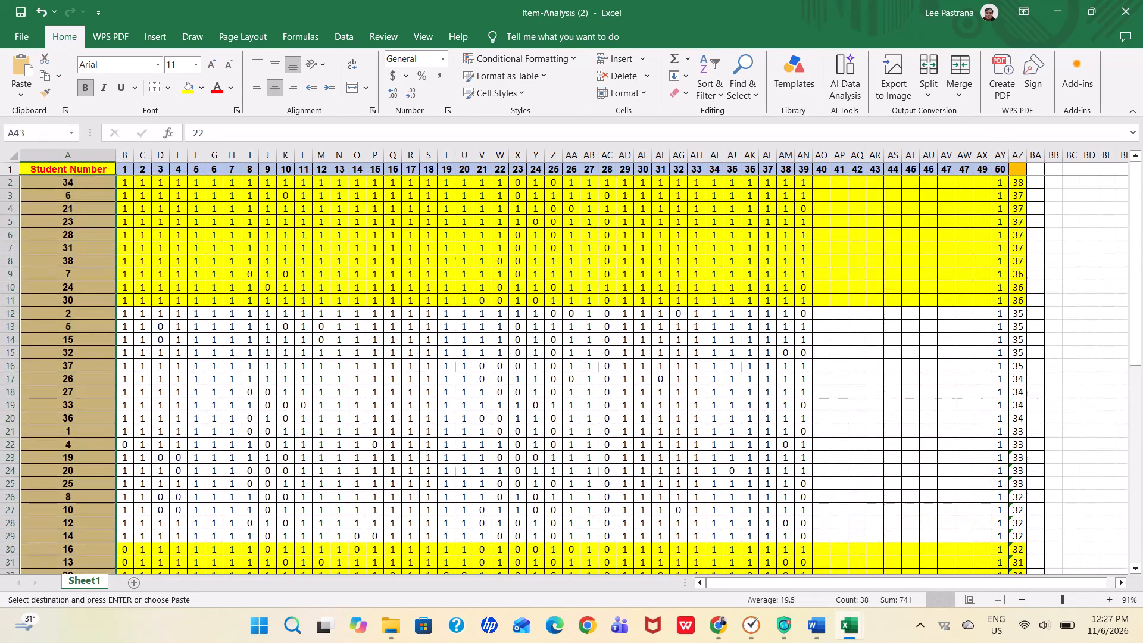
{"action": "key", "text": "ctrl+v"}
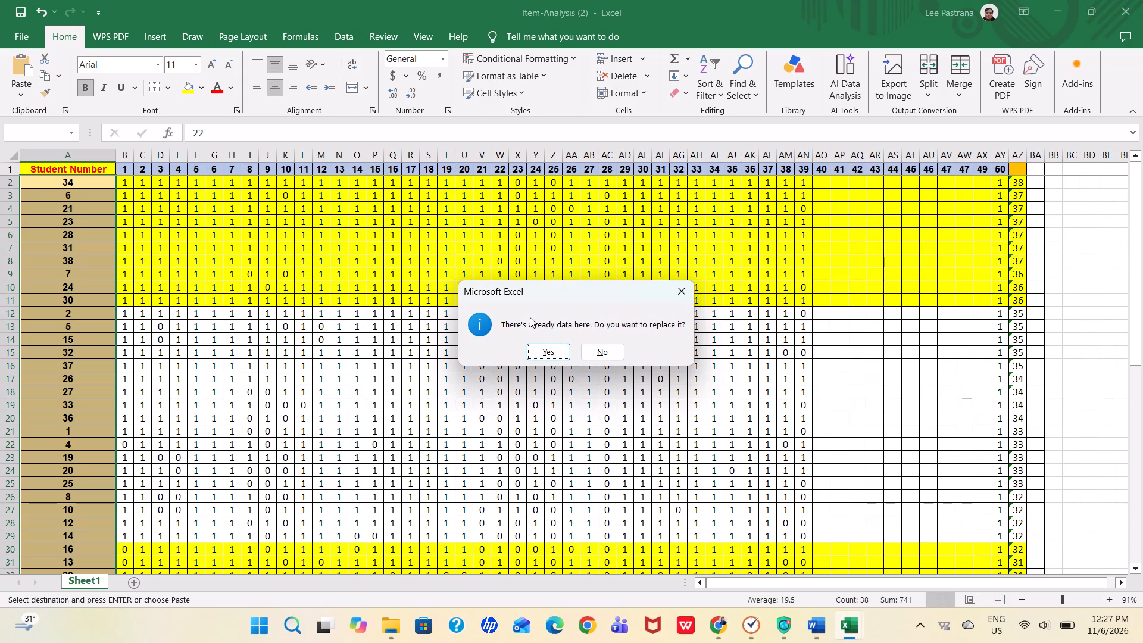
{"action": "left_click", "coordinate": [563, 345]}
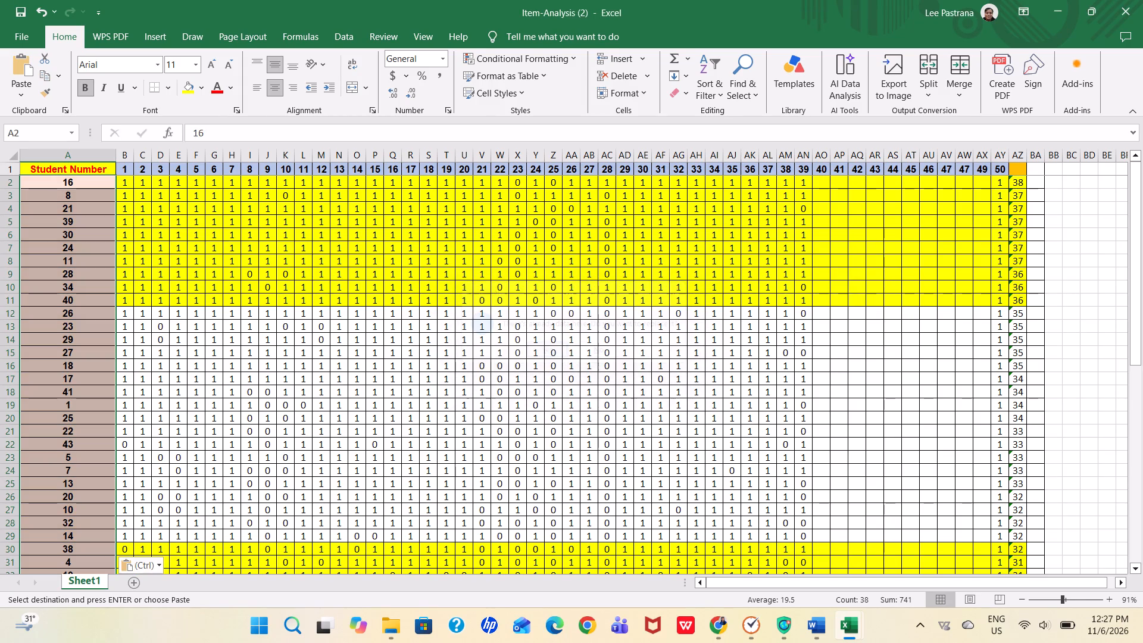
Check the pasted student numbers against the student rows and summary rows, down to the Difficulty Index area.
{"action": "left_click", "coordinate": [772, 339]}
{"action": "left_click_drag", "start_coordinate": [1142, 275], "coordinate": [1128, 370]}
{"action": "left_click_drag", "start_coordinate": [1141, 335], "coordinate": [1136, 482]}
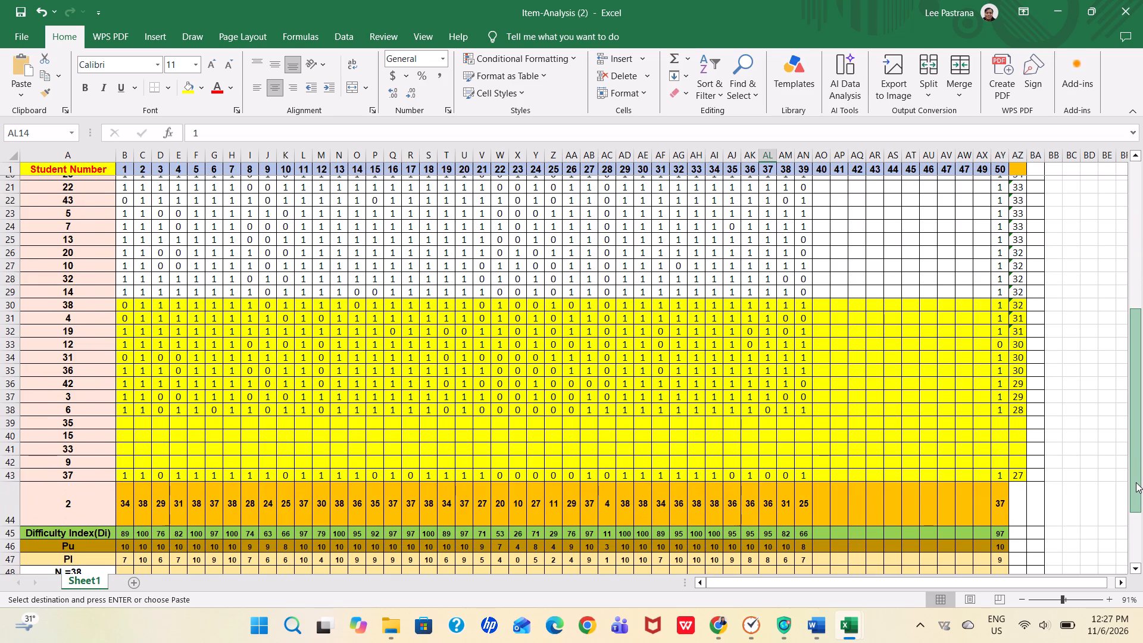
{"action": "left_click_drag", "start_coordinate": [1136, 482], "coordinate": [1136, 481]}
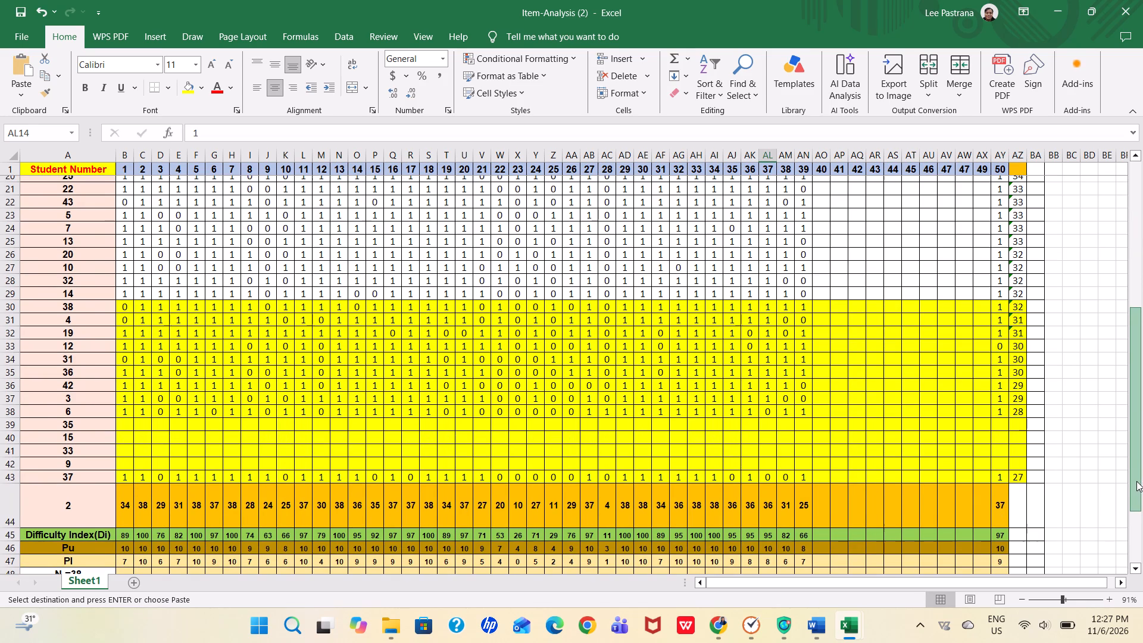
{"action": "left_click_drag", "start_coordinate": [1136, 481], "coordinate": [1136, 485]}
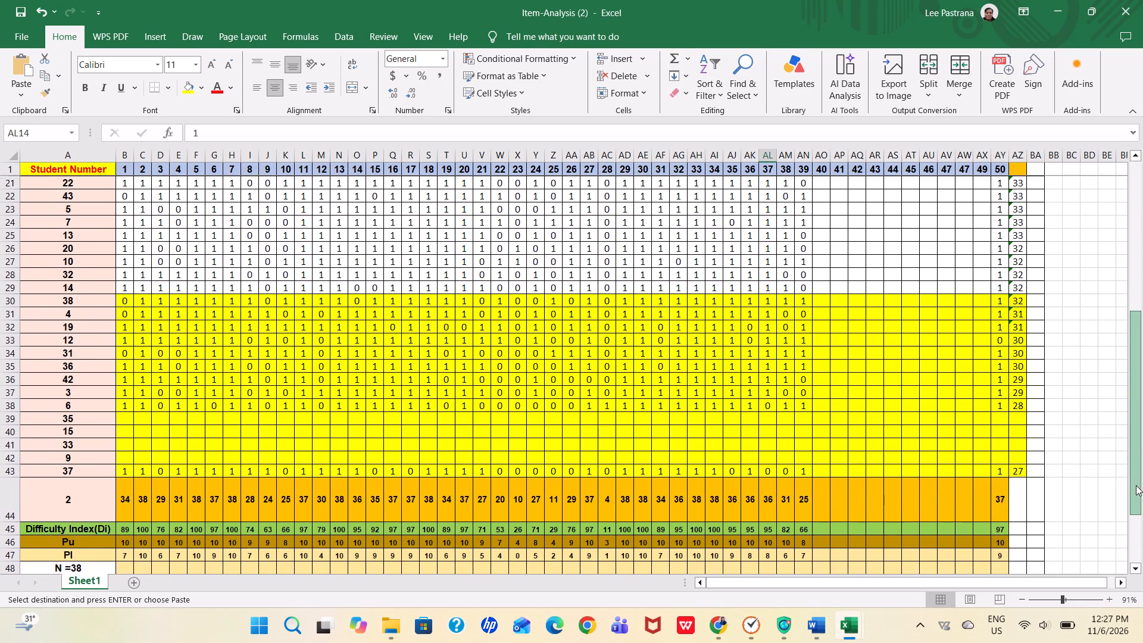
{"action": "left_click_drag", "start_coordinate": [1136, 485], "coordinate": [1135, 486]}
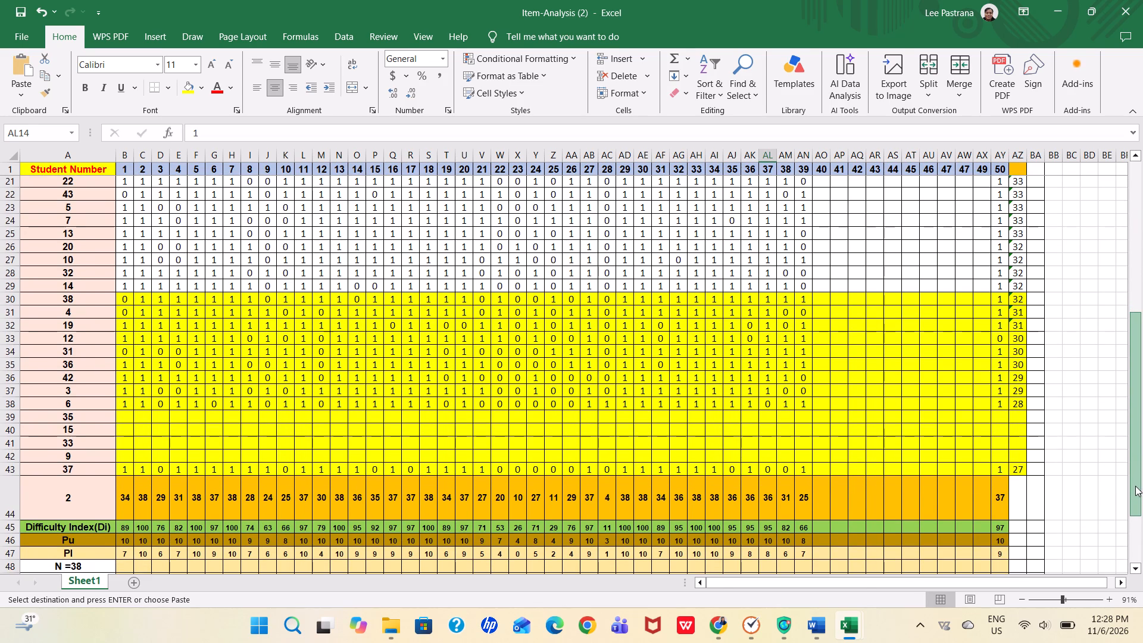
{"action": "left_click_drag", "start_coordinate": [1135, 486], "coordinate": [1142, 204]}
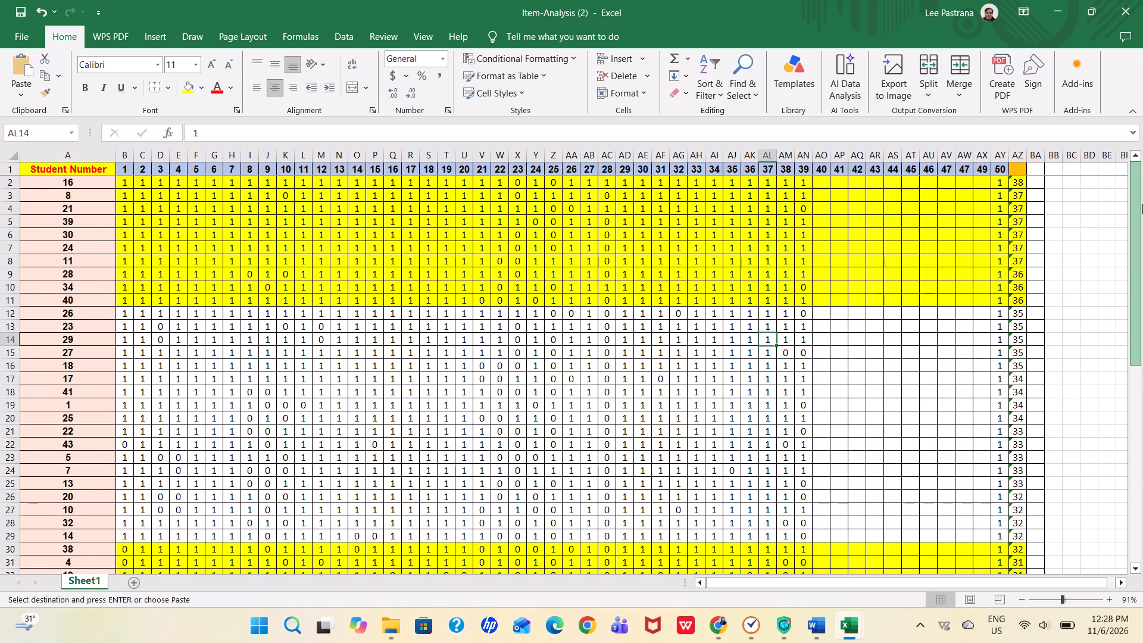
{"action": "left_click_drag", "start_coordinate": [1142, 204], "coordinate": [1142, 212]}
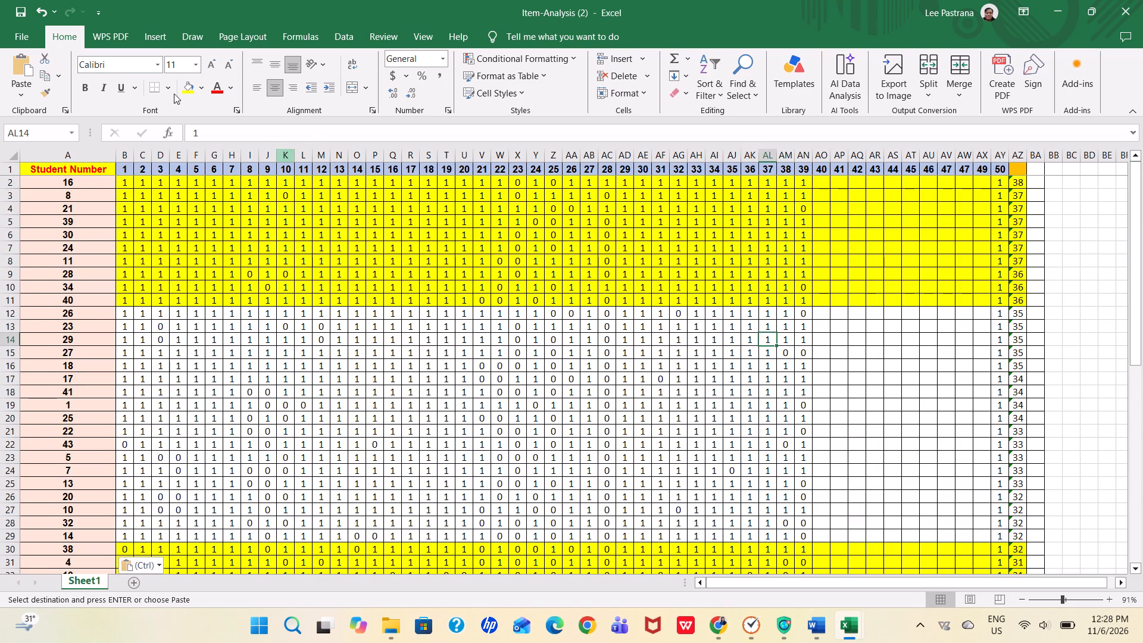
Undo the paste of the student numbers into the Student Number column.
{"action": "left_click", "coordinate": [42, 8]}
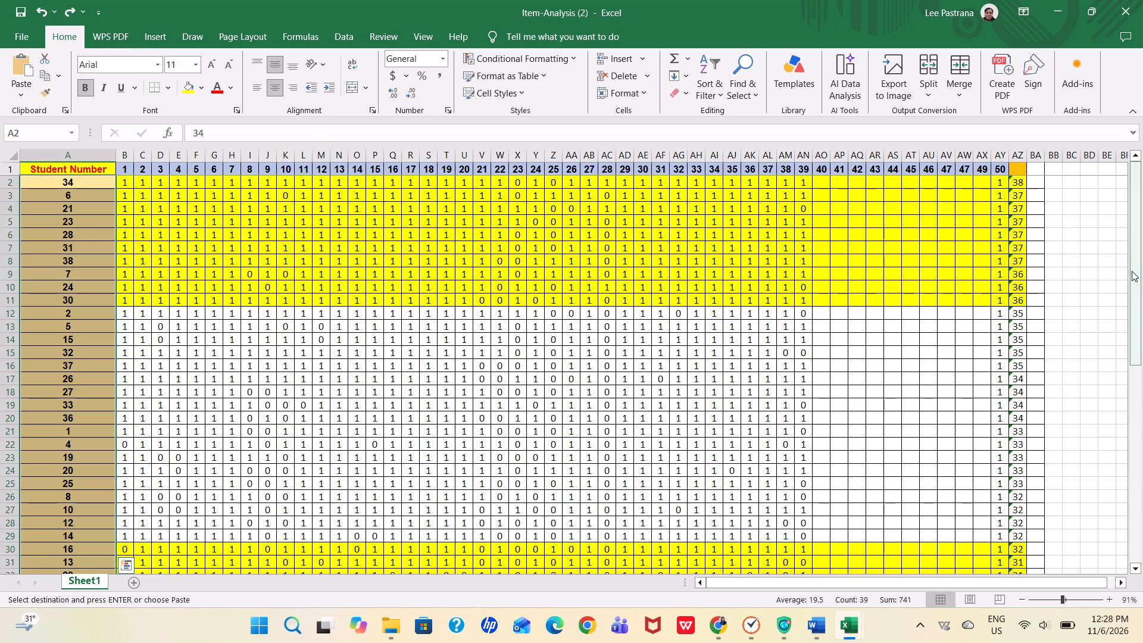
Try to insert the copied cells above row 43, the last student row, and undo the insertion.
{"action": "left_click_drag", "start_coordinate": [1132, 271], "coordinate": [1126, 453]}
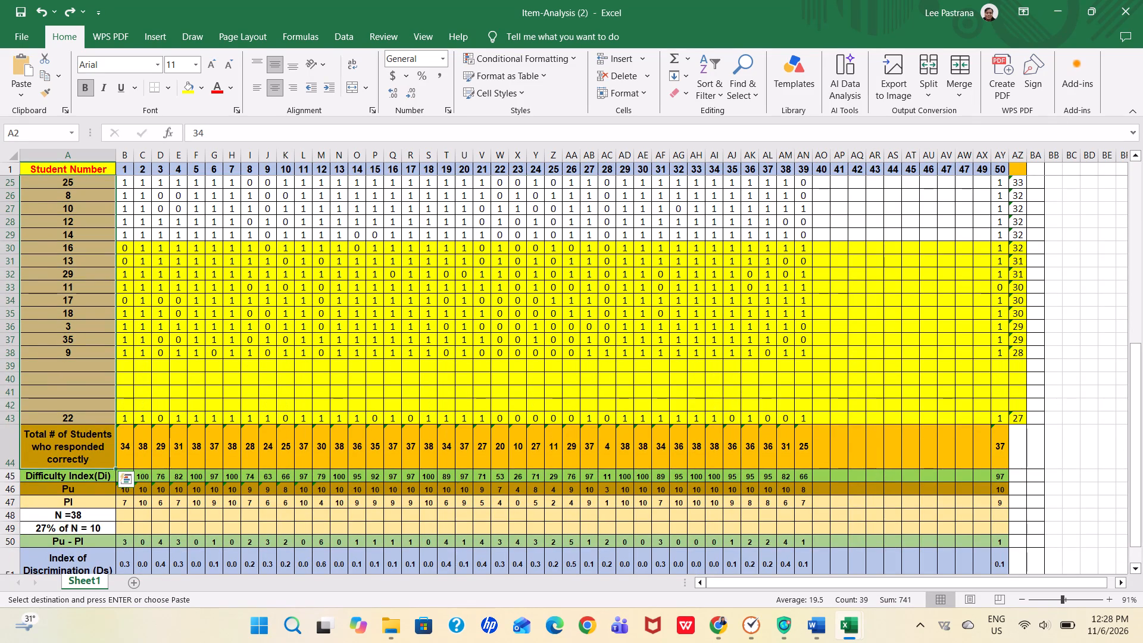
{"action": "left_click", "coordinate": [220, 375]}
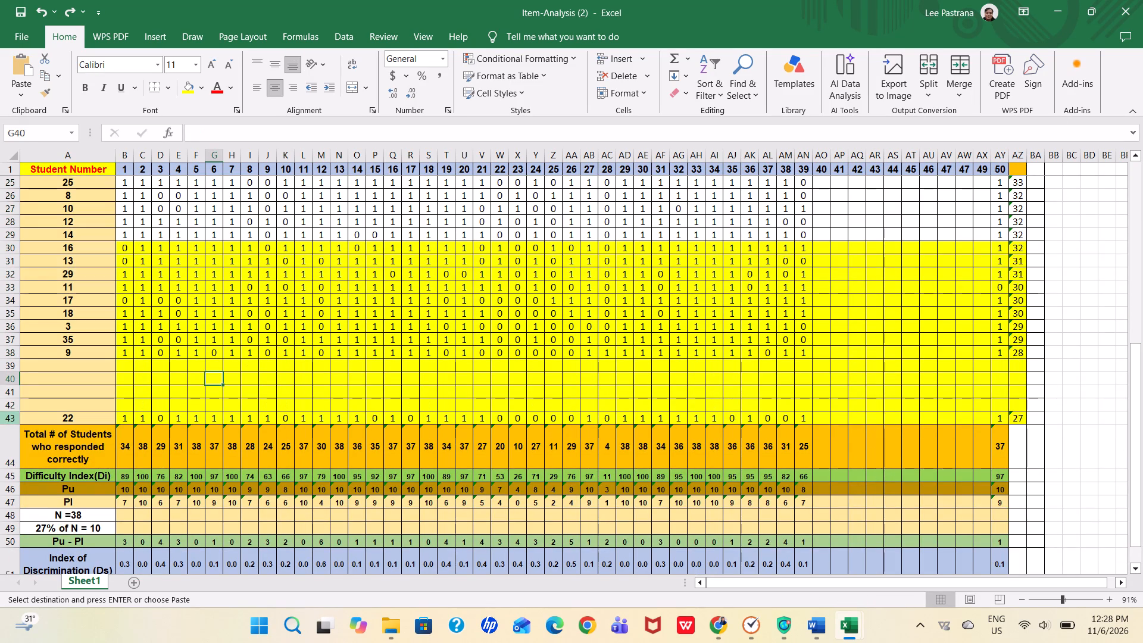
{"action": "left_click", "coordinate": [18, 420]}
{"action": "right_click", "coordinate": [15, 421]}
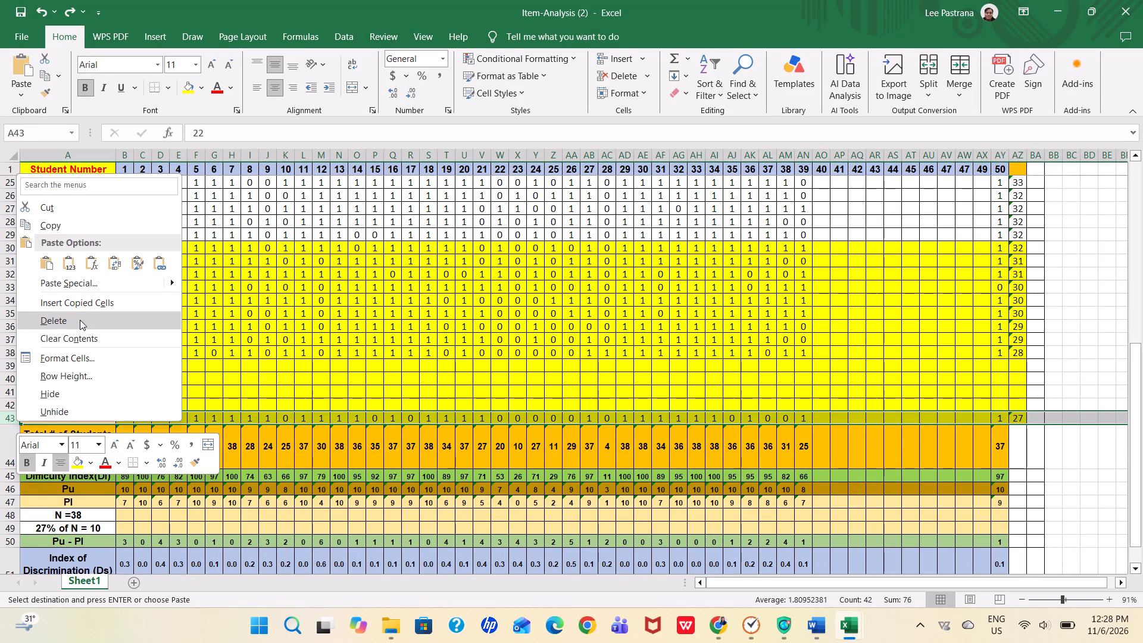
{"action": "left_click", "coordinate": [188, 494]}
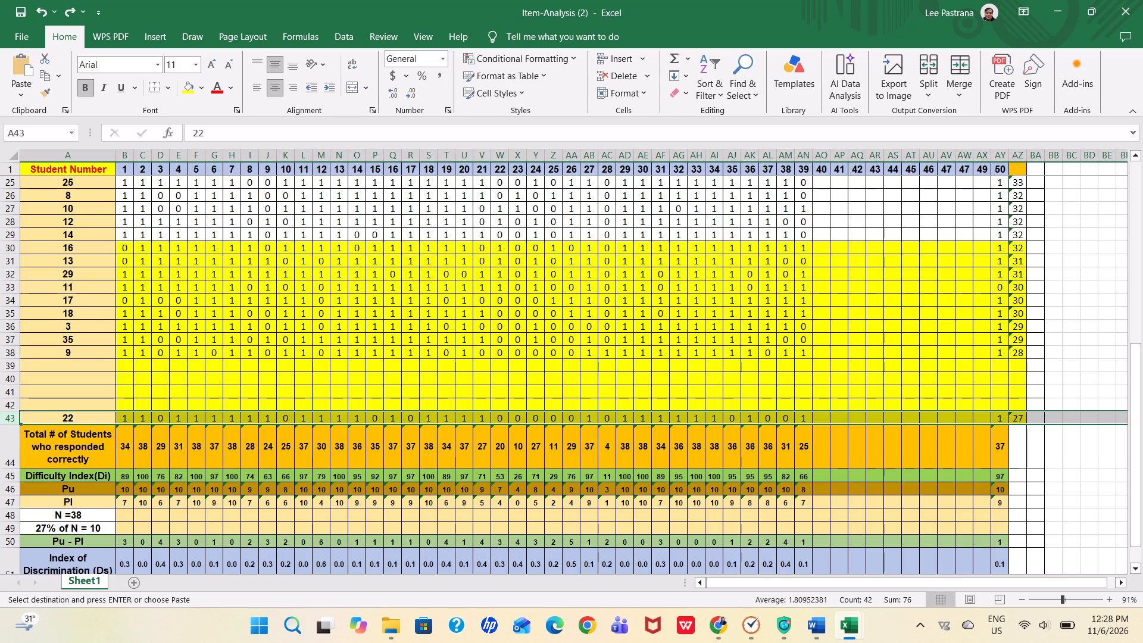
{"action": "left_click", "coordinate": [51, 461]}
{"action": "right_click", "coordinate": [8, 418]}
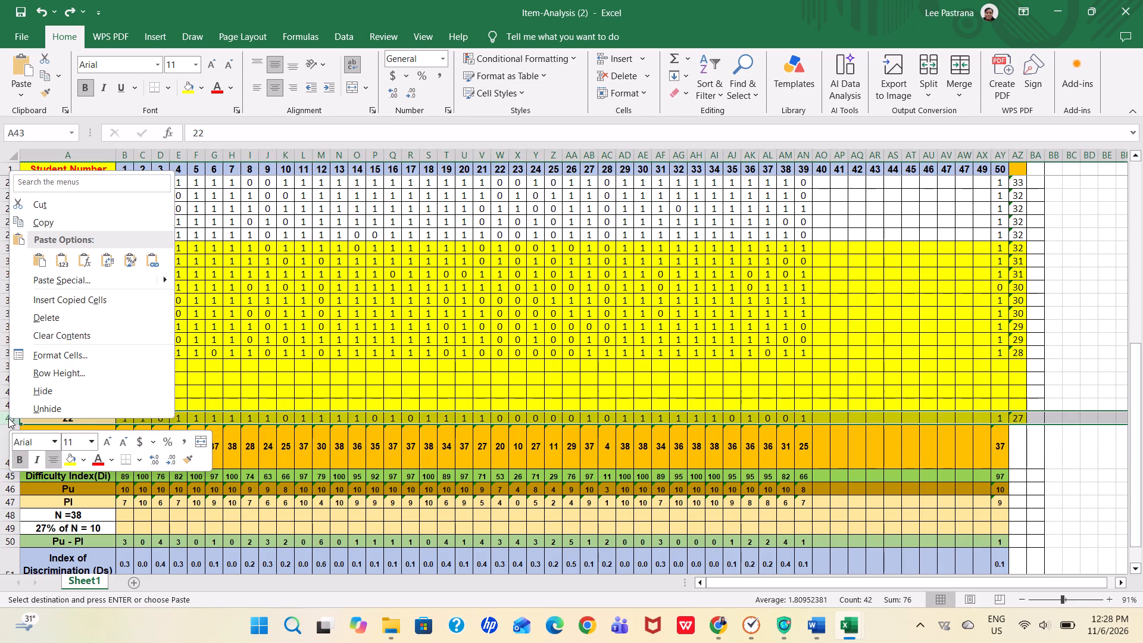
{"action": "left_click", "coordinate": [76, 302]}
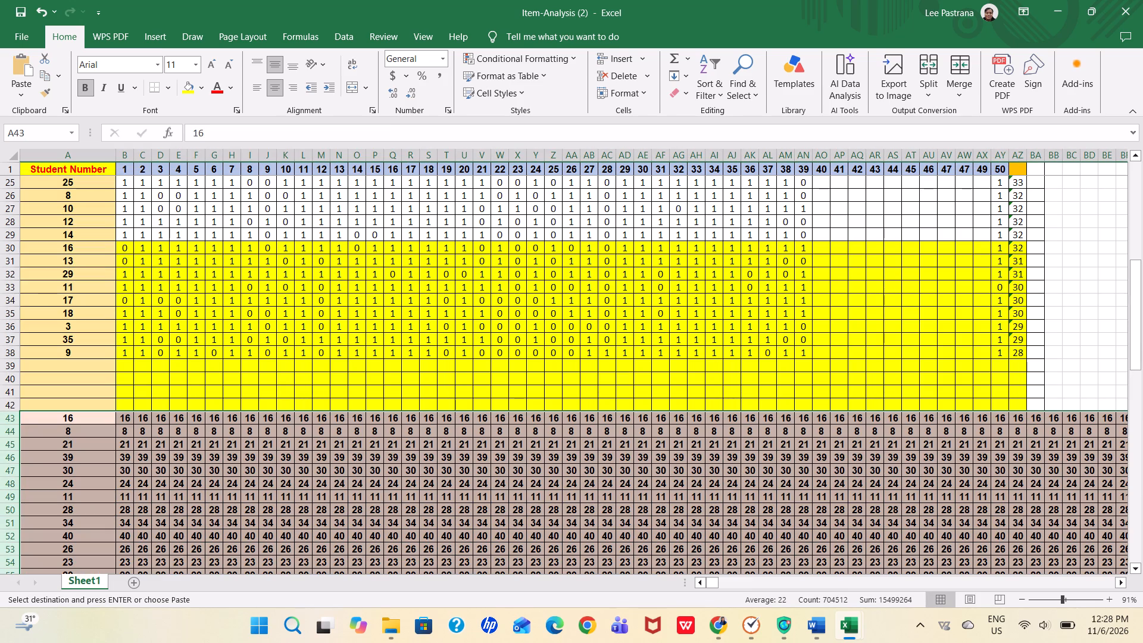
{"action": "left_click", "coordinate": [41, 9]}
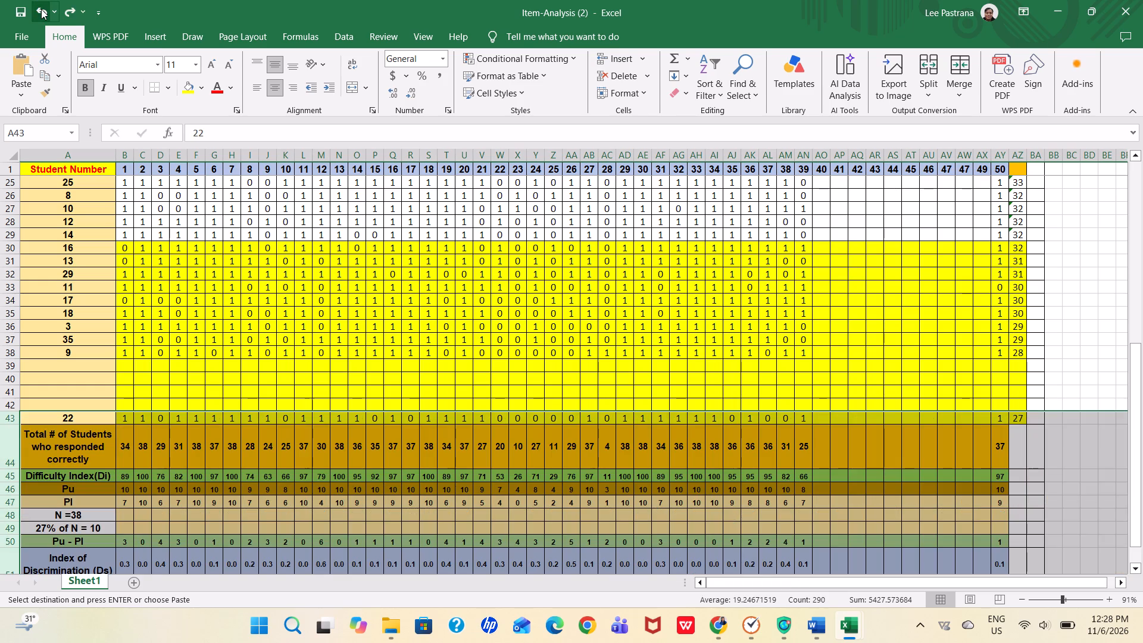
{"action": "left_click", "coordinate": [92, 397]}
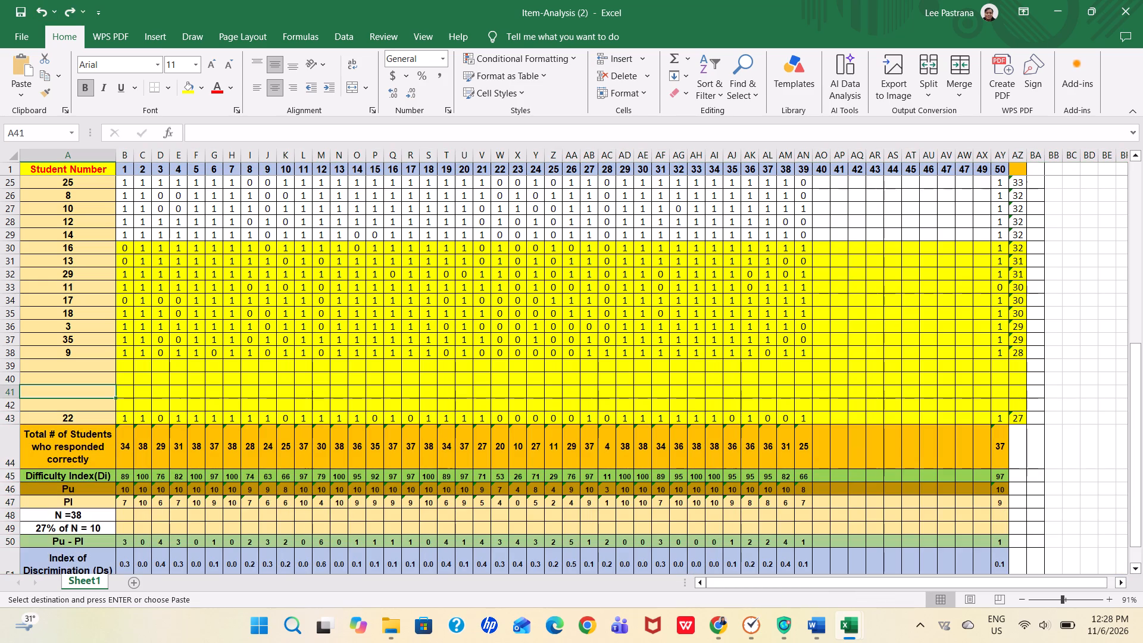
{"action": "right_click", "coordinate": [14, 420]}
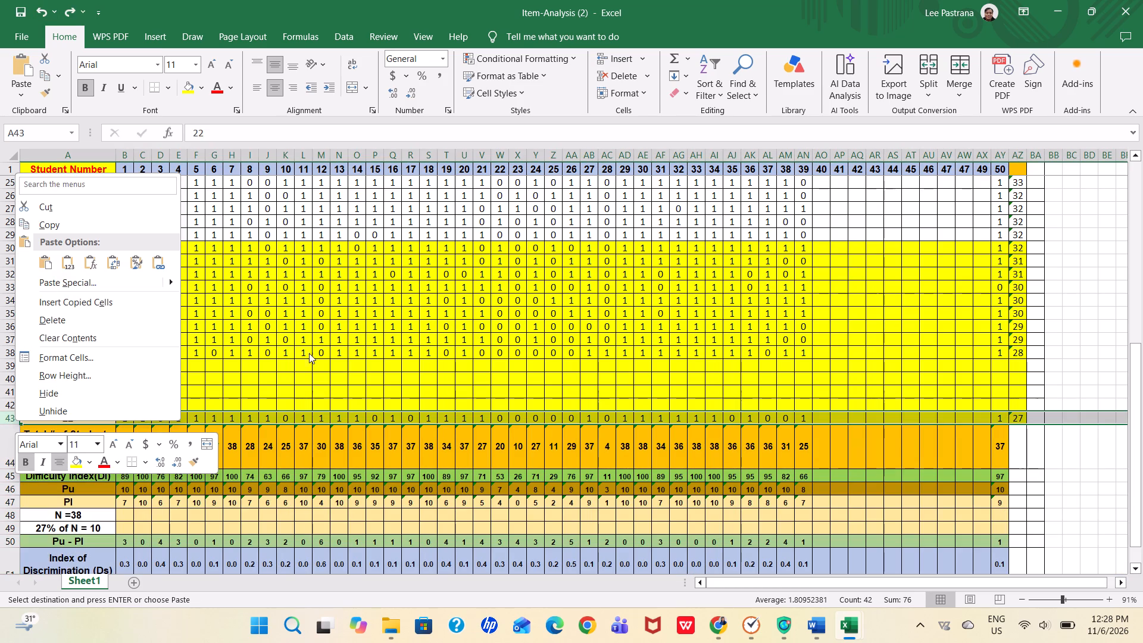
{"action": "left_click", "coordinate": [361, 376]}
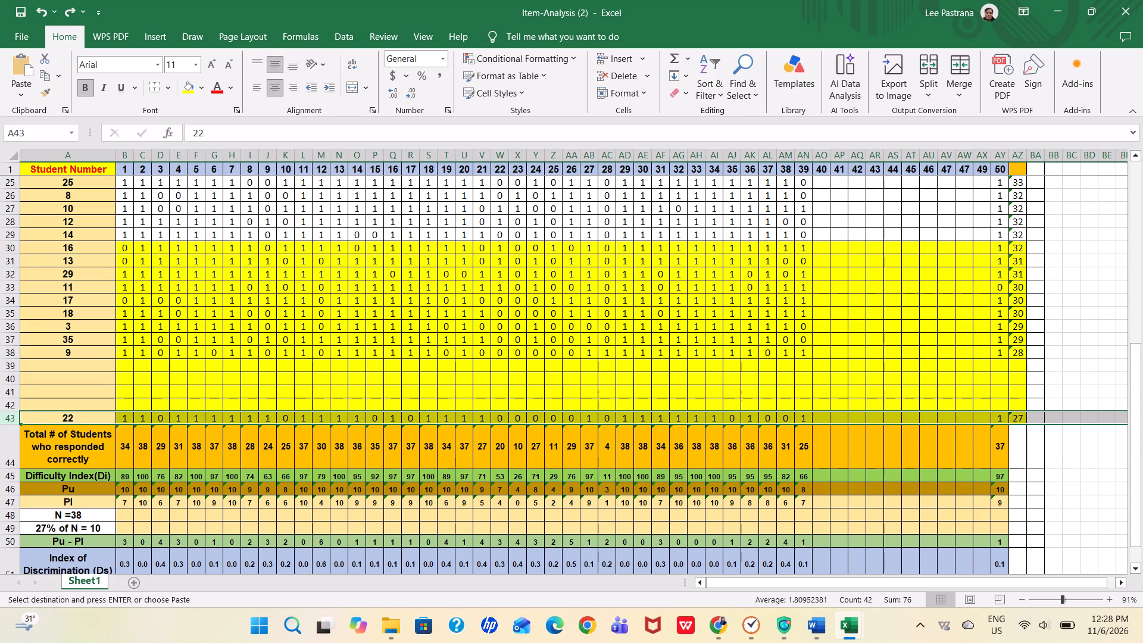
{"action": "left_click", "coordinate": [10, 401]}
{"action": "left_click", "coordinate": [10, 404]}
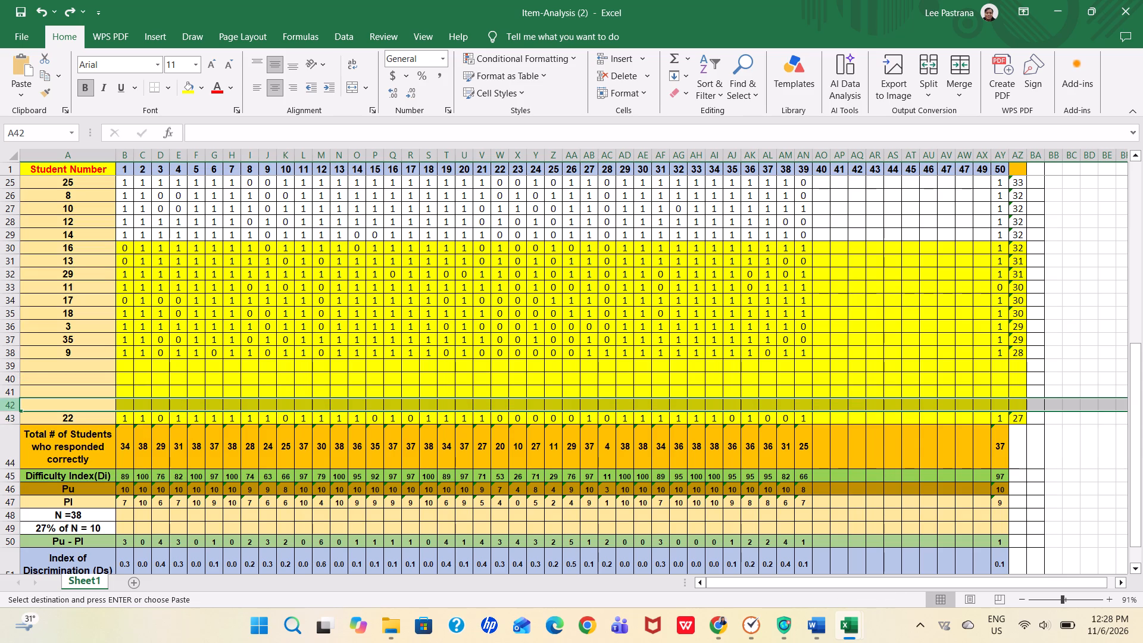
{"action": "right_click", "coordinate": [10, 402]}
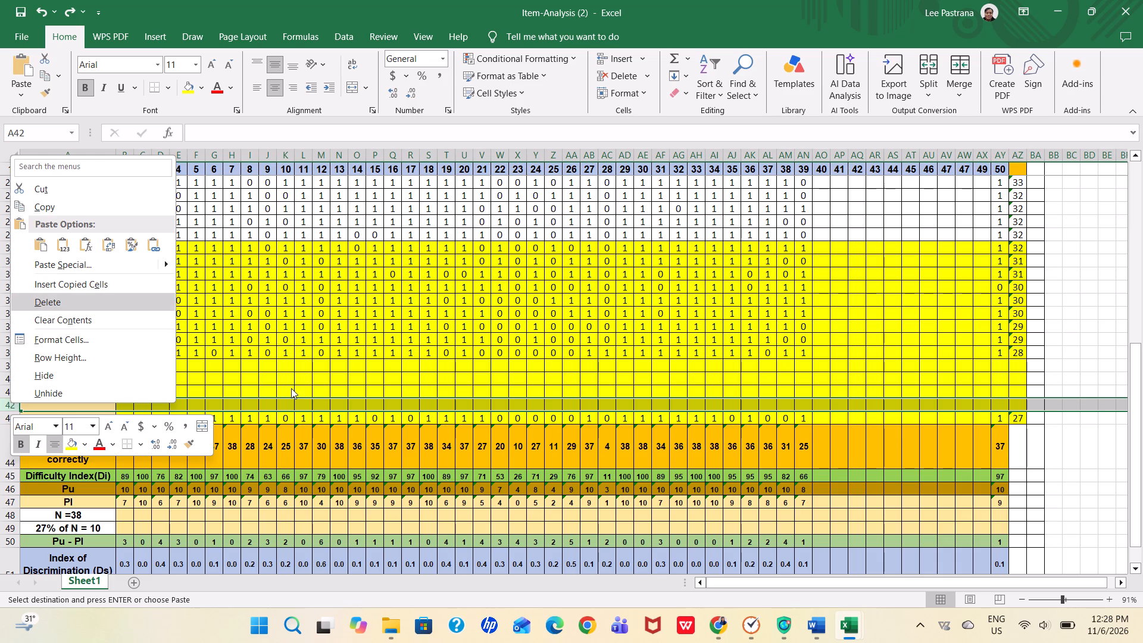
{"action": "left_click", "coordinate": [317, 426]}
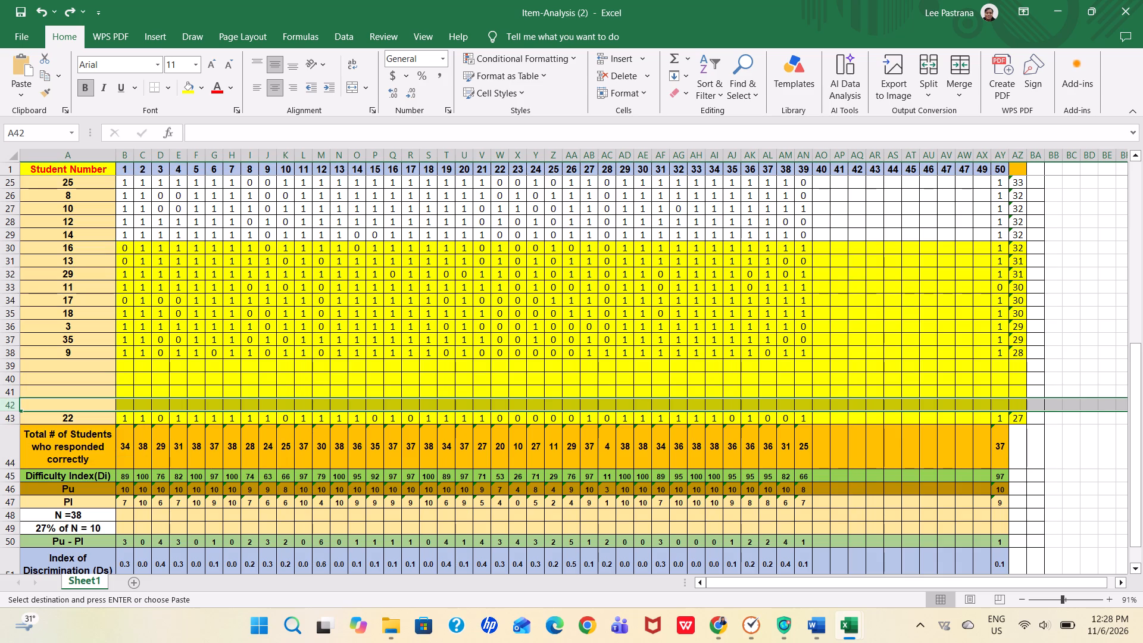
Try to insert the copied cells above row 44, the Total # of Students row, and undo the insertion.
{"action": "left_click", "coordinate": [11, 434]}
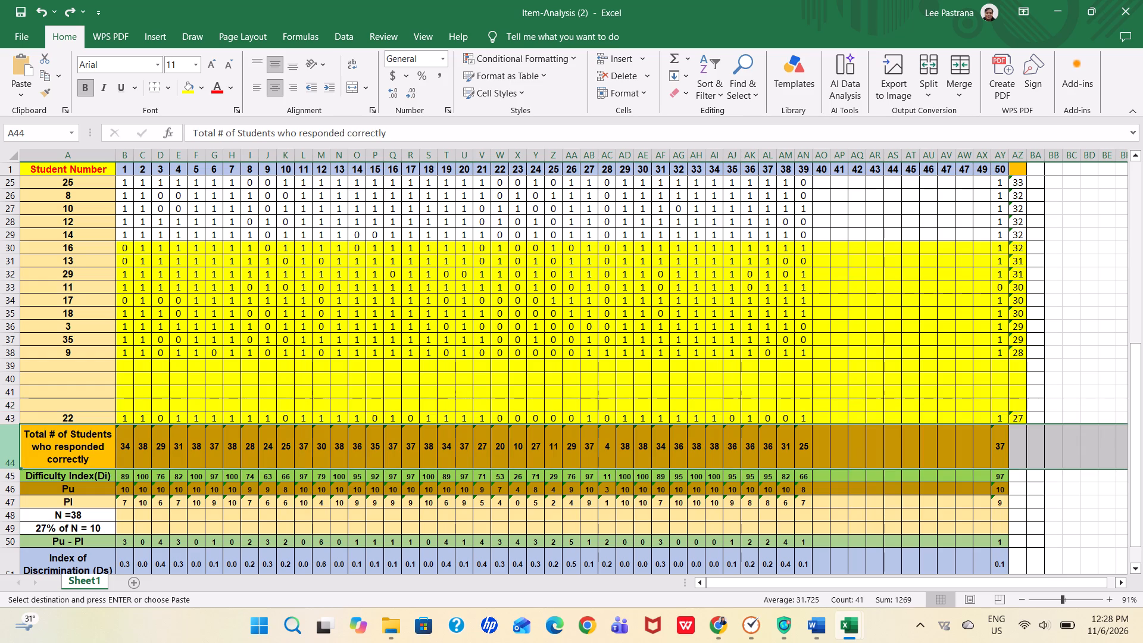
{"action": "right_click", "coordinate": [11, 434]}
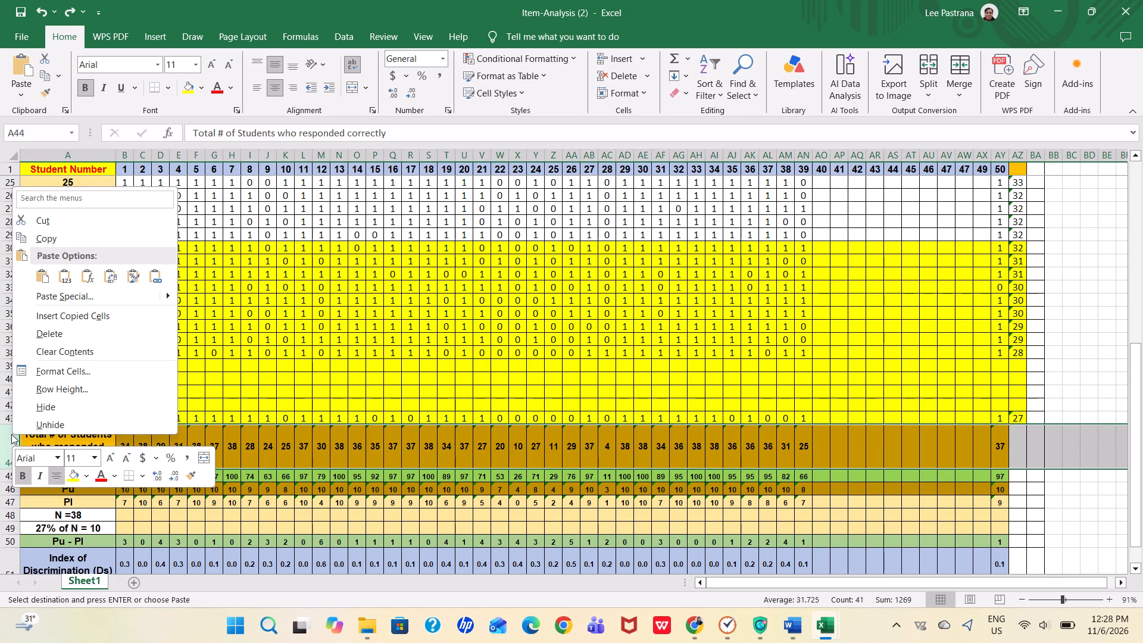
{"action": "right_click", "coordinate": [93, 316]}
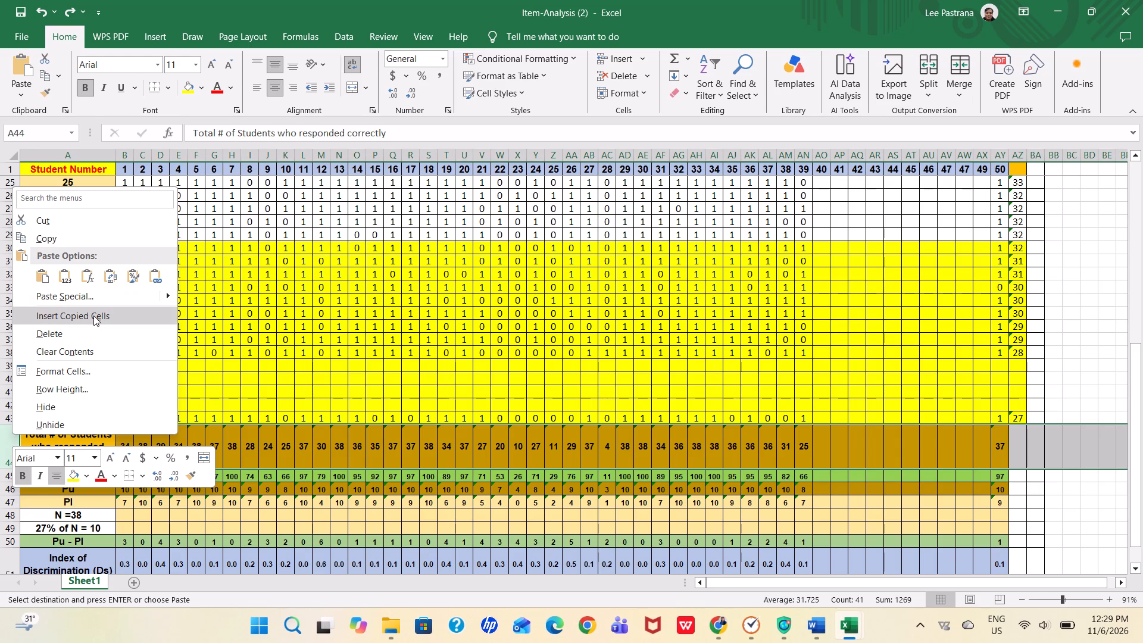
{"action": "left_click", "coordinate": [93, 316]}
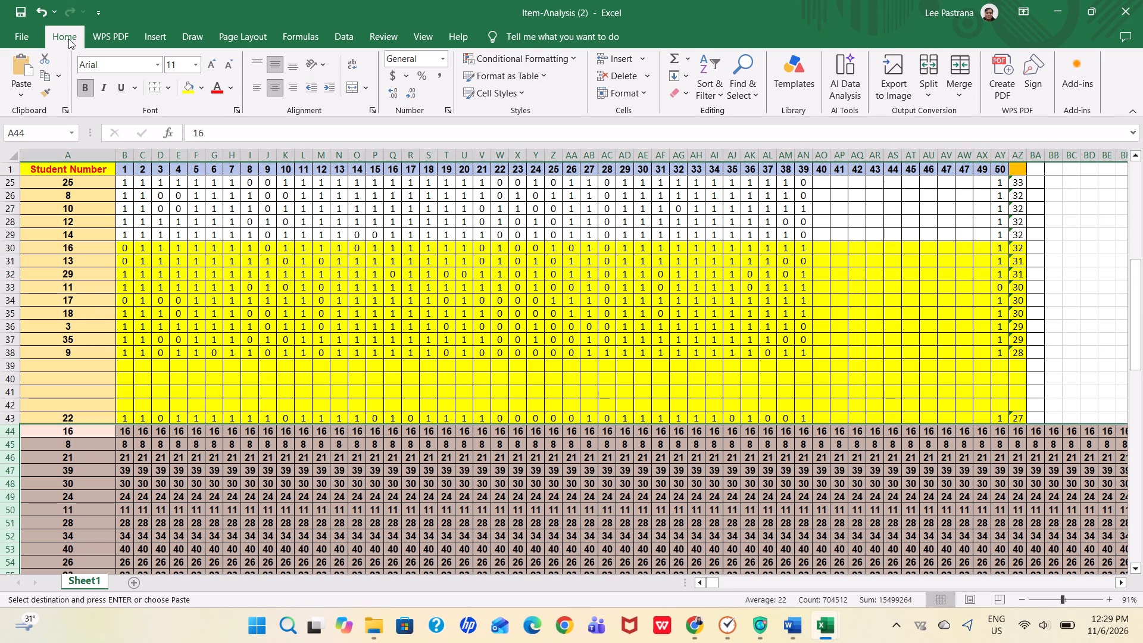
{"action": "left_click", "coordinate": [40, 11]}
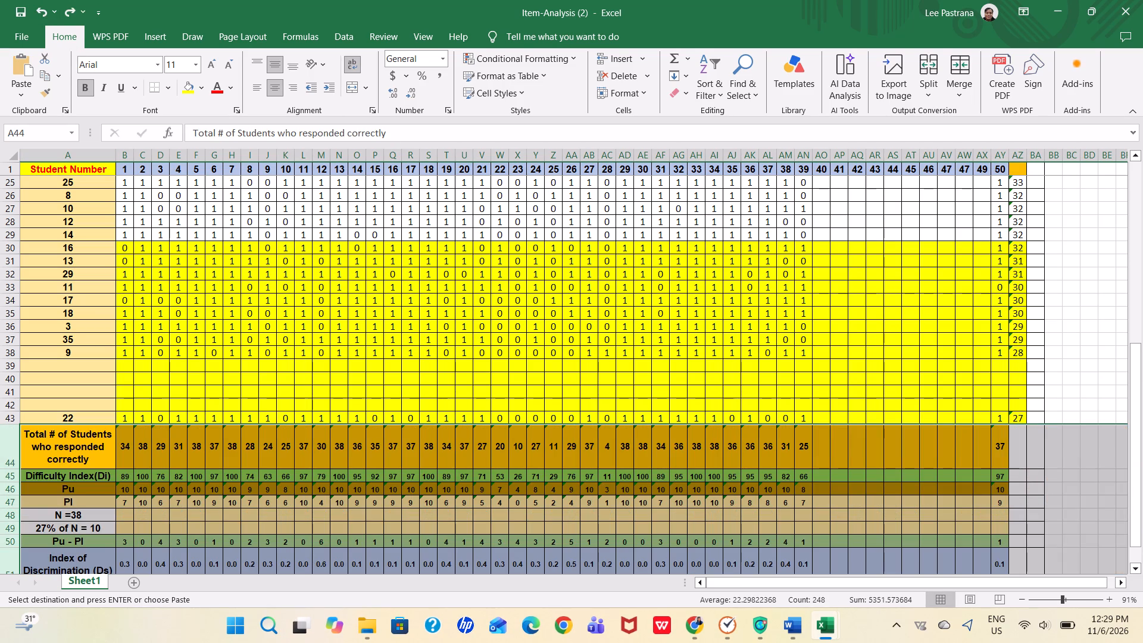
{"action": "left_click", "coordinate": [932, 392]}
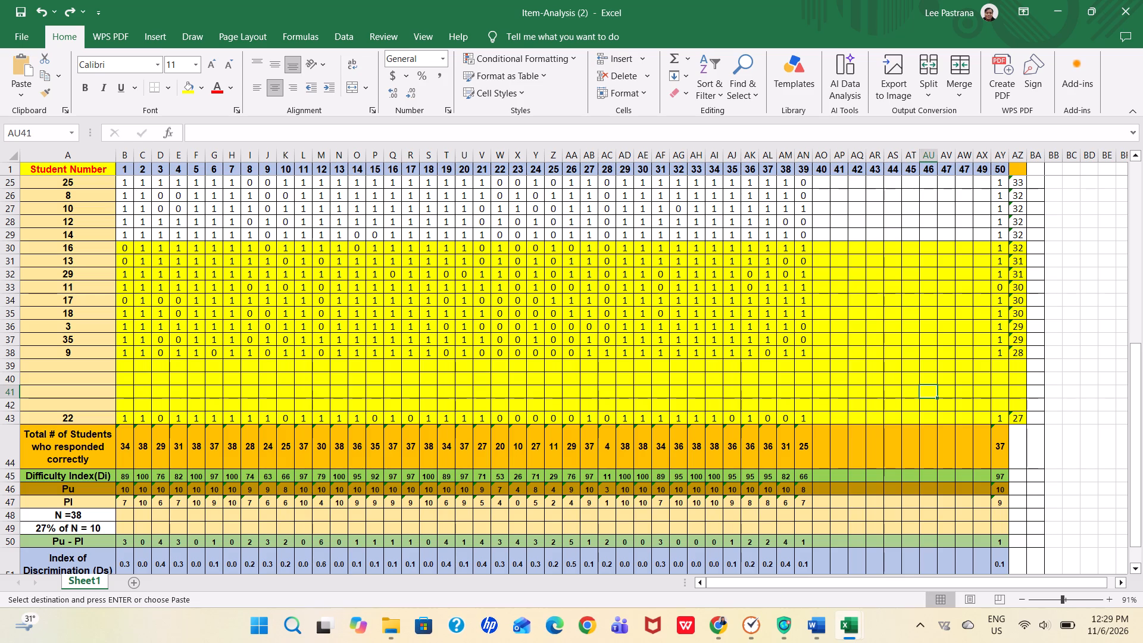
Select row 43, the last student row, and open its row commands.
{"action": "right_click", "coordinate": [5, 421]}
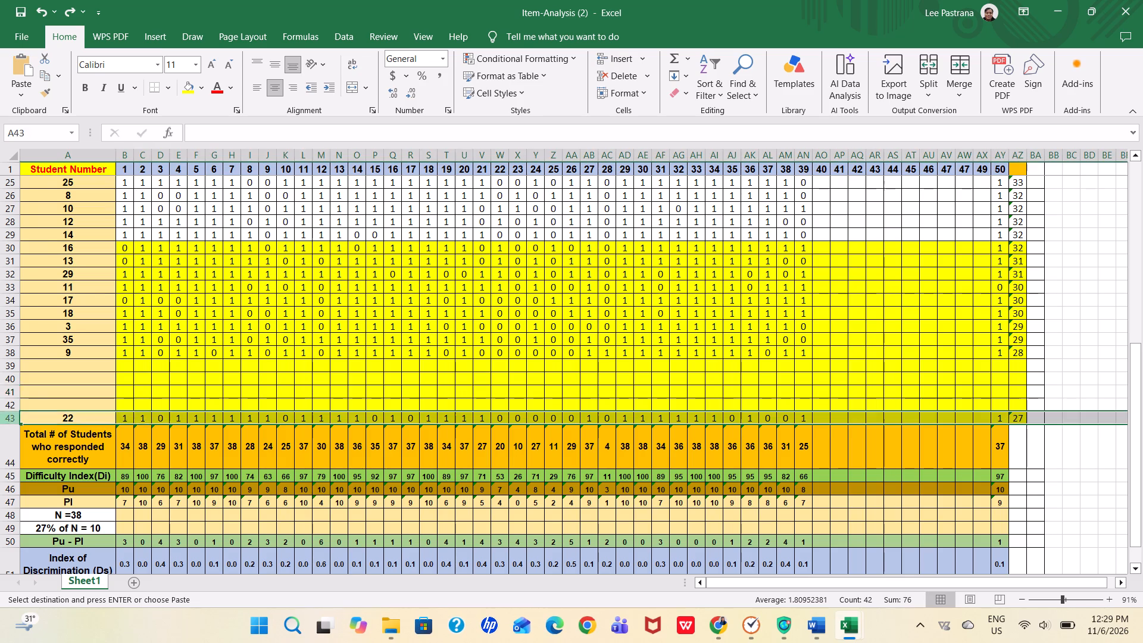